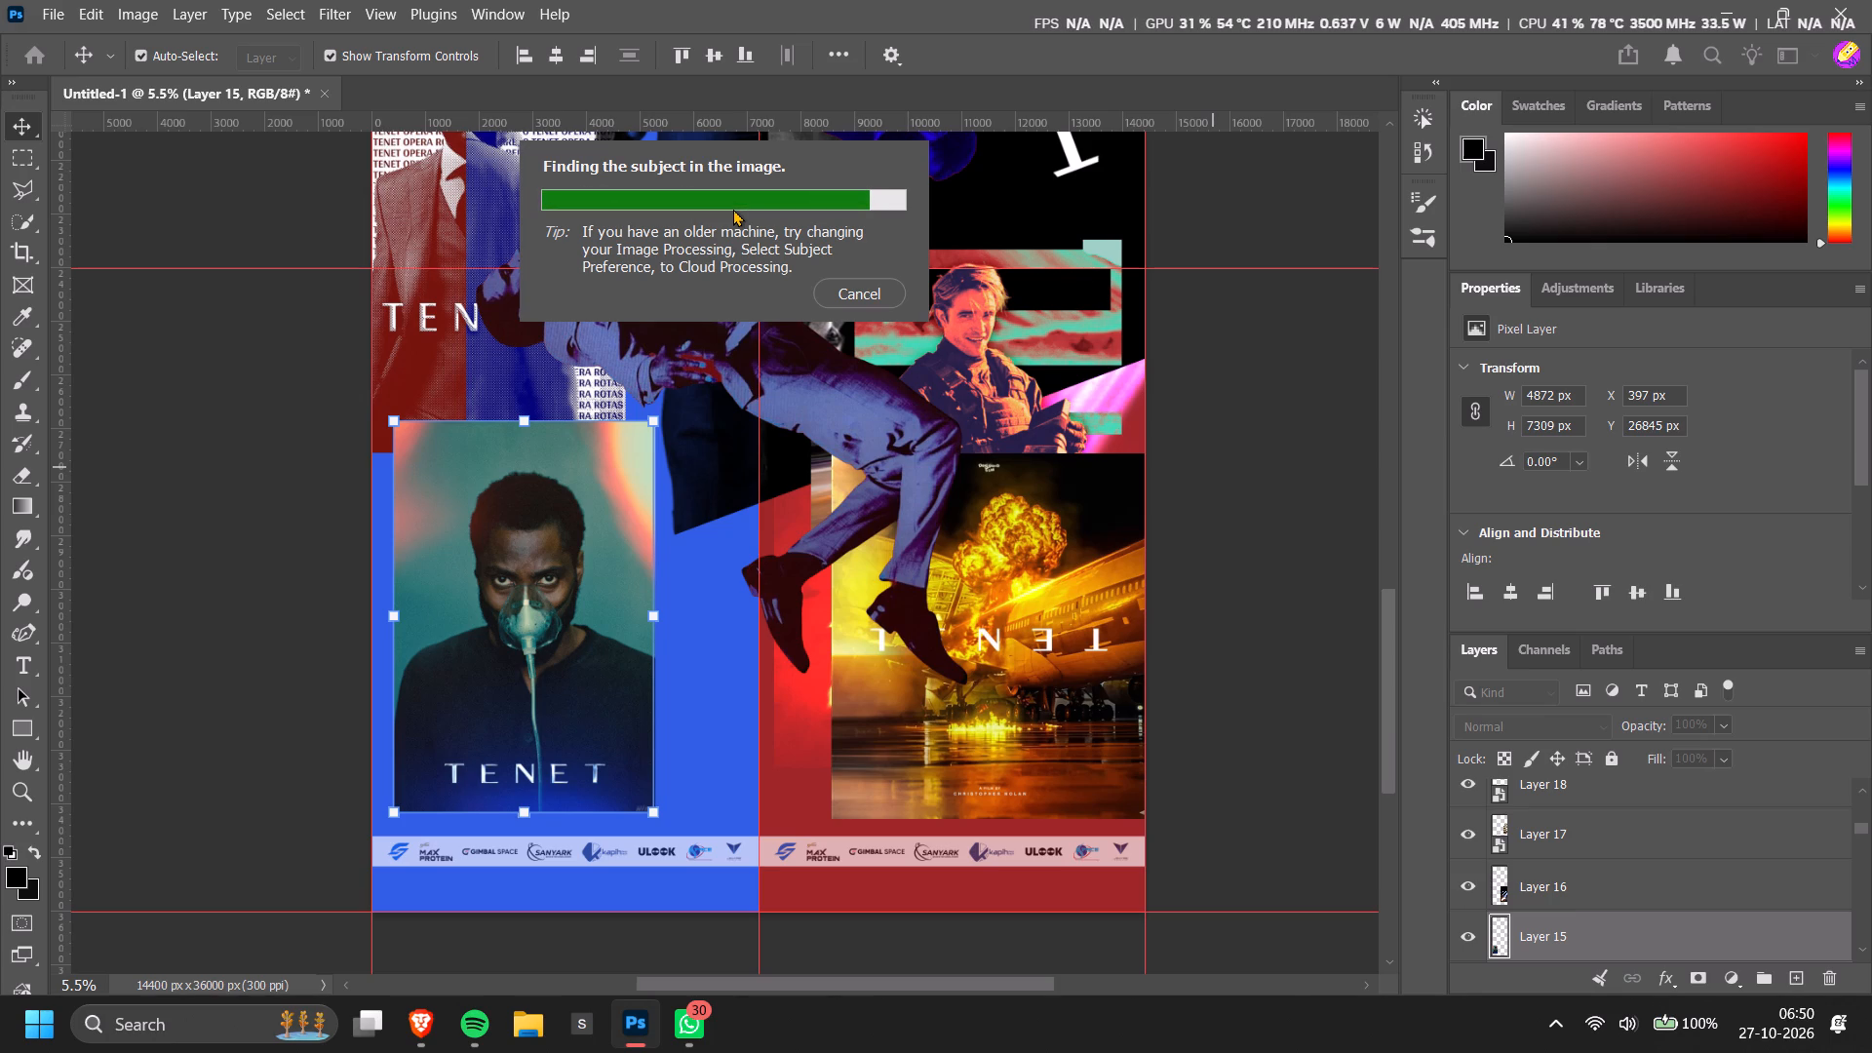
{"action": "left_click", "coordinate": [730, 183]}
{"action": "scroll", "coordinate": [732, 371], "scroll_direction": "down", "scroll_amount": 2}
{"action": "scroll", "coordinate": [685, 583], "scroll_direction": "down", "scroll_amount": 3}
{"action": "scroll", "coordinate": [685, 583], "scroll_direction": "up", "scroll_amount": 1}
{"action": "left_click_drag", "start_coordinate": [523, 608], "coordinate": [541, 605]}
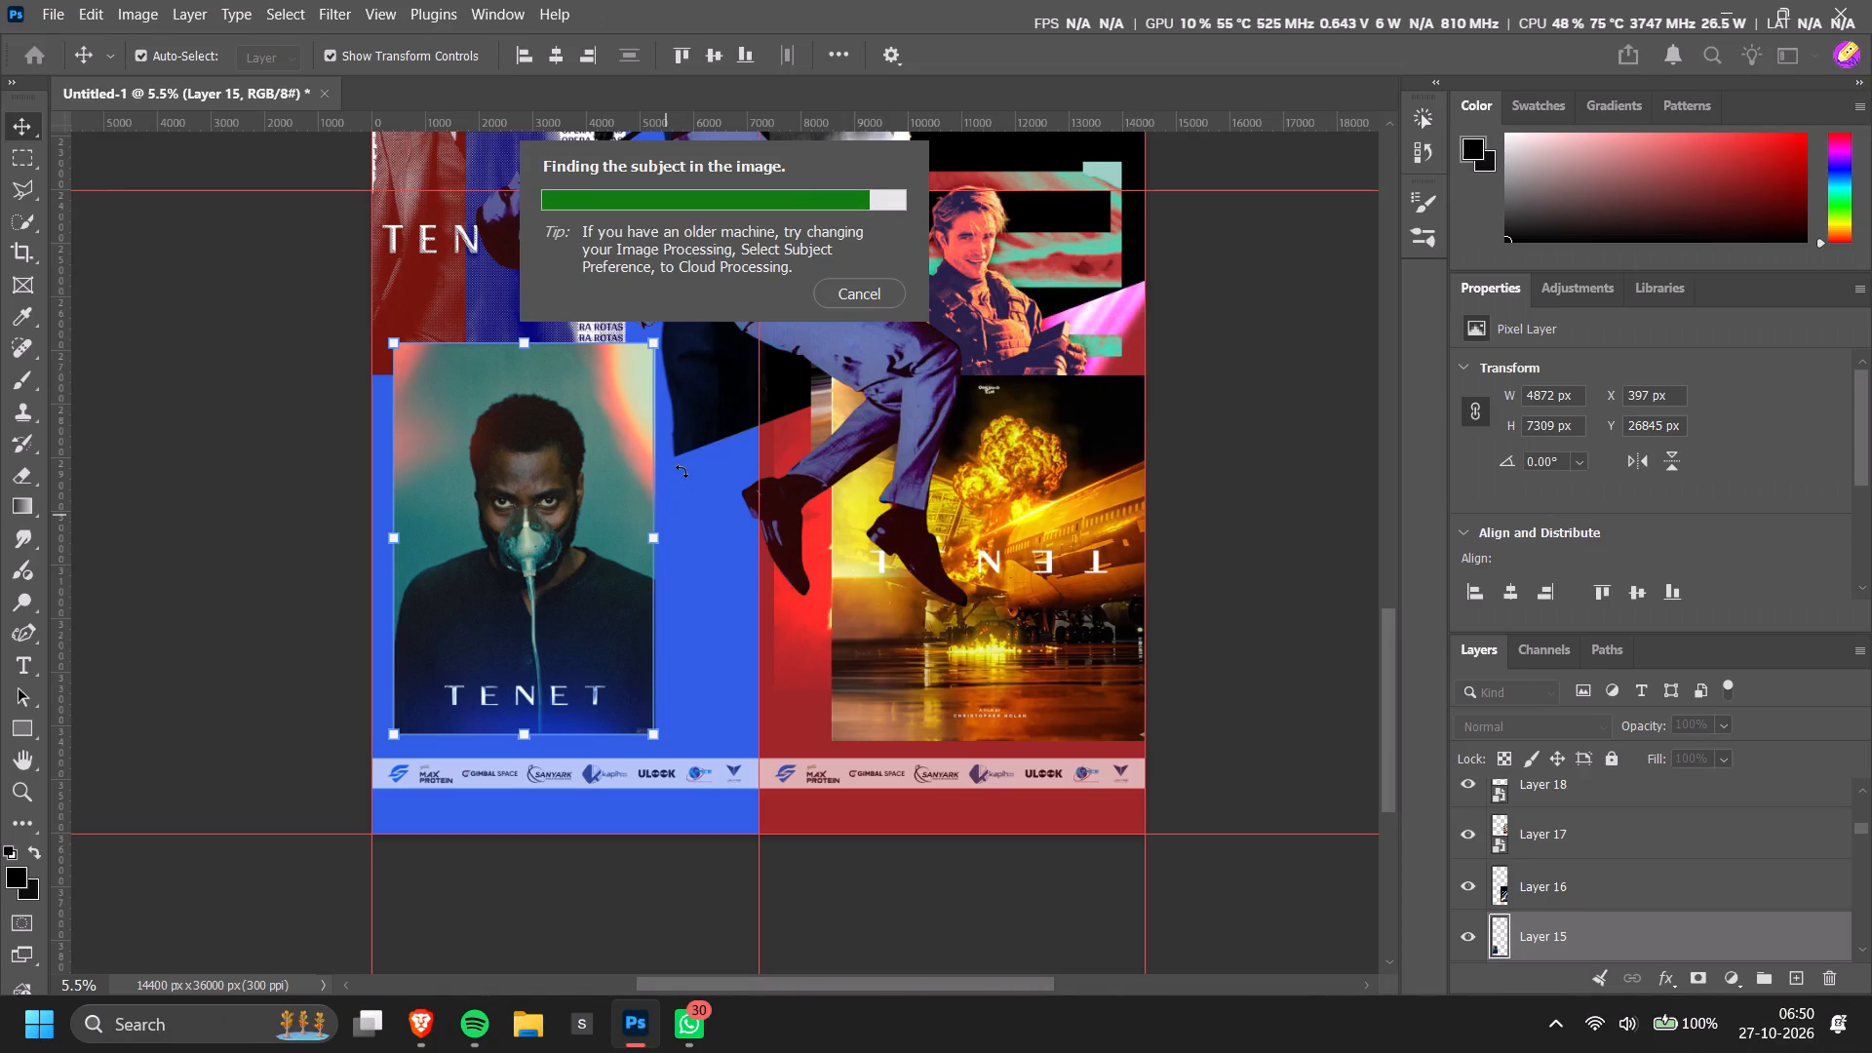
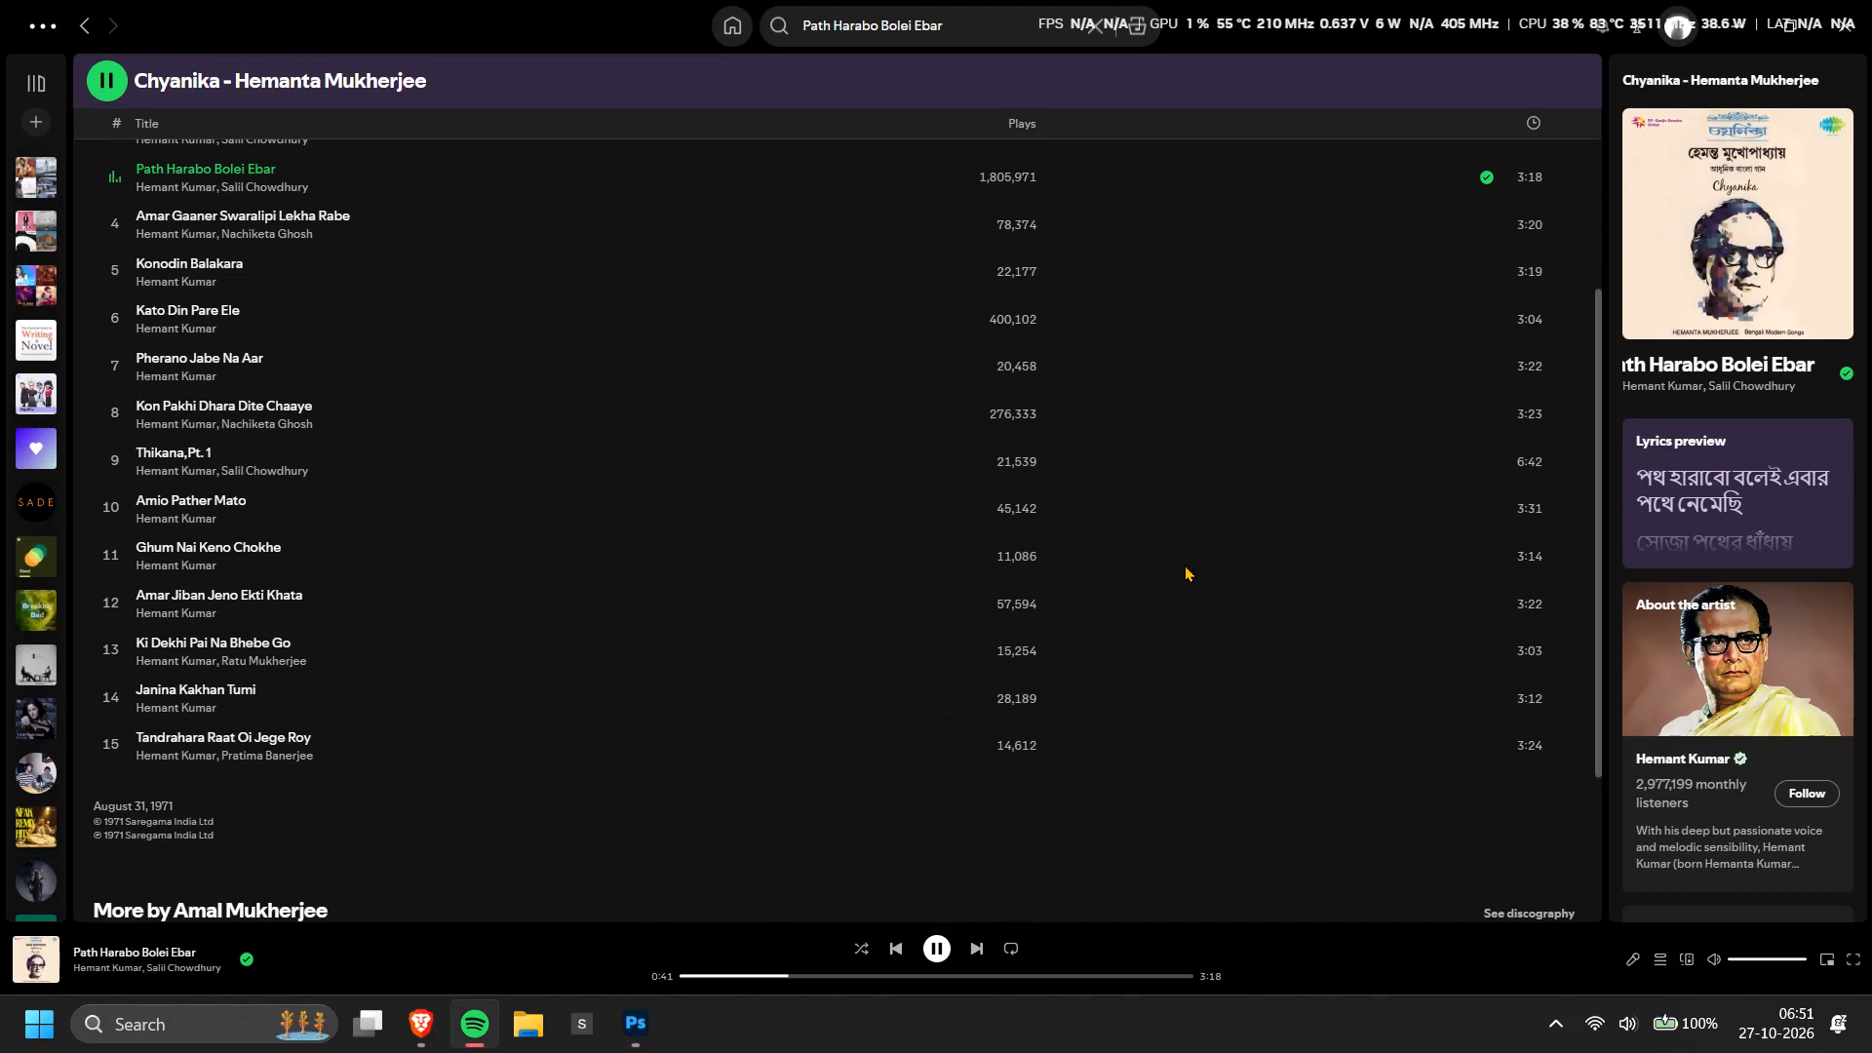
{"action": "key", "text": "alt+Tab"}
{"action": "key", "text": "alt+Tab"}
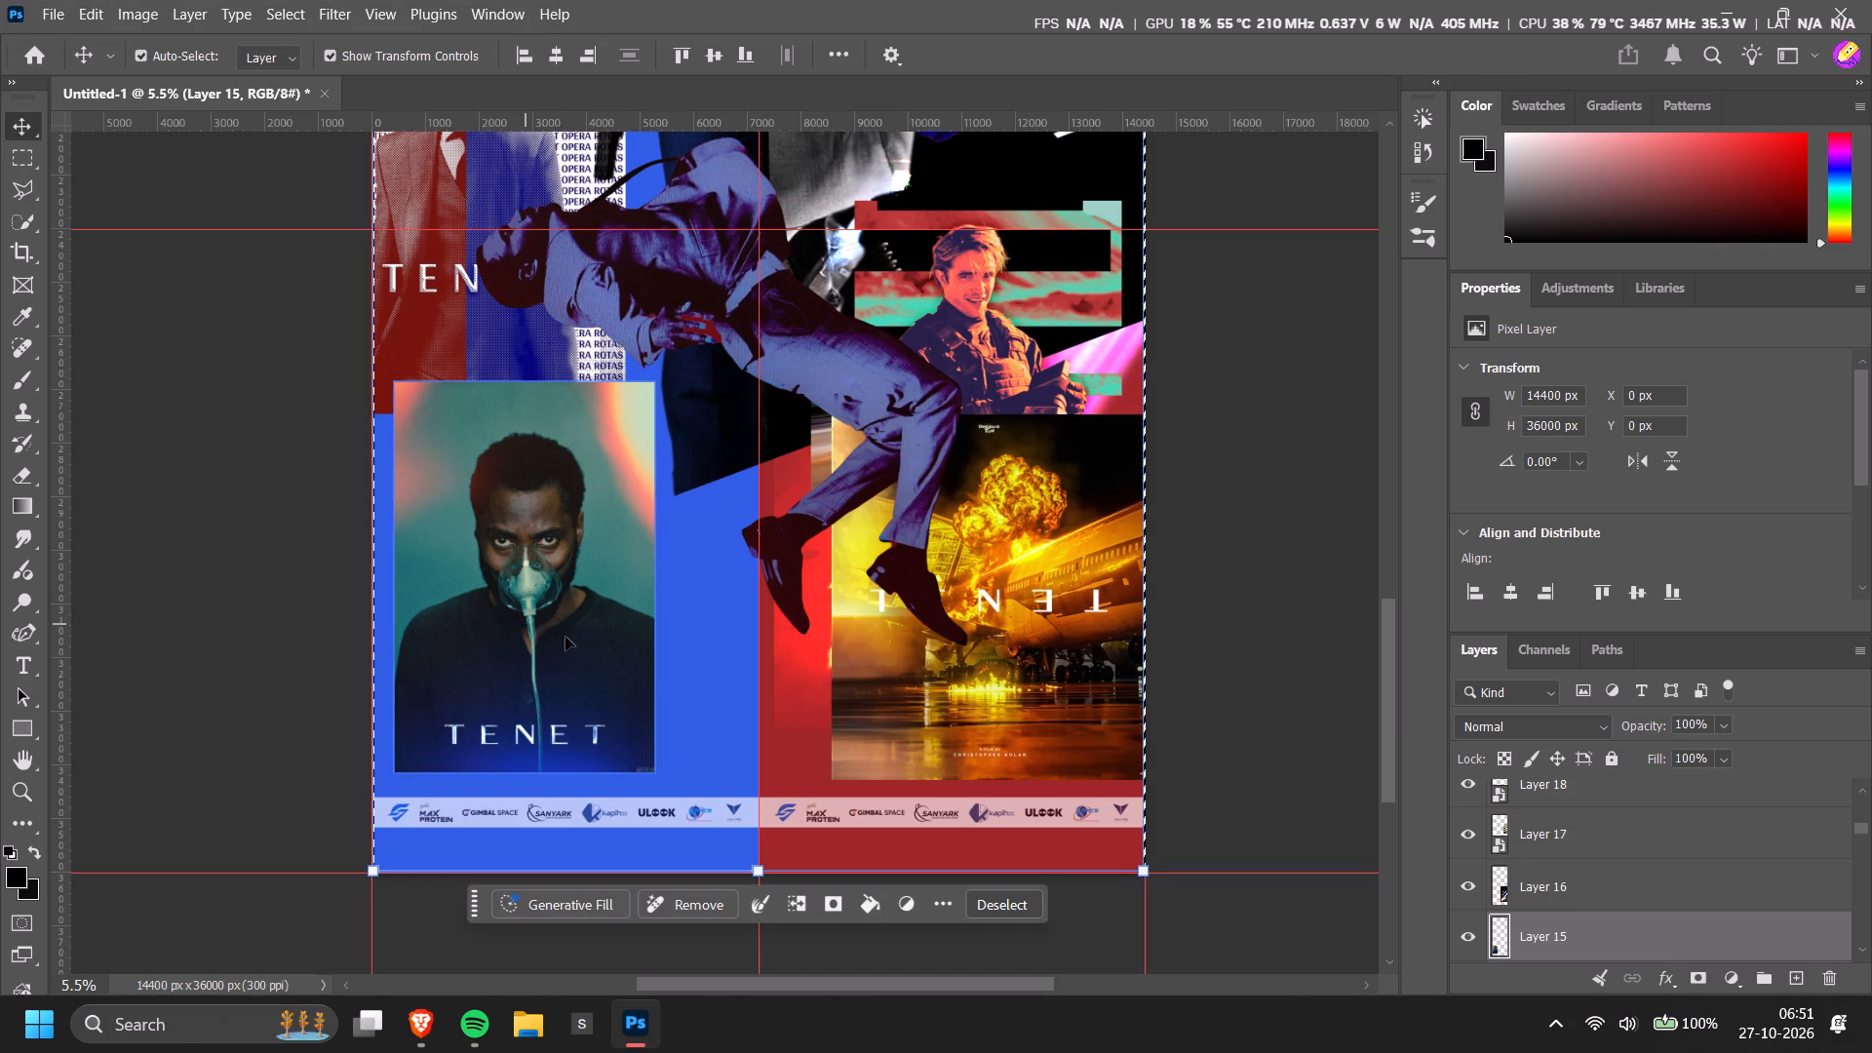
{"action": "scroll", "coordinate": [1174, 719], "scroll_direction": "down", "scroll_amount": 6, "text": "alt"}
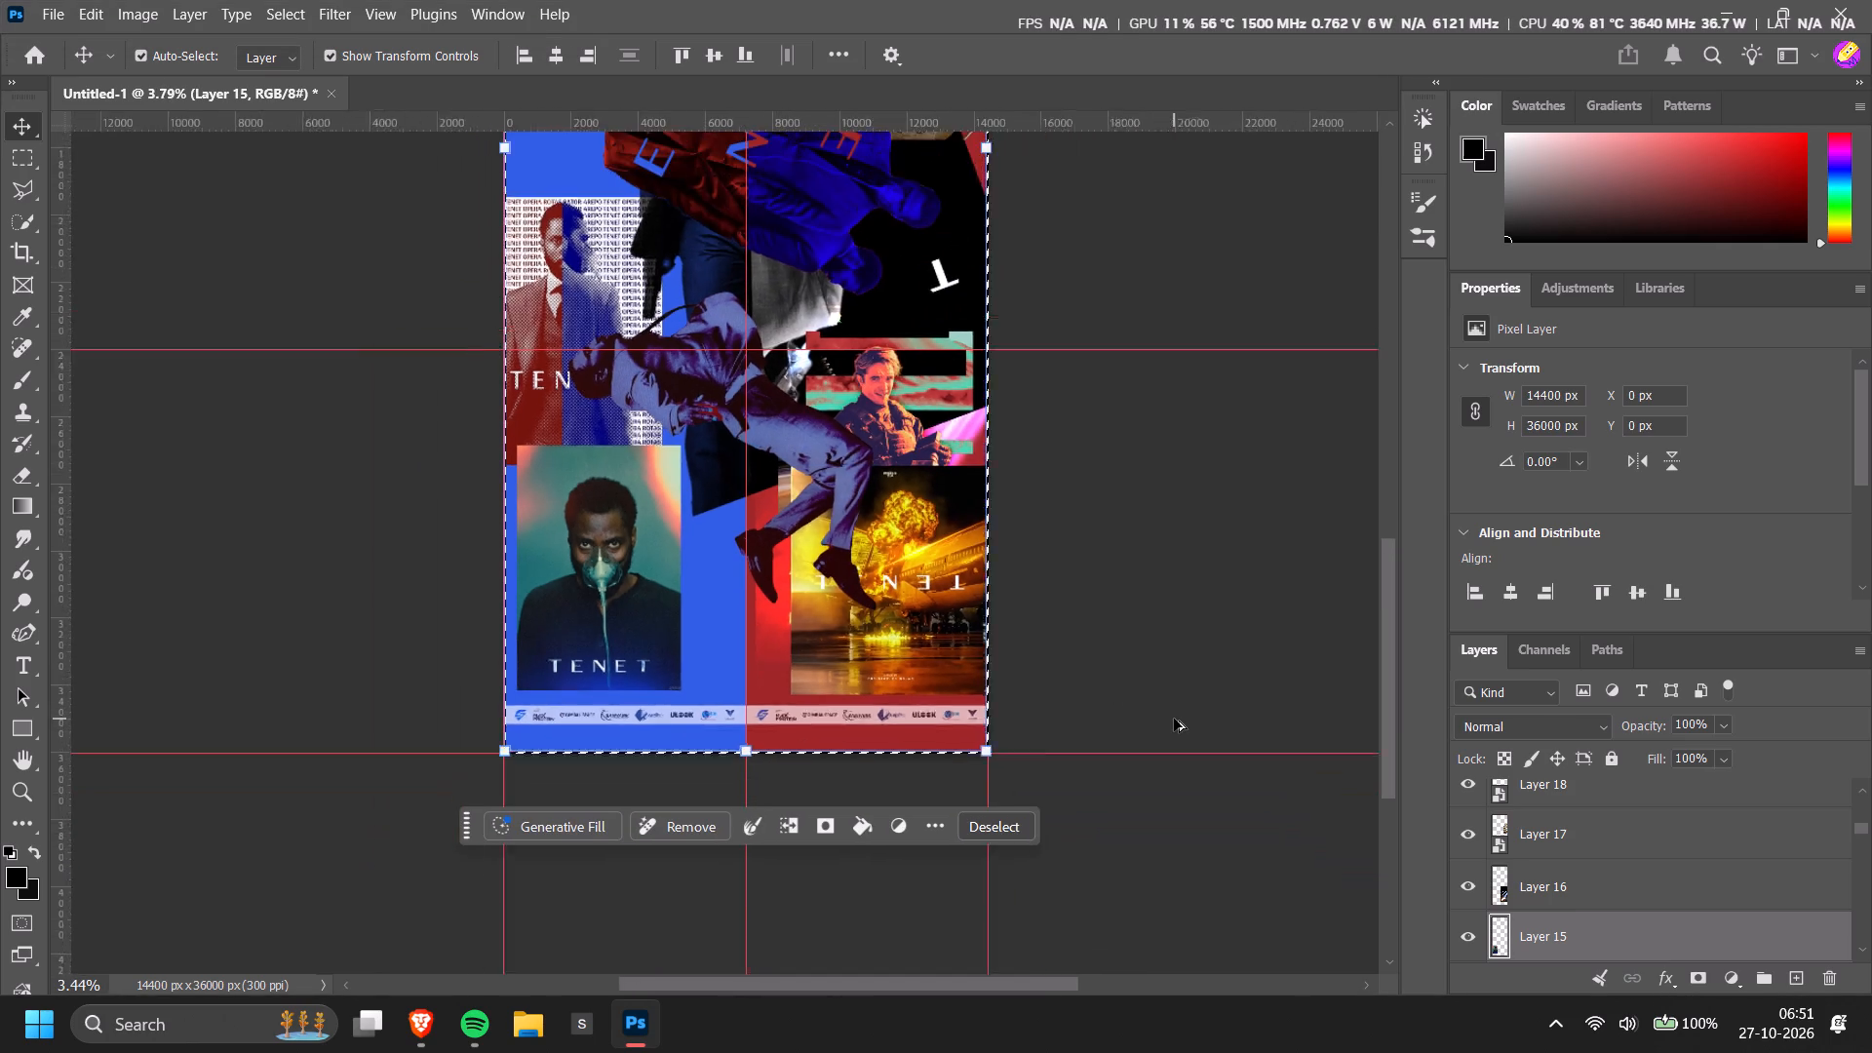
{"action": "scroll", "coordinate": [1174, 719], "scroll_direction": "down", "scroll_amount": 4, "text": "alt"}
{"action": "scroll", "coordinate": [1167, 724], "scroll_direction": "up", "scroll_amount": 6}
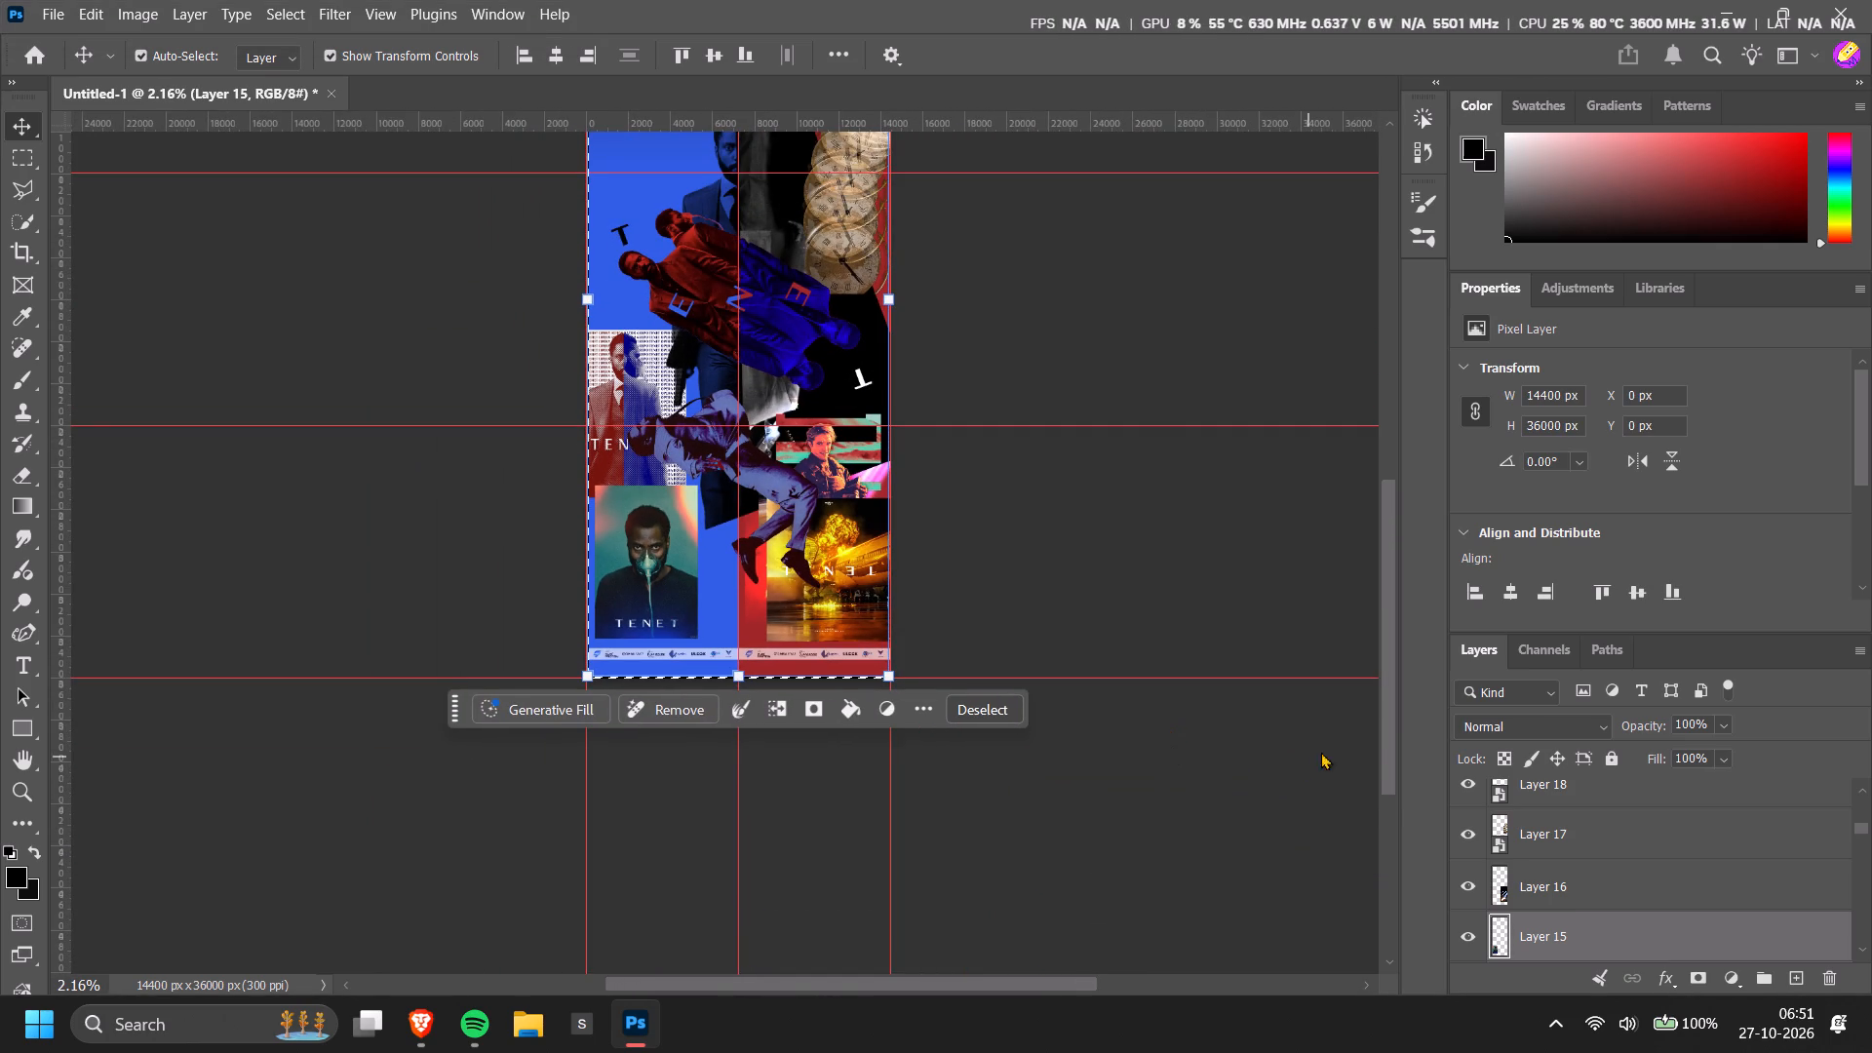
Clear the selection and move the teal TENET portrait poster to about X 691 px, Y 27211 px, above the blue banner's sponsor strip.
{"action": "left_click", "coordinate": [1390, 724]}
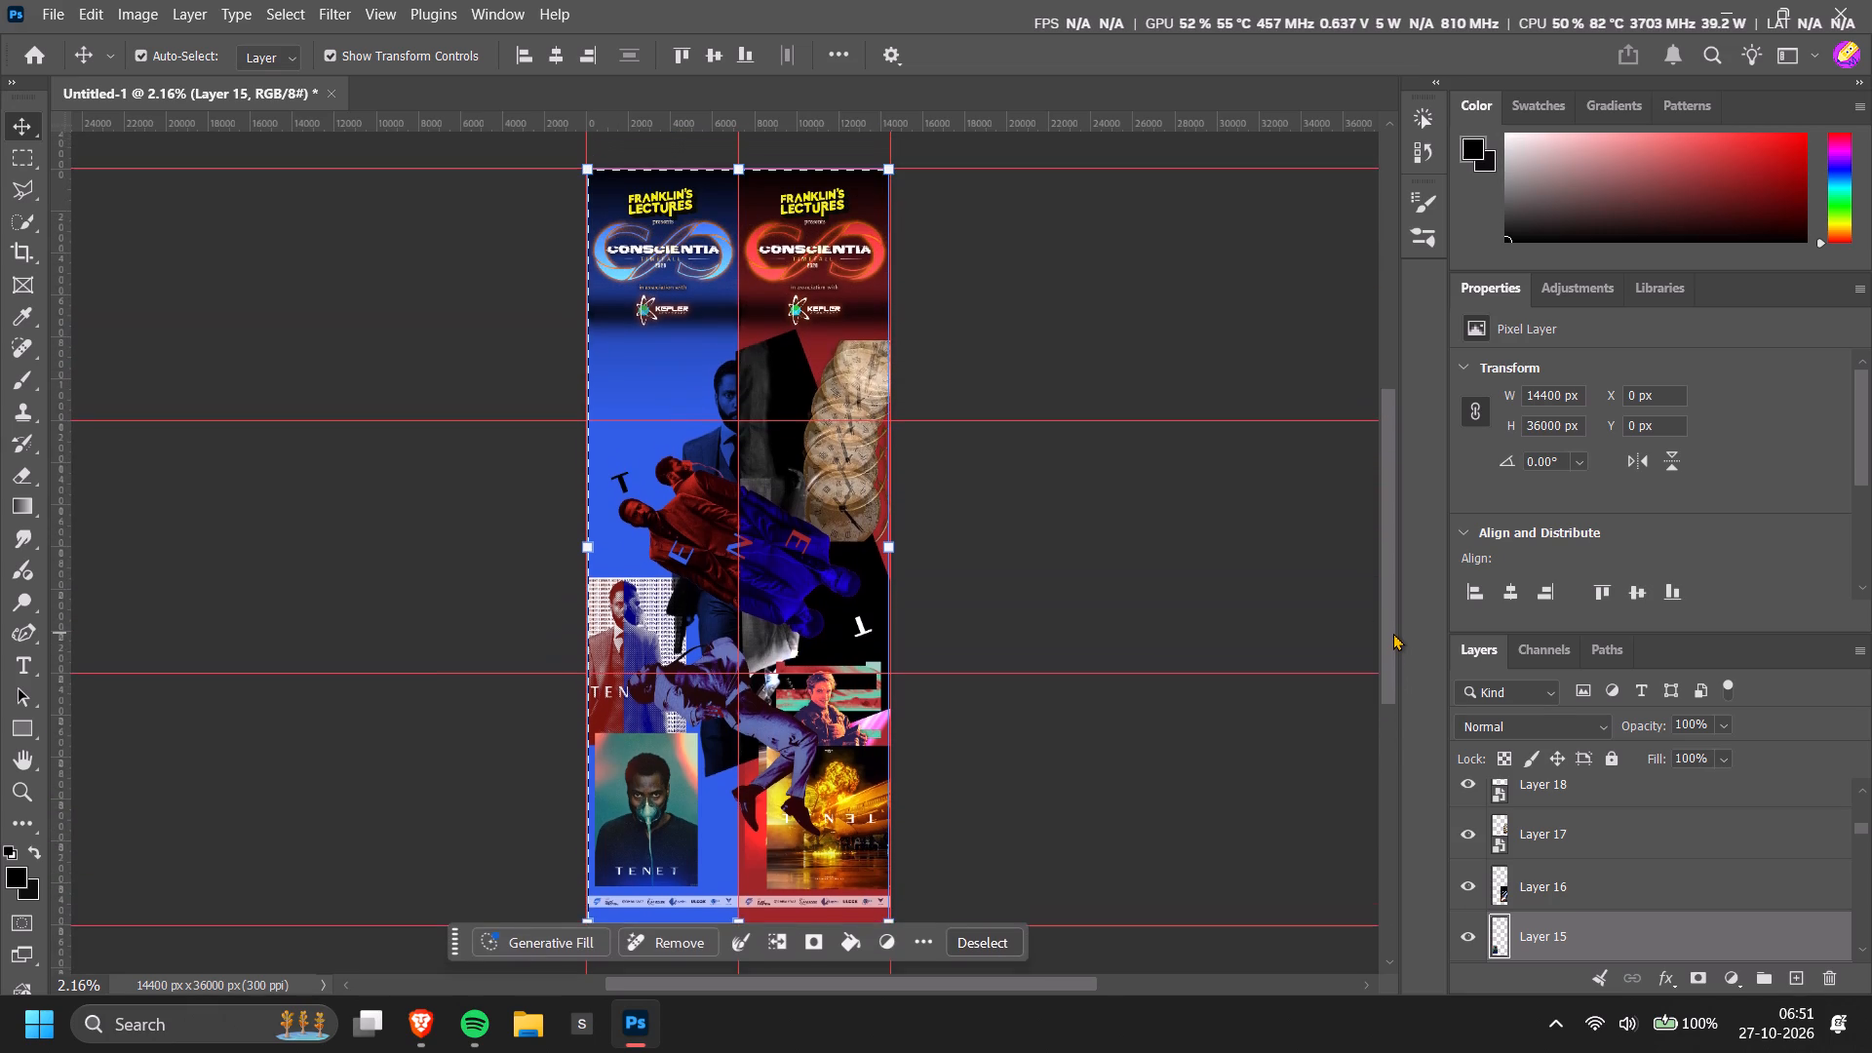
{"action": "scroll", "coordinate": [449, 549], "scroll_direction": "up", "scroll_amount": 6, "text": "alt"}
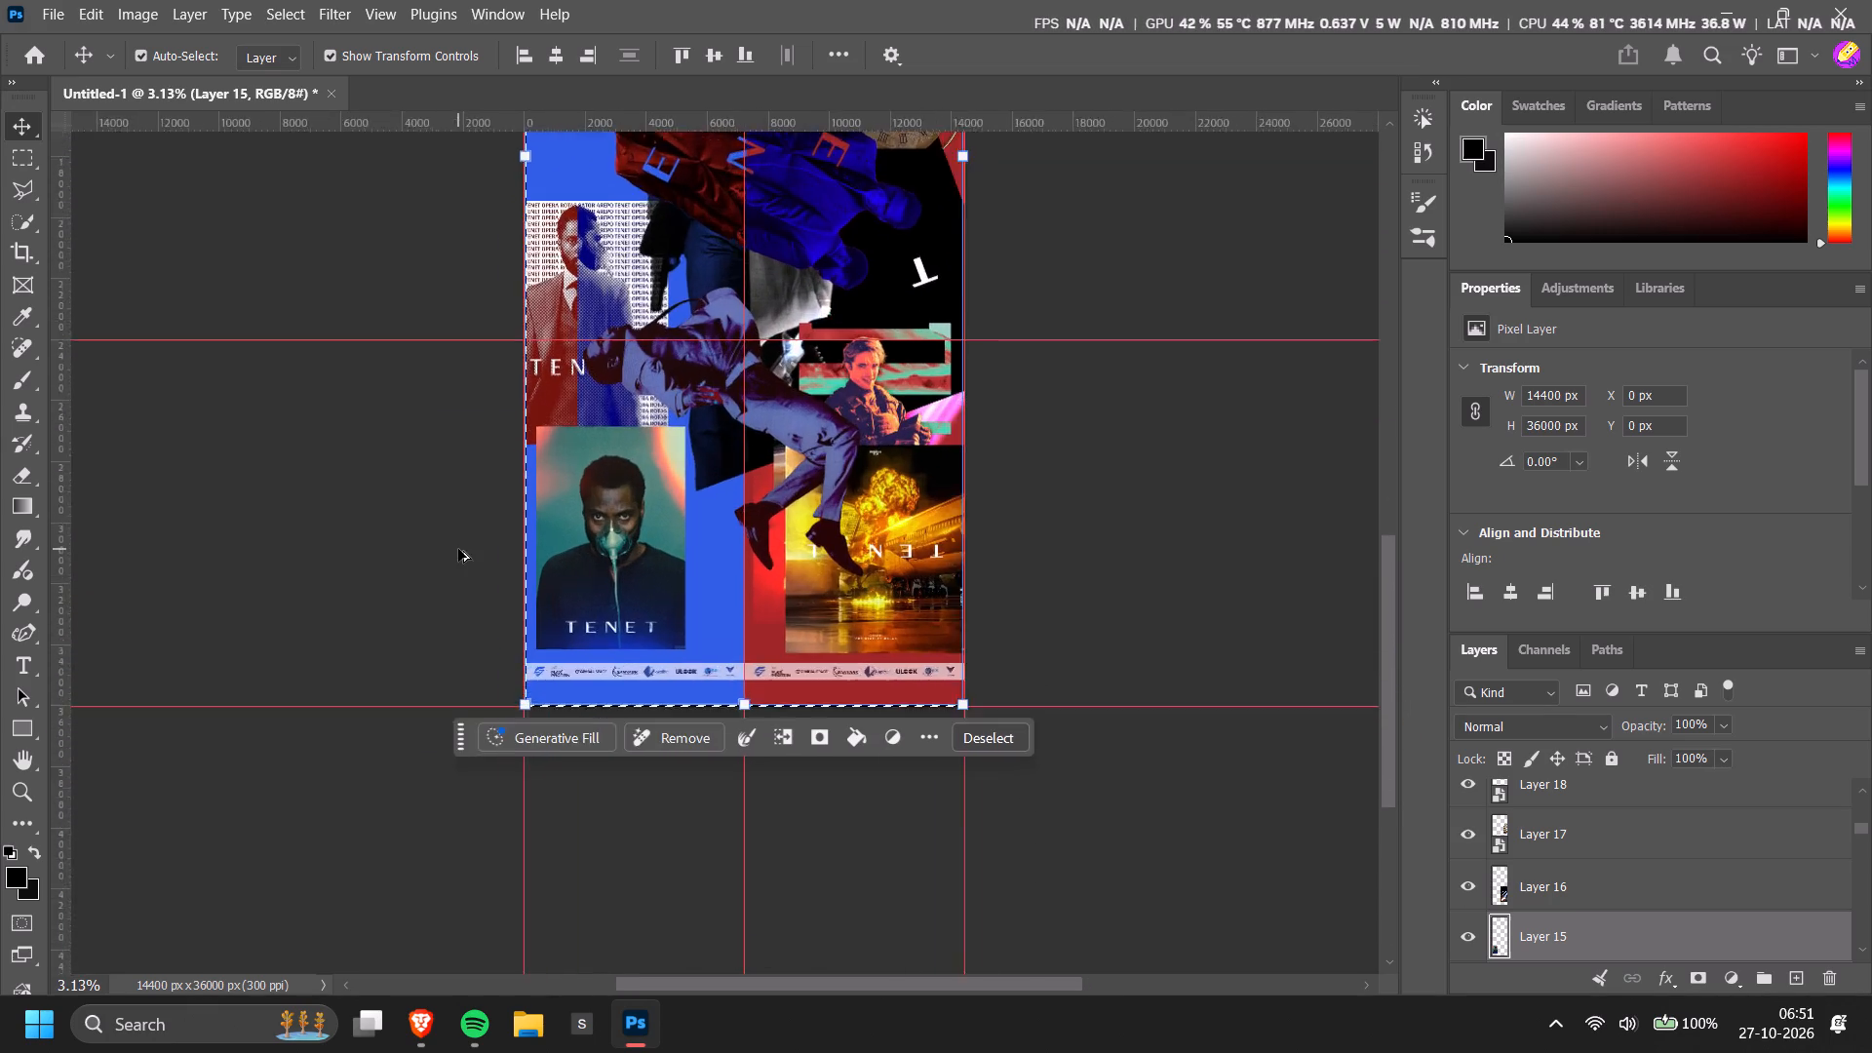
{"action": "scroll", "coordinate": [458, 549], "scroll_direction": "up", "scroll_amount": 7, "text": "alt"}
{"action": "left_click", "coordinate": [581, 547]}
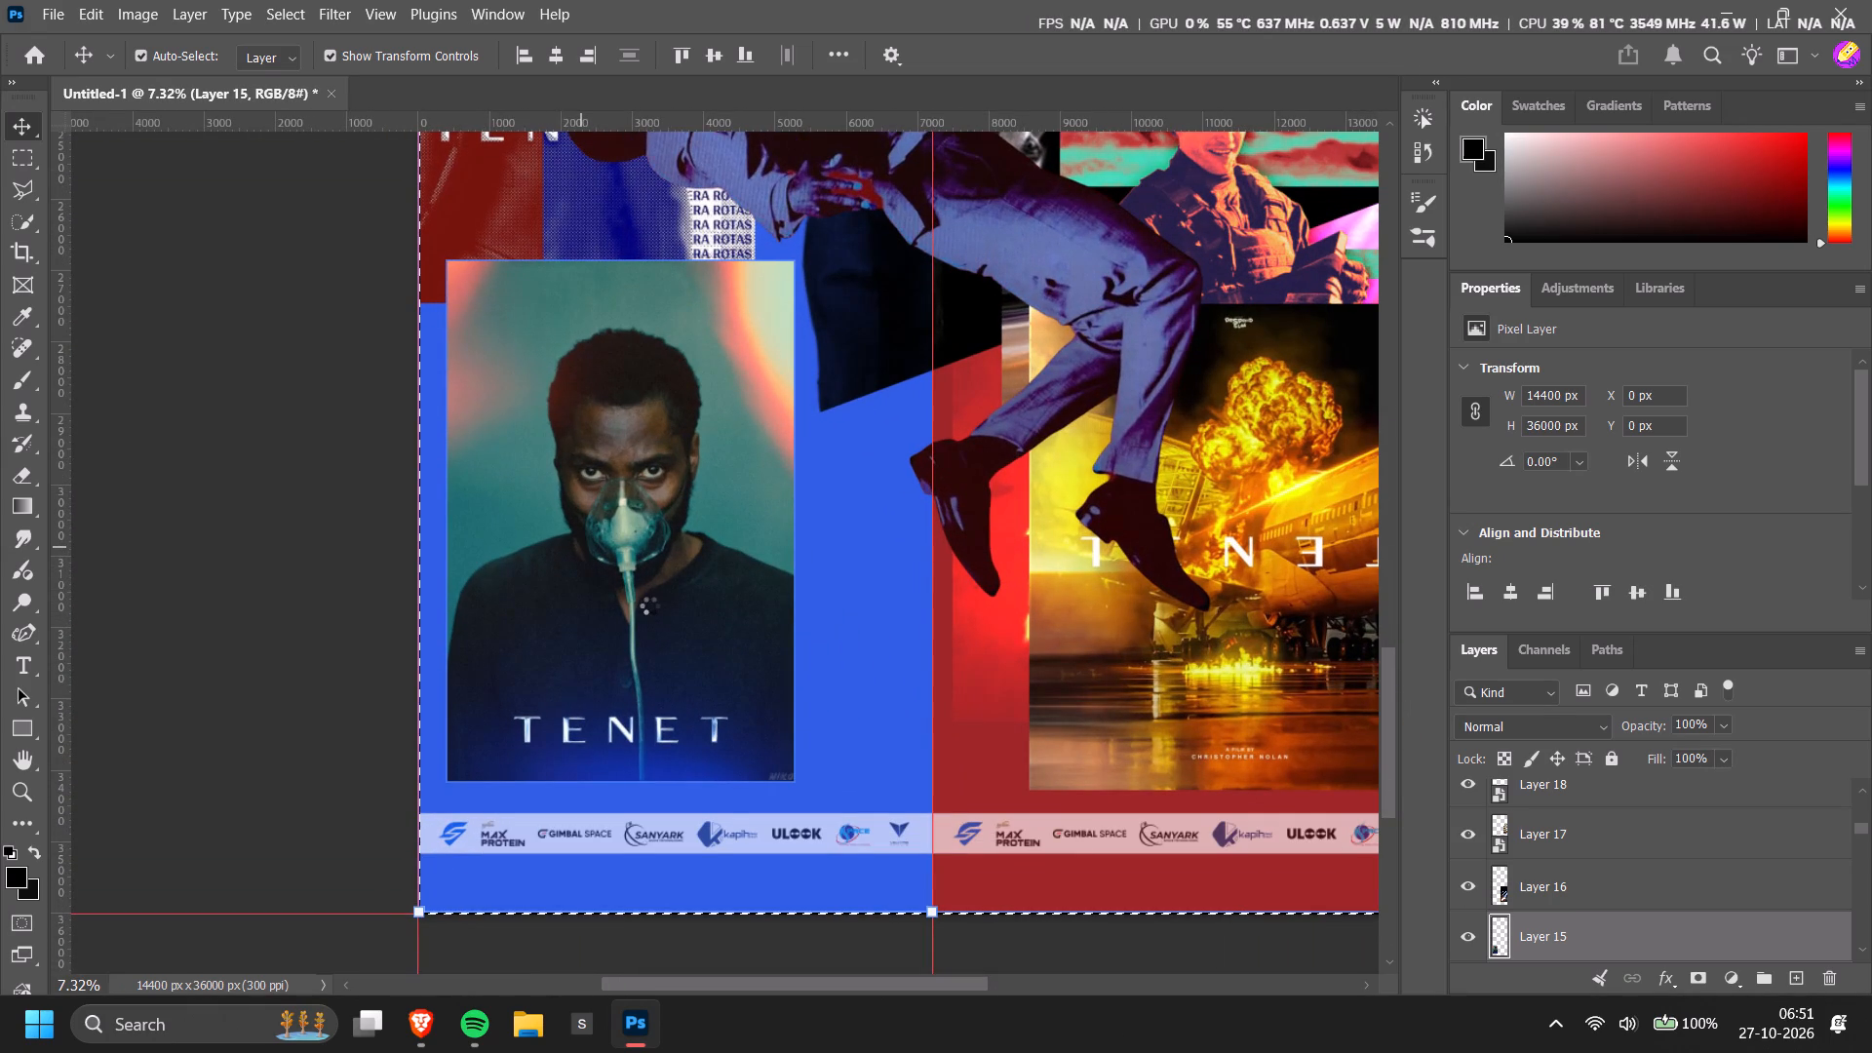
{"action": "left_click", "coordinate": [711, 667]}
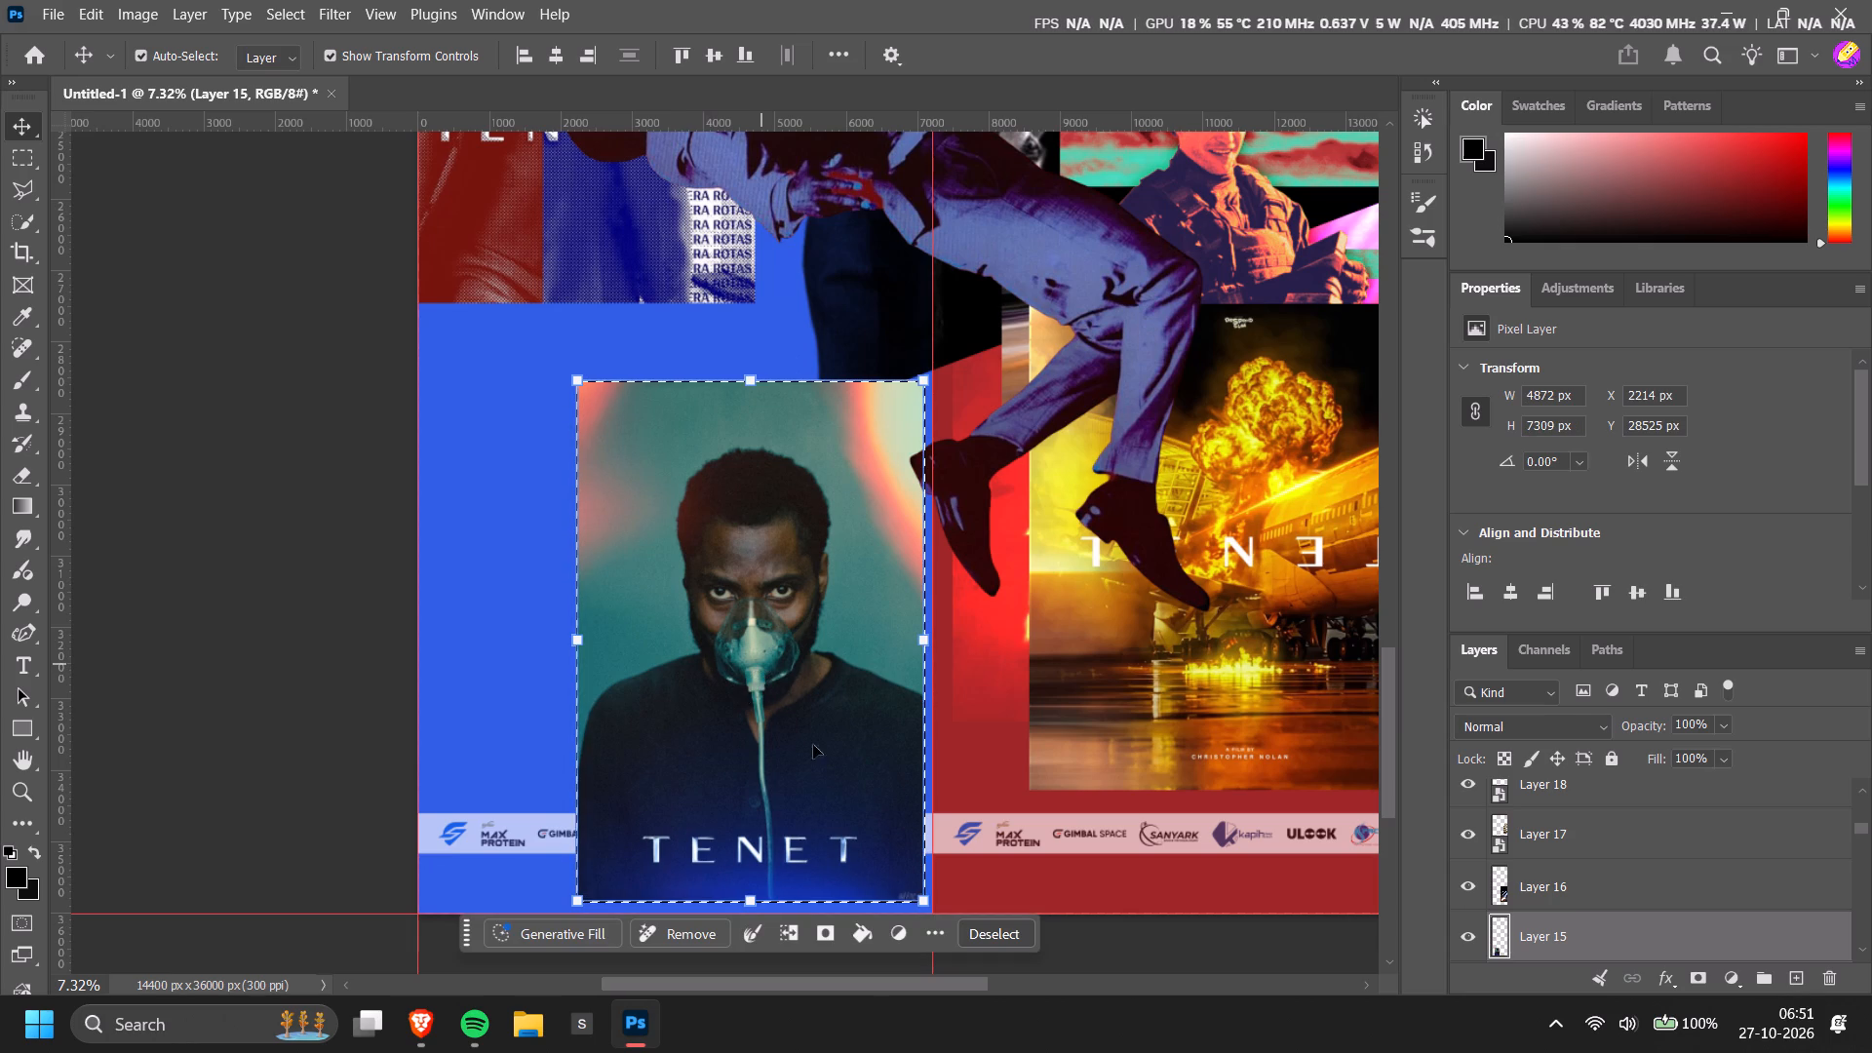
{"action": "left_click", "coordinate": [1003, 936]}
{"action": "left_click_drag", "start_coordinate": [776, 718], "coordinate": [701, 646]}
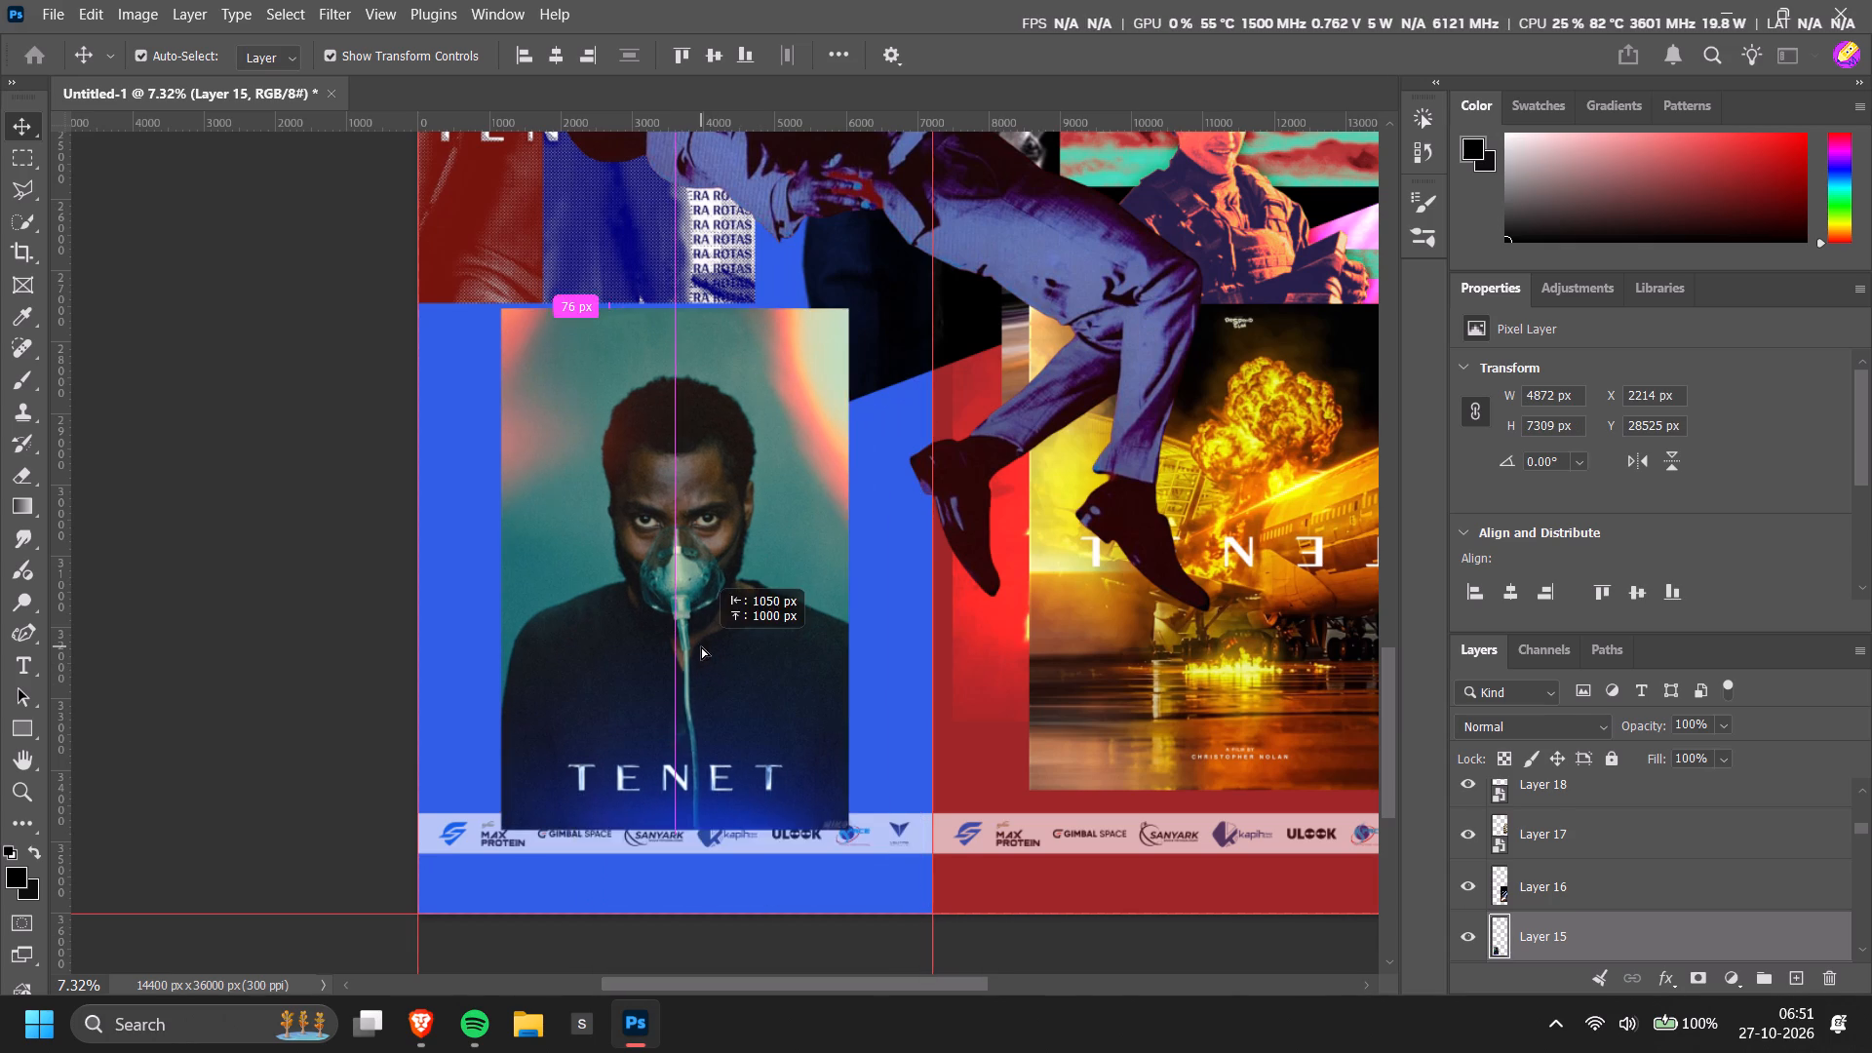
{"action": "left_click_drag", "start_coordinate": [701, 646], "coordinate": [673, 623]}
Select the masked man's head and torso in the teal TENET poster with the Quick Selection tool.
{"action": "left_click", "coordinate": [30, 232]}
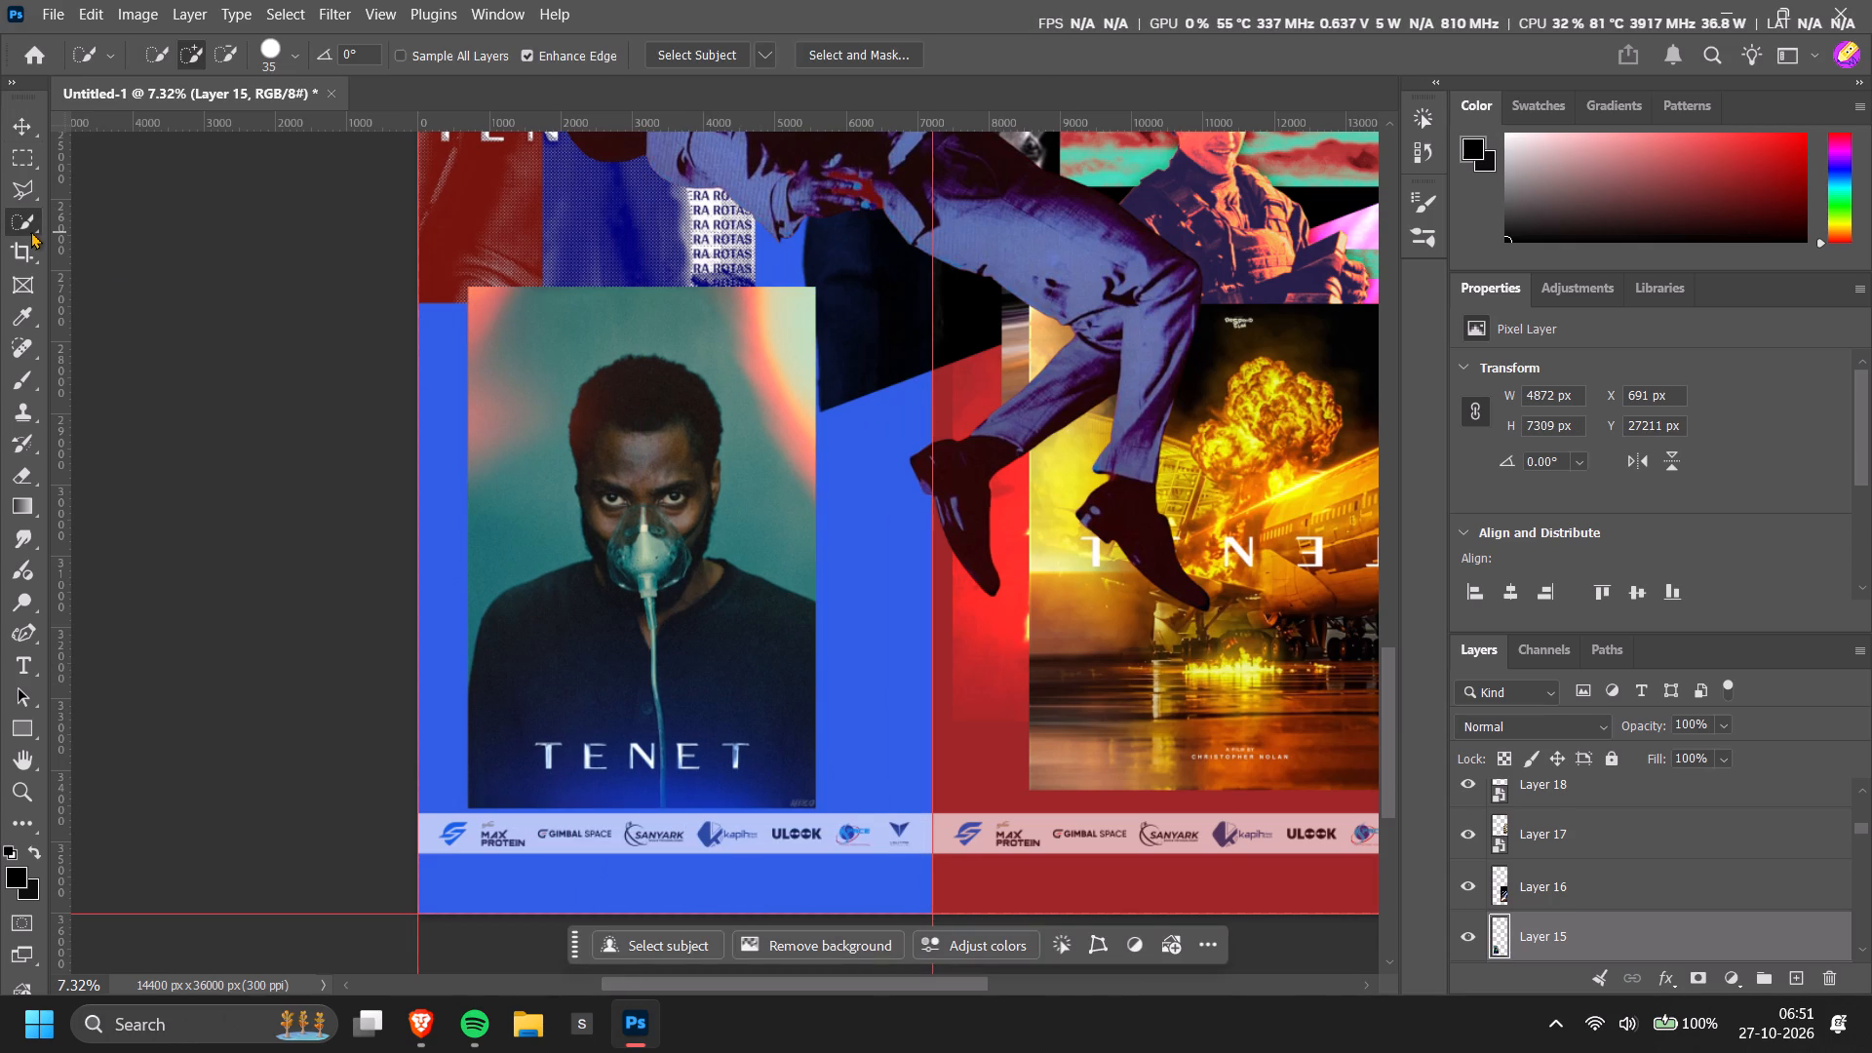
{"action": "left_click_drag", "start_coordinate": [628, 426], "coordinate": [565, 724]}
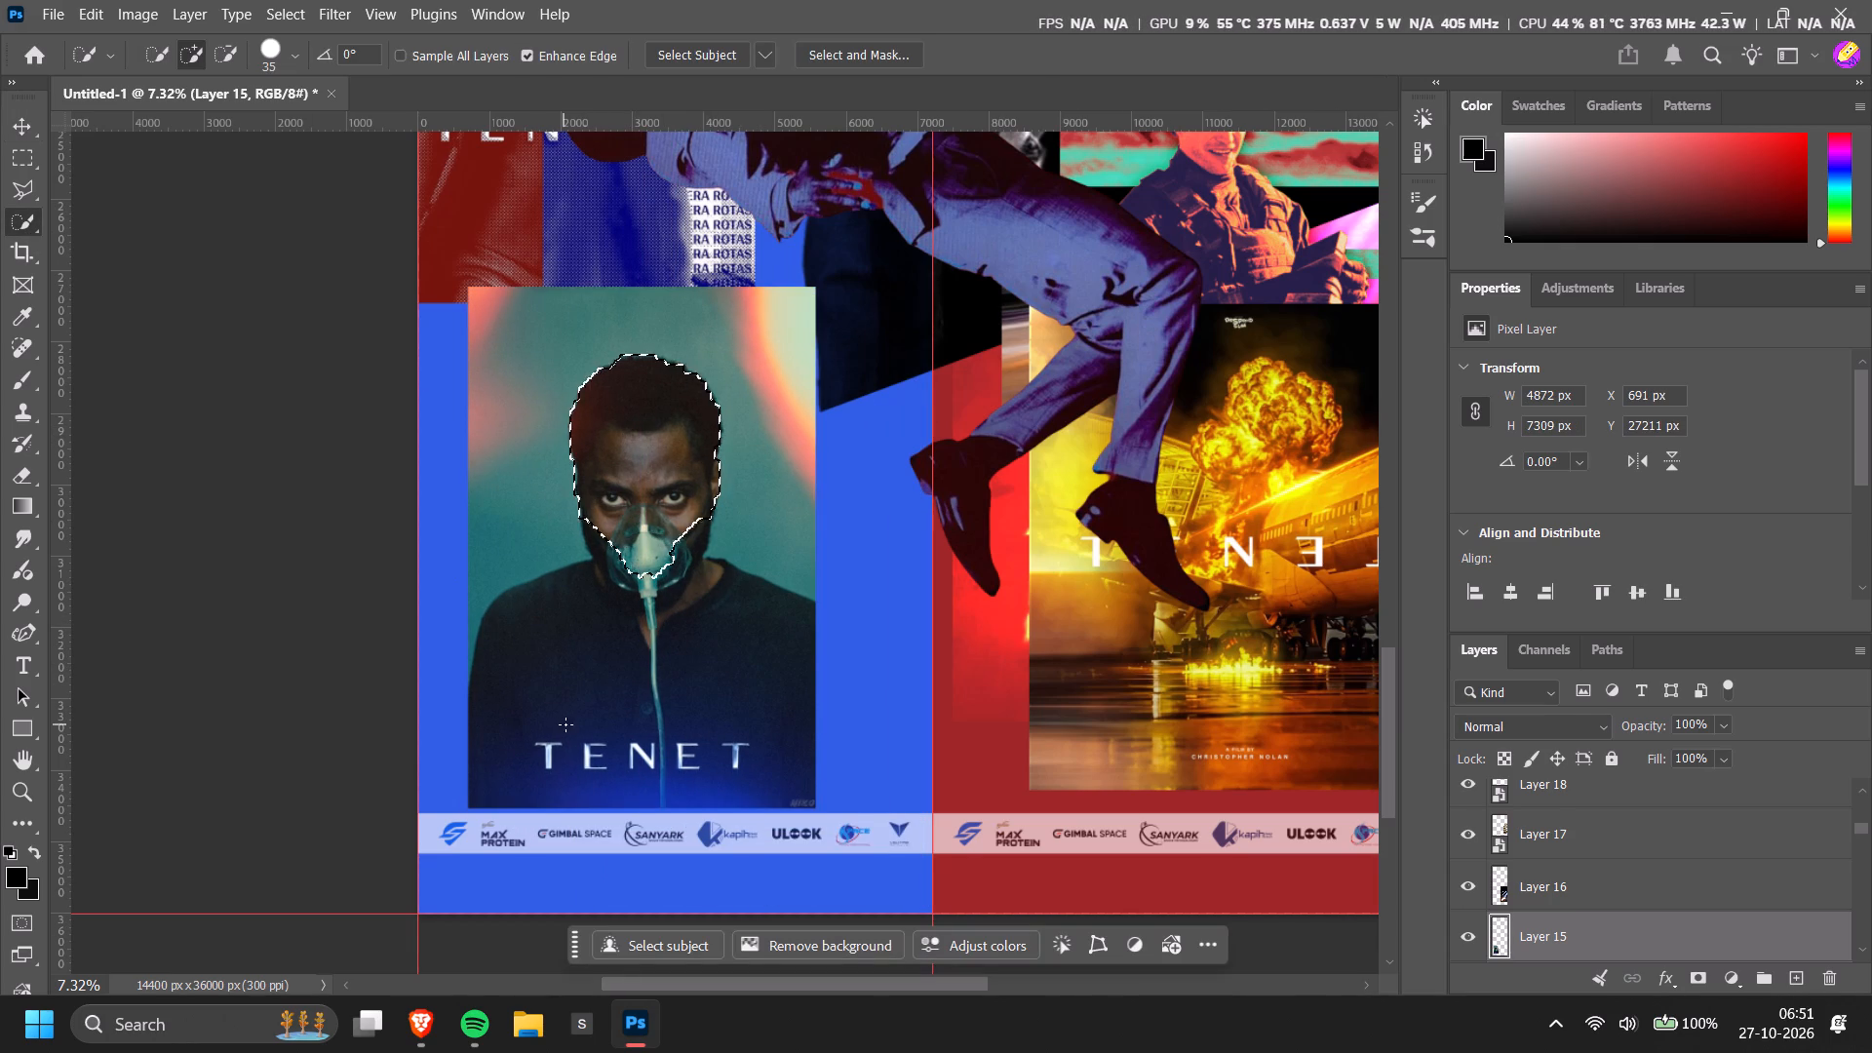
{"action": "left_click_drag", "start_coordinate": [565, 724], "coordinate": [548, 709]}
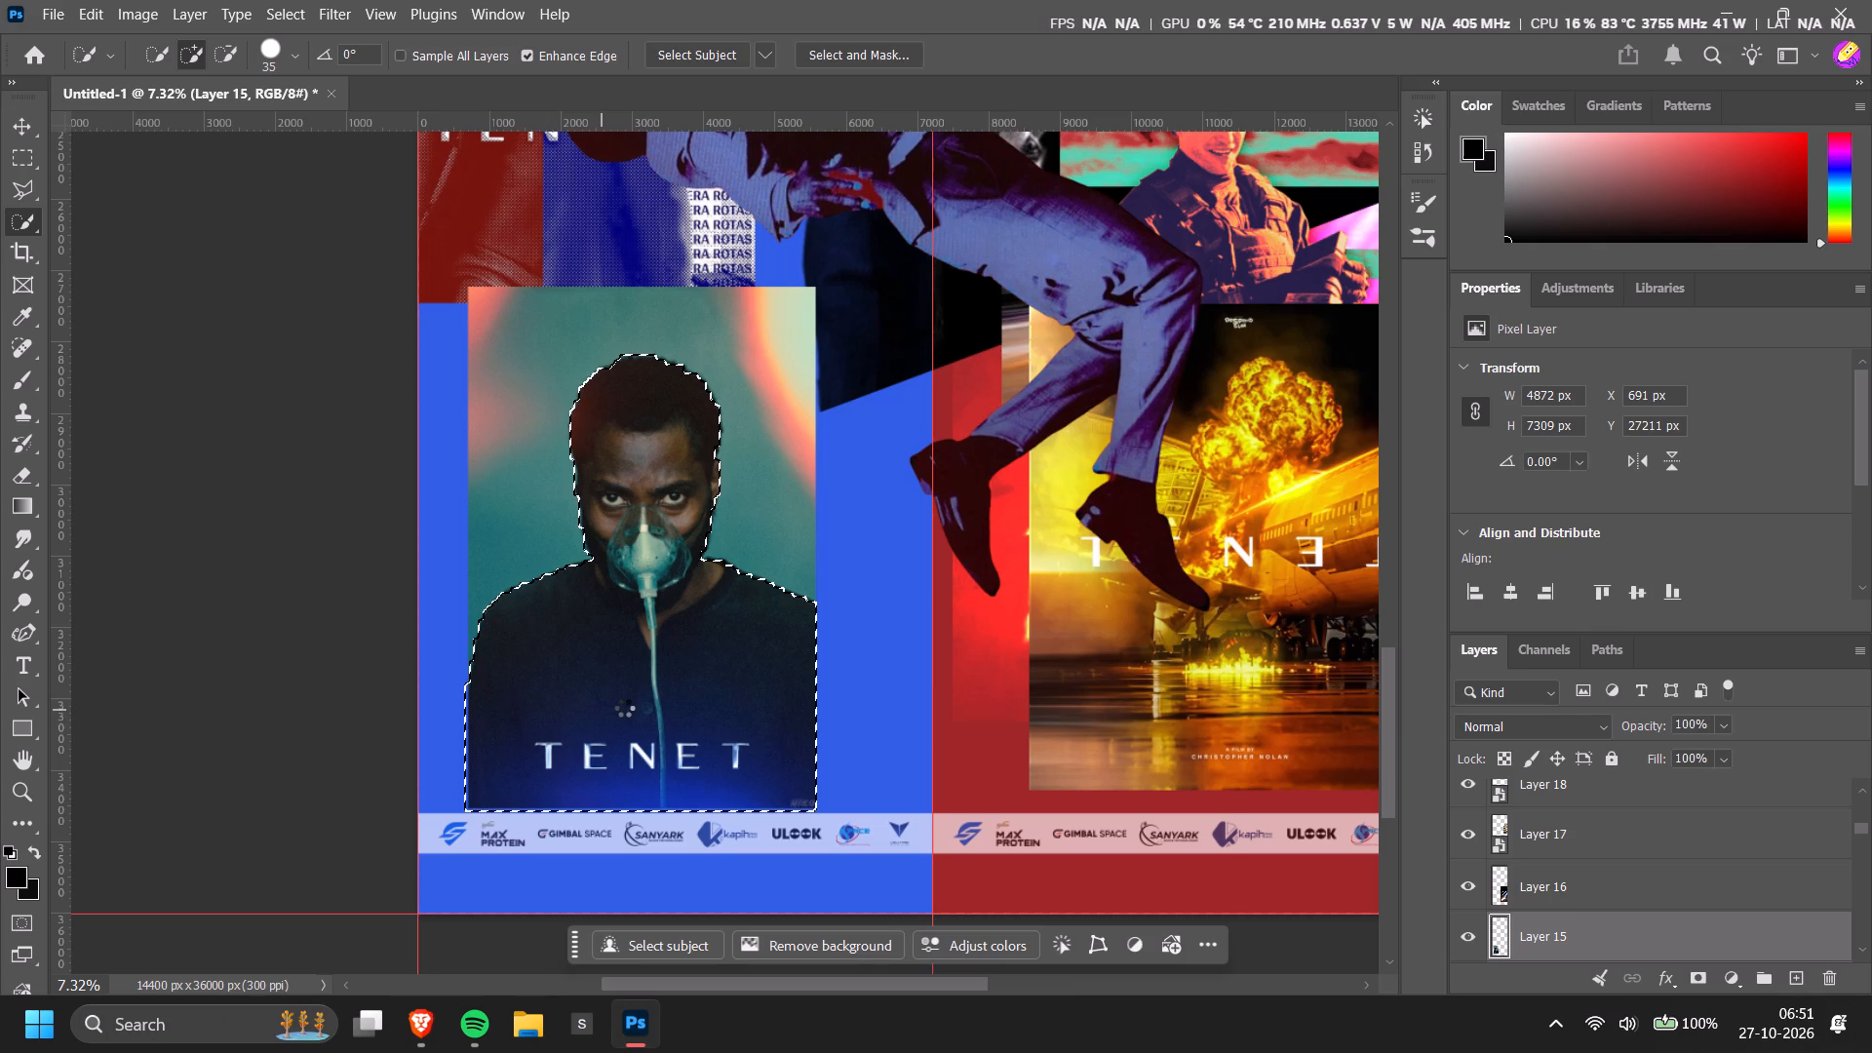
Switch to the Block Banners 2026 design in Canva and examine the banners from page 5 to page 7.
{"action": "key", "text": "alt+Tab"}
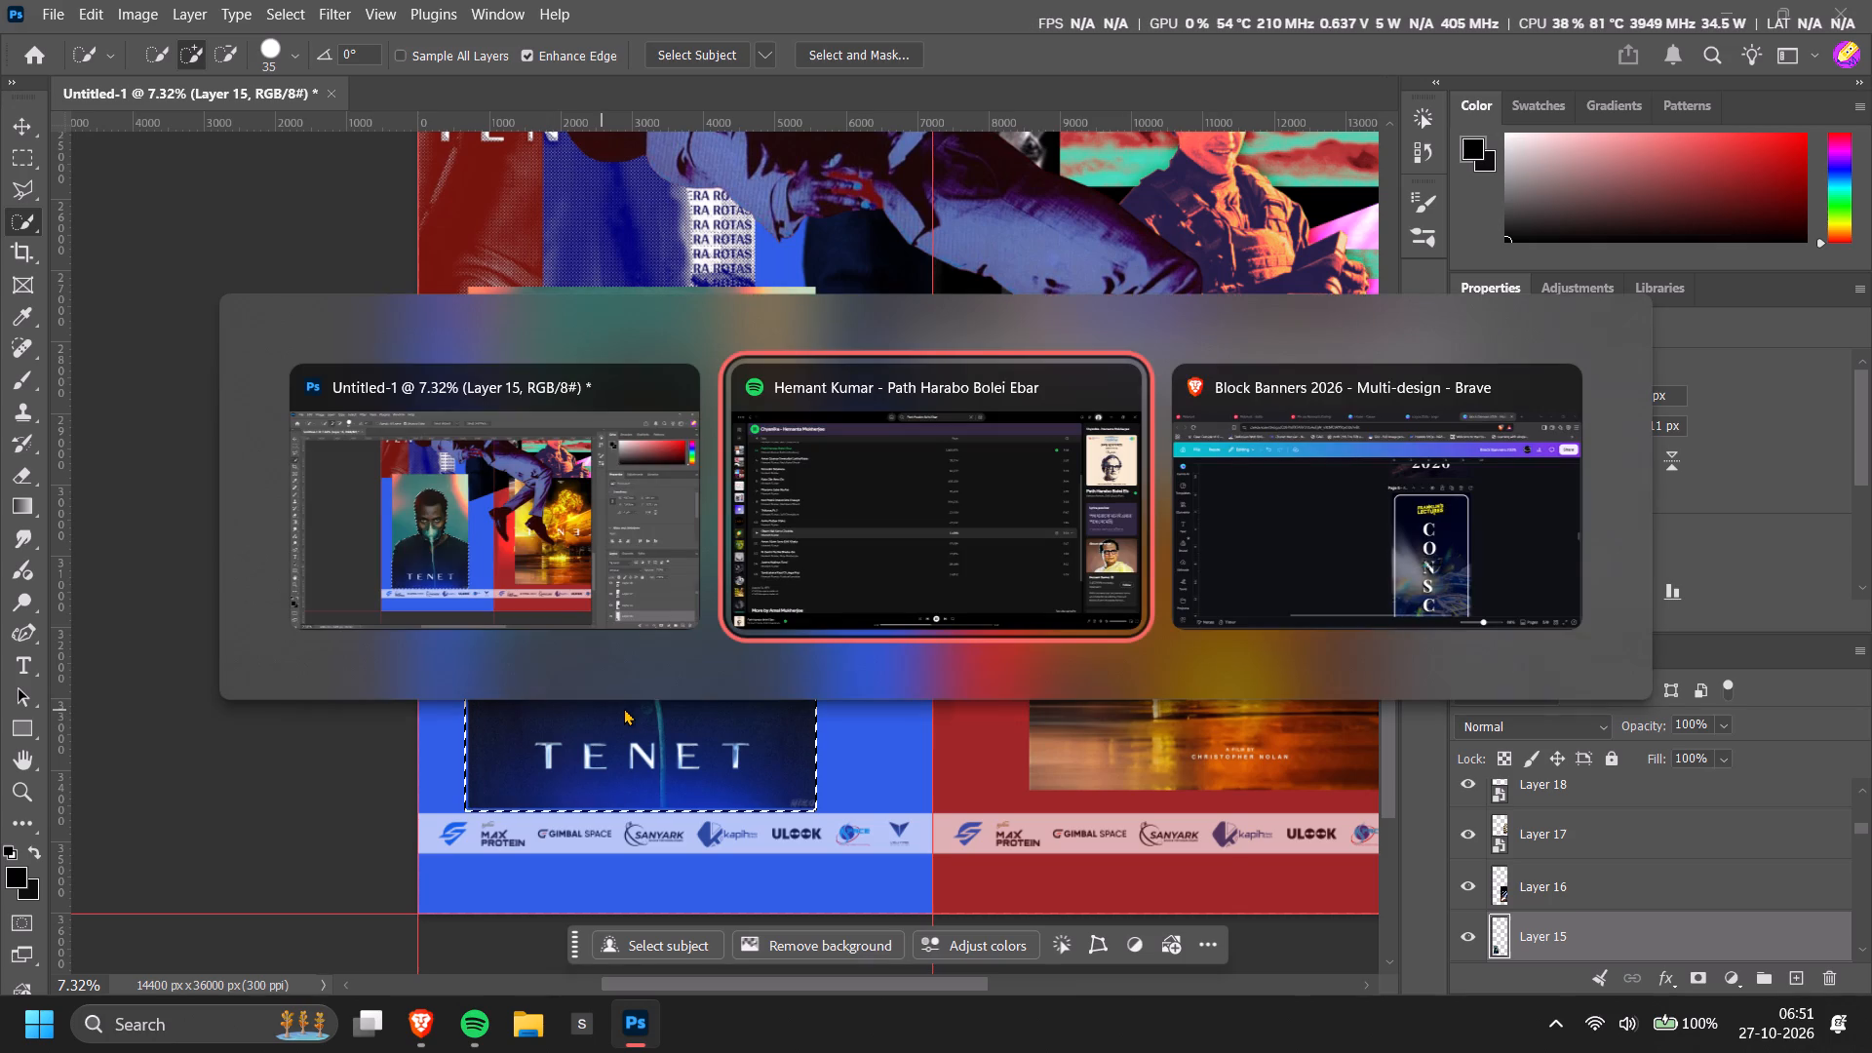
{"action": "key", "text": "alt+Tab"}
{"action": "key", "text": "alt+Tab"}
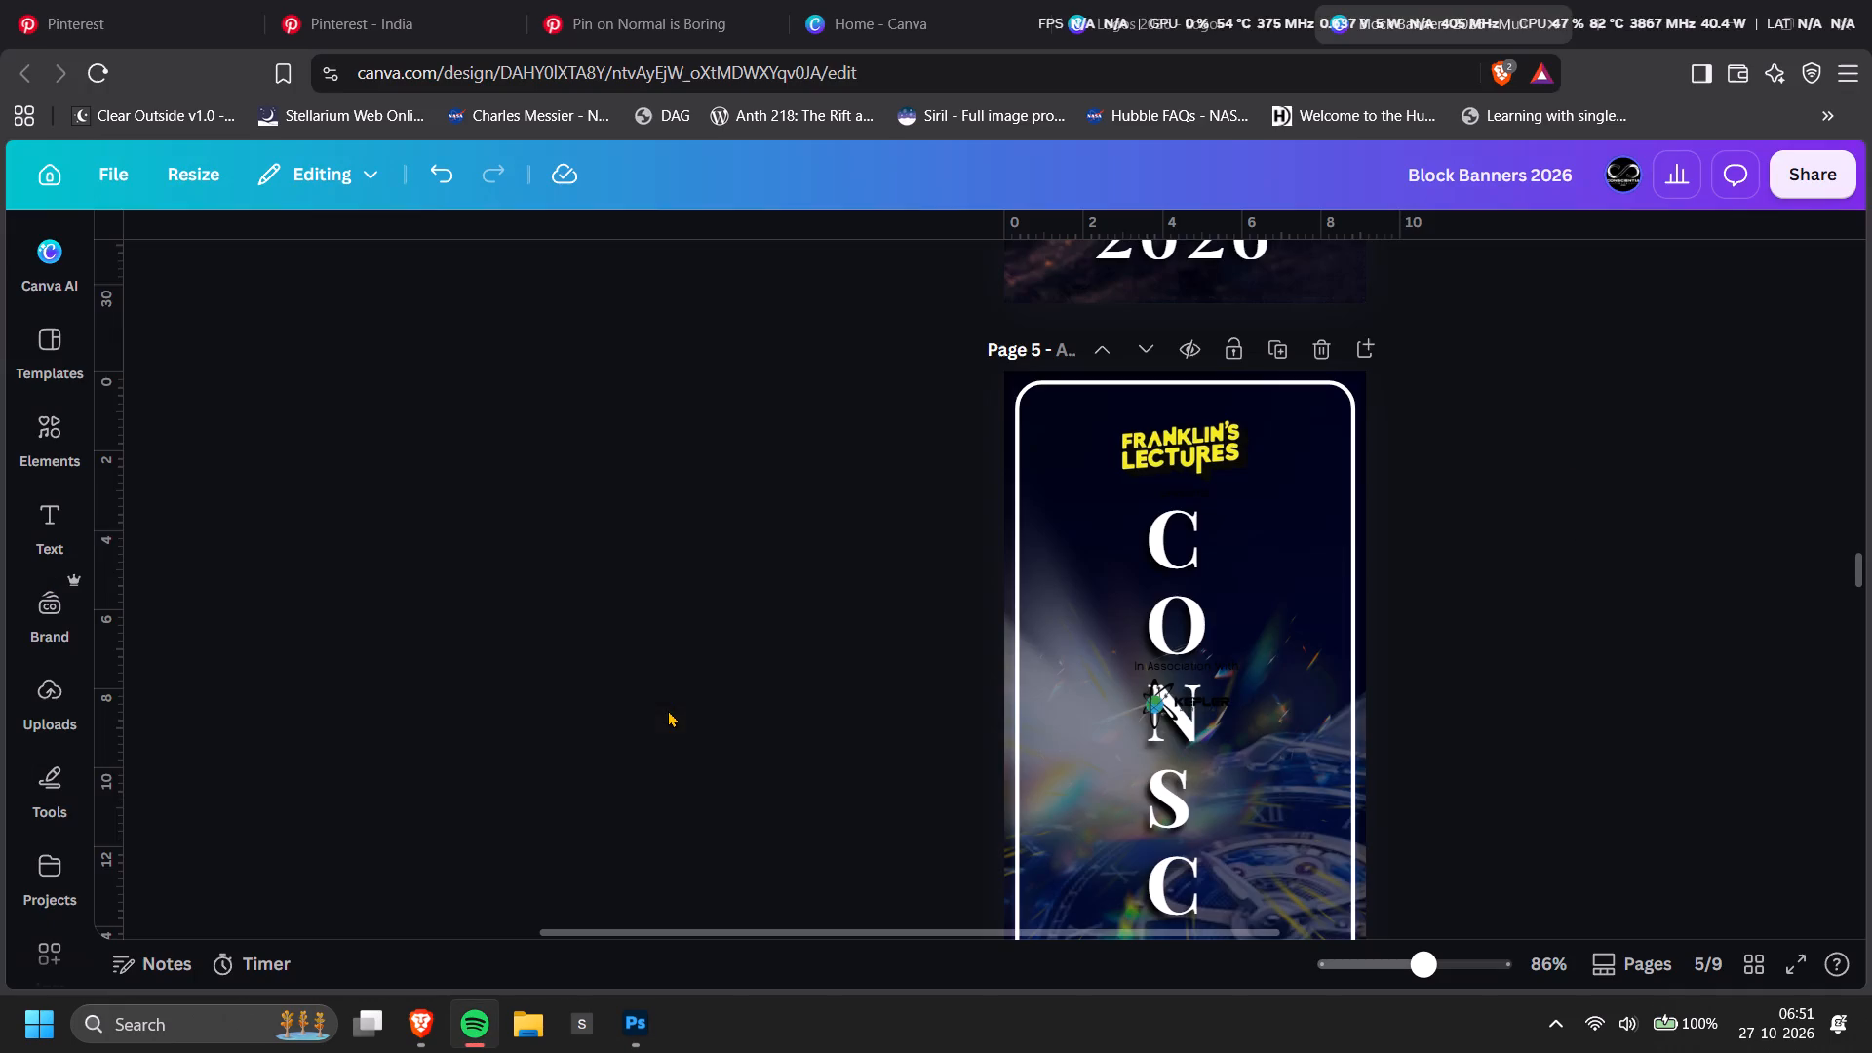
{"action": "scroll", "coordinate": [1450, 627], "scroll_direction": "down", "scroll_amount": 2}
{"action": "left_click", "coordinate": [1531, 620]}
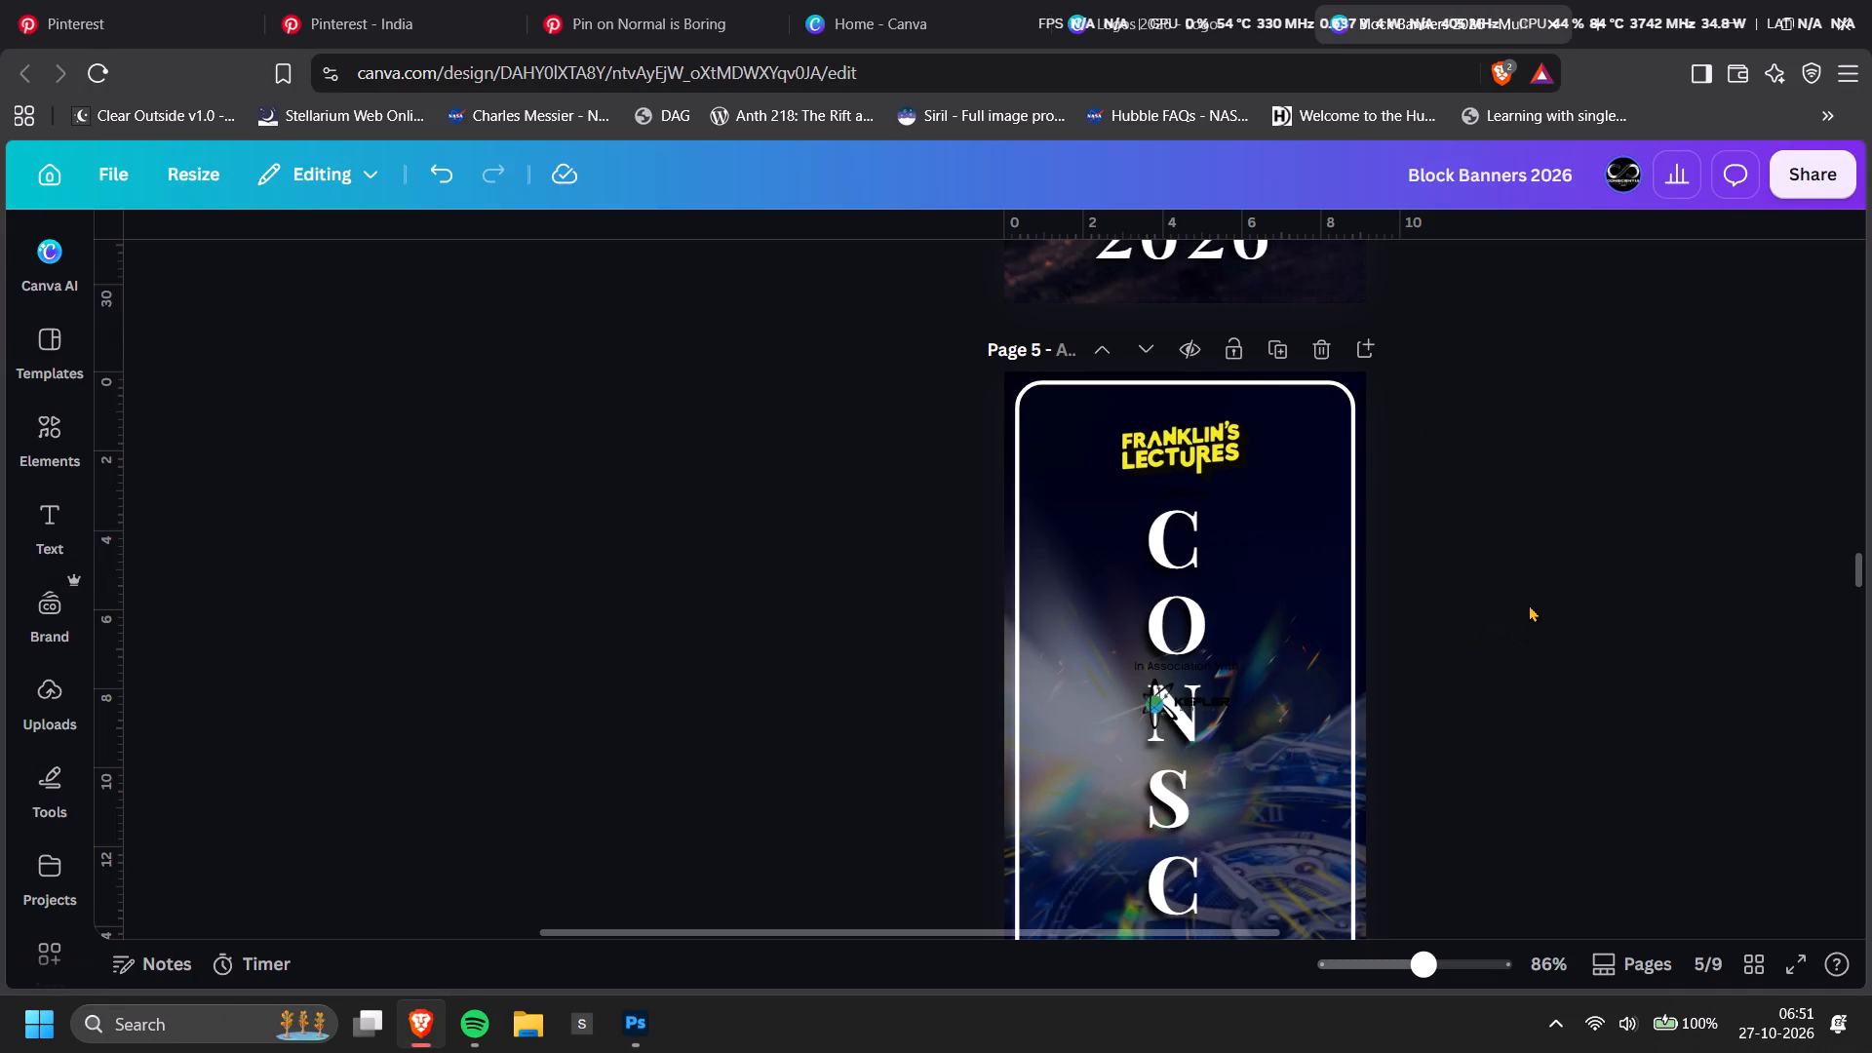
{"action": "scroll", "coordinate": [1408, 556], "scroll_direction": "up", "scroll_amount": 1}
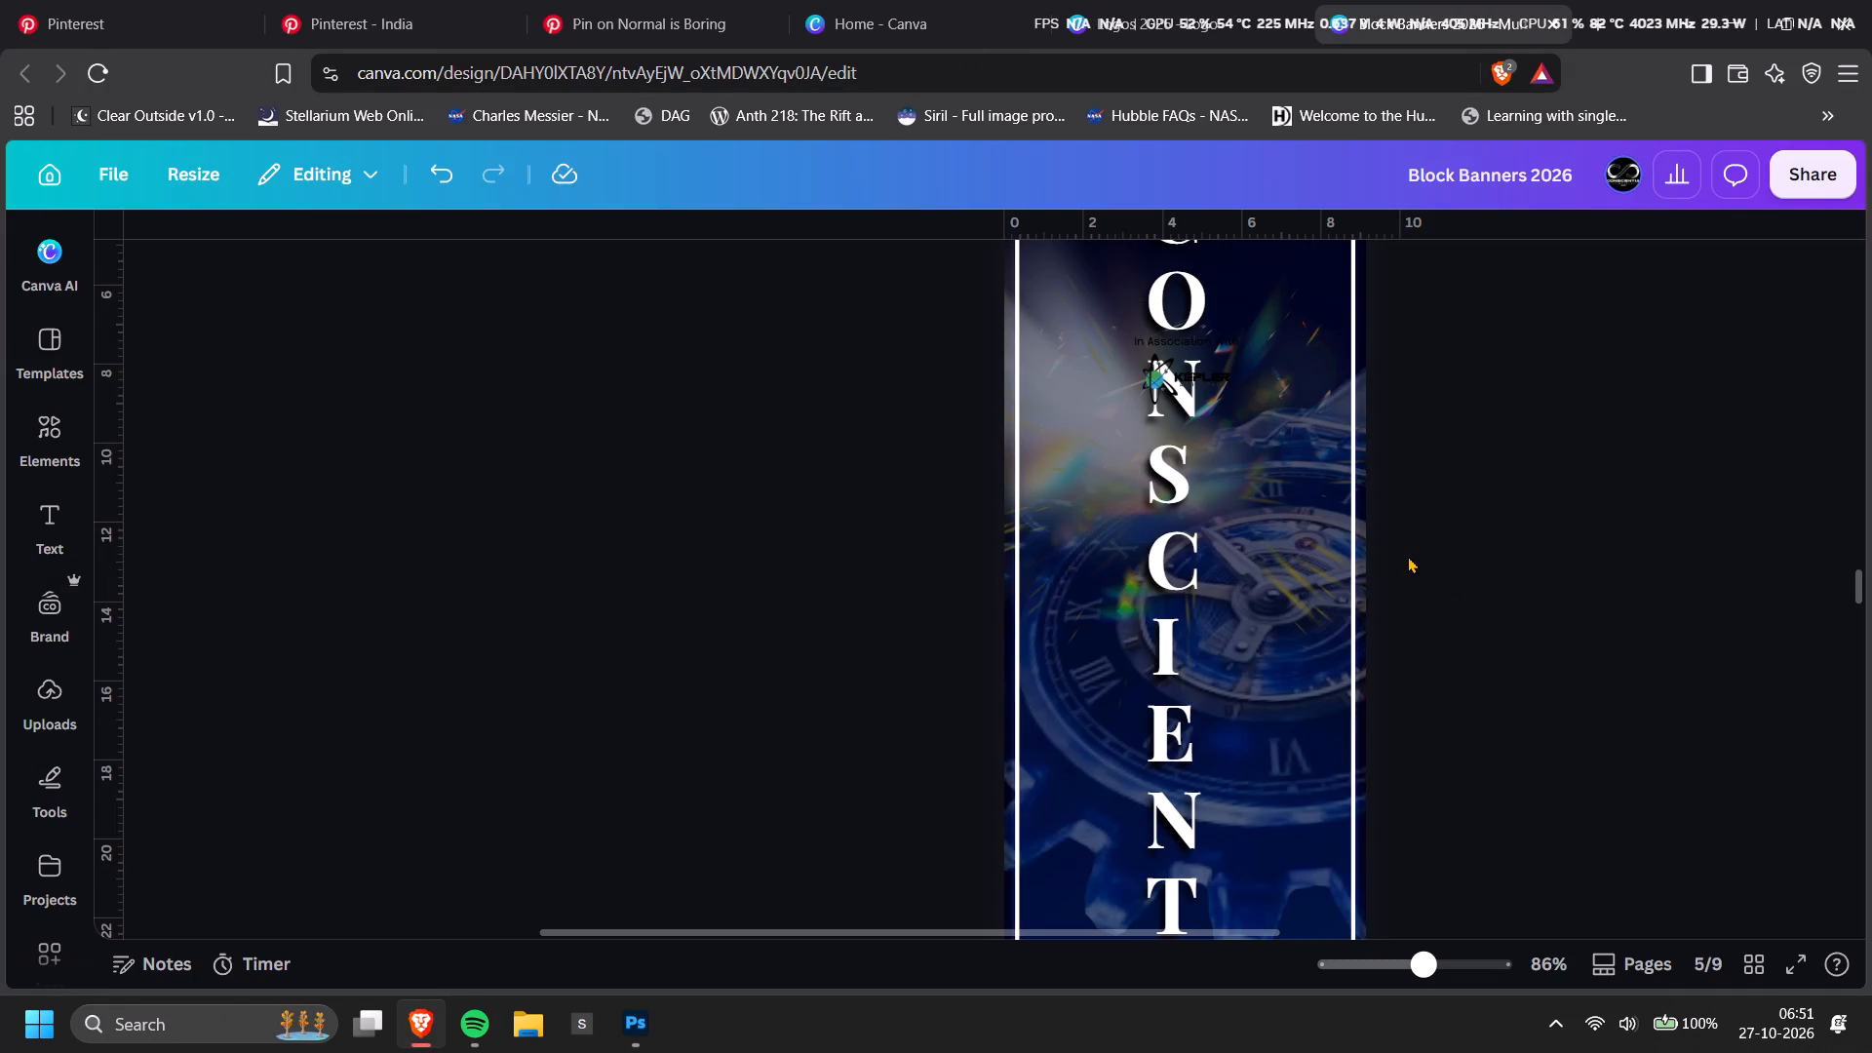
{"action": "scroll", "coordinate": [1415, 565], "scroll_direction": "down", "scroll_amount": 2, "text": "ctrl"}
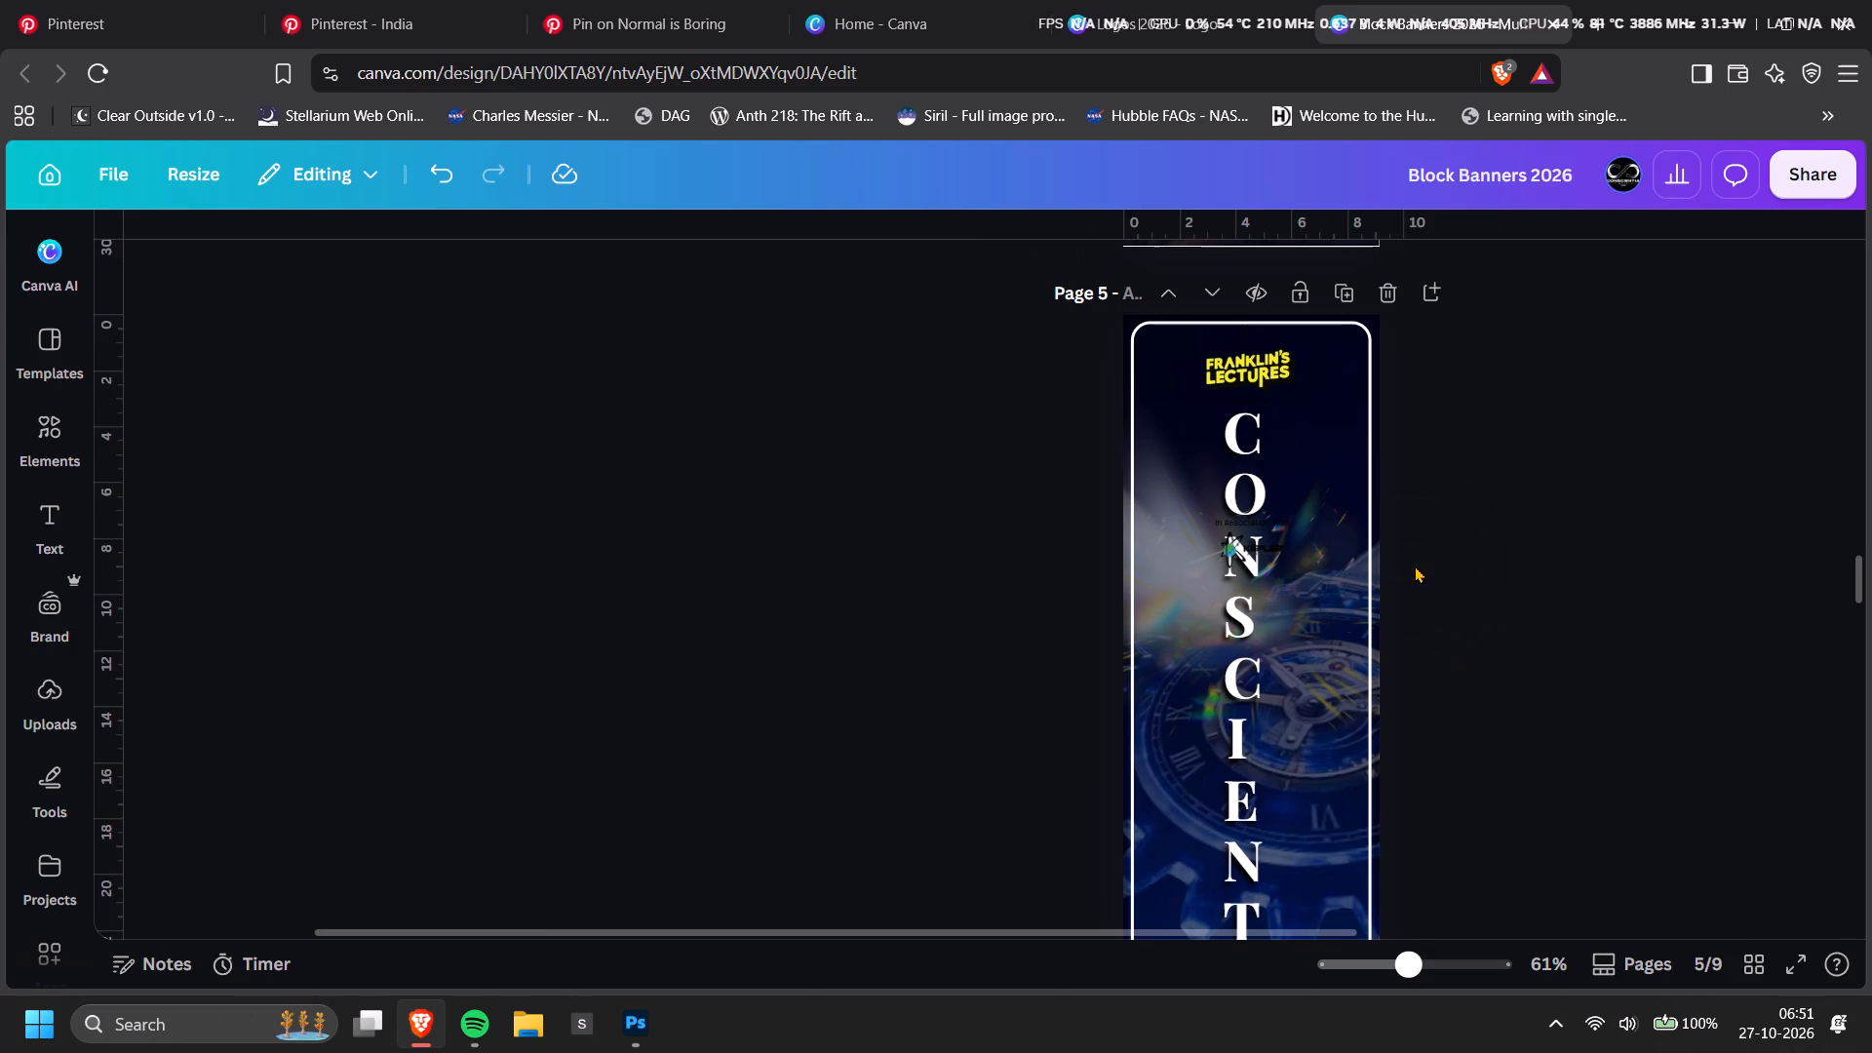
{"action": "scroll", "coordinate": [1415, 565], "scroll_direction": "down", "scroll_amount": 3, "text": "ctrl"}
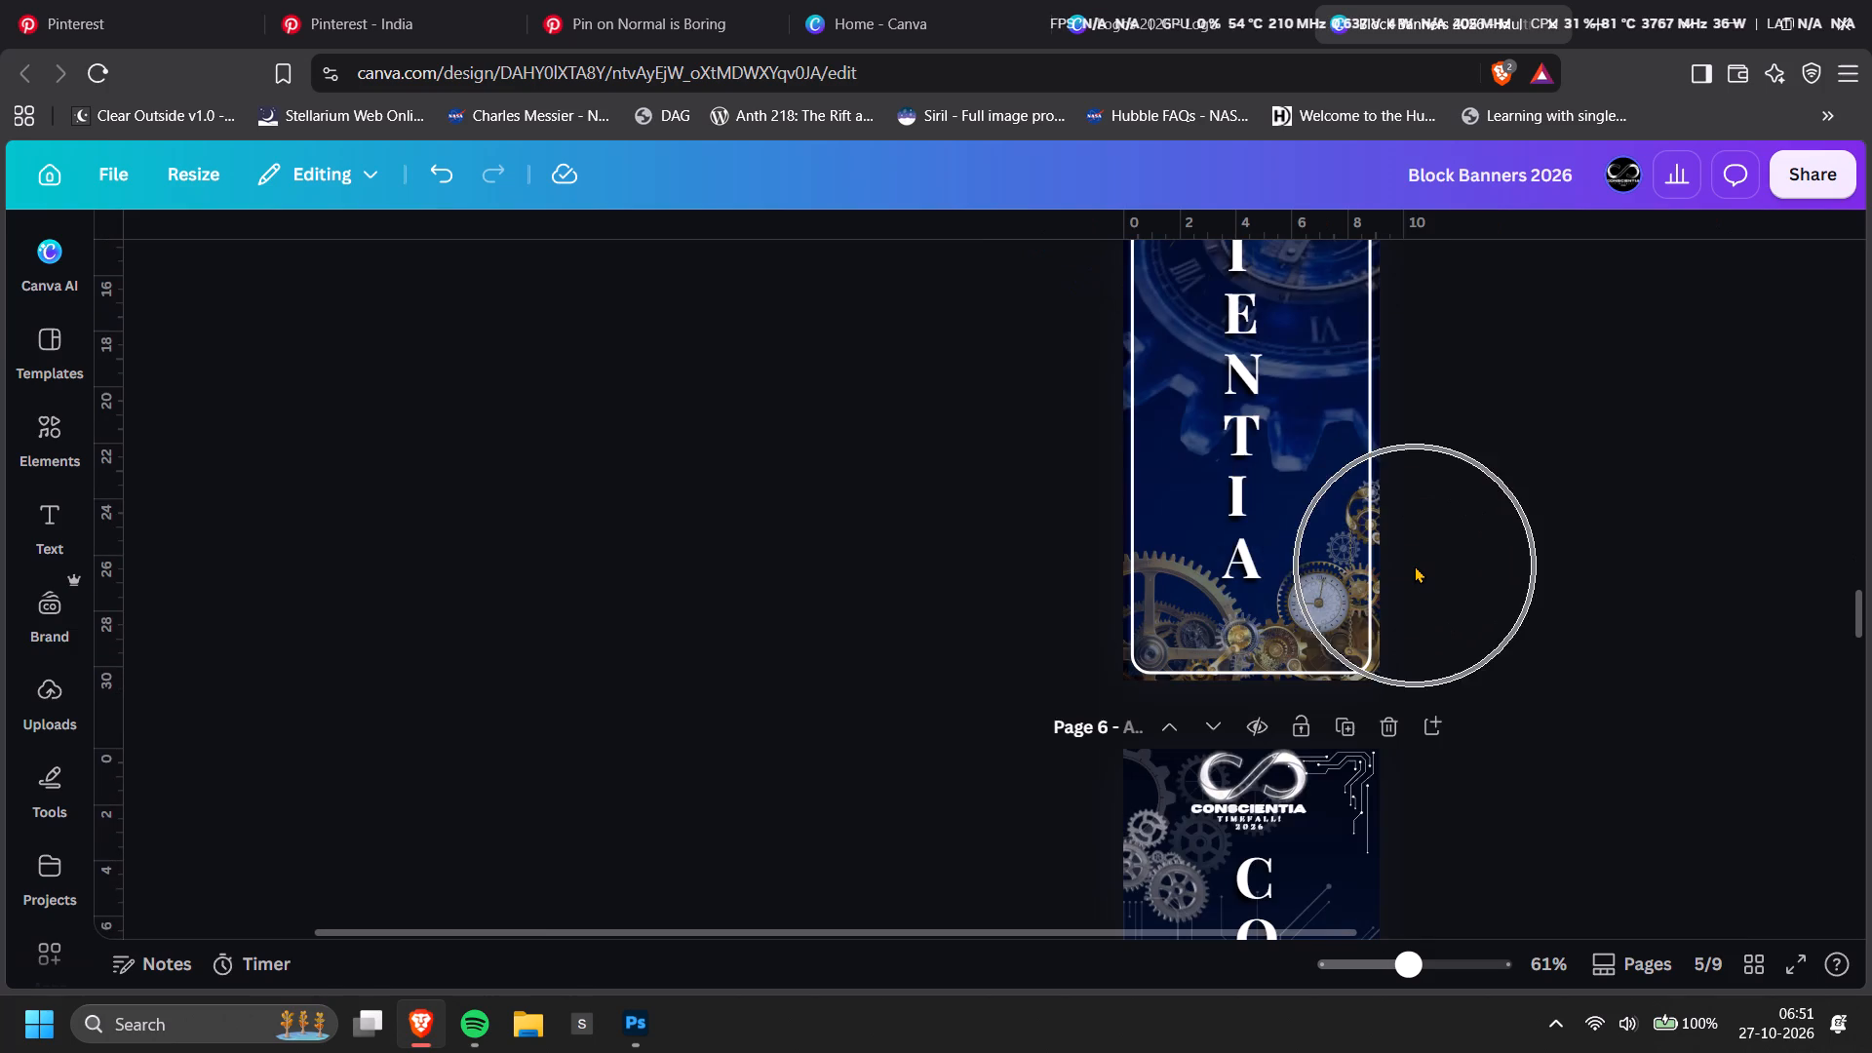
{"action": "scroll", "coordinate": [1402, 566], "scroll_direction": "up", "scroll_amount": 3}
{"action": "scroll", "coordinate": [1402, 566], "scroll_direction": "down", "scroll_amount": 3, "text": "ctrl"}
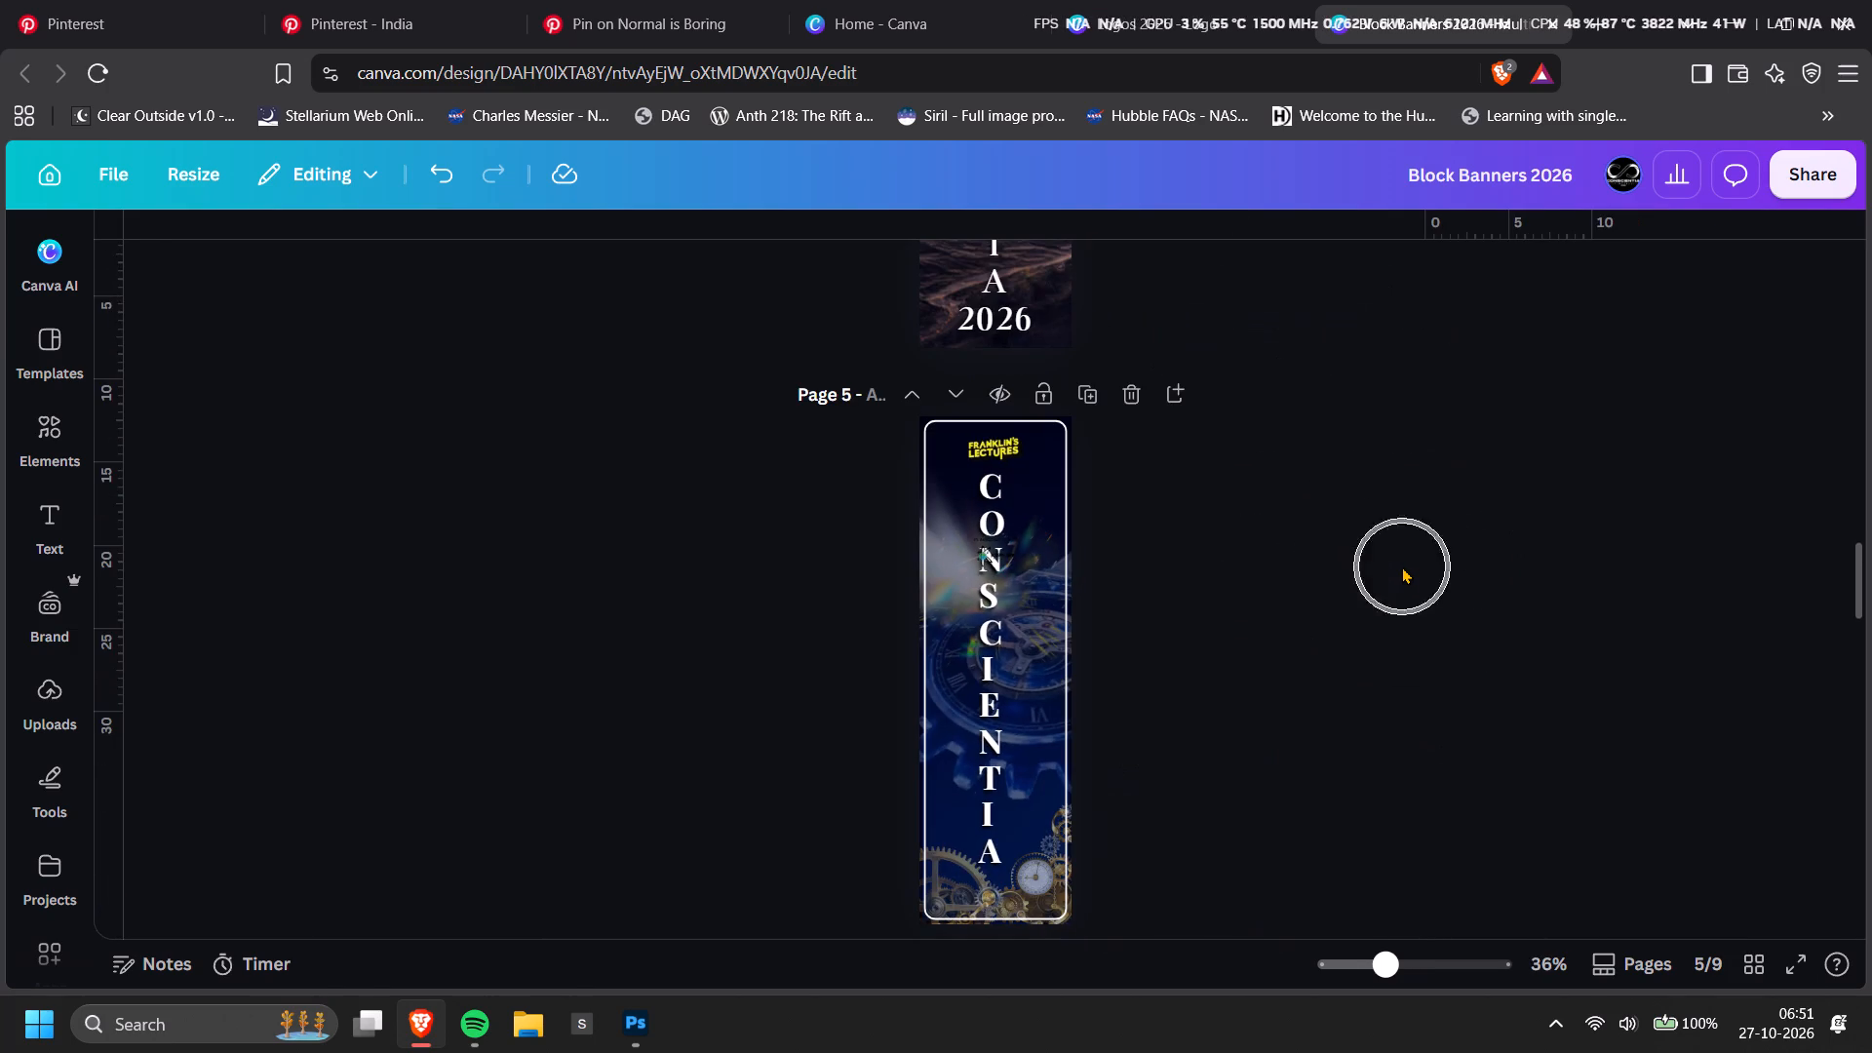
{"action": "scroll", "coordinate": [1402, 566], "scroll_direction": "down", "scroll_amount": 11}
{"action": "scroll", "coordinate": [1402, 566], "scroll_direction": "up", "scroll_amount": 5}
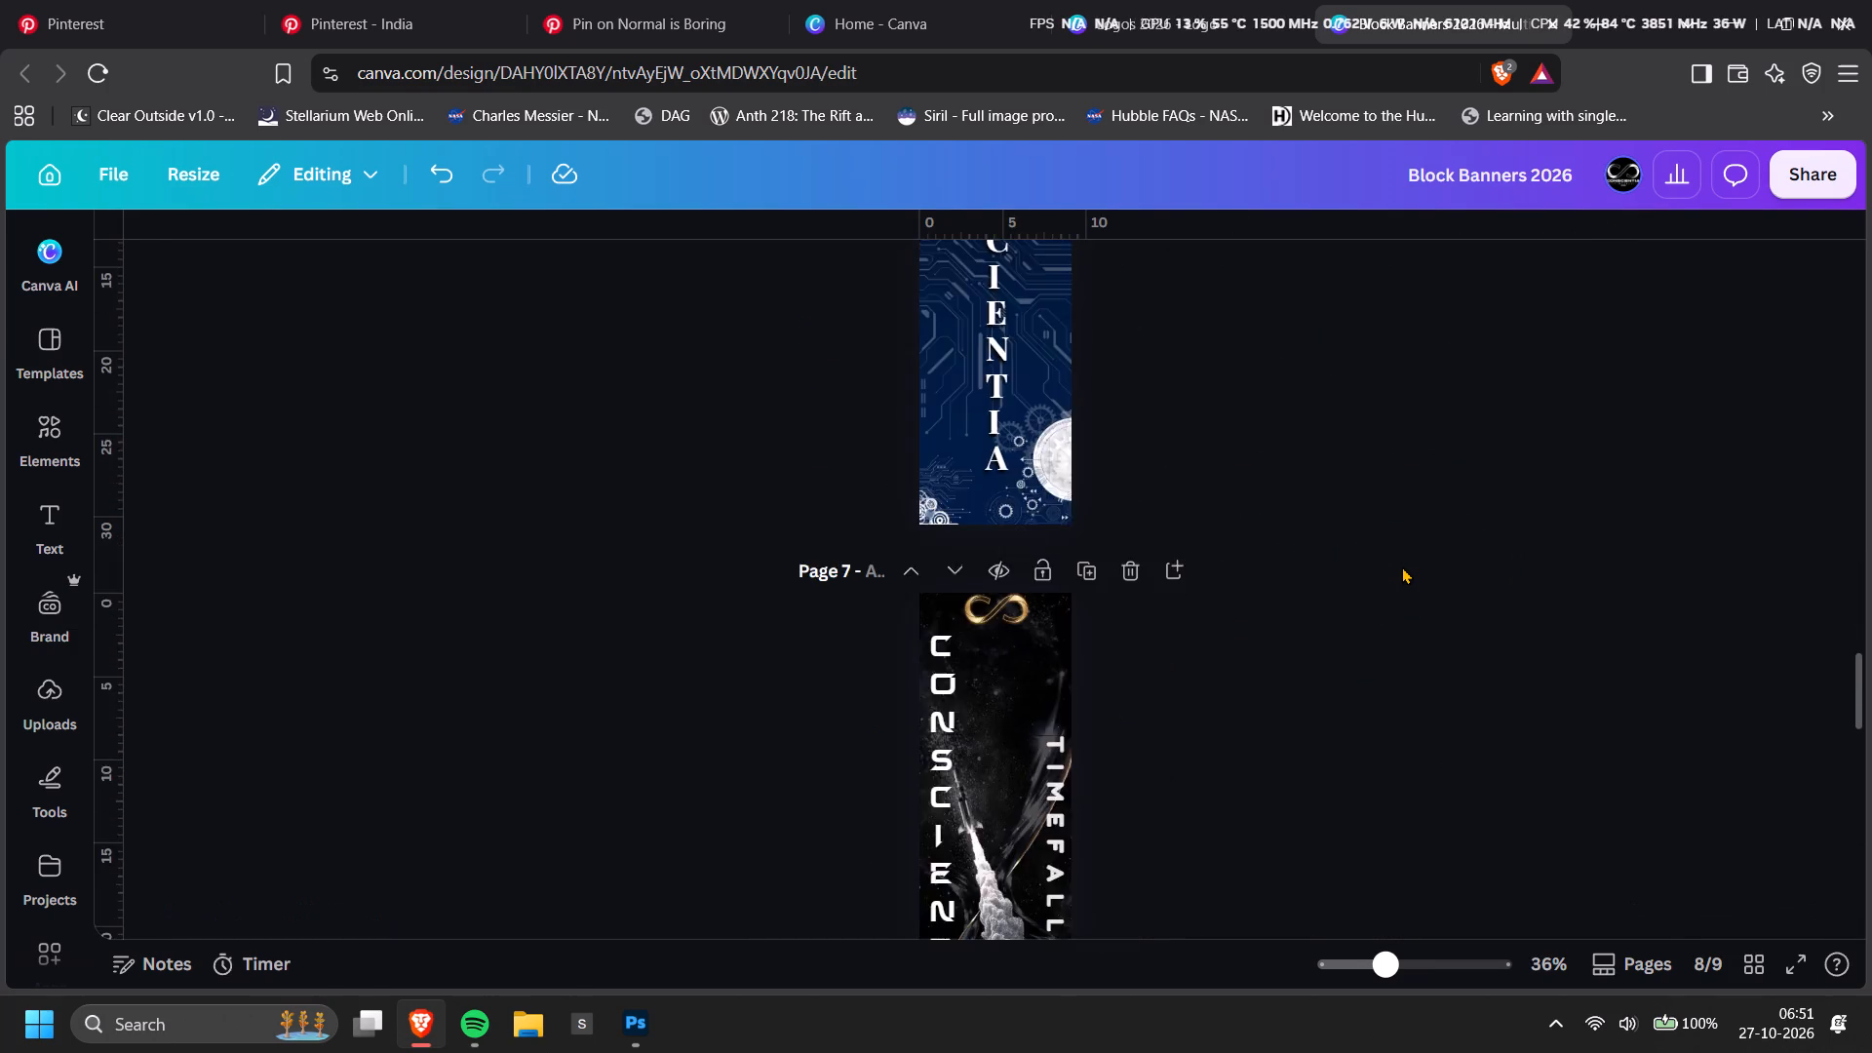
{"action": "scroll", "coordinate": [1402, 566], "scroll_direction": "up", "scroll_amount": 5}
{"action": "scroll", "coordinate": [1216, 445], "scroll_direction": "up", "scroll_amount": 2, "text": "ctrl"}
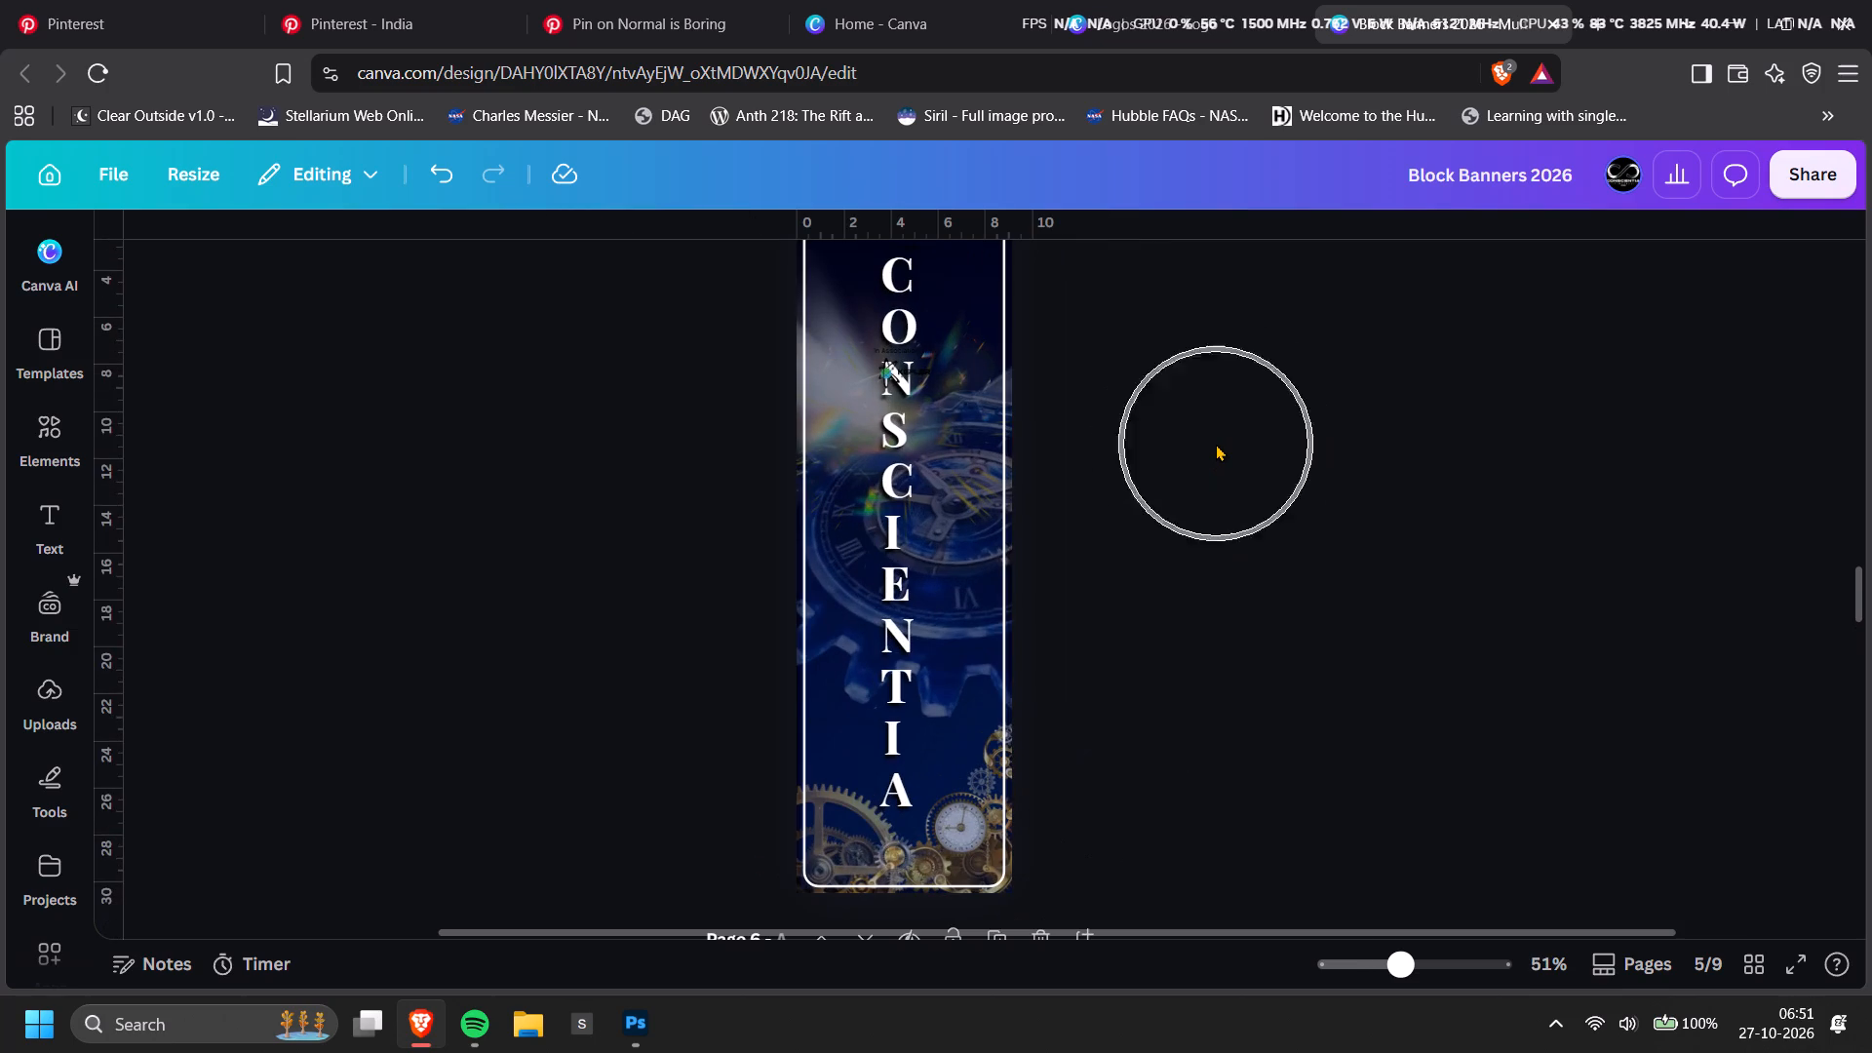
{"action": "scroll", "coordinate": [1252, 509], "scroll_direction": "up", "scroll_amount": 2, "text": "ctrl"}
{"action": "scroll", "coordinate": [1252, 509], "scroll_direction": "up", "scroll_amount": 2, "text": "shift"}
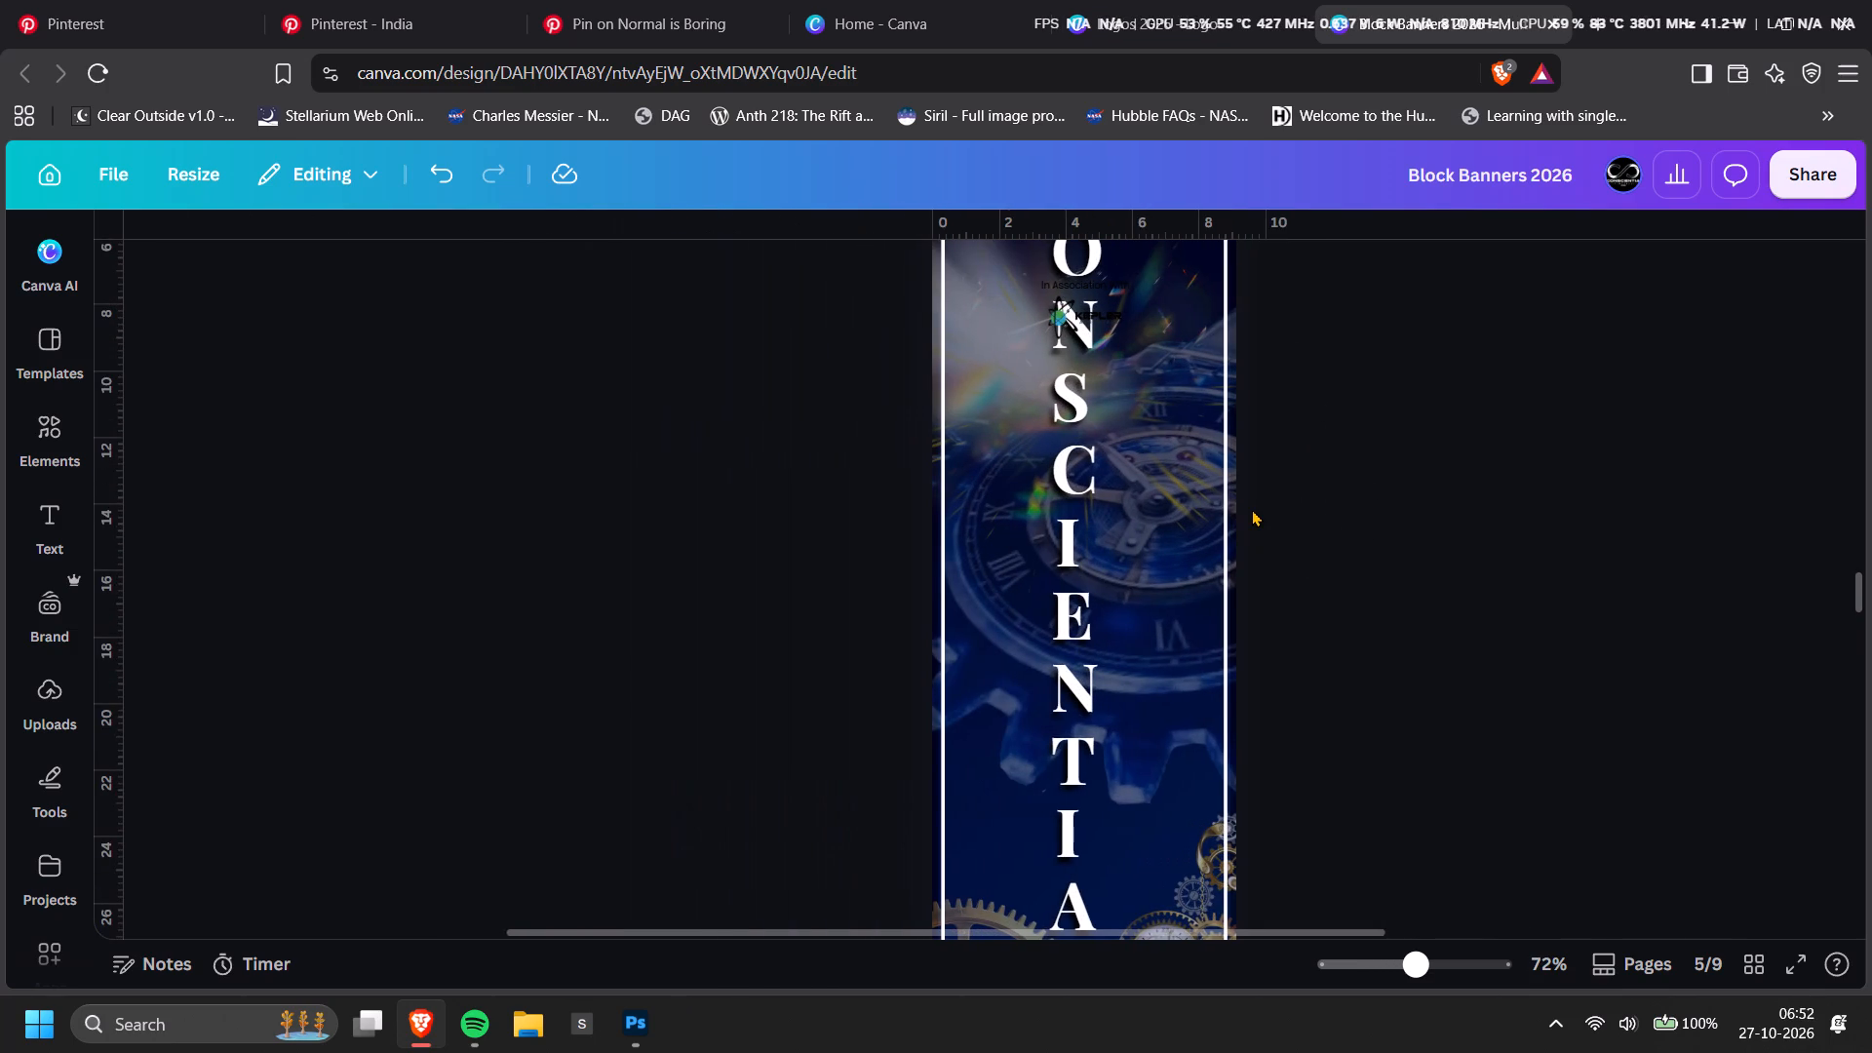
{"action": "scroll", "coordinate": [1269, 512], "scroll_direction": "down", "scroll_amount": 1, "text": "ctrl"}
{"action": "scroll", "coordinate": [1269, 512], "scroll_direction": "up", "scroll_amount": 1}
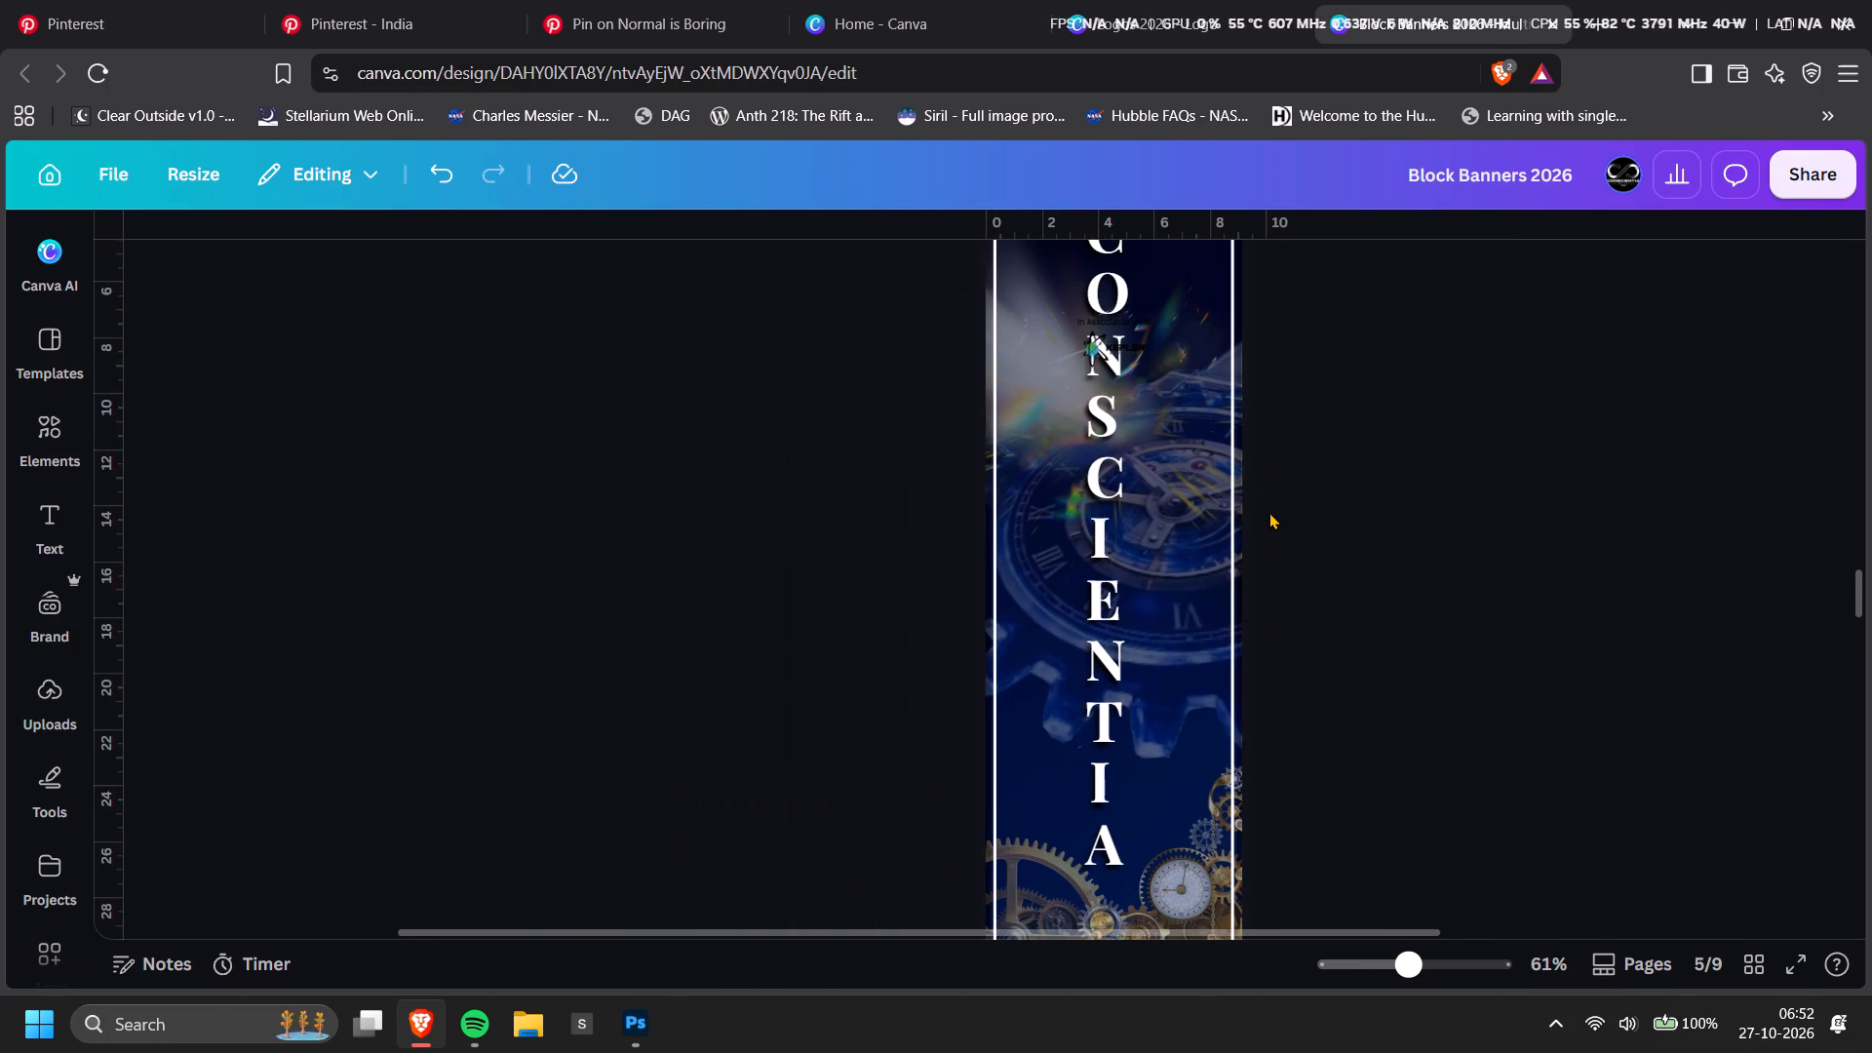
Move the Kepler Aerospace association group up beside the letter C of the vertical CONSCIENTIA title on page 5.
{"action": "left_click", "coordinate": [1130, 504]}
{"action": "left_click_drag", "start_coordinate": [1126, 515], "coordinate": [1138, 488]}
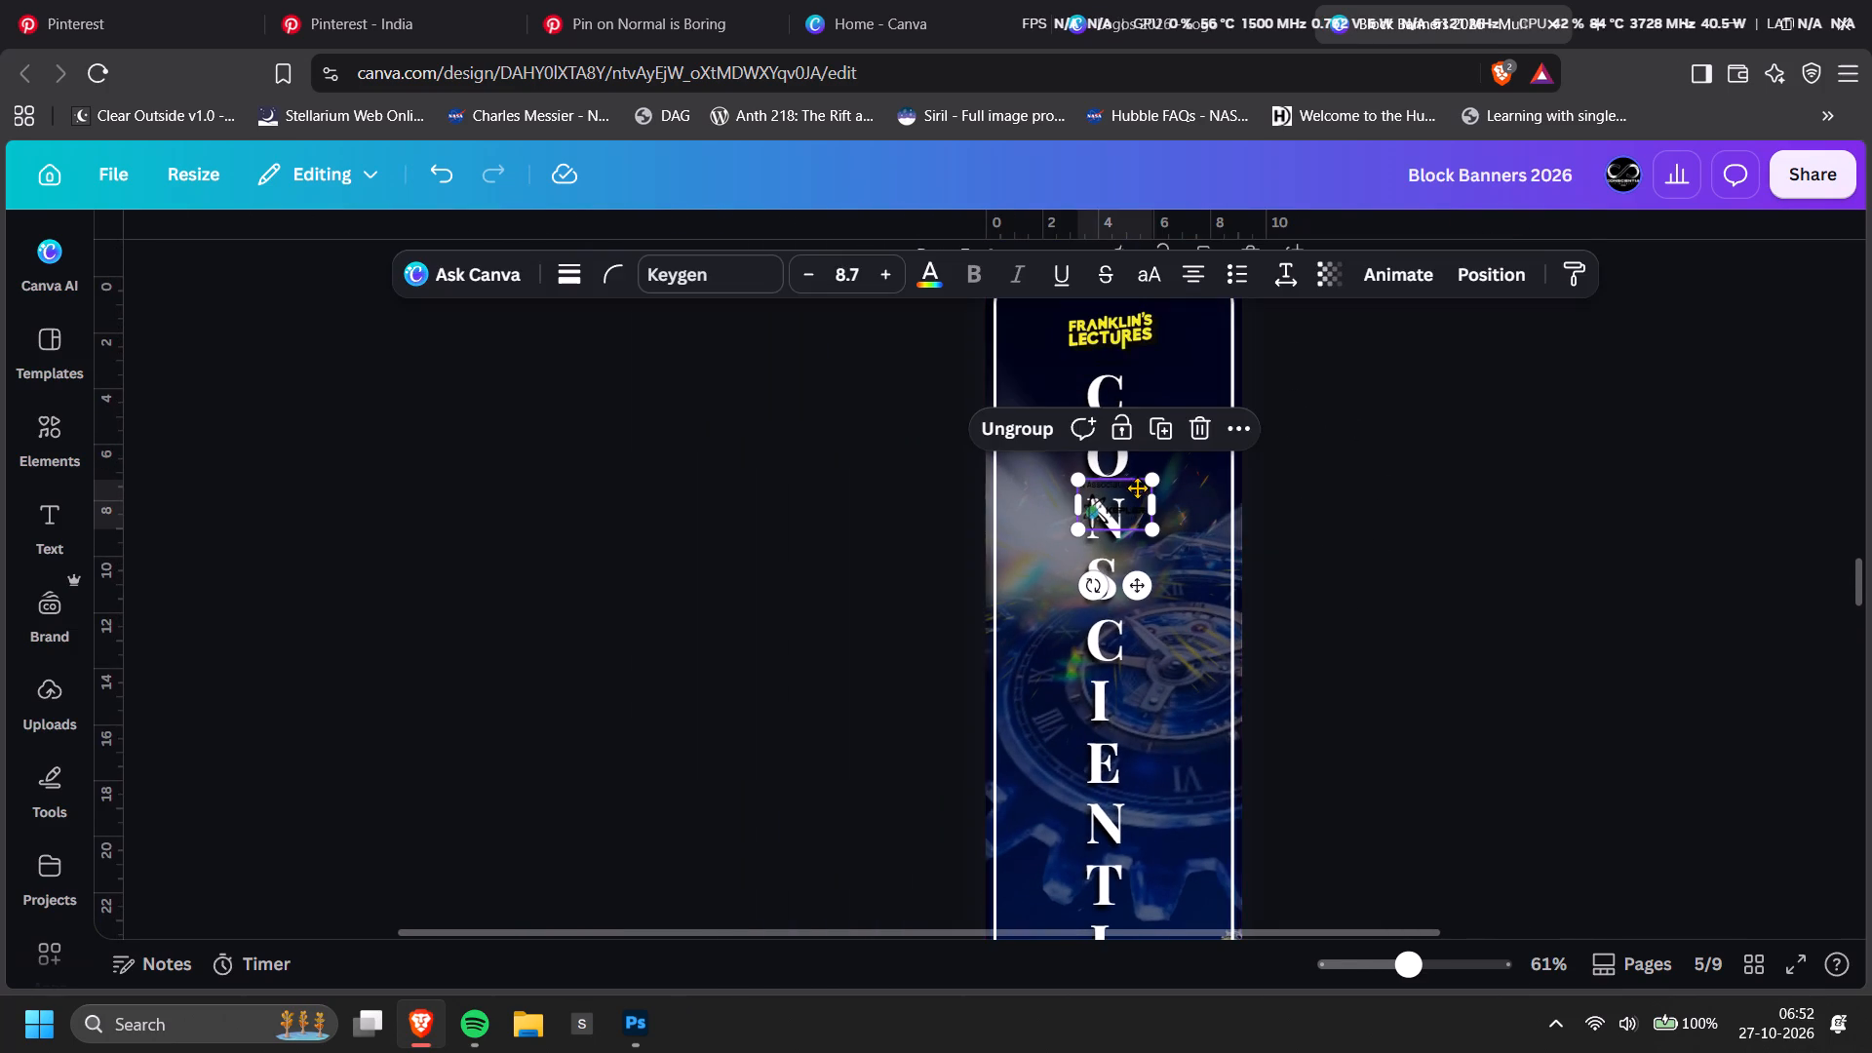
{"action": "left_click_drag", "start_coordinate": [1138, 488], "coordinate": [1170, 405]}
{"action": "left_click", "coordinate": [1445, 403]}
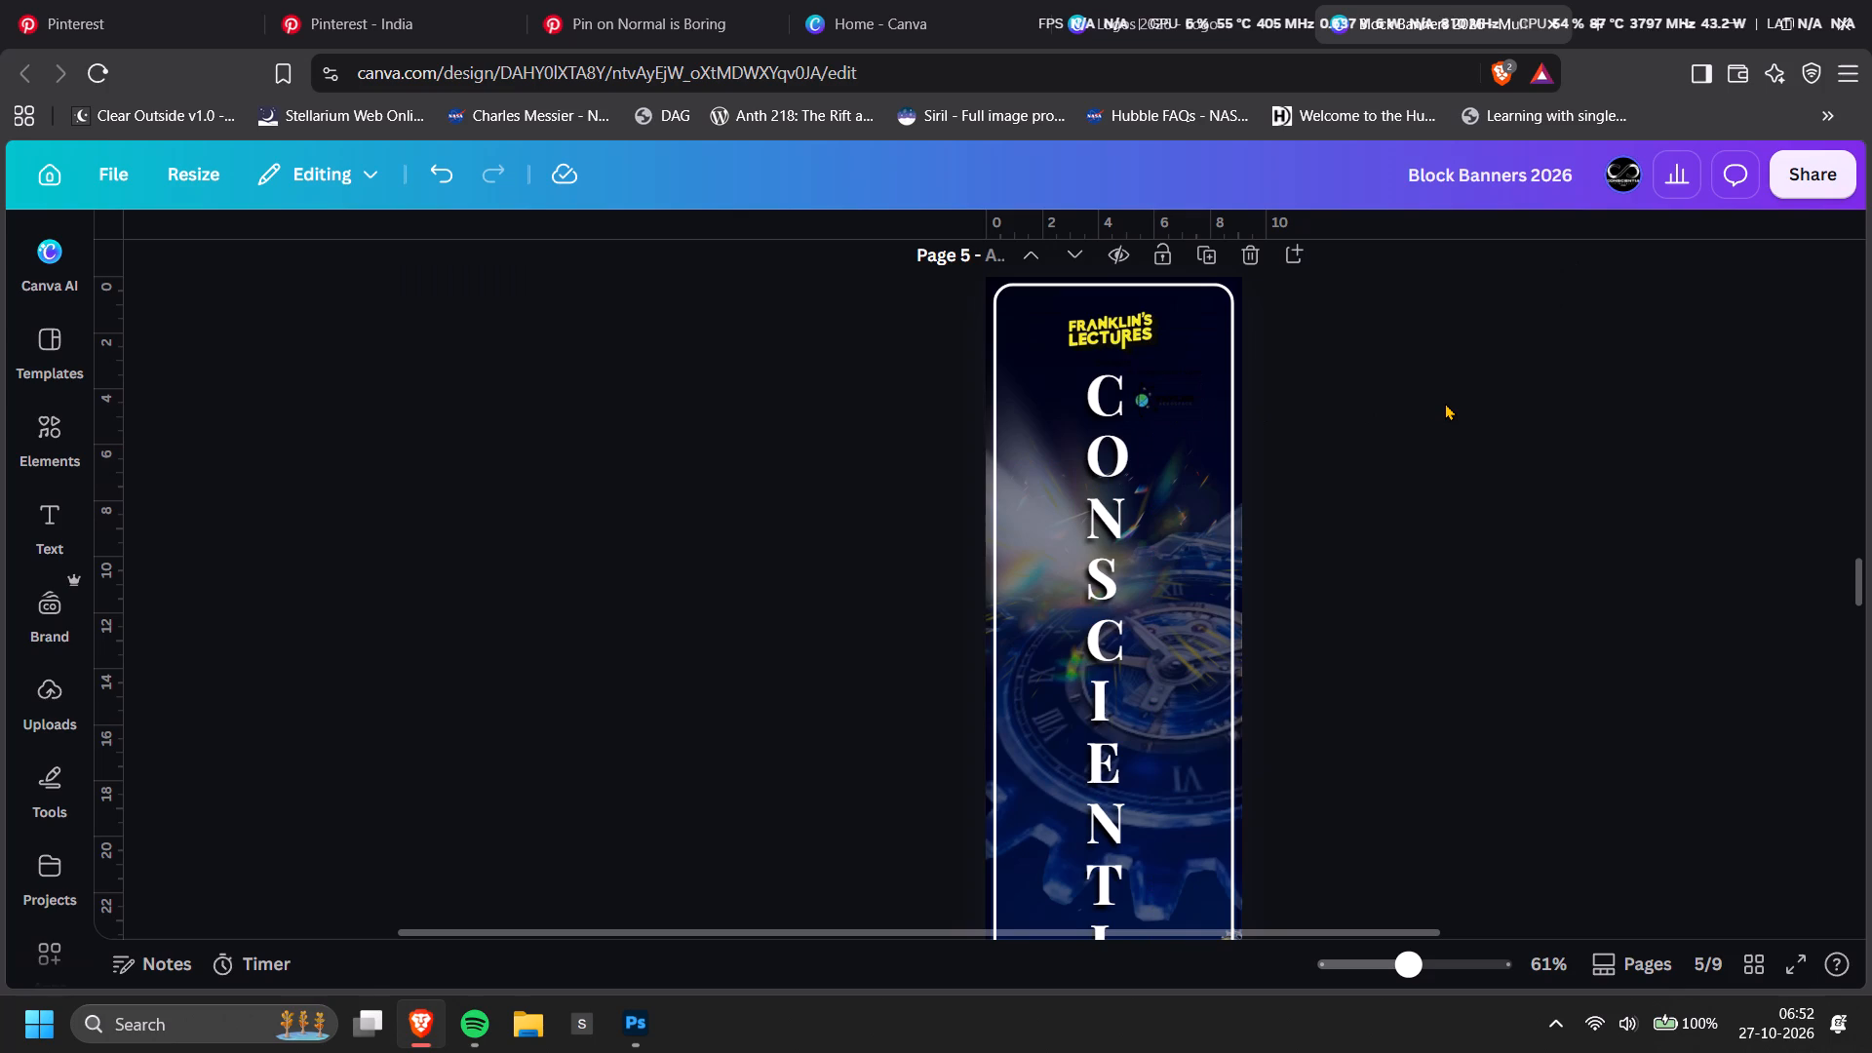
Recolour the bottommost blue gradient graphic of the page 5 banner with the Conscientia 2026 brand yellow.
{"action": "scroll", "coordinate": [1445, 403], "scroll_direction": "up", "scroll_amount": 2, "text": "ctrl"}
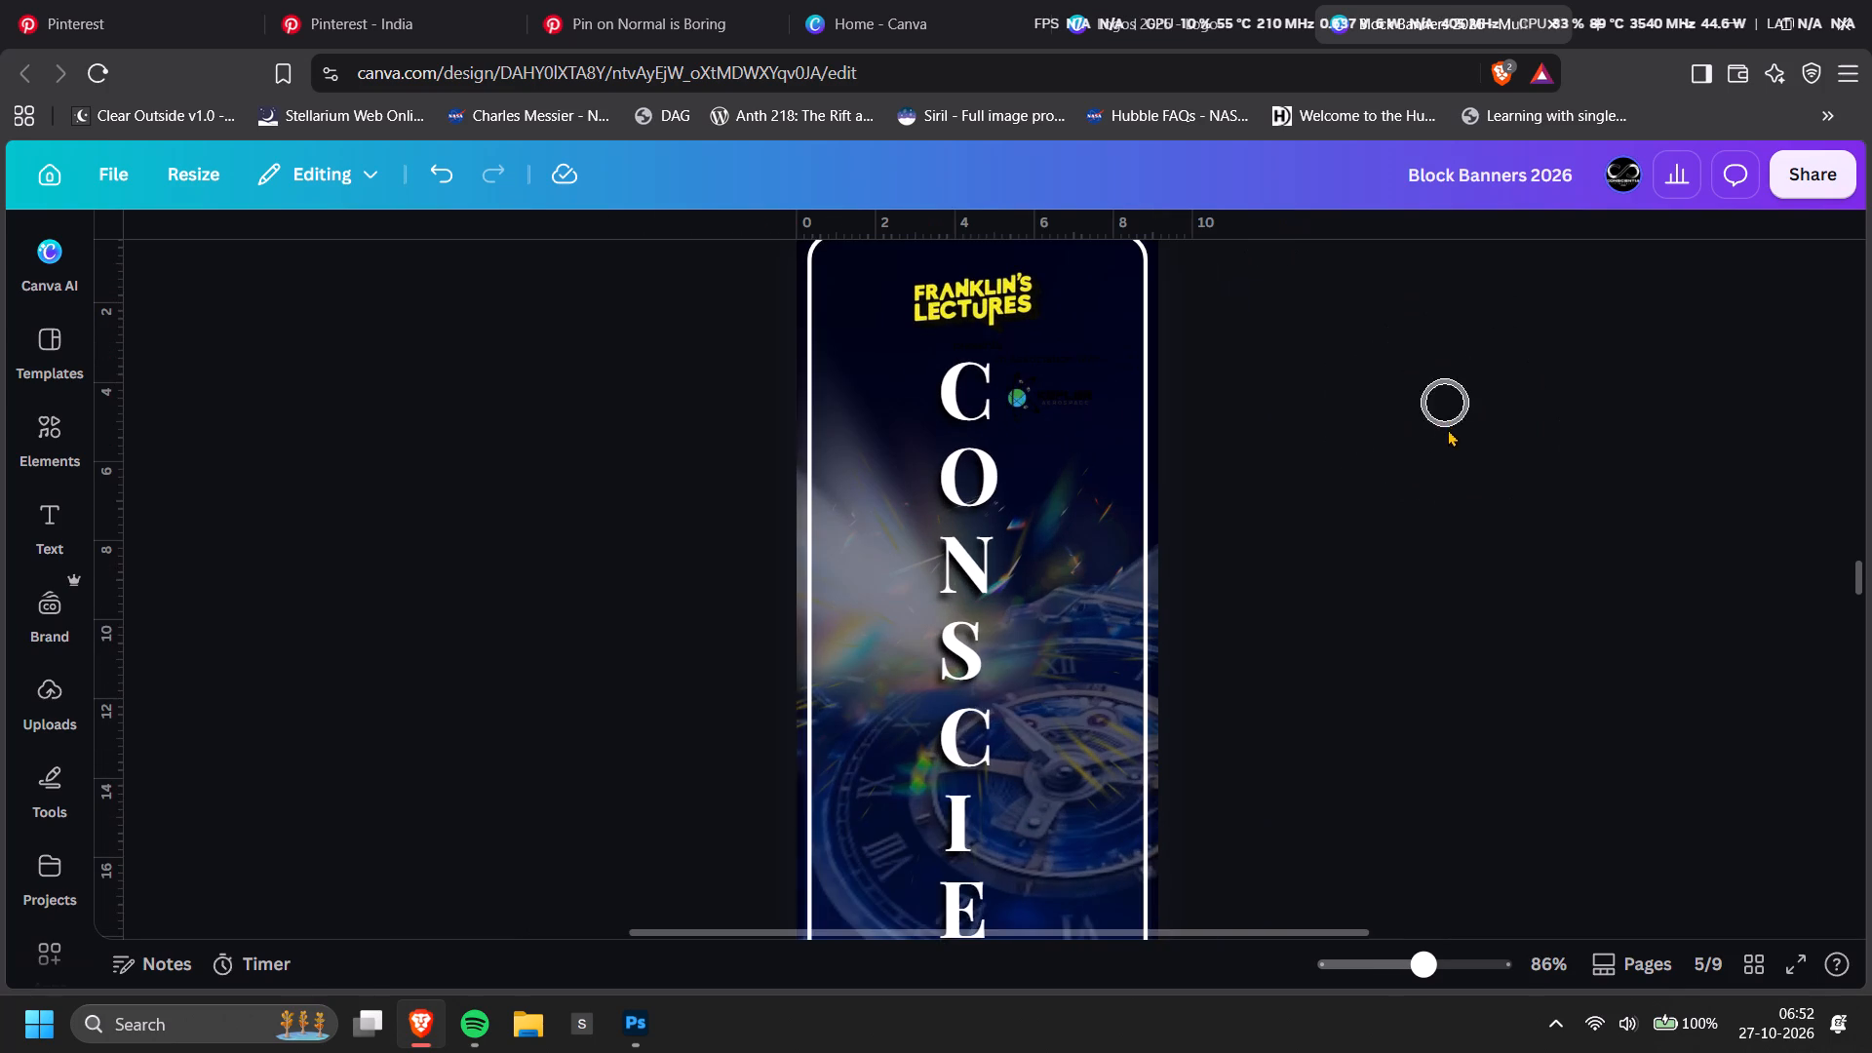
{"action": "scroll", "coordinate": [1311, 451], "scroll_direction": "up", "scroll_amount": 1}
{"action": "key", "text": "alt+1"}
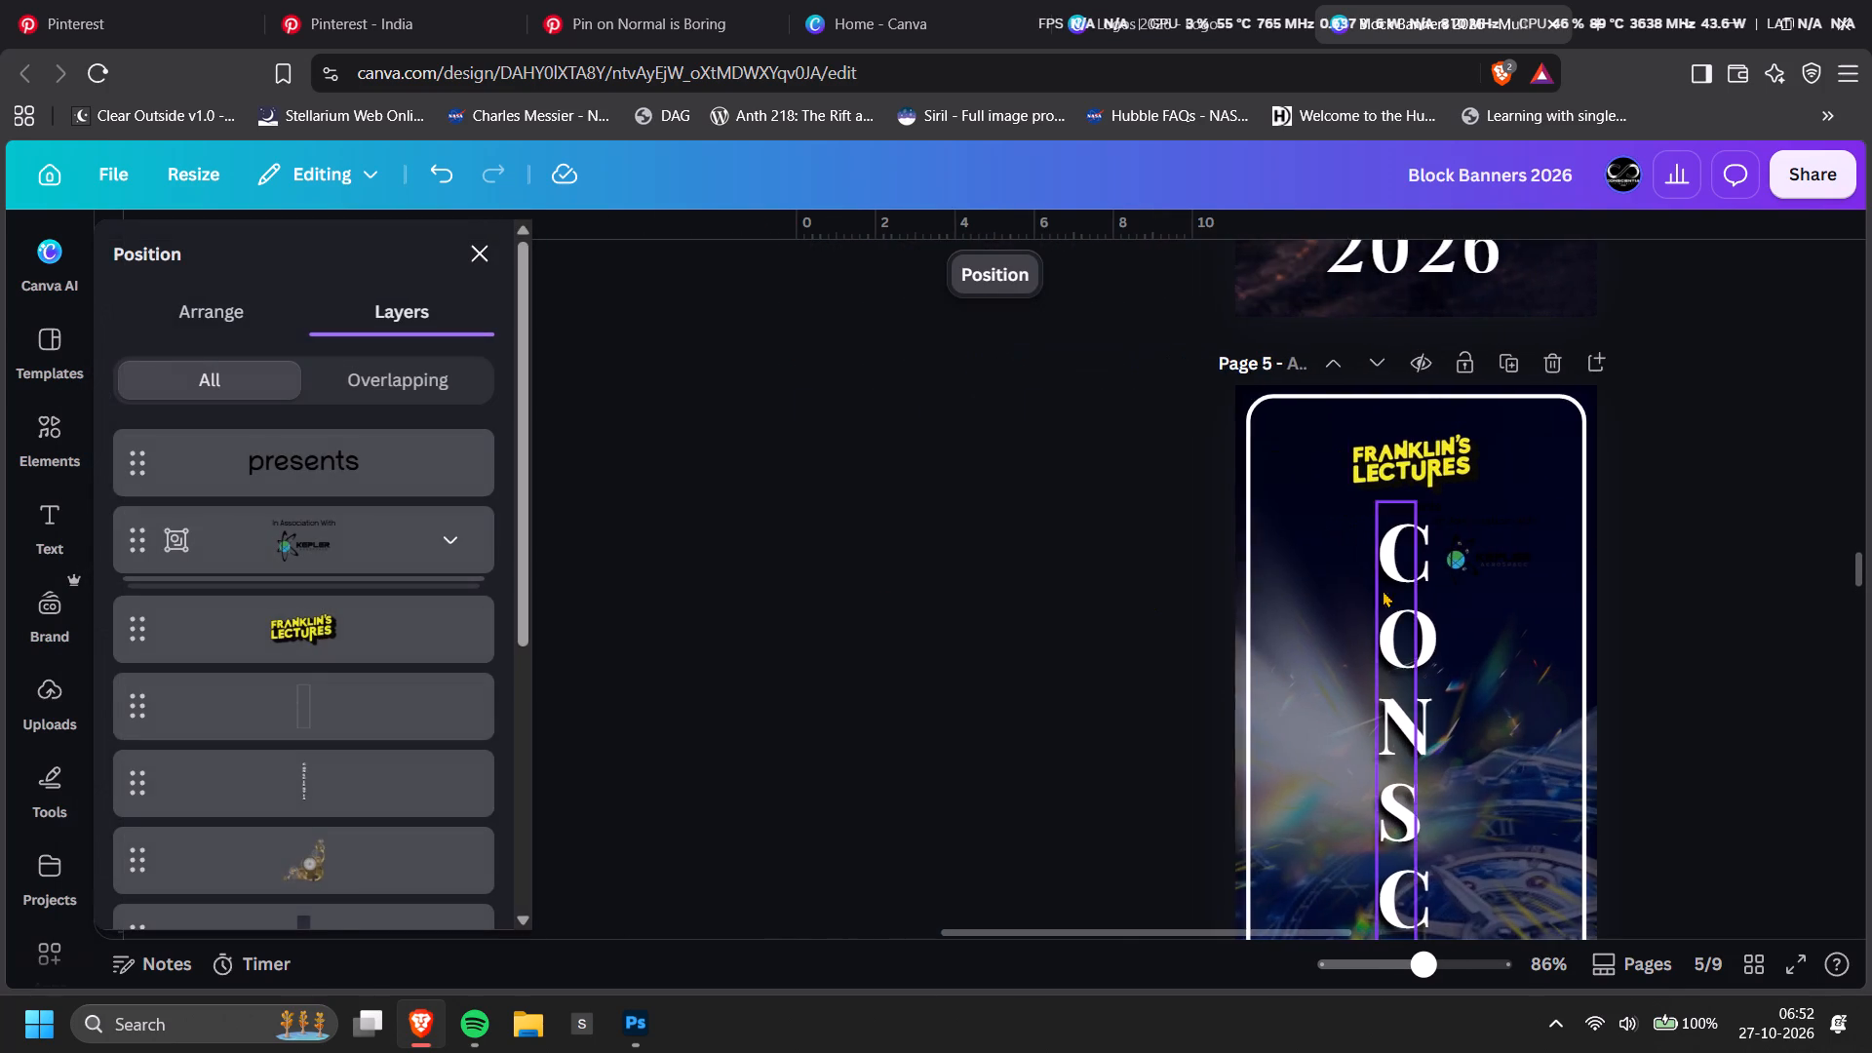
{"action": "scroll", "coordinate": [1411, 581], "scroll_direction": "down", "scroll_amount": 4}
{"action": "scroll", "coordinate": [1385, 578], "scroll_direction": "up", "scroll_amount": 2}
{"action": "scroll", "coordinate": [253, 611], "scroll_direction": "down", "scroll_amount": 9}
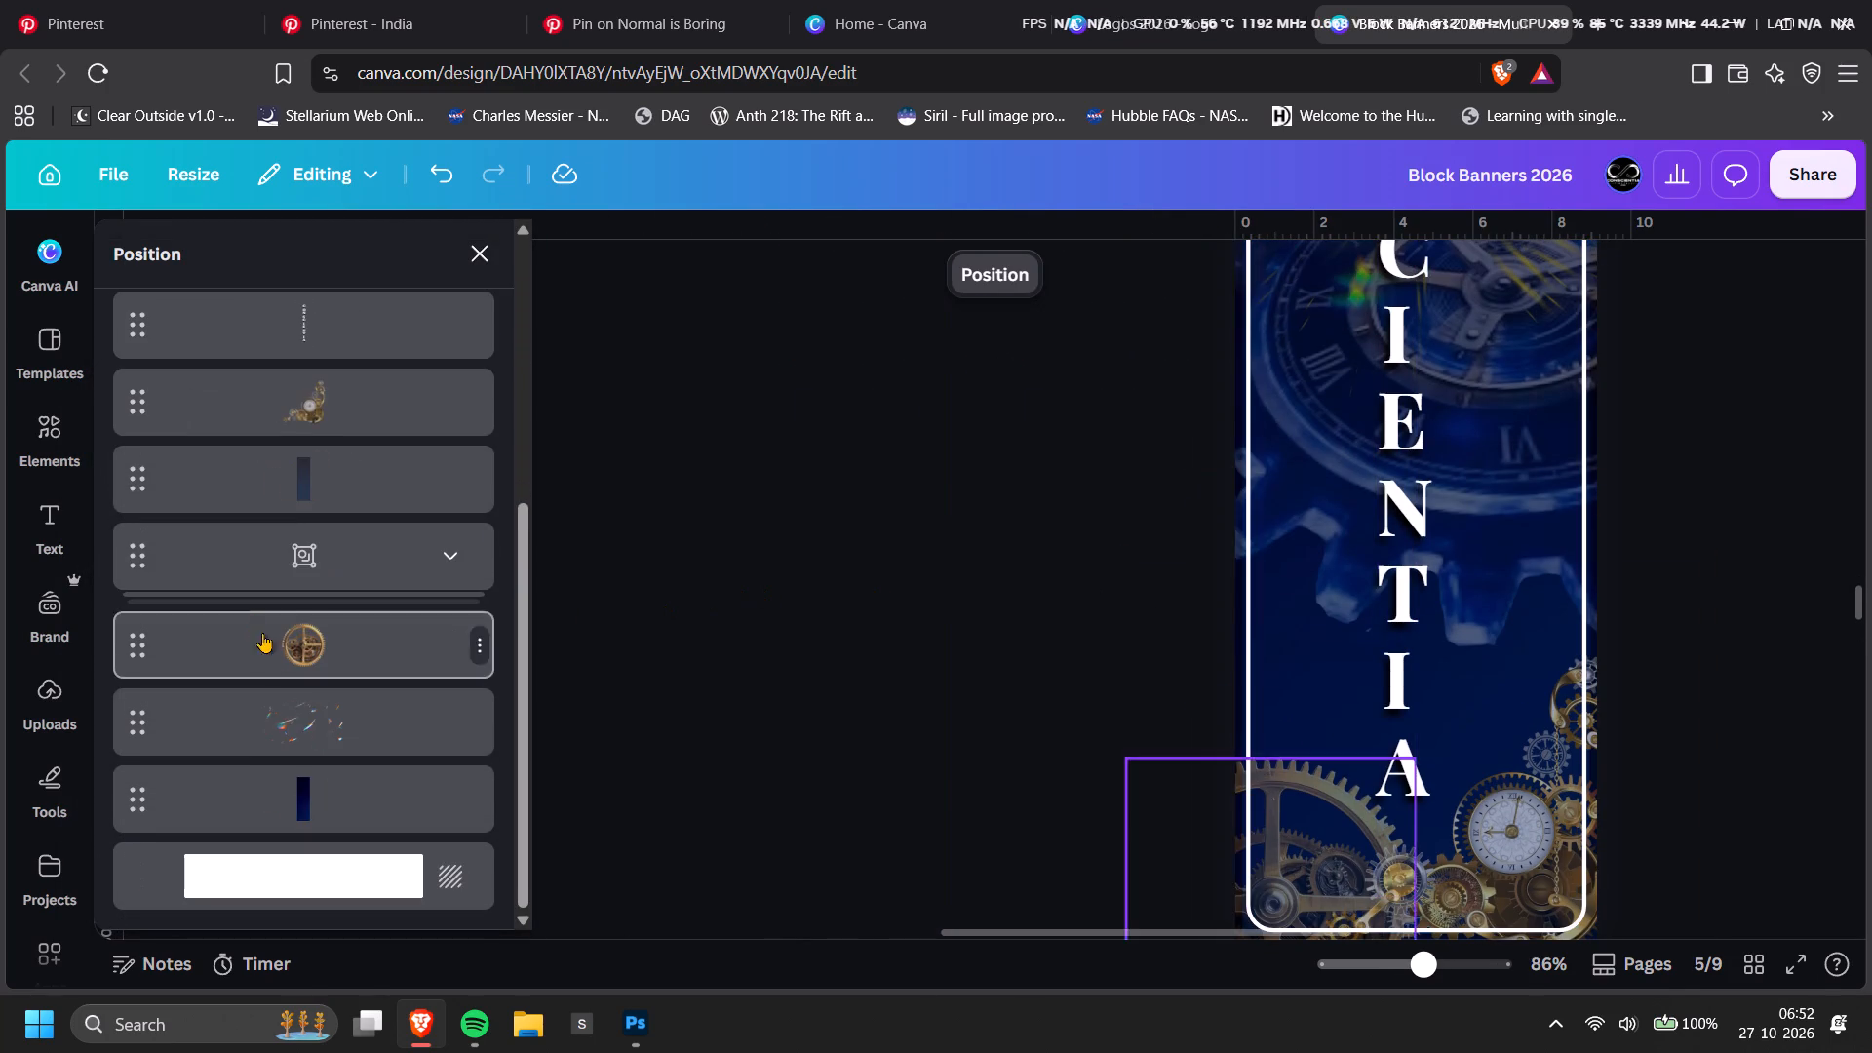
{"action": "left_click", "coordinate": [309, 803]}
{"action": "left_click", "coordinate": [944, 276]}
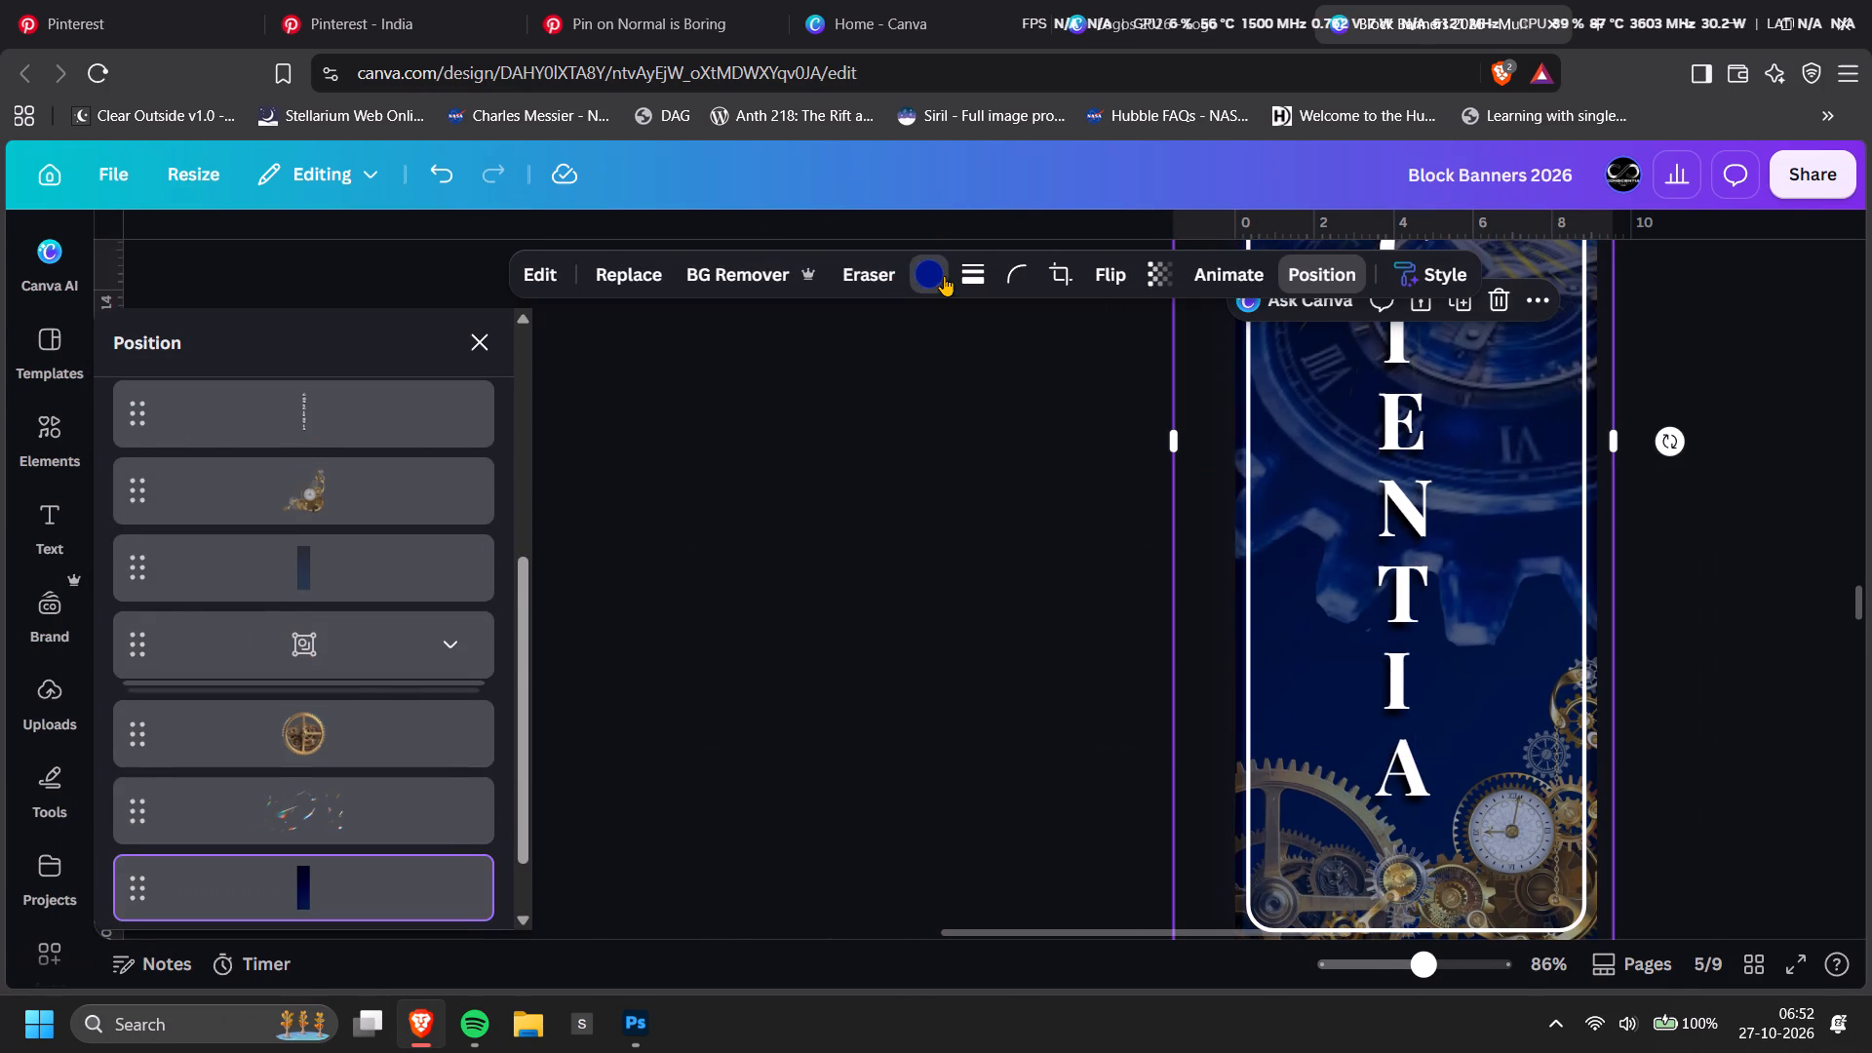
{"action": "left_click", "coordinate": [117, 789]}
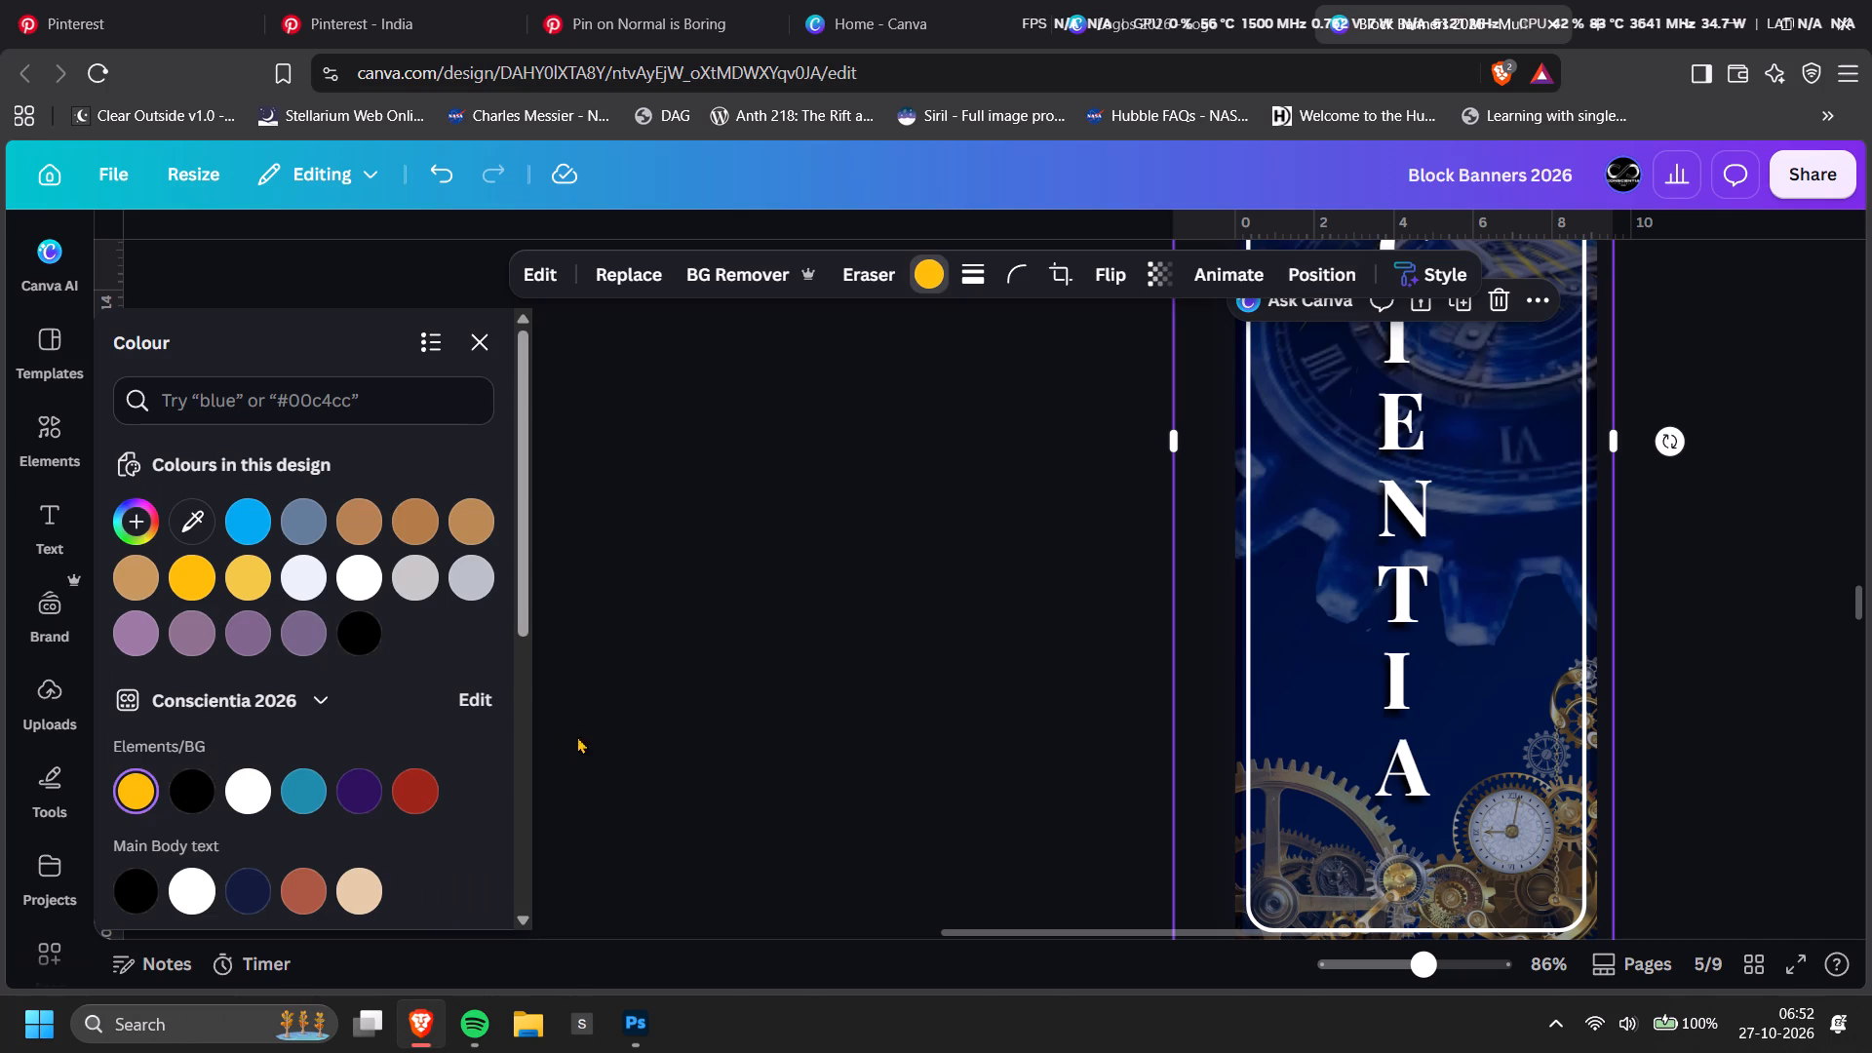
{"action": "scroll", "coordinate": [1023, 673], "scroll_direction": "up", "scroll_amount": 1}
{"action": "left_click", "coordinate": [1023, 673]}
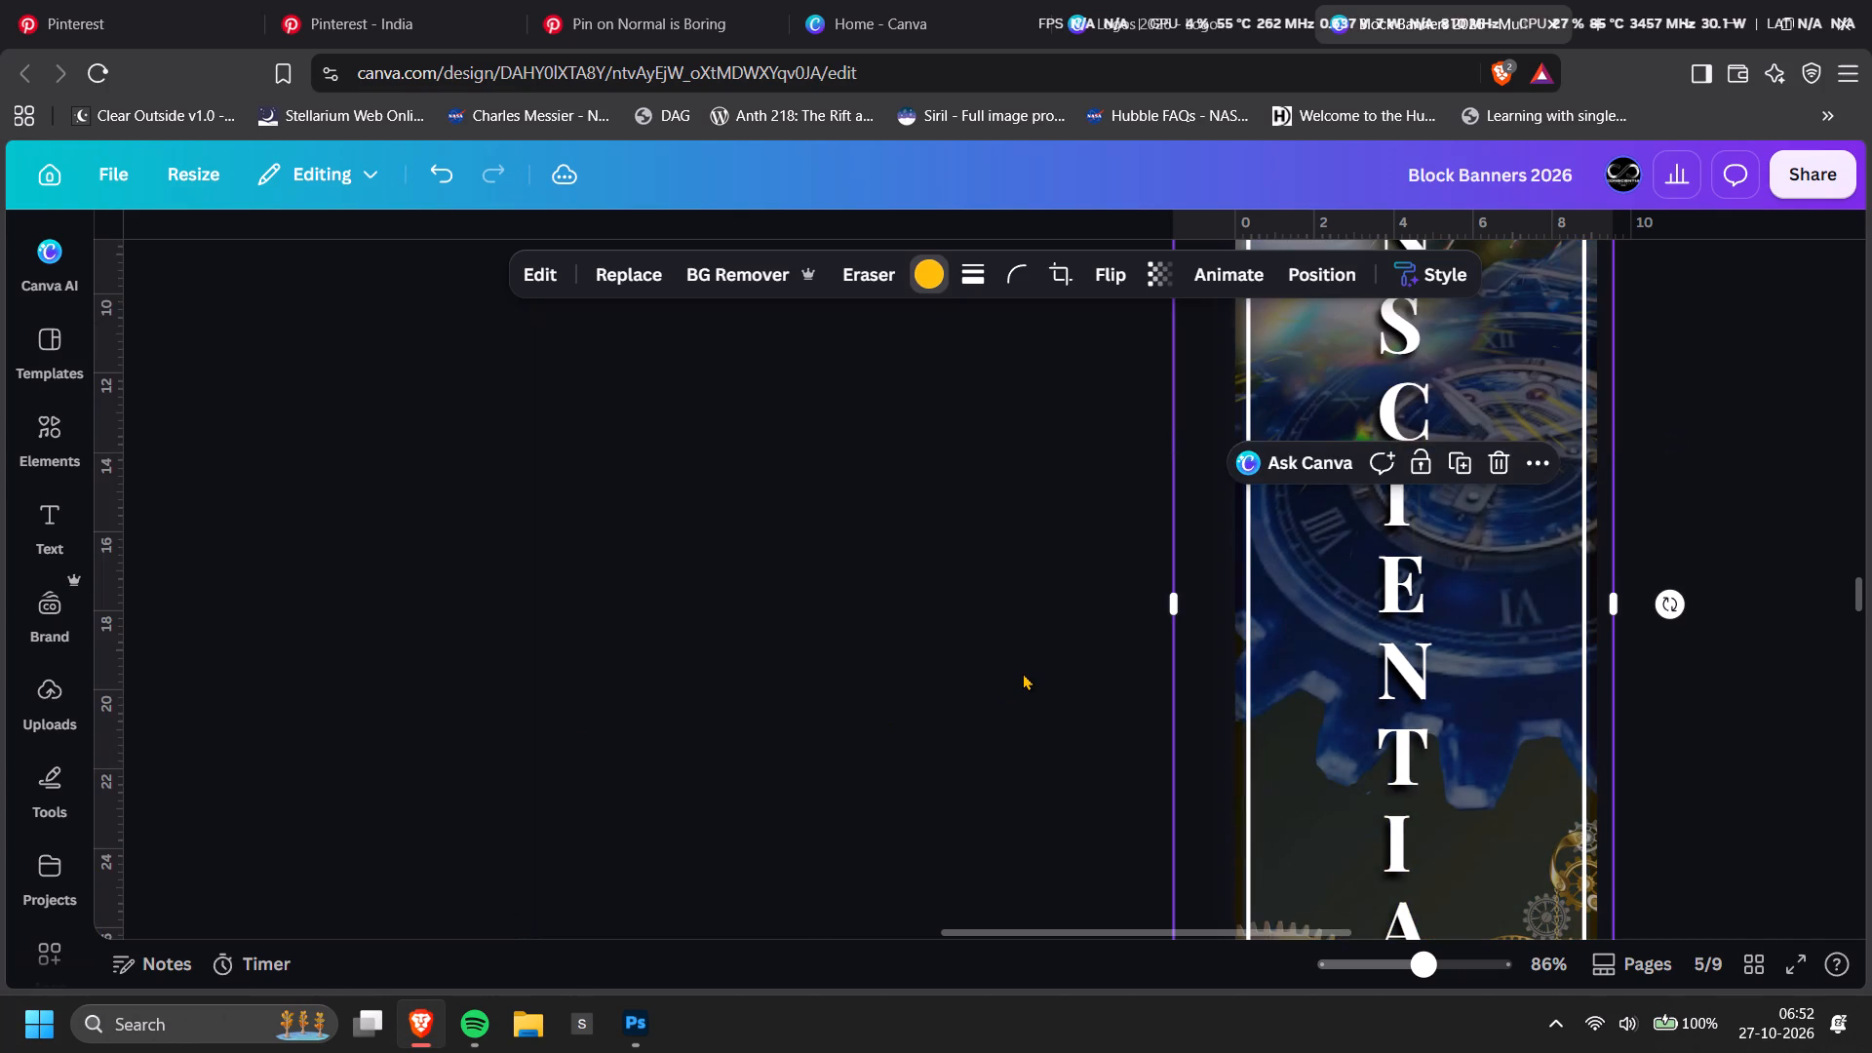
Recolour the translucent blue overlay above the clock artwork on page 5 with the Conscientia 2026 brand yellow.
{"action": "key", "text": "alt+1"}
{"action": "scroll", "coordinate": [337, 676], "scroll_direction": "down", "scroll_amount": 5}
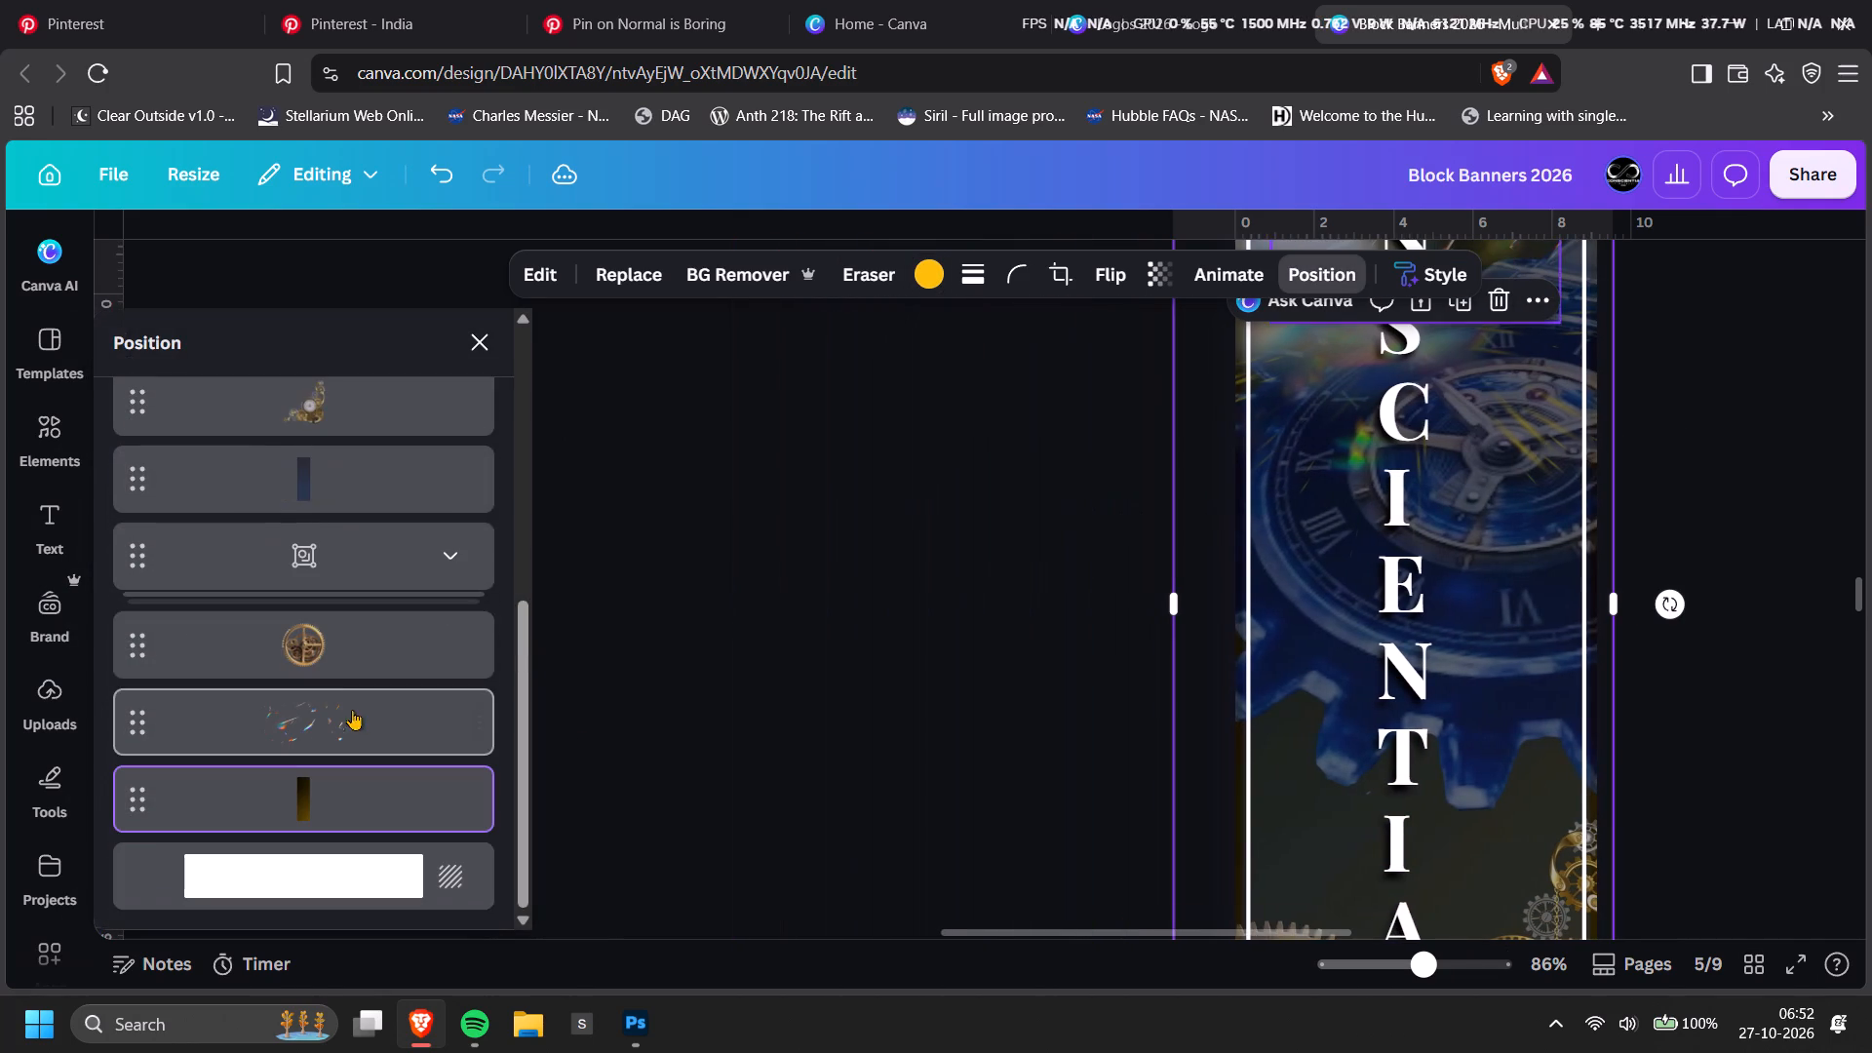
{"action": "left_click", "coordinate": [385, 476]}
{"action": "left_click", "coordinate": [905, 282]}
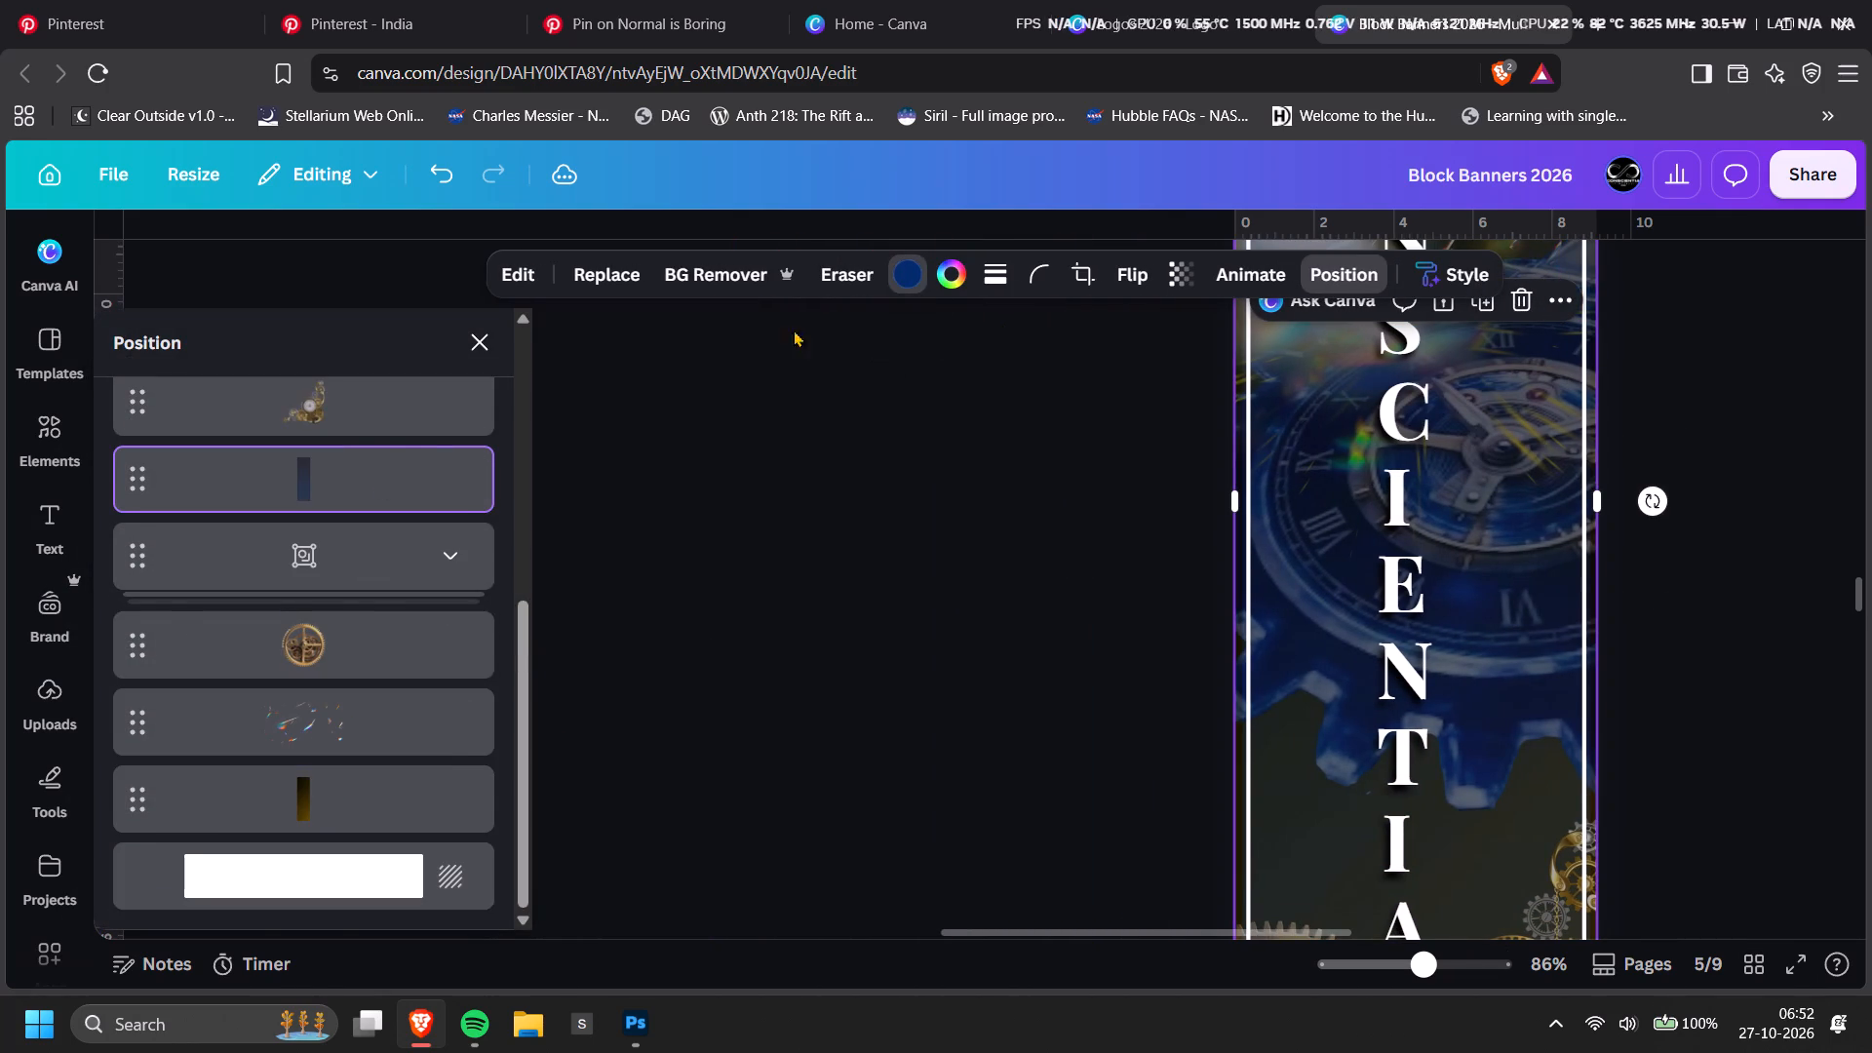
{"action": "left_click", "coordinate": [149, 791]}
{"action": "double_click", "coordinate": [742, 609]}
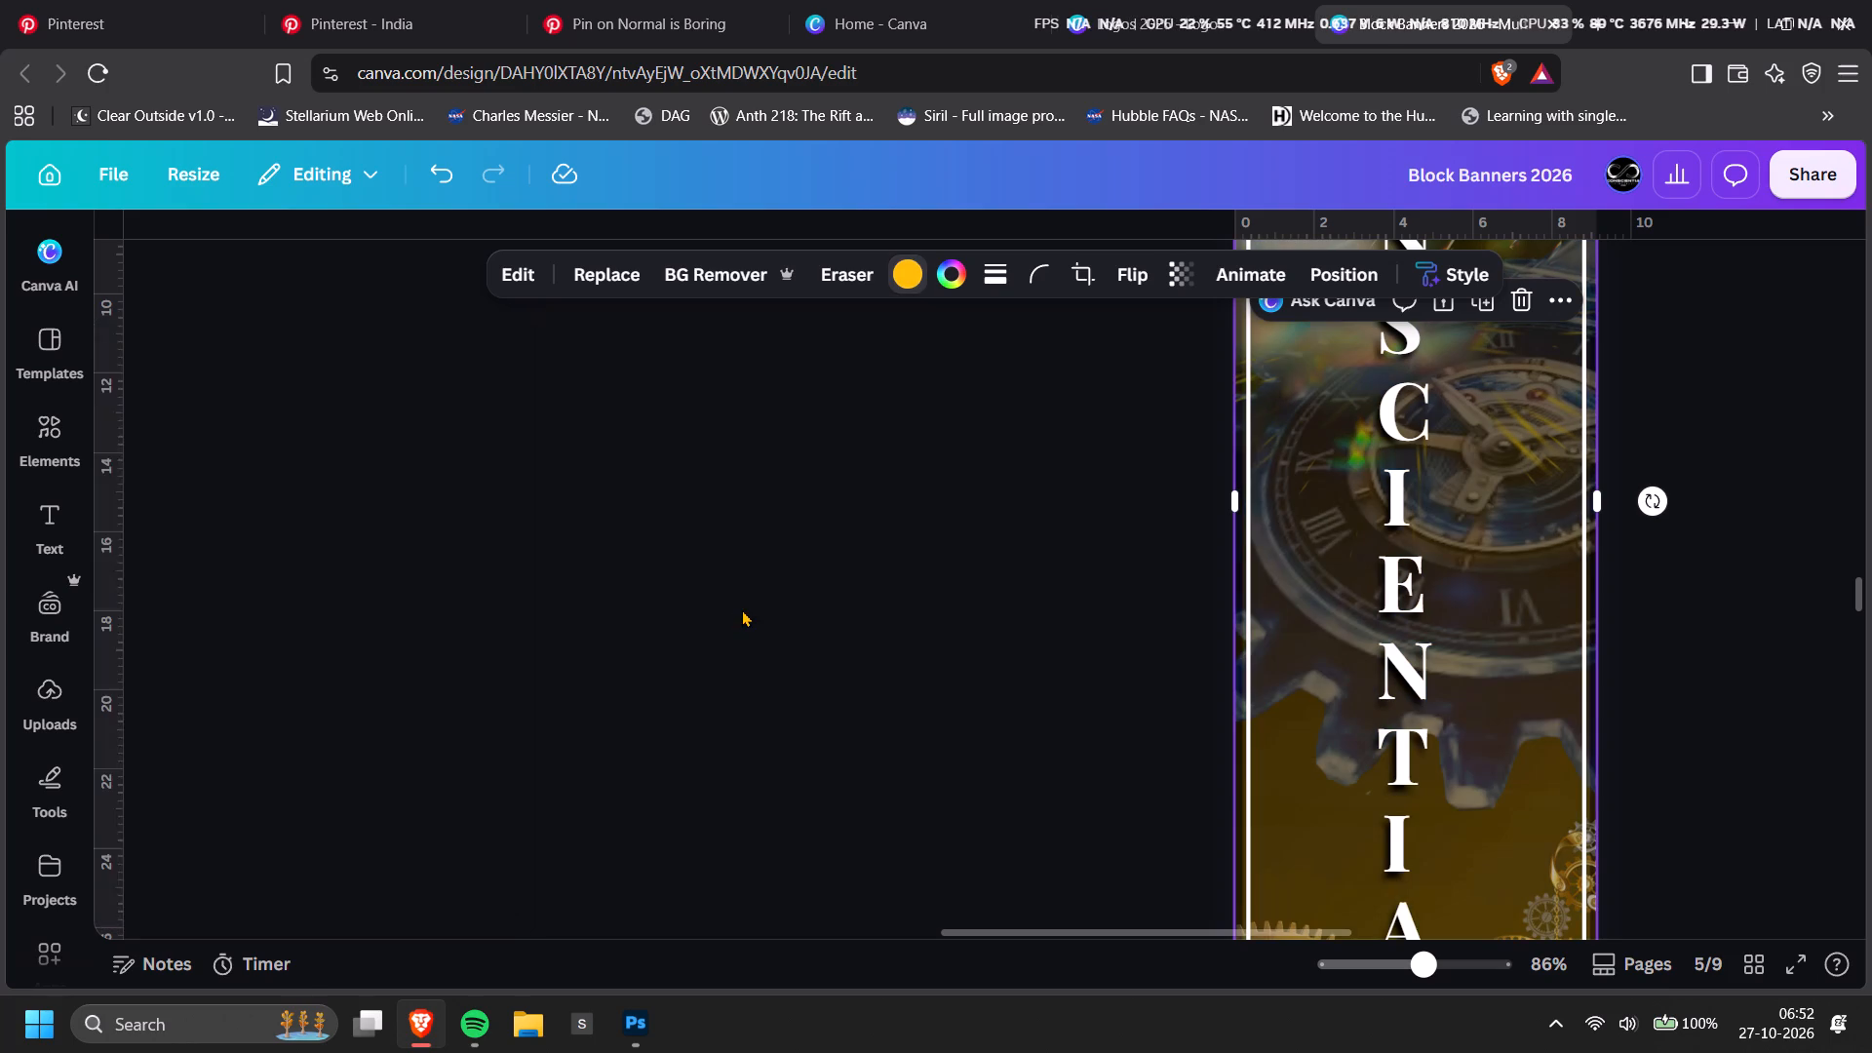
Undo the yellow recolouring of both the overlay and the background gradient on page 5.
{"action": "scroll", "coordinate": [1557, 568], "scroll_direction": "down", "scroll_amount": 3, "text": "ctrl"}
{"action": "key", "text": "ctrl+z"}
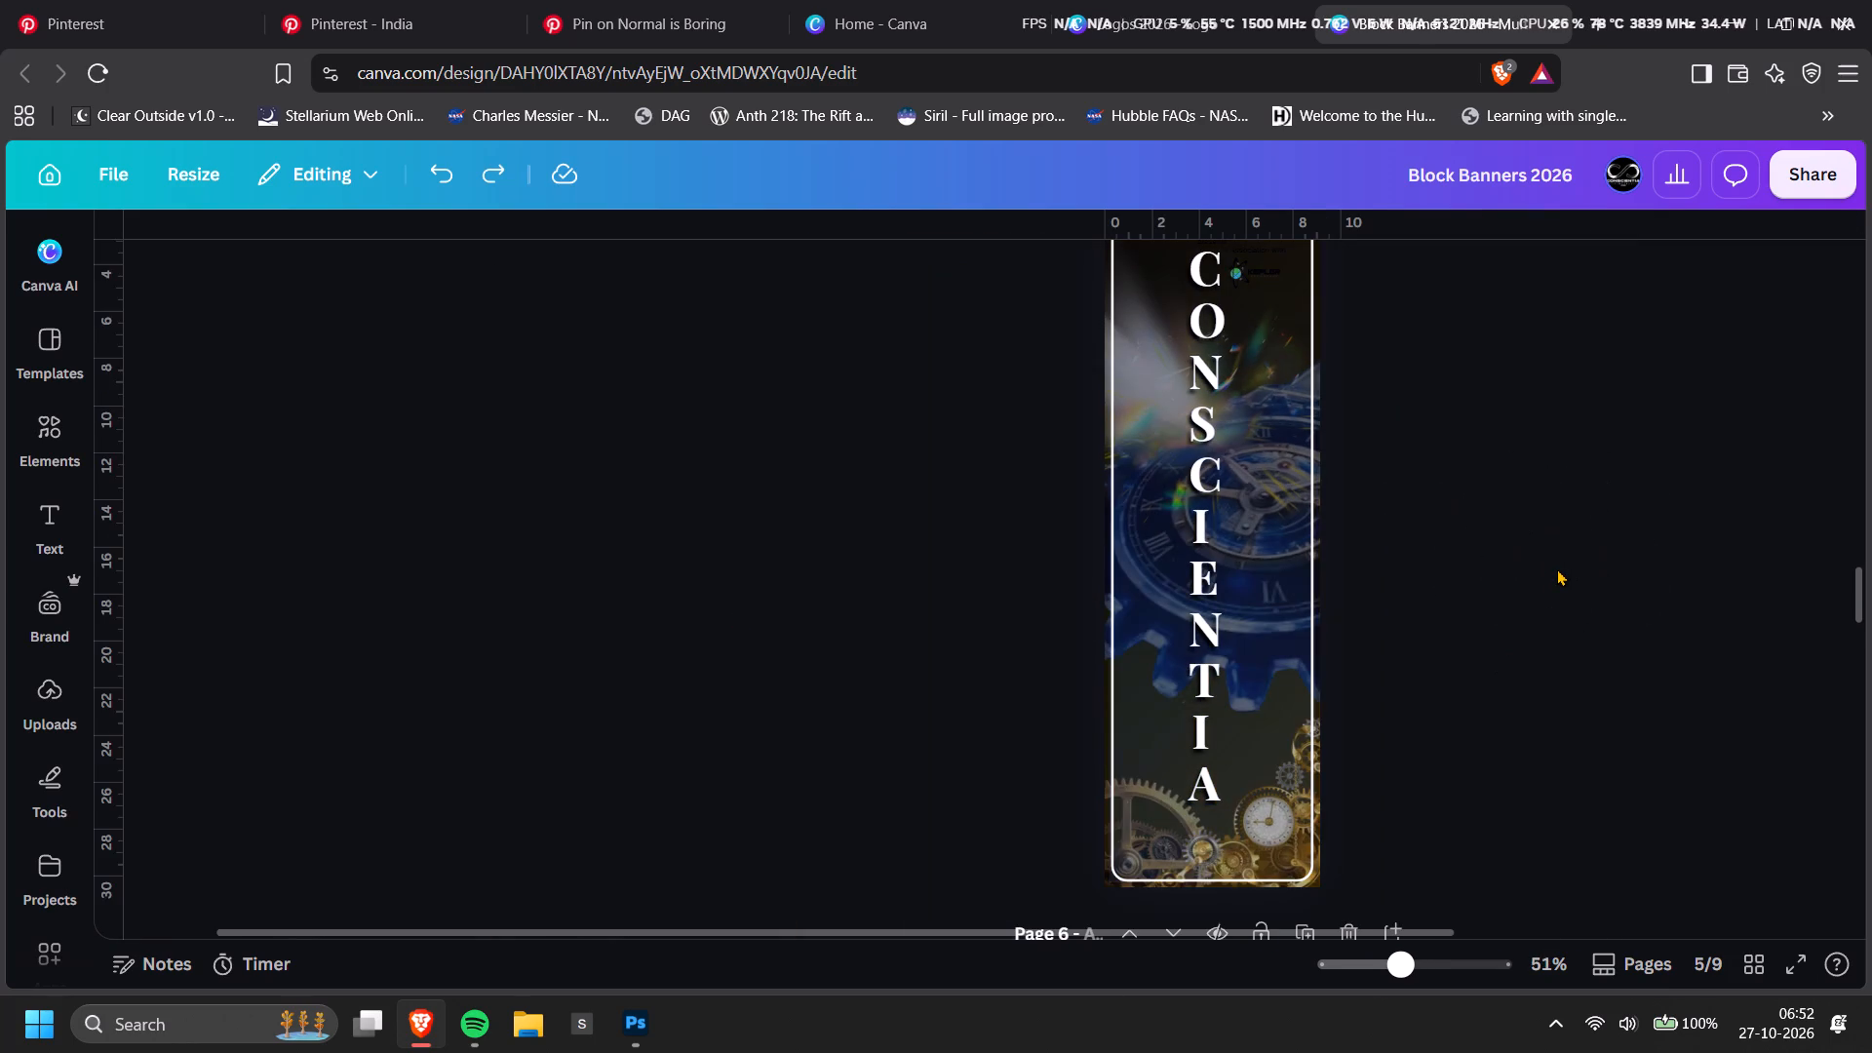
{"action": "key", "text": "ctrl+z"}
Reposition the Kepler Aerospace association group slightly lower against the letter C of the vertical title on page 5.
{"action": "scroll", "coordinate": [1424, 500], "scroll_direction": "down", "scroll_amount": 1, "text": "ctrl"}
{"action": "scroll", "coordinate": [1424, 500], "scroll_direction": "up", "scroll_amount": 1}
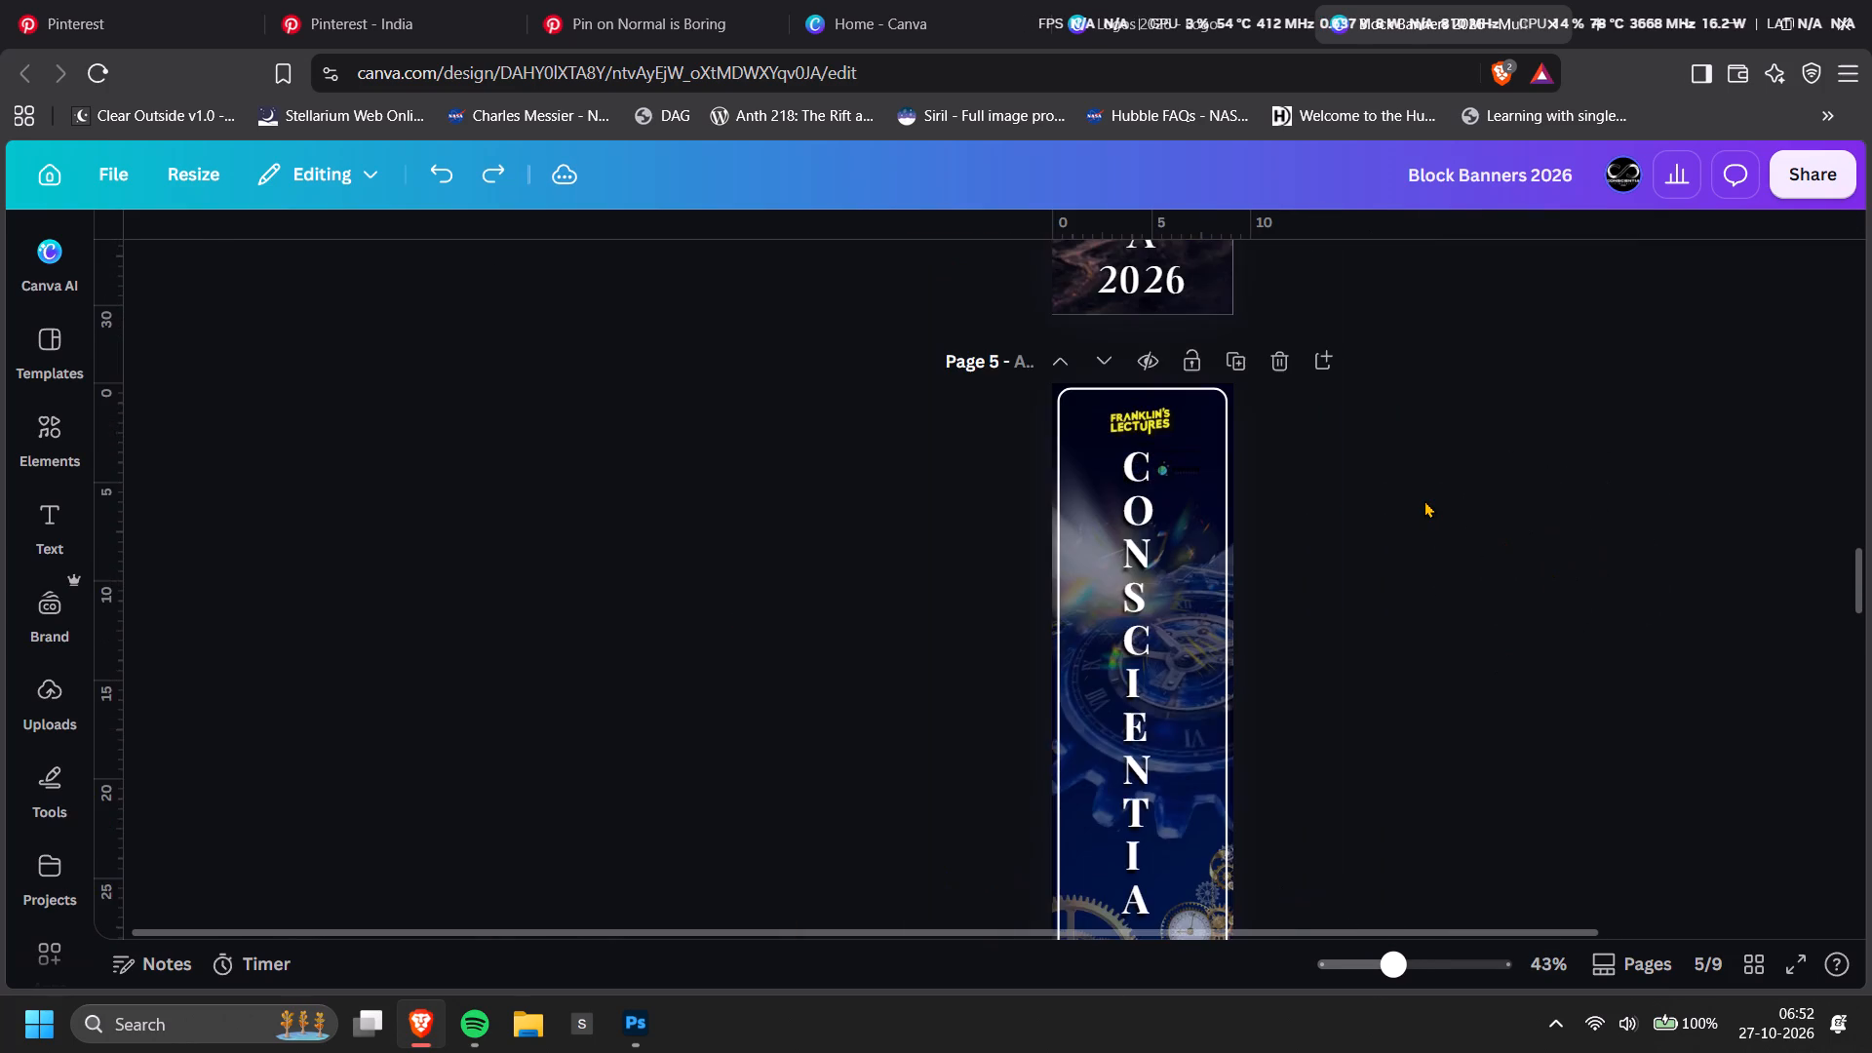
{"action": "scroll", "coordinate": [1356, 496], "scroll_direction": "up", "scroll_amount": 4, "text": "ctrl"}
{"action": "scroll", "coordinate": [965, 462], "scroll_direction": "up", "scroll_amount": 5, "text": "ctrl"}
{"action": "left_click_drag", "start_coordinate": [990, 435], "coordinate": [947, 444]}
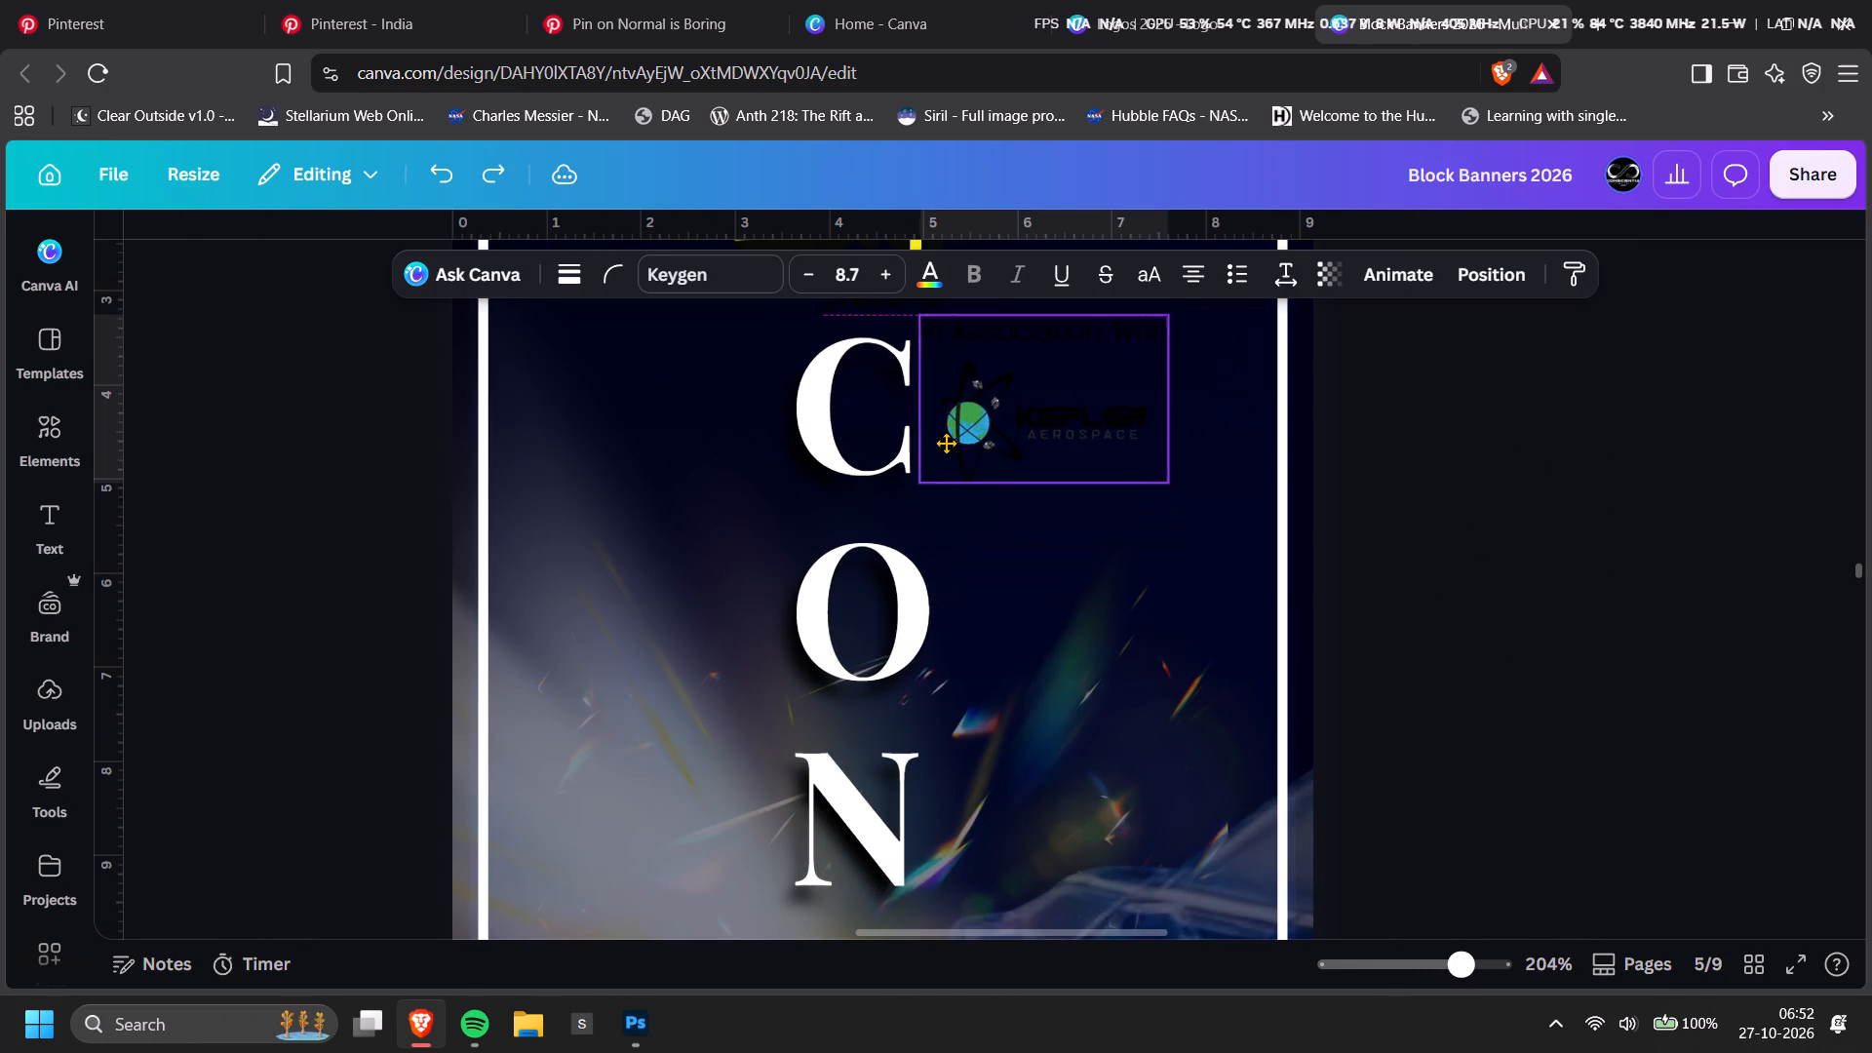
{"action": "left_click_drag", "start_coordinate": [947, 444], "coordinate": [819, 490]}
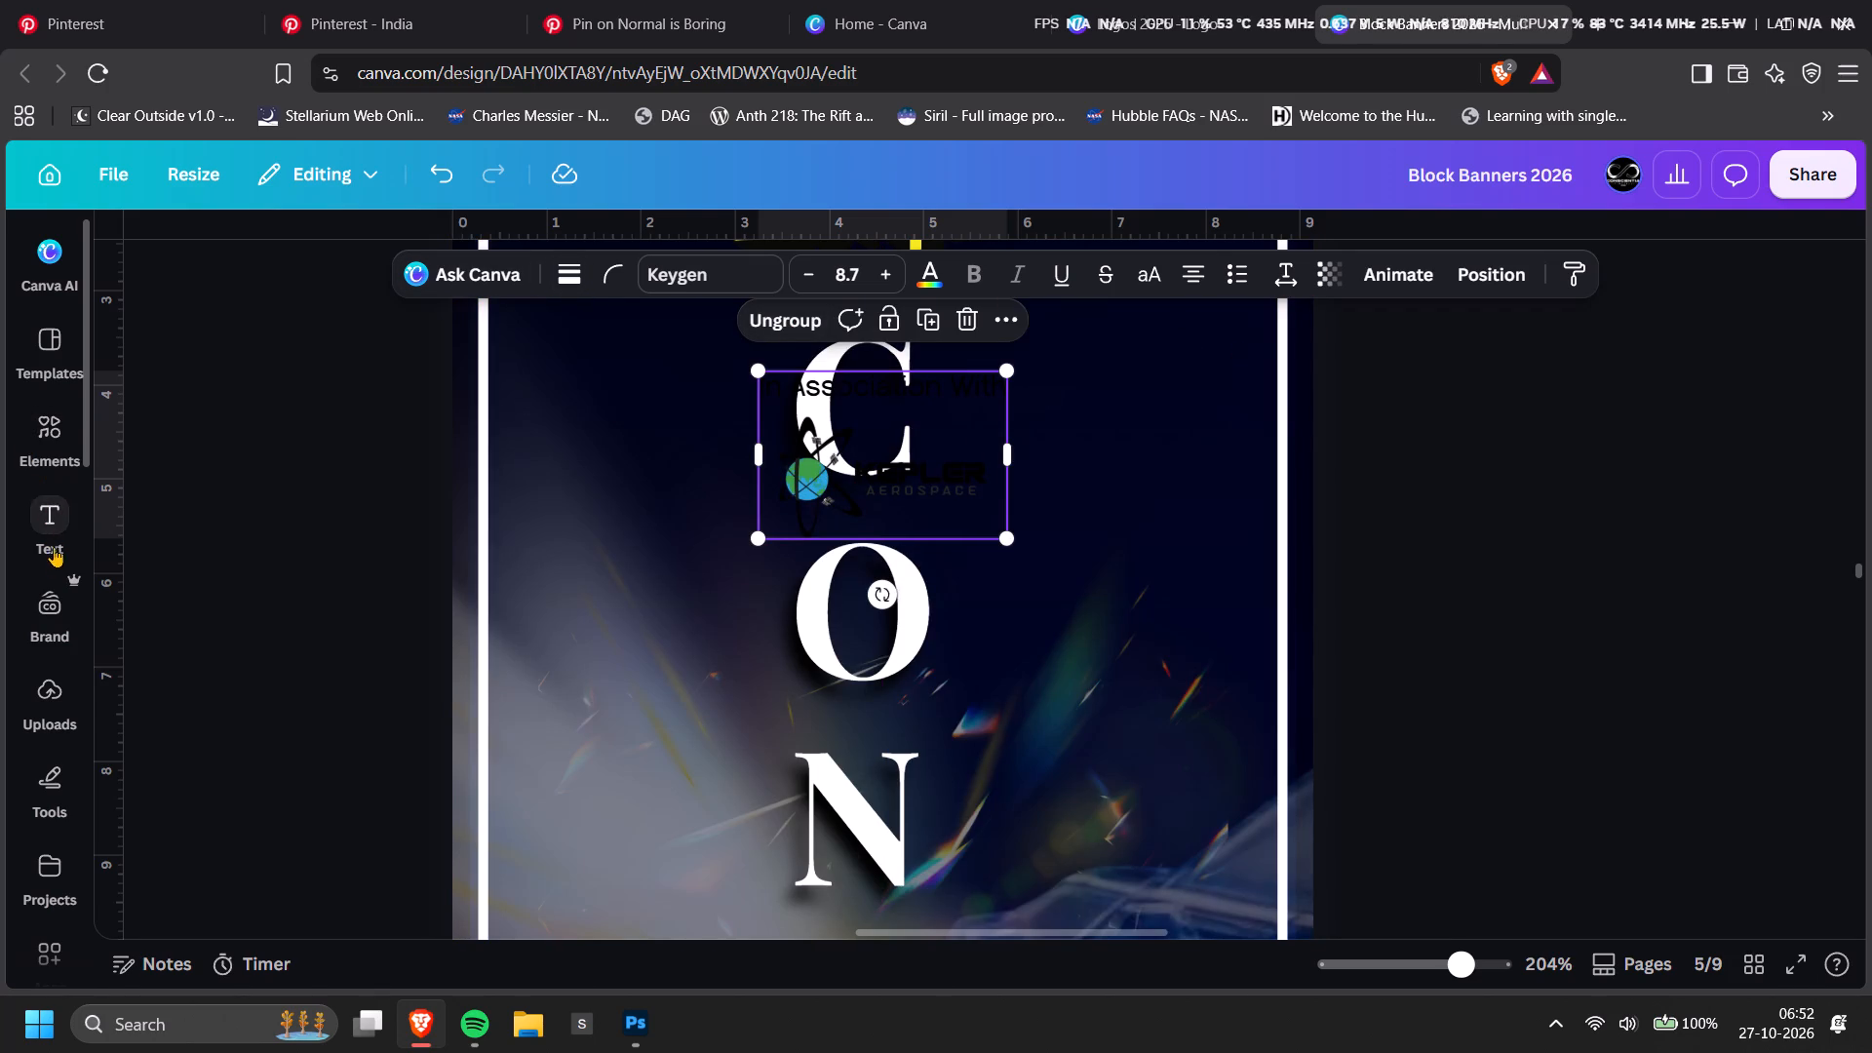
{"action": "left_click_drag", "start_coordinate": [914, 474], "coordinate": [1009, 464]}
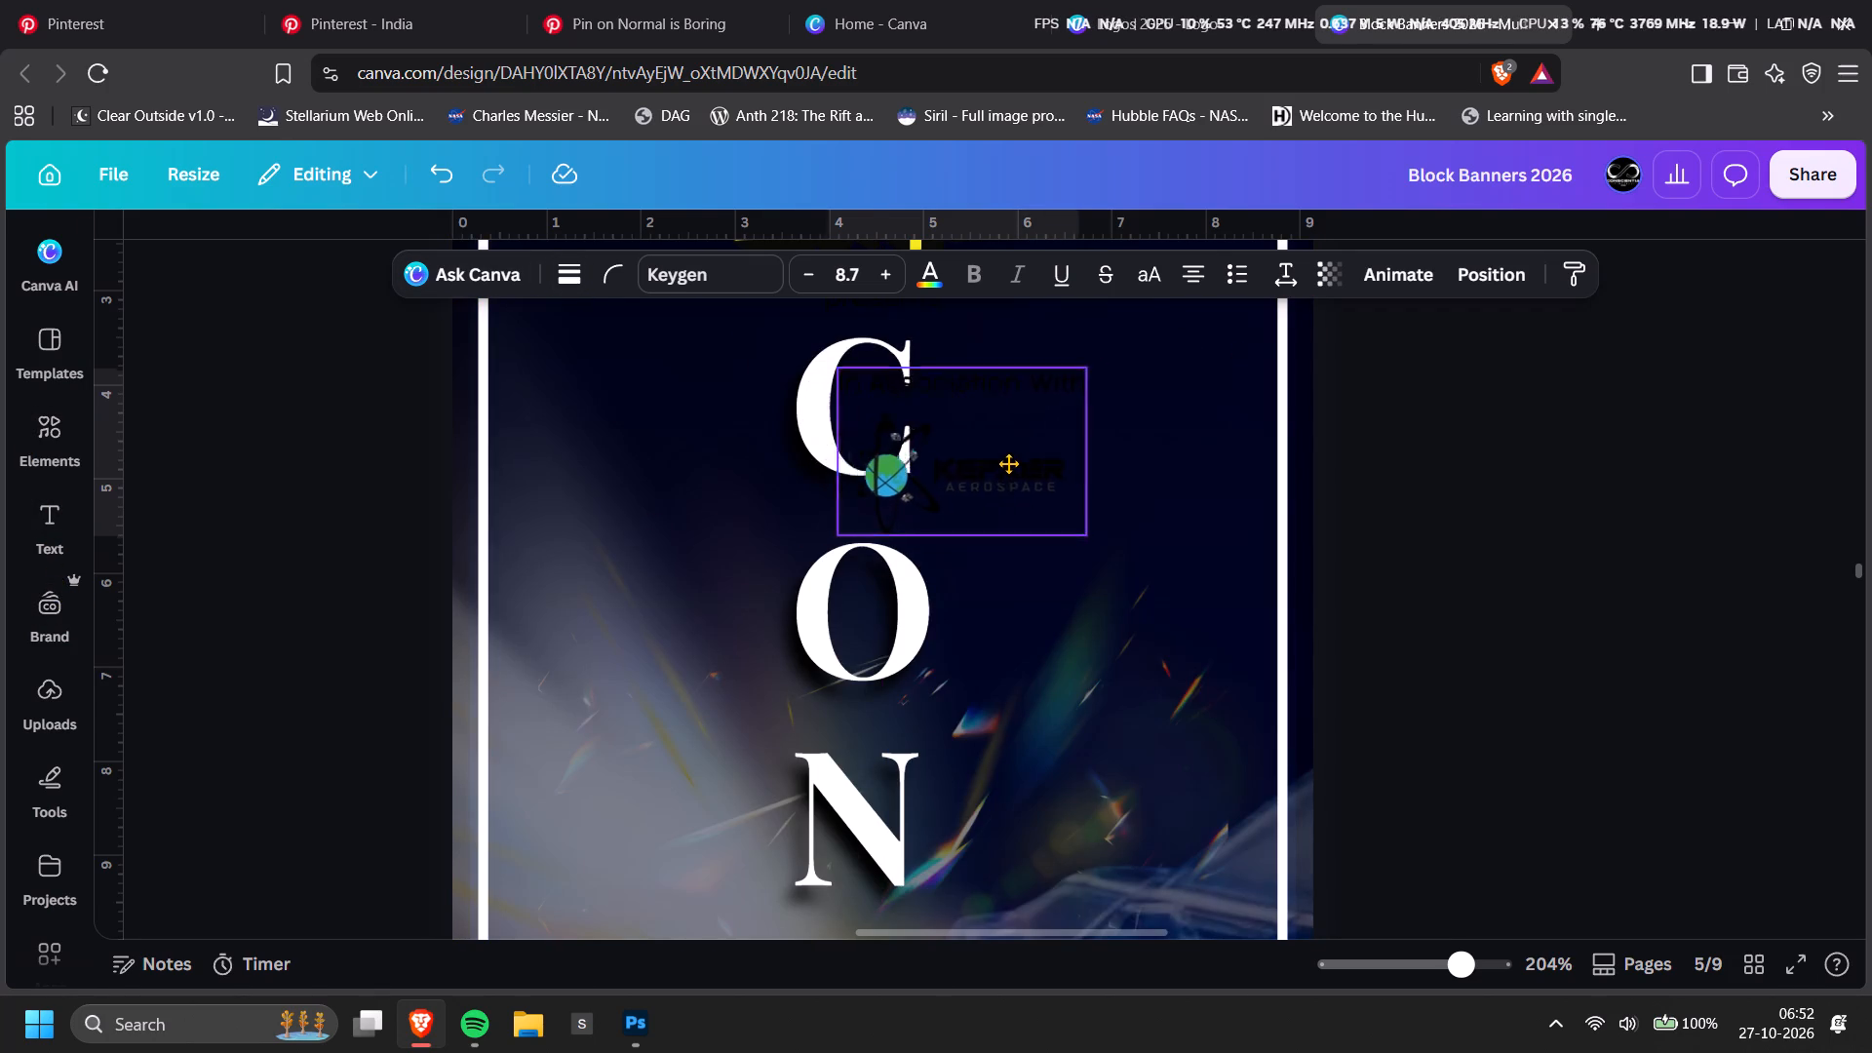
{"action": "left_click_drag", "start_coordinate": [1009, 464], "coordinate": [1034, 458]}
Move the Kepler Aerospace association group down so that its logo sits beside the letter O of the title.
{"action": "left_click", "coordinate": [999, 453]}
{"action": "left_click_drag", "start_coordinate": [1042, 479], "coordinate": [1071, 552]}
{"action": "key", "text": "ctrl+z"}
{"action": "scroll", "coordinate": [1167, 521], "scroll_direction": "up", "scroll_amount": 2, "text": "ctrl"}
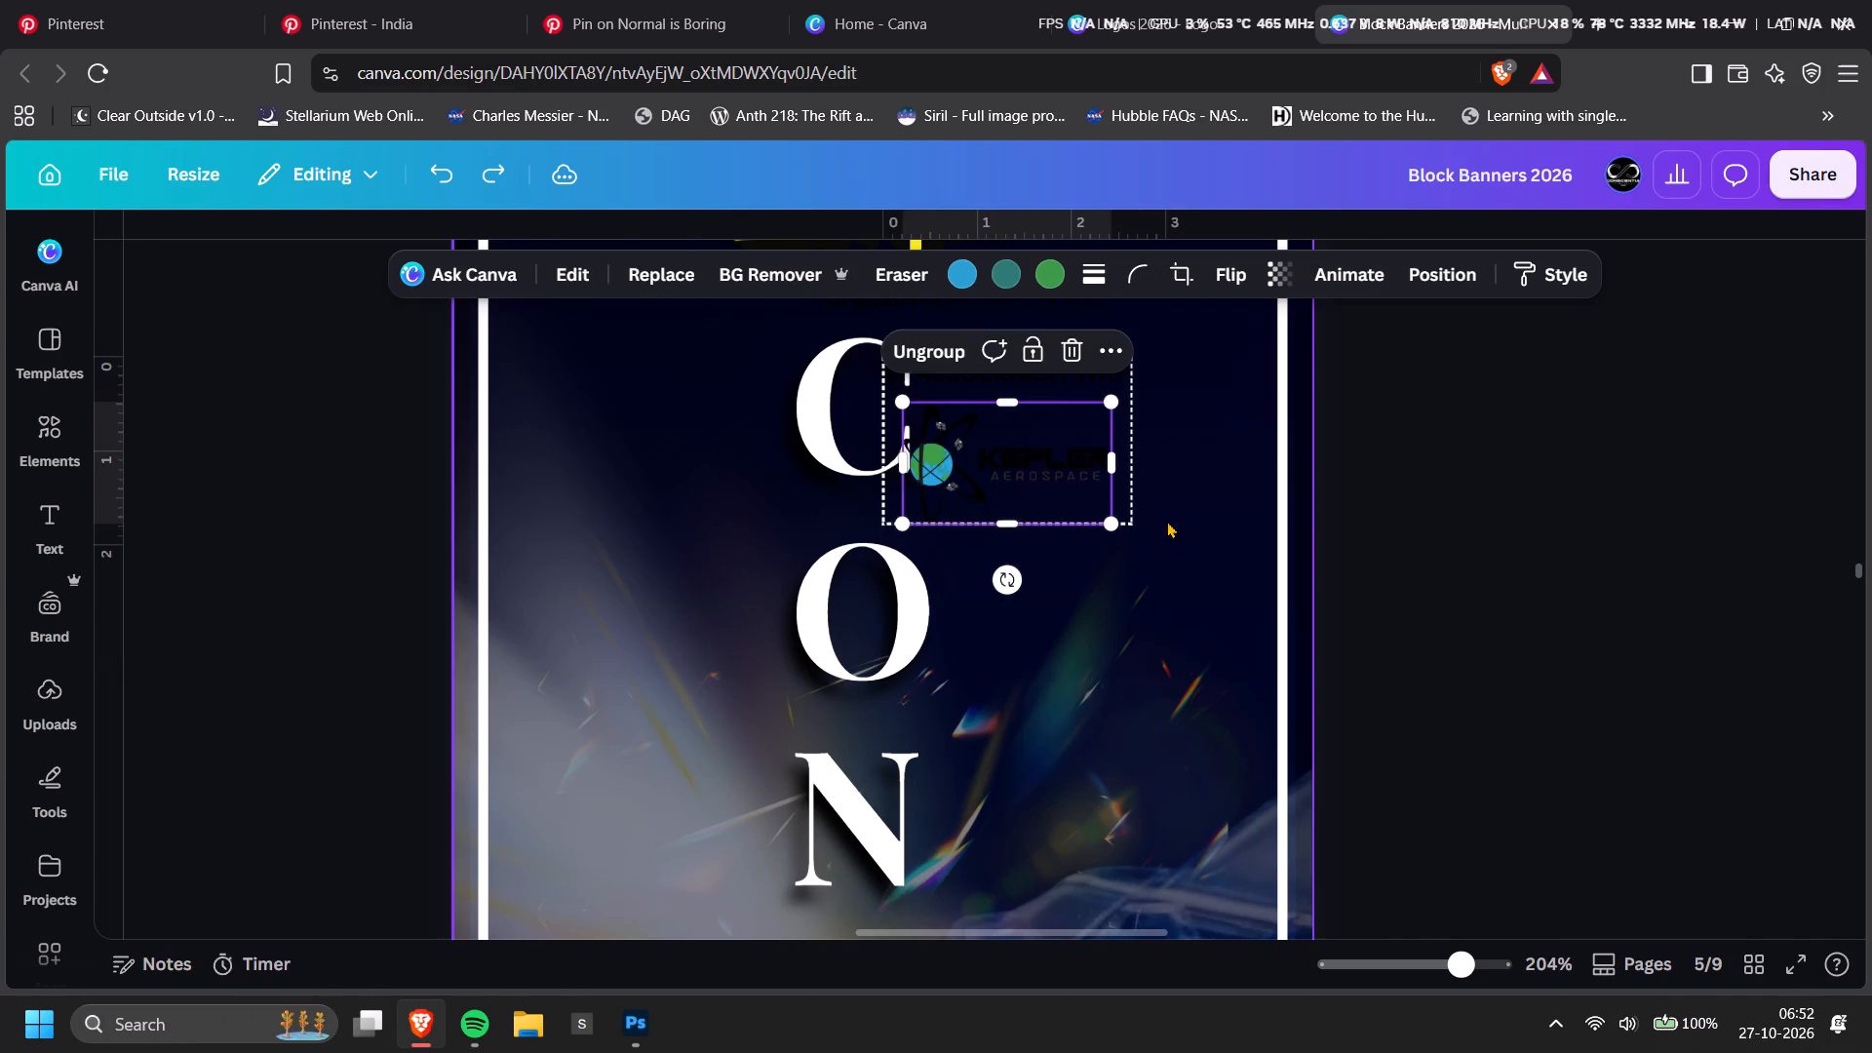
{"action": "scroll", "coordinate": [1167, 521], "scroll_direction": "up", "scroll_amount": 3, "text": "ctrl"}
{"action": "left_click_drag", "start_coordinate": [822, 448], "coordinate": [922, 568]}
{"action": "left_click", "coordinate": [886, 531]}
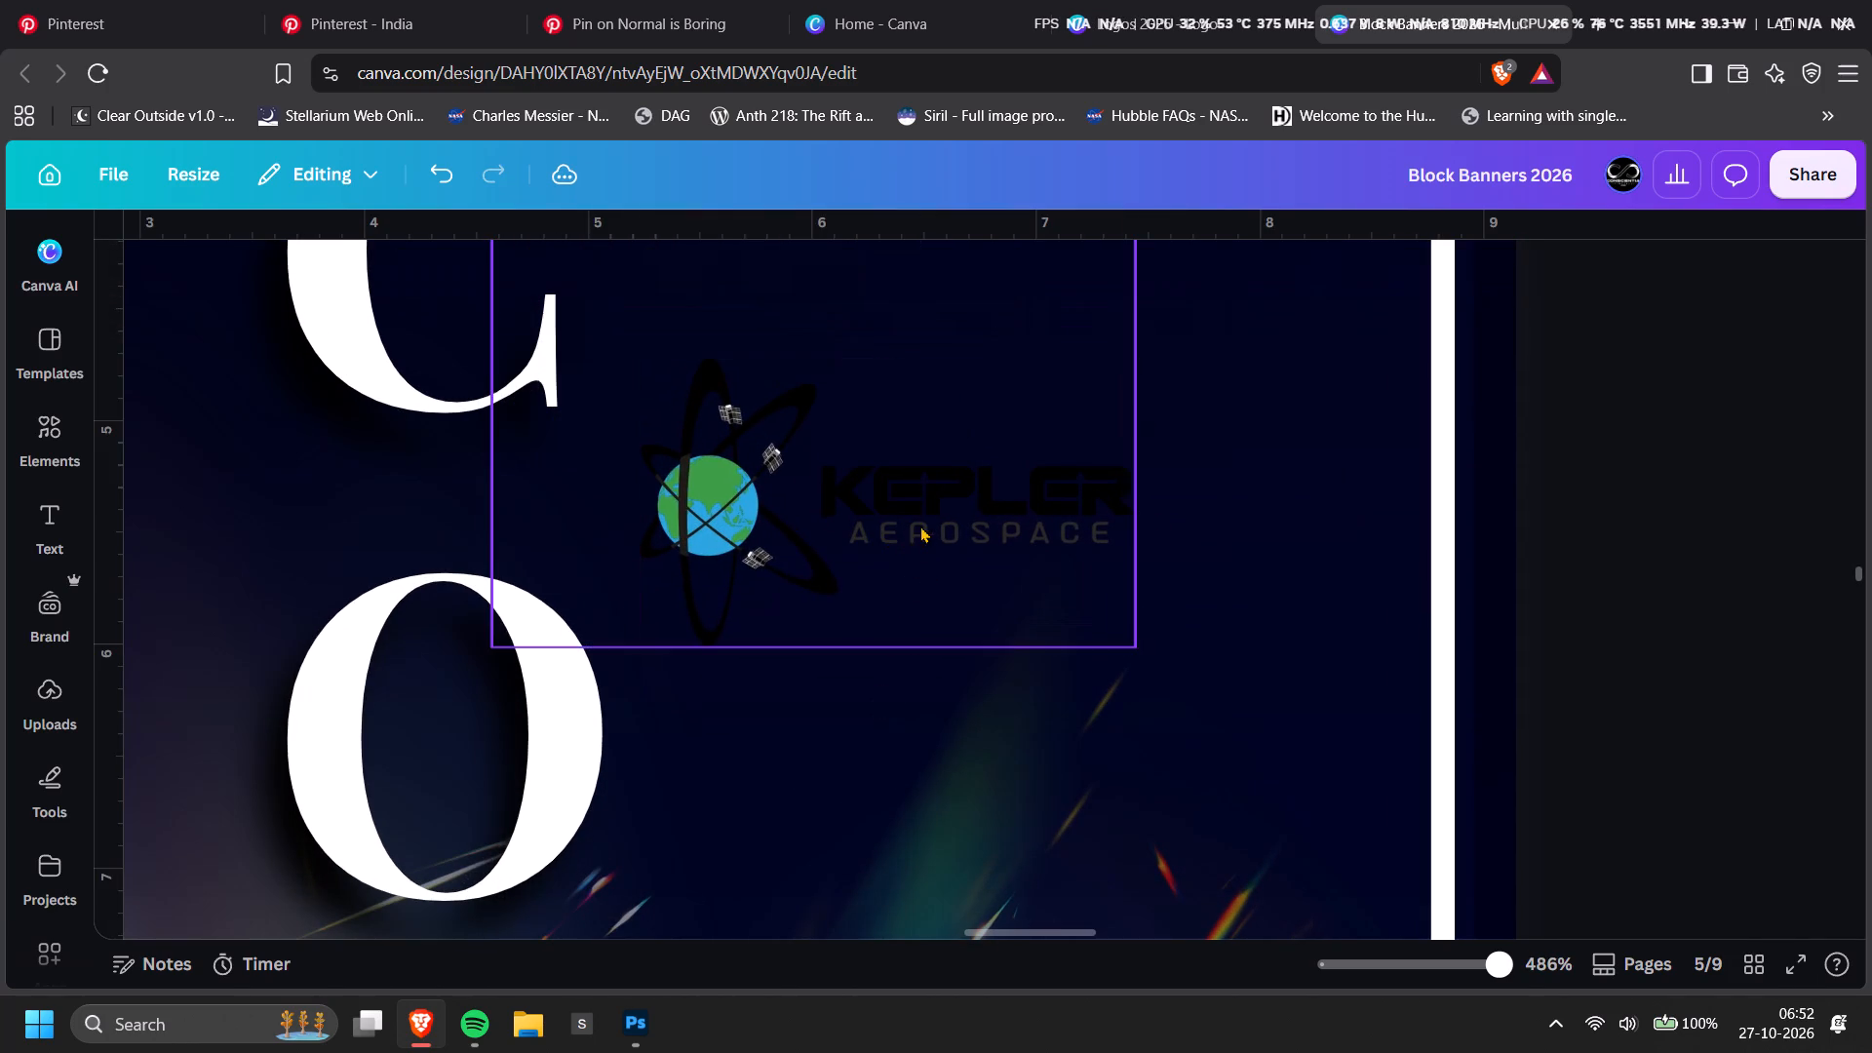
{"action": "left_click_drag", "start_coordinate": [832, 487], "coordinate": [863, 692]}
Apply the Dusk filter to the Kepler Aerospace logo and set the filter's shadows colour to white.
{"action": "left_click", "coordinate": [826, 646]}
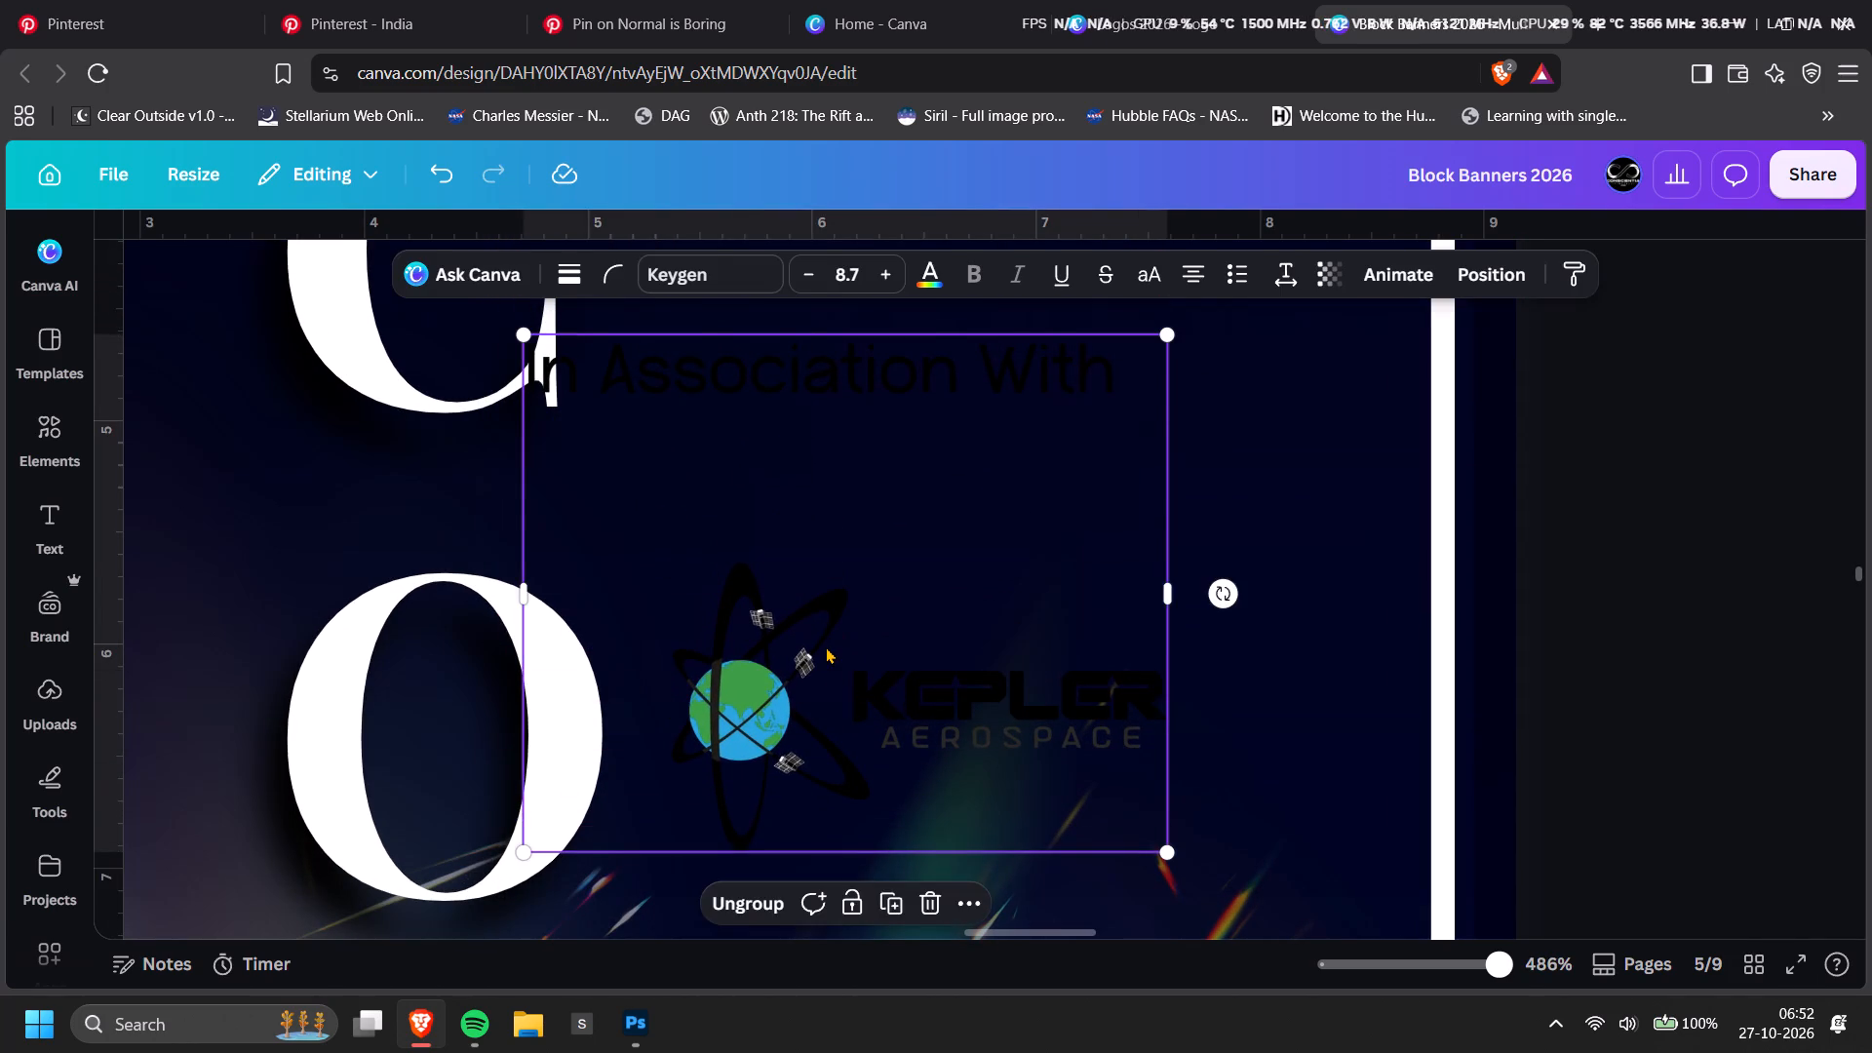
{"action": "left_click", "coordinate": [597, 266]}
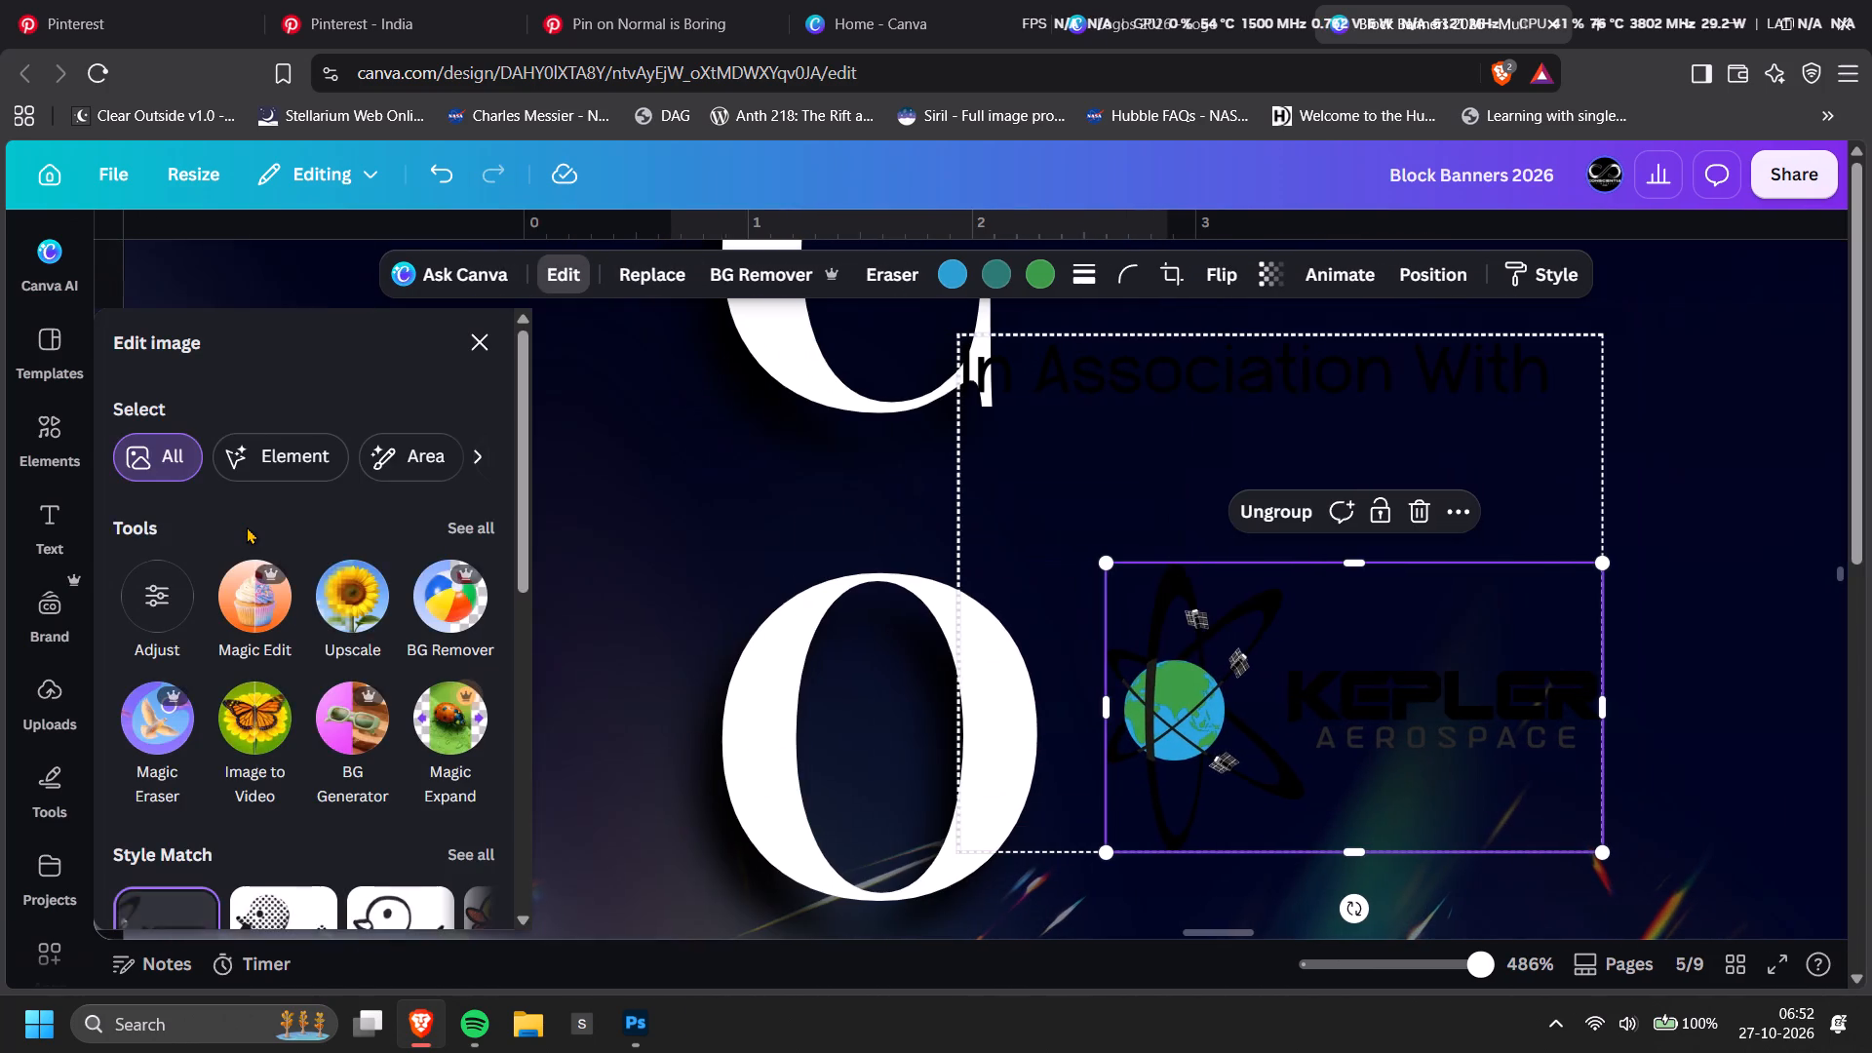
{"action": "scroll", "coordinate": [255, 539], "scroll_direction": "down", "scroll_amount": 3}
{"action": "left_click", "coordinate": [443, 602]}
{"action": "left_click", "coordinate": [449, 602]}
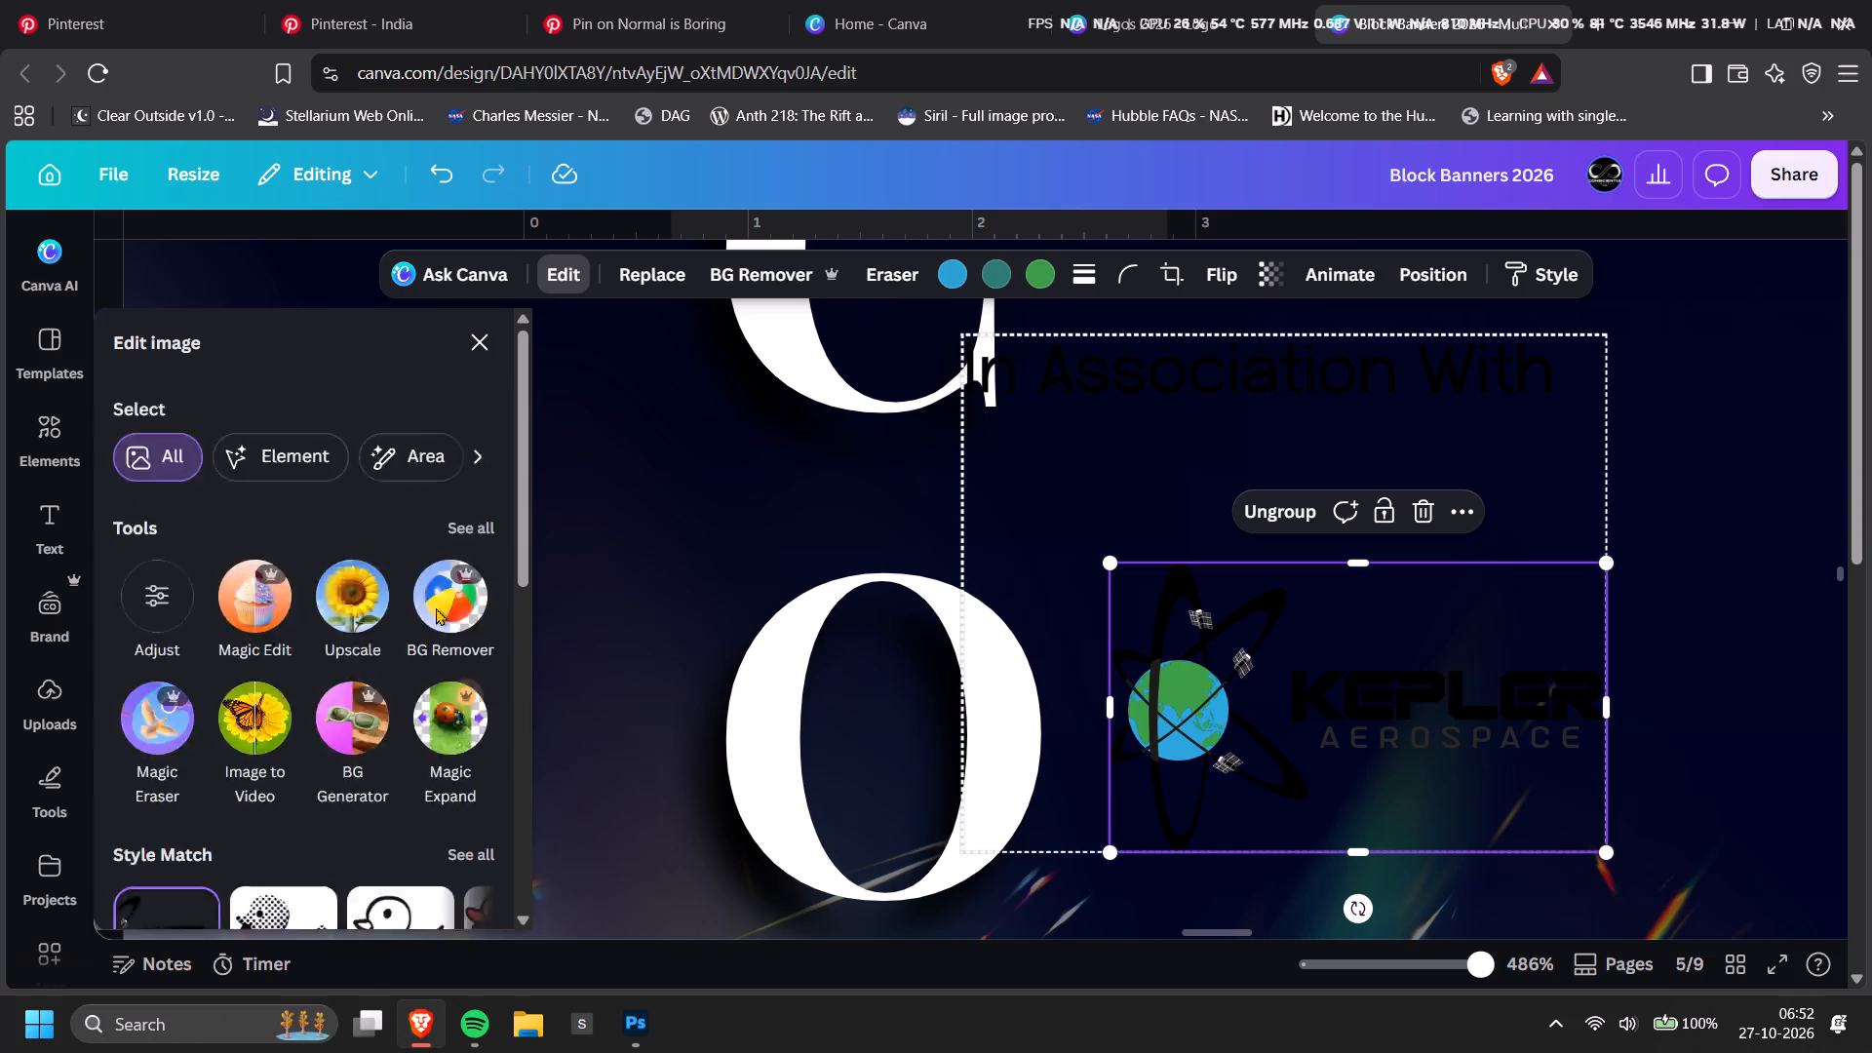
{"action": "scroll", "coordinate": [369, 604], "scroll_direction": "down", "scroll_amount": 20}
{"action": "scroll", "coordinate": [369, 604], "scroll_direction": "down", "scroll_amount": 12}
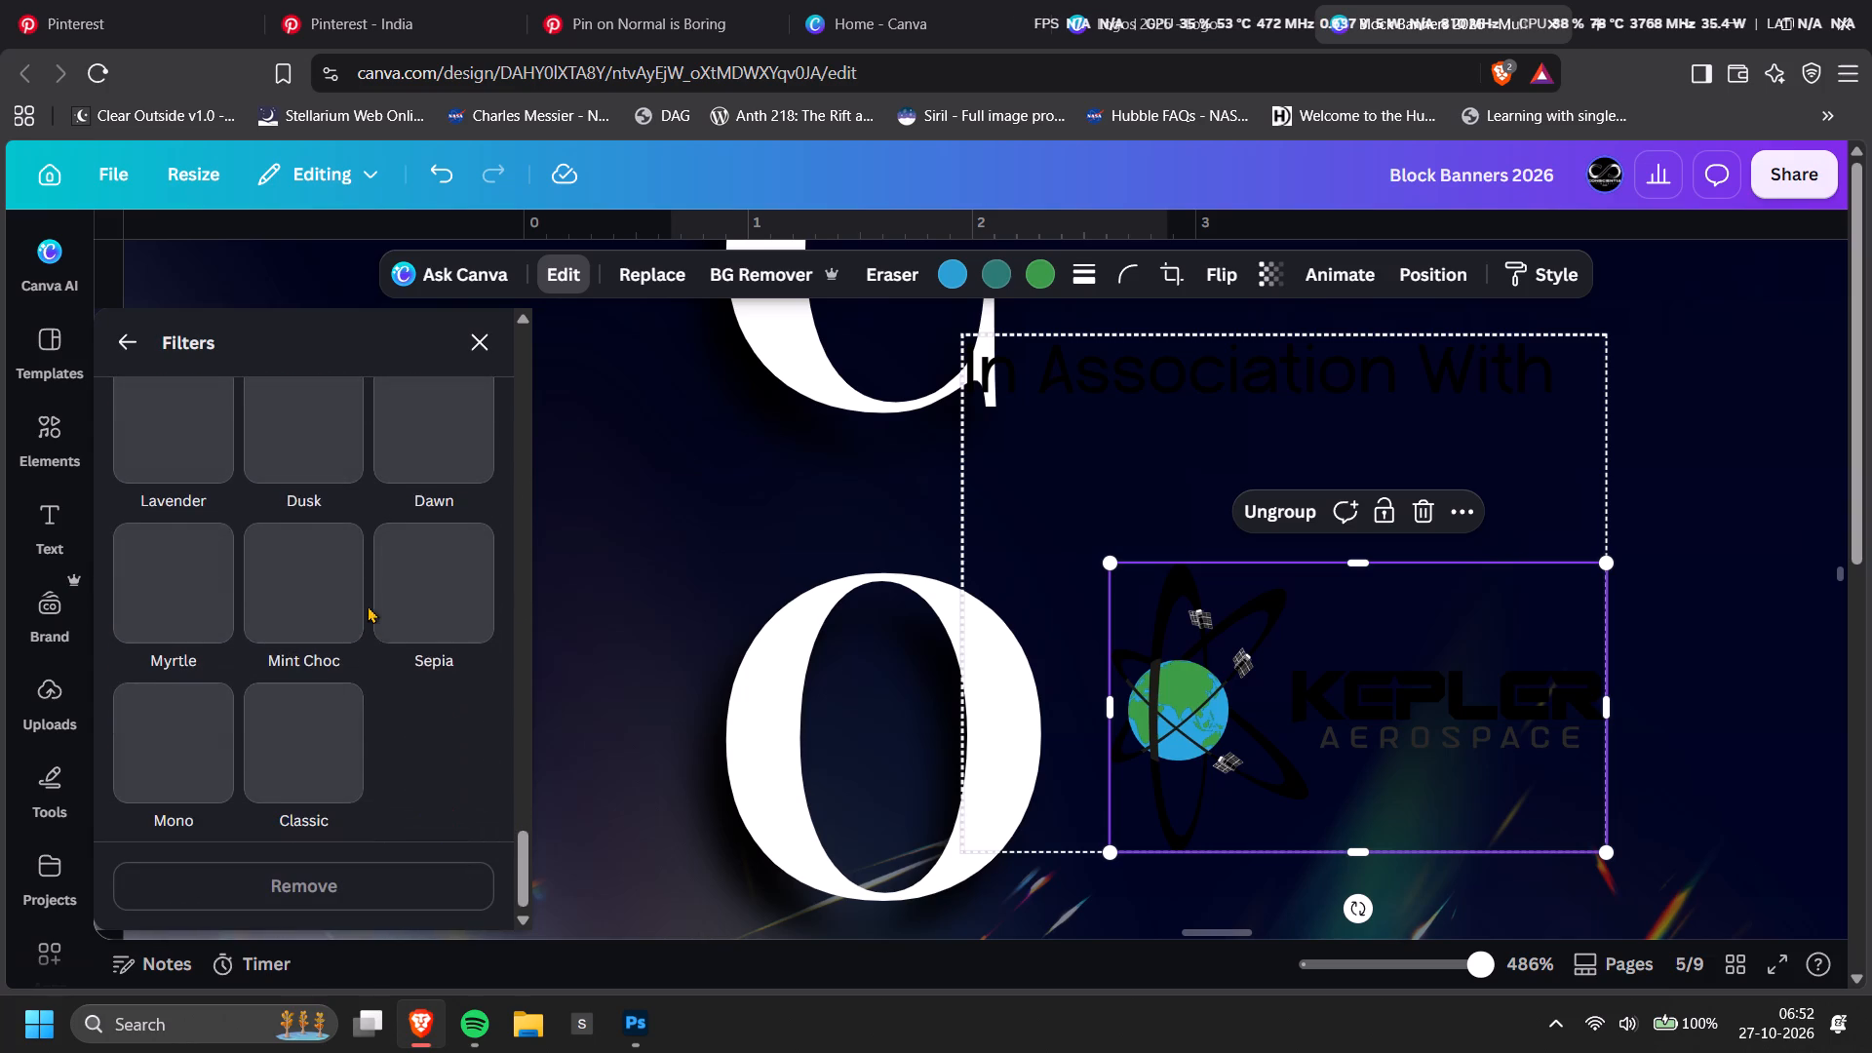
{"action": "scroll", "coordinate": [368, 605], "scroll_direction": "down", "scroll_amount": 4}
{"action": "left_click", "coordinate": [359, 443]}
{"action": "left_click", "coordinate": [480, 615]}
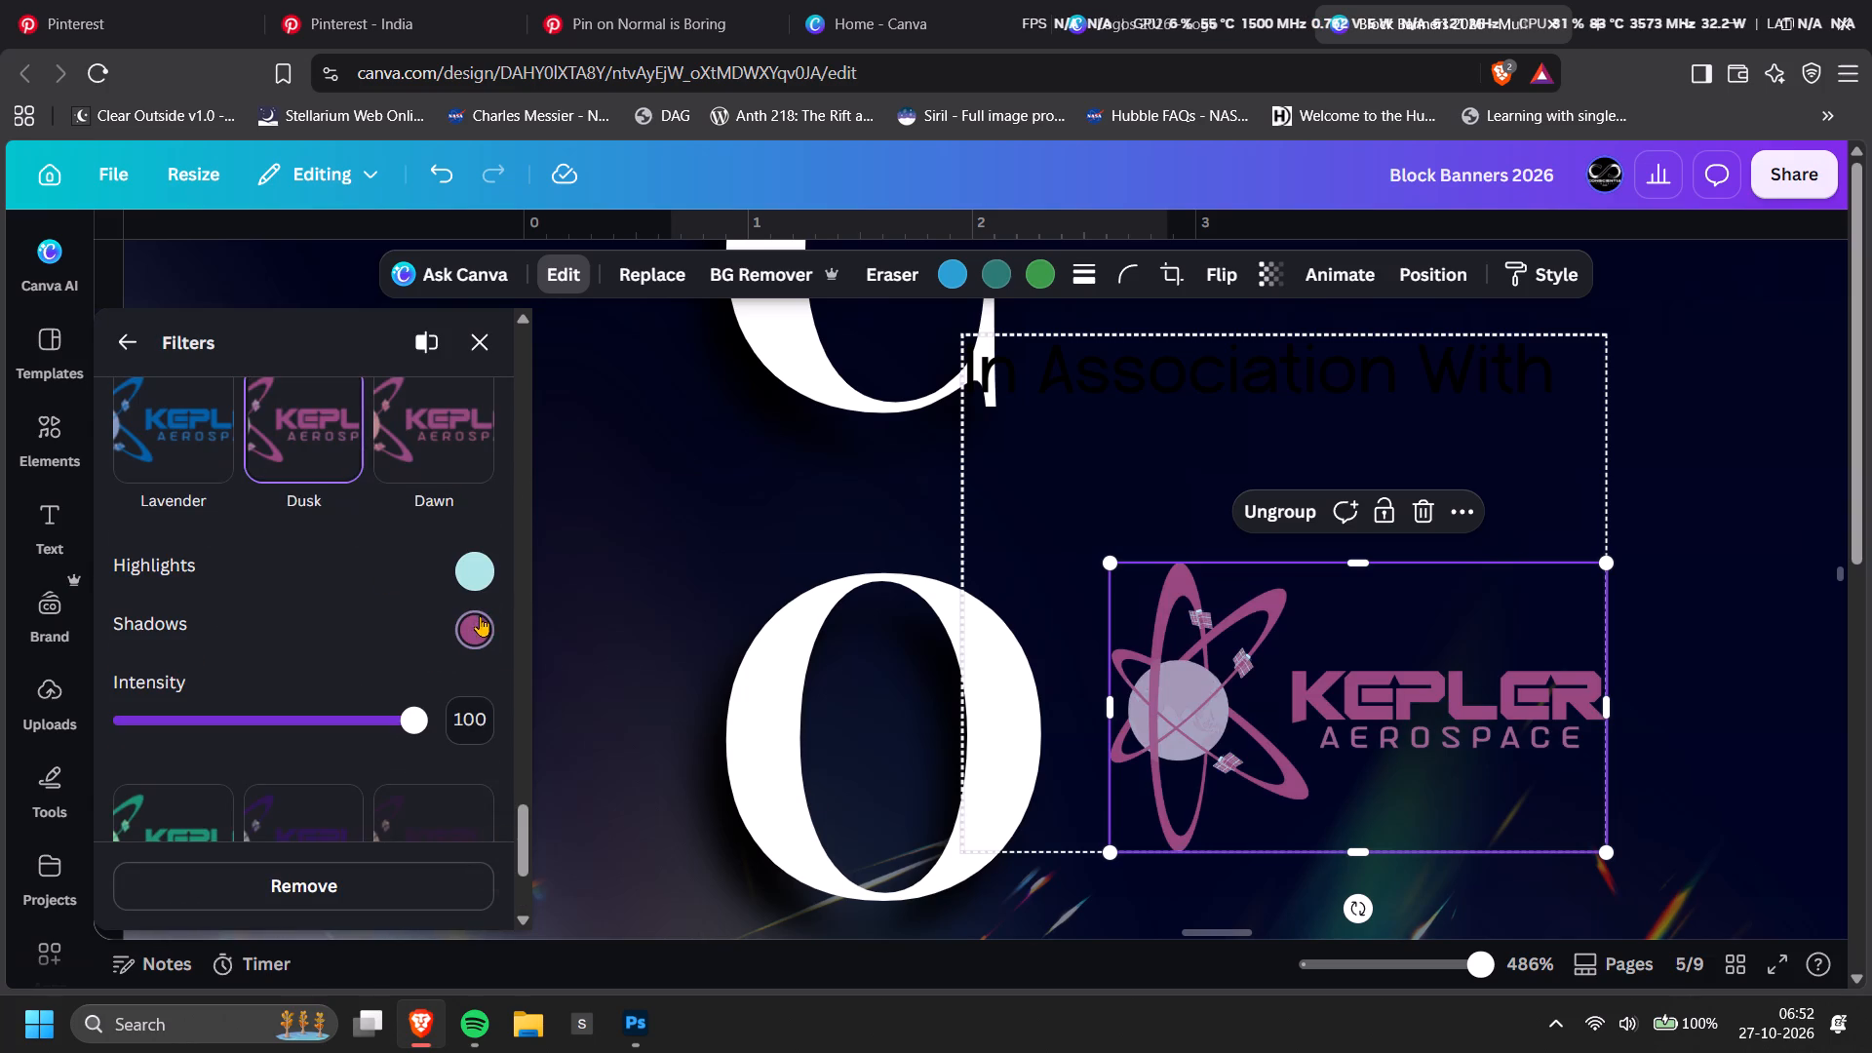
{"action": "left_click_drag", "start_coordinate": [628, 687], "coordinate": [48, 574]}
Set the highlights colour of the Kepler Aerospace logo's Dusk filter to white.
{"action": "left_click", "coordinate": [484, 577]}
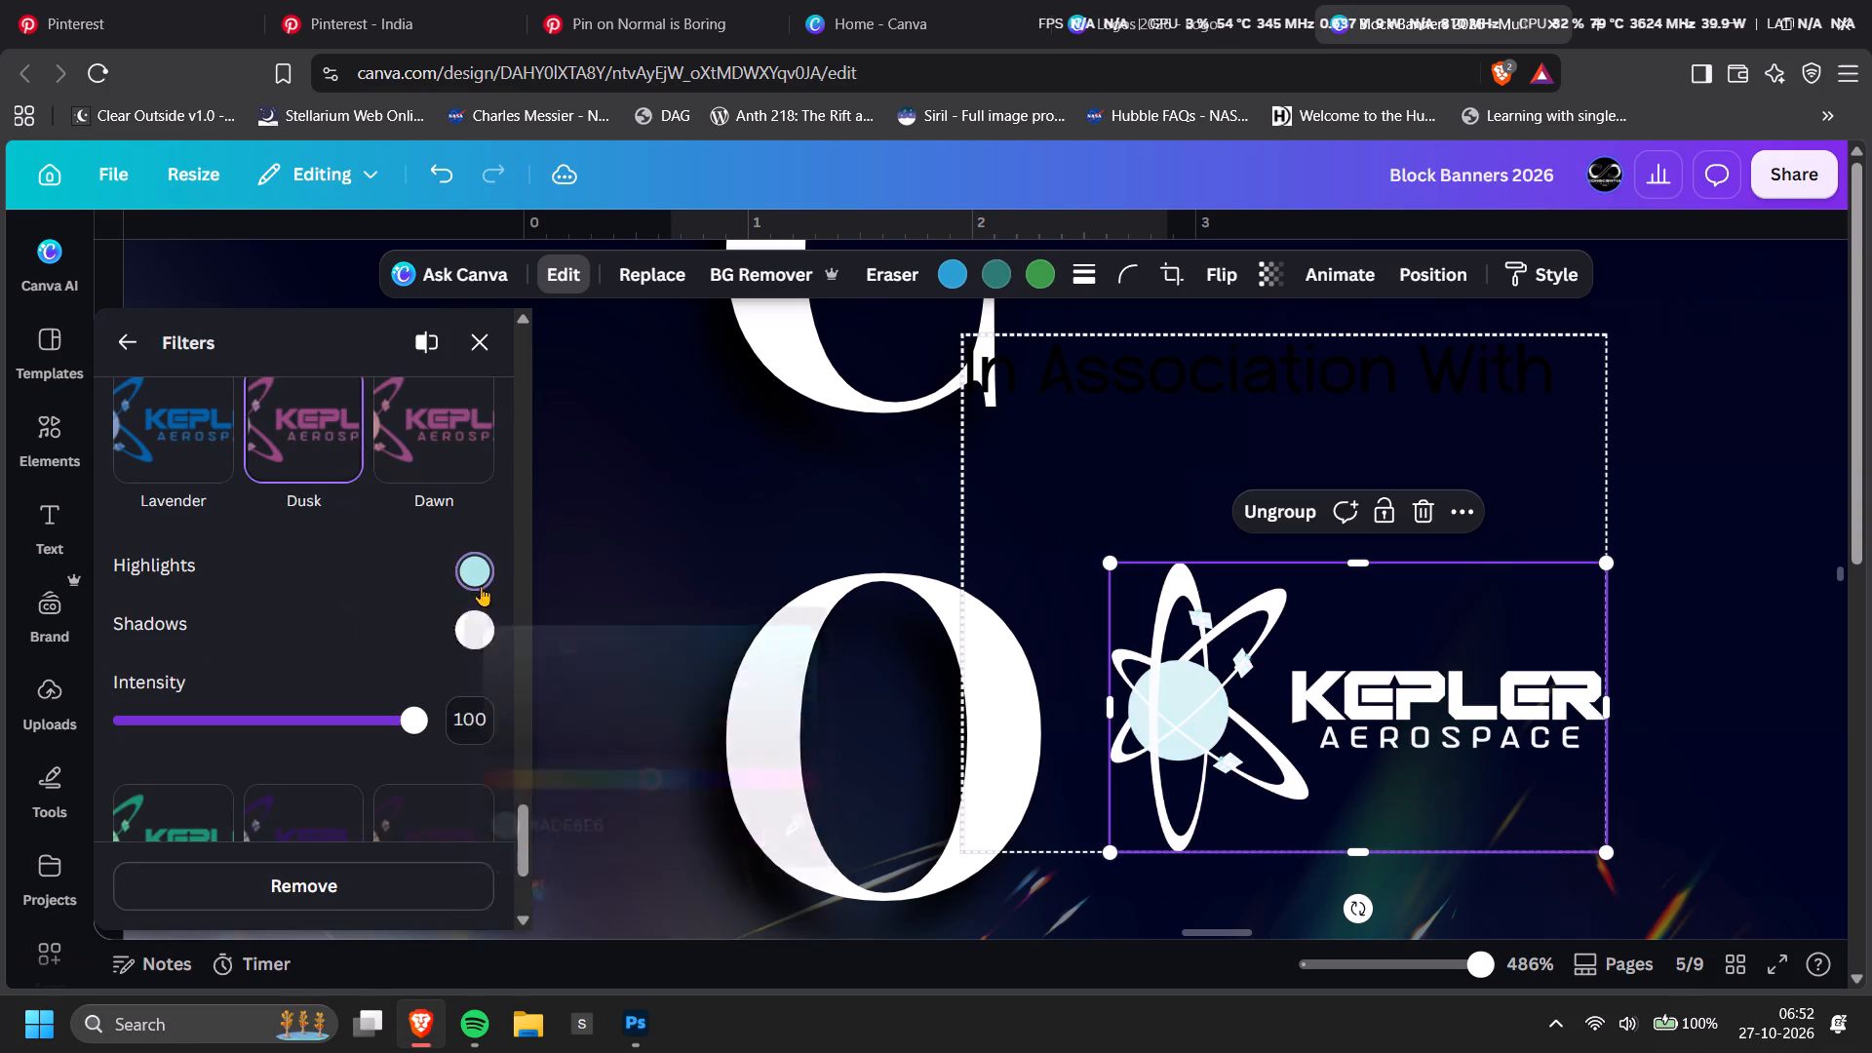
{"action": "left_click_drag", "start_coordinate": [505, 664], "coordinate": [0, 469]}
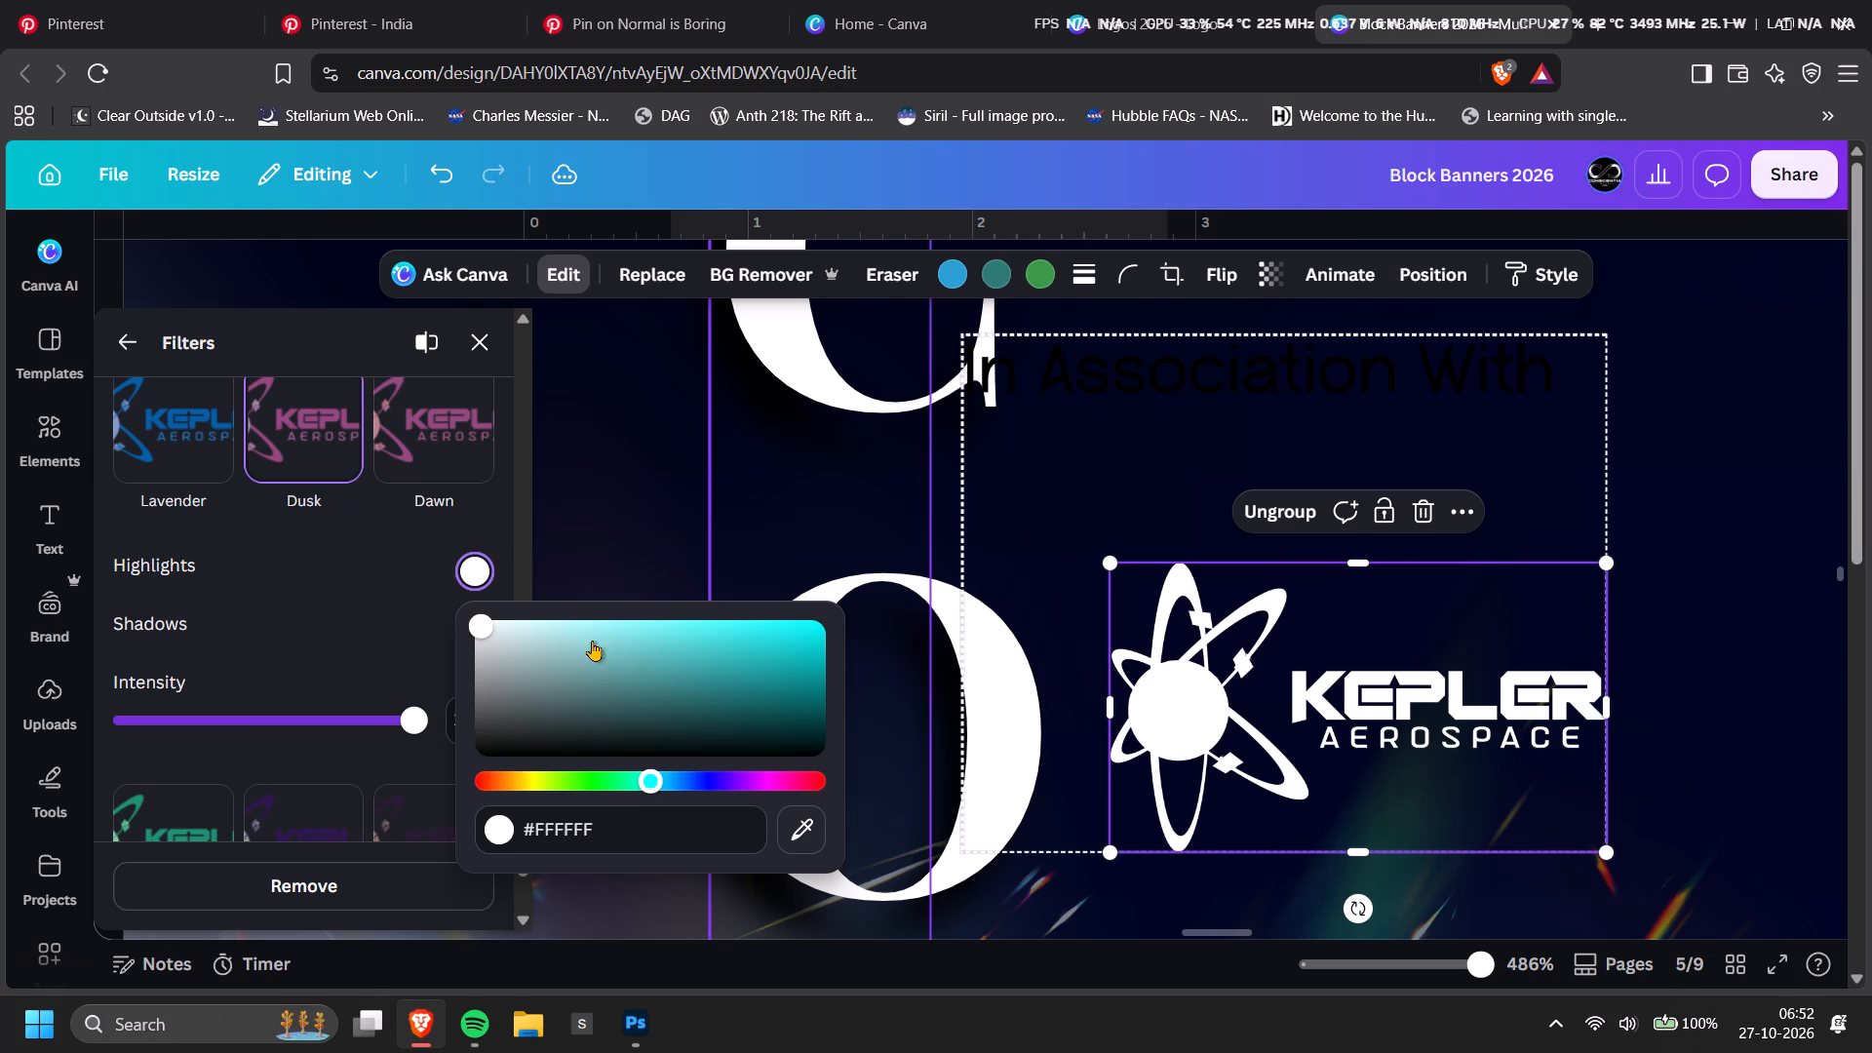
{"action": "left_click_drag", "start_coordinate": [590, 644], "coordinate": [1073, 585]}
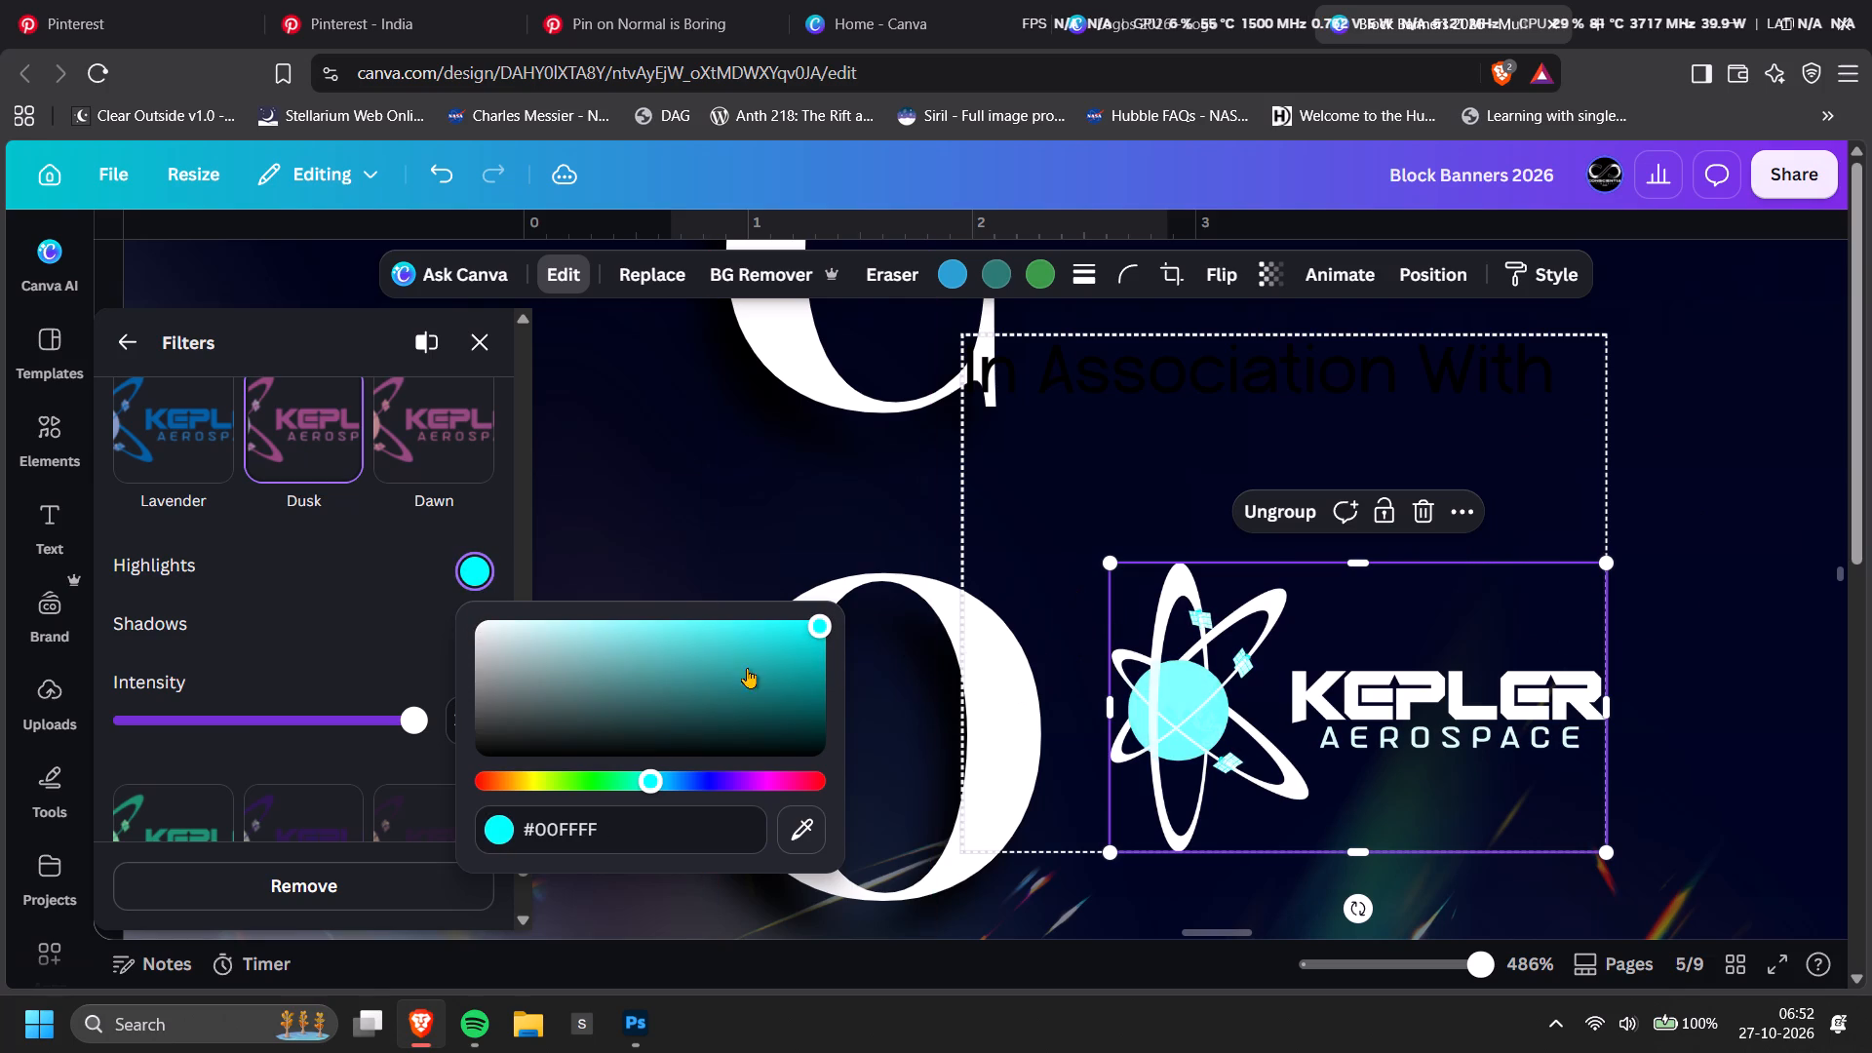
{"action": "left_click_drag", "start_coordinate": [778, 707], "coordinate": [921, 802]}
{"action": "left_click_drag", "start_coordinate": [805, 734], "coordinate": [505, 589]}
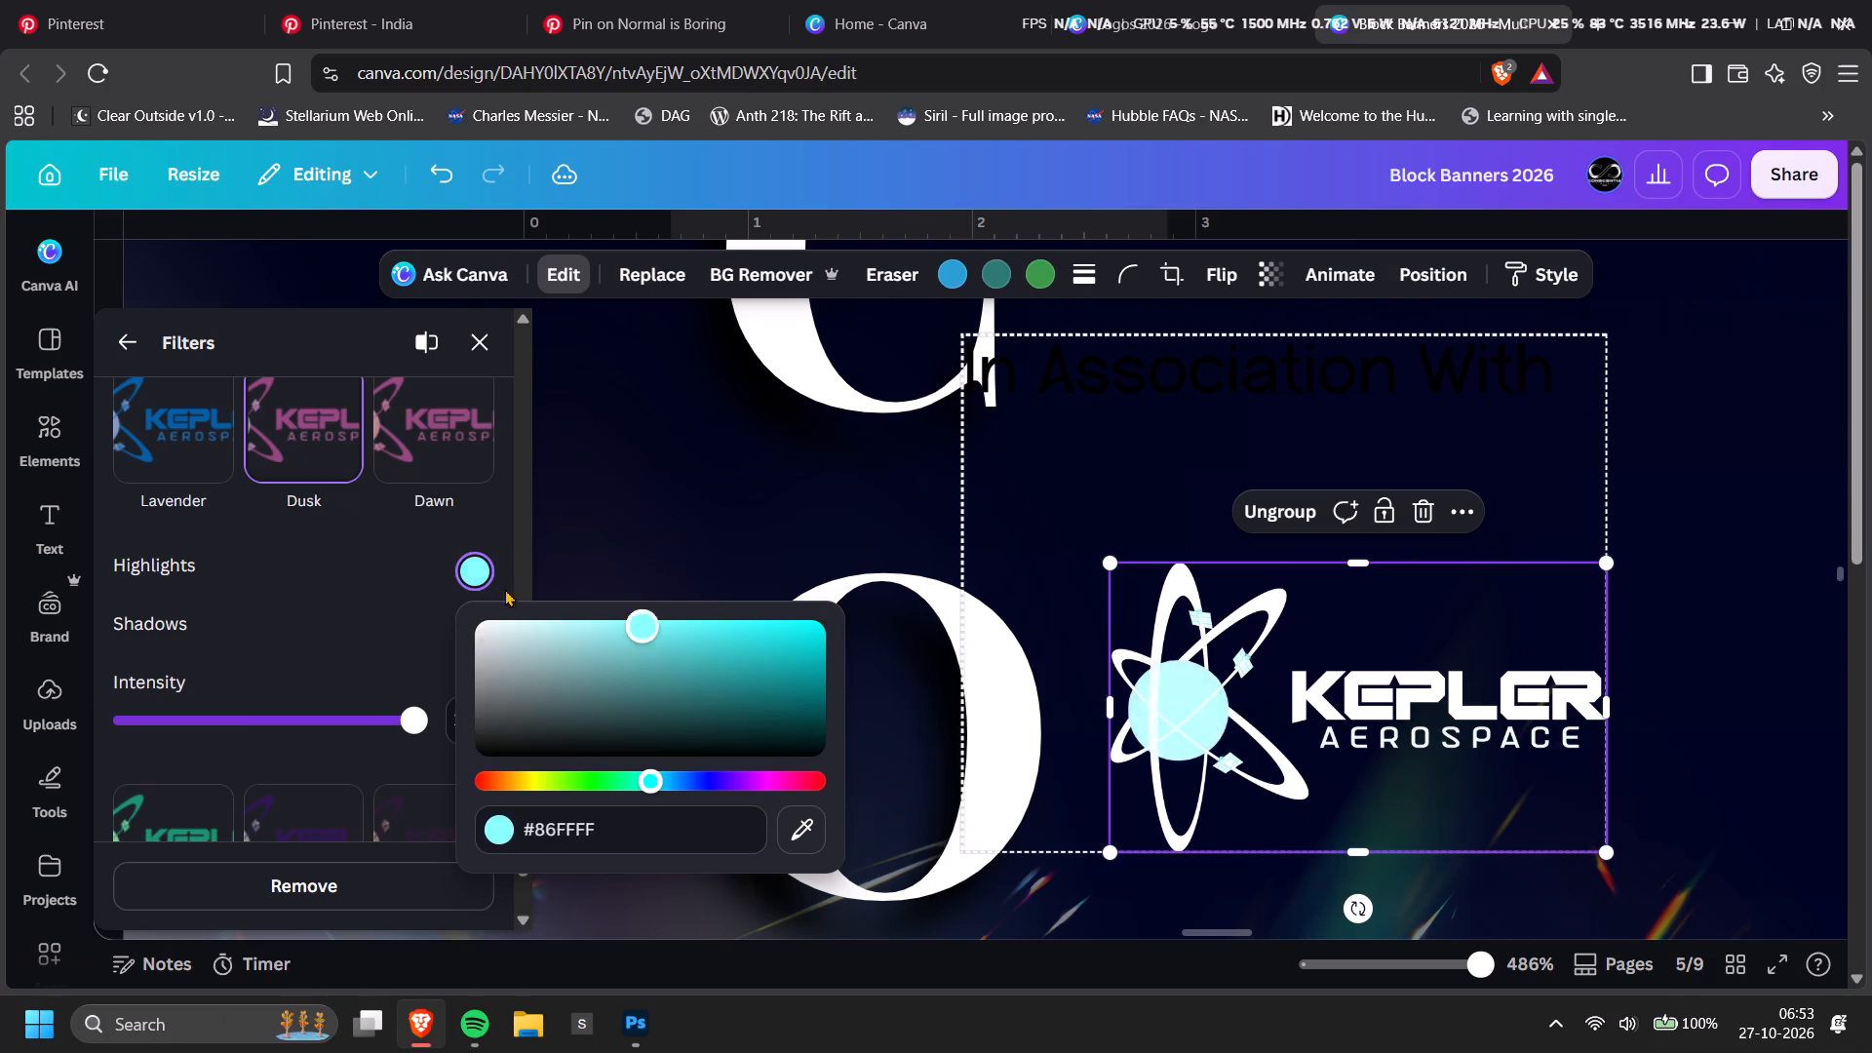
{"action": "left_click_drag", "start_coordinate": [505, 589], "coordinate": [325, 562]}
{"action": "left_click", "coordinate": [1747, 505]}
{"action": "scroll", "coordinate": [1747, 505], "scroll_direction": "down", "scroll_amount": 5, "text": "ctrl"}
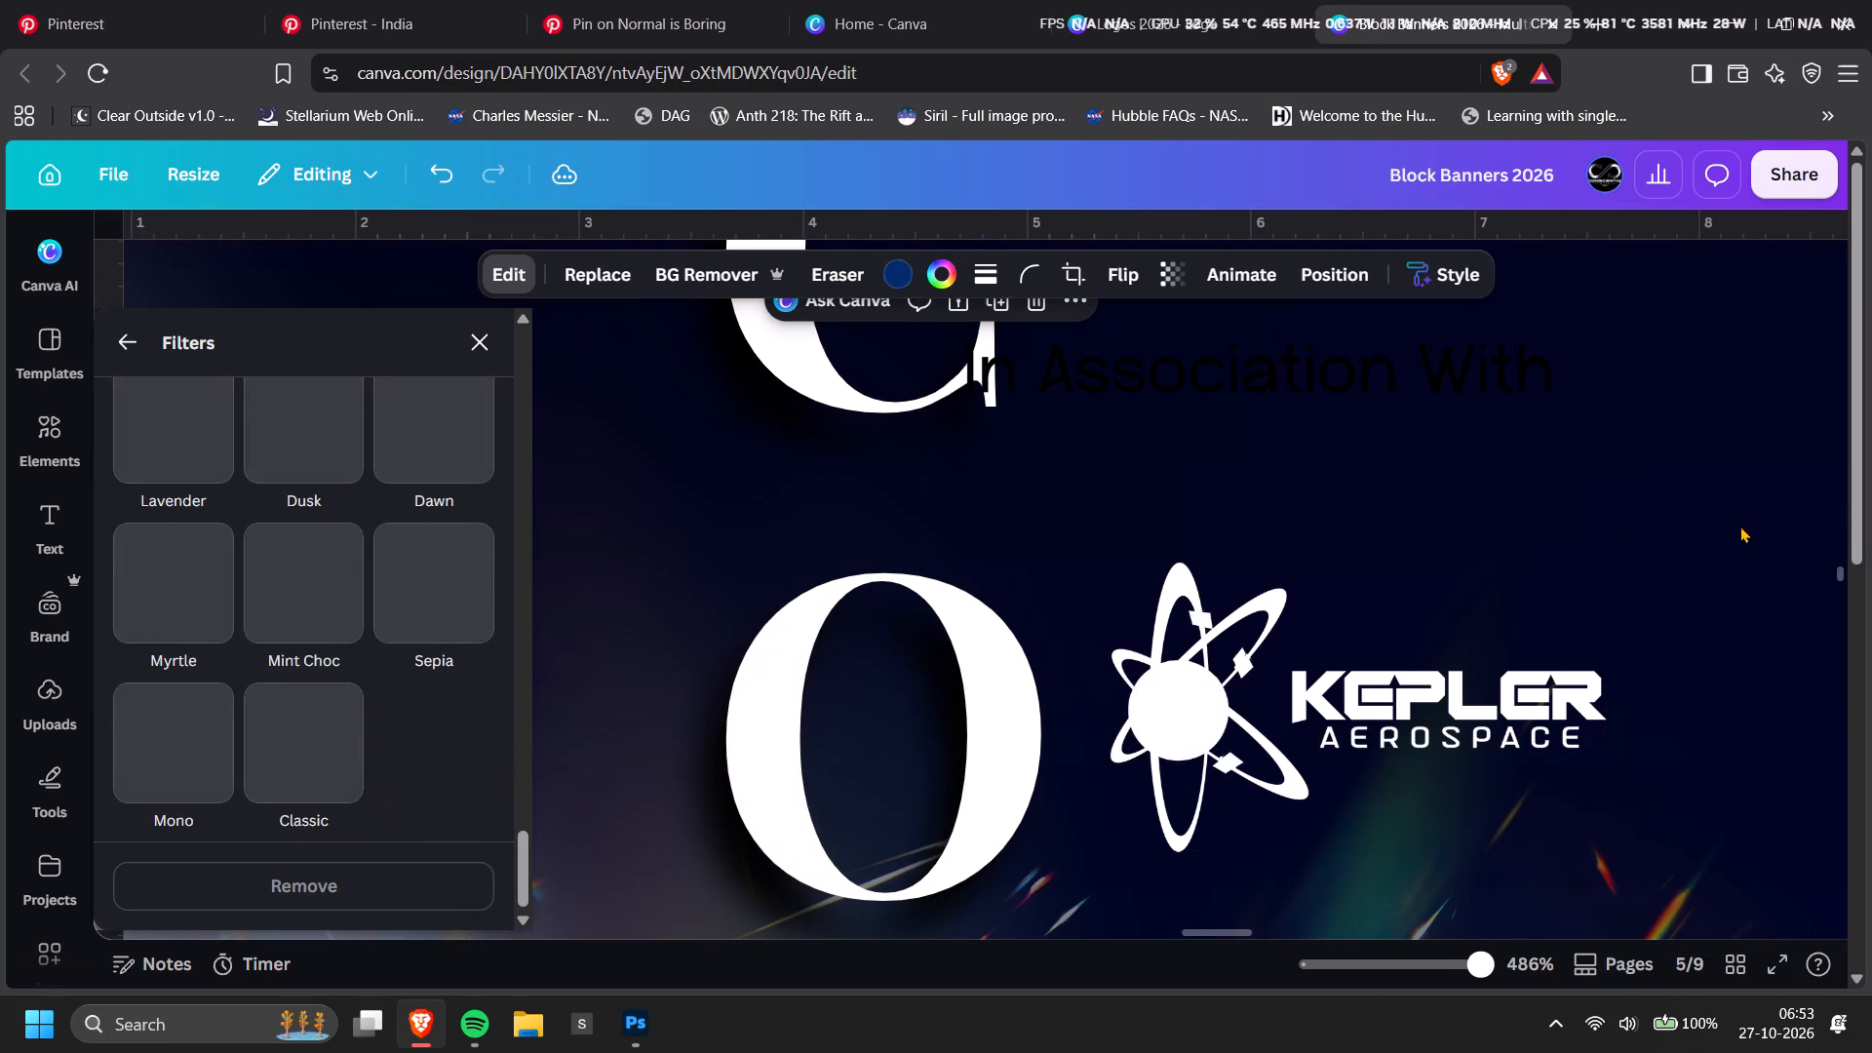
{"action": "scroll", "coordinate": [1681, 542], "scroll_direction": "down", "scroll_amount": 5, "text": "ctrl"}
{"action": "left_click", "coordinate": [1797, 525]}
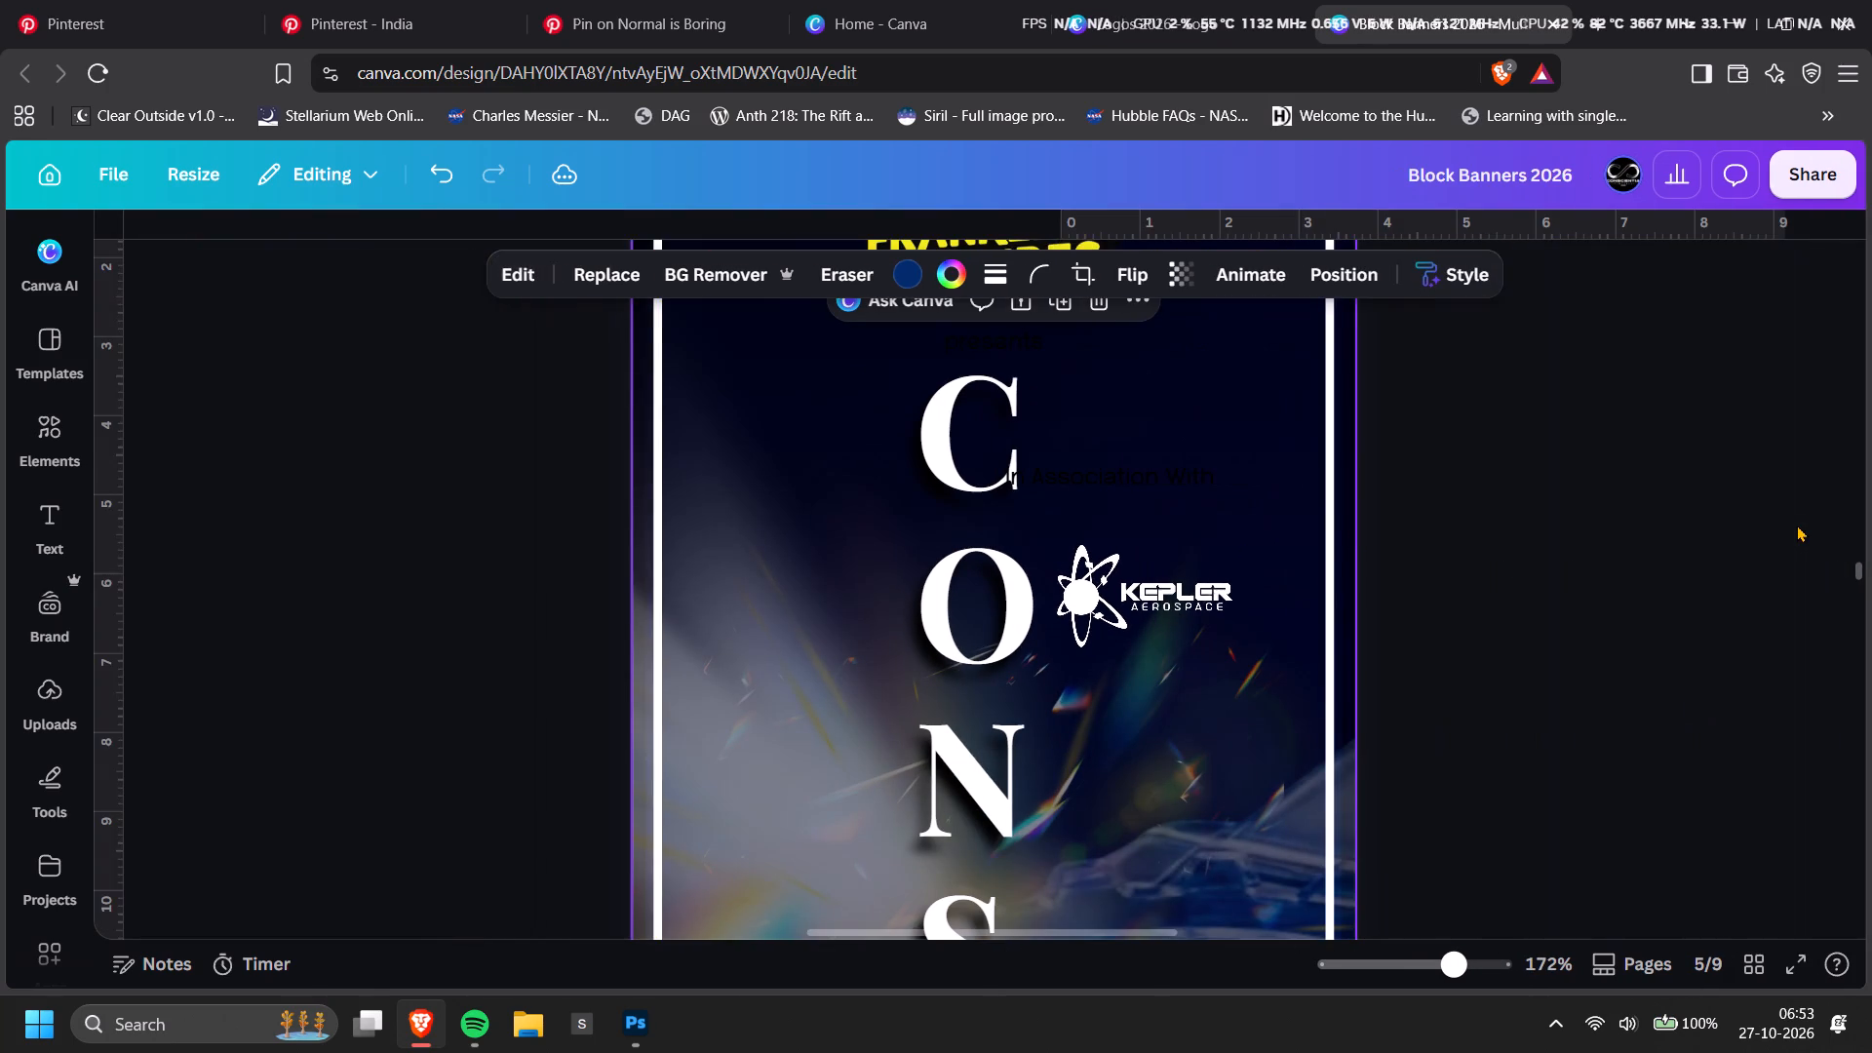
{"action": "left_click", "coordinate": [1685, 568]}
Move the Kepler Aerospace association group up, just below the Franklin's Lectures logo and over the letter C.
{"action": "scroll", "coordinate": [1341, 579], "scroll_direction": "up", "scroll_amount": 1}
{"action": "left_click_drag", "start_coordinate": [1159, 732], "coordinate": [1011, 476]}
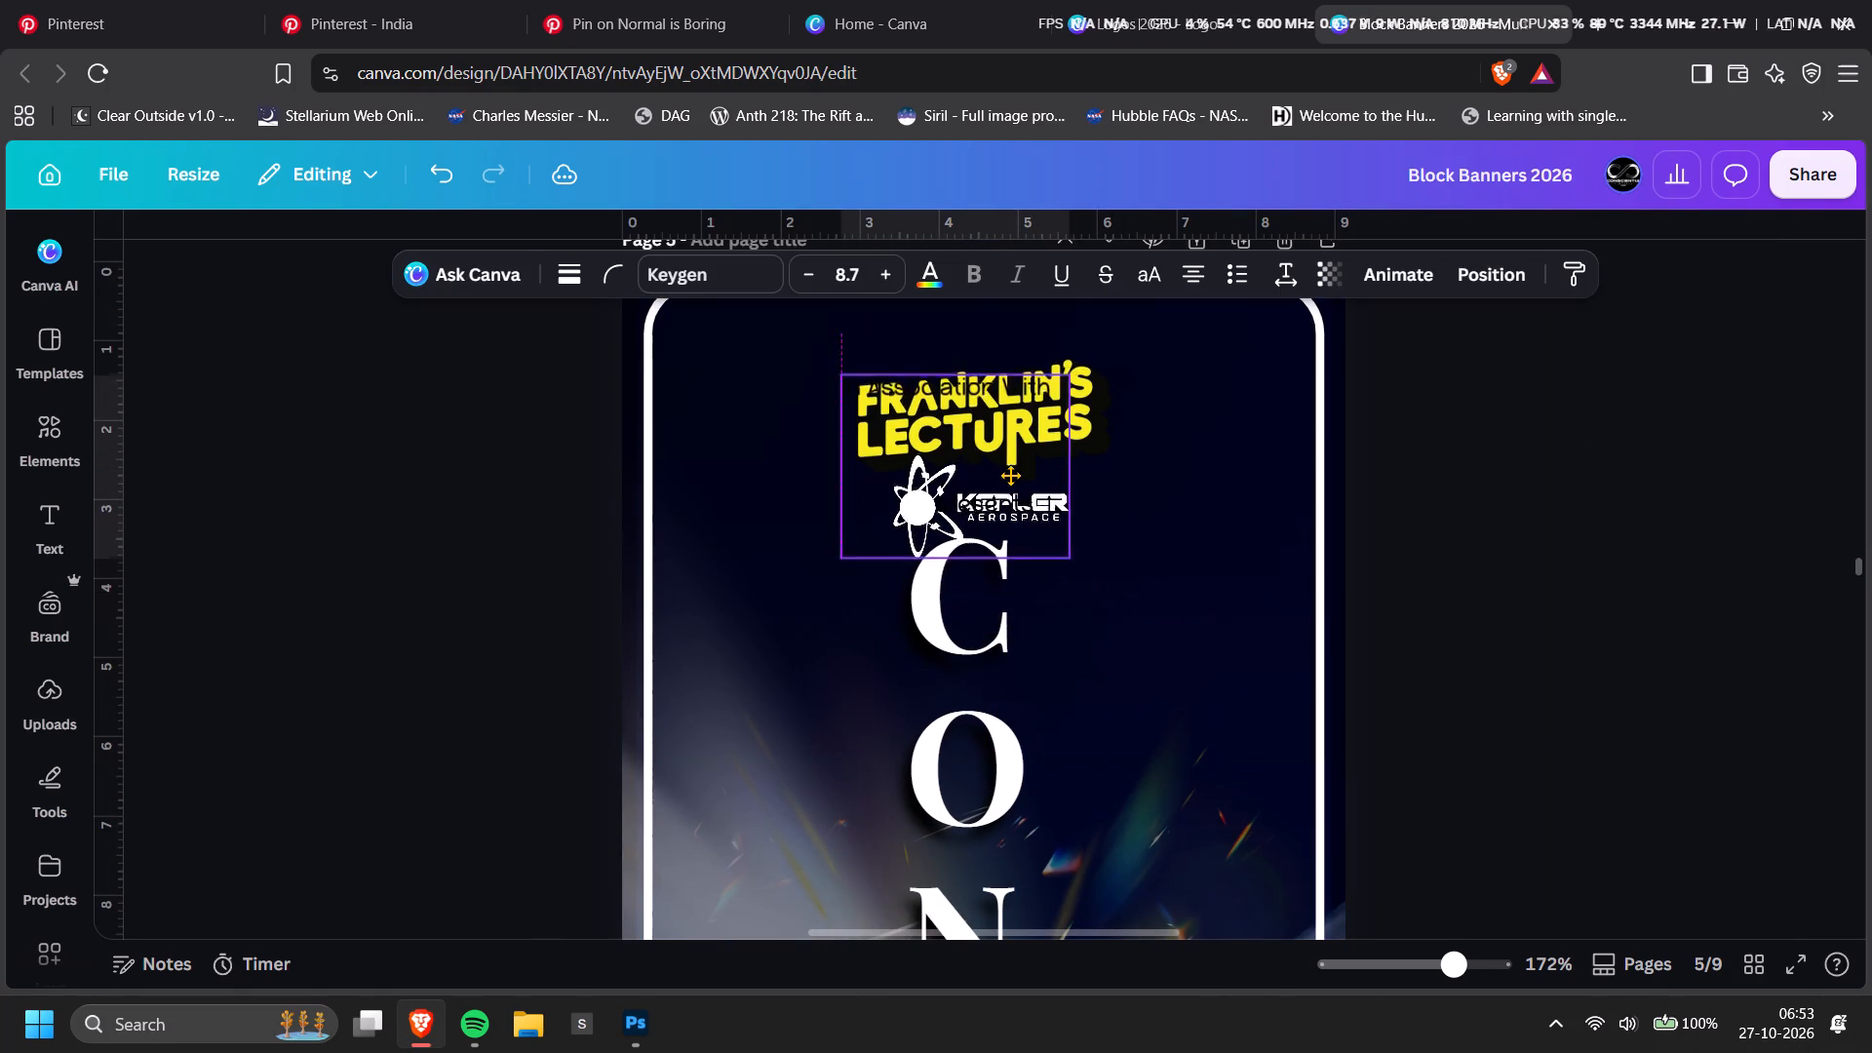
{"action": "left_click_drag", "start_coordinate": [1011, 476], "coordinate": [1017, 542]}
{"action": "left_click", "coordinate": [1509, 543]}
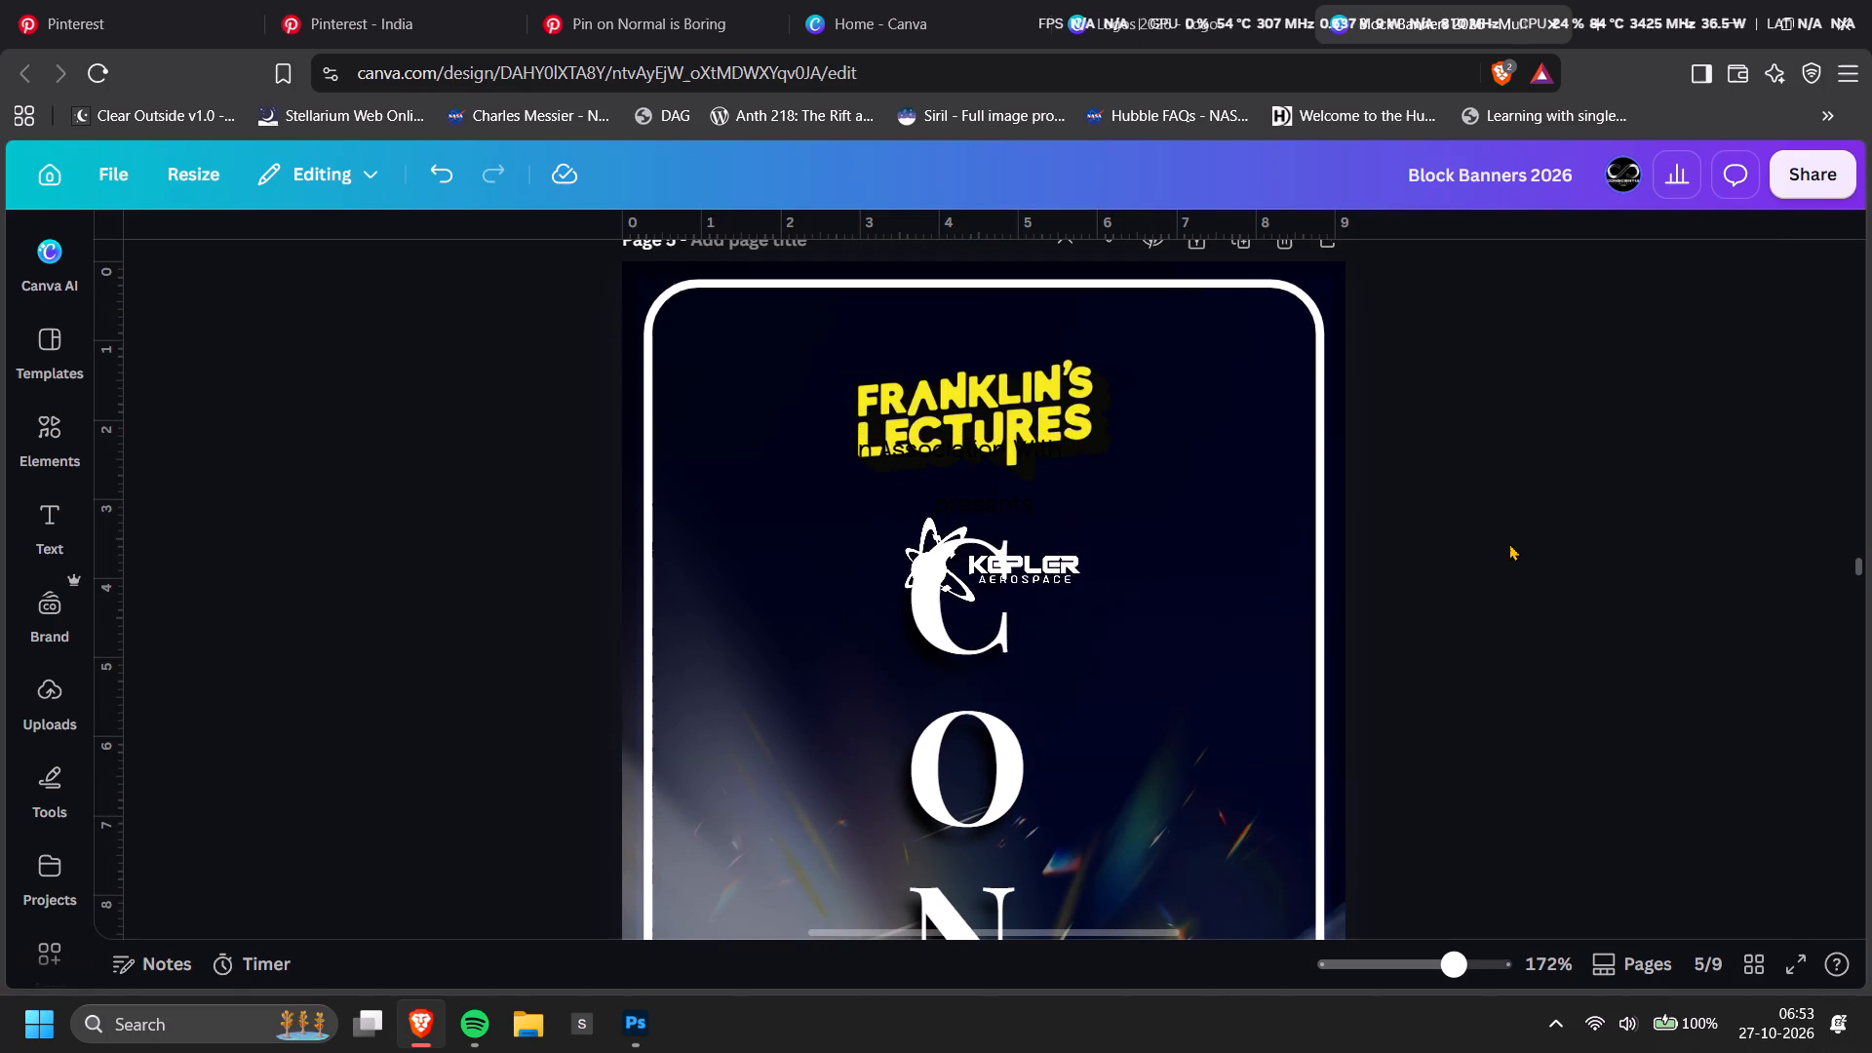
Search the web for images of "kepler aerospace logo" in a new browser tab.
{"action": "left_click", "coordinate": [1587, 19]}
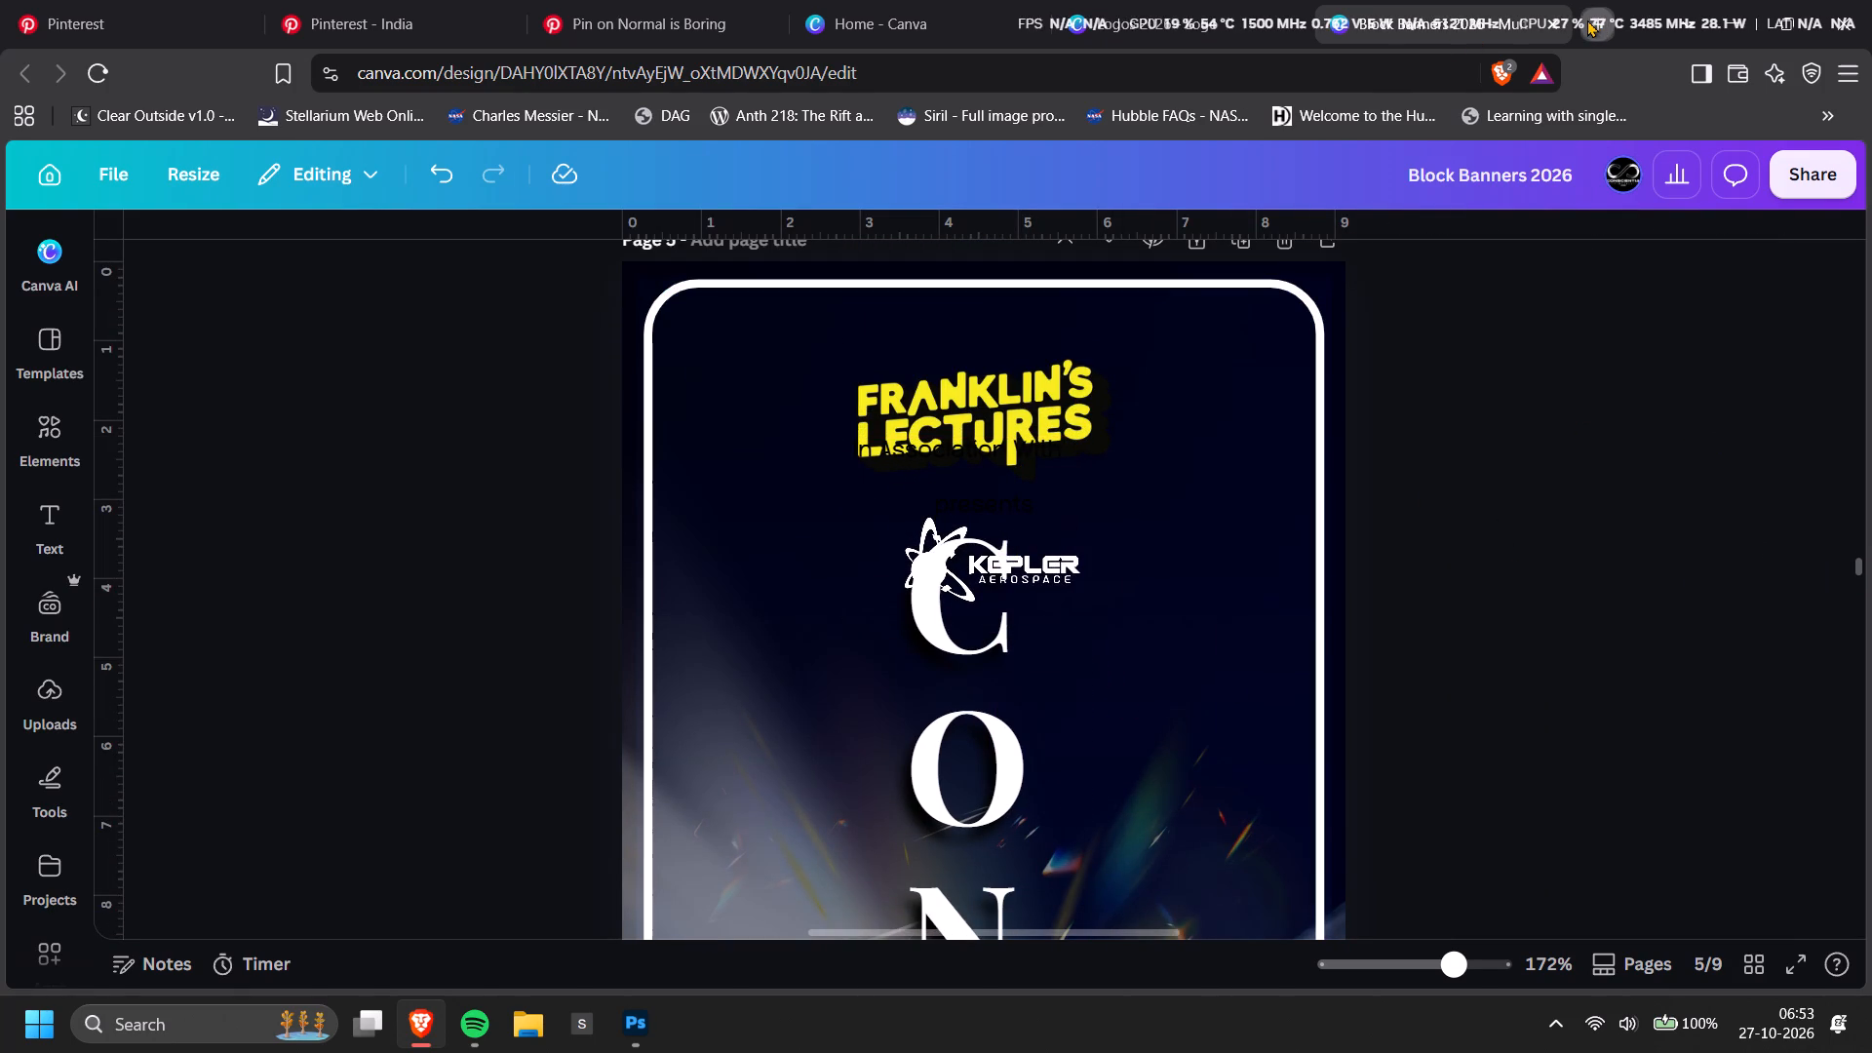
{"action": "type", "text": "kepler"}
{"action": "key", "text": "space"}
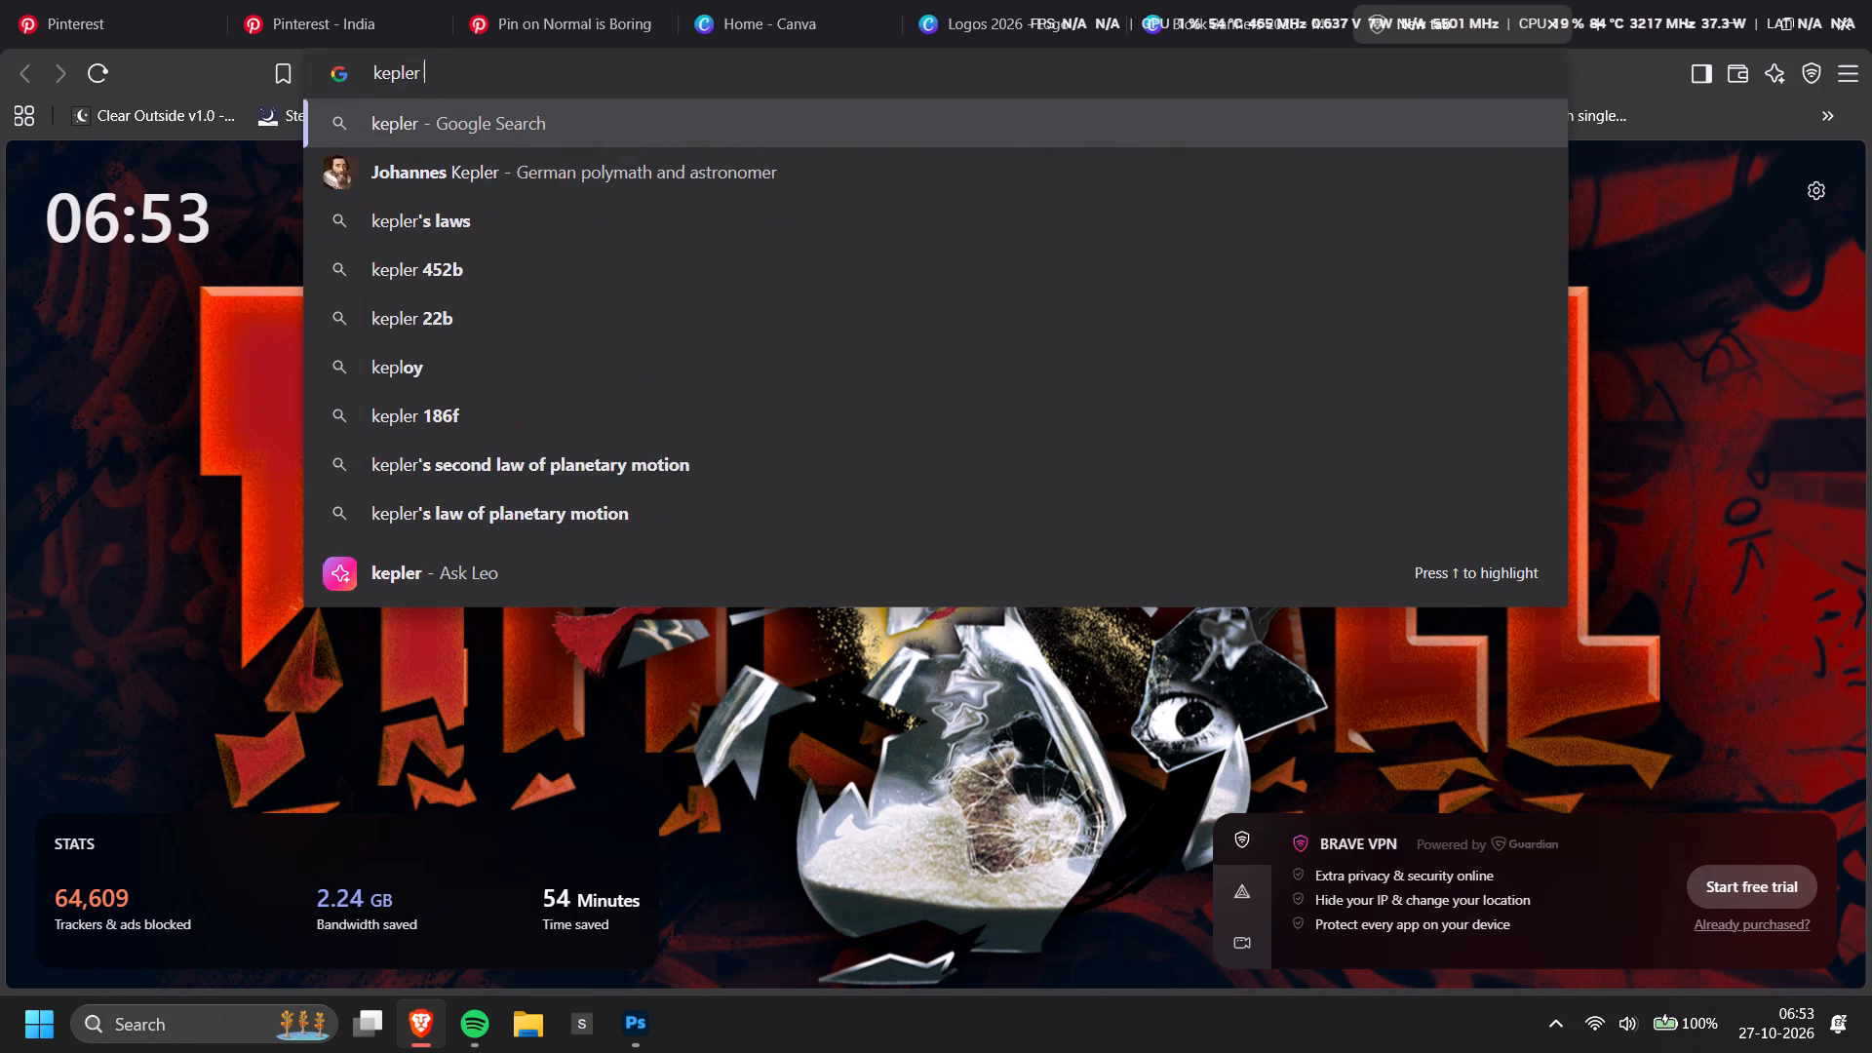
{"action": "type", "text": "aerospace logo"}
{"action": "key", "text": "Return"}
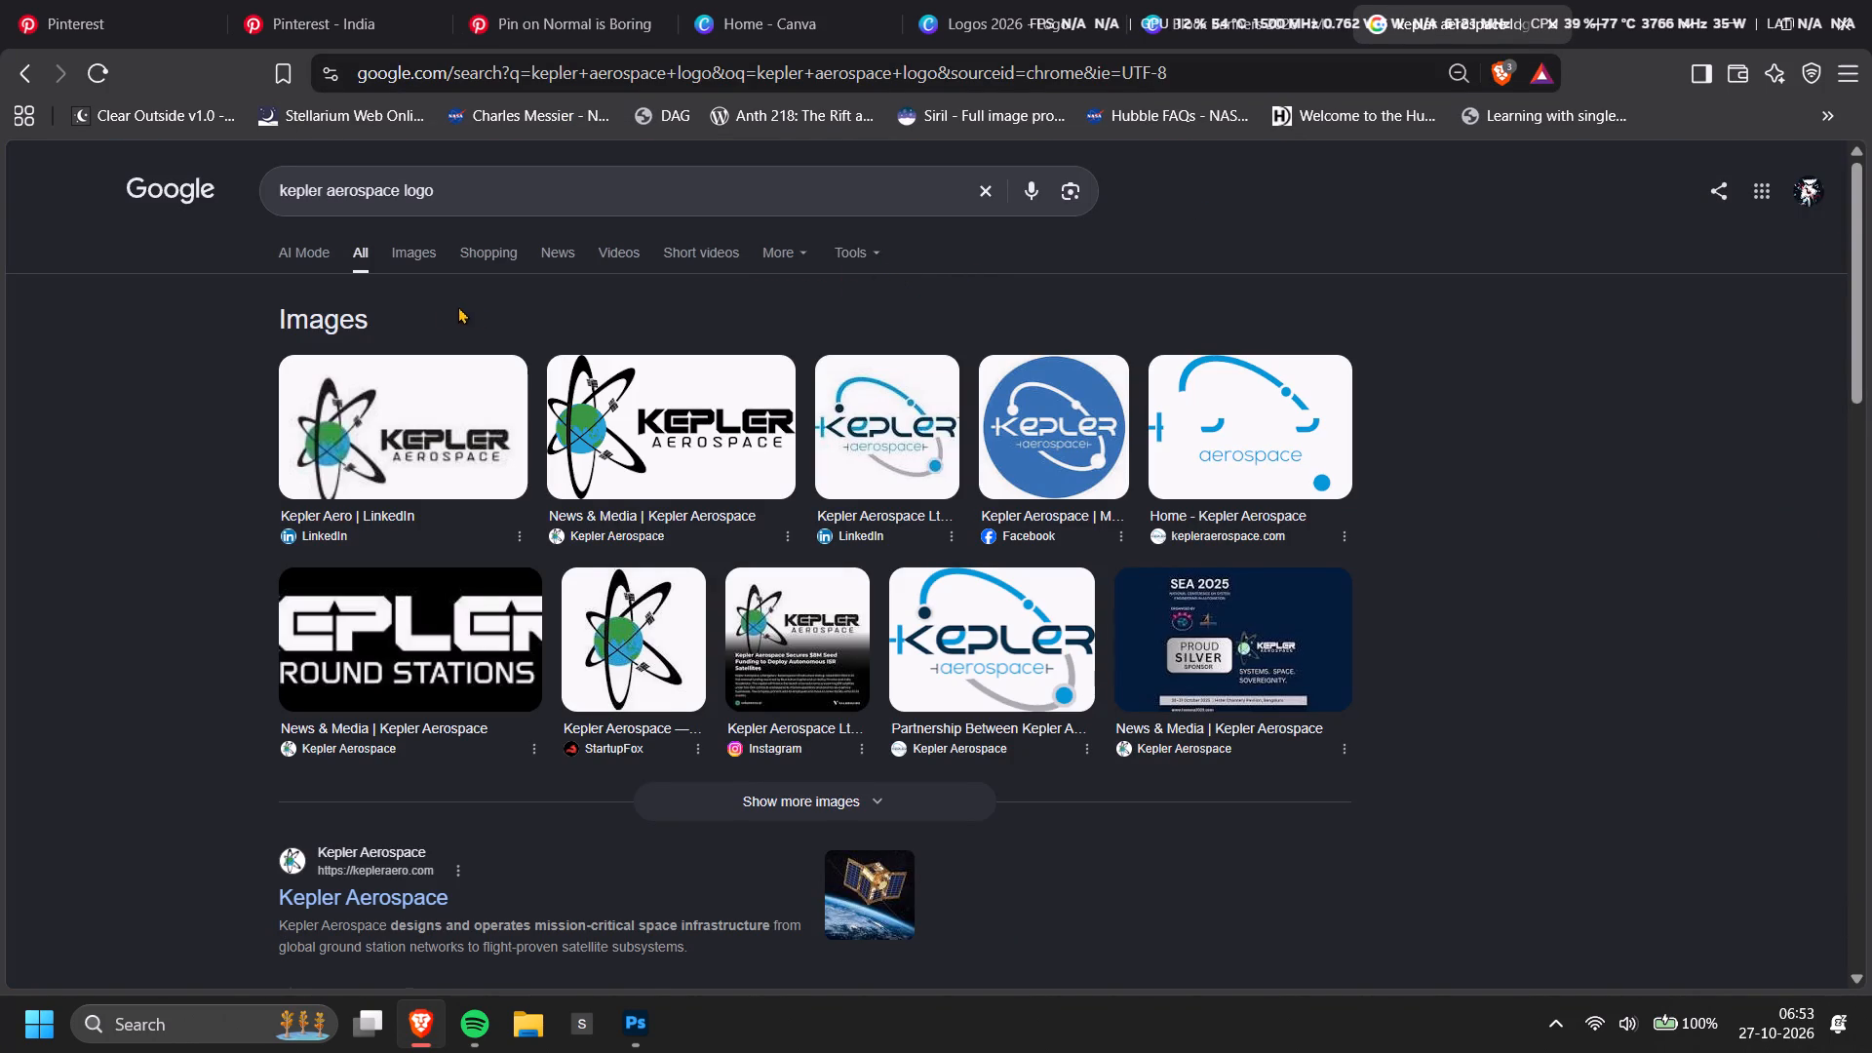
{"action": "left_click", "coordinate": [424, 260]}
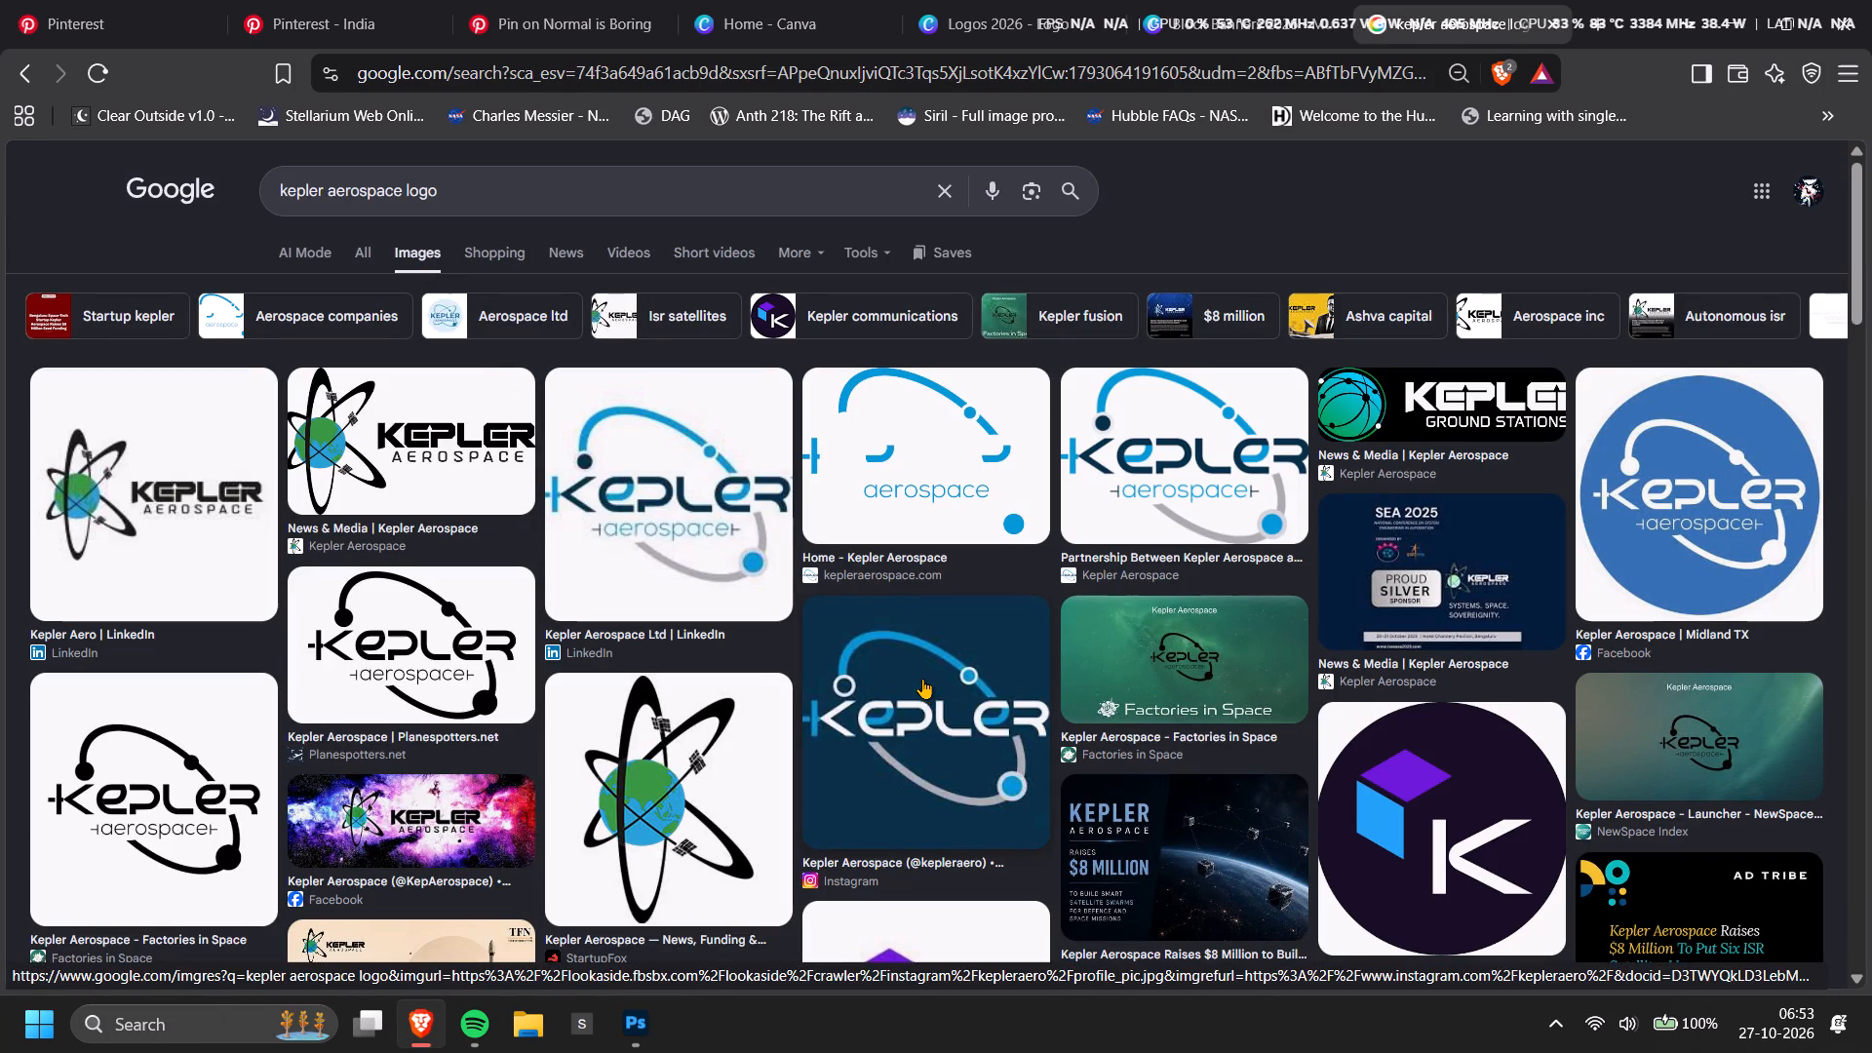
Examine the image results for versions of the Kepler Aerospace logo, and return to the Block Banners 2026 design.
{"action": "scroll", "coordinate": [922, 679], "scroll_direction": "down", "scroll_amount": 5}
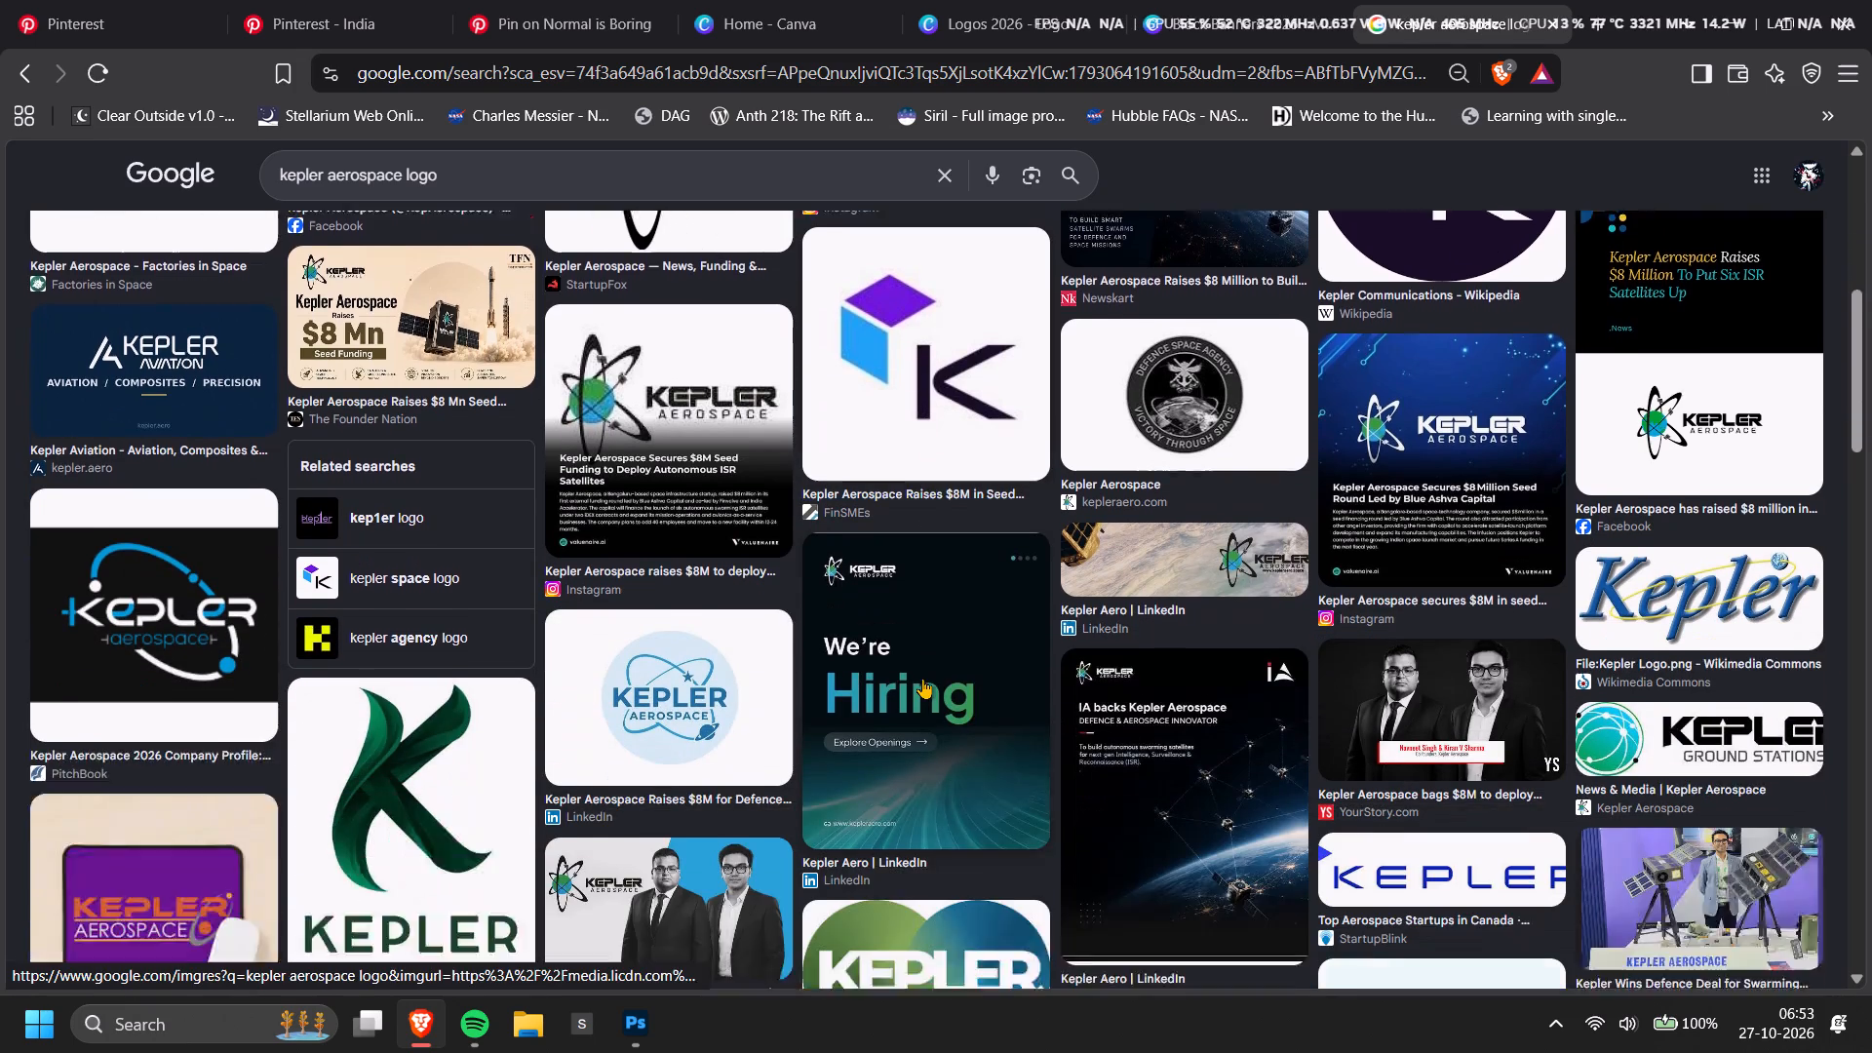
{"action": "scroll", "coordinate": [922, 679], "scroll_direction": "down", "scroll_amount": 3}
{"action": "scroll", "coordinate": [922, 679], "scroll_direction": "up", "scroll_amount": 3}
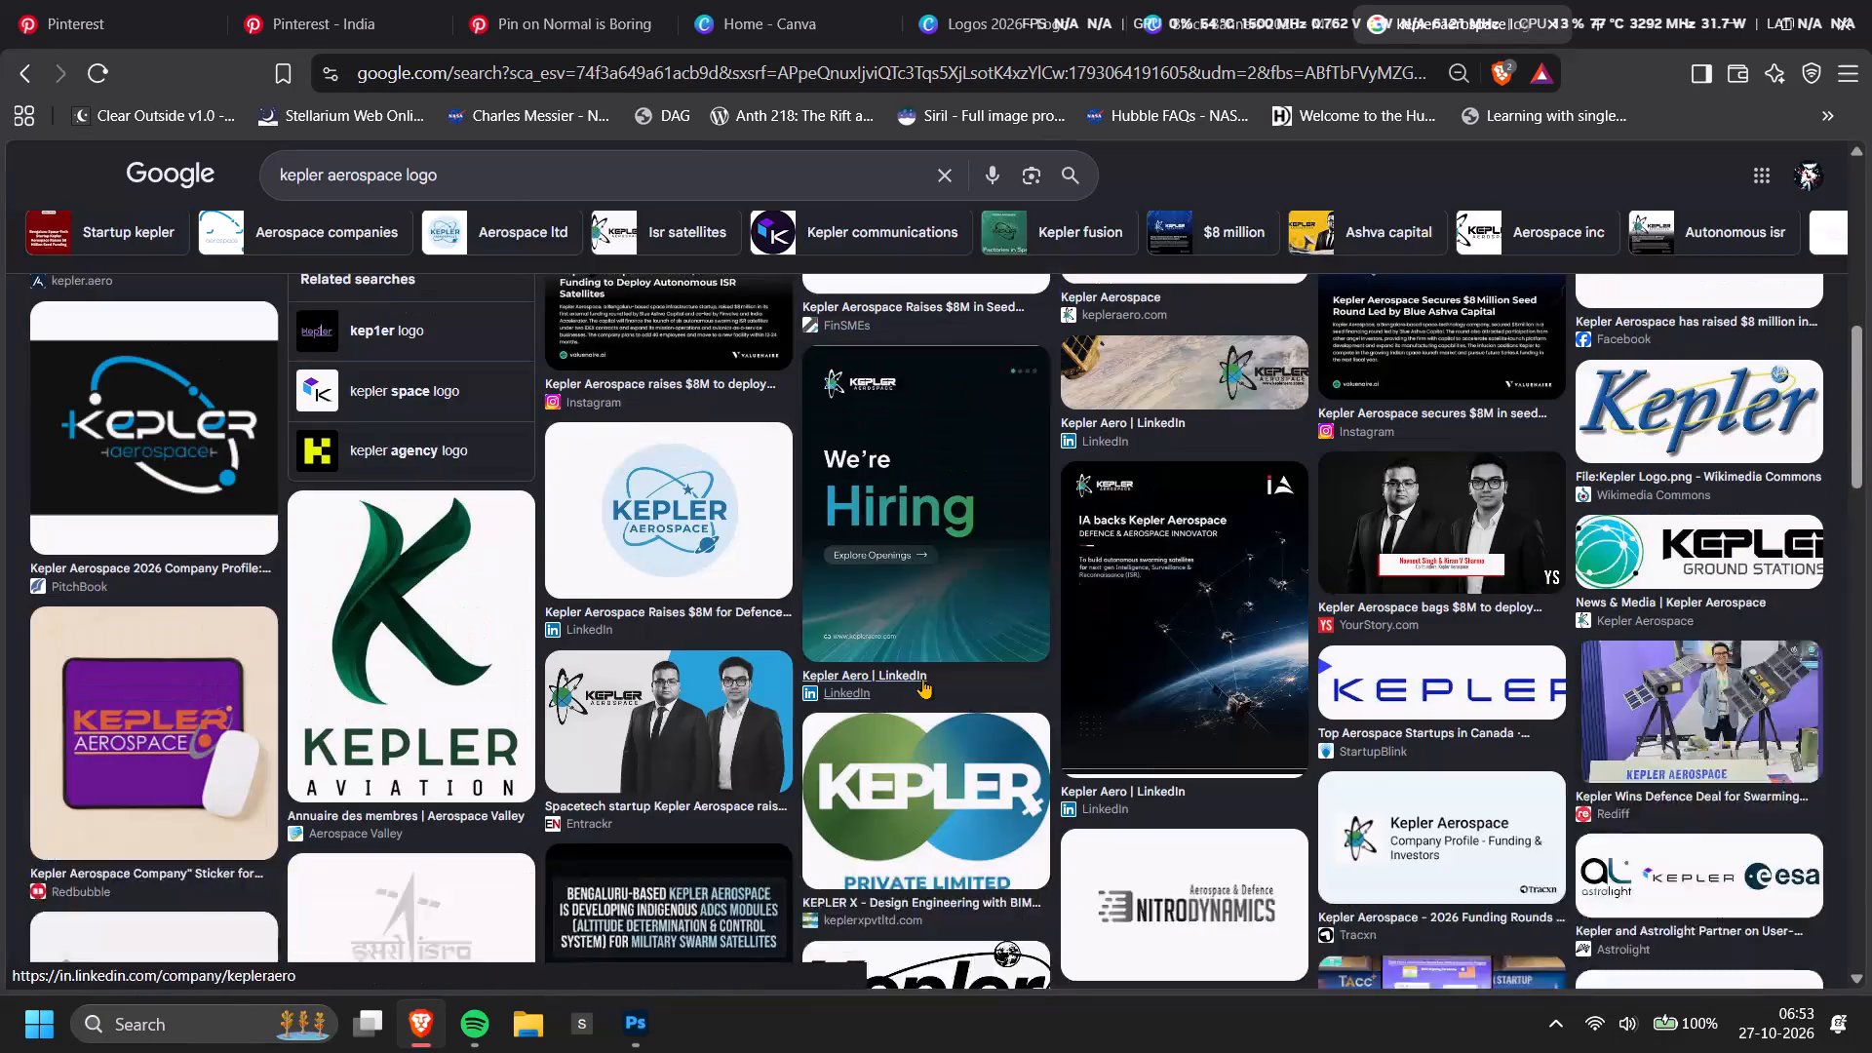
{"action": "scroll", "coordinate": [922, 679], "scroll_direction": "down", "scroll_amount": 4}
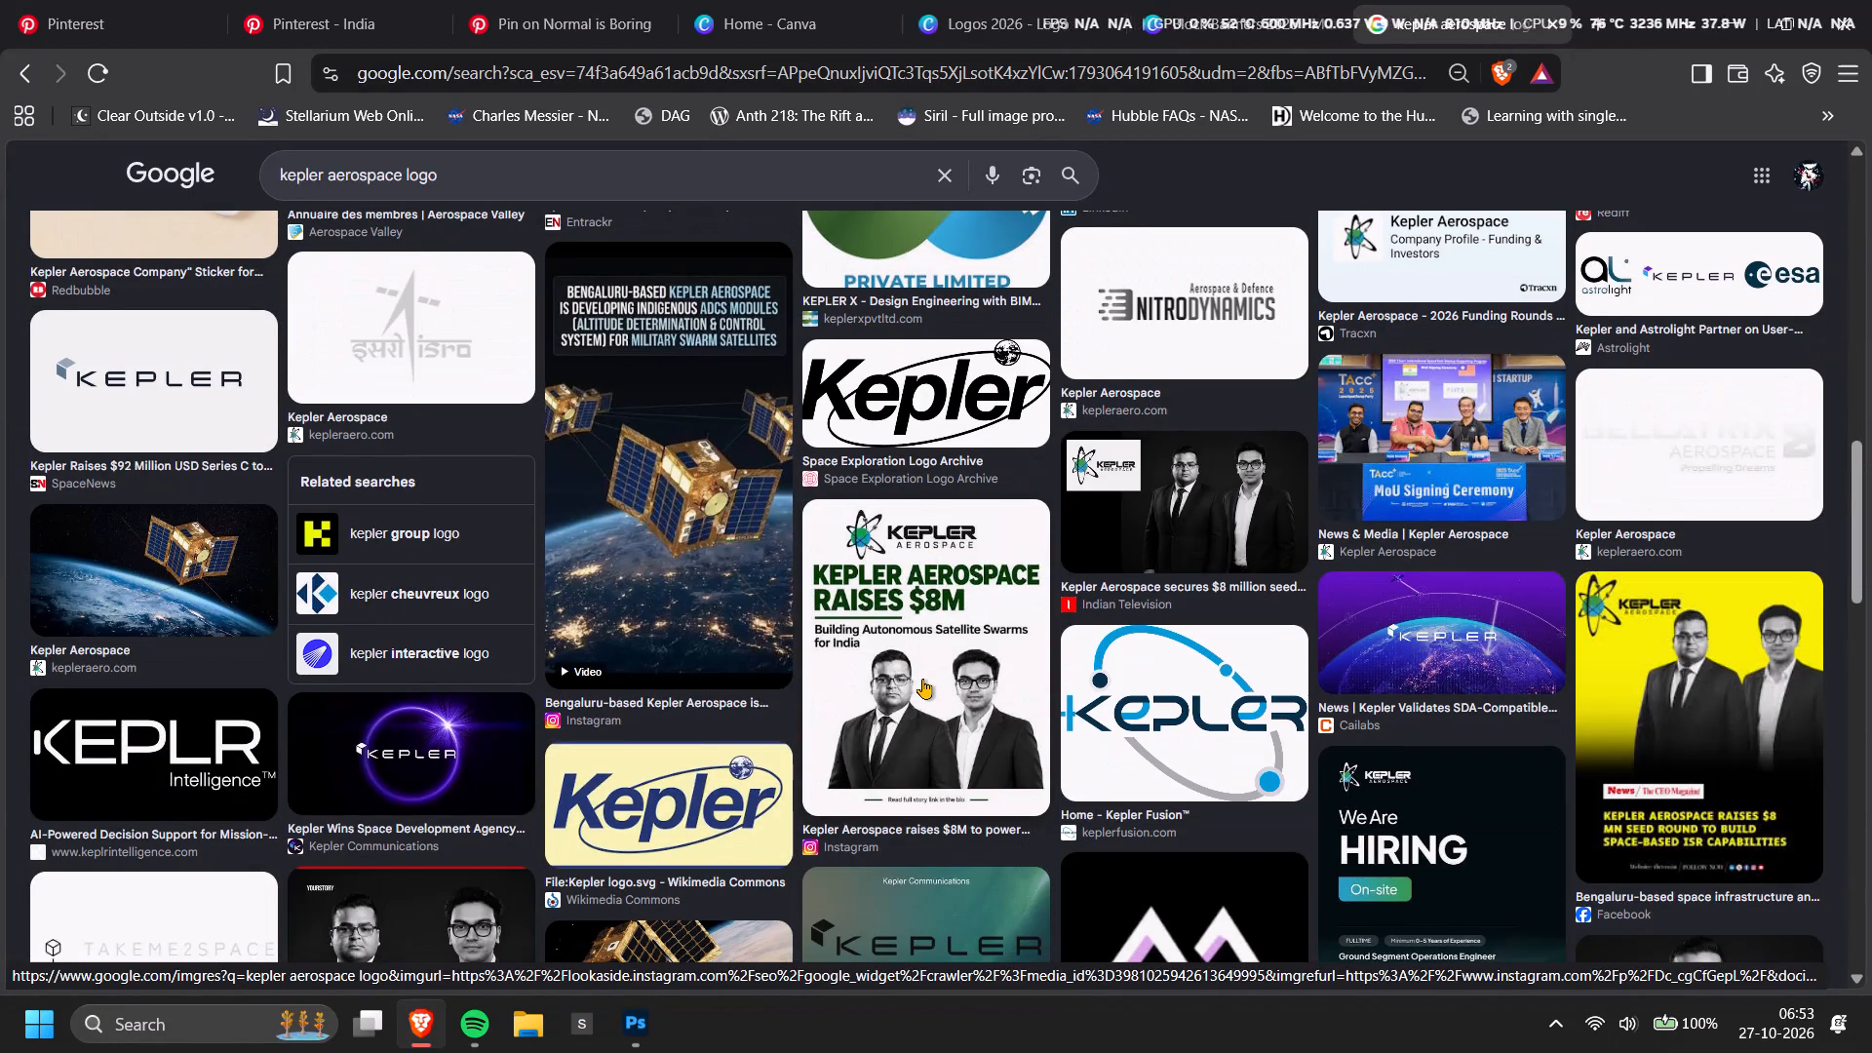
{"action": "scroll", "coordinate": [922, 679], "scroll_direction": "down", "scroll_amount": 3}
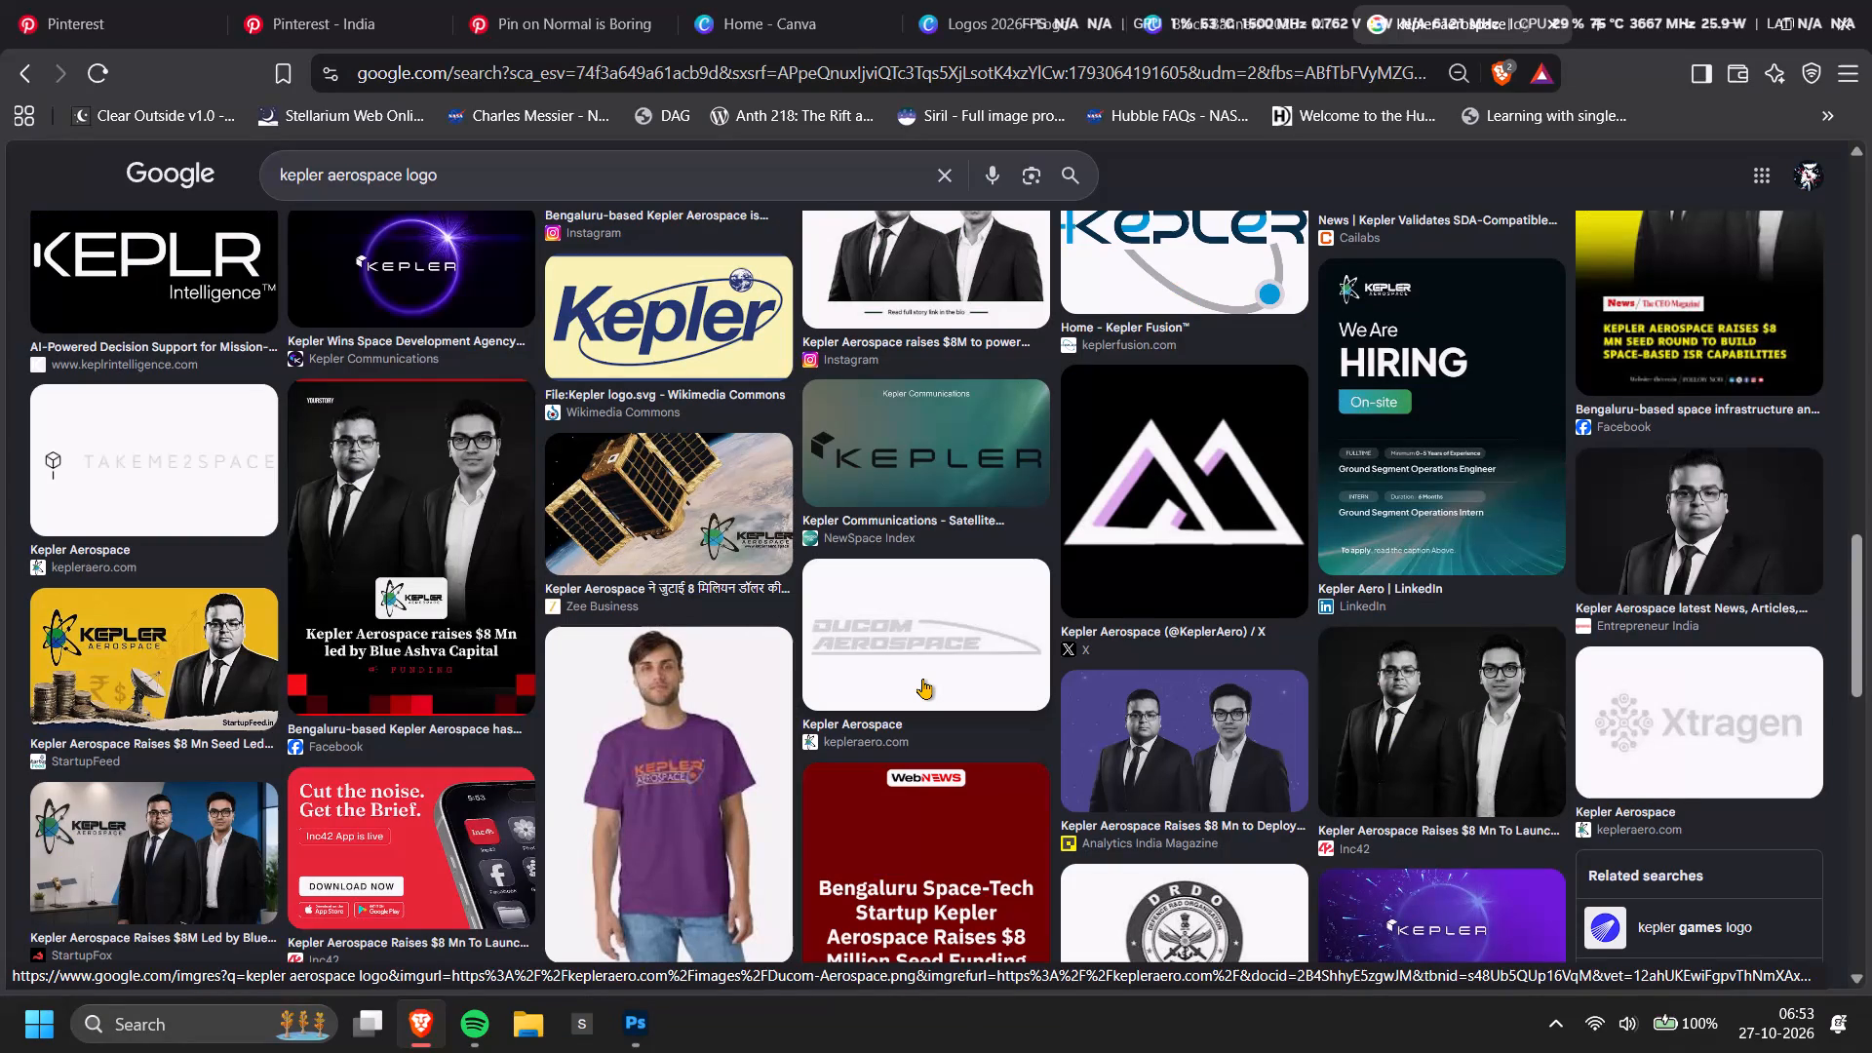
{"action": "scroll", "coordinate": [922, 679], "scroll_direction": "up", "scroll_amount": 12}
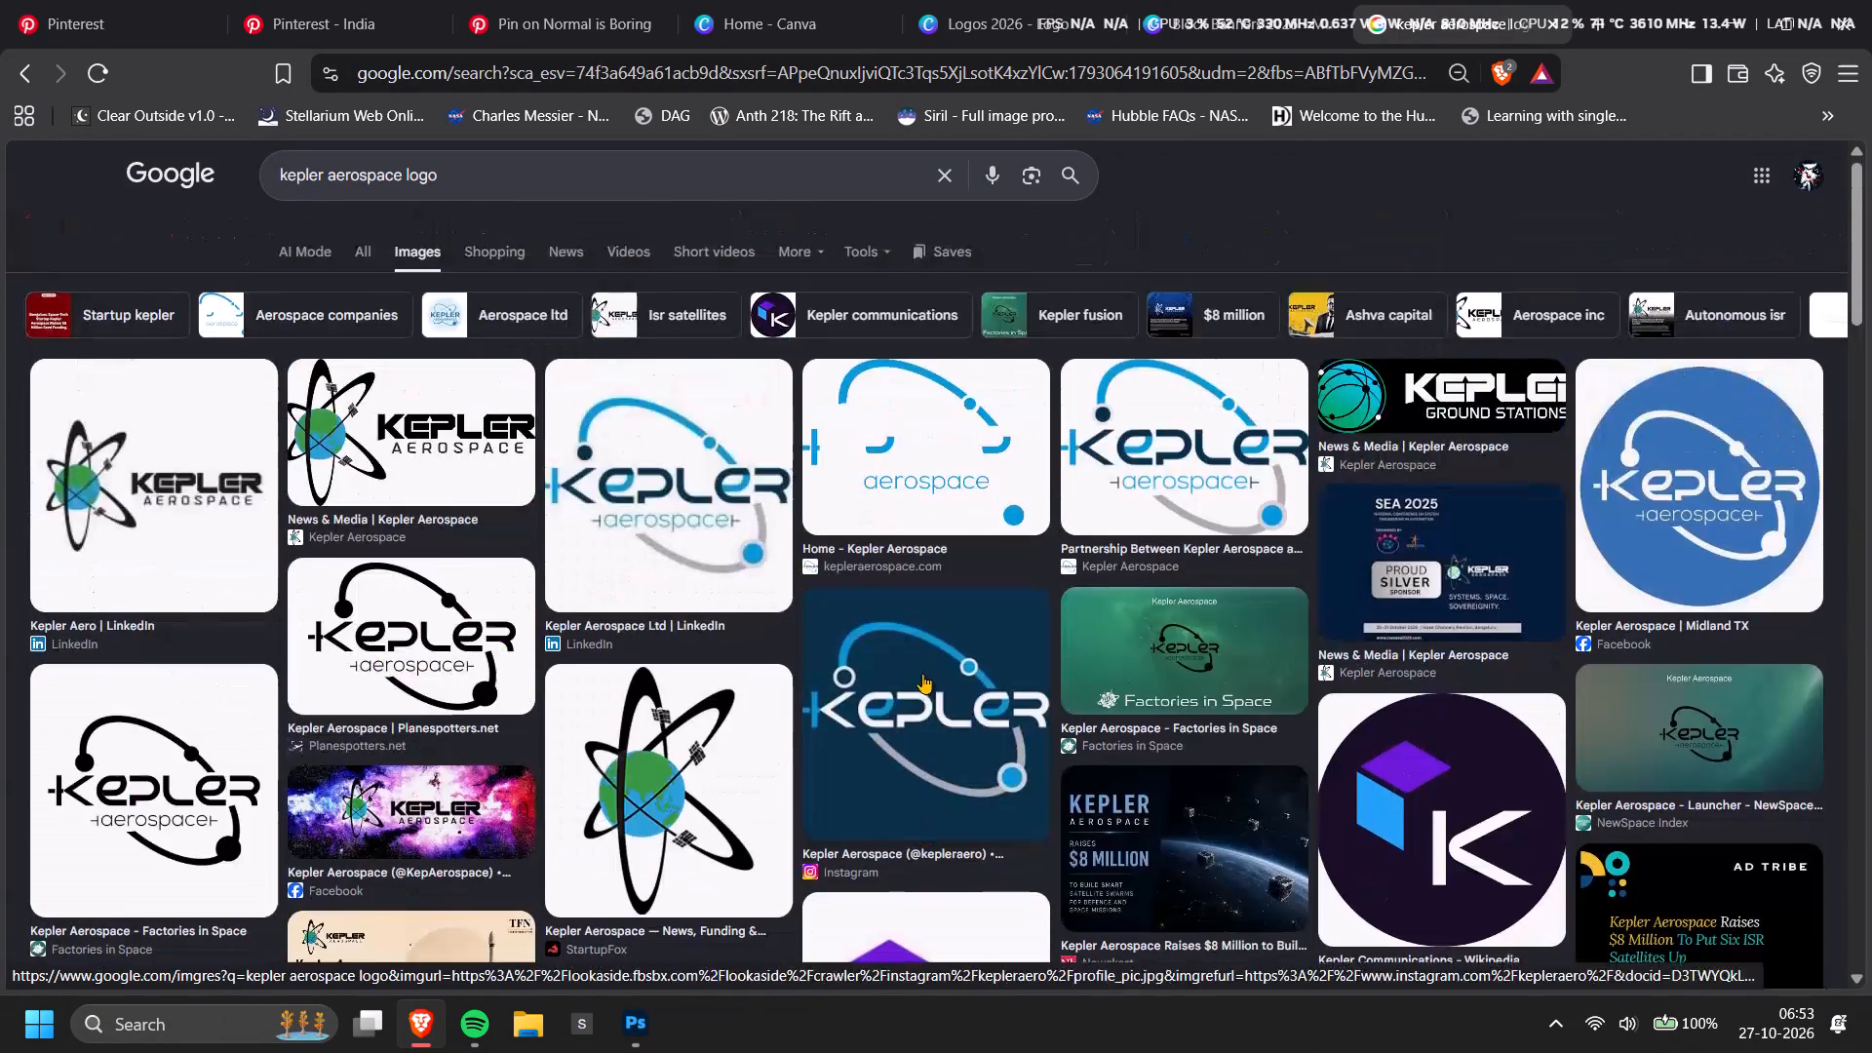
{"action": "scroll", "coordinate": [922, 674], "scroll_direction": "up", "scroll_amount": 6}
{"action": "left_click", "coordinate": [1562, 32]}
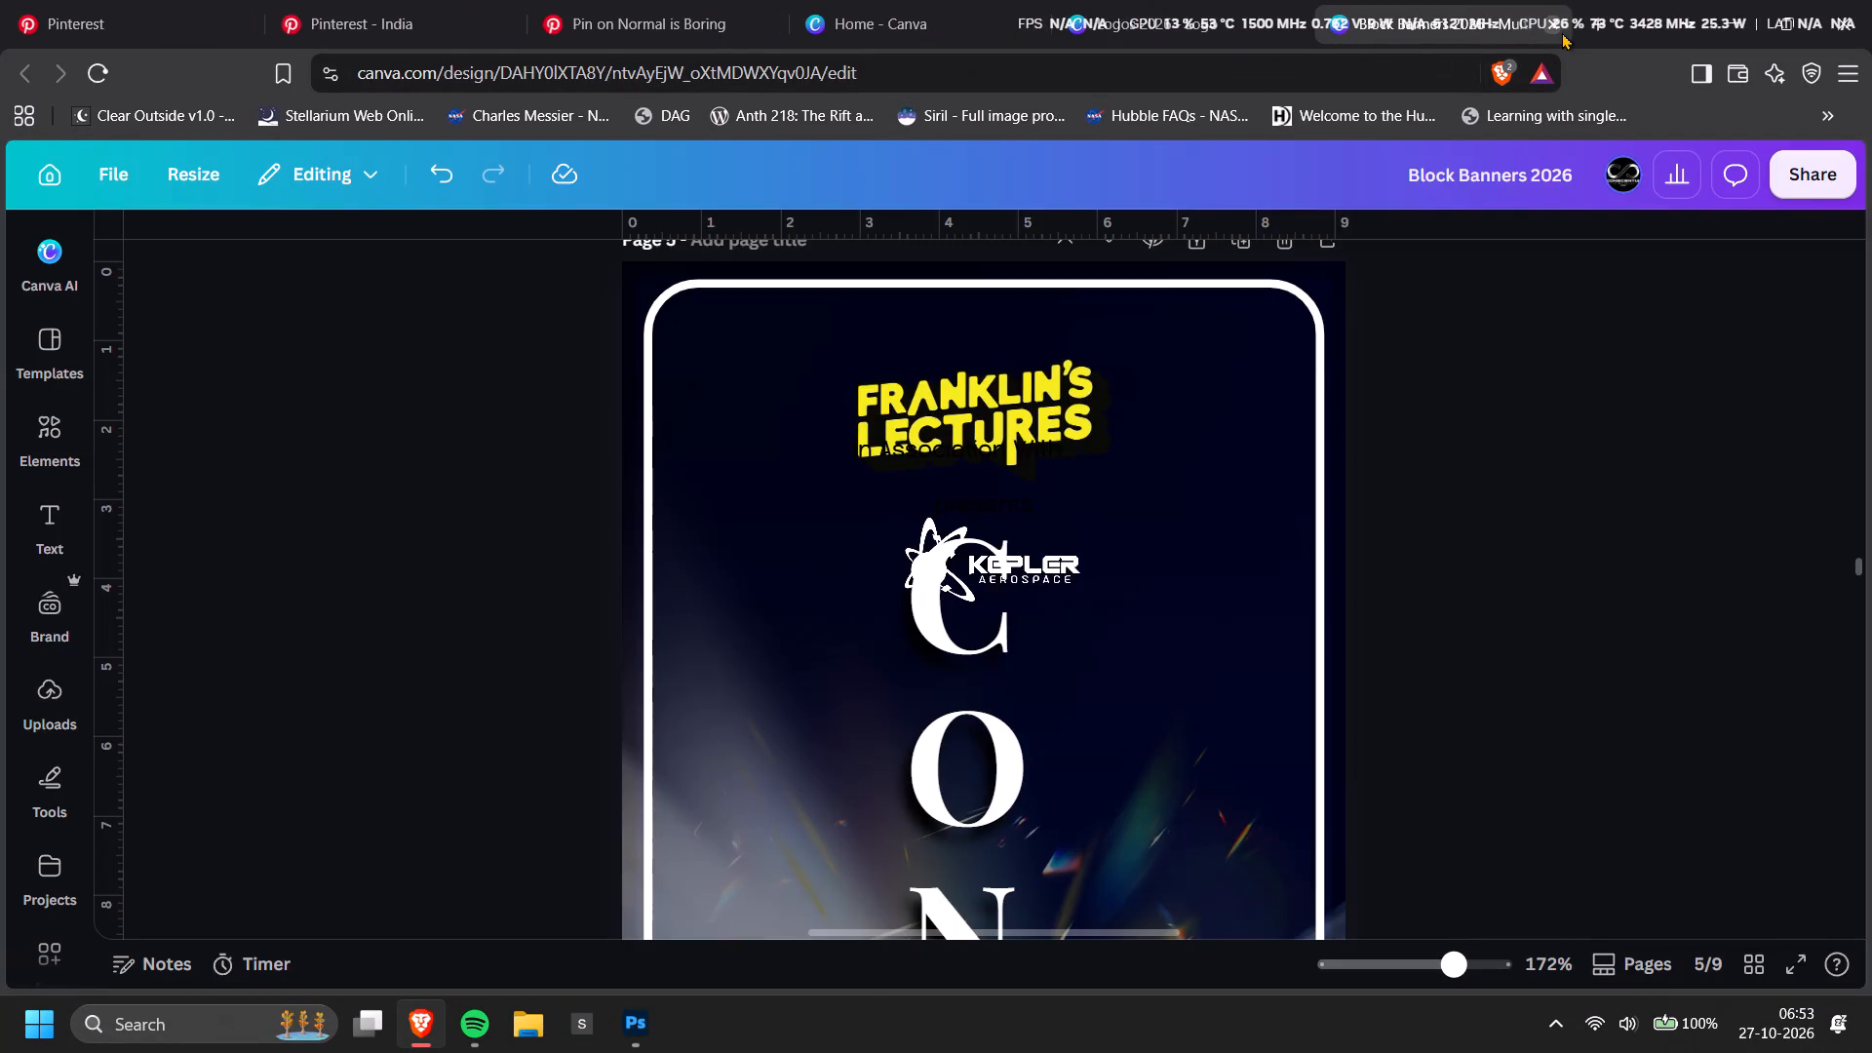
Move the Franklin's Lectures logo slightly higher at the top of the page 5 banner.
{"action": "left_click_drag", "start_coordinate": [916, 391], "coordinate": [919, 370]}
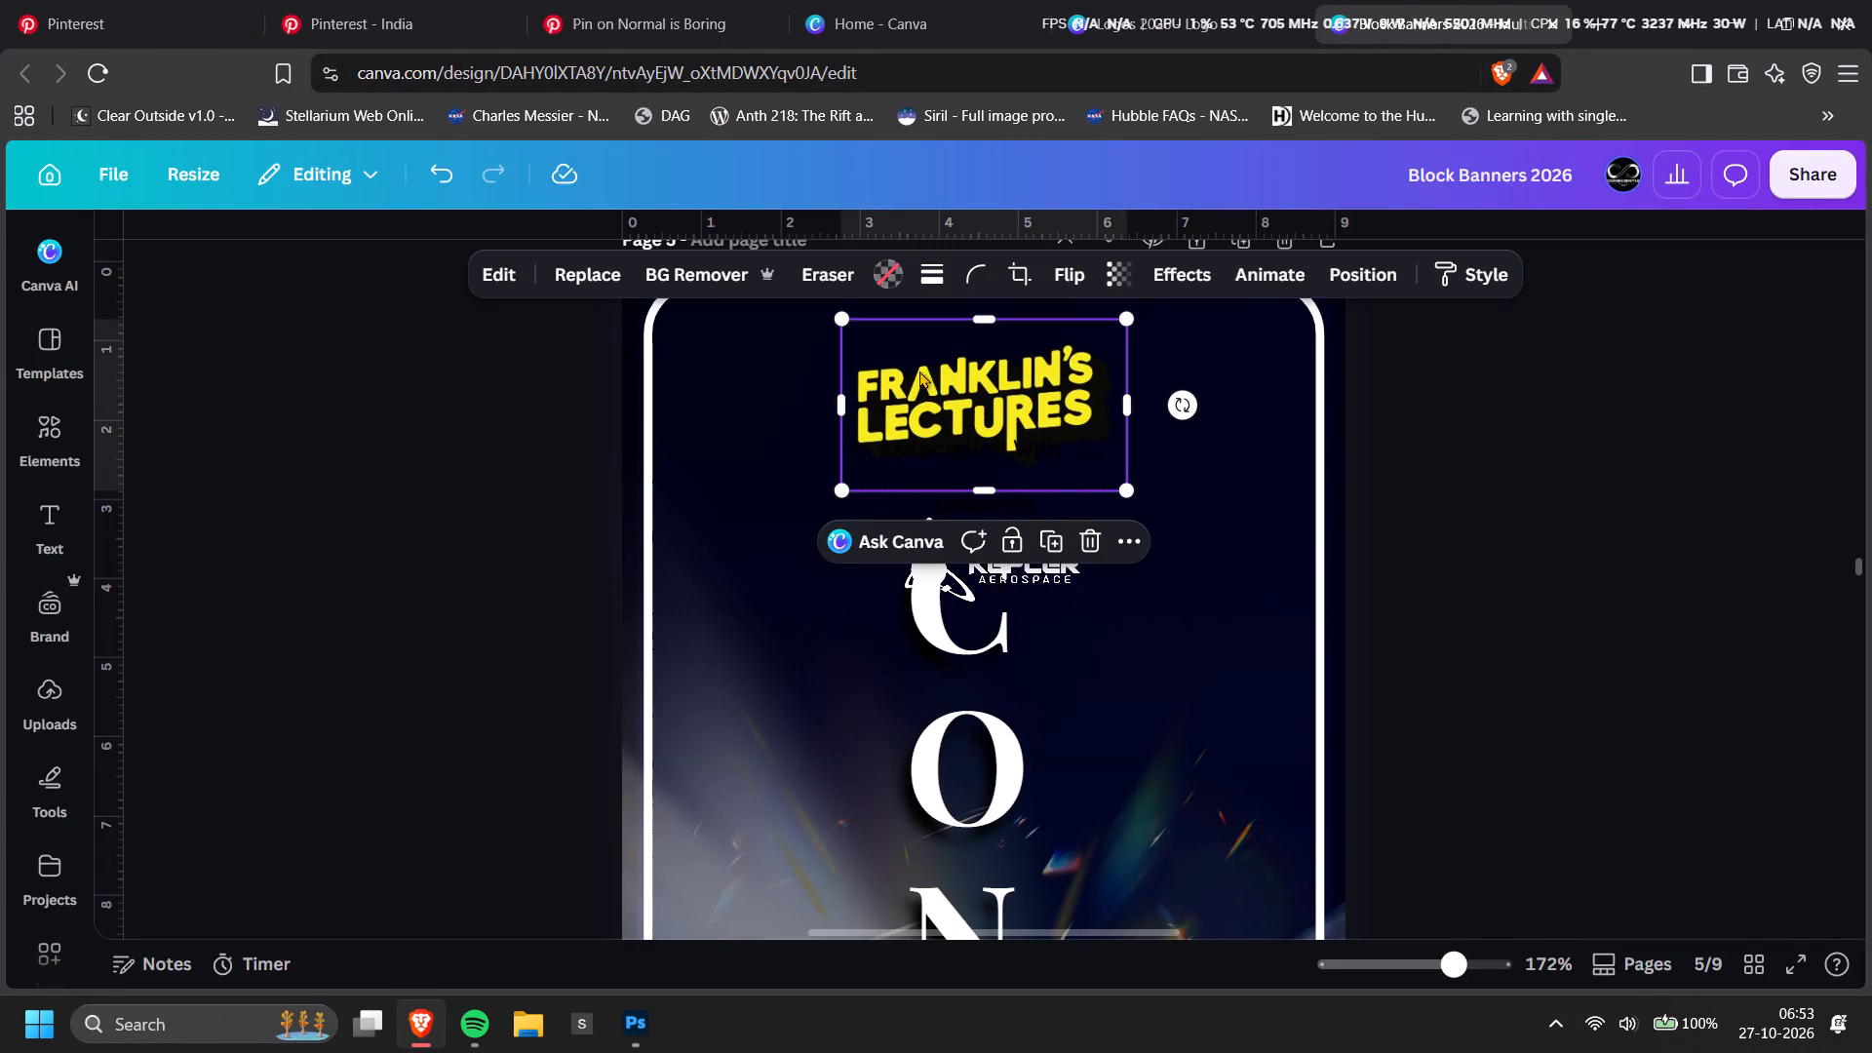
{"action": "left_click", "coordinate": [944, 431]}
Recolour the black "presents" text below the Franklin's Lectures logo white, keeping it in its original position.
{"action": "left_click", "coordinate": [948, 483]}
{"action": "left_click_drag", "start_coordinate": [971, 498], "coordinate": [983, 521]}
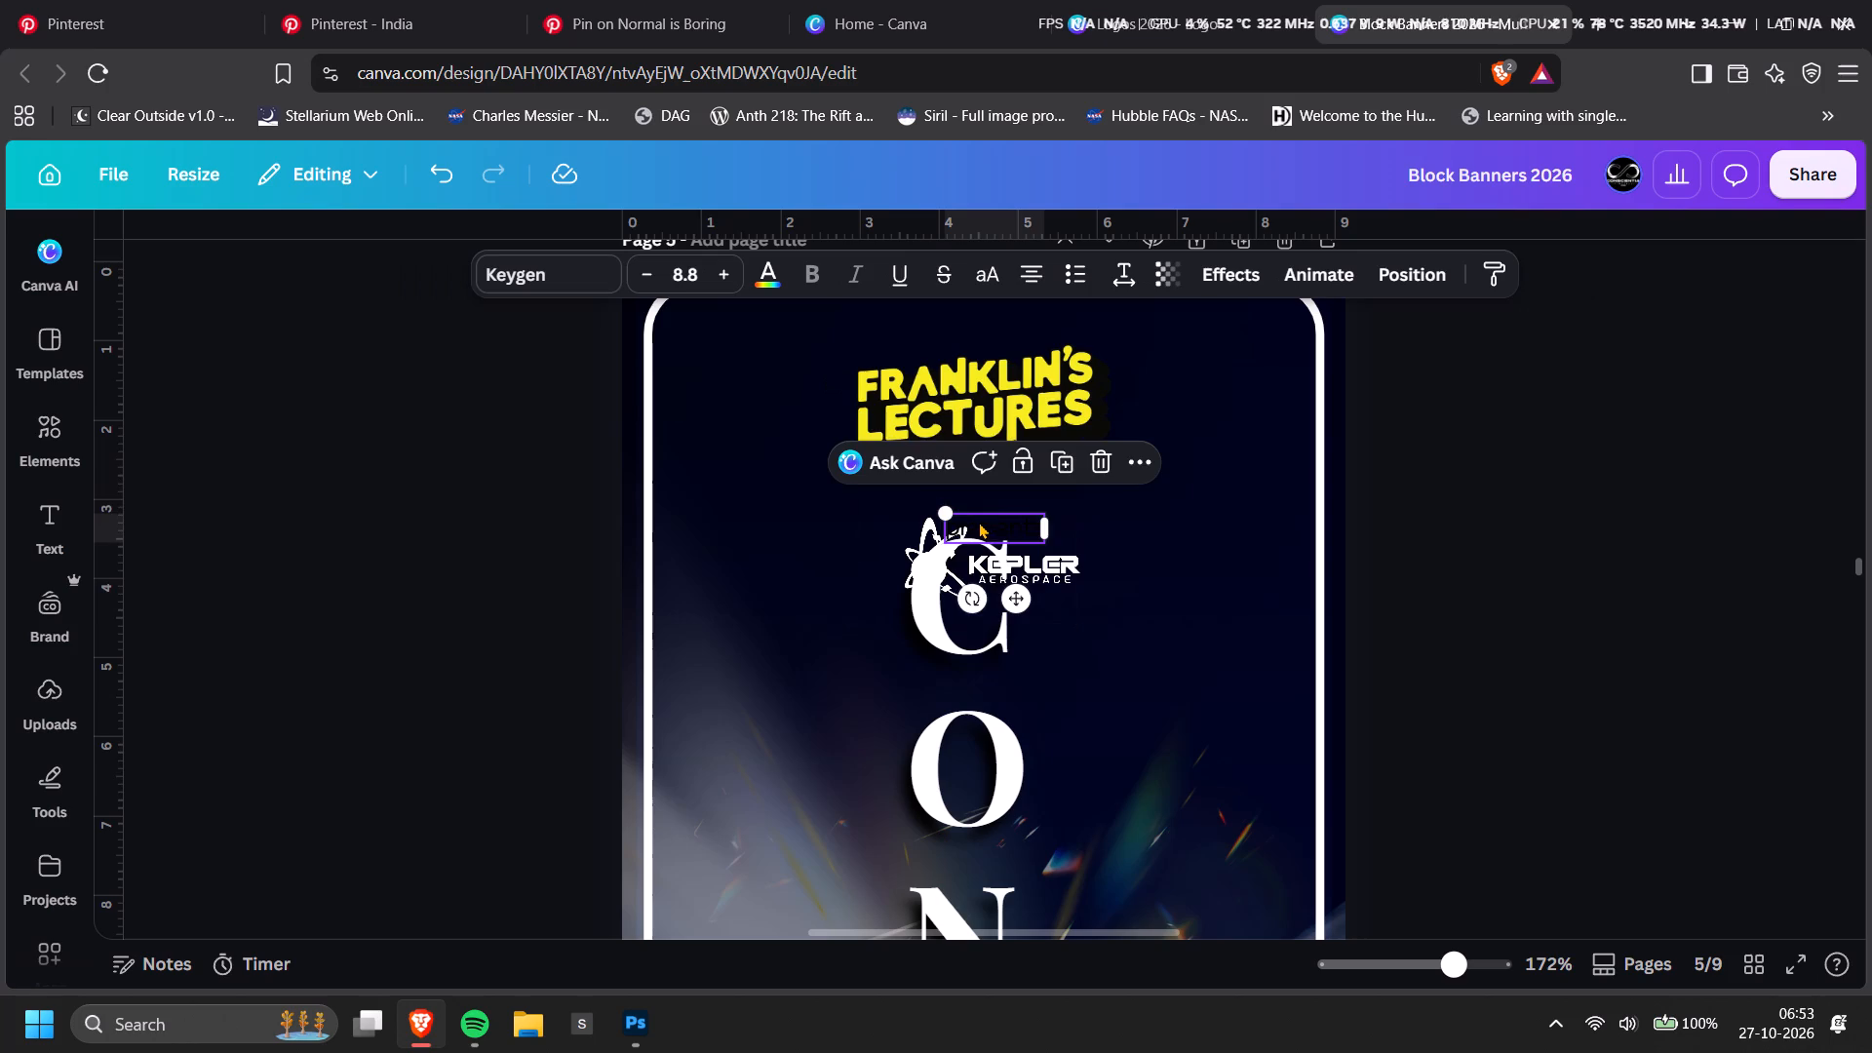
{"action": "key", "text": "ctrl+z"}
{"action": "left_click", "coordinate": [891, 493]}
{"action": "left_click", "coordinate": [978, 507]}
{"action": "left_click", "coordinate": [779, 287]}
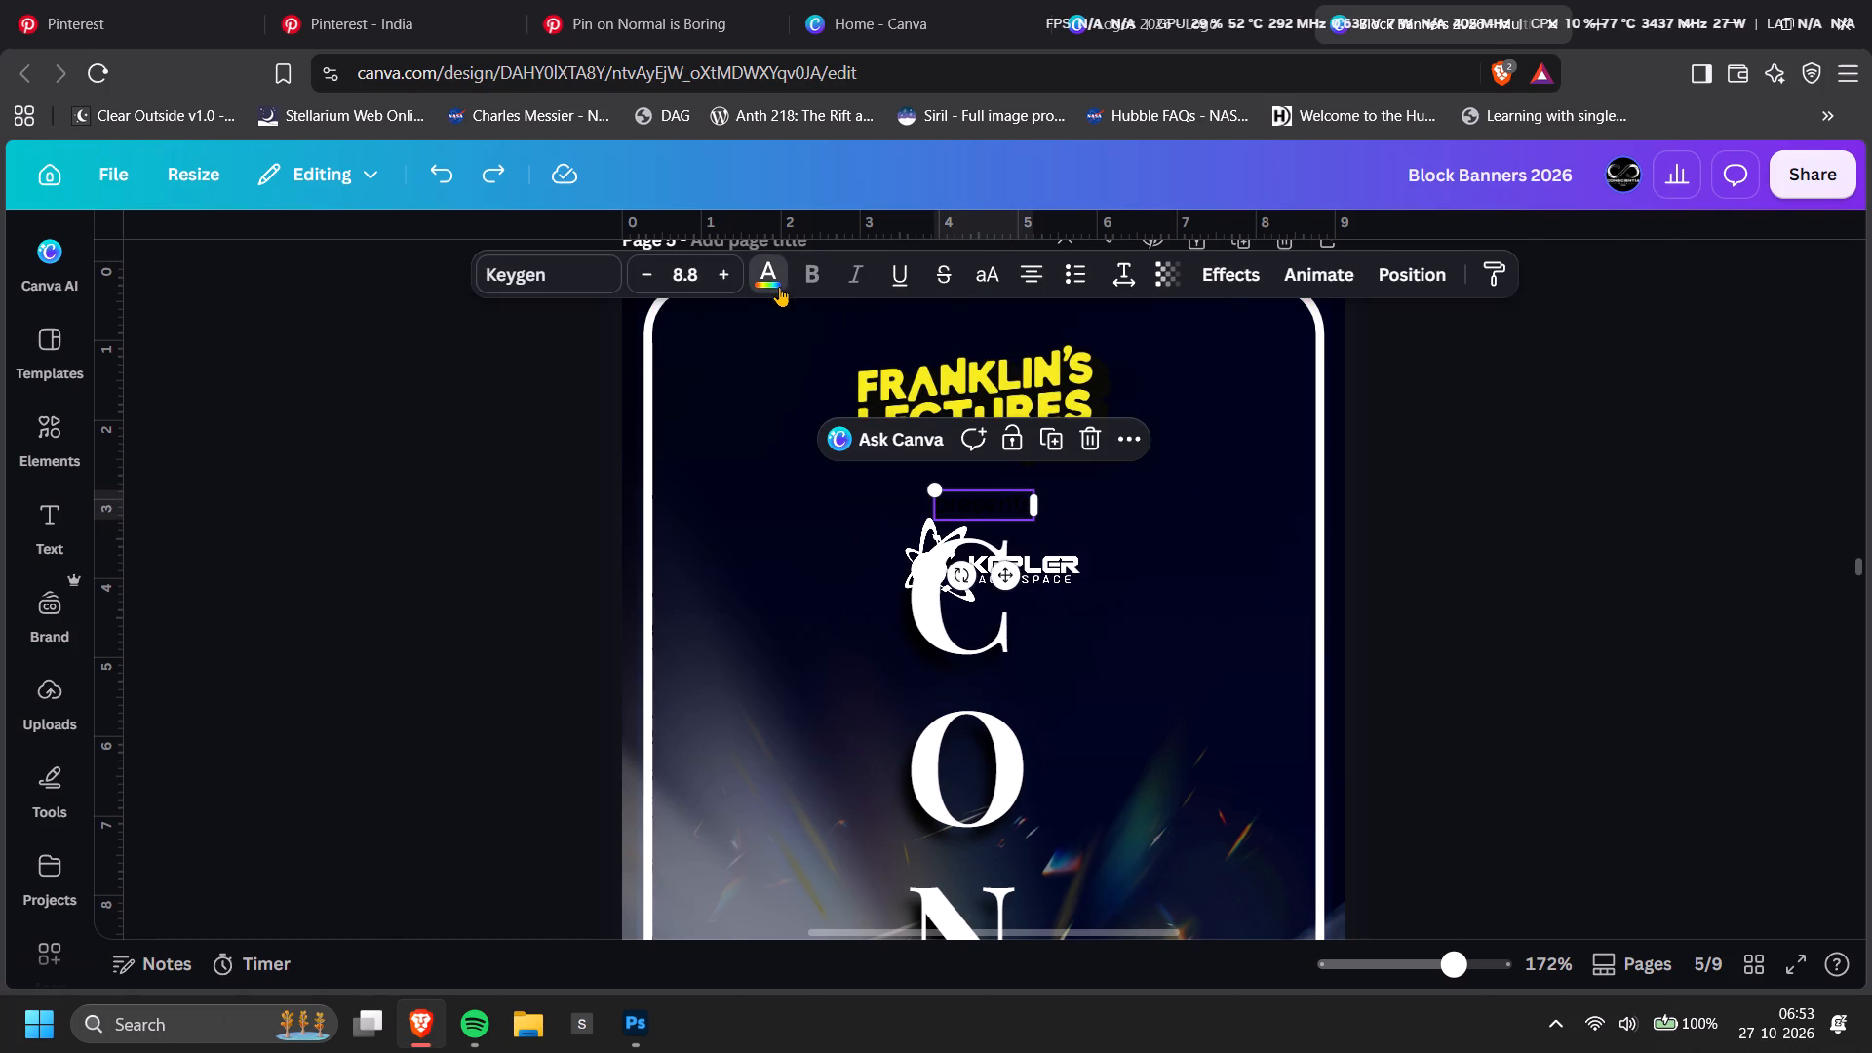
{"action": "left_click", "coordinate": [312, 518]}
{"action": "left_click", "coordinate": [1665, 442]}
{"action": "left_click", "coordinate": [1767, 426]}
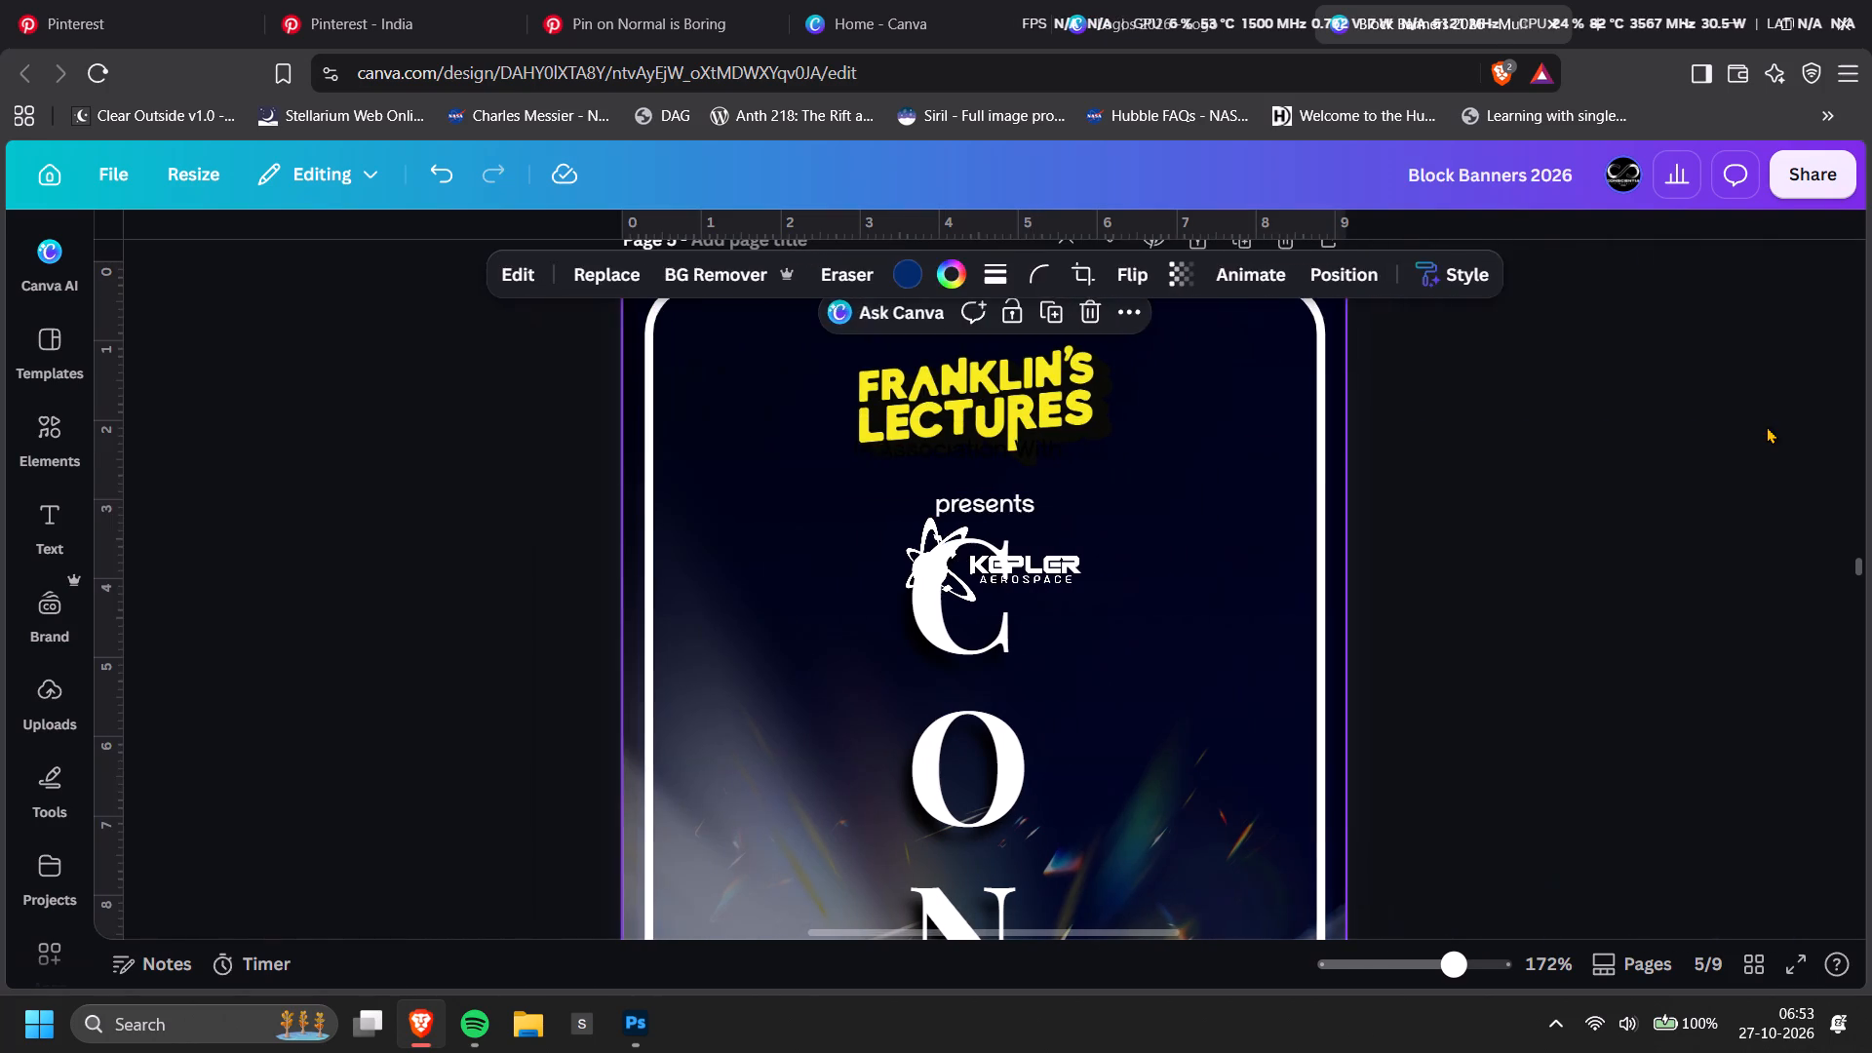
Move the Kepler Aerospace association group down across the letters C and O, with its logo beside the O.
{"action": "left_click_drag", "start_coordinate": [989, 571], "coordinate": [1061, 710]}
Recolour the black "In Association With" text in the Kepler Aerospace group white.
{"action": "left_click", "coordinate": [1057, 607]}
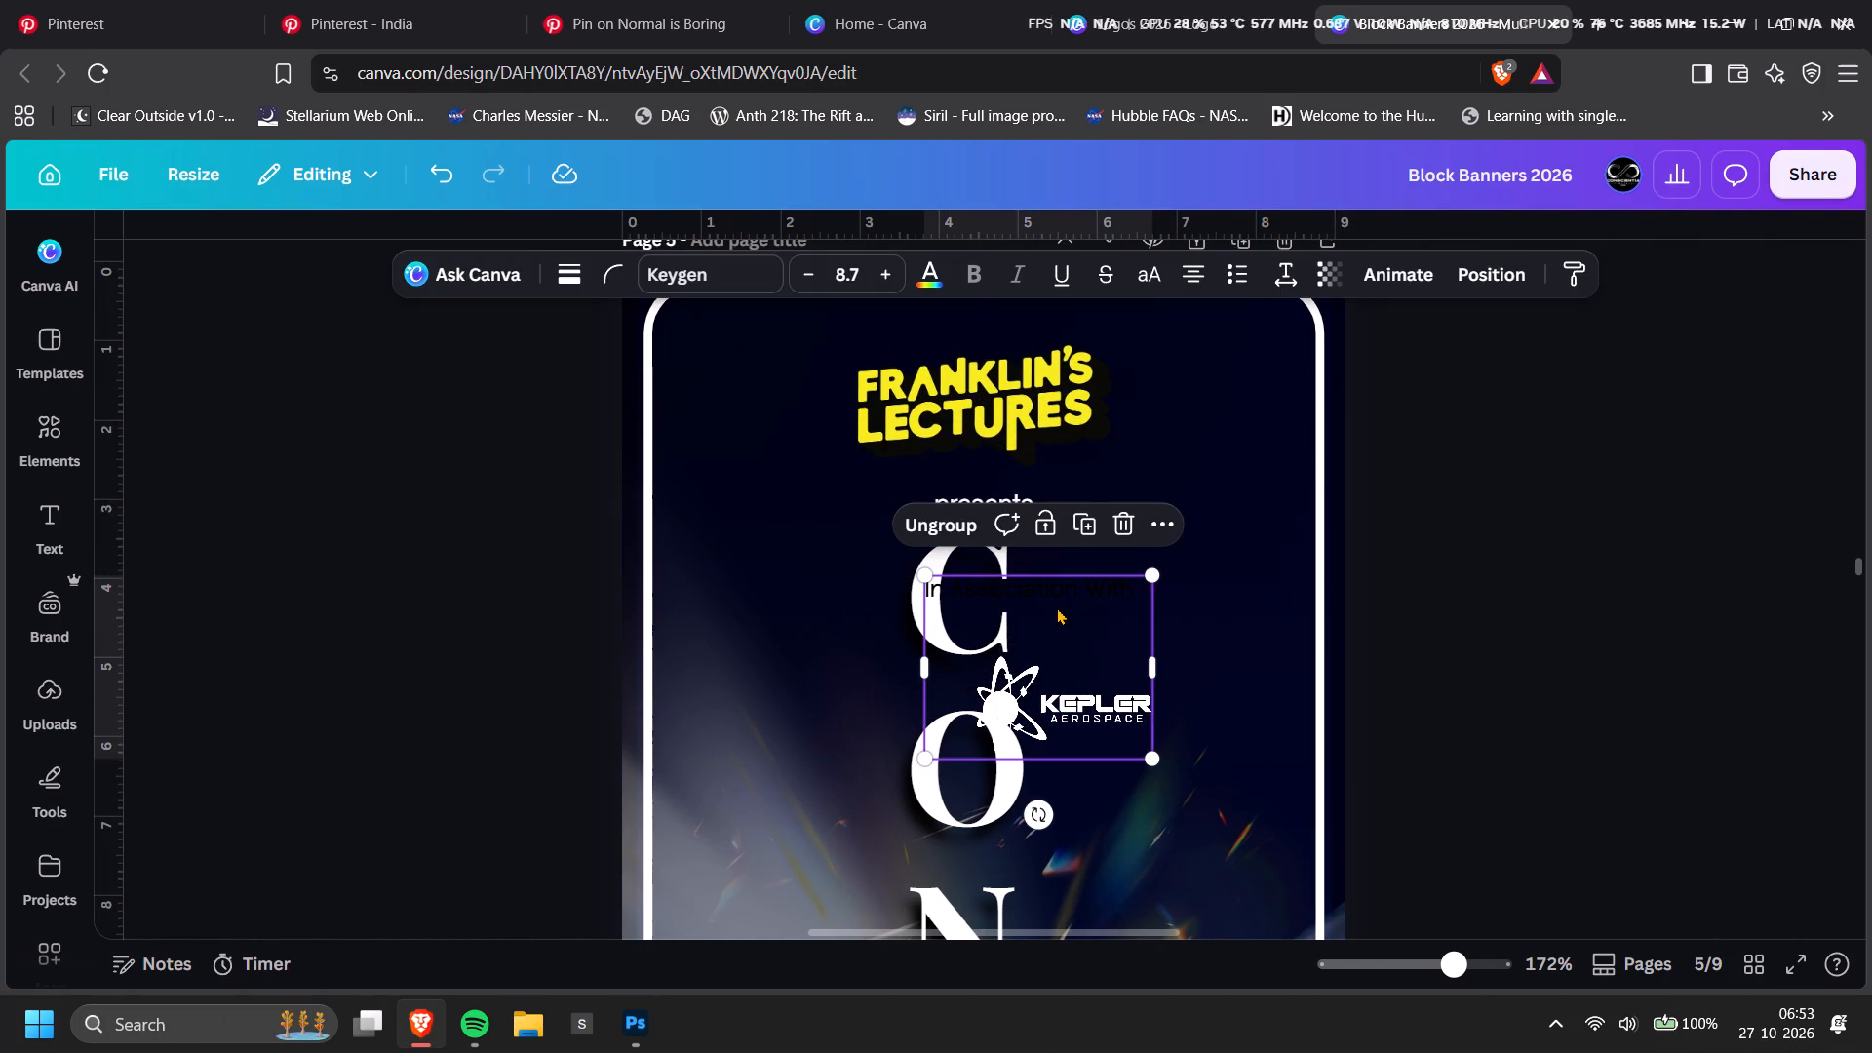
{"action": "left_click", "coordinate": [1058, 633]}
{"action": "left_click", "coordinate": [1060, 647]}
{"action": "left_click", "coordinate": [1055, 594]}
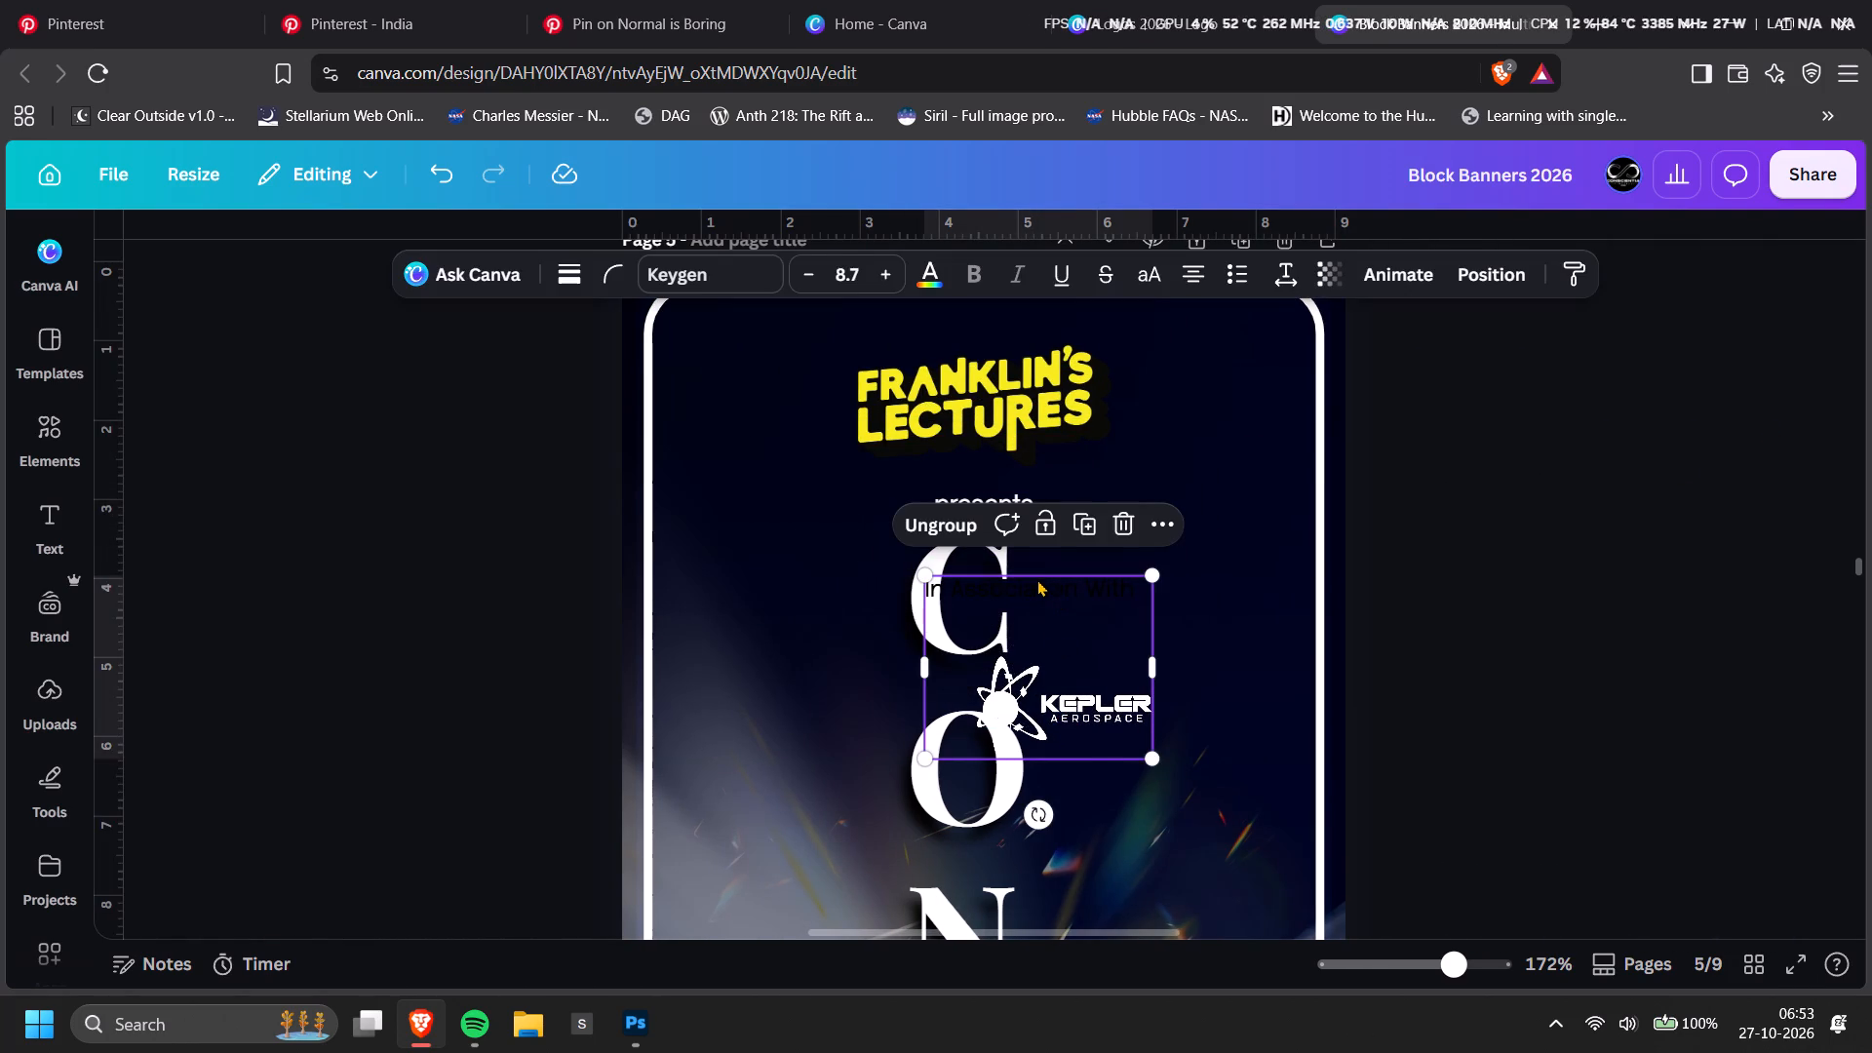
{"action": "left_click", "coordinate": [1037, 579]}
{"action": "left_click", "coordinate": [855, 272]}
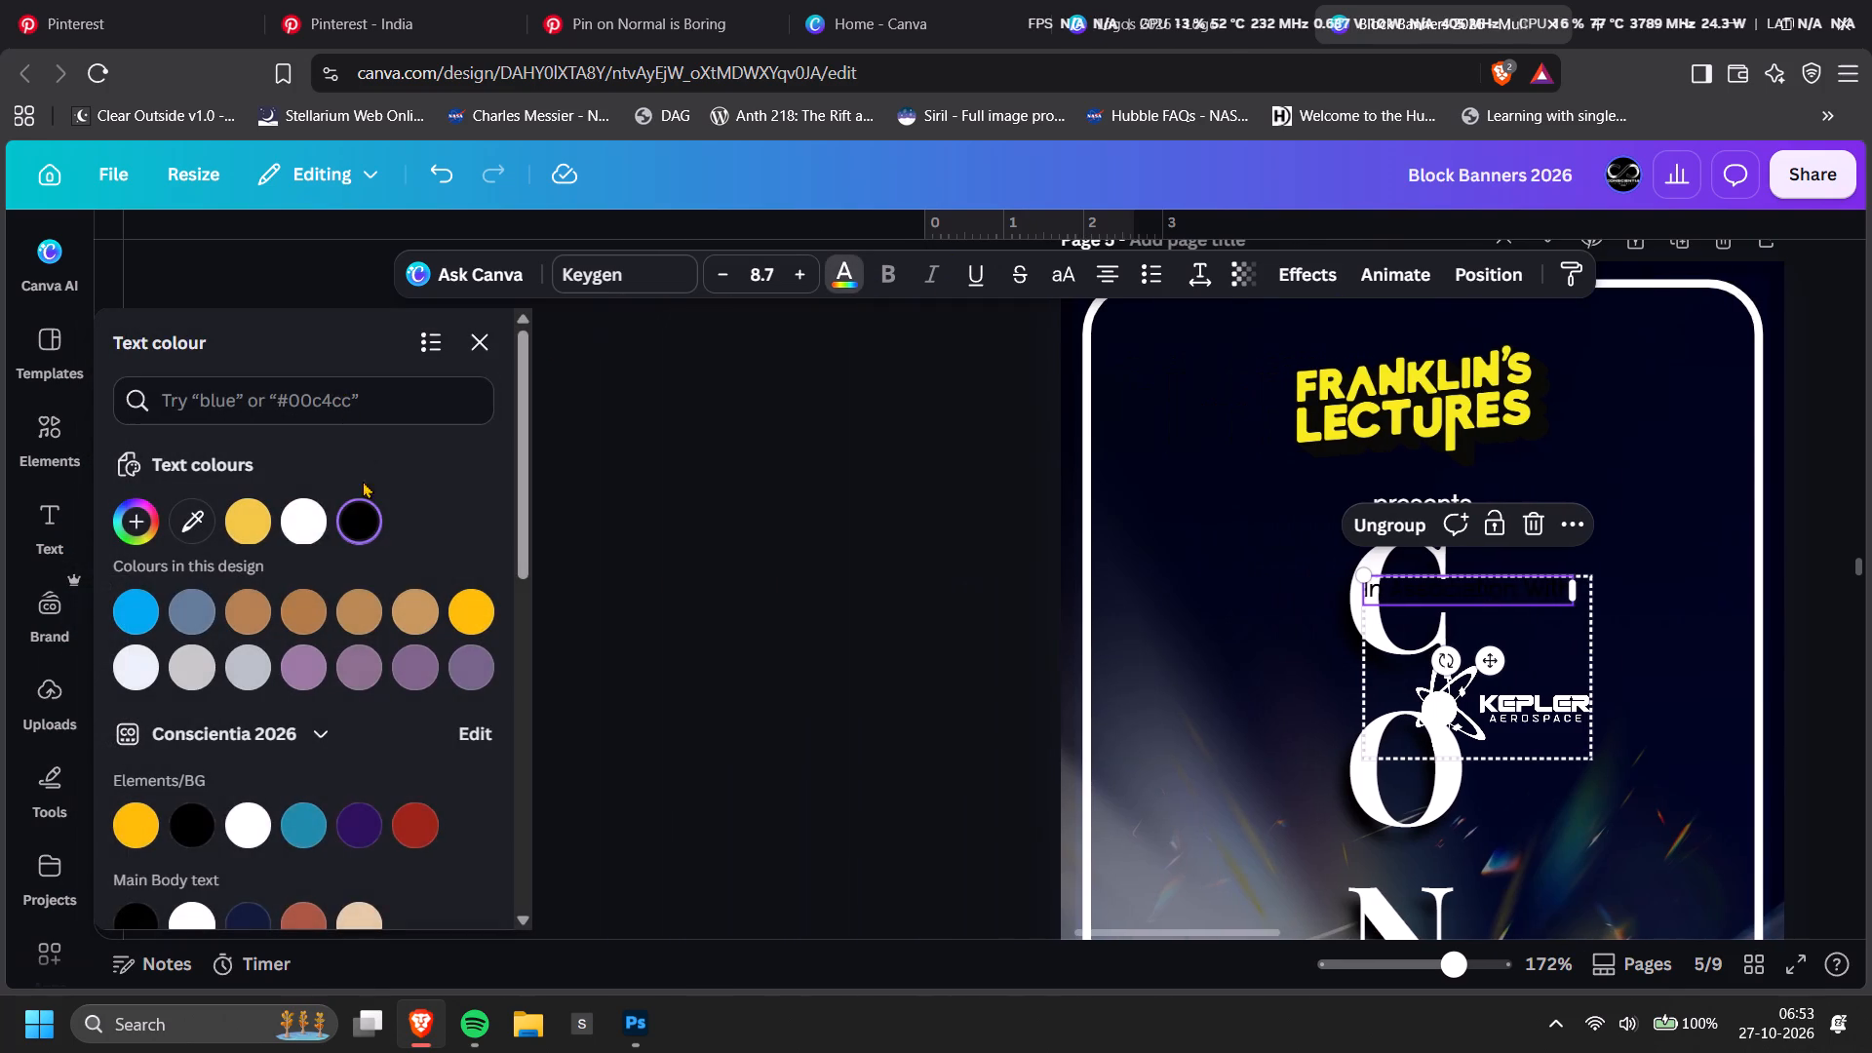
{"action": "left_click", "coordinate": [292, 524]}
{"action": "double_click", "coordinate": [732, 513]}
Move the Kepler Aerospace logo up and to the left within its group, centring it beneath the "In Association With" text.
{"action": "left_click", "coordinate": [1053, 728]}
{"action": "left_click", "coordinate": [1076, 713]}
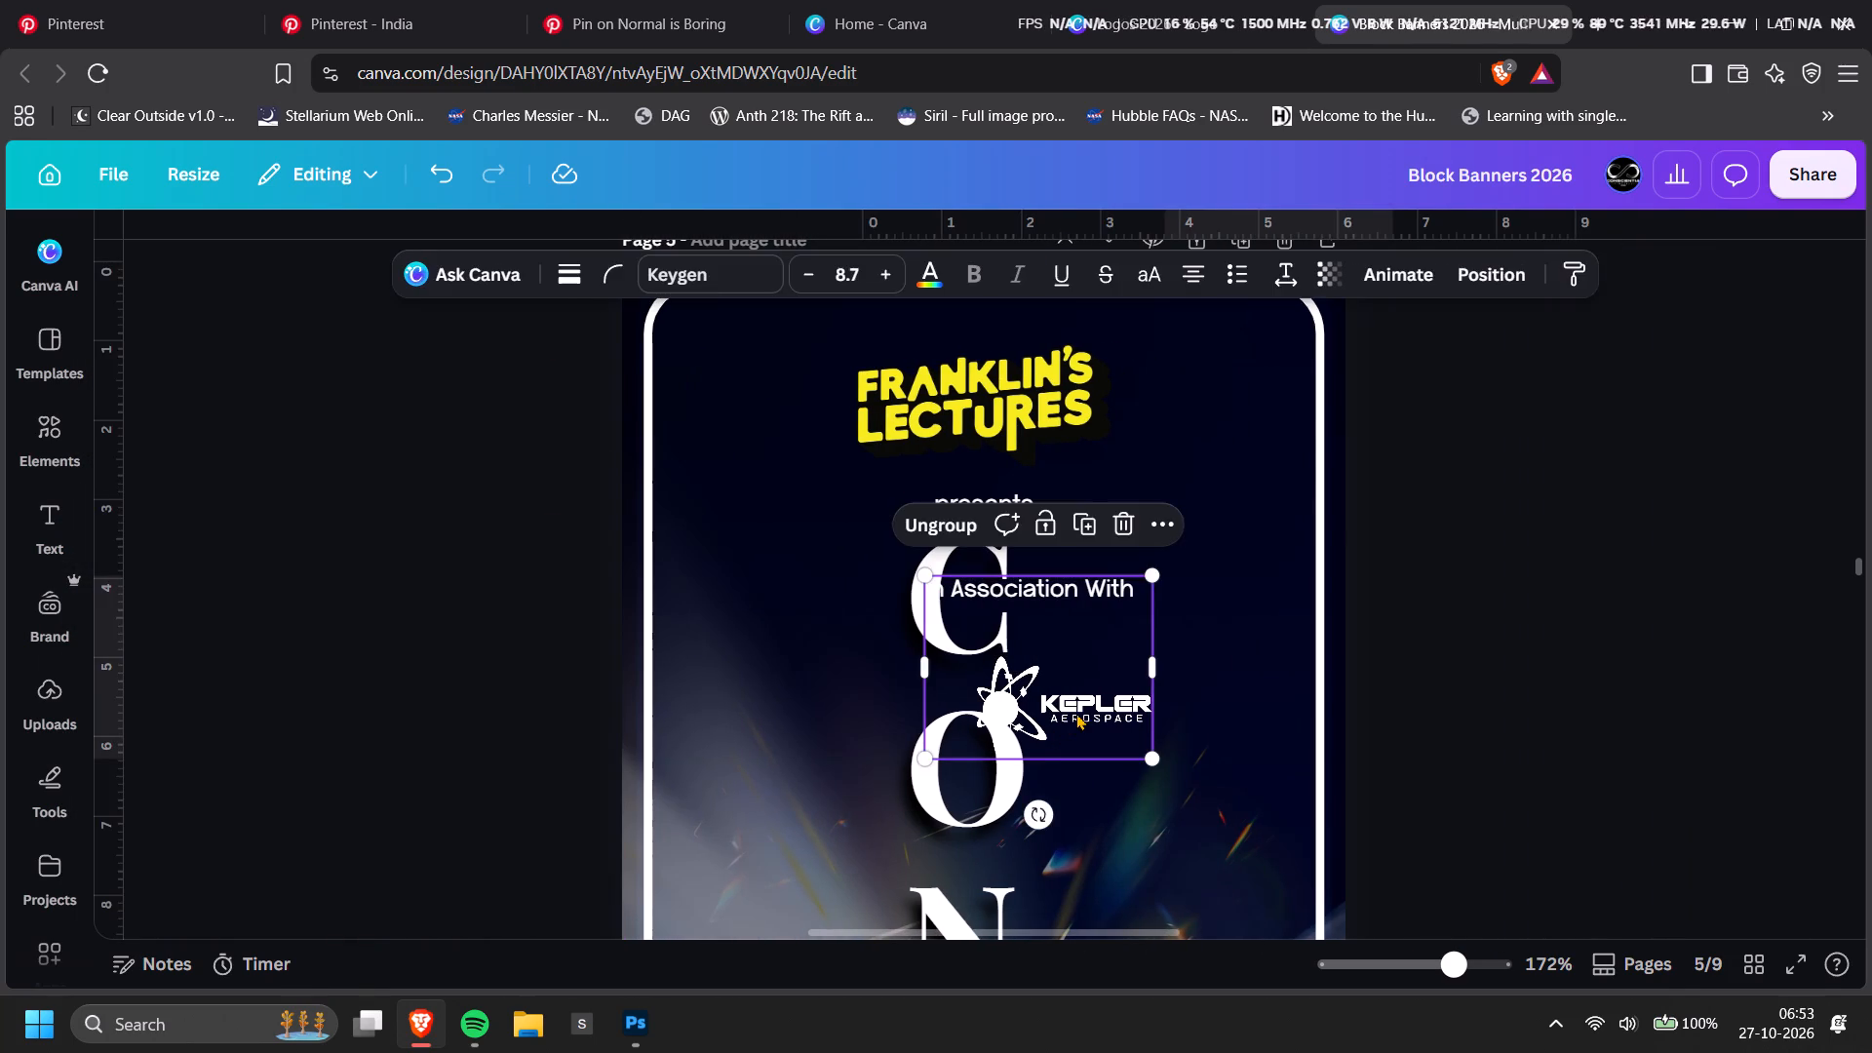
{"action": "left_click_drag", "start_coordinate": [1092, 715], "coordinate": [1060, 683]}
{"action": "left_click", "coordinate": [1464, 627]}
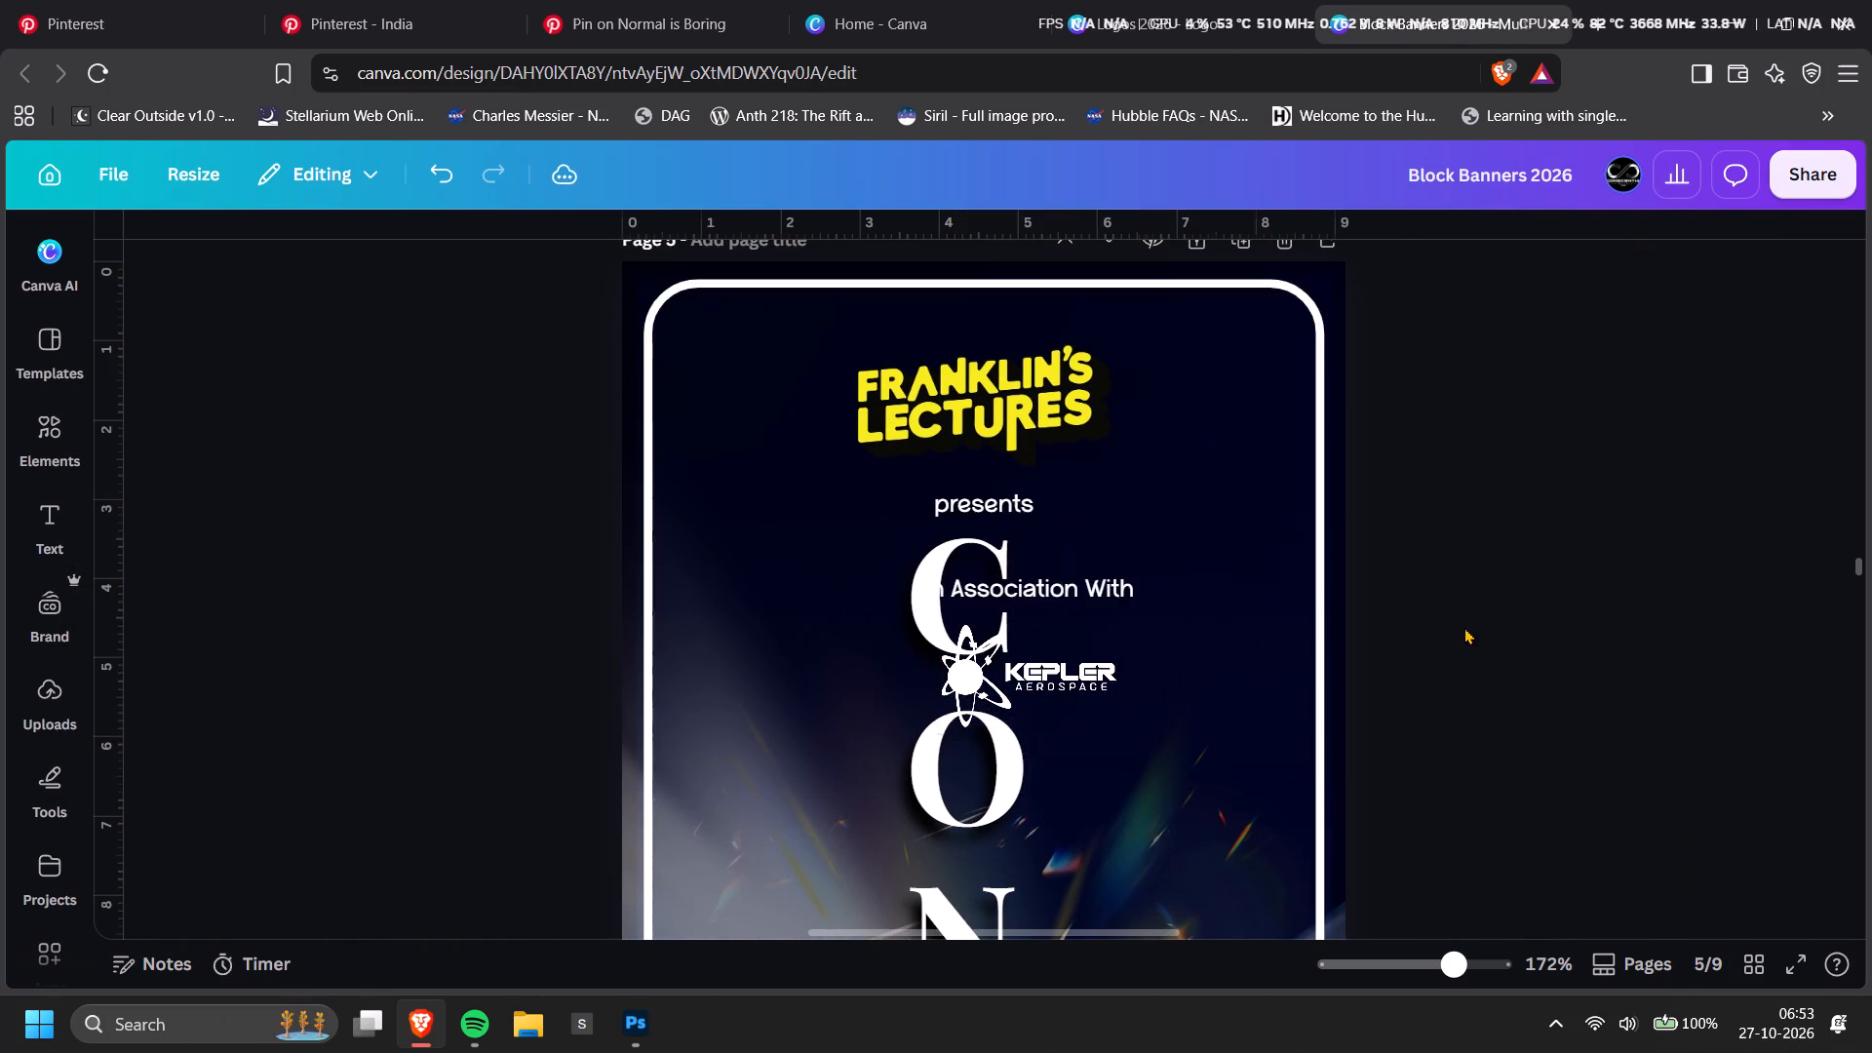
Place the Franklin's Lectures logo at the upper left of the page 5 banner and the Kepler Aerospace association group at its upper right.
{"action": "left_click_drag", "start_coordinate": [1055, 653], "coordinate": [1236, 480]}
{"action": "left_click", "coordinate": [1506, 481]}
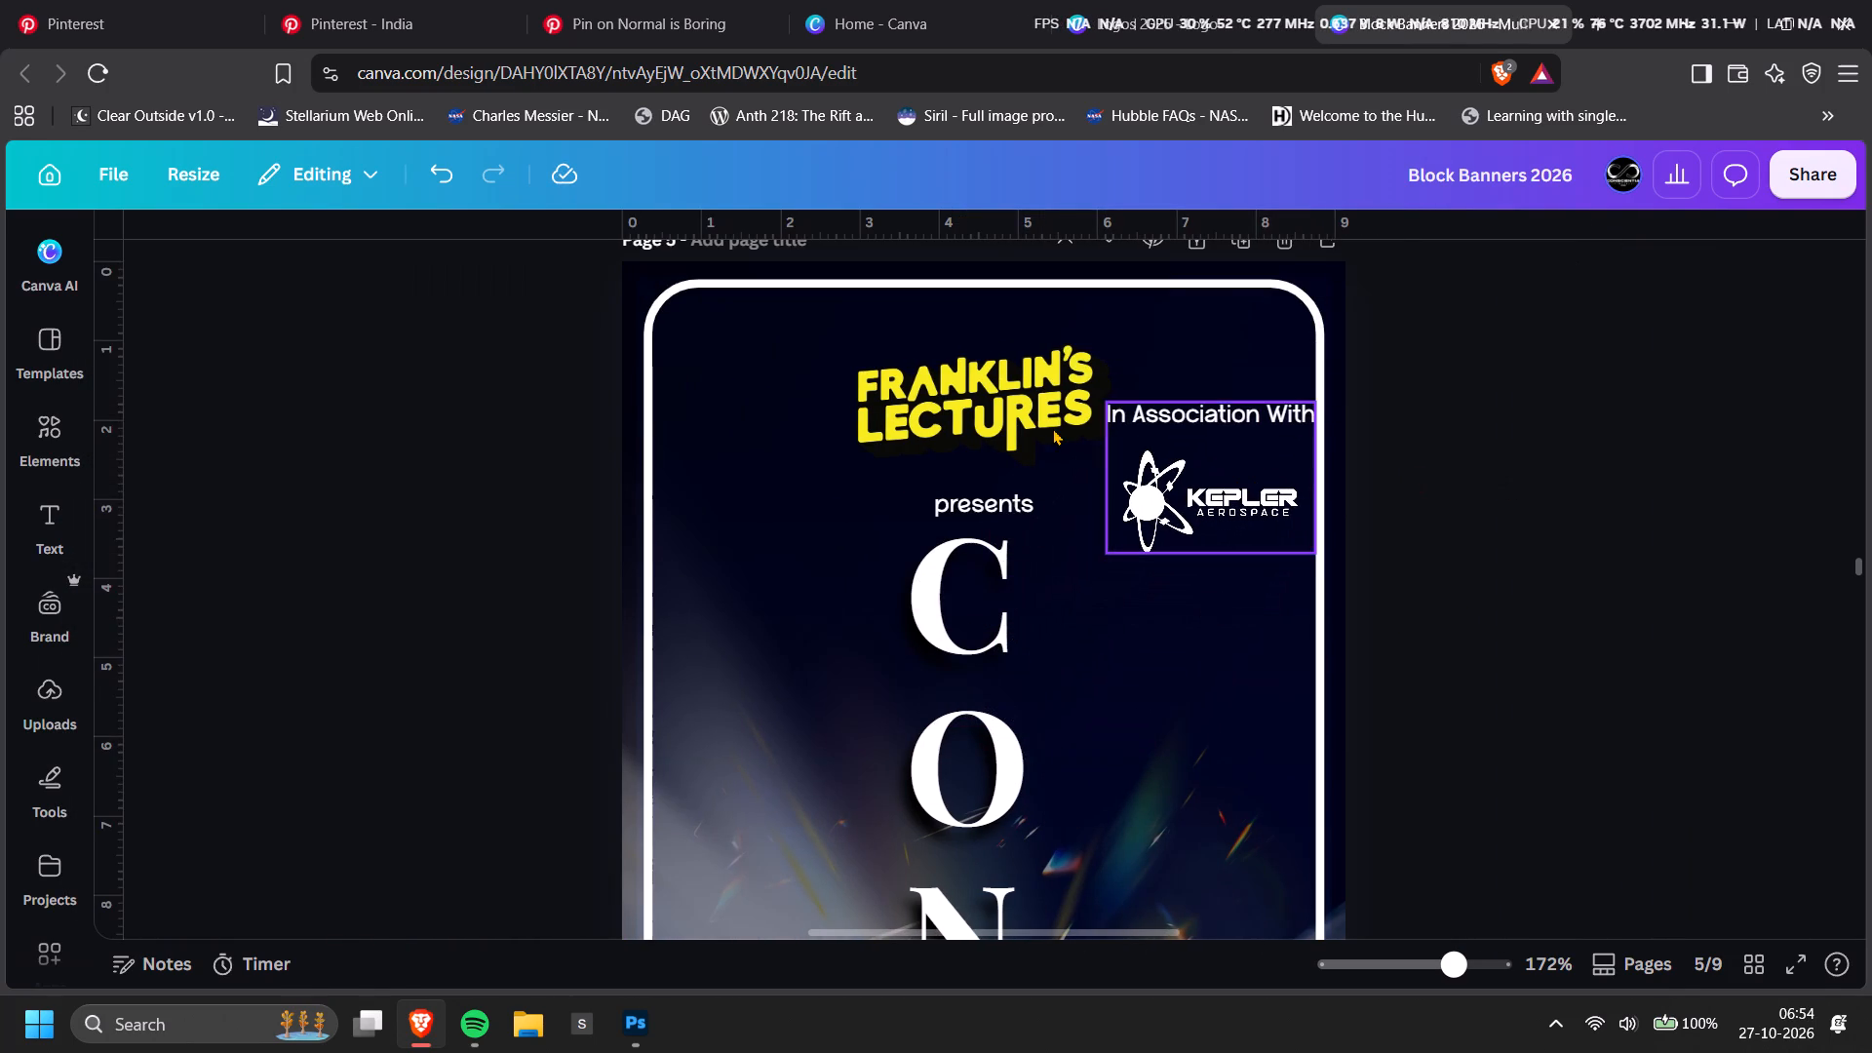
{"action": "left_click_drag", "start_coordinate": [1053, 428], "coordinate": [888, 427]}
{"action": "left_click_drag", "start_coordinate": [1262, 442], "coordinate": [1220, 380]}
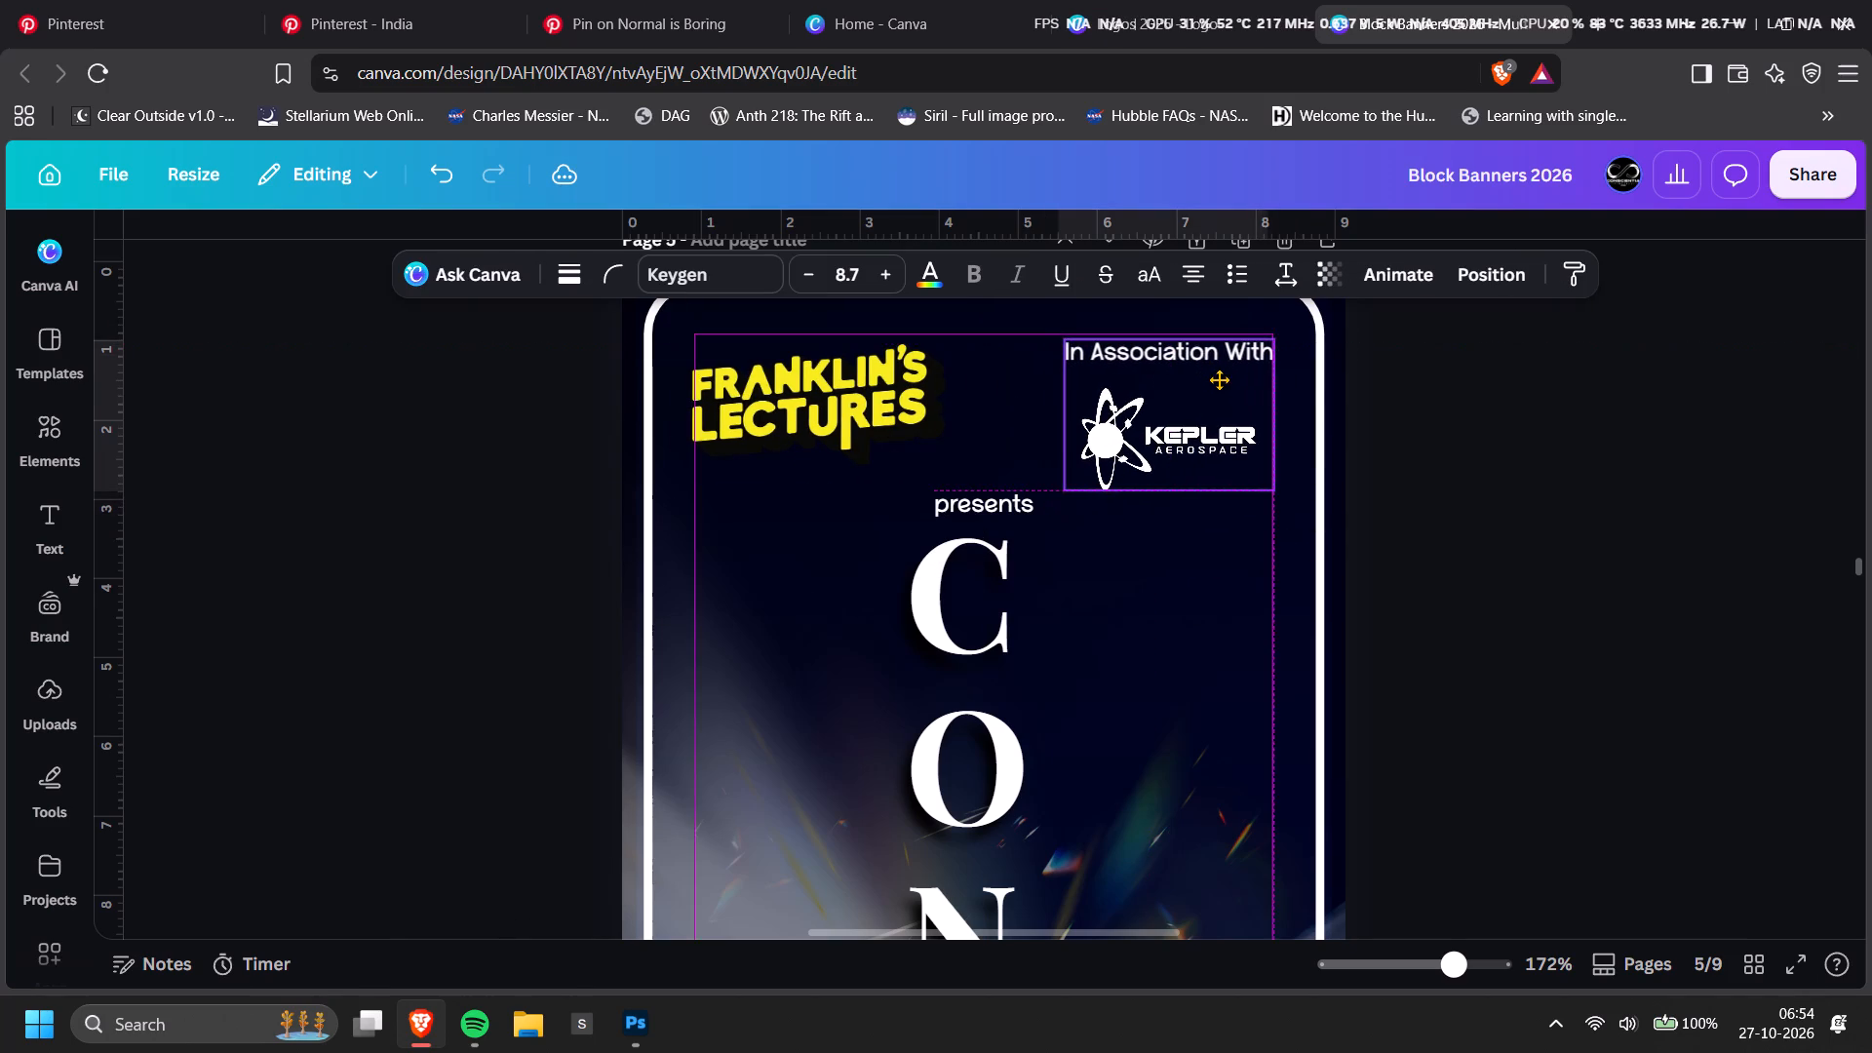
{"action": "left_click_drag", "start_coordinate": [1220, 380], "coordinate": [1222, 380]}
{"action": "left_click", "coordinate": [1507, 395]}
{"action": "scroll", "coordinate": [1513, 401], "scroll_direction": "down", "scroll_amount": 9, "text": "ctrl"}
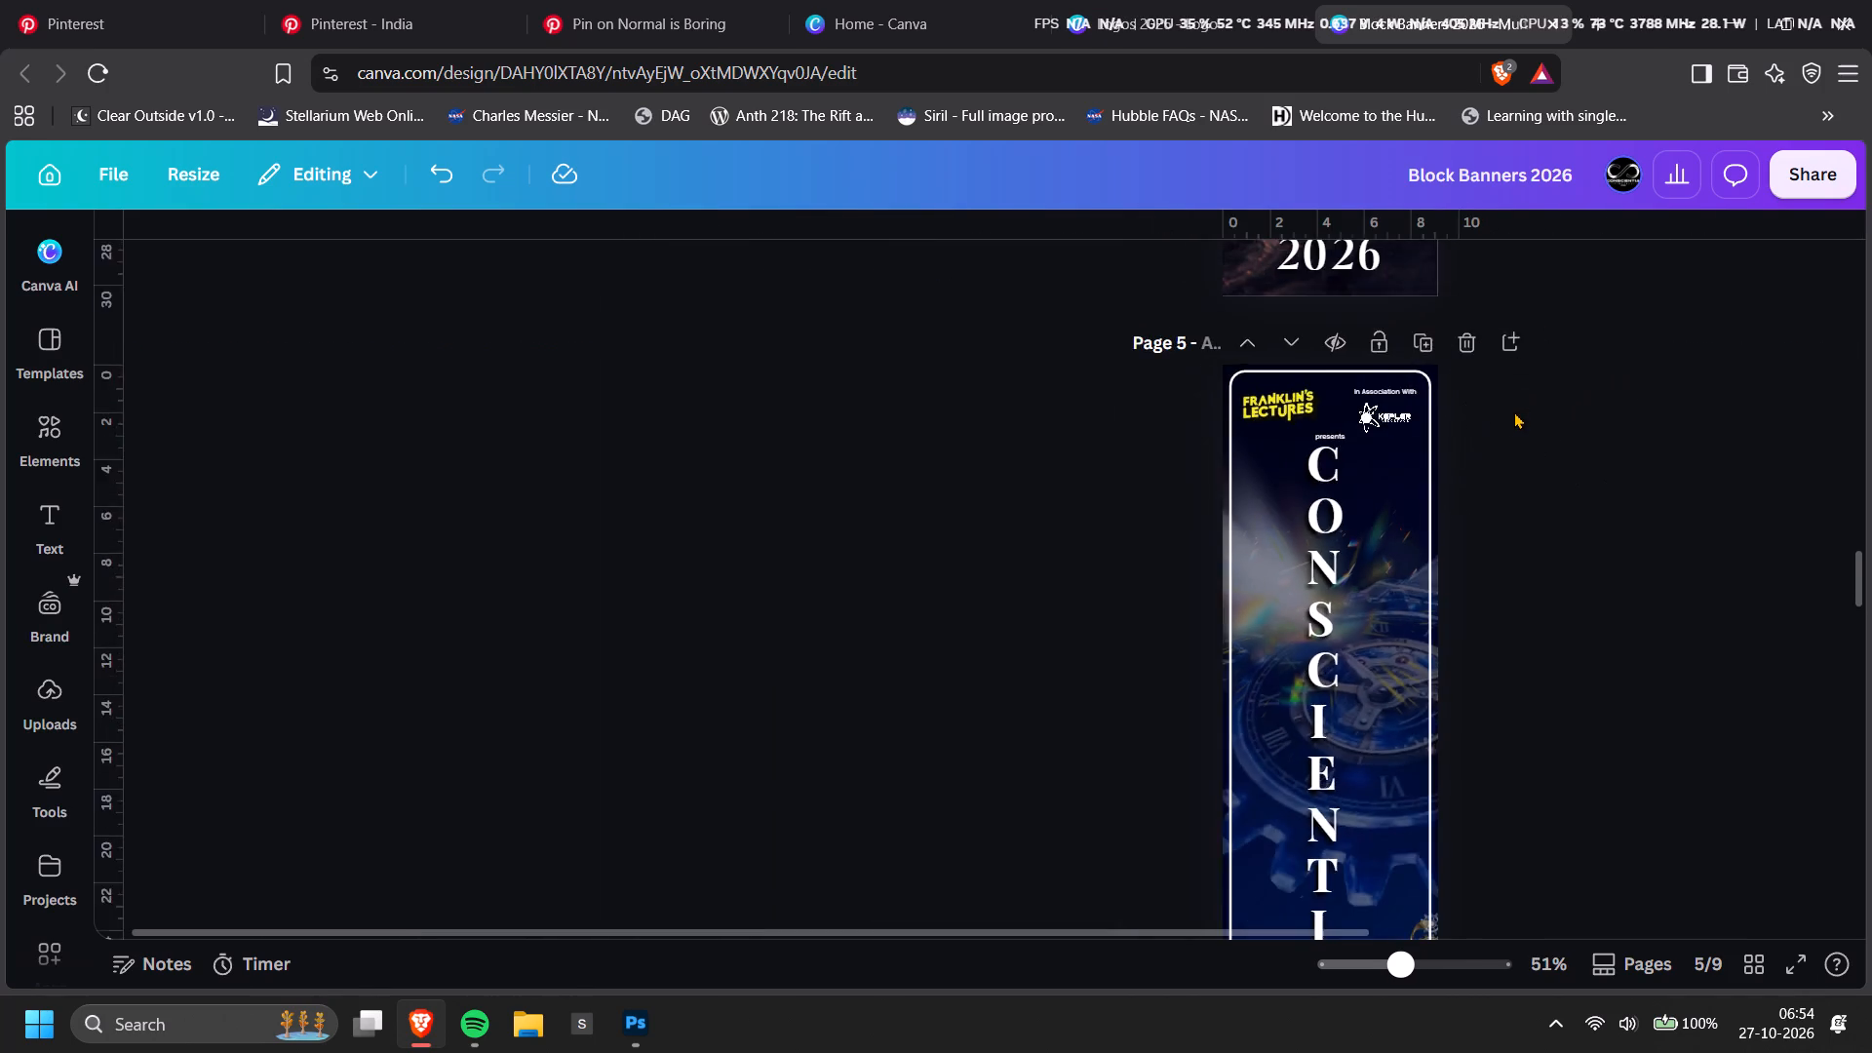
{"action": "scroll", "coordinate": [1514, 411], "scroll_direction": "down", "scroll_amount": 2, "text": "ctrl"}
{"action": "scroll", "coordinate": [1514, 411], "scroll_direction": "up", "scroll_amount": 1}
Switch to Photoshop and add a layer mask to Layer 15 from the selection around the man with the oxygen mask.
{"action": "key", "text": "alt+Tab"}
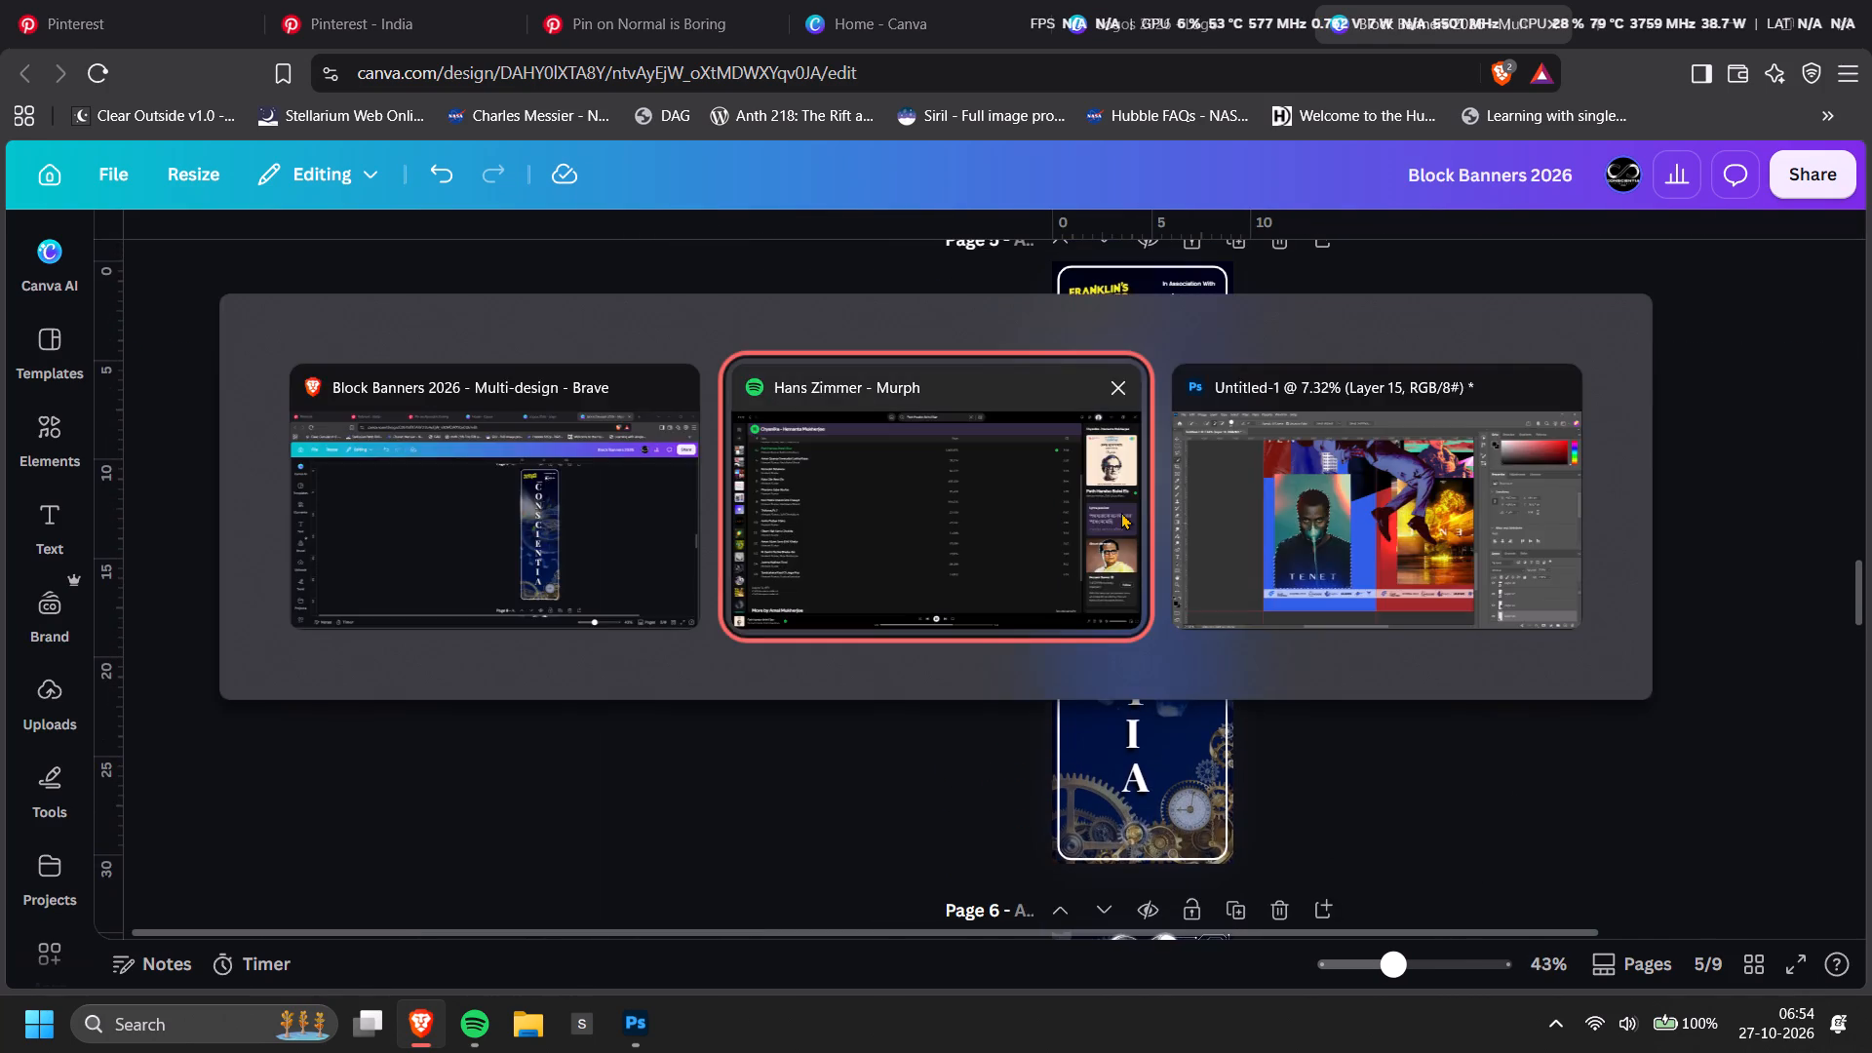
{"action": "key", "text": "alt+Tab"}
{"action": "key", "text": "alt+Tab"}
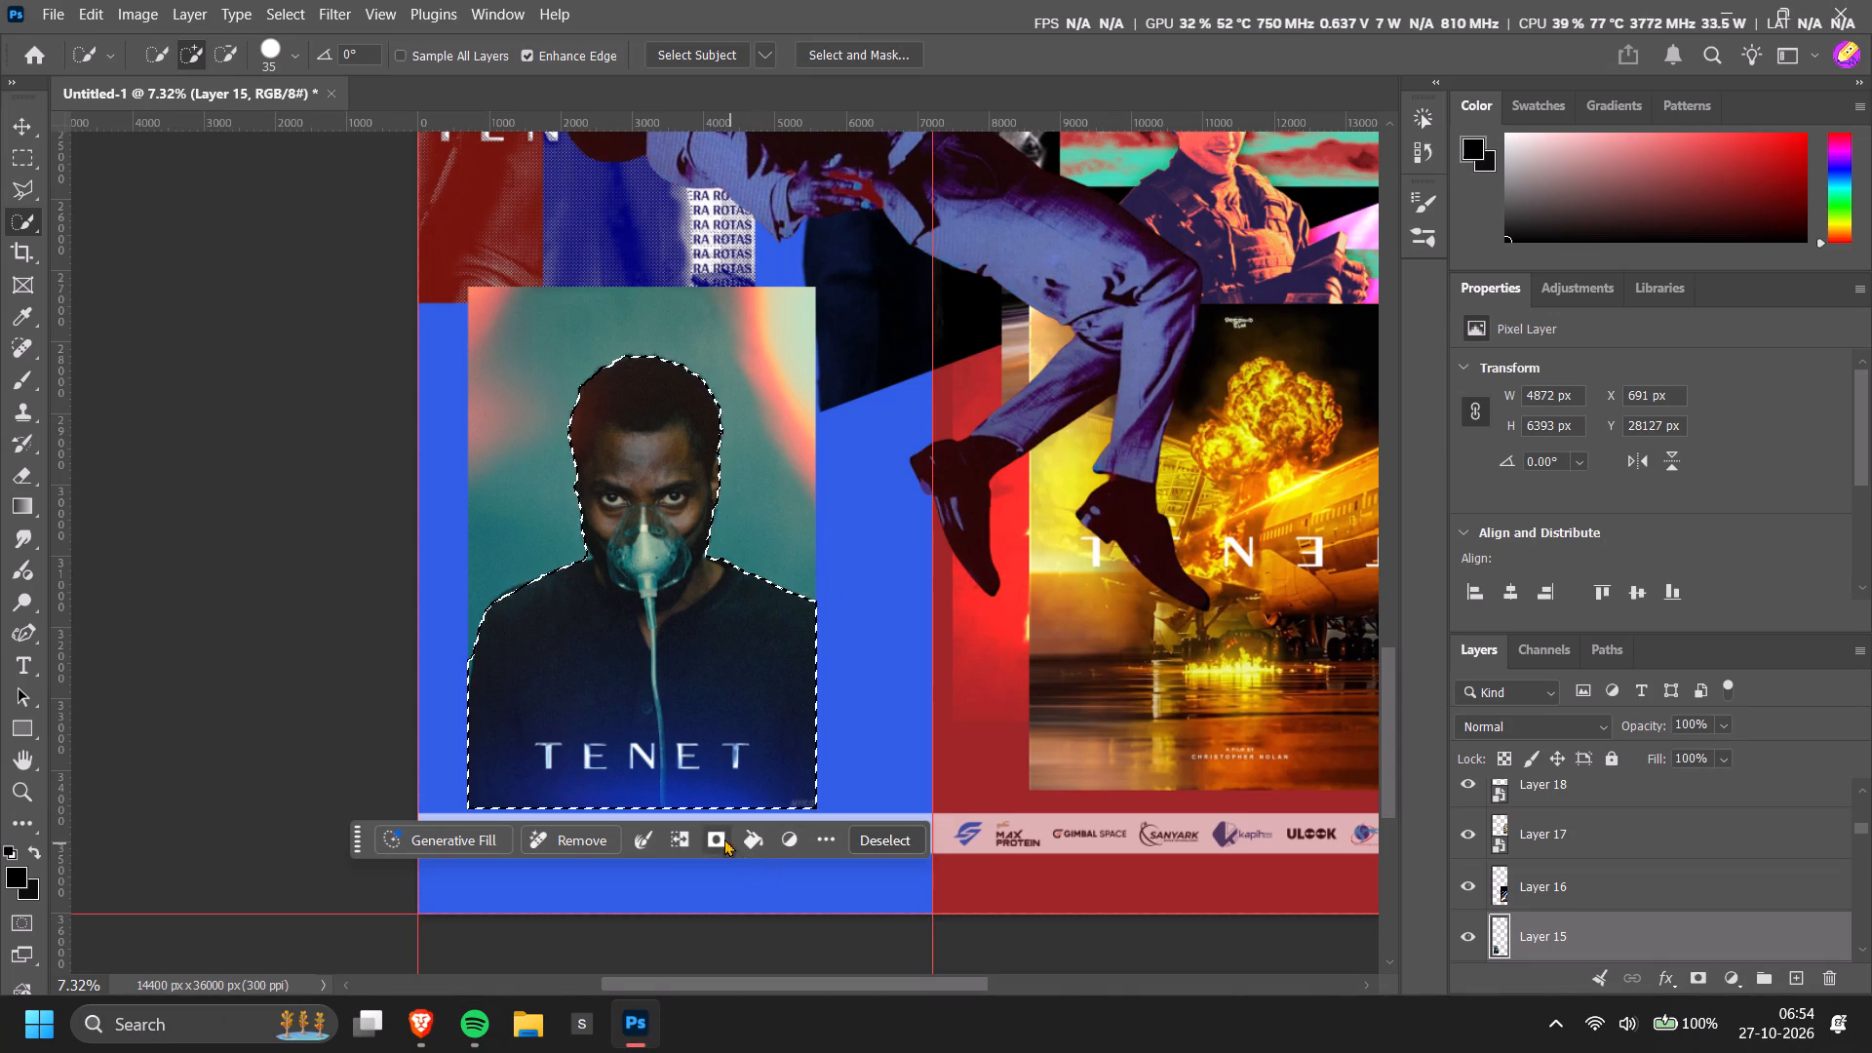
{"action": "left_click", "coordinate": [716, 832]}
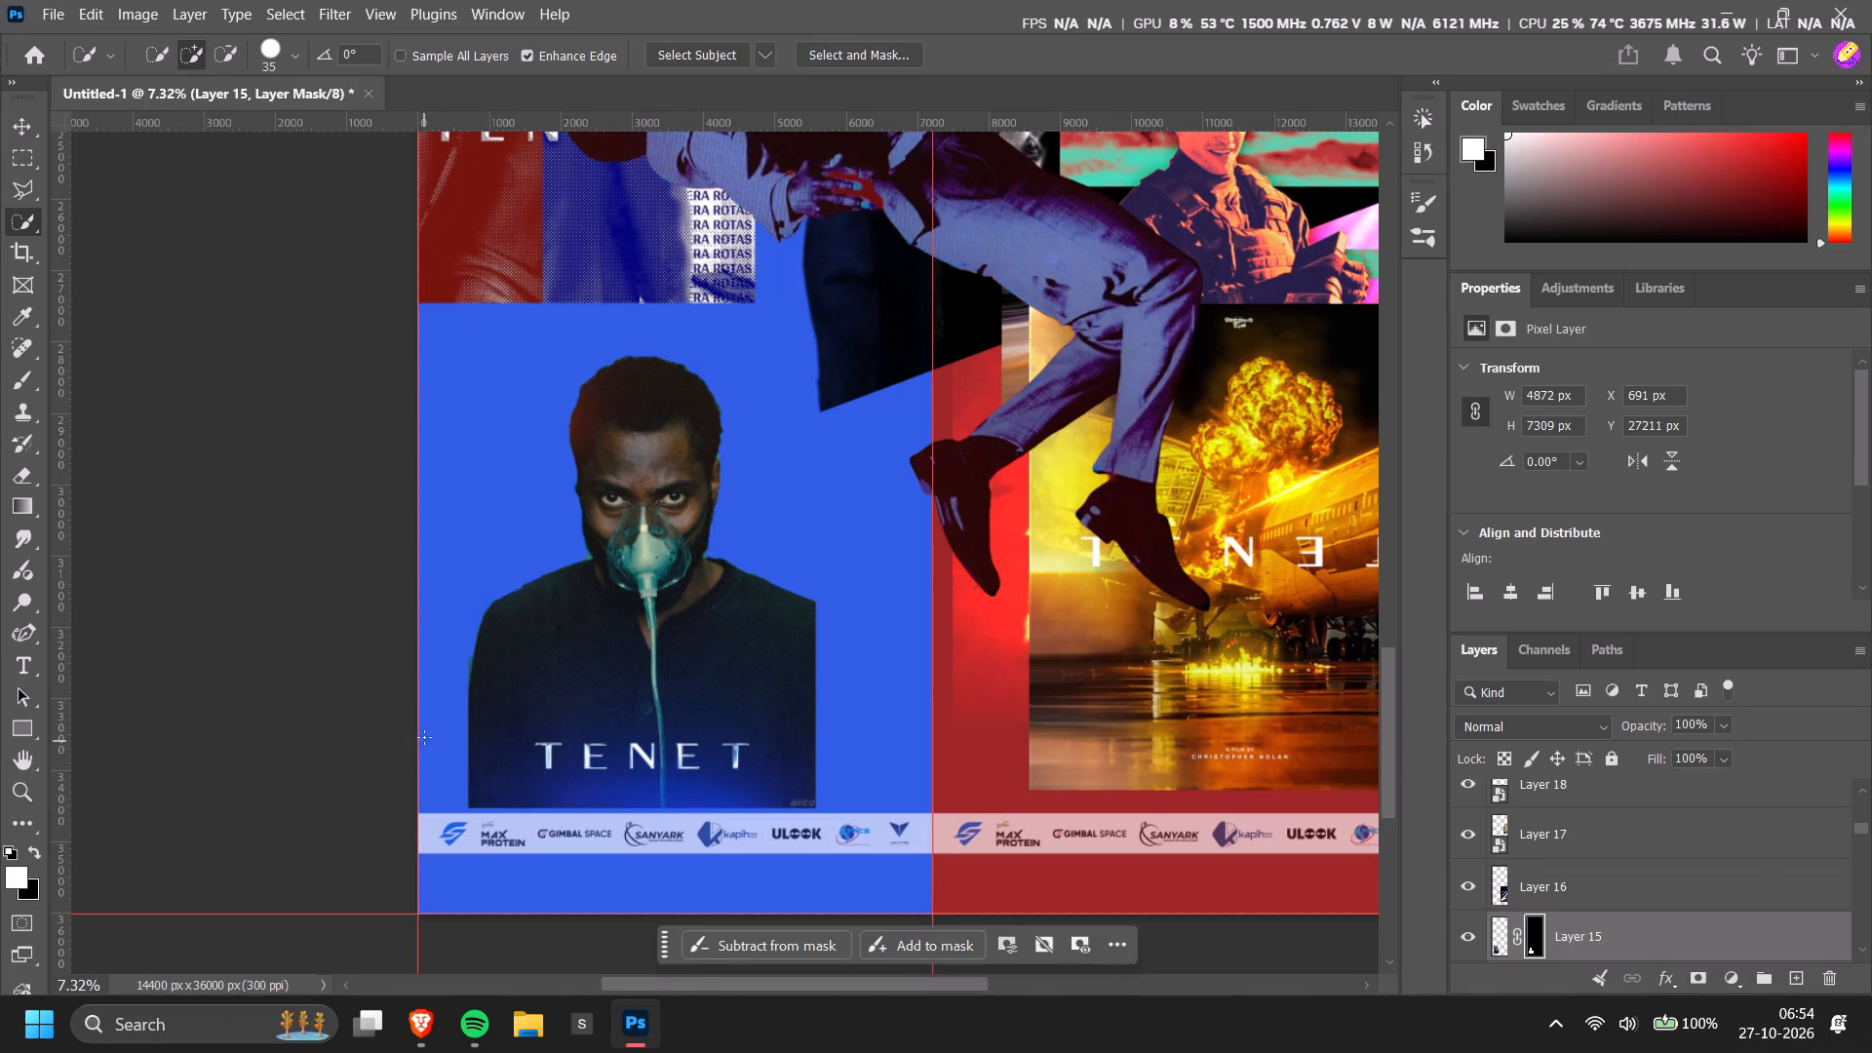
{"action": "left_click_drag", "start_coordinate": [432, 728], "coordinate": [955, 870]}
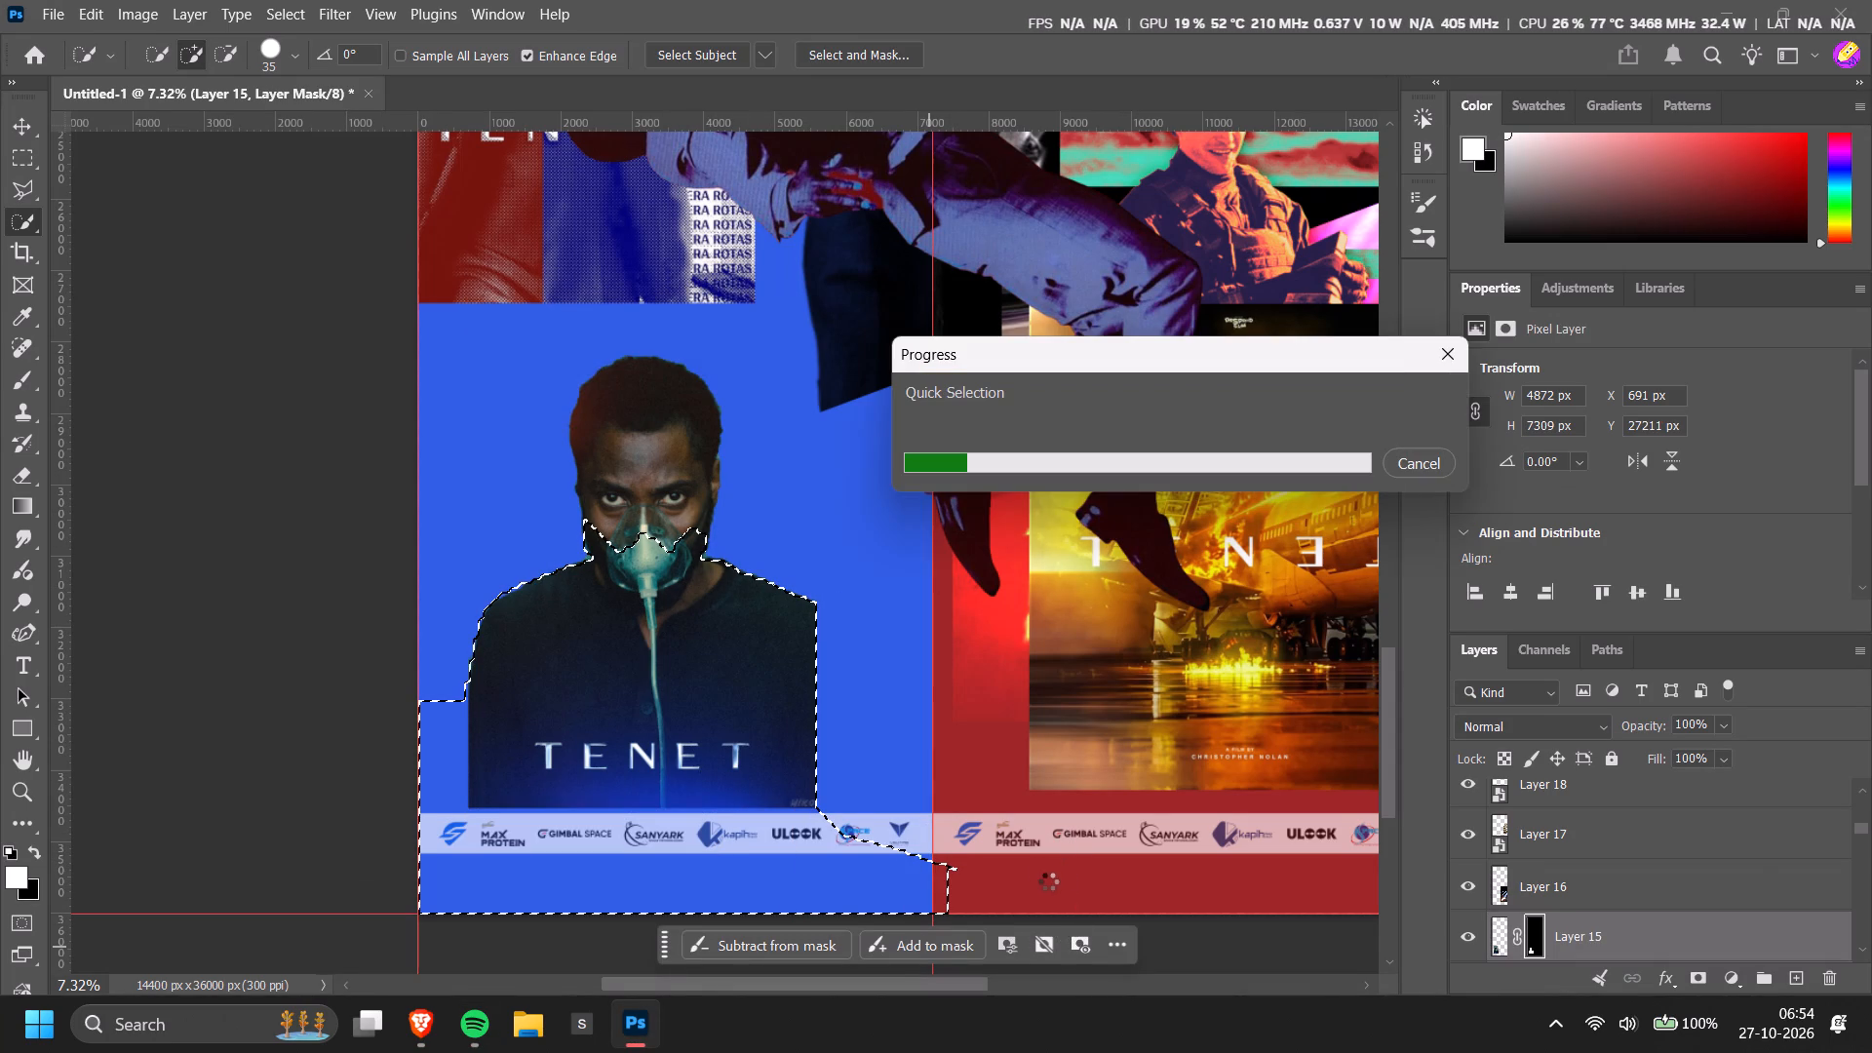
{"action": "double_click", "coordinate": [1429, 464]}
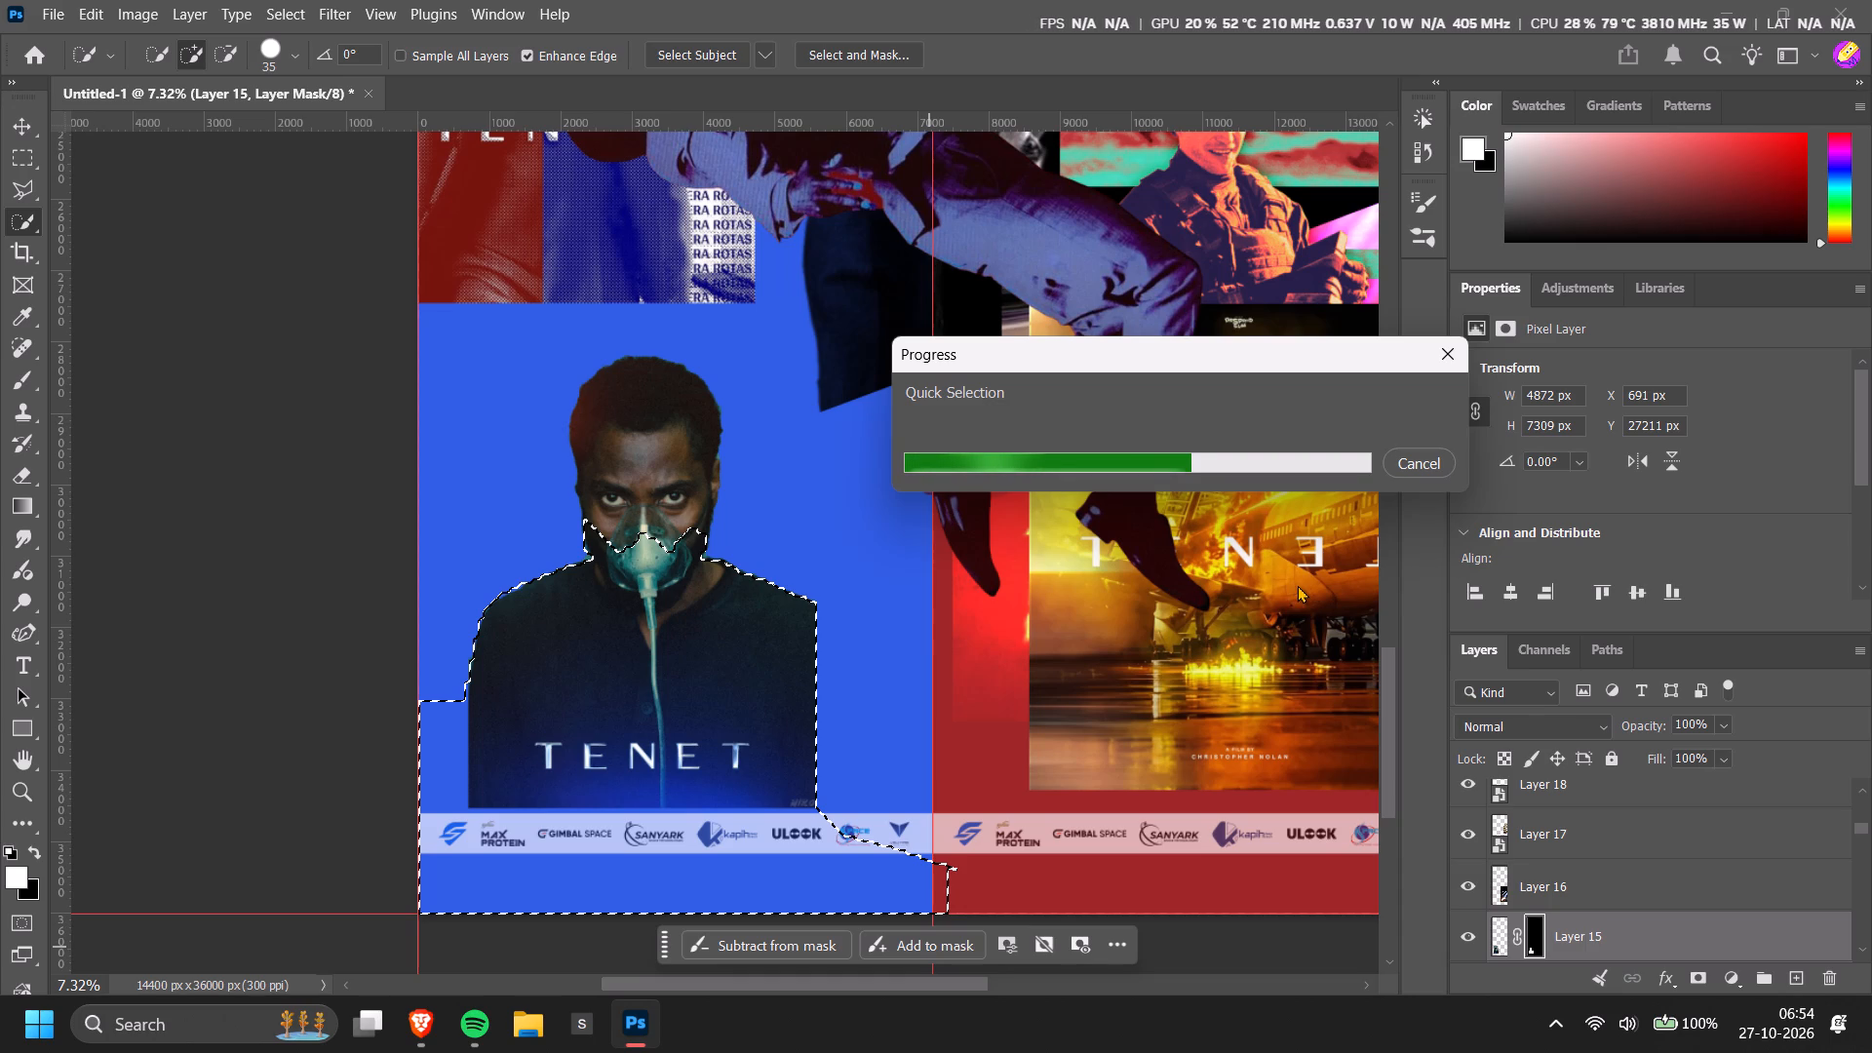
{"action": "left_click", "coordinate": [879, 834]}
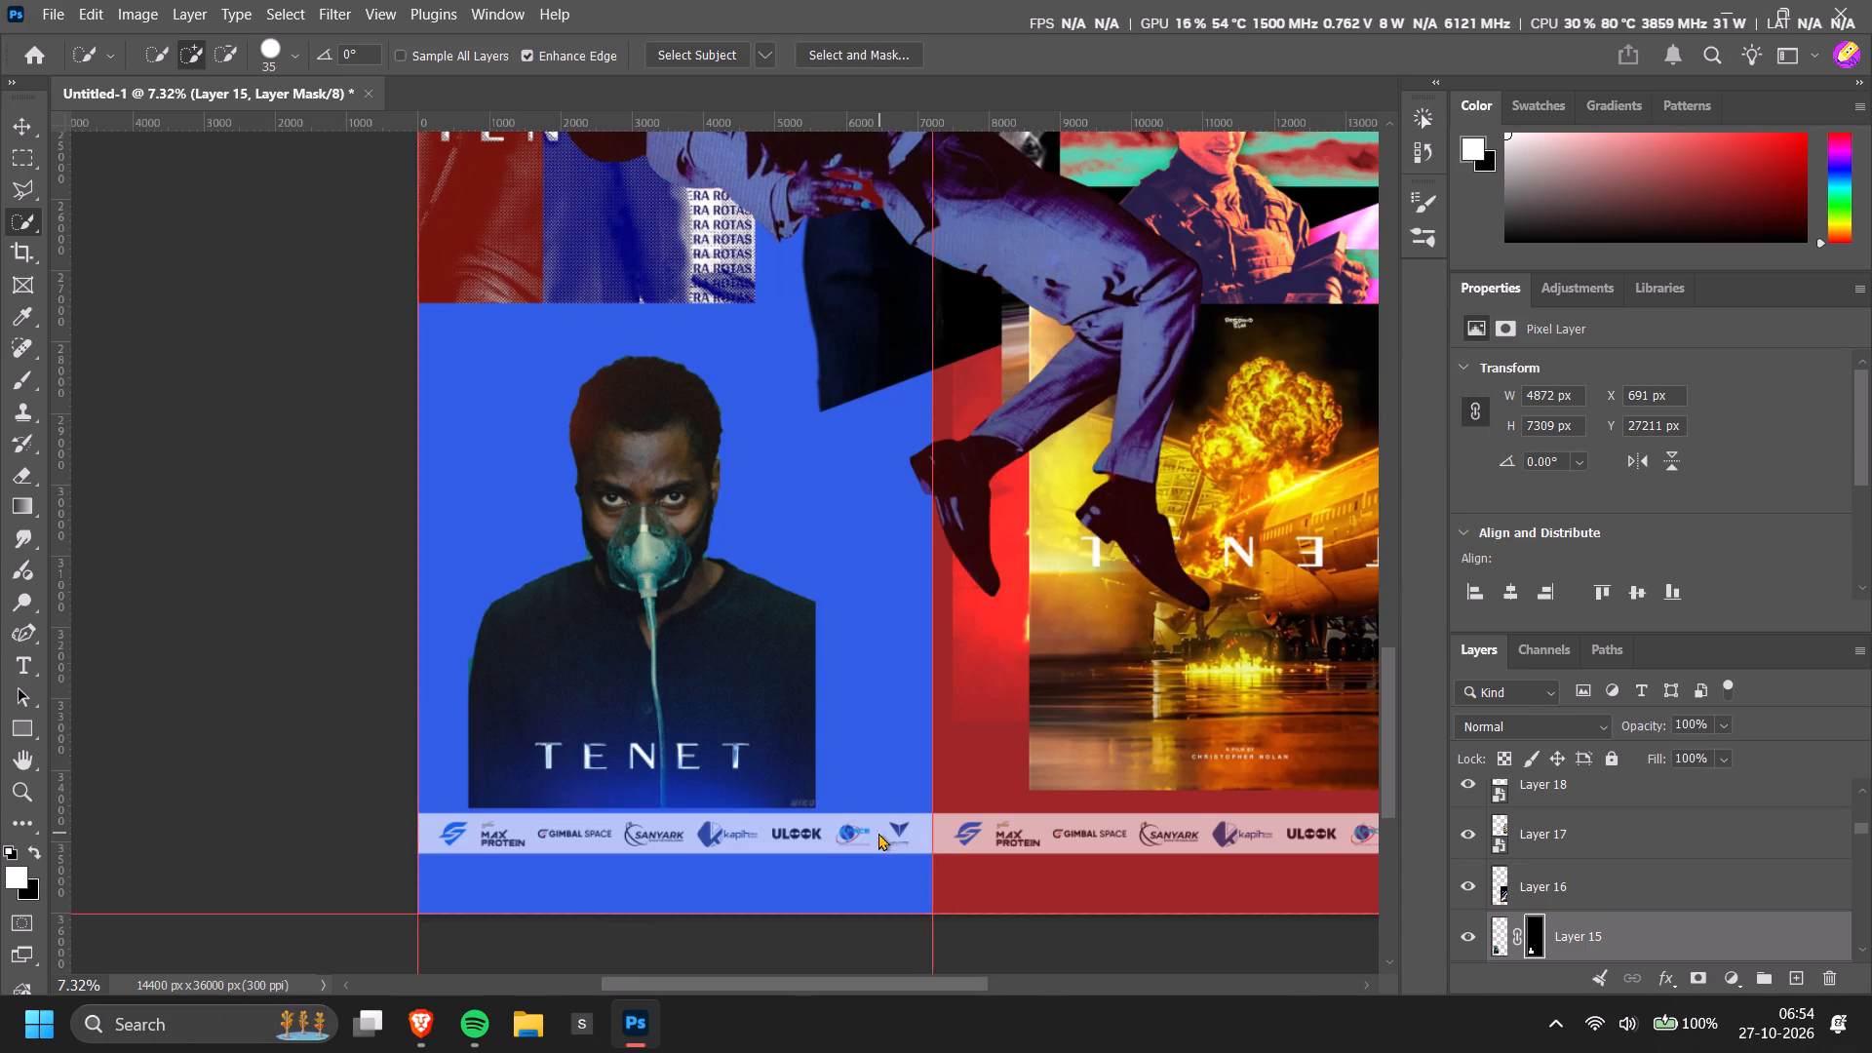
Erase the TENET lettering strip at the bottom of the man's image on Layer 15, using a rectangular selection to limit the erasing.
{"action": "key", "text": "v"}
{"action": "key", "text": "m"}
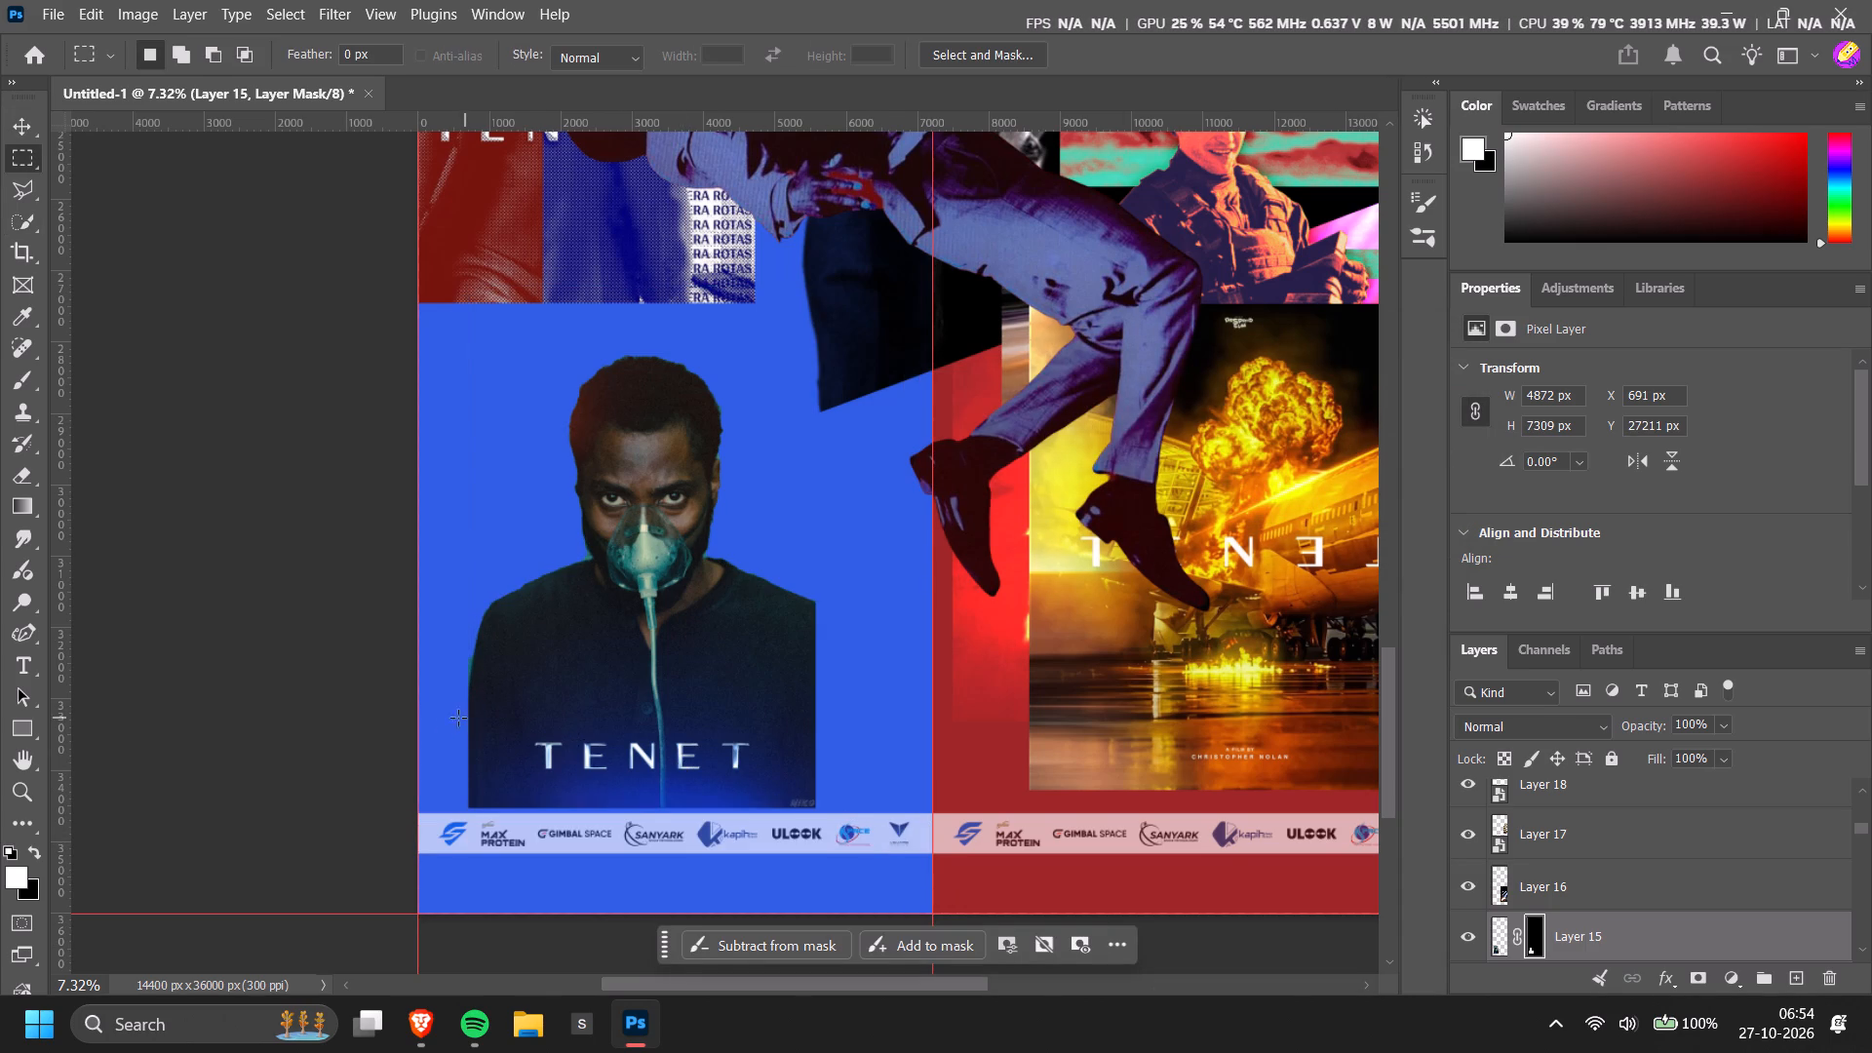
{"action": "left_click_drag", "start_coordinate": [415, 730], "coordinate": [931, 839]}
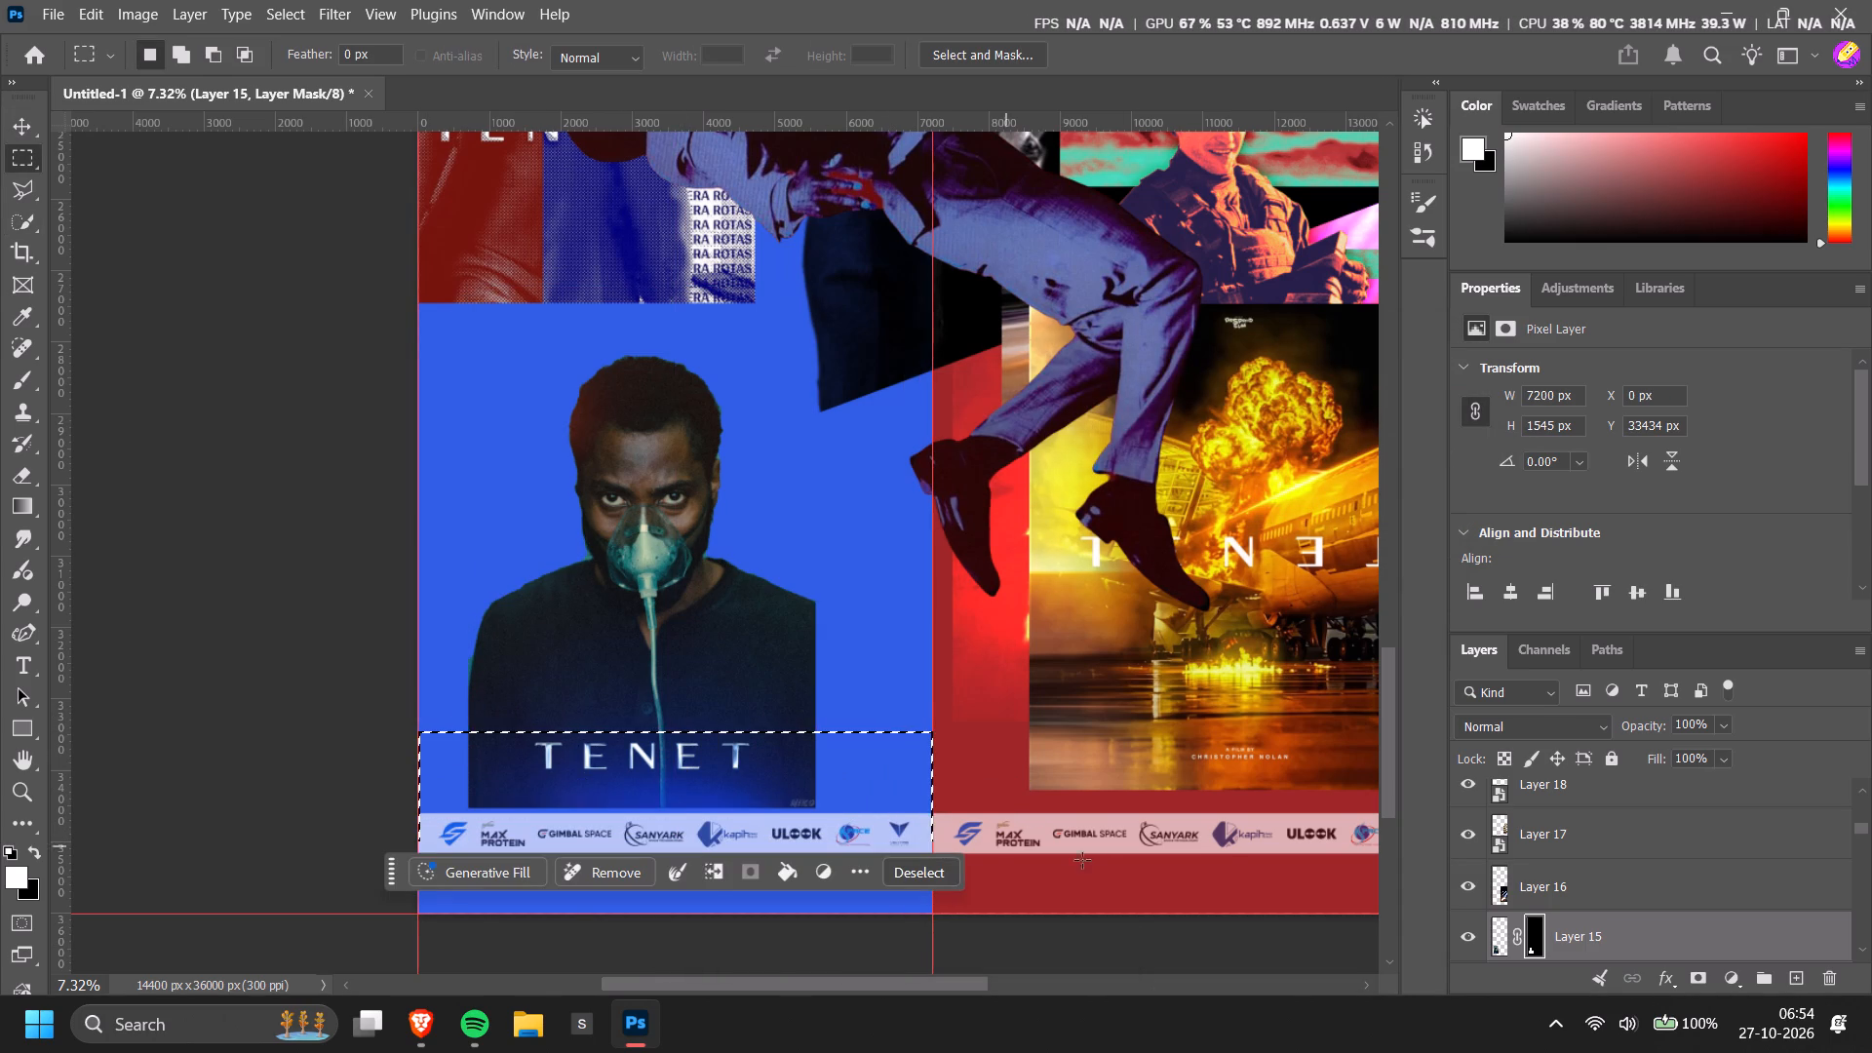
{"action": "left_click", "coordinate": [721, 875]}
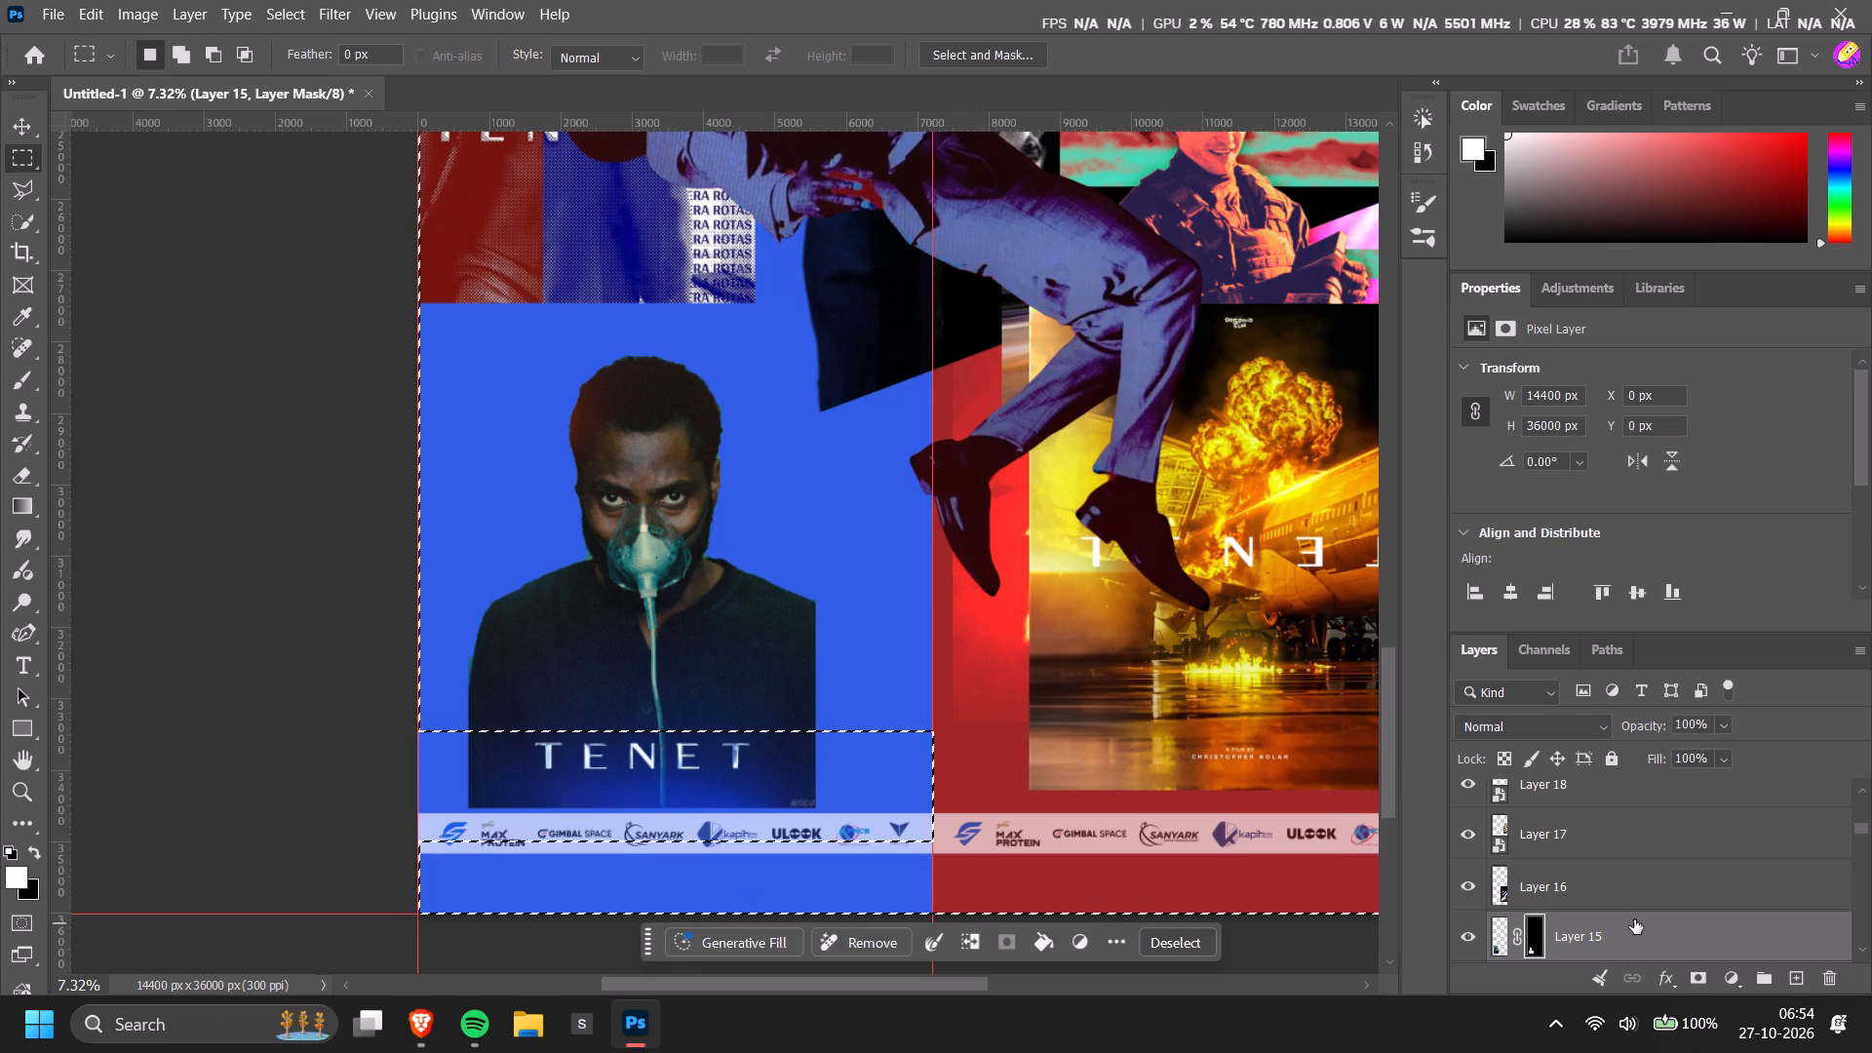
{"action": "left_click", "coordinate": [1501, 934]}
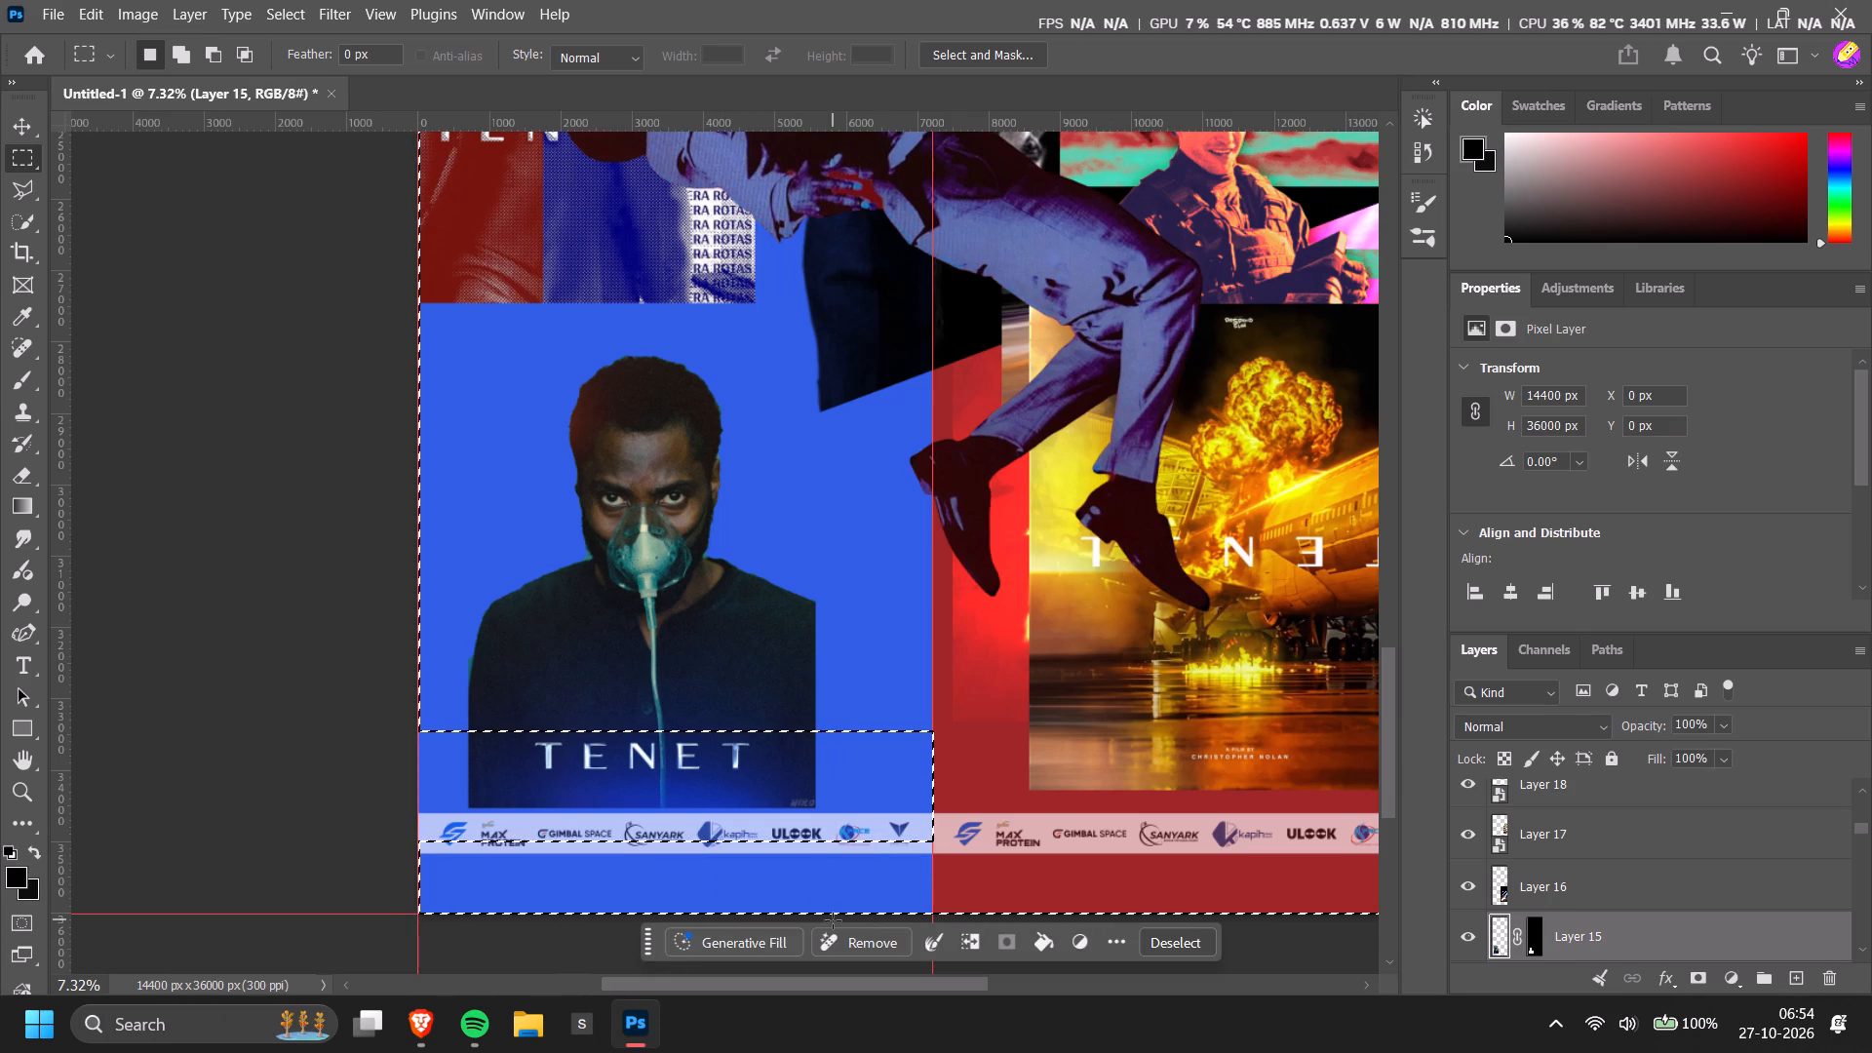
{"action": "key", "text": "e"}
{"action": "left_click_drag", "start_coordinate": [720, 732], "coordinate": [682, 798]}
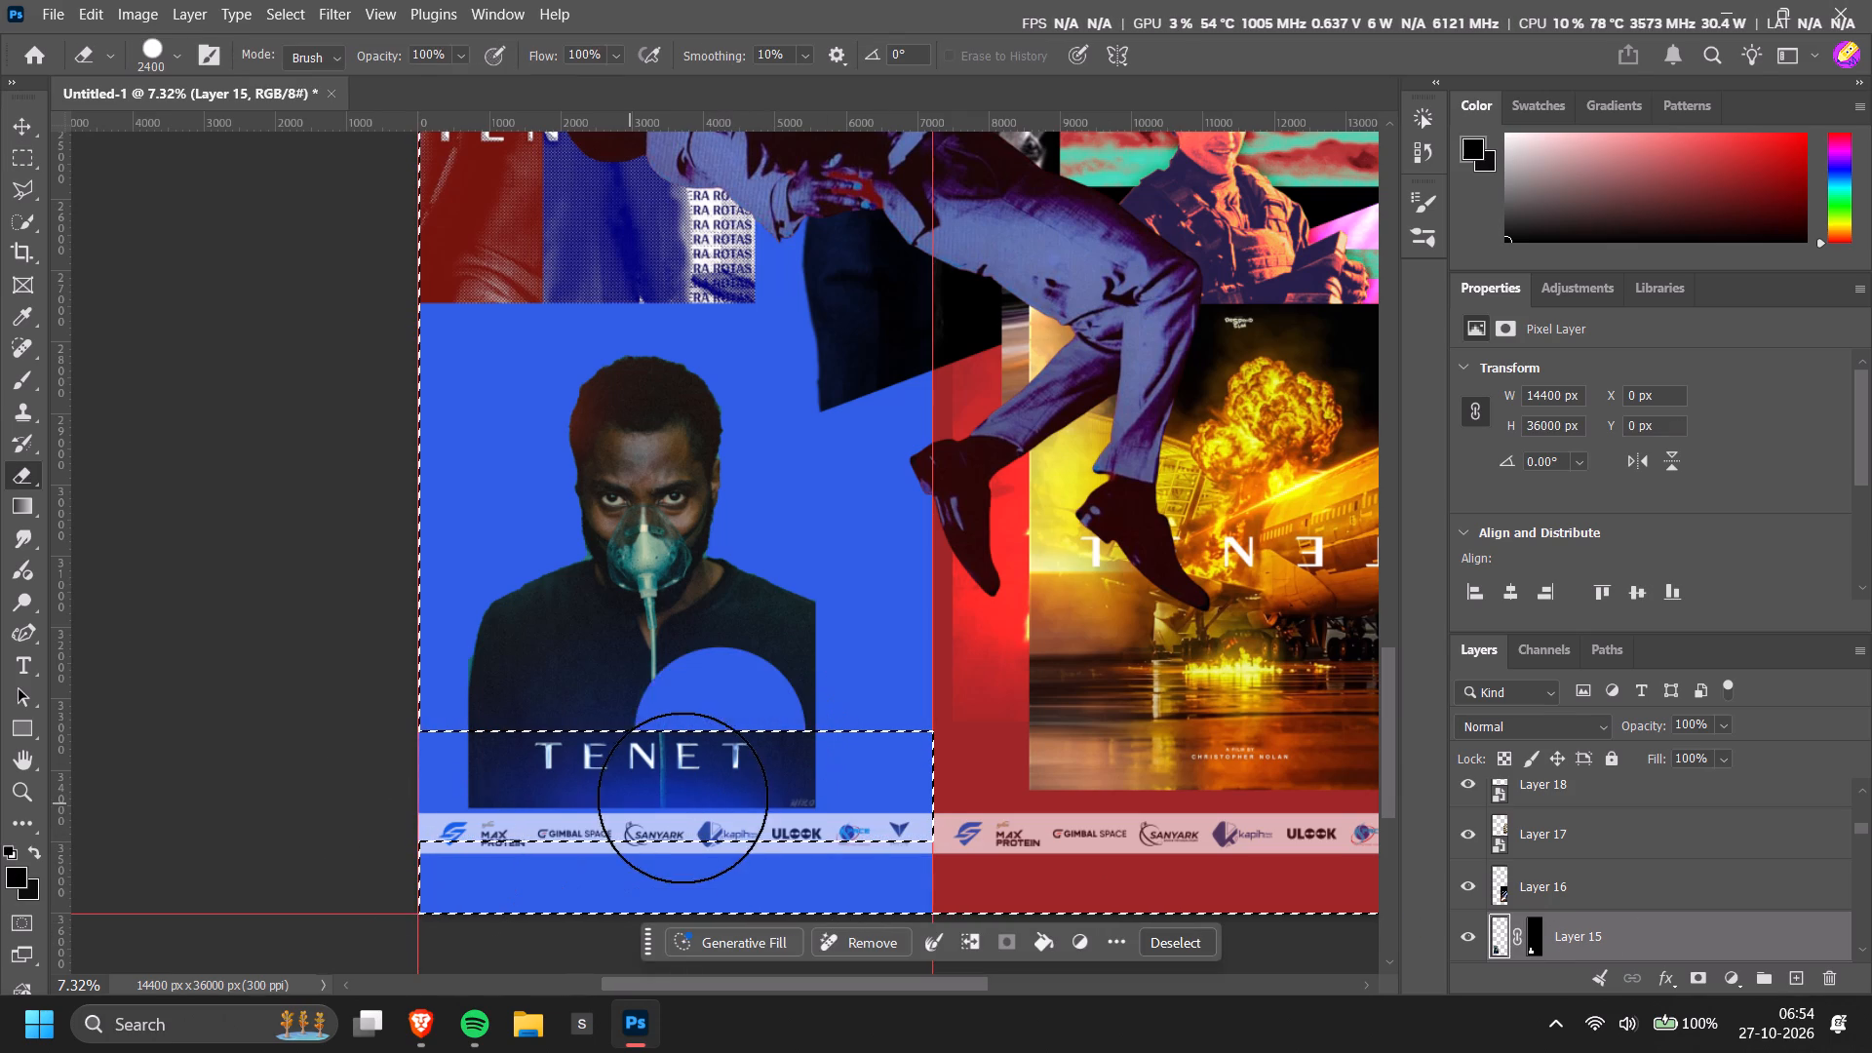
{"action": "left_click_drag", "start_coordinate": [682, 798], "coordinate": [842, 795]}
{"action": "key", "text": "ctrl+z"}
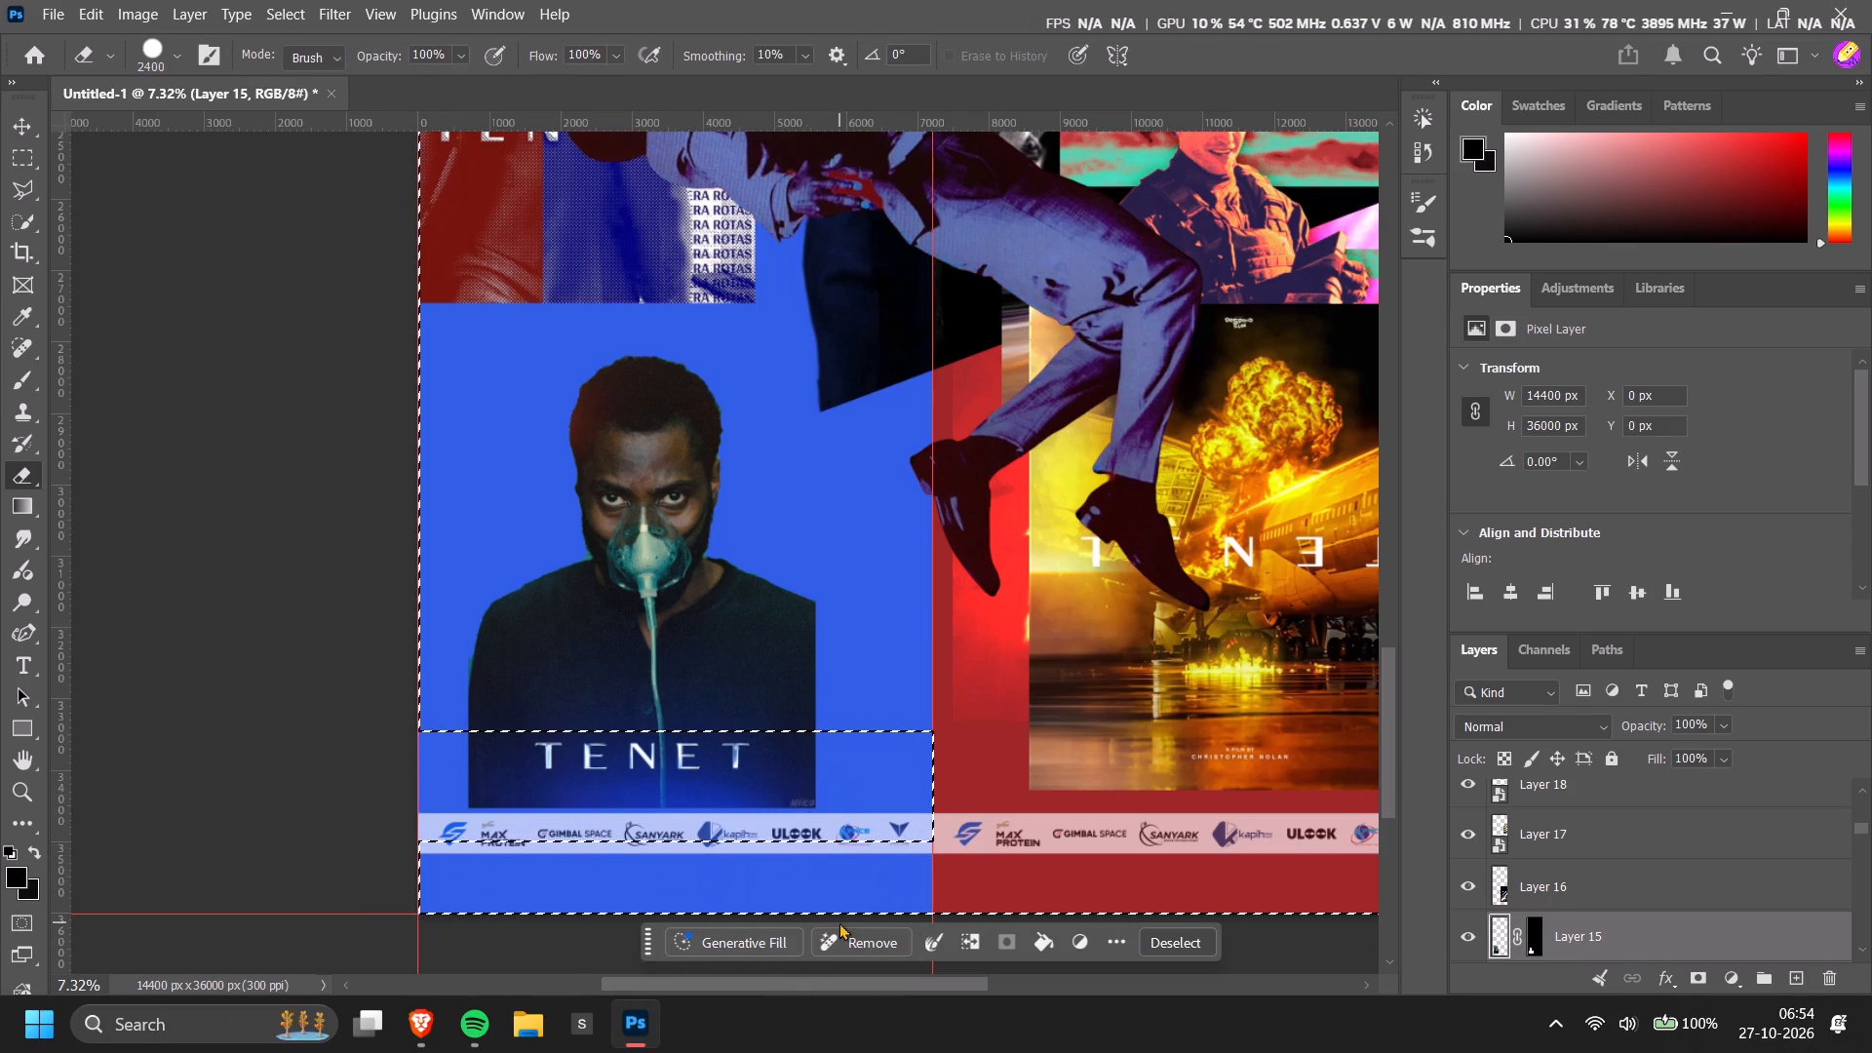
{"action": "left_click", "coordinate": [970, 931]}
{"action": "left_click_drag", "start_coordinate": [857, 794], "coordinate": [1102, 779]}
{"action": "key", "text": "v"}
{"action": "left_click", "coordinate": [909, 873]}
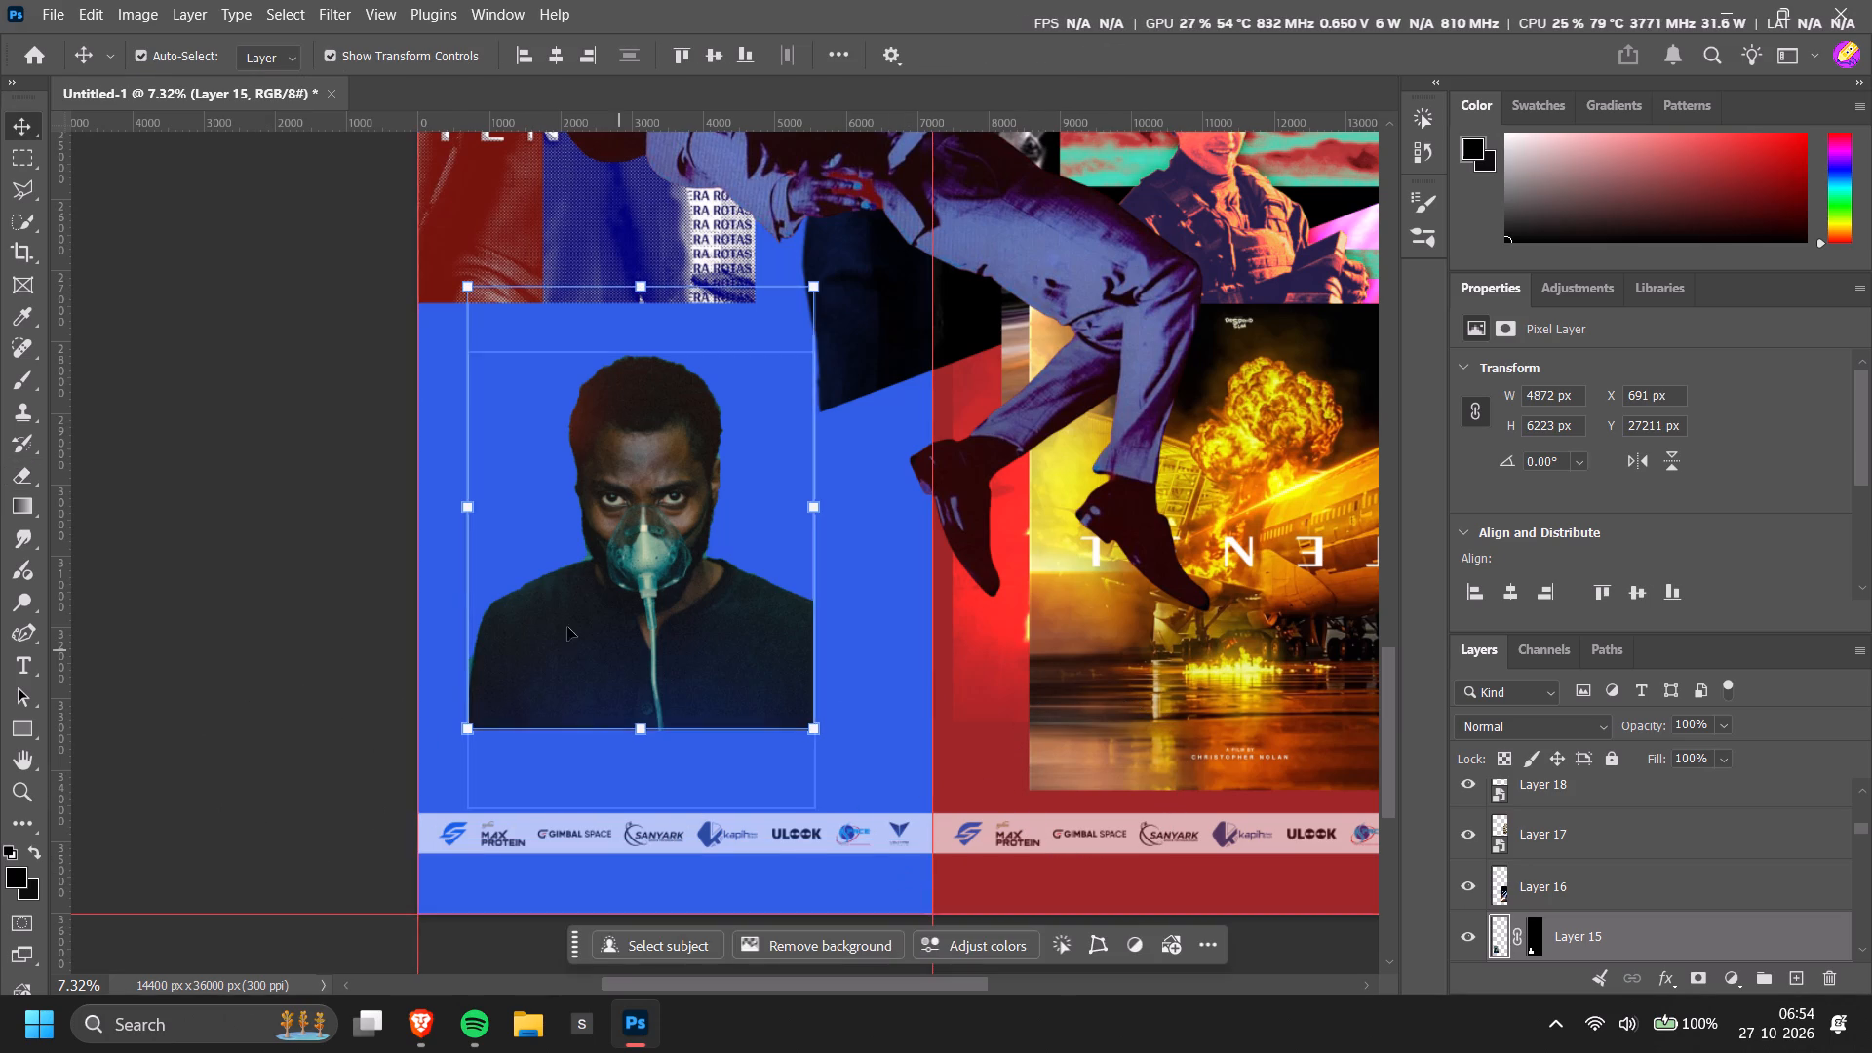
Move the man cutout to the bottom of the blue banner and enlarge it to about 7750 × 9899 px, spanning the banner's width.
{"action": "scroll", "coordinate": [428, 583], "scroll_direction": "down", "scroll_amount": 6, "text": "alt"}
{"action": "left_click_drag", "start_coordinate": [533, 597], "coordinate": [517, 648]}
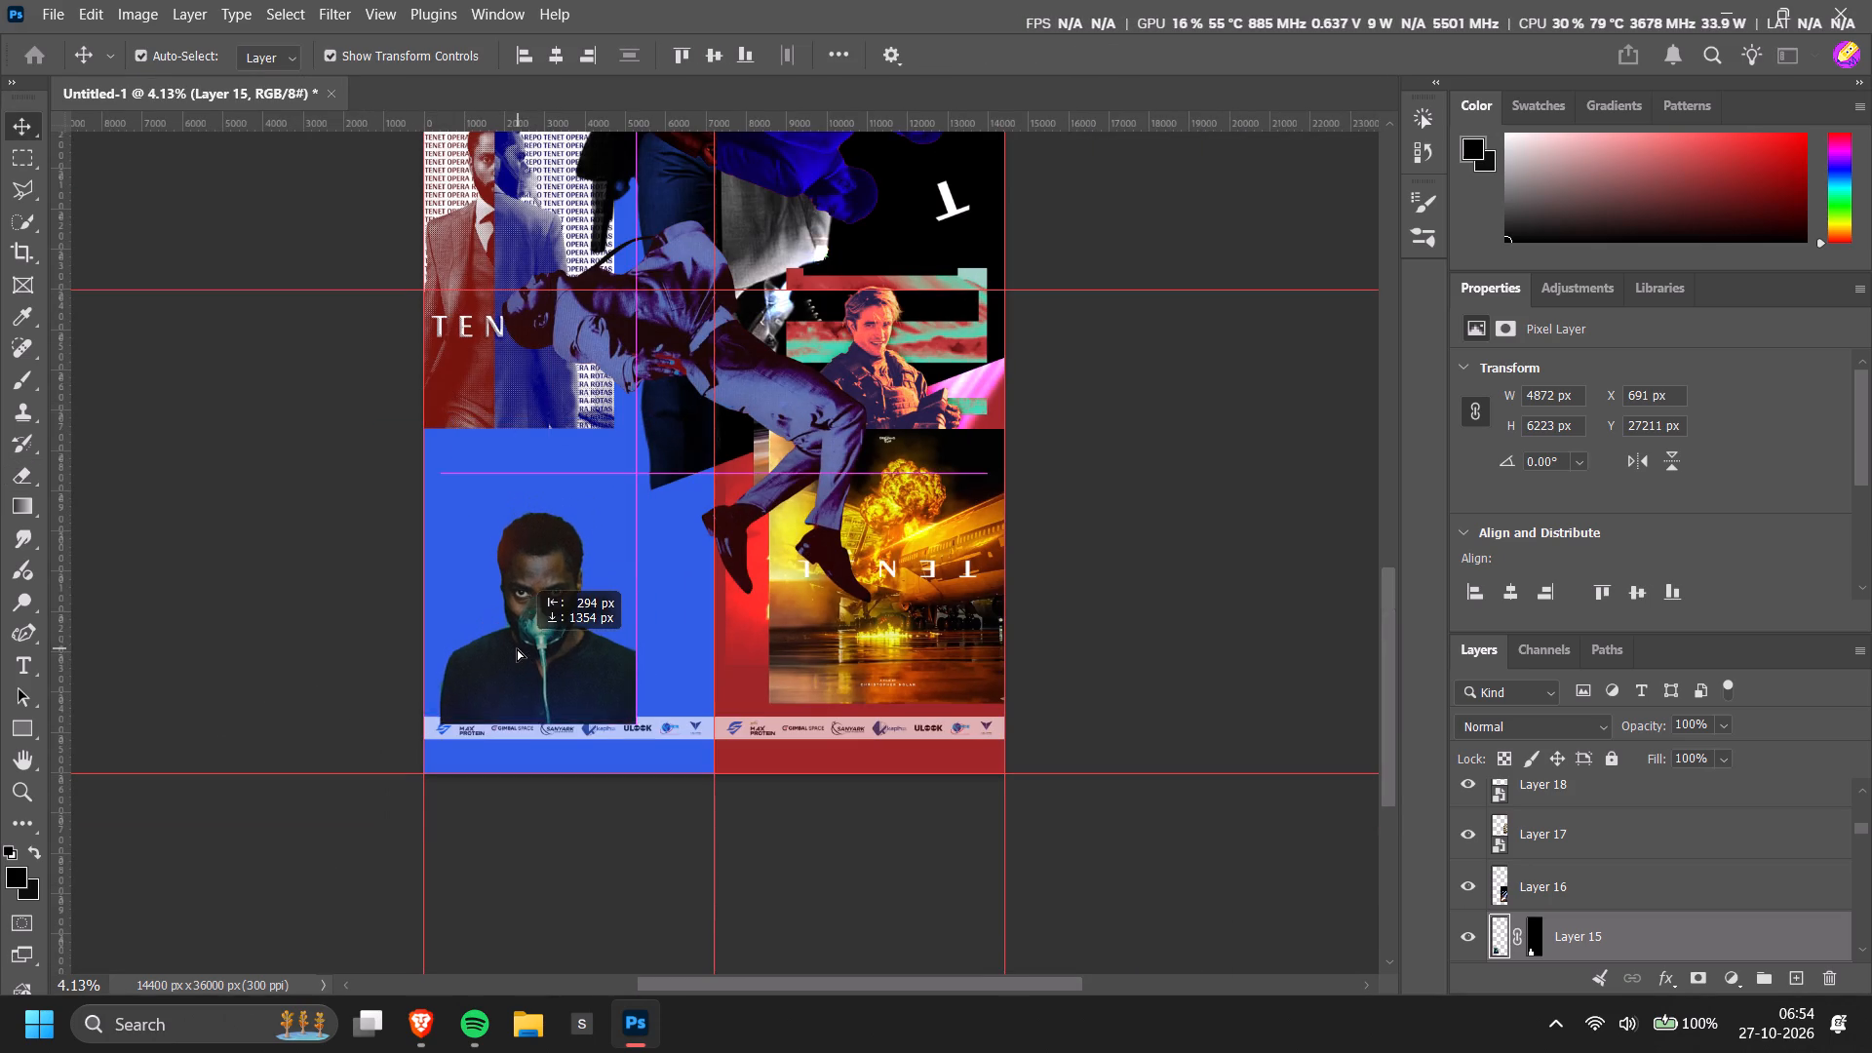
{"action": "left_click_drag", "start_coordinate": [517, 648], "coordinate": [508, 647]}
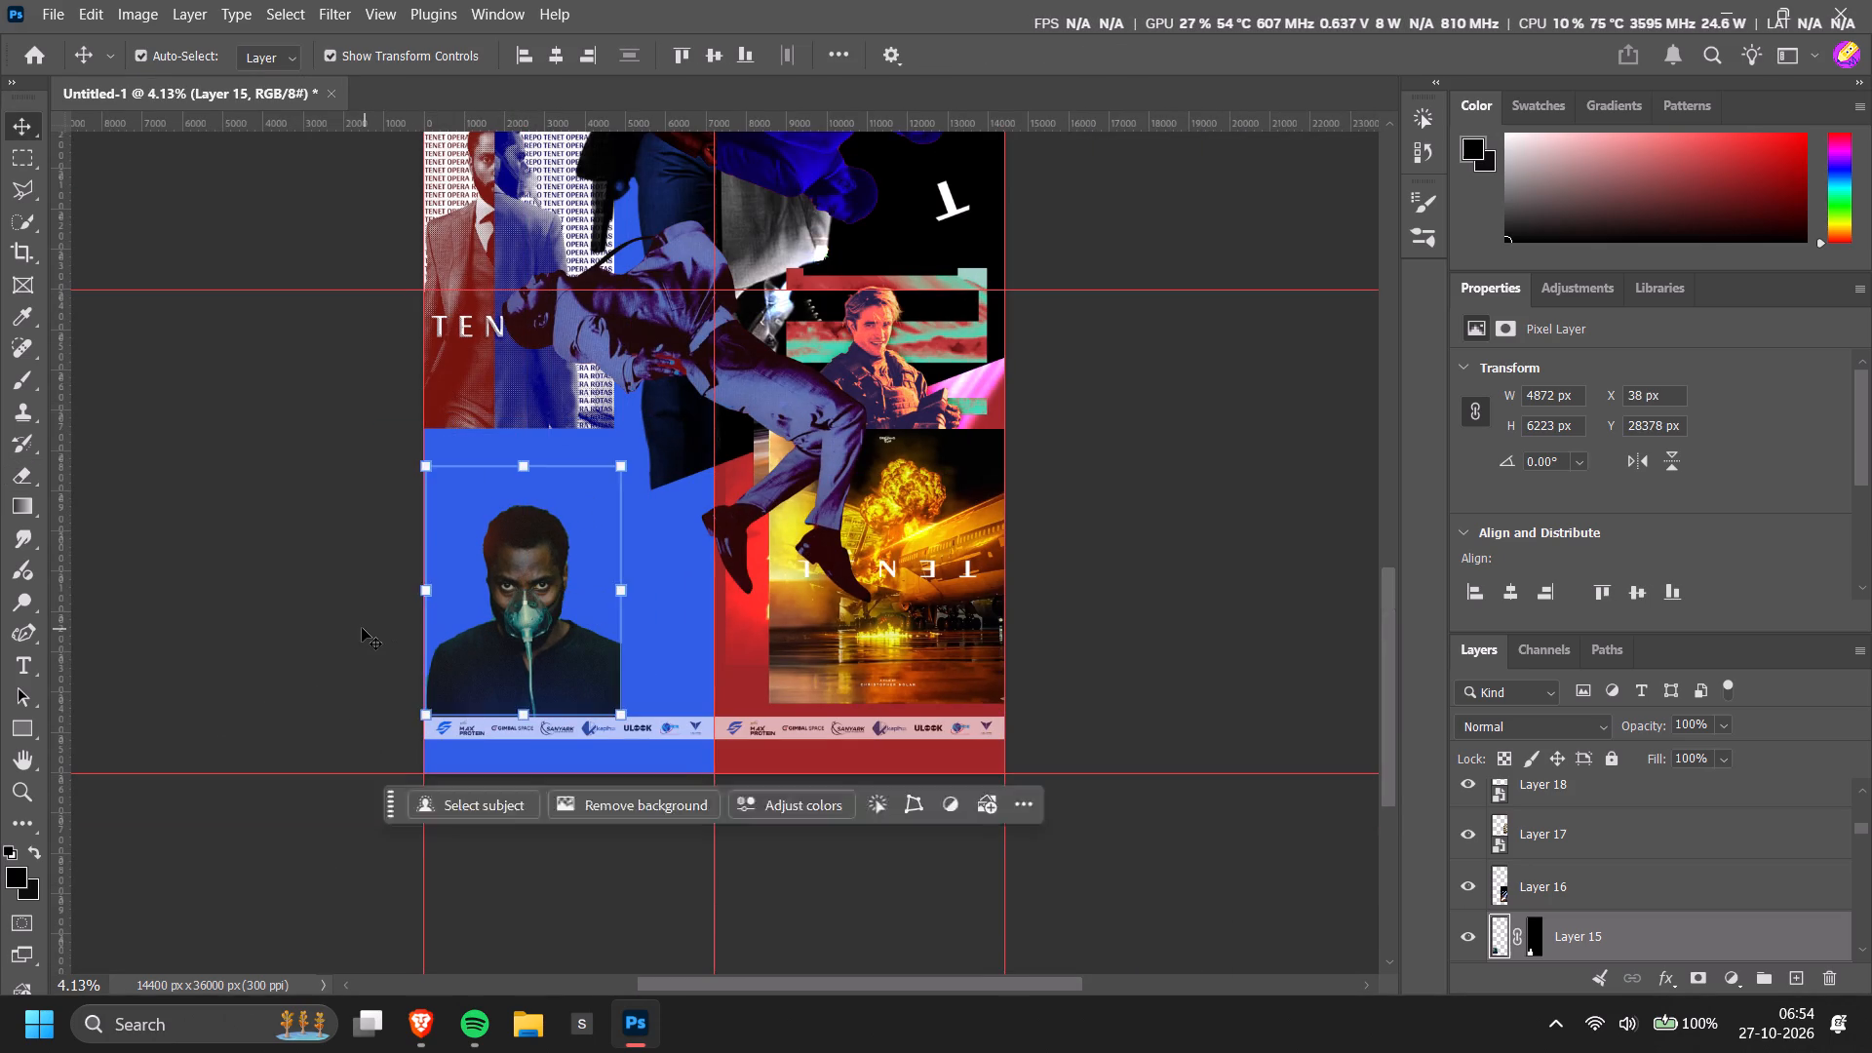
{"action": "left_click", "coordinate": [362, 628]}
{"action": "scroll", "coordinate": [383, 629], "scroll_direction": "down", "scroll_amount": 3, "text": "alt"}
{"action": "left_click", "coordinate": [489, 622]}
{"action": "left_click", "coordinate": [533, 622]}
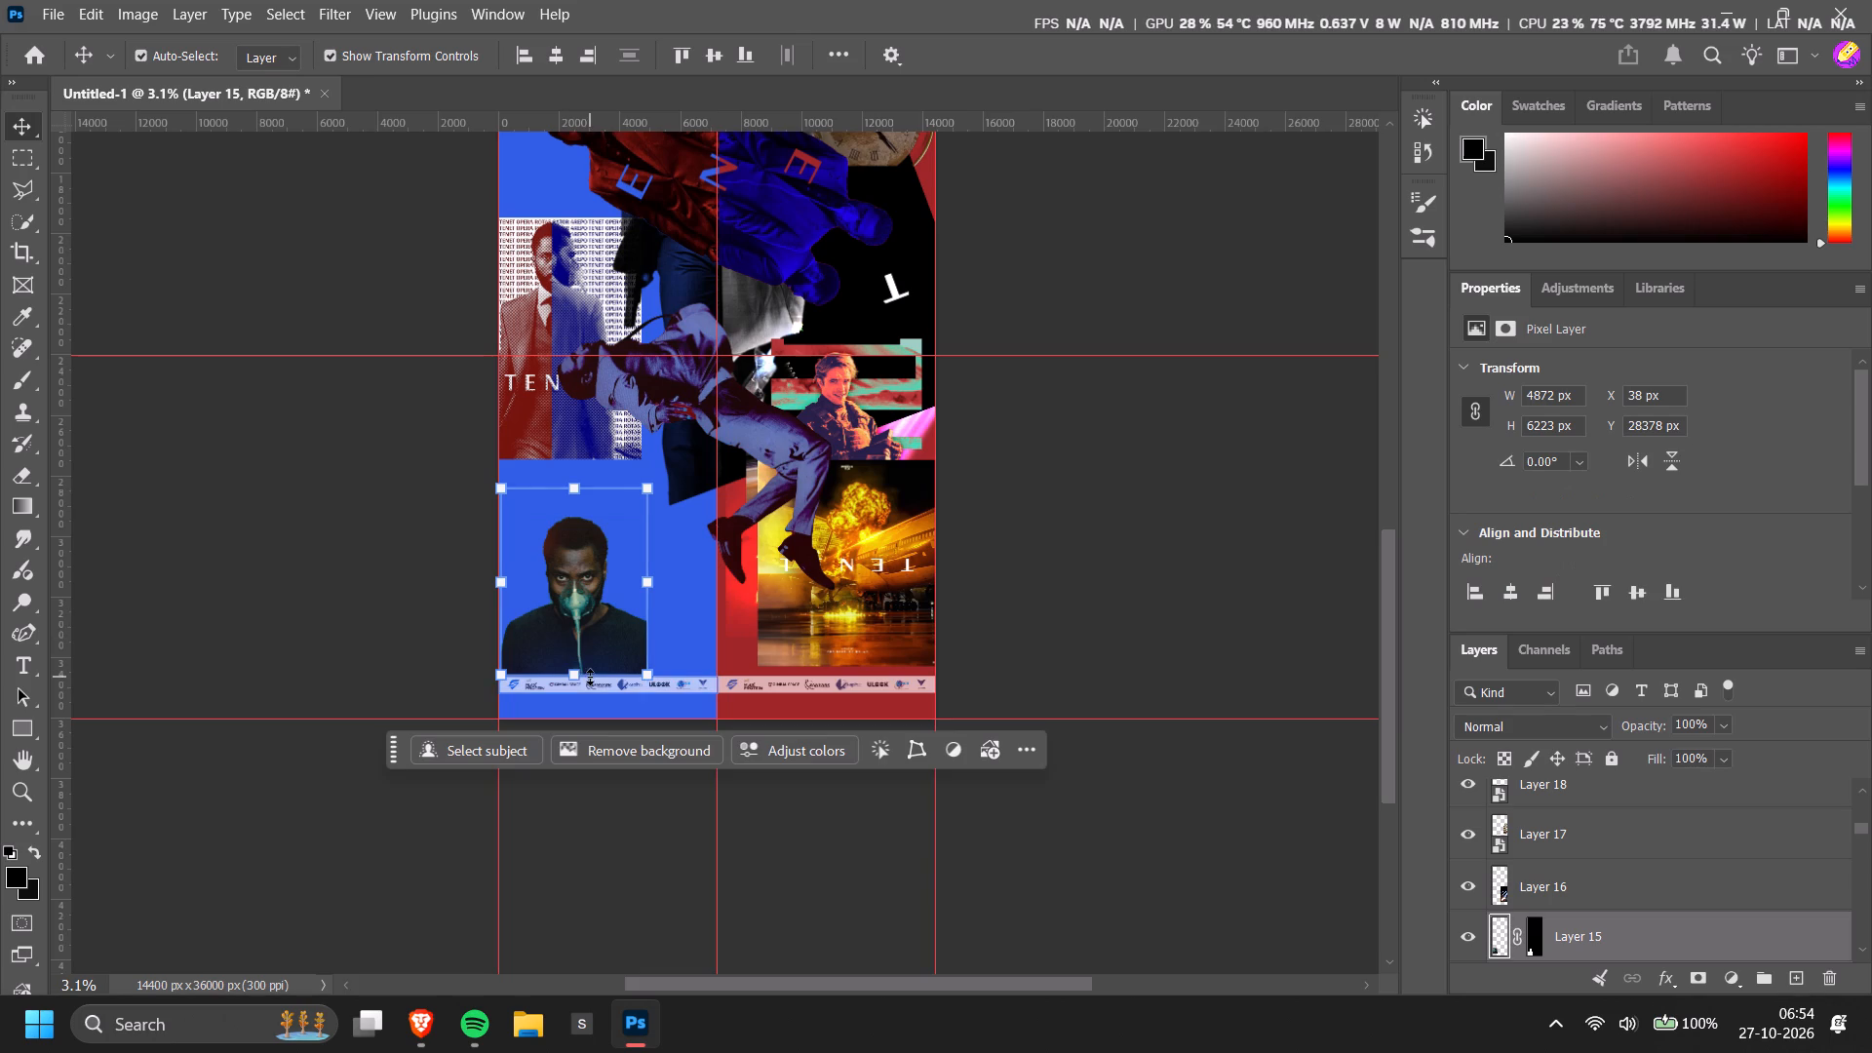
{"action": "left_click_drag", "start_coordinate": [590, 677], "coordinate": [595, 719]}
{"action": "left_click_drag", "start_coordinate": [656, 482], "coordinate": [674, 462]}
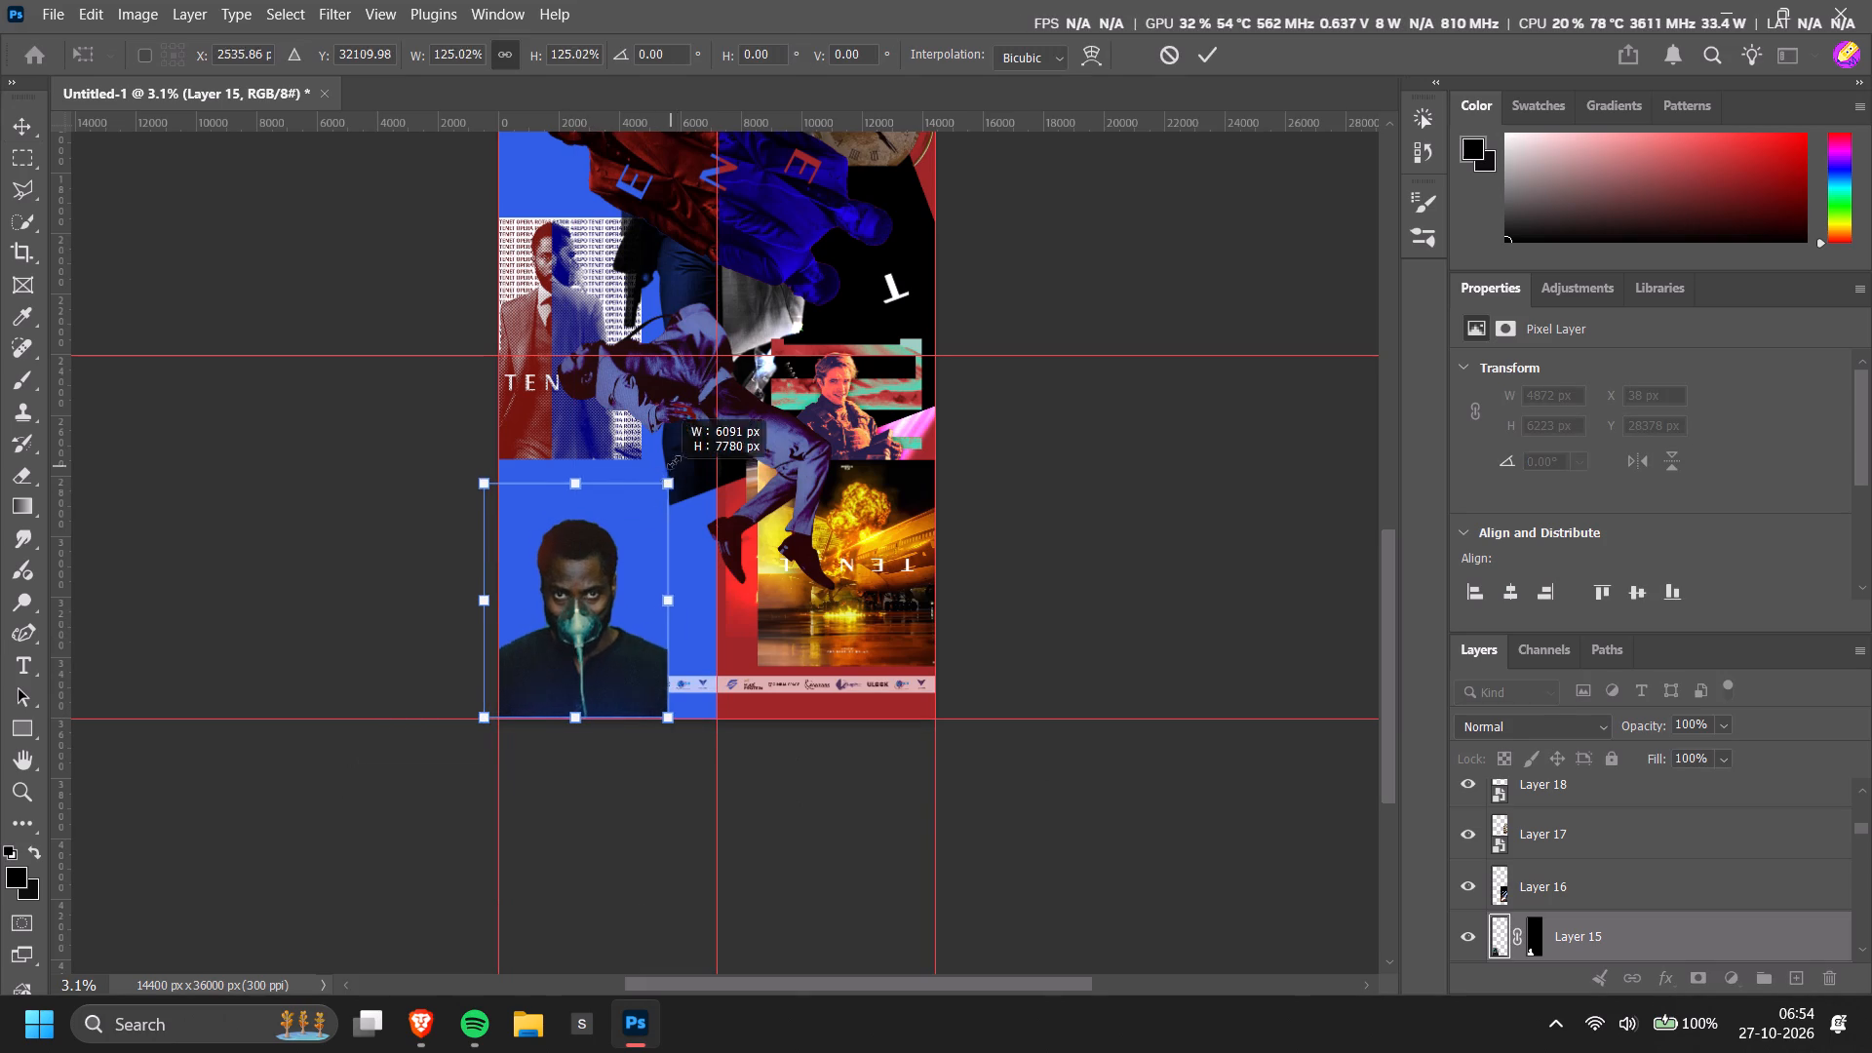
{"action": "left_click_drag", "start_coordinate": [674, 462], "coordinate": [689, 445]}
{"action": "left_click_drag", "start_coordinate": [696, 450], "coordinate": [712, 442]}
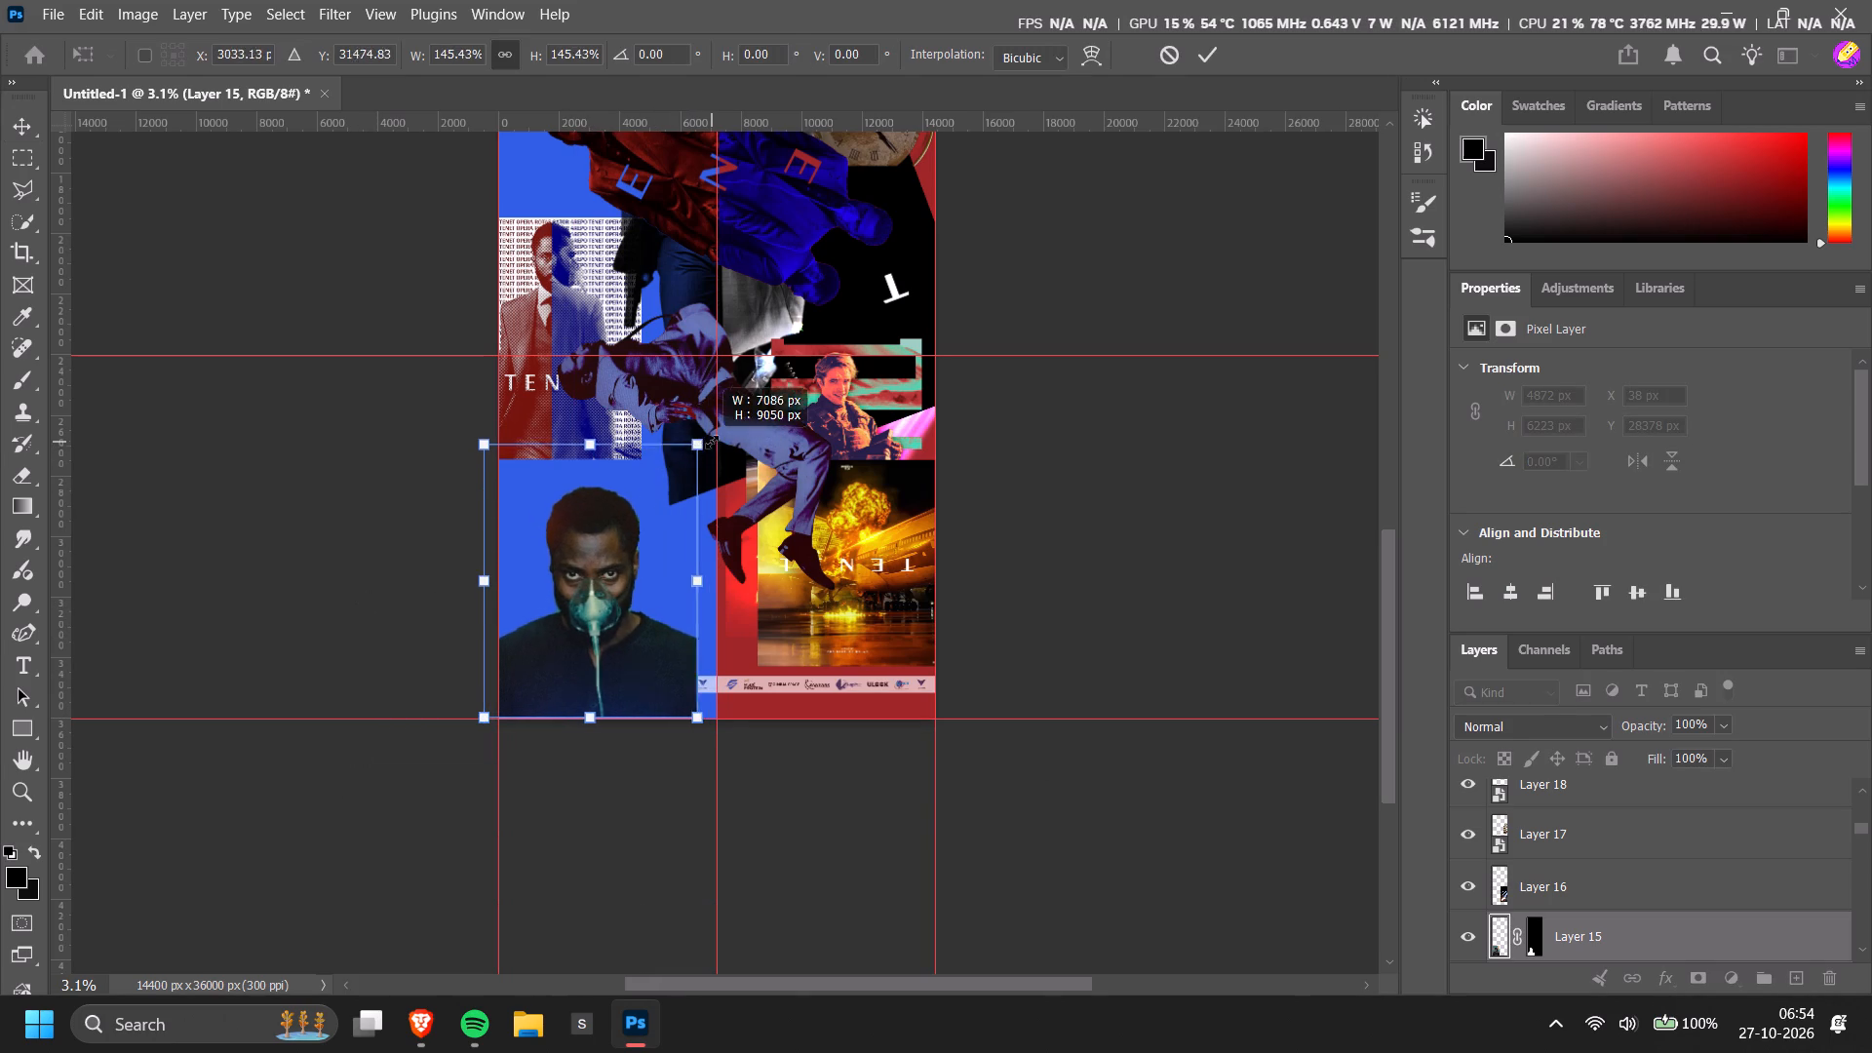
{"action": "left_click_drag", "start_coordinate": [712, 442], "coordinate": [730, 429]}
{"action": "triple_click", "coordinate": [183, 188]}
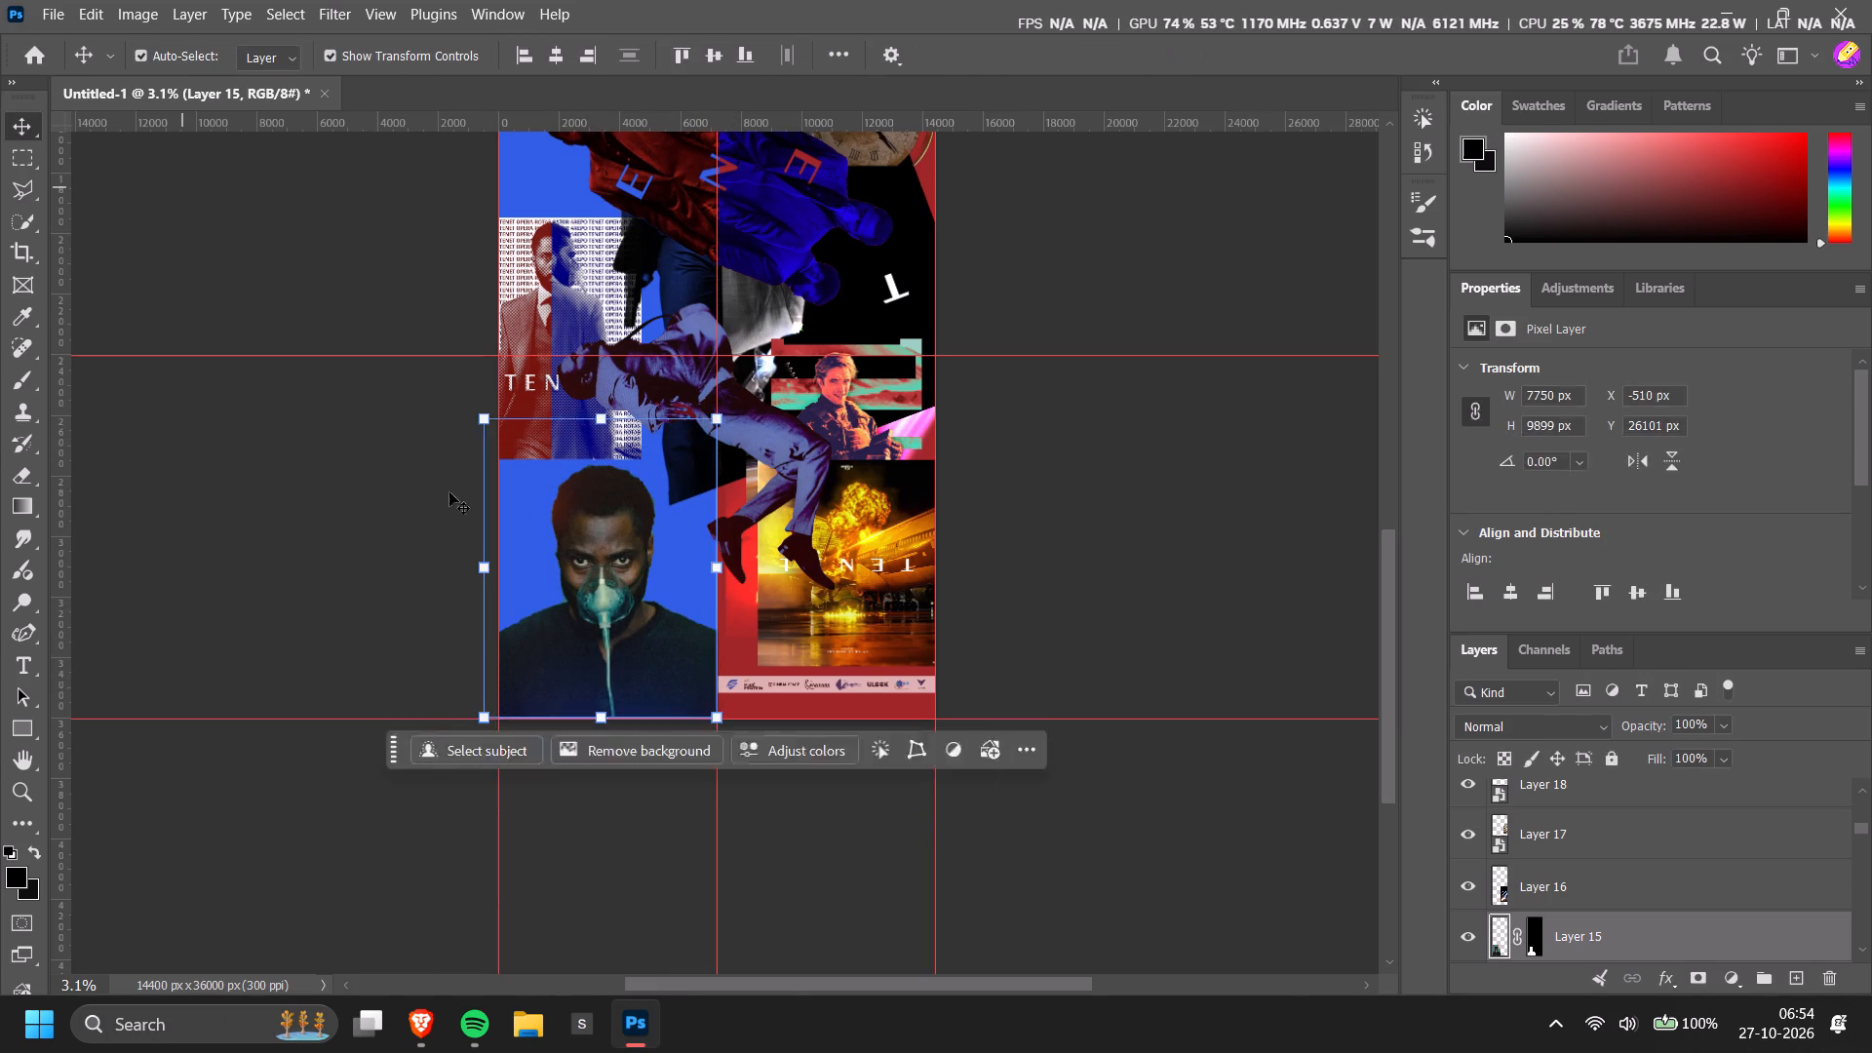
Send Layer 15 backward in the layer stack until the man sits behind the sponsor logo strip, below the Conscientia_Logo layer.
{"action": "left_click", "coordinate": [604, 586]}
{"action": "key", "text": "ctrl+bracketleft"}
{"action": "key", "text": "ctrl+bracketleft"}
{"action": "key", "text": "ctrl+bracketleft"}
{"action": "key", "text": "ctrl+bracketleft"}
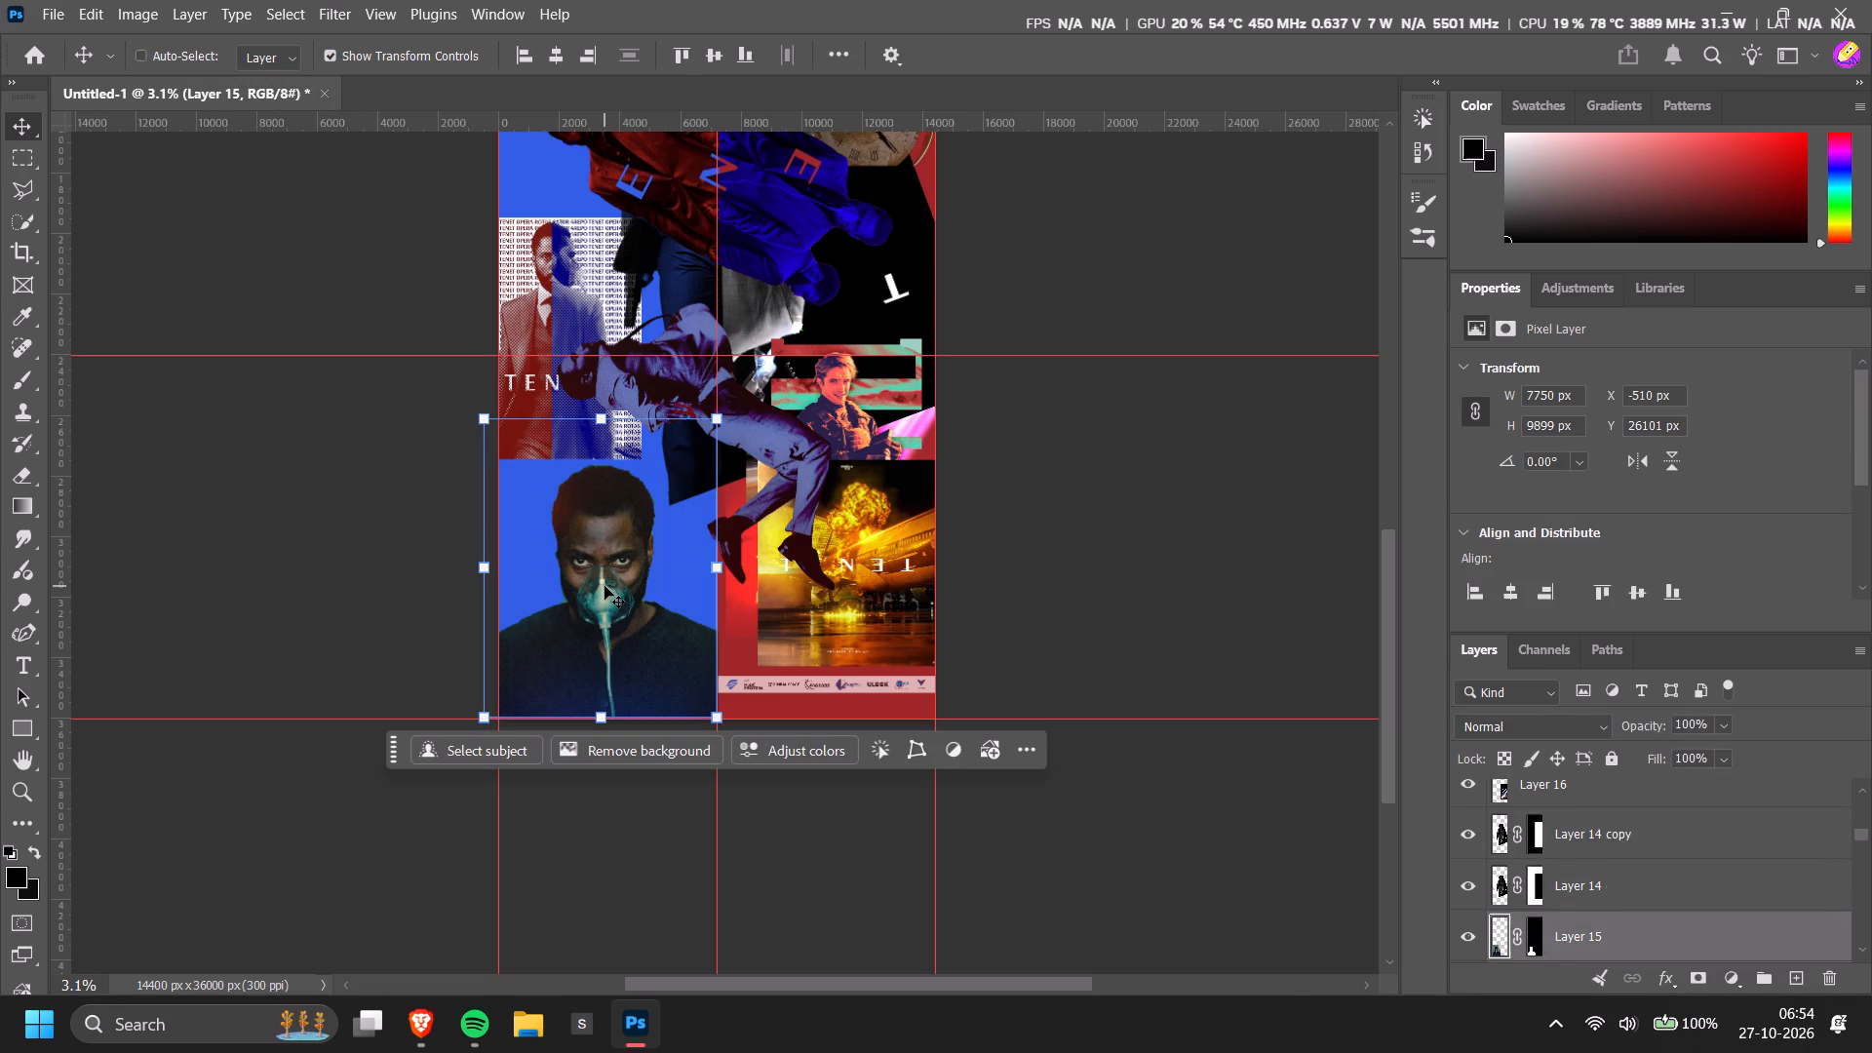
{"action": "key", "text": "ctrl+bracketleft"}
{"action": "key", "text": "ctrl+bracketleft"}
{"action": "key", "text": "ctrl+bracketleft"}
{"action": "key", "text": "ctrl+bracketleft"}
{"action": "key", "text": "ctrl+bracketleft"}
{"action": "key", "text": "ctrl+bracketleft"}
{"action": "key", "text": "ctrl+bracketleft"}
{"action": "key", "text": "ctrl+bracketleft"}
{"action": "key", "text": "ctrl+bracketleft"}
{"action": "key", "text": "ctrl+bracketleft"}
{"action": "key", "text": "ctrl+bracketleft"}
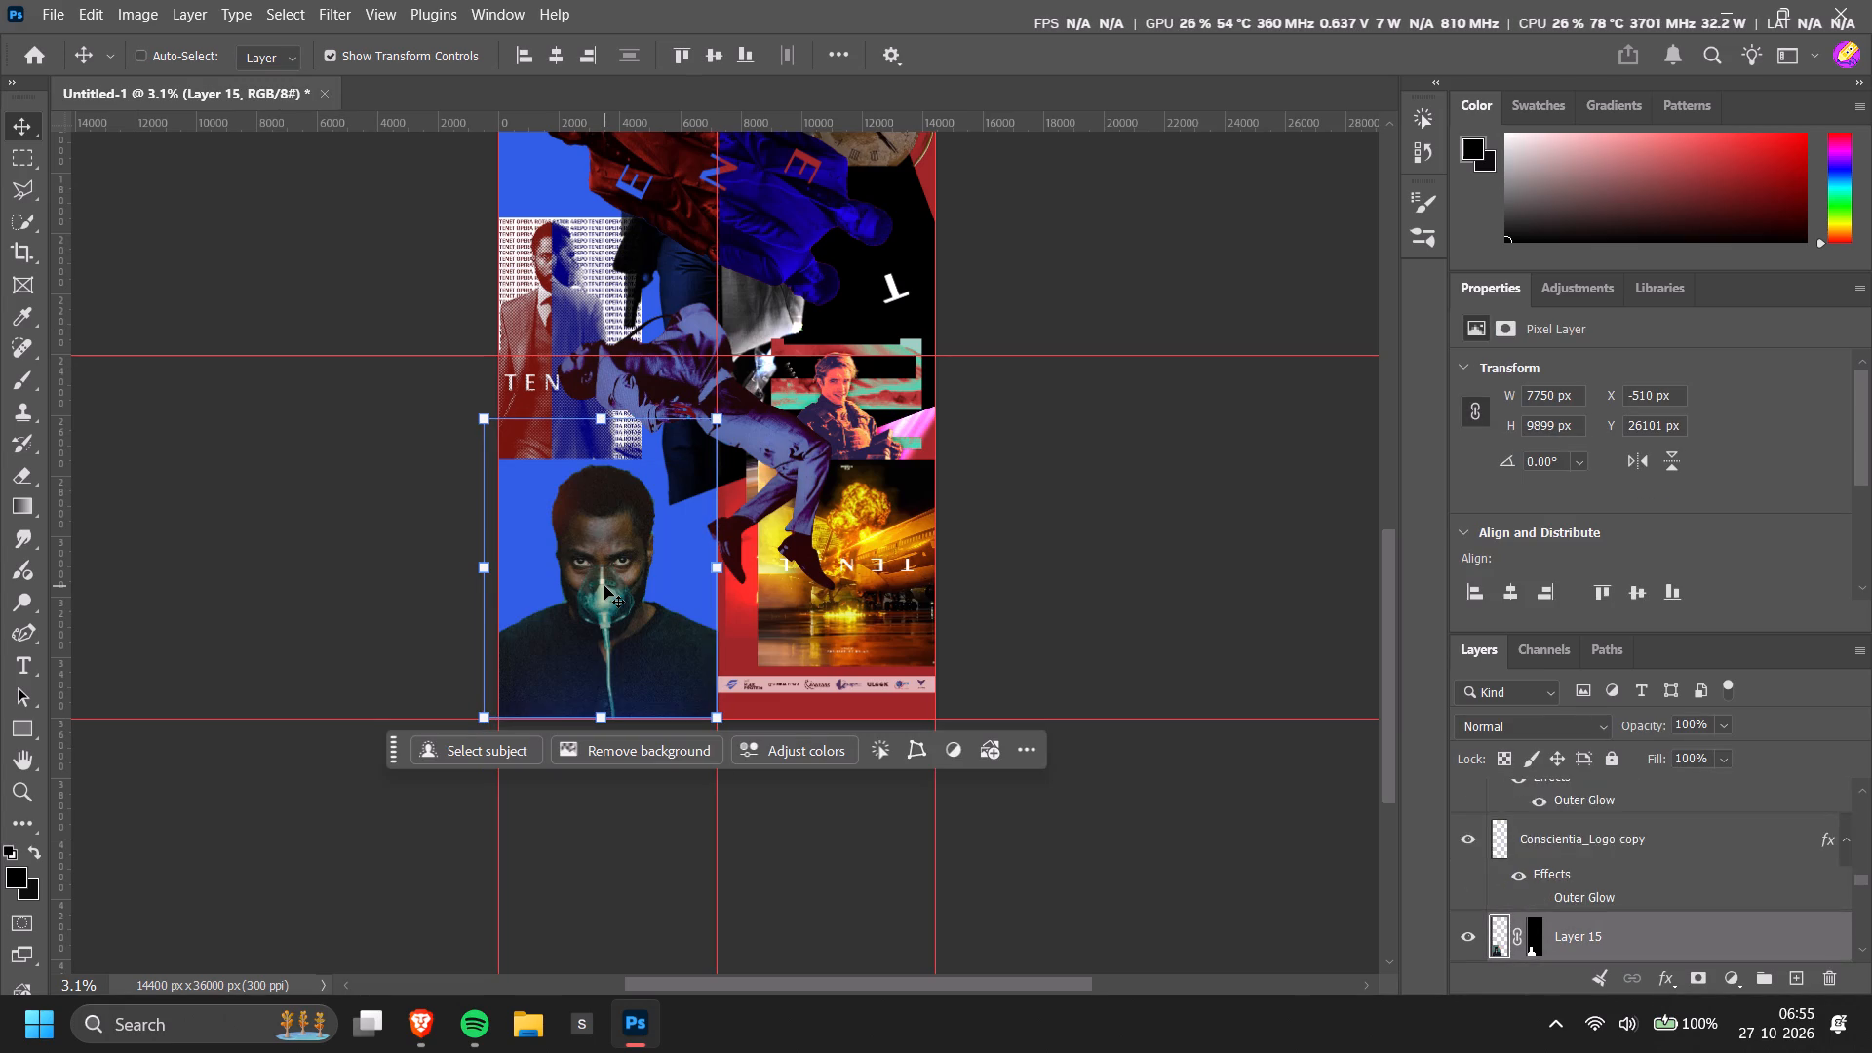
{"action": "key", "text": "ctrl+bracketleft"}
{"action": "key", "text": "ctrl+bracketleft"}
{"action": "key", "text": "ctrl+bracketleft"}
{"action": "key", "text": "ctrl+bracketleft"}
{"action": "key", "text": "ctrl+bracketleft"}
{"action": "key", "text": "ctrl+bracketleft"}
{"action": "key", "text": "ctrl+bracketleft"}
{"action": "key", "text": "ctrl+bracketleft"}
{"action": "key", "text": "ctrl+bracketleft"}
{"action": "key", "text": "ctrl+bracketleft"}
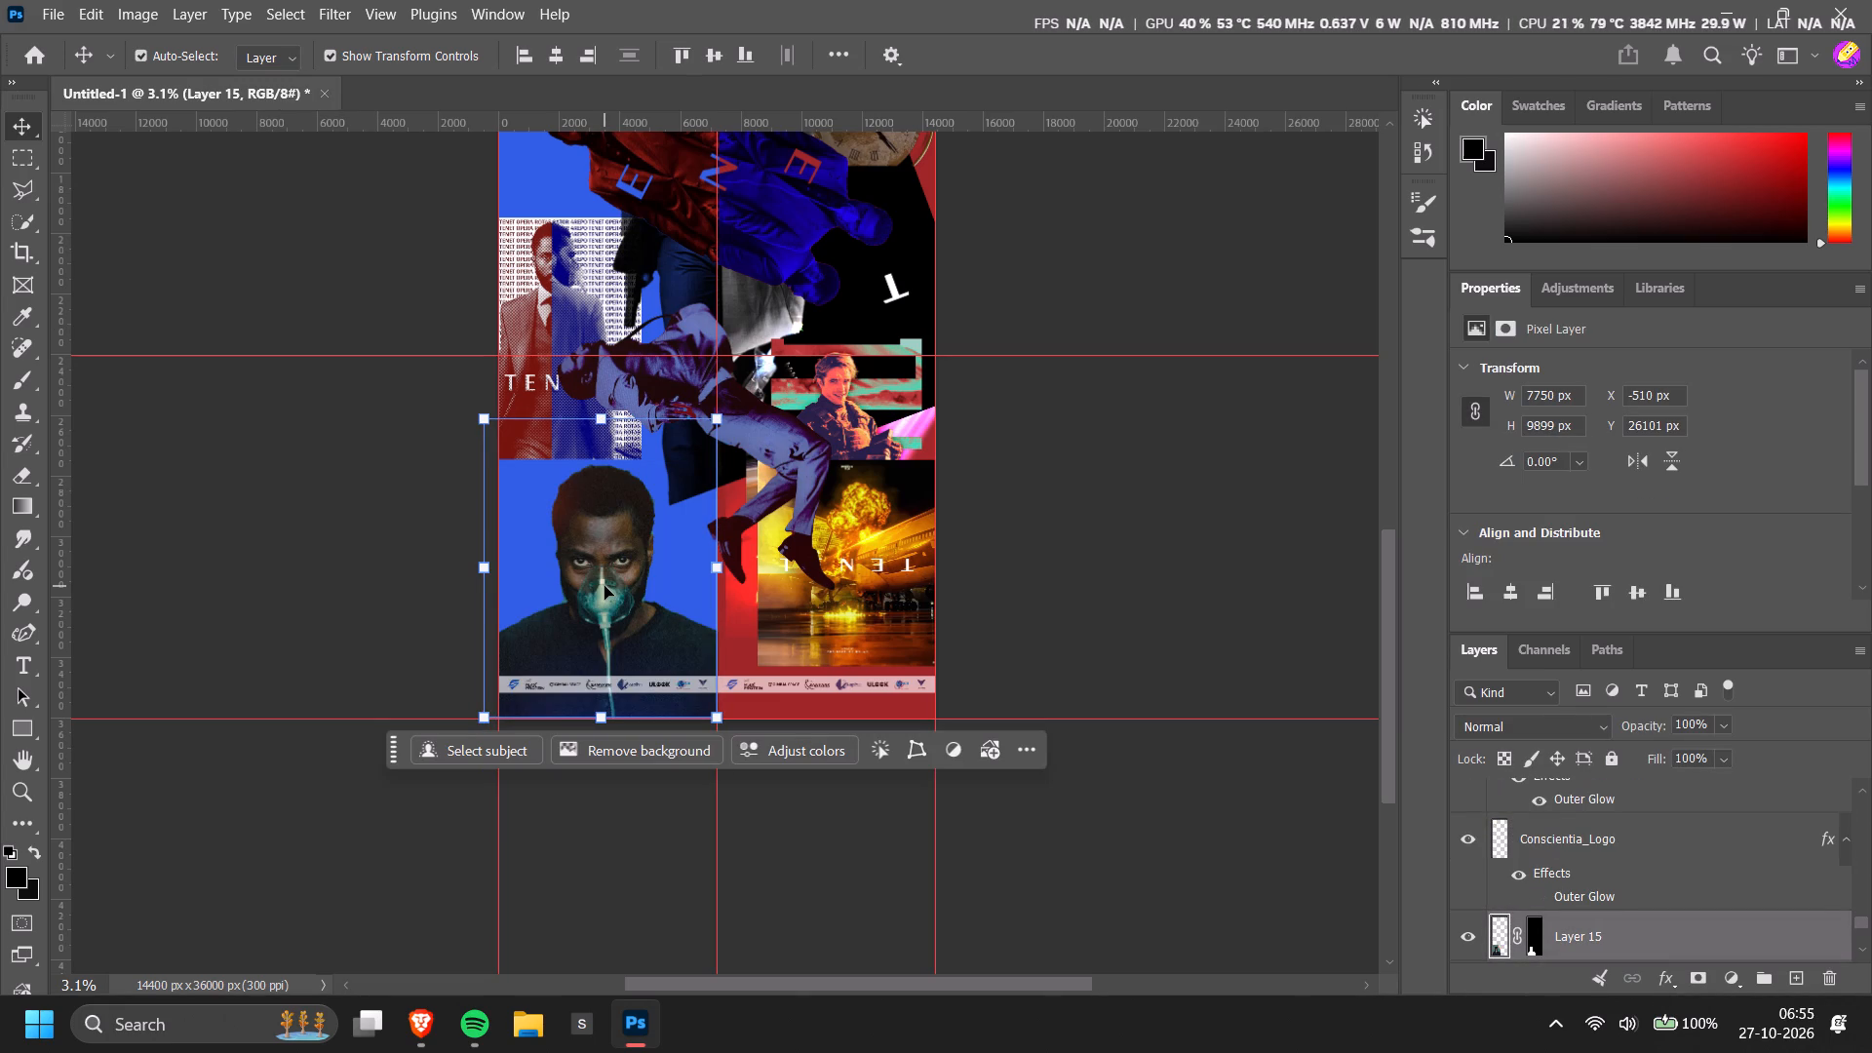
{"action": "left_click", "coordinate": [1305, 476]}
Examine the collage composition across both banners, from the sponsor strip up to the poster with the repeated TENET OPERA text.
{"action": "scroll", "coordinate": [1204, 458], "scroll_direction": "down", "scroll_amount": 4, "text": "ctrl"}
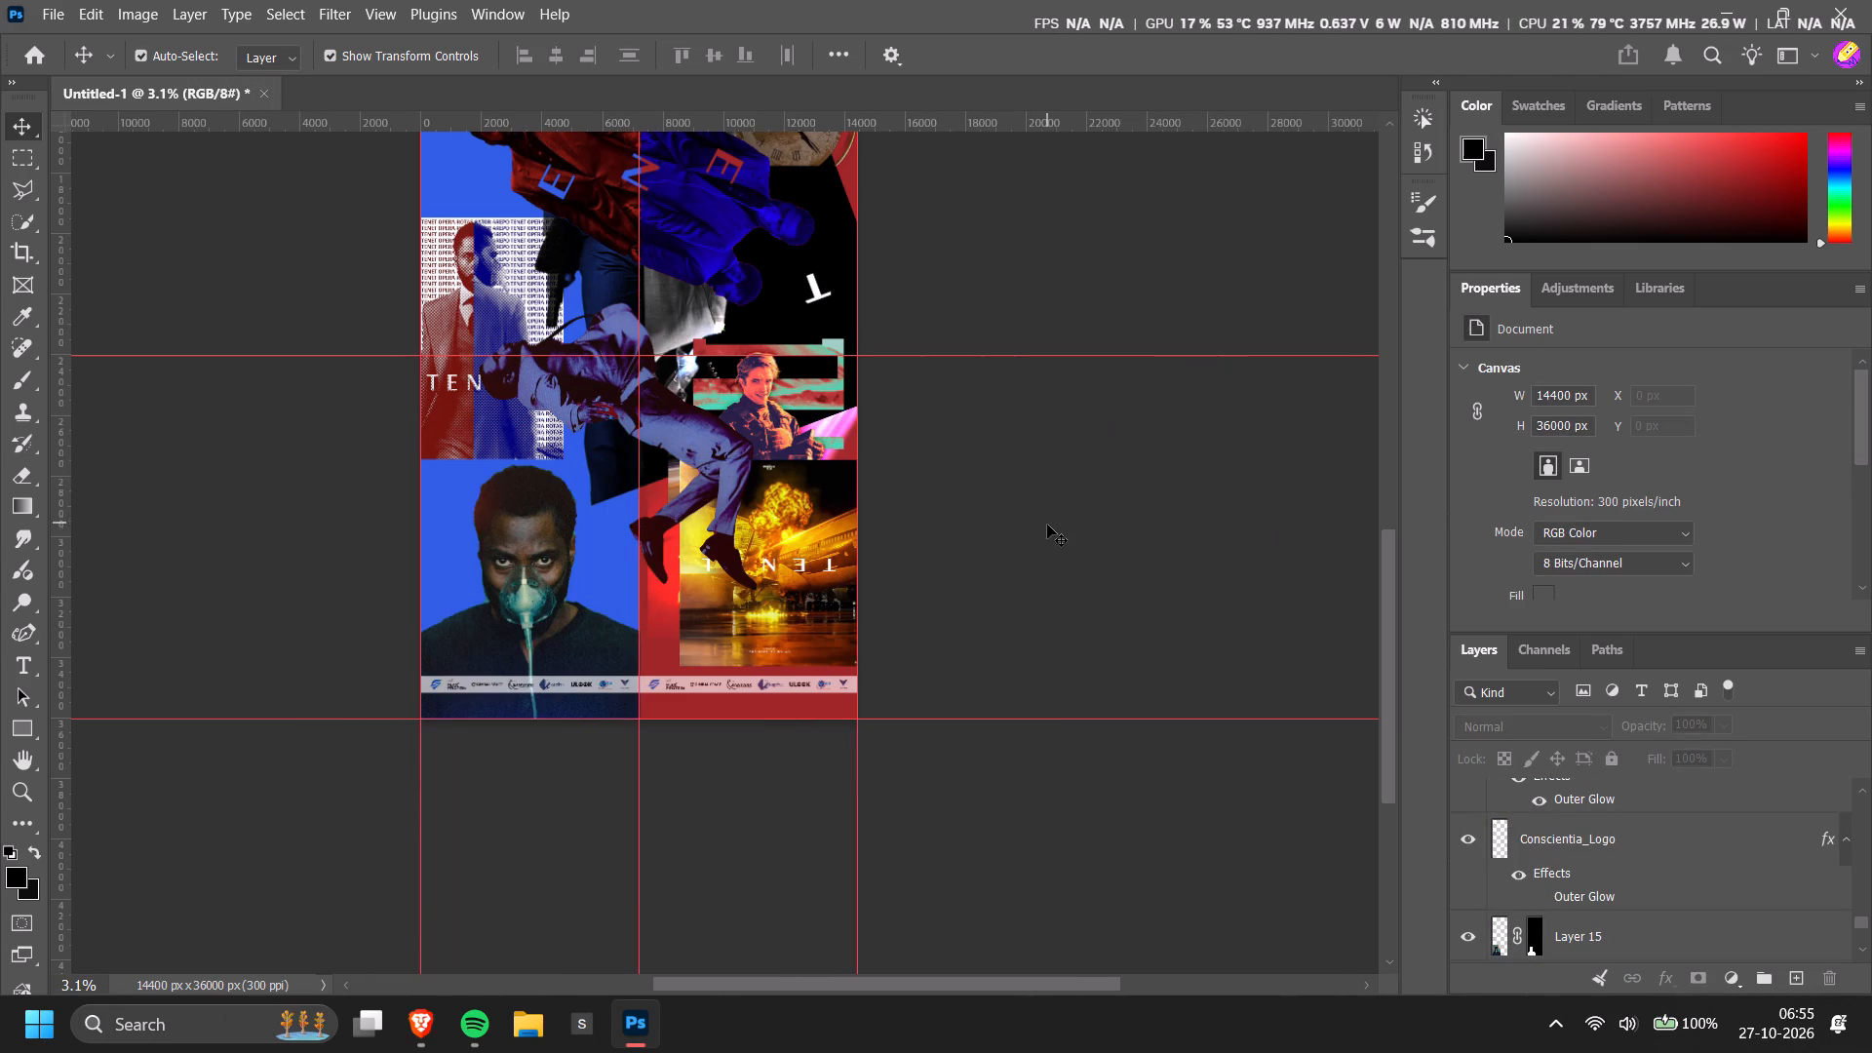
{"action": "scroll", "coordinate": [1047, 525], "scroll_direction": "up", "scroll_amount": 3, "text": "alt"}
{"action": "scroll", "coordinate": [452, 721], "scroll_direction": "up", "scroll_amount": 10, "text": "alt"}
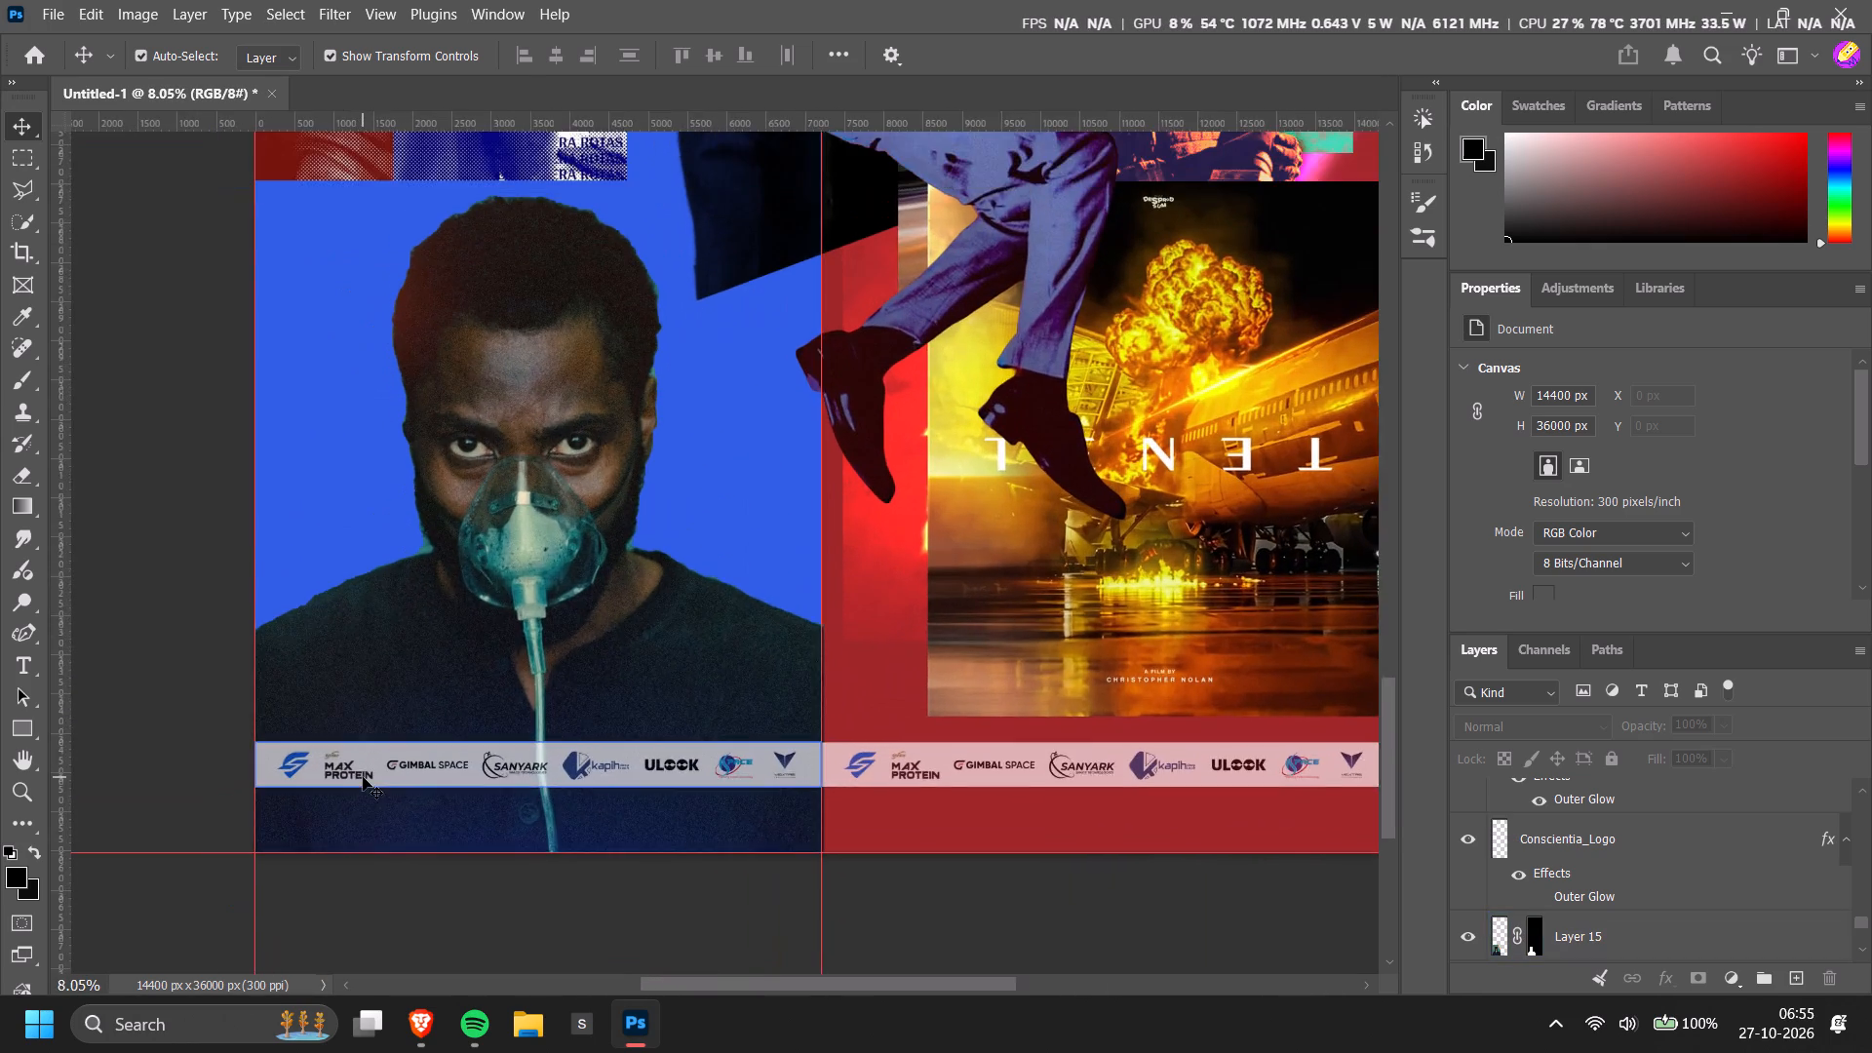
{"action": "scroll", "coordinate": [363, 777], "scroll_direction": "down", "scroll_amount": 11, "text": "alt"}
{"action": "scroll", "coordinate": [384, 775], "scroll_direction": "up", "scroll_amount": 5}
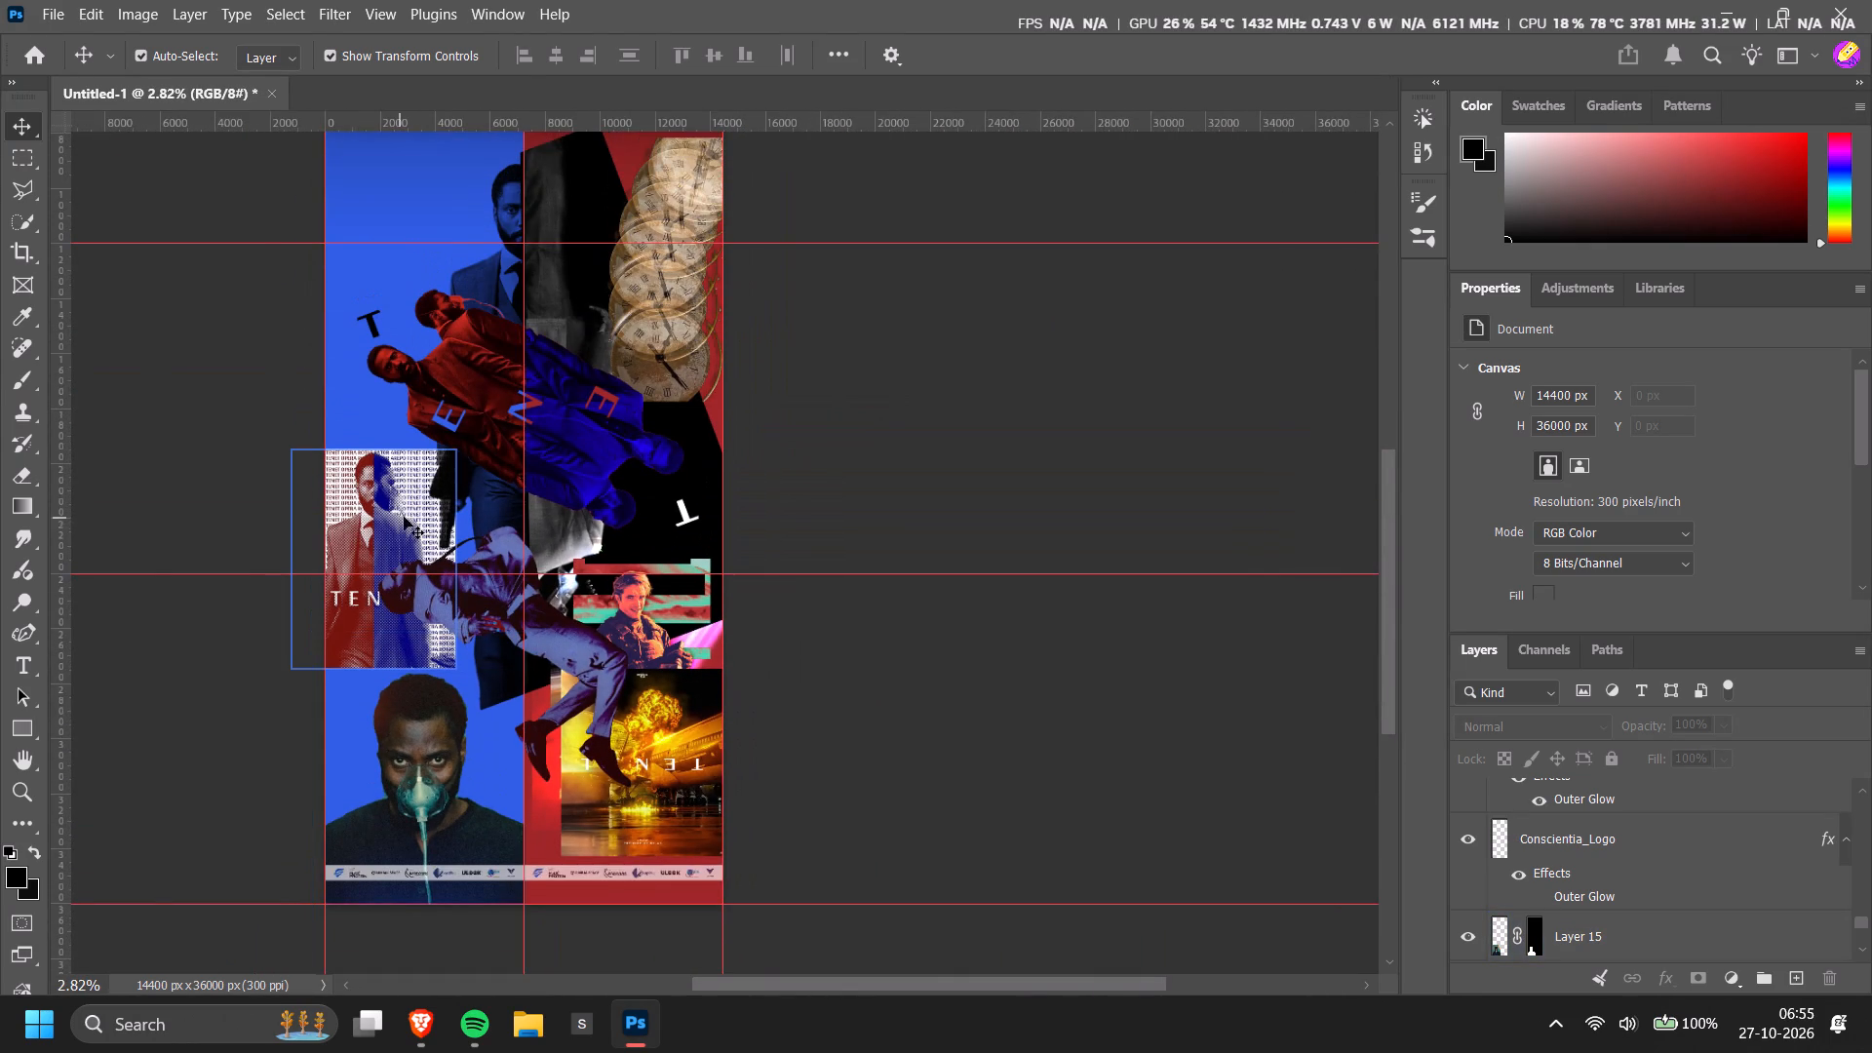
{"action": "scroll", "coordinate": [750, 496], "scroll_direction": "up", "scroll_amount": 3}
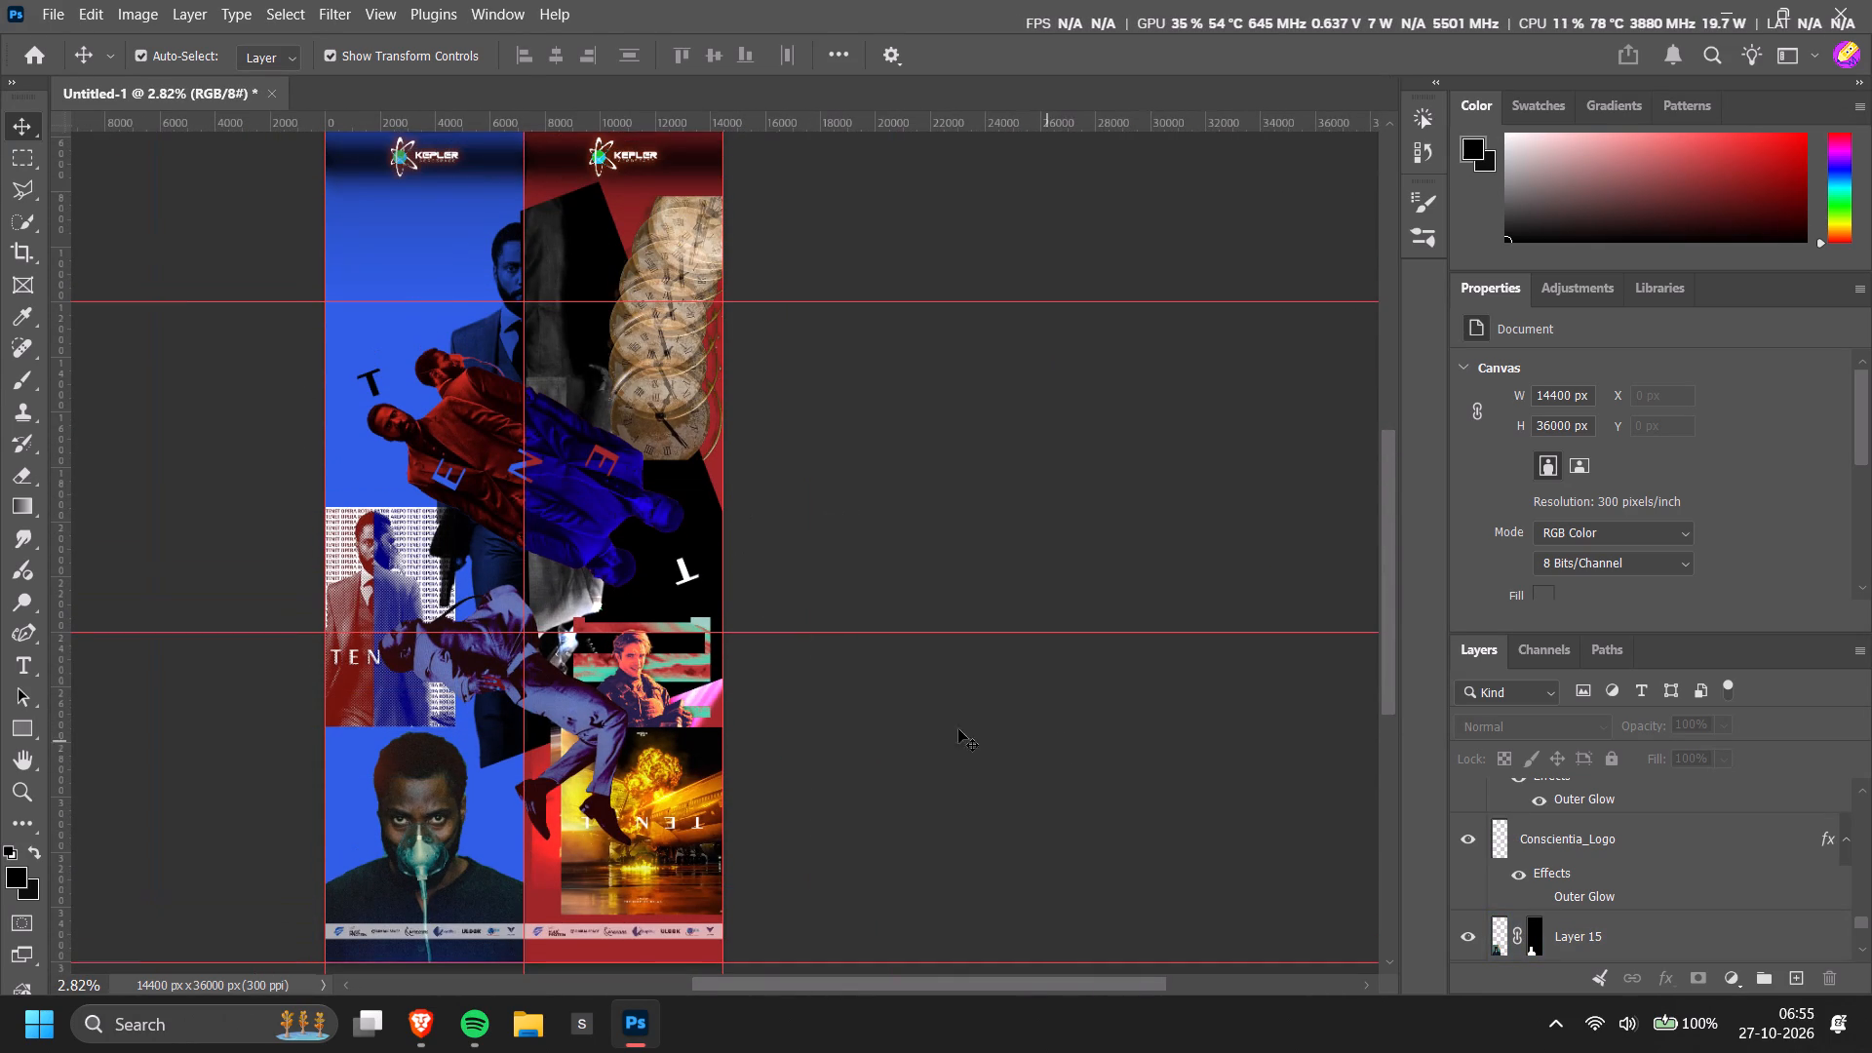
{"action": "scroll", "coordinate": [366, 650], "scroll_direction": "up", "scroll_amount": 10, "text": "alt"}
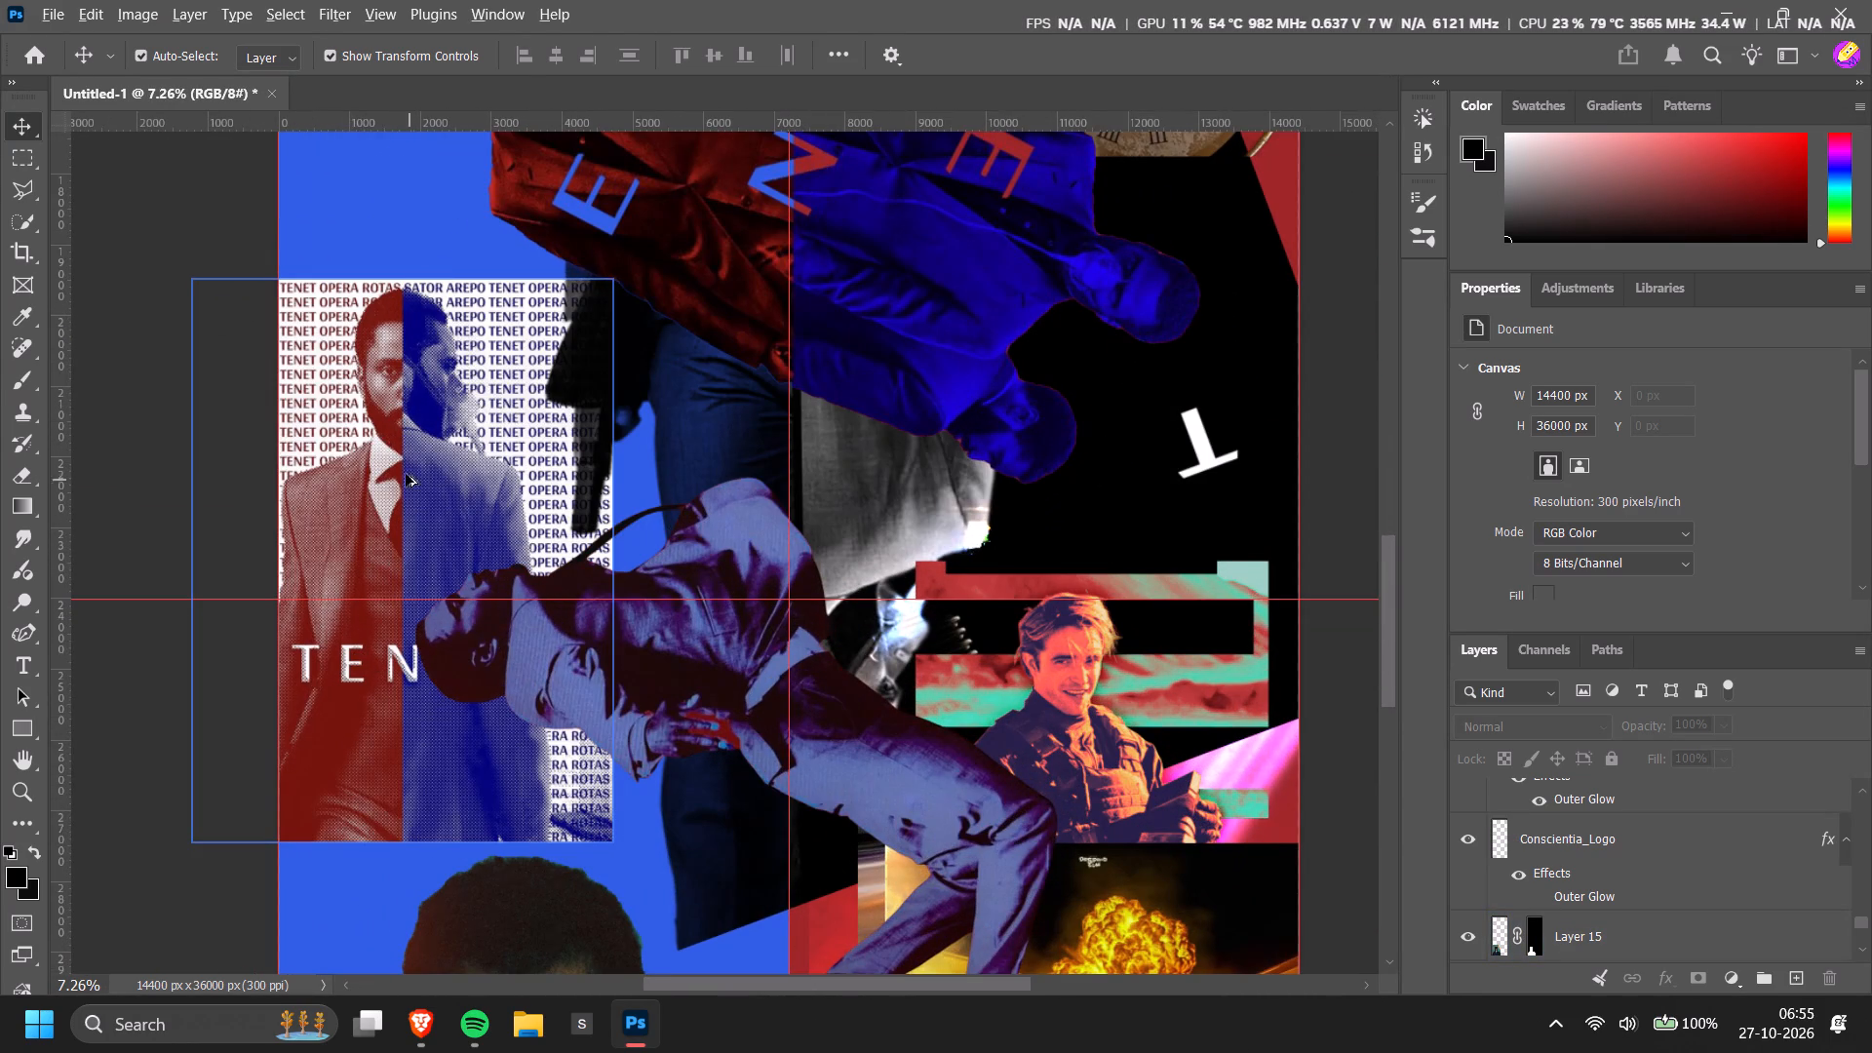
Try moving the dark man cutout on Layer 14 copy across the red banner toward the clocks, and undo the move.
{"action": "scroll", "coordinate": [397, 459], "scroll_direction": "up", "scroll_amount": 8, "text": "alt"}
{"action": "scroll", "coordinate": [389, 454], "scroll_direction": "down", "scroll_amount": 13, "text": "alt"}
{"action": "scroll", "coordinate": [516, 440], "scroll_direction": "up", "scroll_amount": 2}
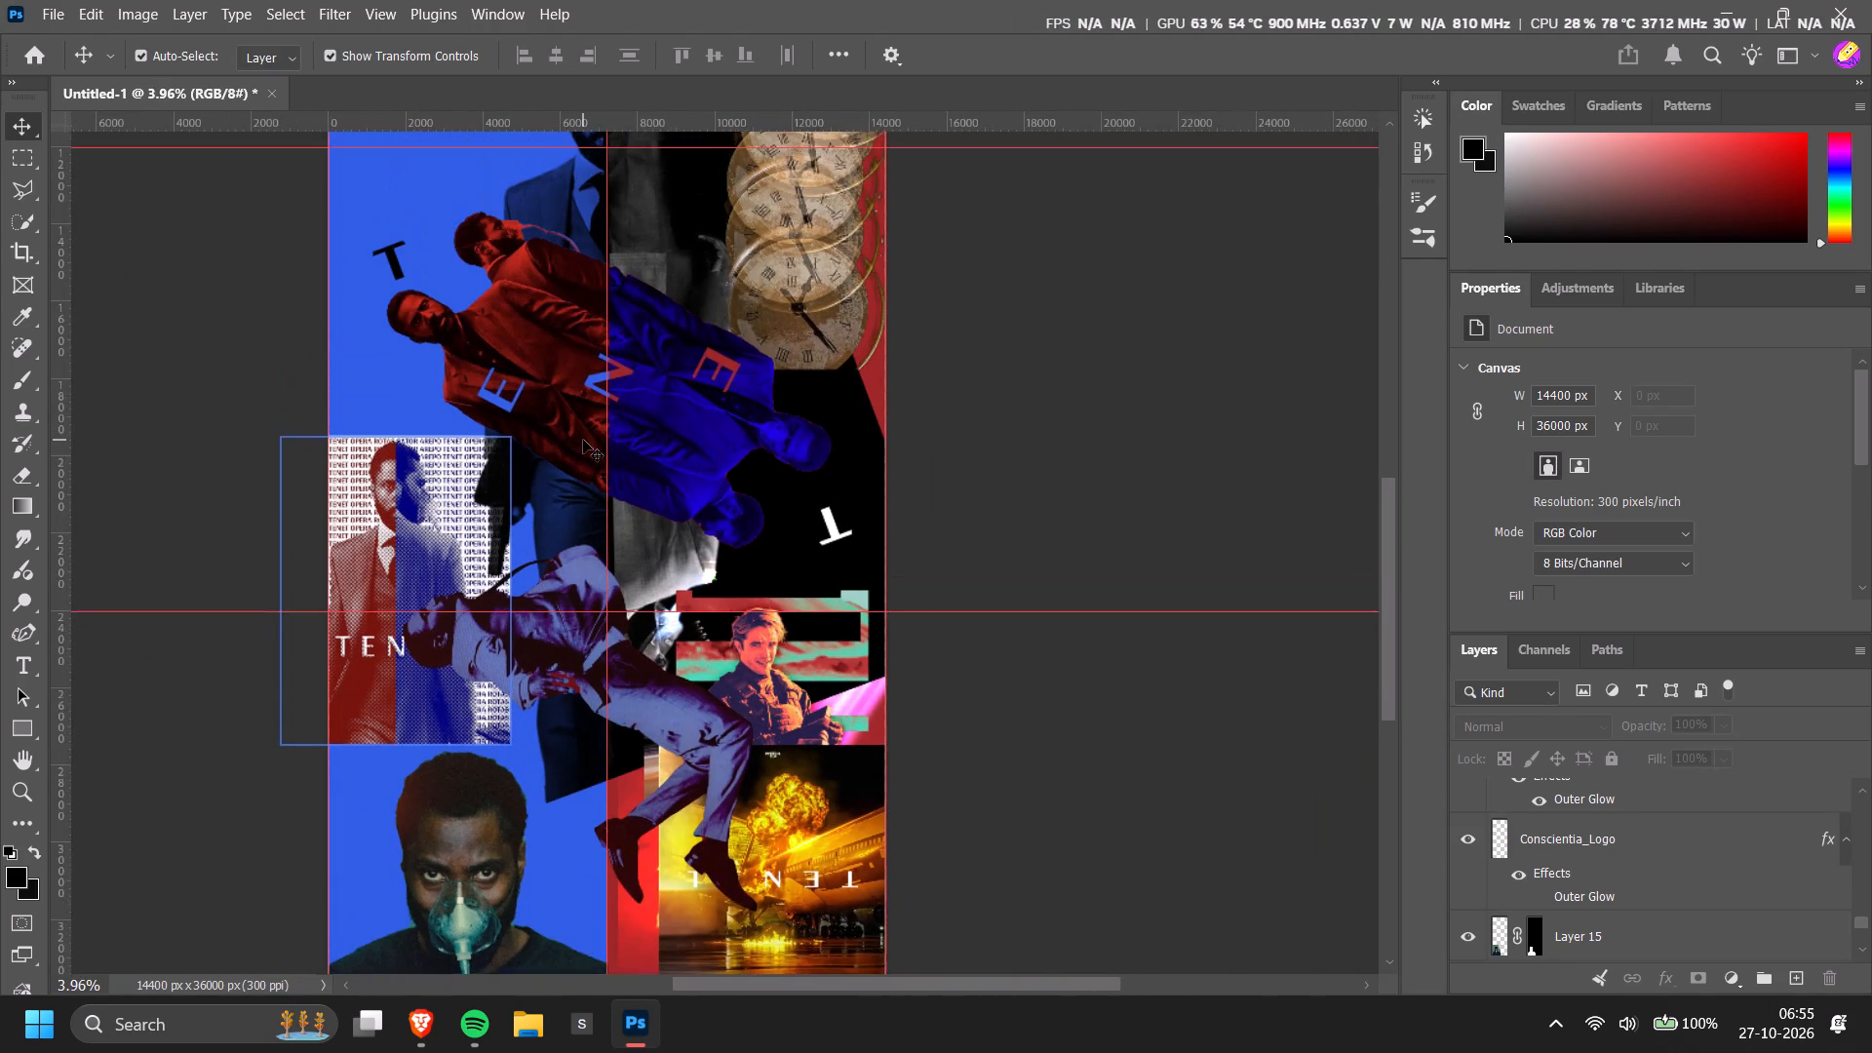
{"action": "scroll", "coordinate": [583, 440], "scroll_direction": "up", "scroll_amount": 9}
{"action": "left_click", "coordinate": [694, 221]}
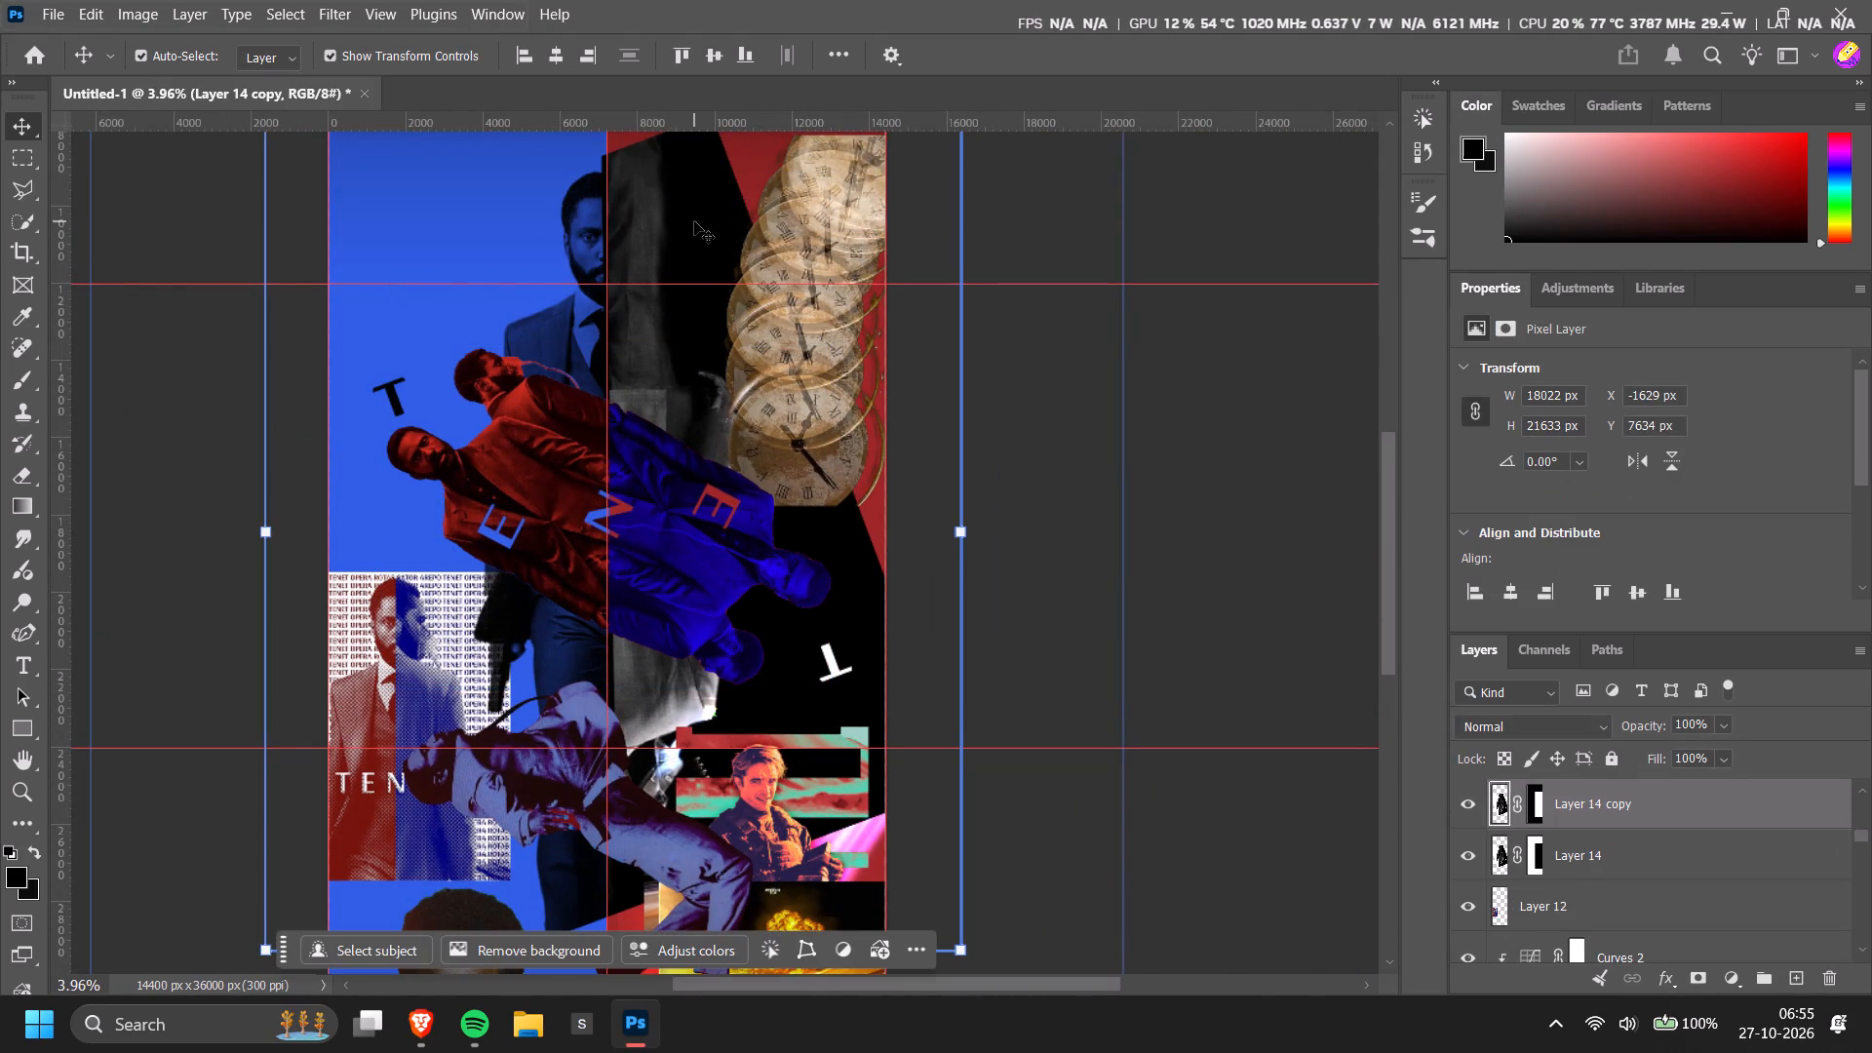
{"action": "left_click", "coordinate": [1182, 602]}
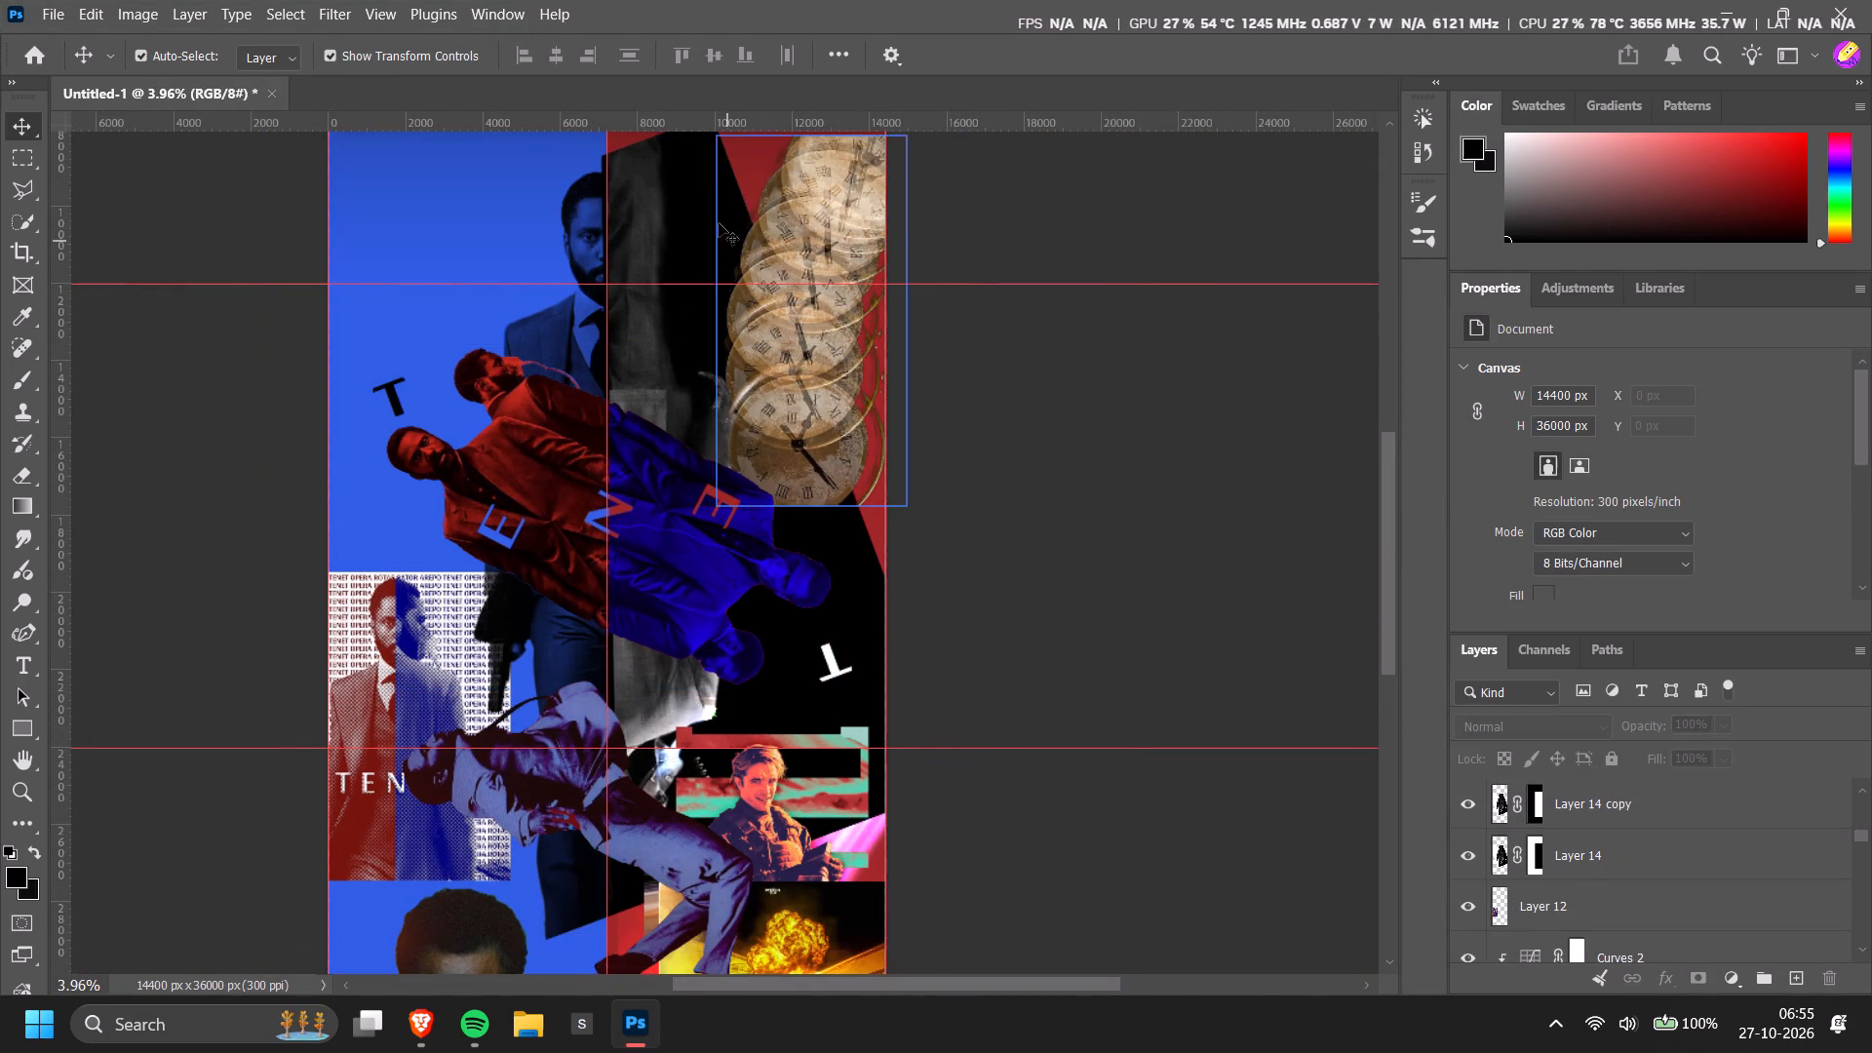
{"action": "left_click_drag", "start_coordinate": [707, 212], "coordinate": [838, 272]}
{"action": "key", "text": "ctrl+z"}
Move the TENET OPERA poster on Layer 12 up to the middle of the collage, at about X 3127, Y 9397 px.
{"action": "scroll", "coordinate": [1039, 418], "scroll_direction": "down", "scroll_amount": 3}
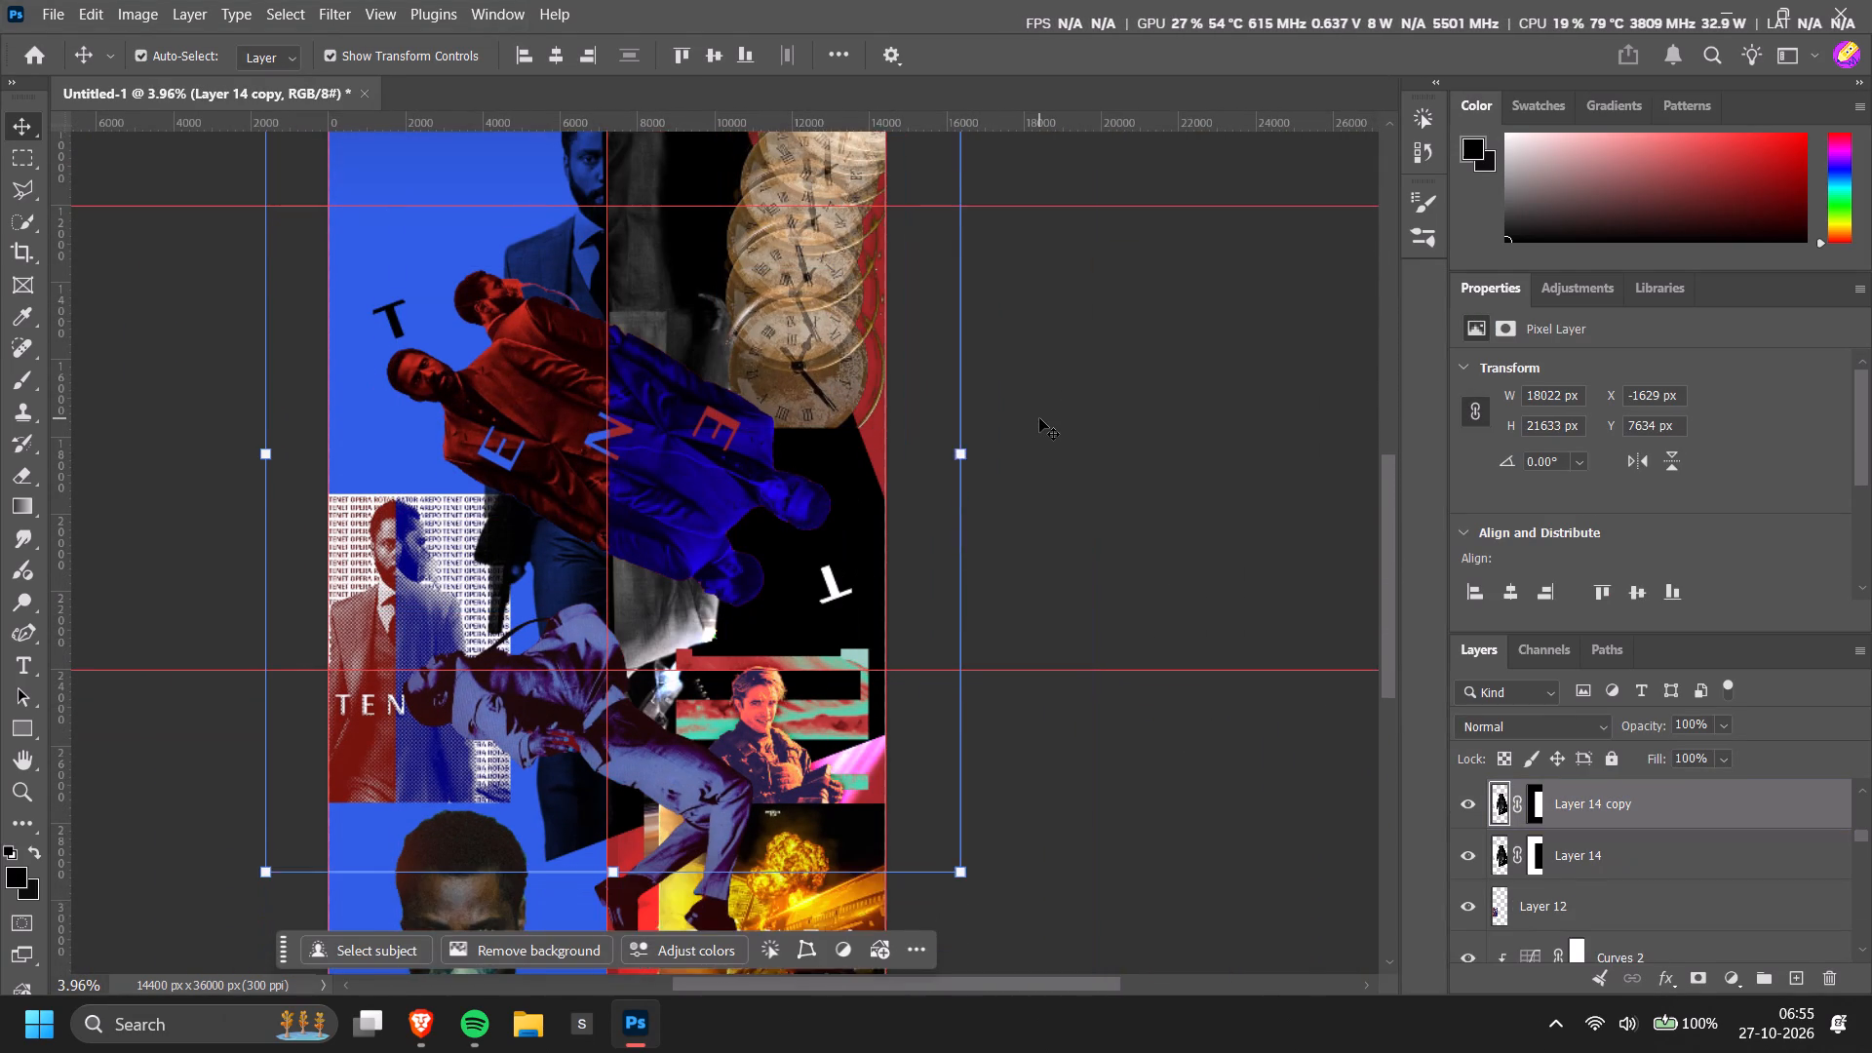
{"action": "scroll", "coordinate": [1039, 418], "scroll_direction": "down", "scroll_amount": 5}
{"action": "scroll", "coordinate": [1025, 456], "scroll_direction": "down", "scroll_amount": 5, "text": "alt"}
{"action": "scroll", "coordinate": [1025, 456], "scroll_direction": "up", "scroll_amount": 3}
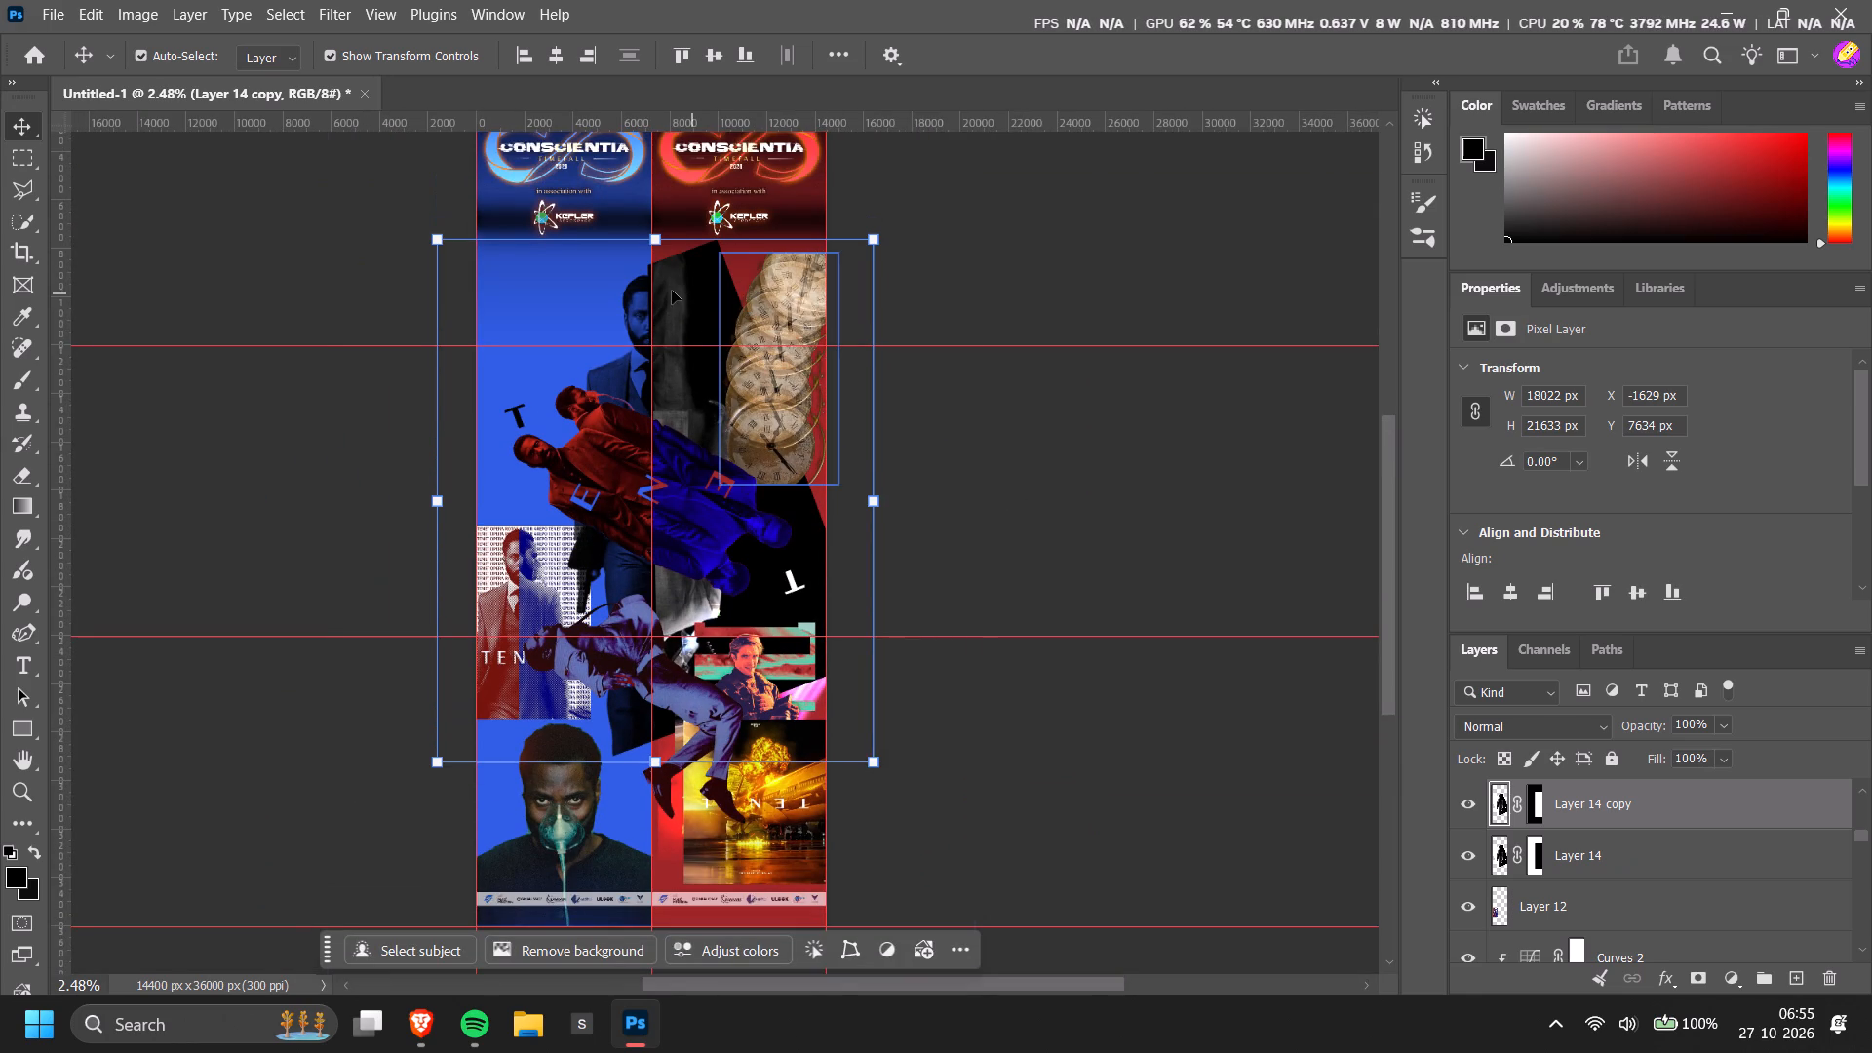
{"action": "scroll", "coordinate": [550, 638], "scroll_direction": "down", "scroll_amount": 2}
{"action": "left_click", "coordinate": [520, 544]}
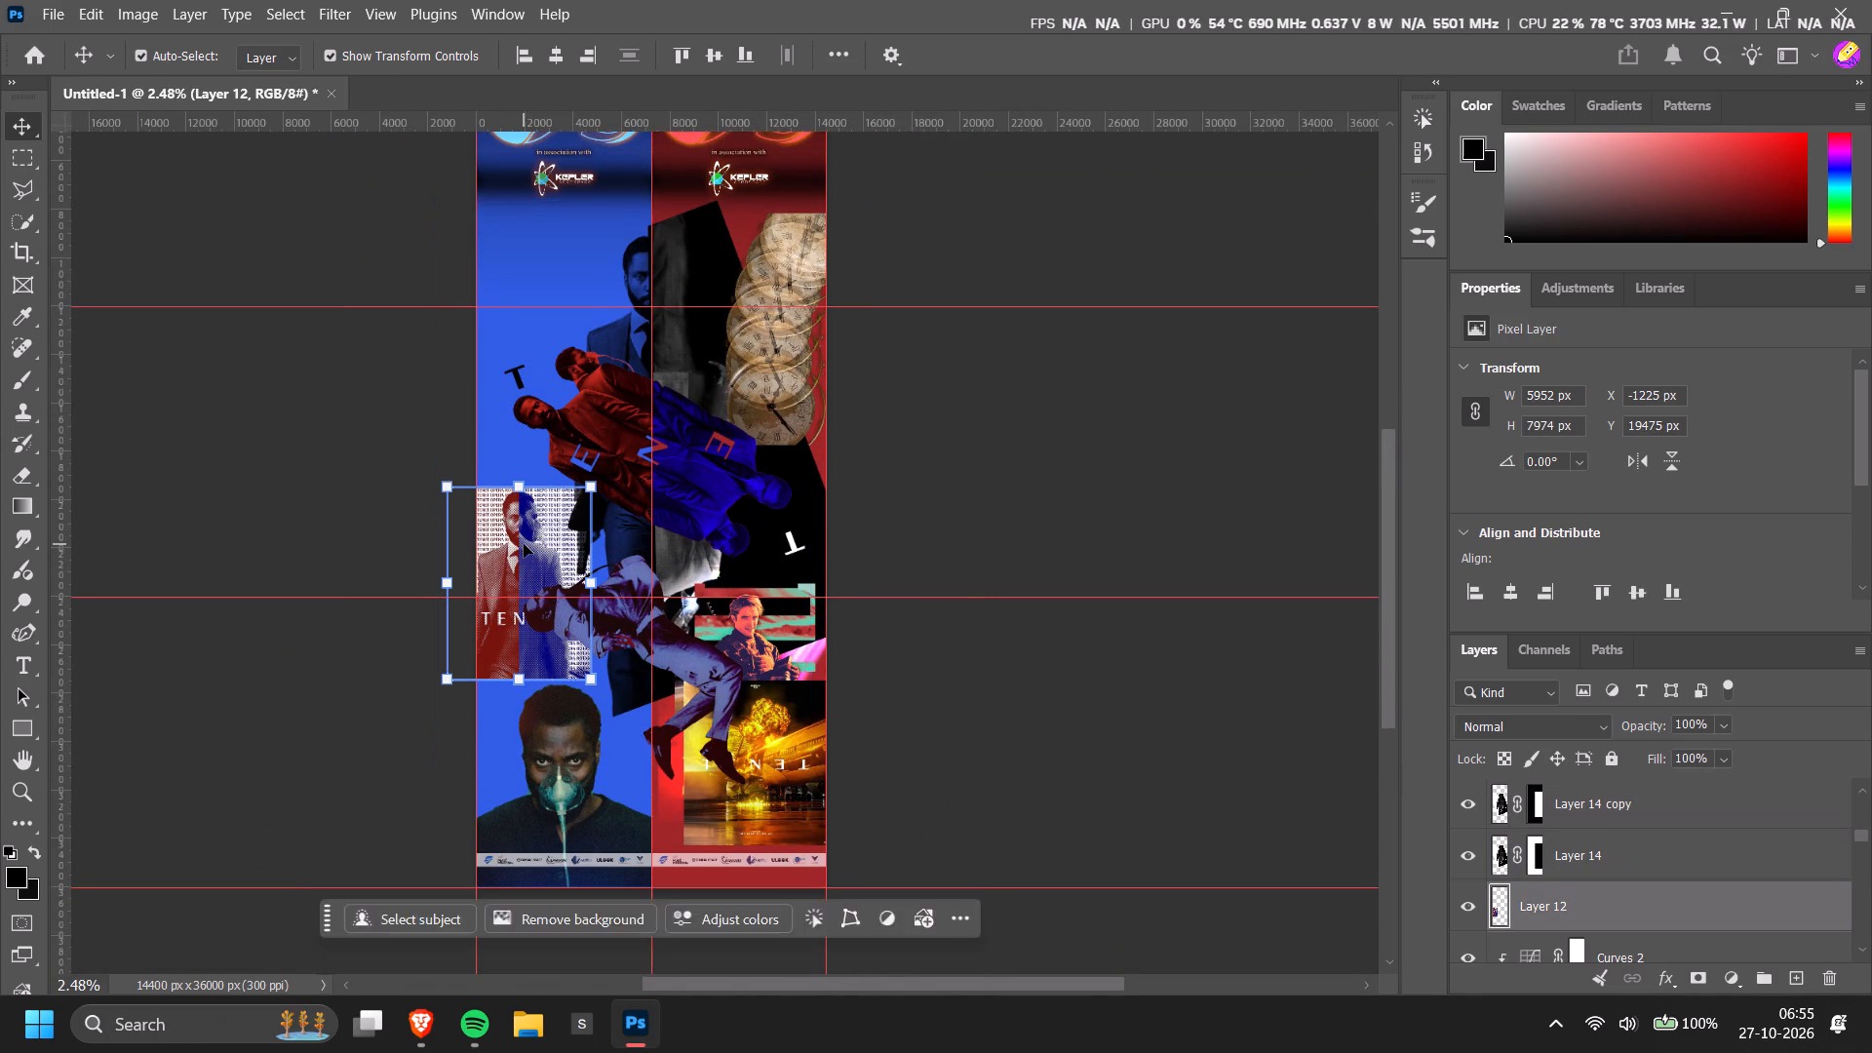
{"action": "left_click_drag", "start_coordinate": [520, 544], "coordinate": [625, 301]}
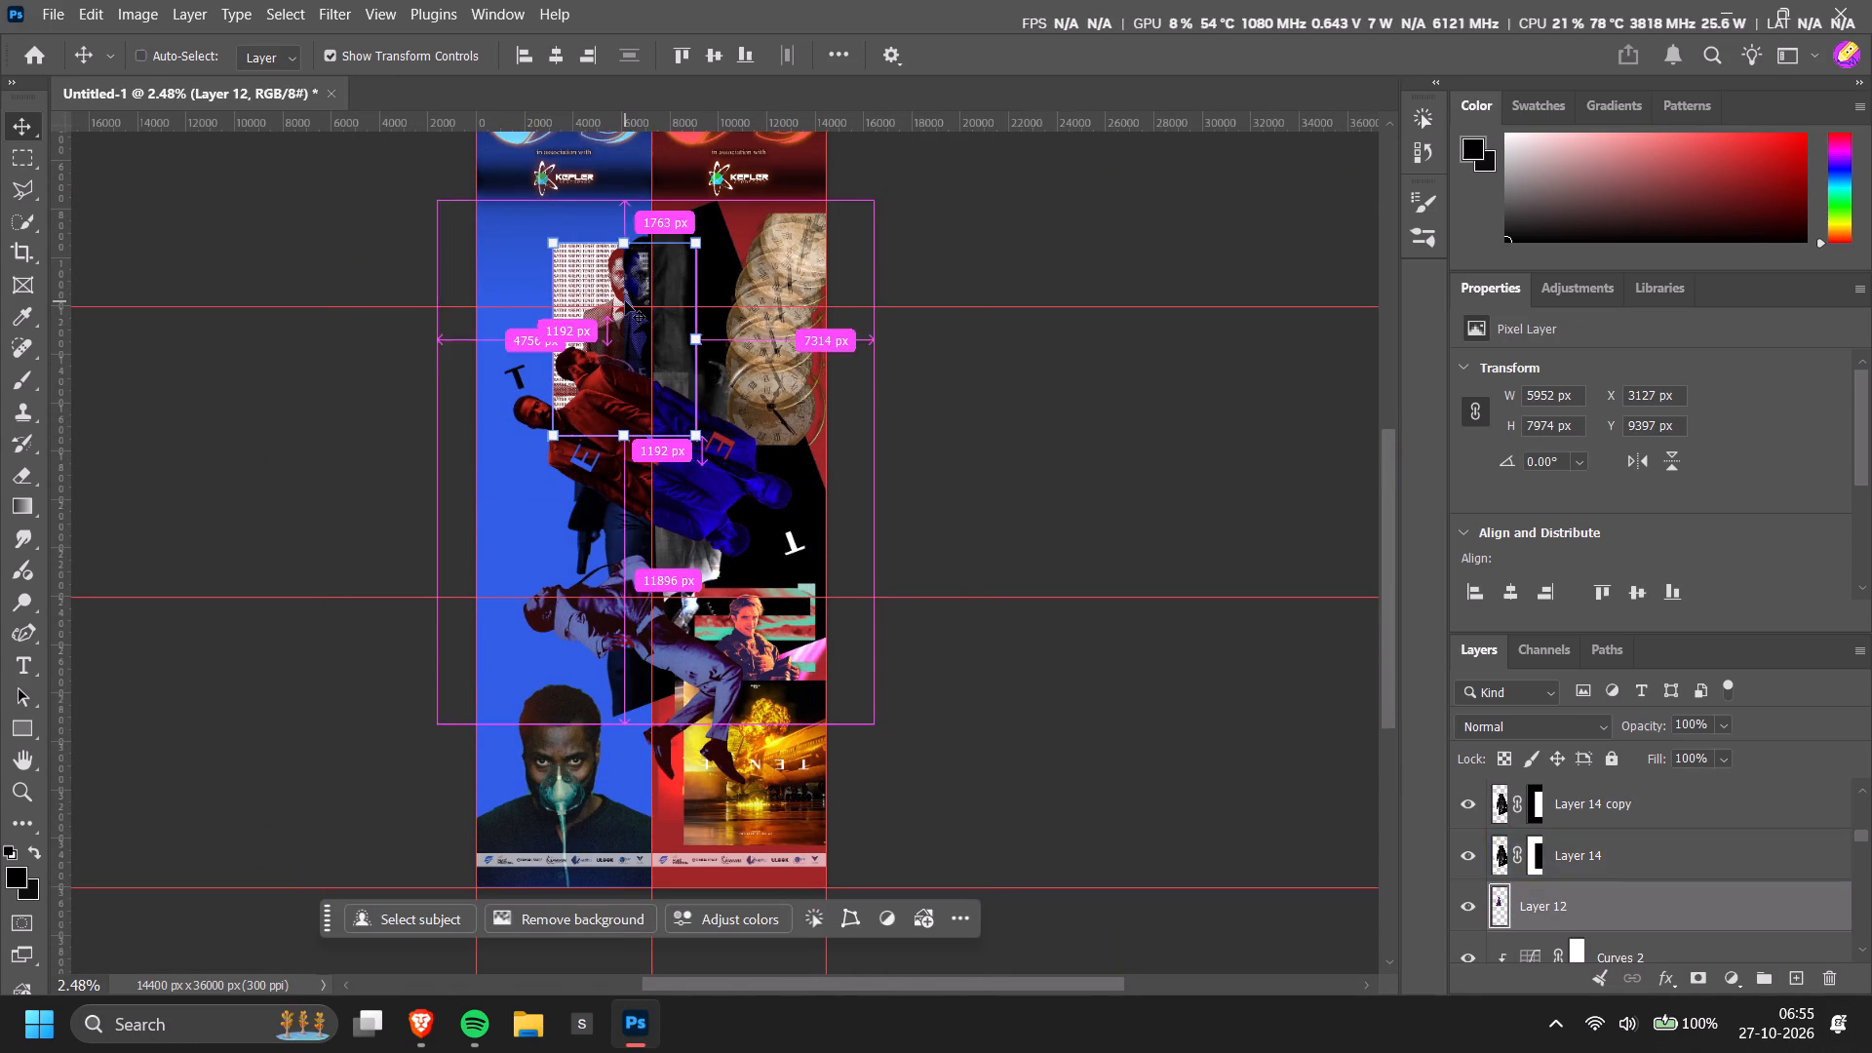
Bring Layer 12 forward through the layer stack until the poster lies in front of the collage, above Layer 11 copy.
{"action": "key", "text": "ctrl+bracketright"}
{"action": "key", "text": "ctrl+bracketright"}
{"action": "key", "text": "ctrl+bracketright"}
{"action": "key", "text": "ctrl+bracketright"}
{"action": "key", "text": "ctrl+bracketright"}
{"action": "key", "text": "ctrl+bracketright"}
{"action": "key", "text": "ctrl+bracketright"}
{"action": "key", "text": "ctrl+backslash"}
{"action": "key", "text": "ctrl+bracketright"}
{"action": "key", "text": "ctrl+bracketright"}
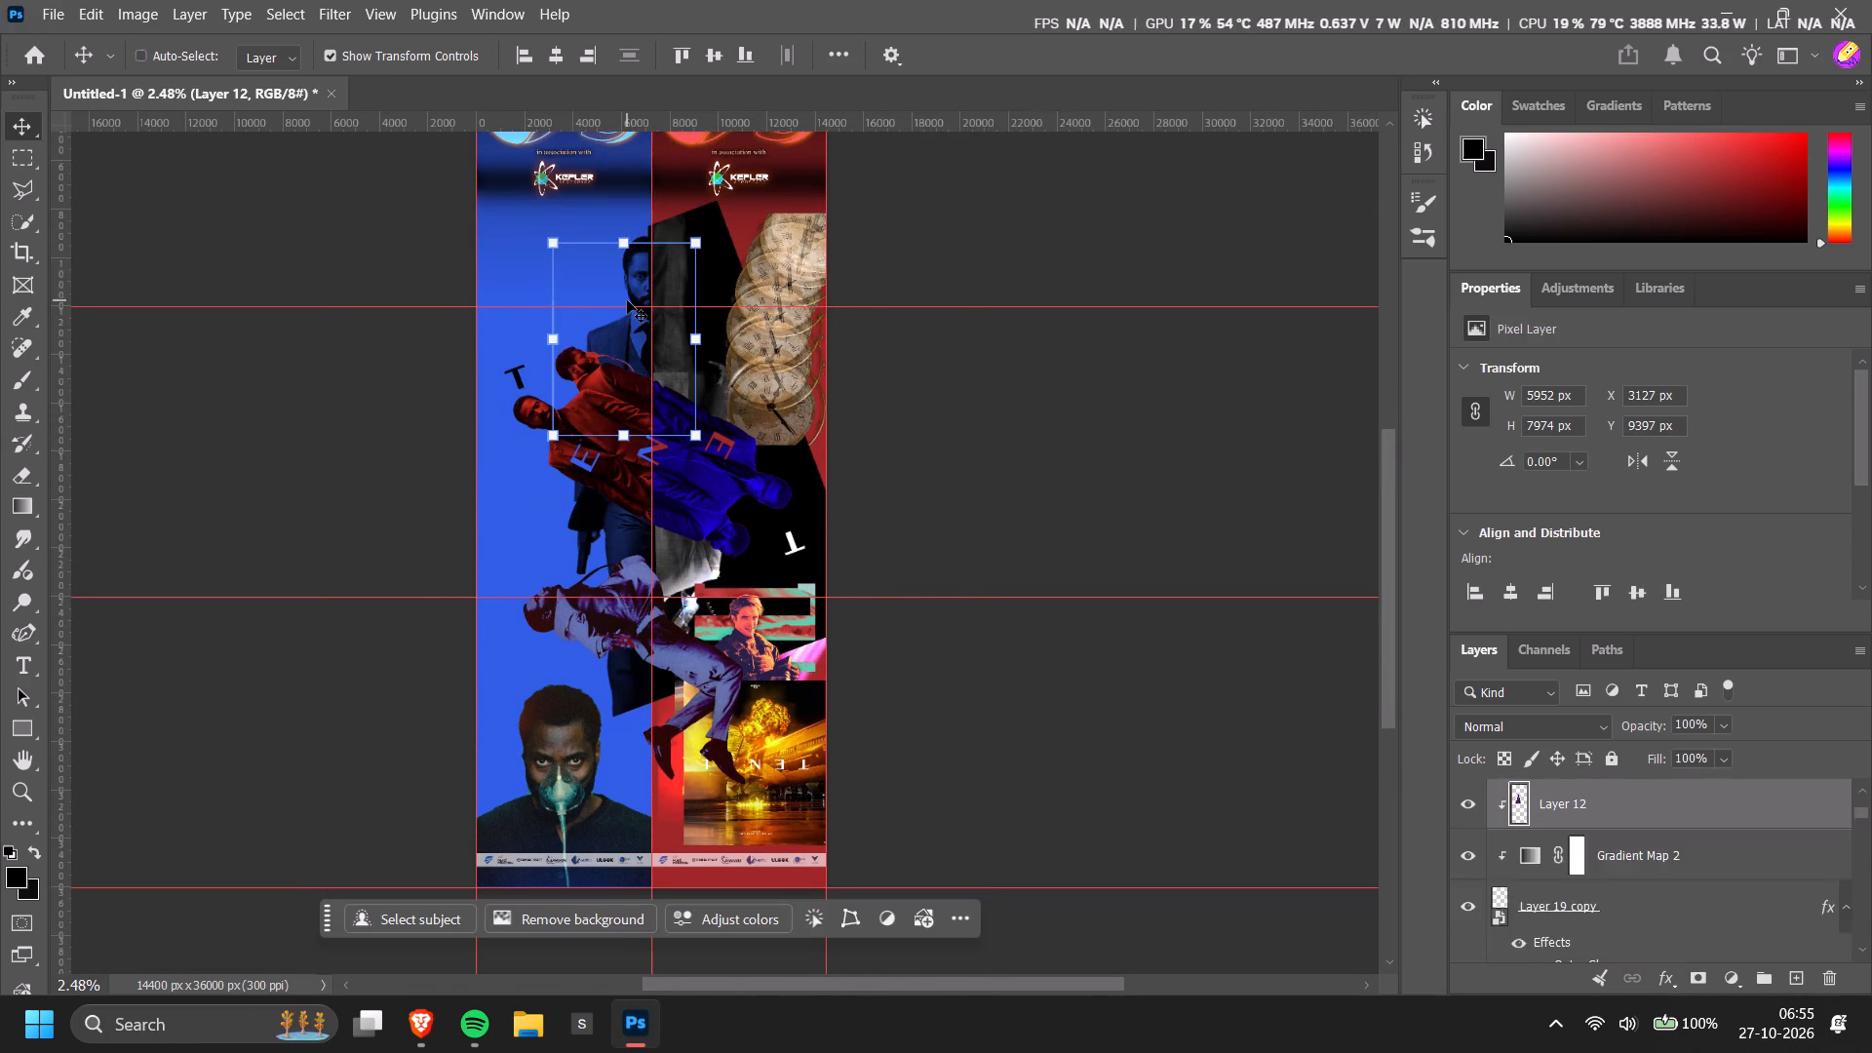
{"action": "key", "text": "ctrl+bracketright"}
{"action": "key", "text": "ctrl+bracketright"}
{"action": "key", "text": "ctrl+bracketright"}
{"action": "key", "text": "ctrl+bracketright"}
{"action": "key", "text": "ctrl+bracketright"}
{"action": "key", "text": "ctrl+bracketright"}
{"action": "key", "text": "ctrl+bracketright"}
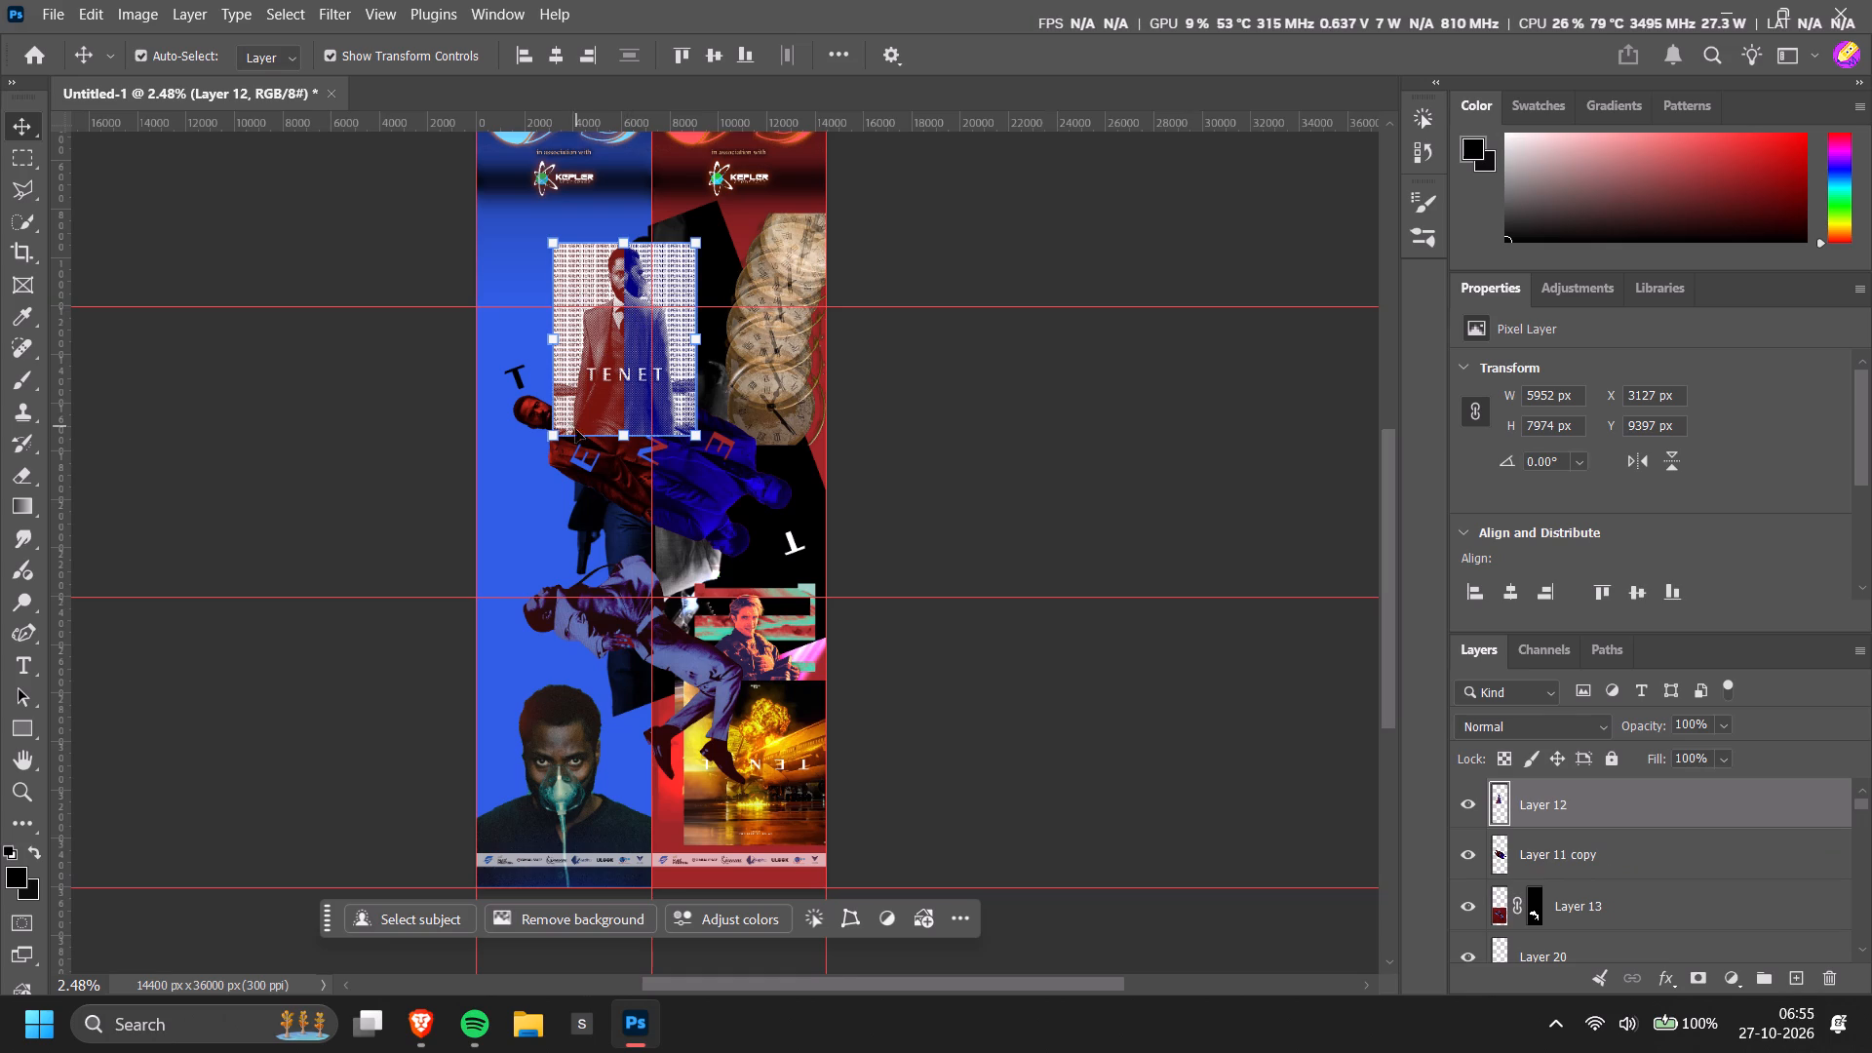
Enlarge the Layer 12 poster to about 16024 × 21468 px and center the man on the dividing line between the two banners.
{"action": "left_click_drag", "start_coordinate": [621, 437], "coordinate": [660, 786]}
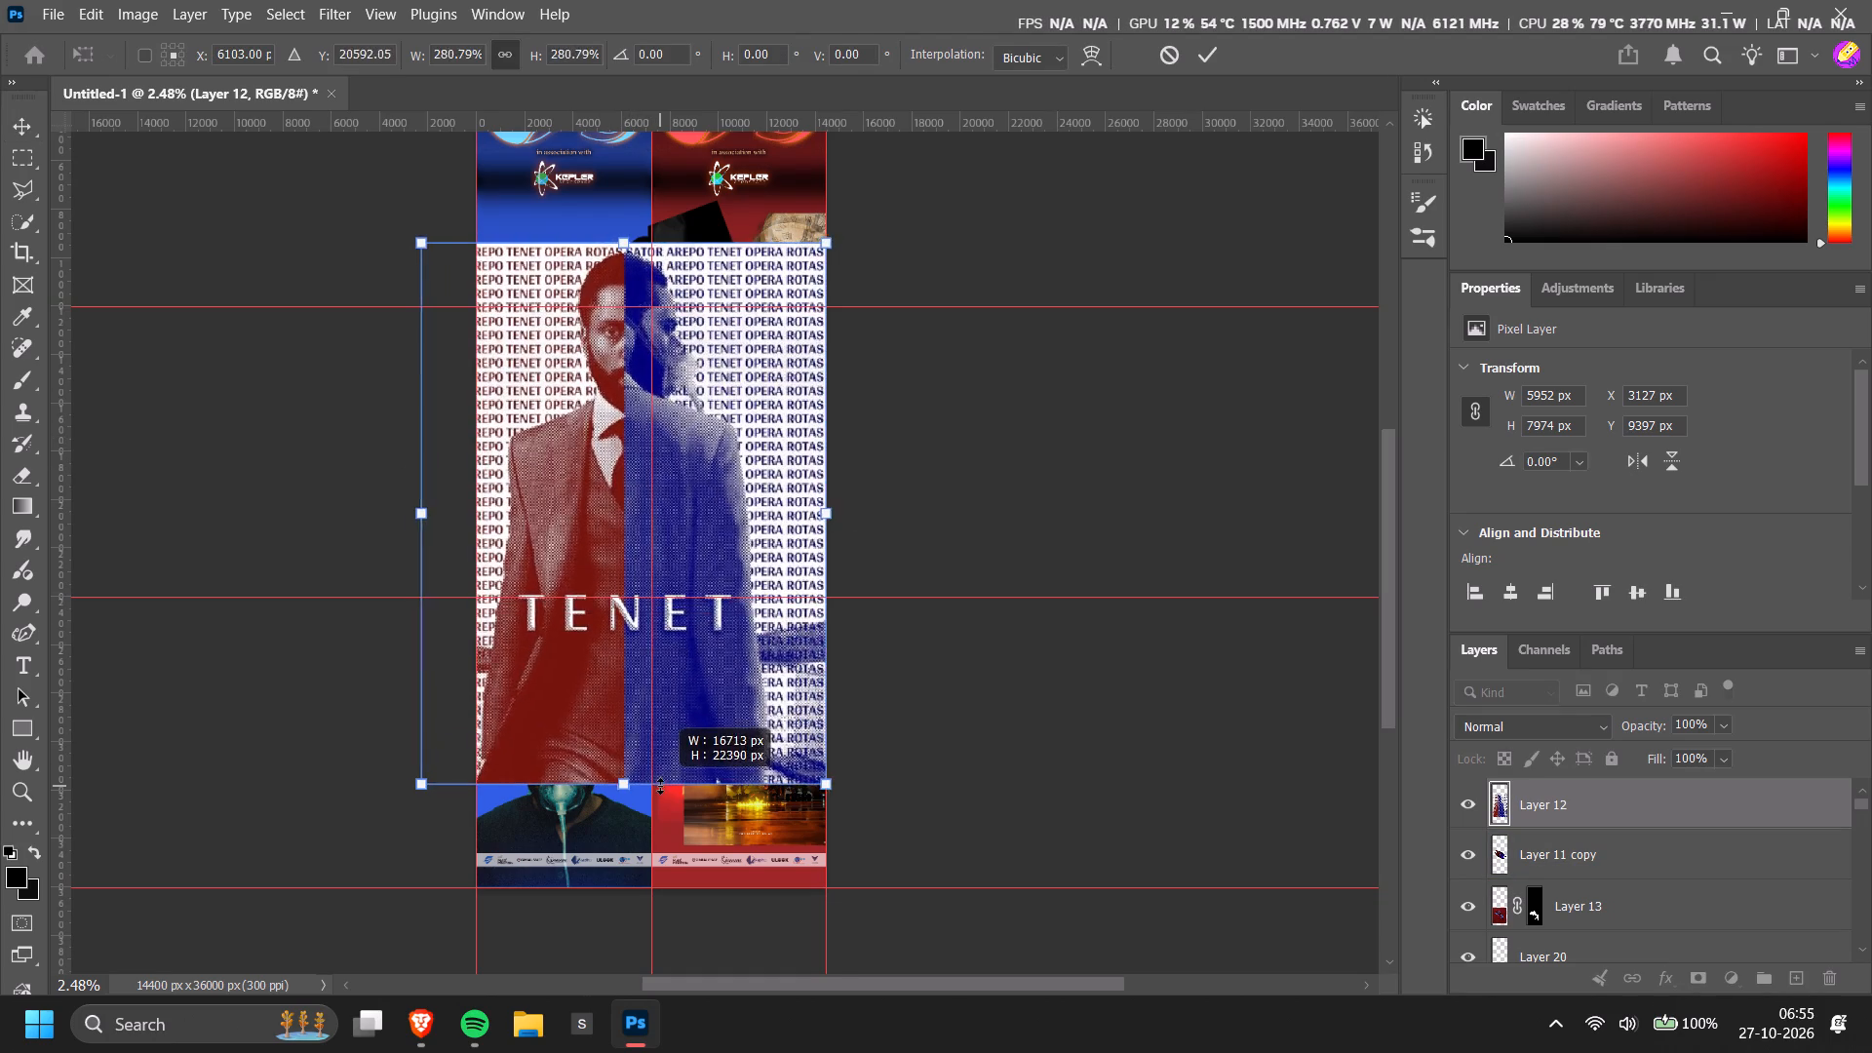
{"action": "left_click_drag", "start_coordinate": [660, 786], "coordinate": [664, 758]}
{"action": "left_click_drag", "start_coordinate": [674, 665], "coordinate": [704, 635]}
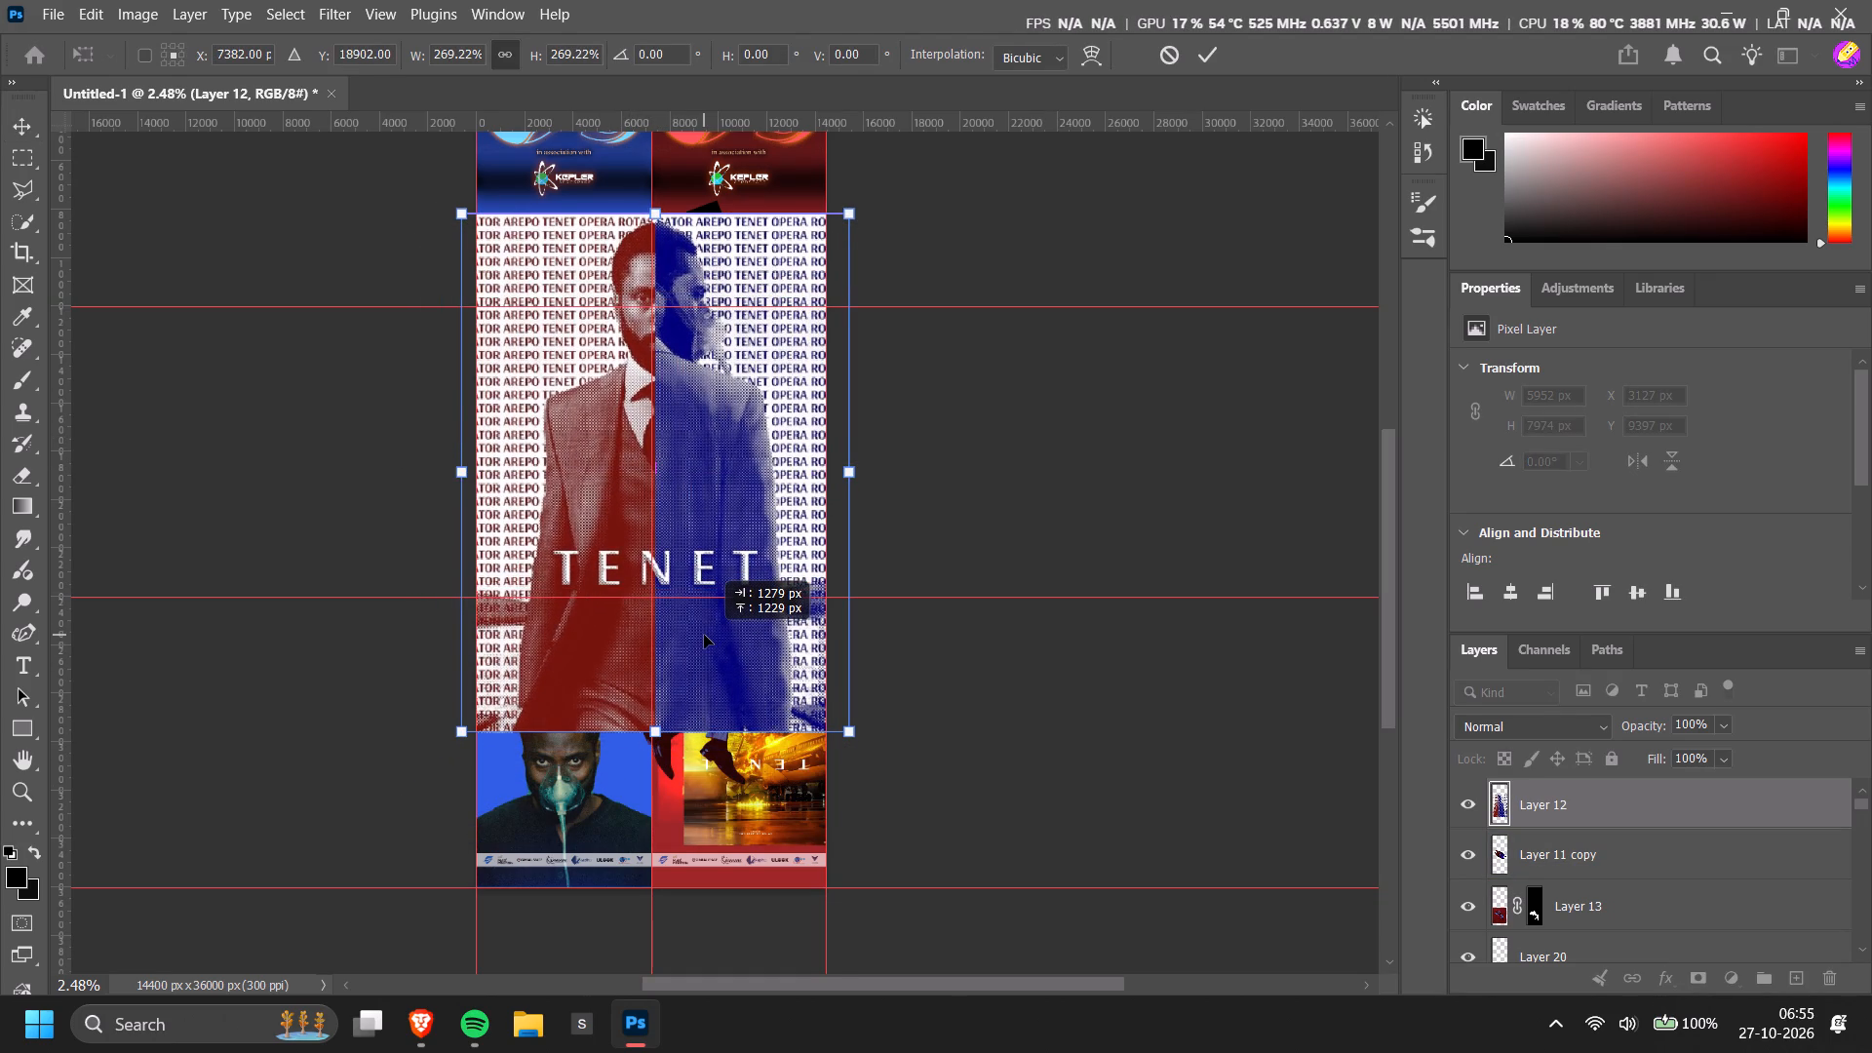
{"action": "left_click_drag", "start_coordinate": [704, 635], "coordinate": [699, 633]}
{"action": "left_click", "coordinate": [1125, 747]}
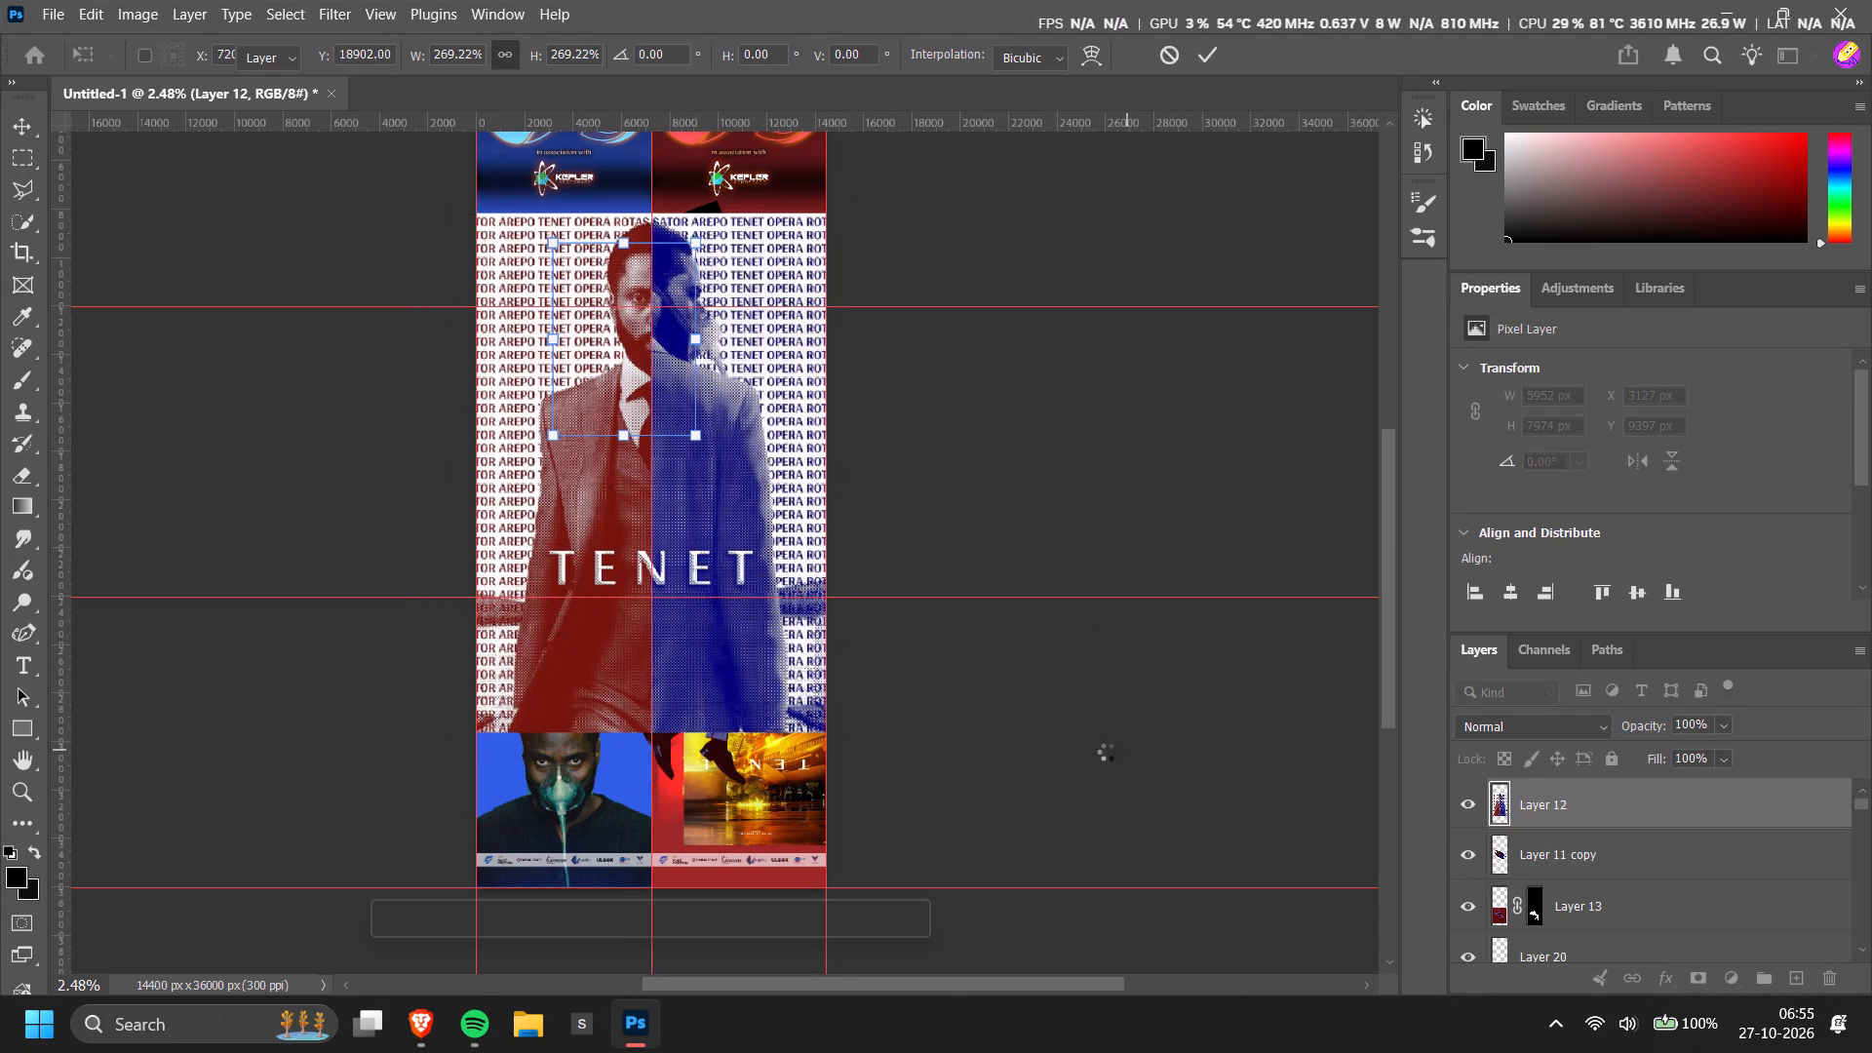
{"action": "left_click", "coordinate": [1023, 742]}
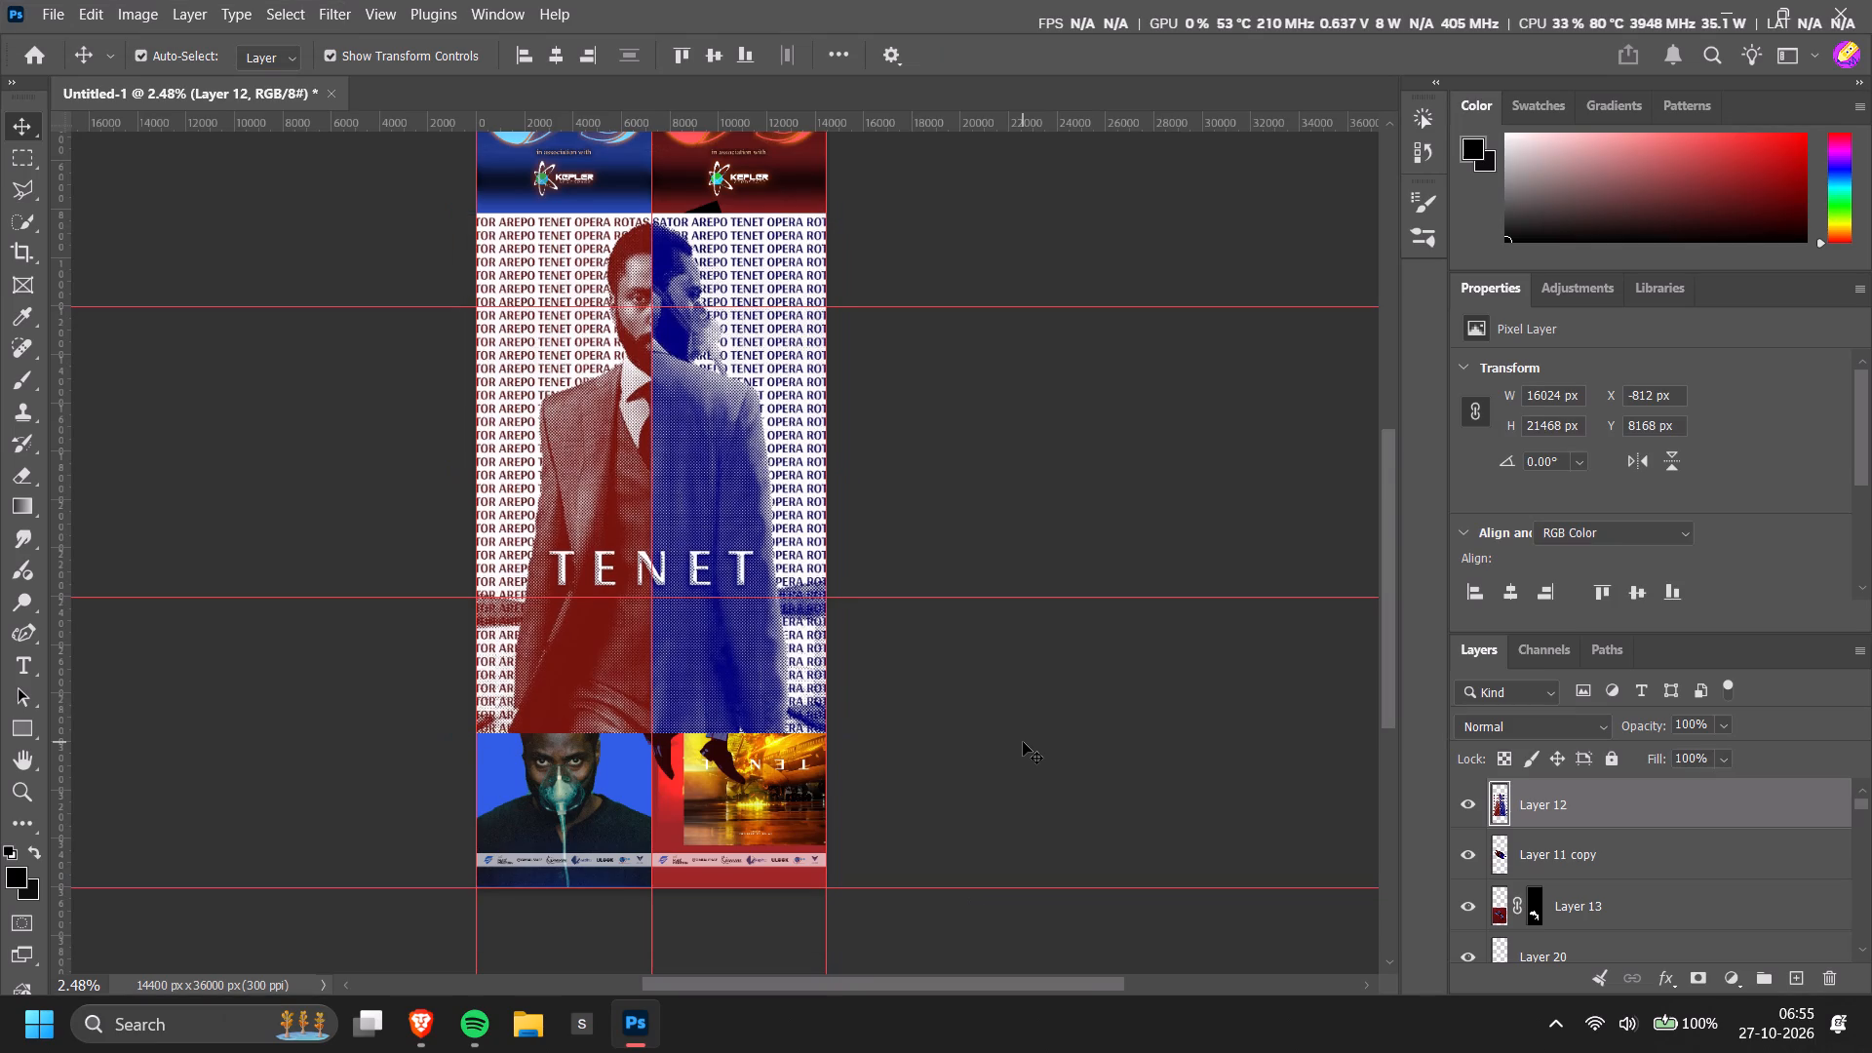
Examine the enlarged TENET poster up close and within the full banner layout.
{"action": "scroll", "coordinate": [1029, 593], "scroll_direction": "up", "scroll_amount": 5, "text": "ctrl"}
{"action": "scroll", "coordinate": [782, 416], "scroll_direction": "up", "scroll_amount": 14, "text": "alt"}
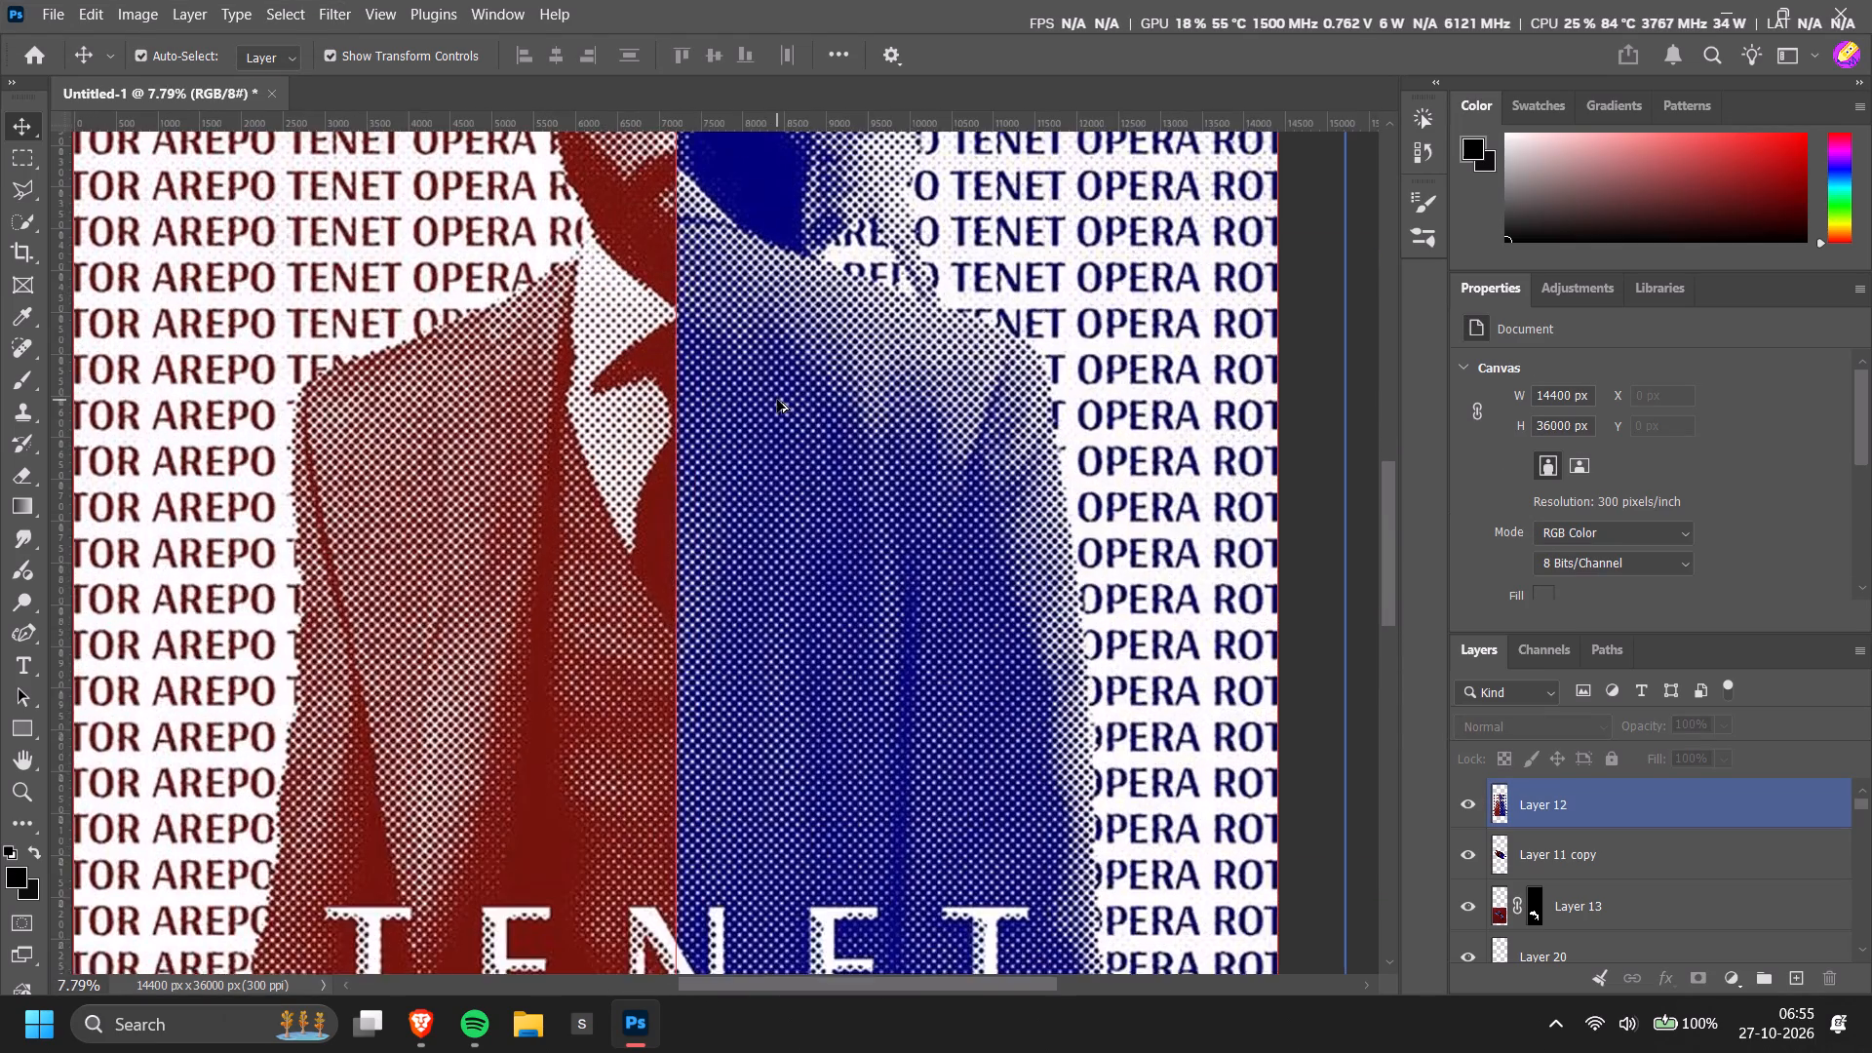
{"action": "scroll", "coordinate": [777, 400], "scroll_direction": "up", "scroll_amount": 20, "text": "alt"}
{"action": "scroll", "coordinate": [777, 400], "scroll_direction": "up", "scroll_amount": 4, "text": "alt"}
{"action": "scroll", "coordinate": [741, 374], "scroll_direction": "down", "scroll_amount": 4, "text": "alt"}
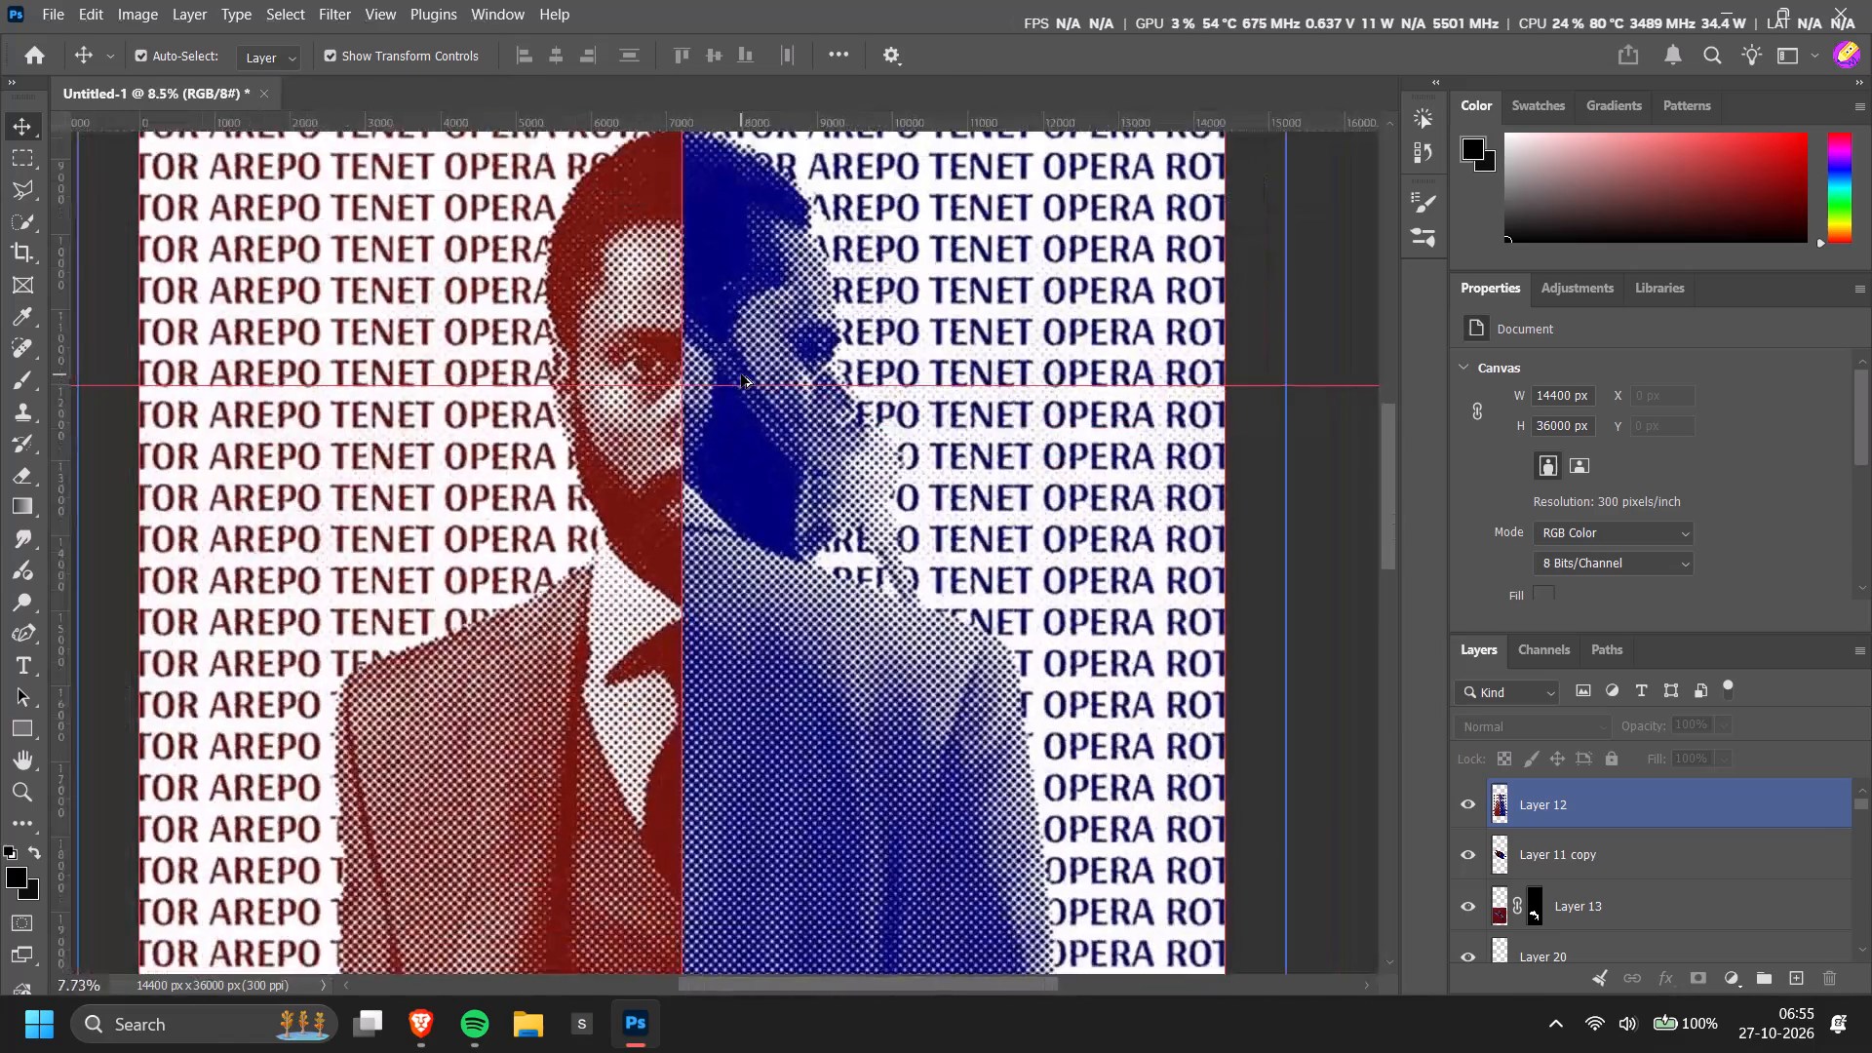
{"action": "scroll", "coordinate": [741, 374], "scroll_direction": "down", "scroll_amount": 14, "text": "alt"}
{"action": "scroll", "coordinate": [1167, 426], "scroll_direction": "down", "scroll_amount": 9}
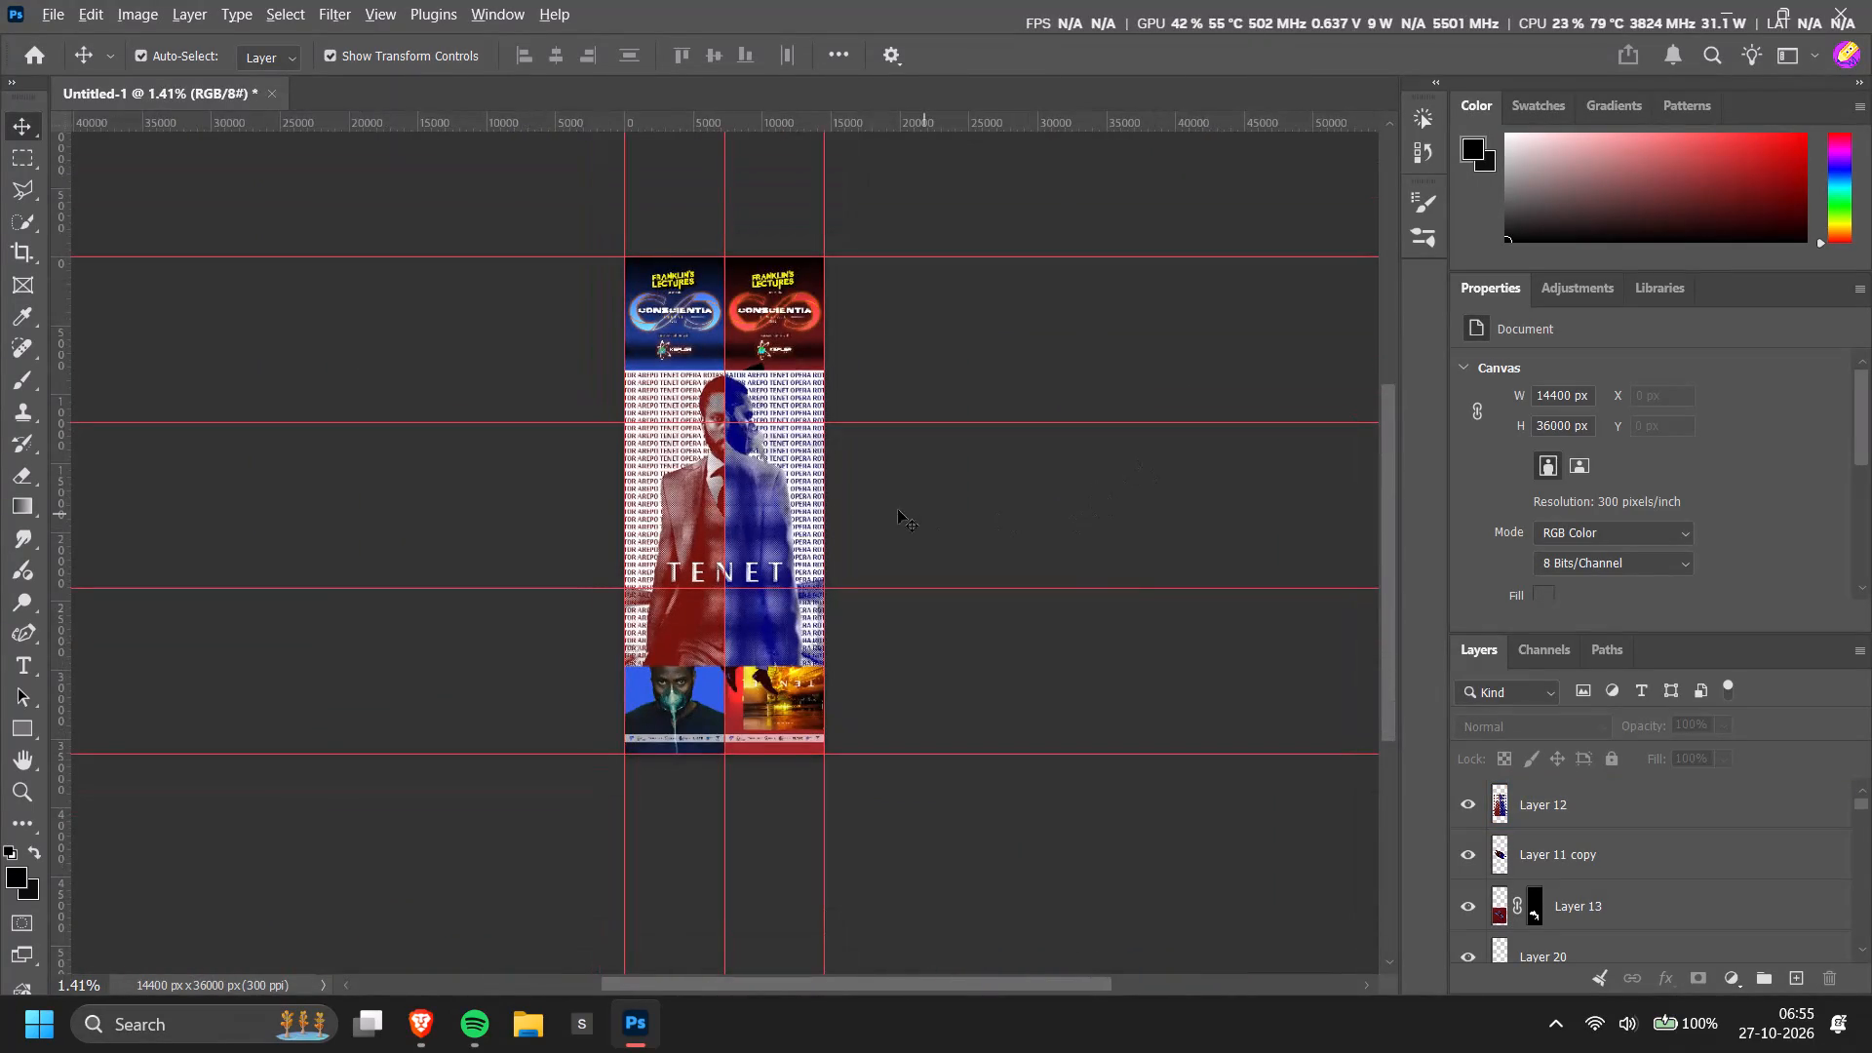
{"action": "scroll", "coordinate": [732, 471], "scroll_direction": "up", "scroll_amount": 3, "text": "alt"}
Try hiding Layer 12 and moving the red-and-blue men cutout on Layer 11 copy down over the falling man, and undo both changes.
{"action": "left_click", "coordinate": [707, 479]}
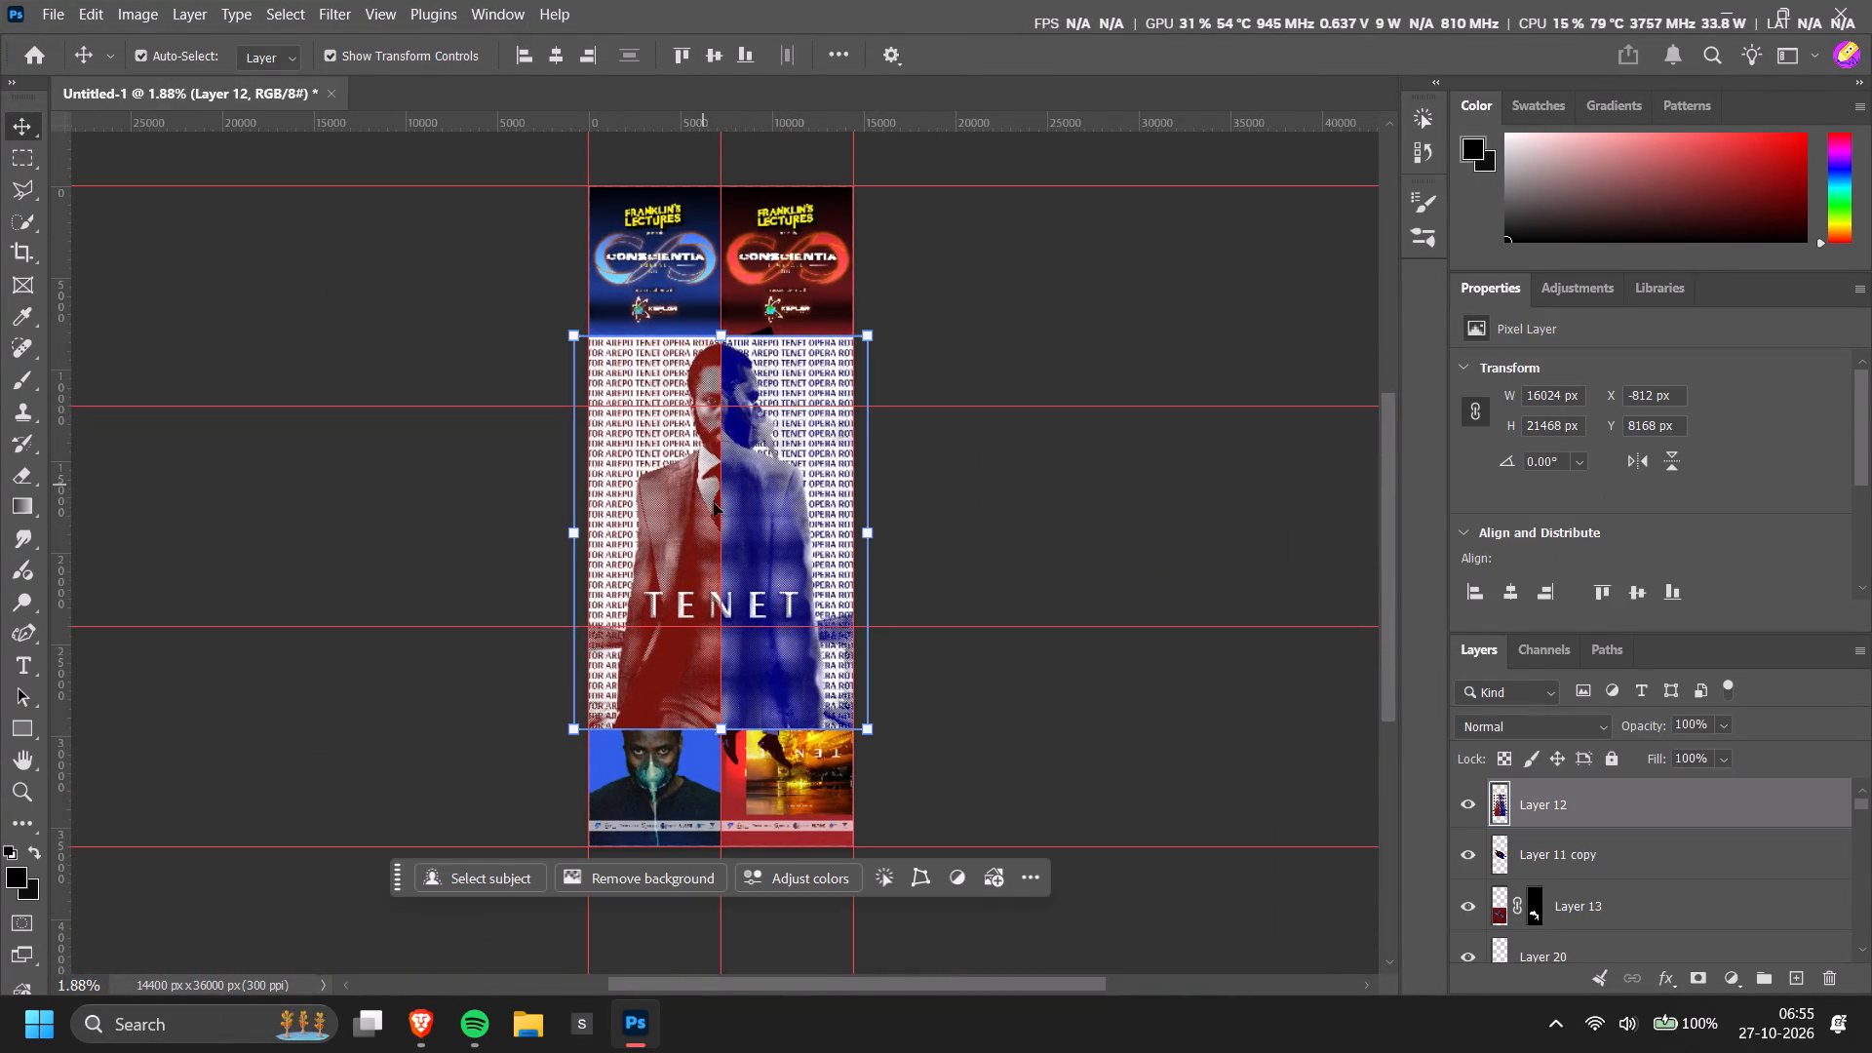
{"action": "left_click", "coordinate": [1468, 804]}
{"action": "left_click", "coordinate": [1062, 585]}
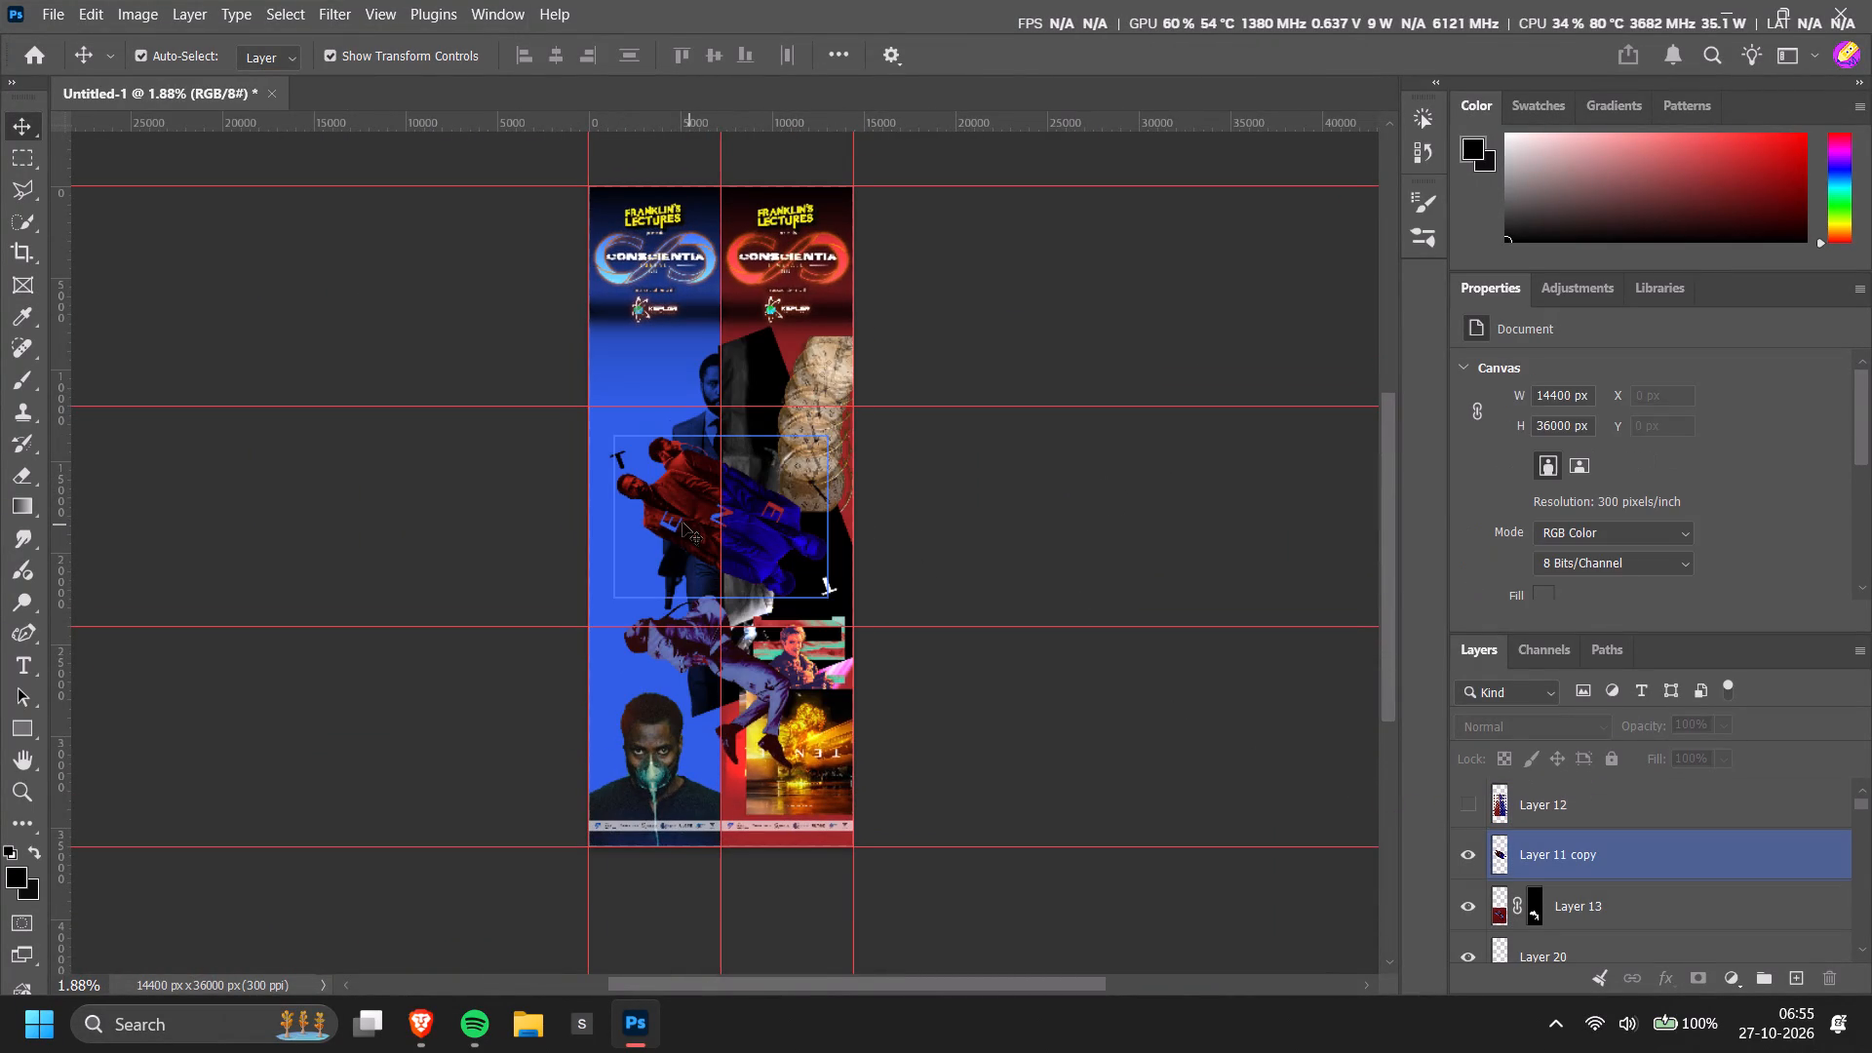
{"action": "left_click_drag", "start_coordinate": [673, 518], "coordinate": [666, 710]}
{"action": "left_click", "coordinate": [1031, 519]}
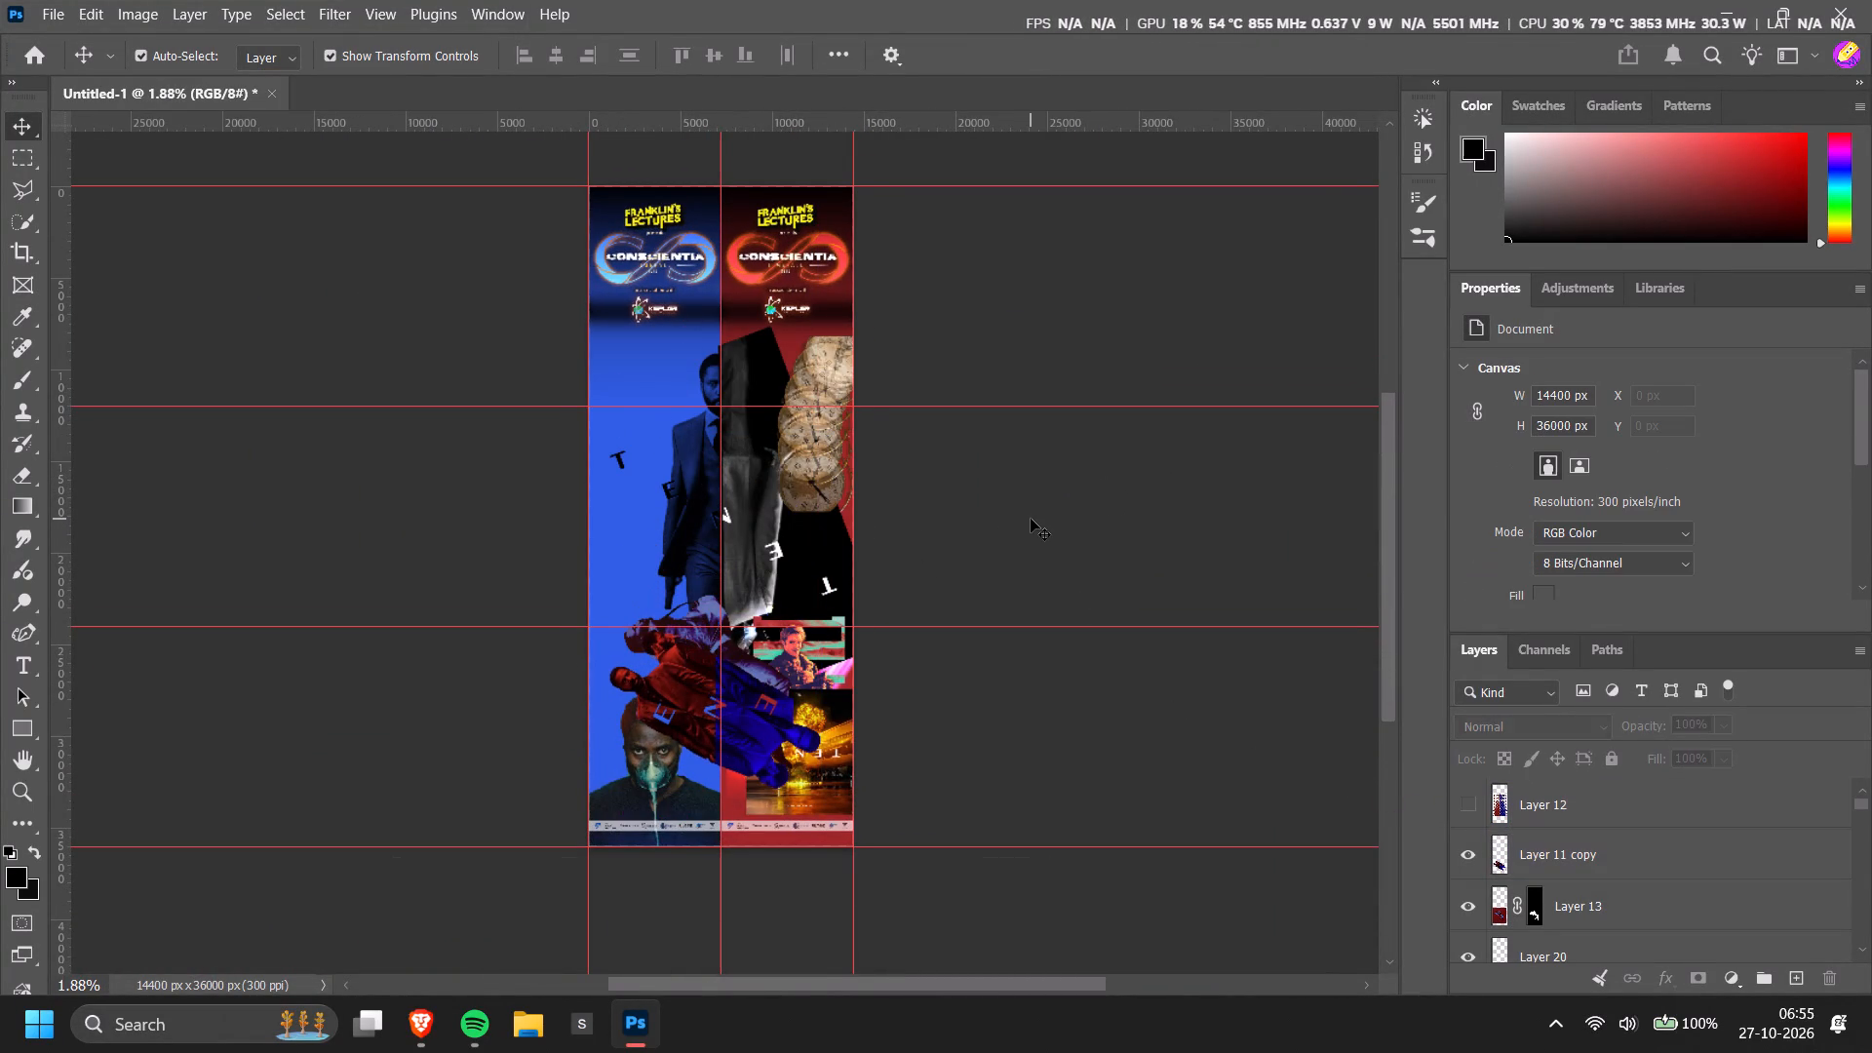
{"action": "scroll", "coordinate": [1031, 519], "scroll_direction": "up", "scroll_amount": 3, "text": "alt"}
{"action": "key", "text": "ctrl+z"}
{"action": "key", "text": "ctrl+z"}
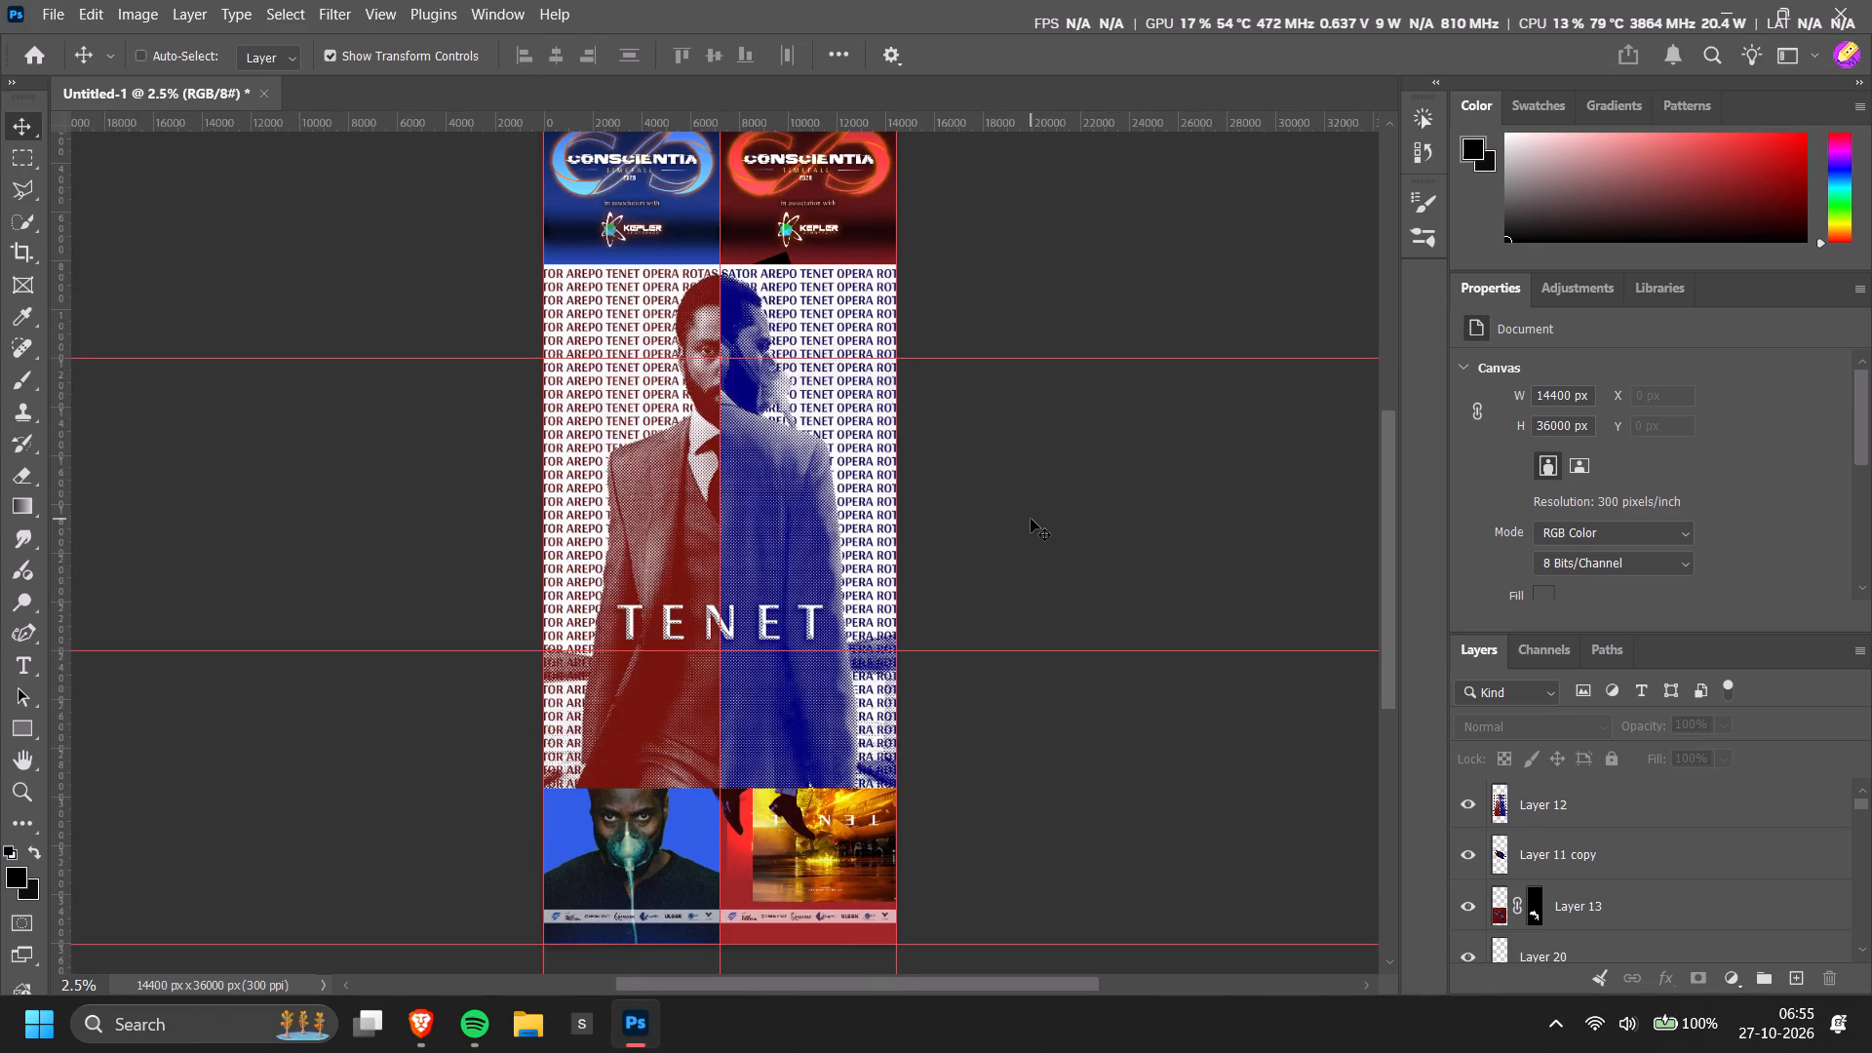
Compare the layout with the Layer 12 poster small and enlarged by undoing its resizing and redoing it.
{"action": "scroll", "coordinate": [1031, 519], "scroll_direction": "down", "scroll_amount": 5, "text": "alt"}
{"action": "scroll", "coordinate": [635, 511], "scroll_direction": "up", "scroll_amount": 6, "text": "alt"}
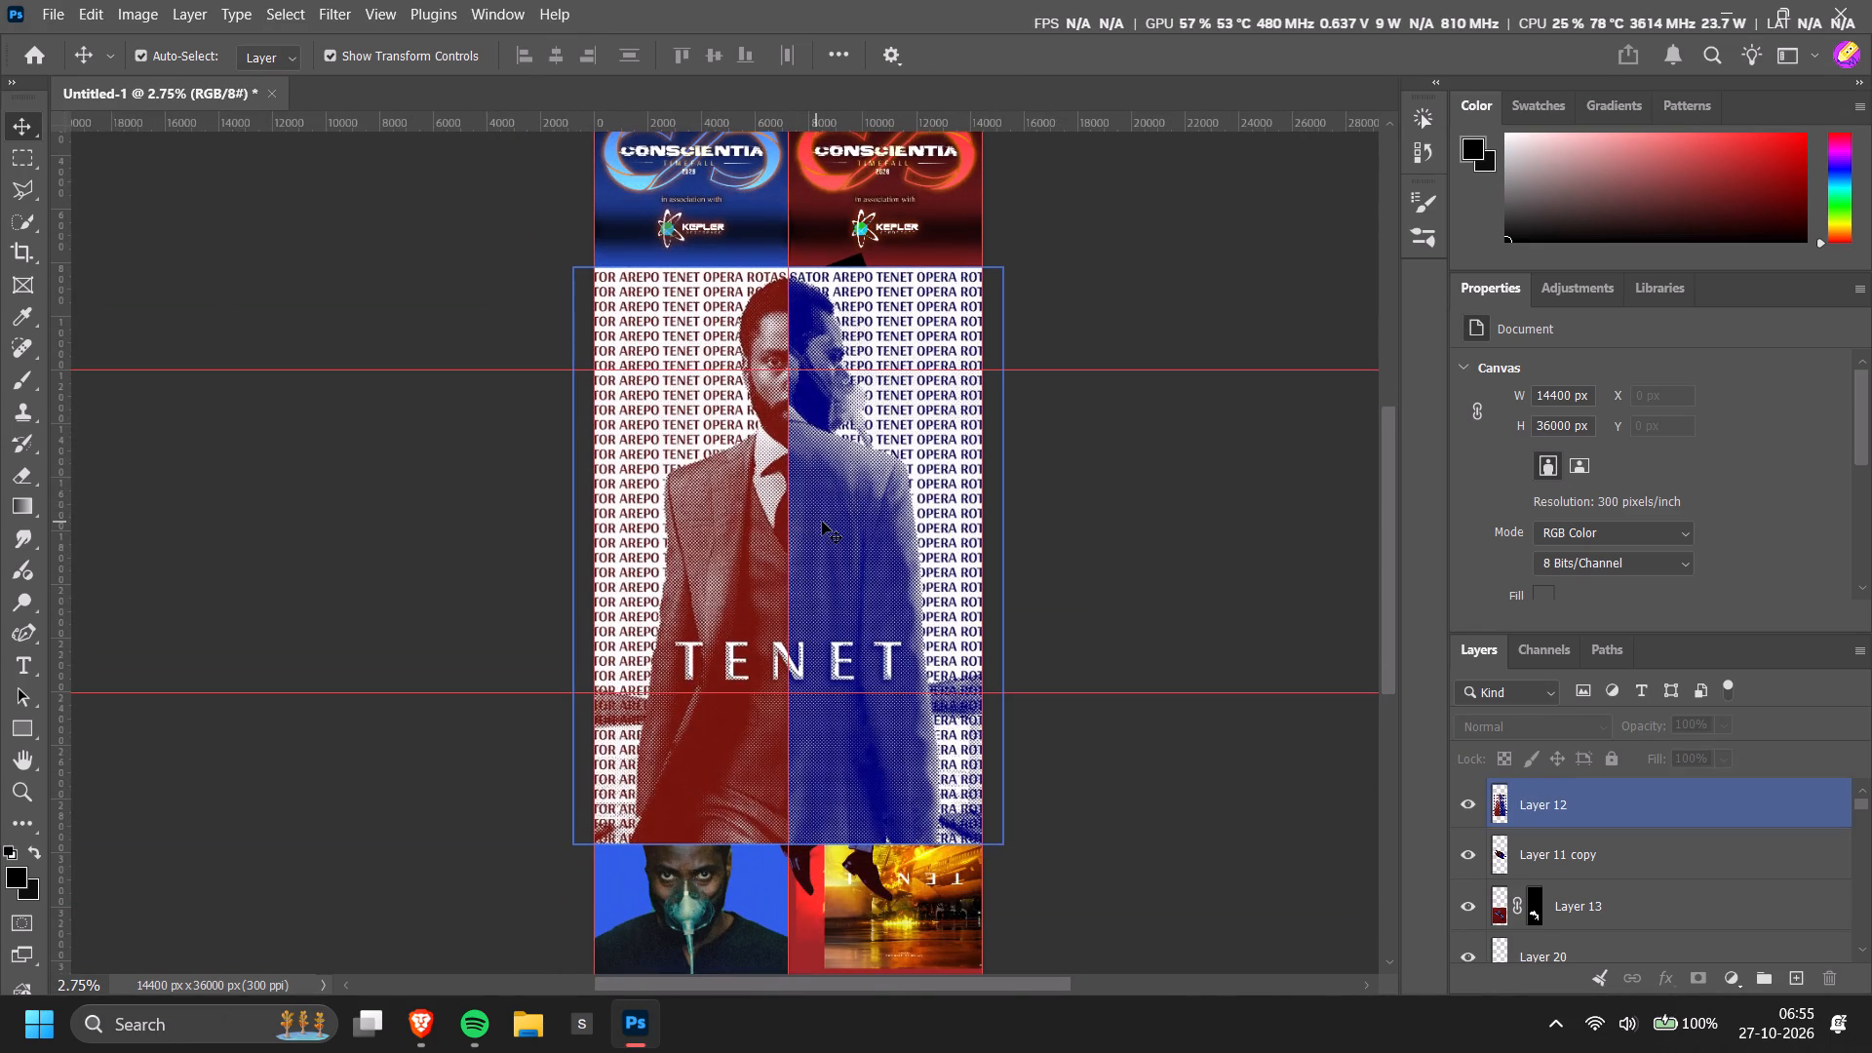
{"action": "scroll", "coordinate": [822, 522], "scroll_direction": "down", "scroll_amount": 3, "text": "ctrl"}
{"action": "scroll", "coordinate": [822, 522], "scroll_direction": "down", "scroll_amount": 5, "text": "alt"}
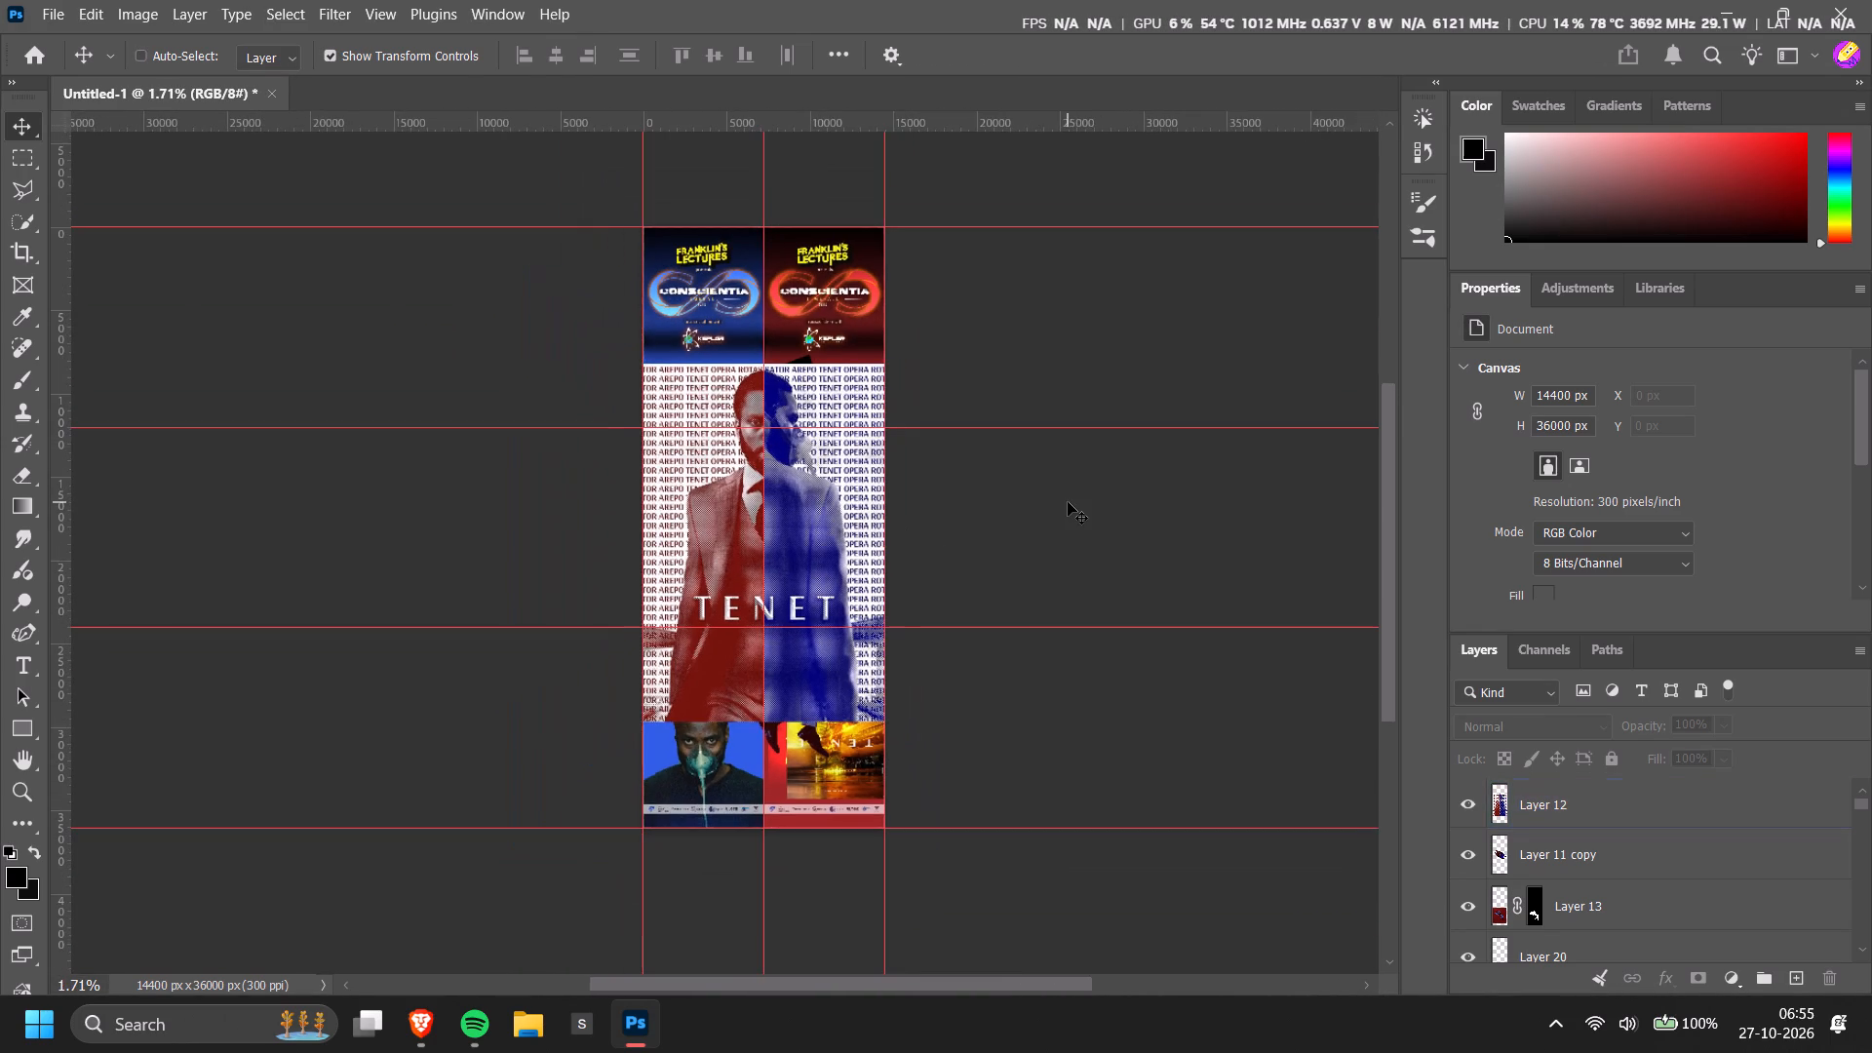
{"action": "scroll", "coordinate": [1068, 502], "scroll_direction": "down", "scroll_amount": 3, "text": "ctrl"}
{"action": "key", "text": "ctrl+z"}
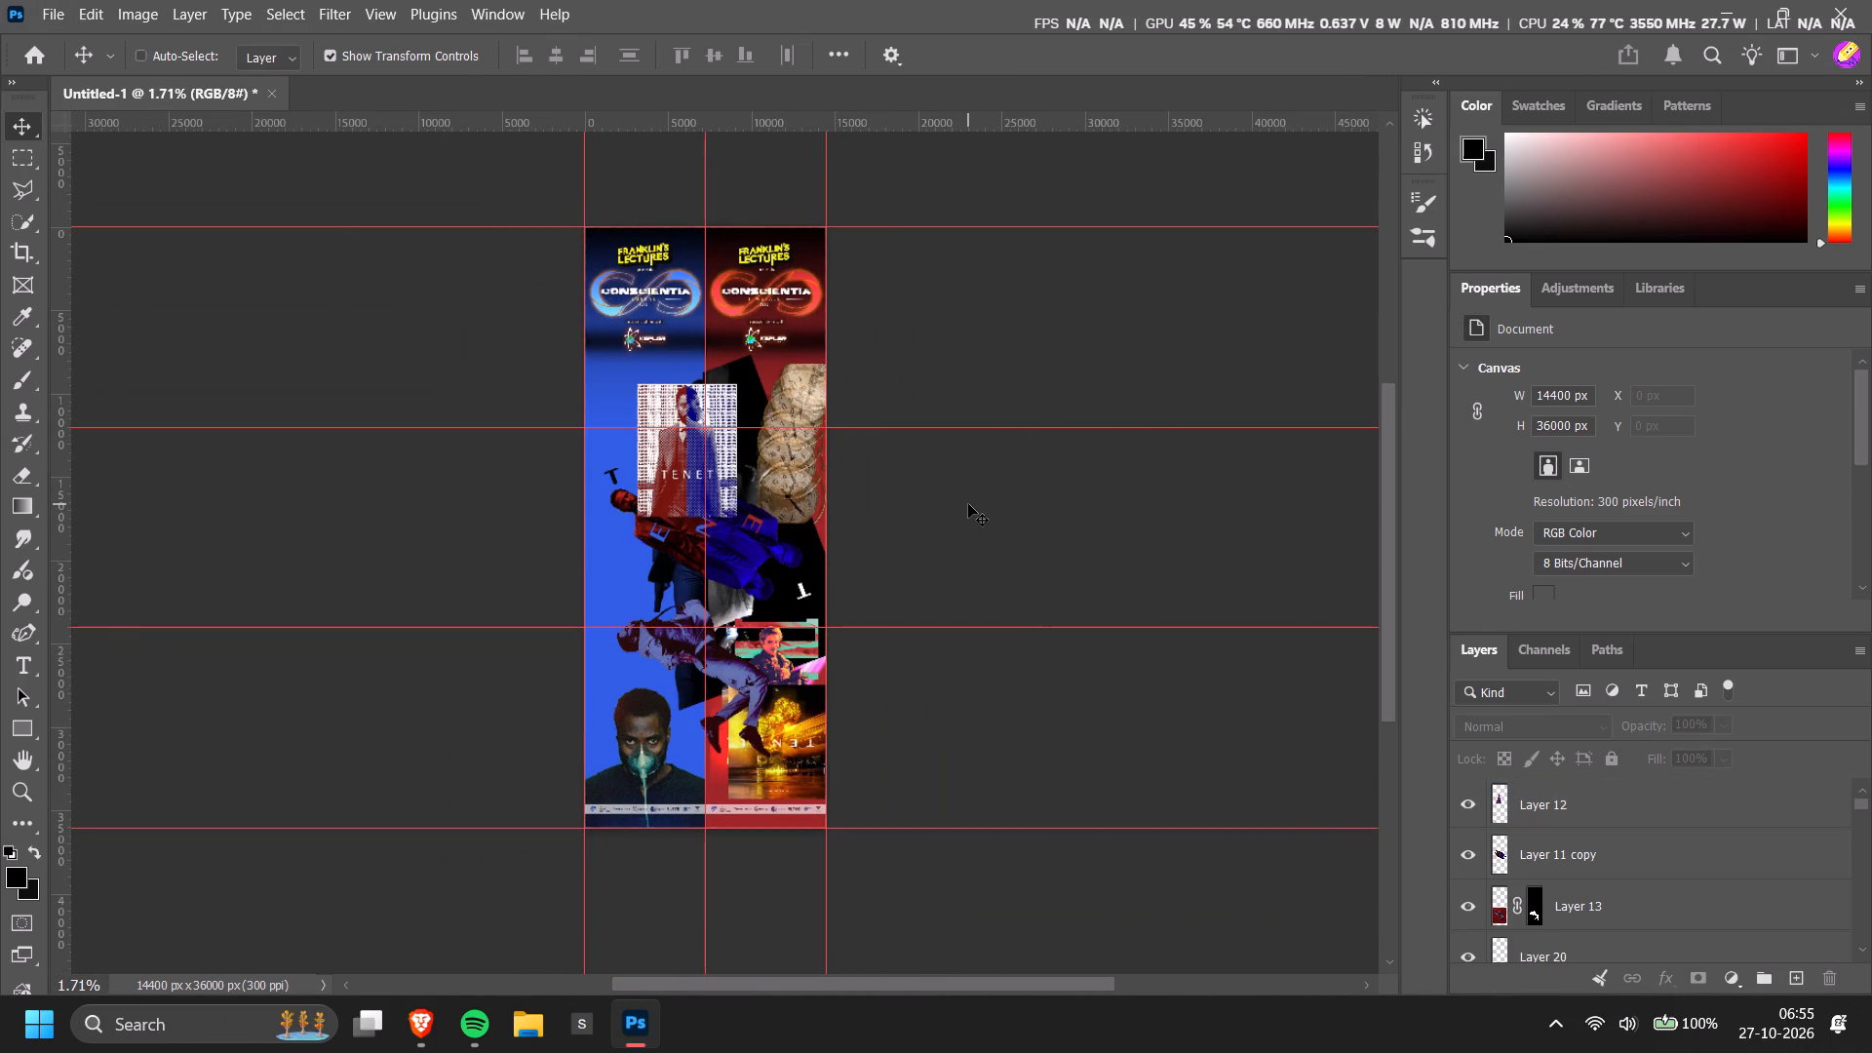
{"action": "key", "text": "ctrl+z"}
{"action": "key", "text": "ctrl+shift+z"}
{"action": "key", "text": "ctrl+shift+z"}
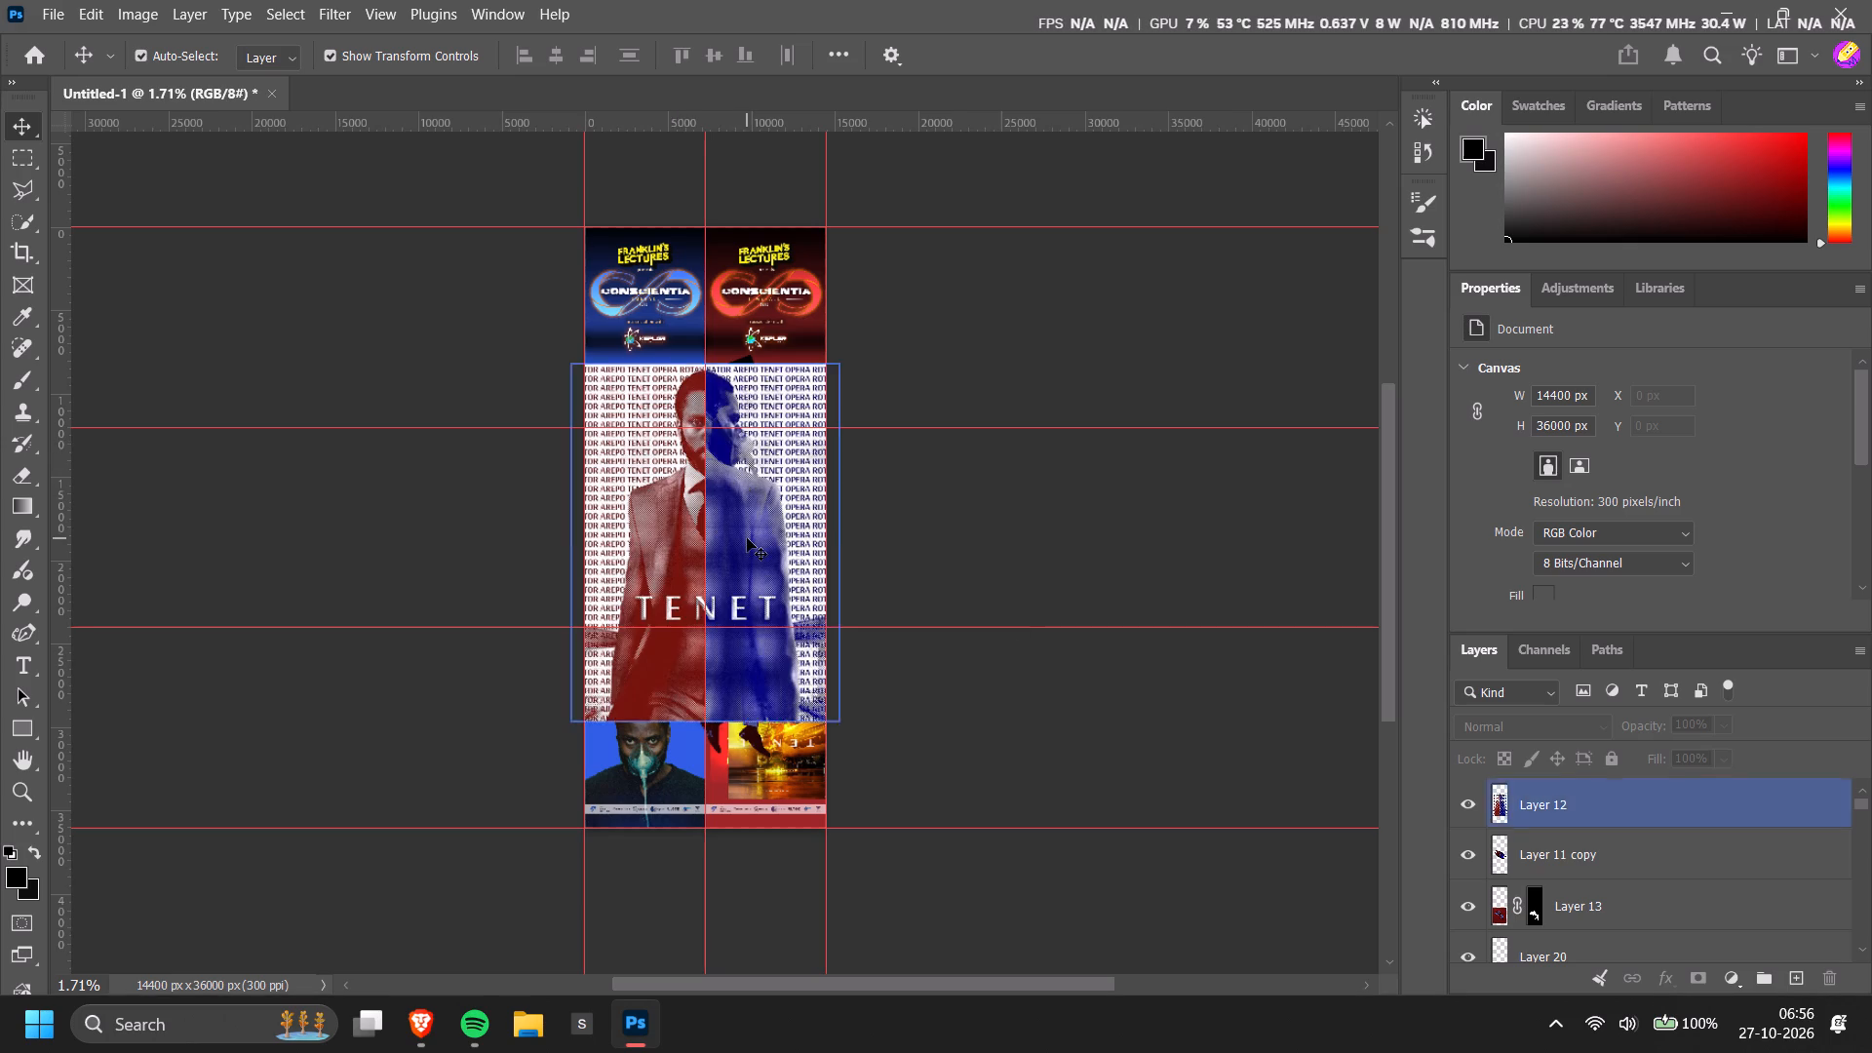
Hide the enlarged TENET poster on Layer 12.
{"action": "left_click", "coordinate": [747, 538]}
{"action": "left_click", "coordinate": [1487, 808]}
{"action": "left_click", "coordinate": [1480, 808]}
{"action": "left_click", "coordinate": [960, 555]}
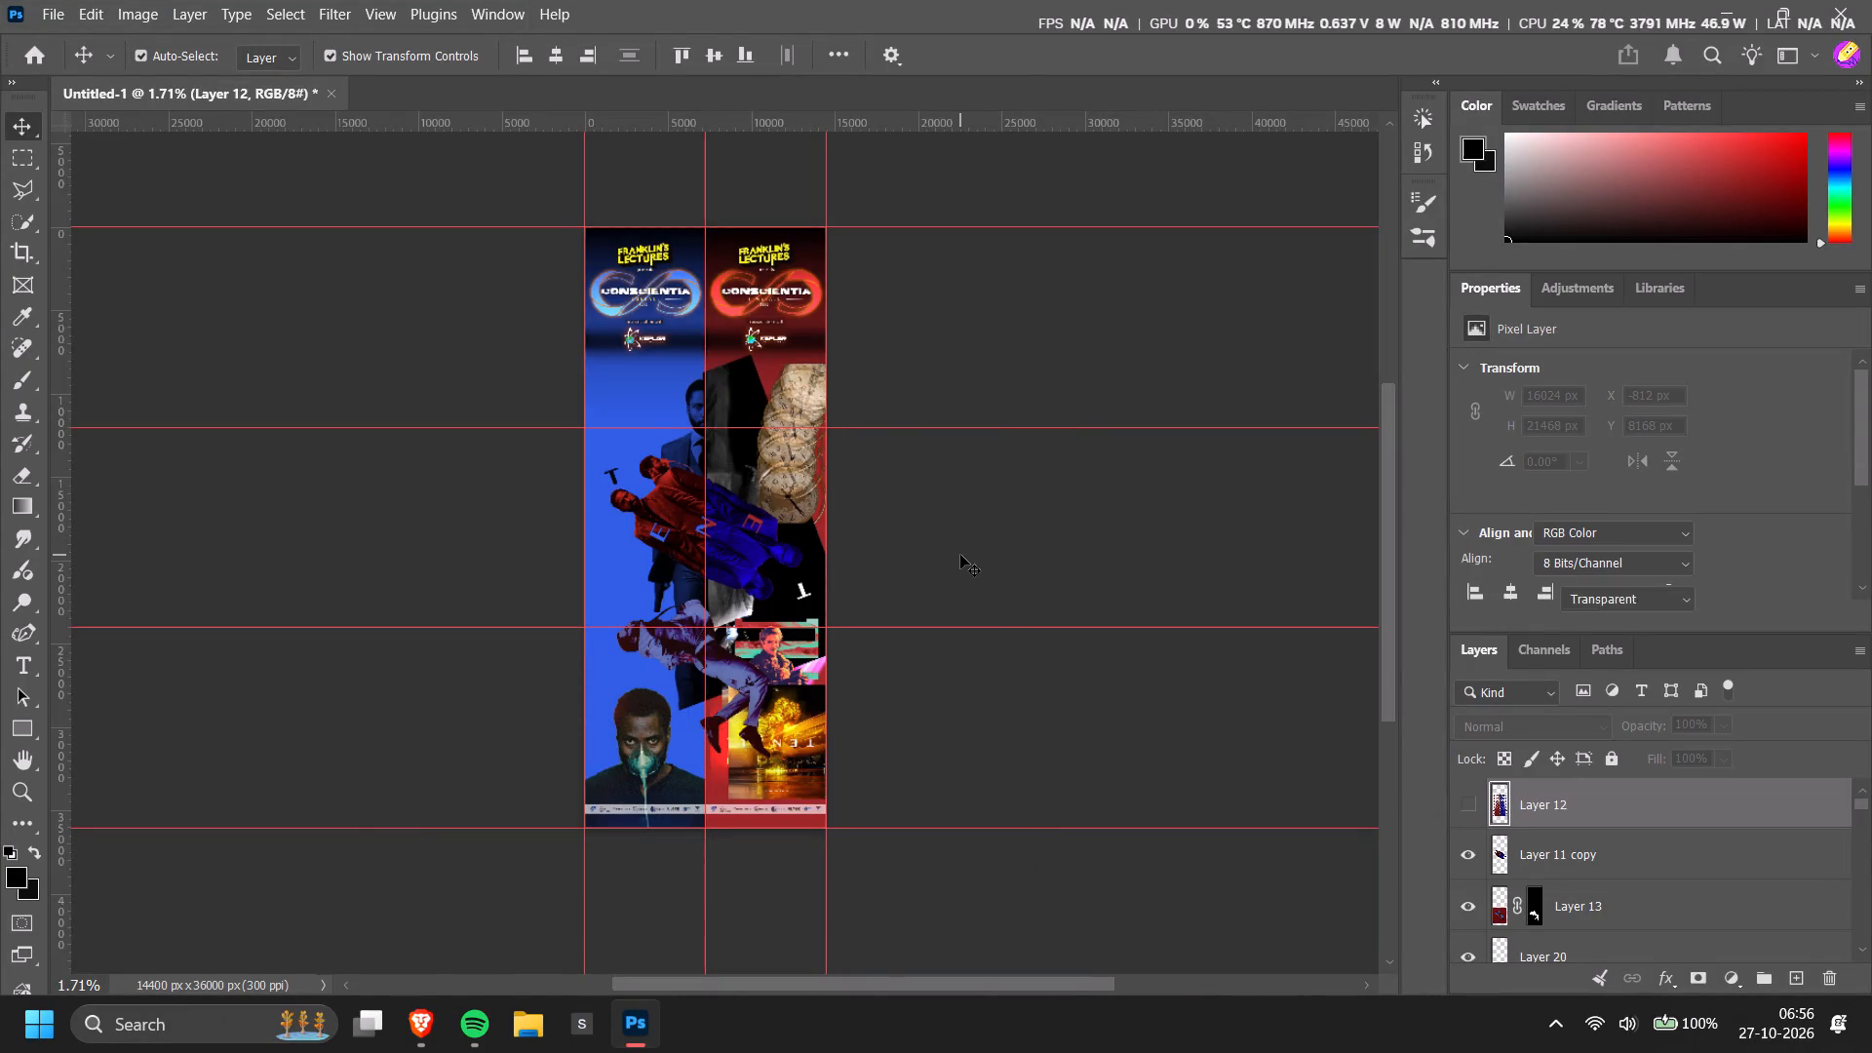
Examine the collage across both banners without the poster, from the Conscientia headings down to the masked man.
{"action": "scroll", "coordinate": [960, 555], "scroll_direction": "up", "scroll_amount": 5, "text": "alt"}
{"action": "scroll", "coordinate": [960, 555], "scroll_direction": "up", "scroll_amount": 3}
{"action": "scroll", "coordinate": [1031, 539], "scroll_direction": "down", "scroll_amount": 1}
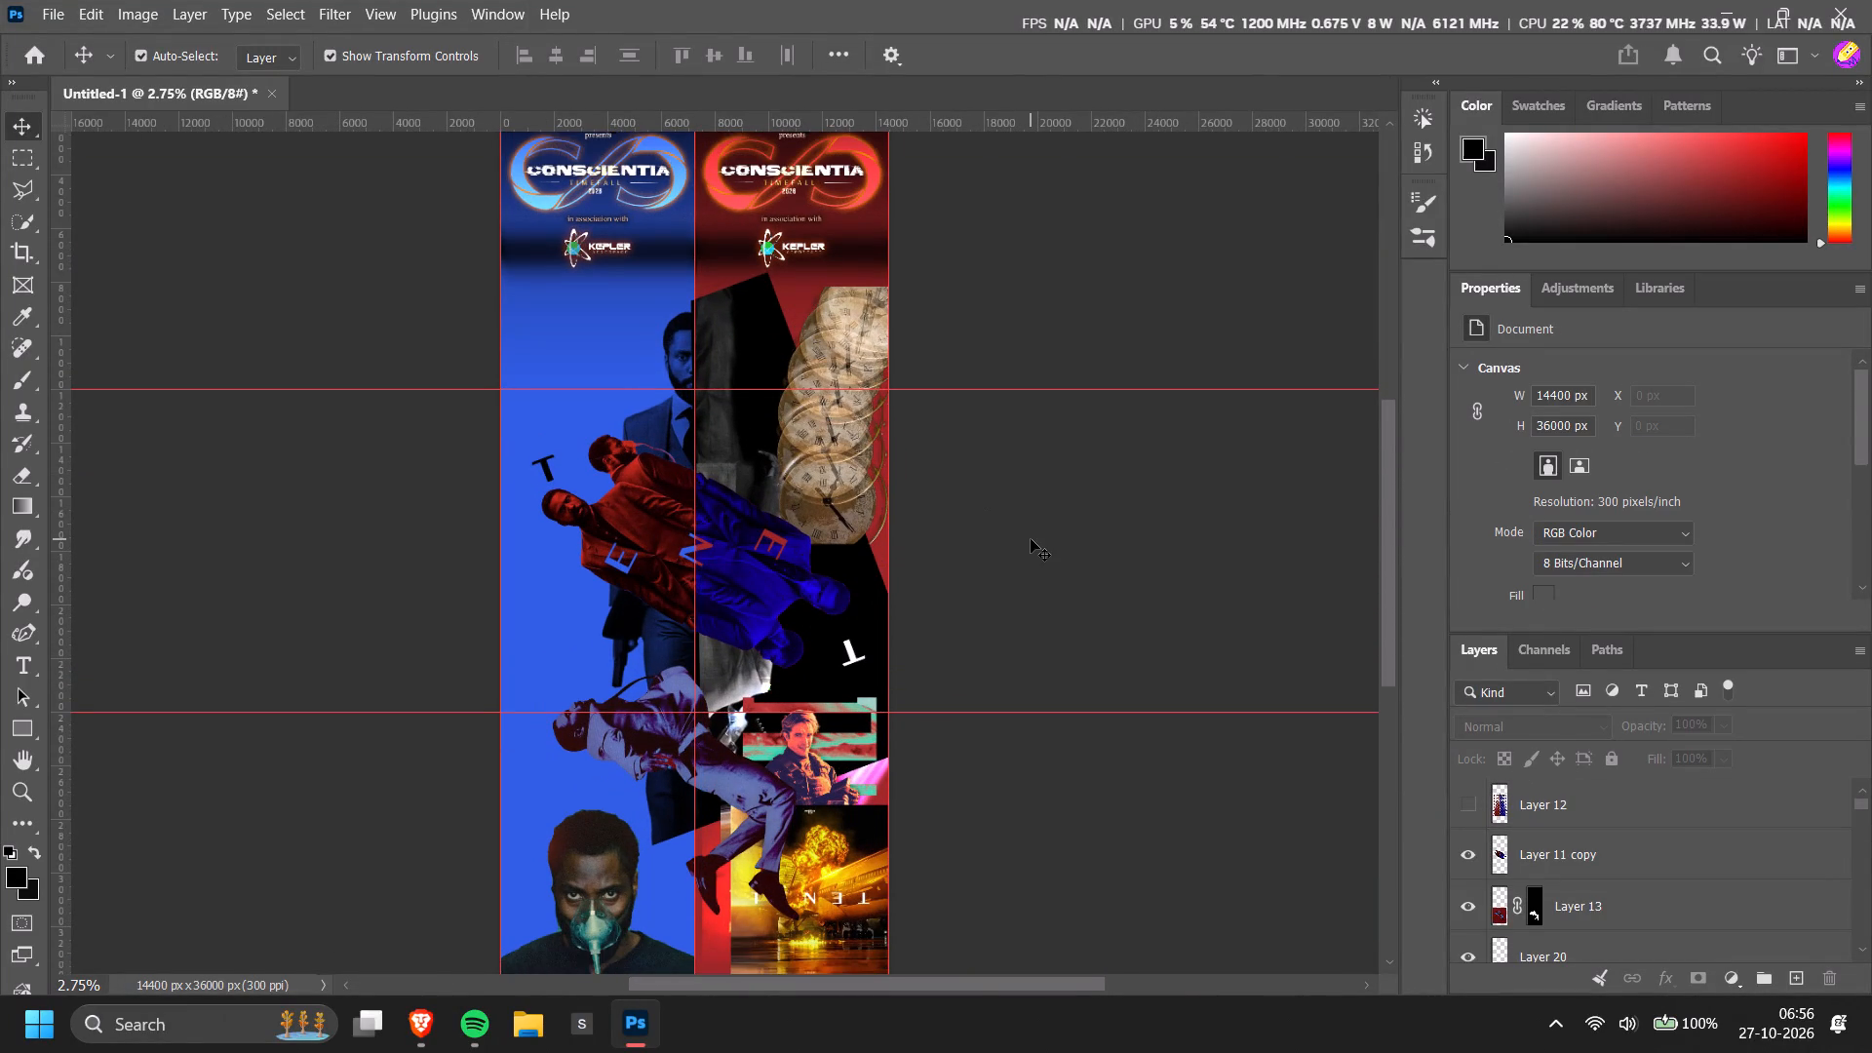
{"action": "scroll", "coordinate": [1029, 539], "scroll_direction": "down", "scroll_amount": 3, "text": "alt"}
{"action": "scroll", "coordinate": [1029, 539], "scroll_direction": "down", "scroll_amount": 2}
{"action": "scroll", "coordinate": [949, 513], "scroll_direction": "up", "scroll_amount": 5, "text": "alt"}
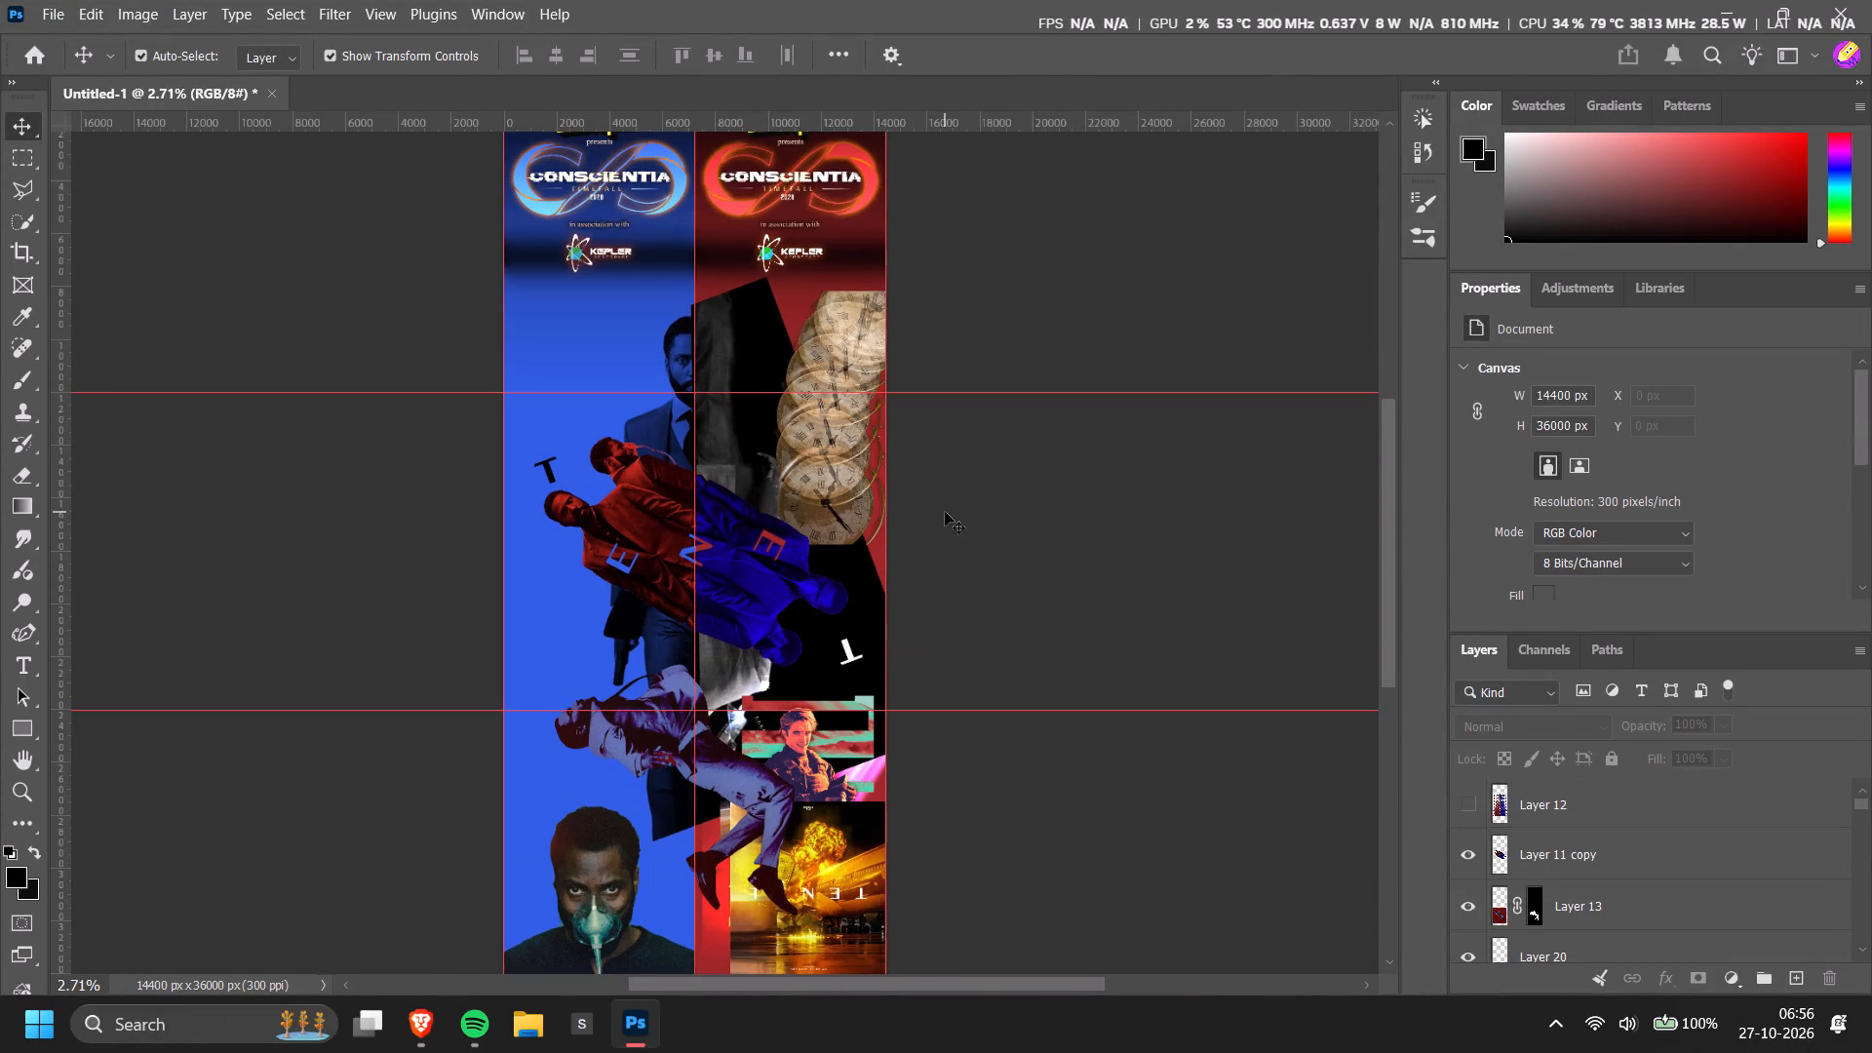
{"action": "scroll", "coordinate": [945, 512], "scroll_direction": "up", "scroll_amount": 2, "text": "alt"}
{"action": "scroll", "coordinate": [945, 512], "scroll_direction": "up", "scroll_amount": 2}
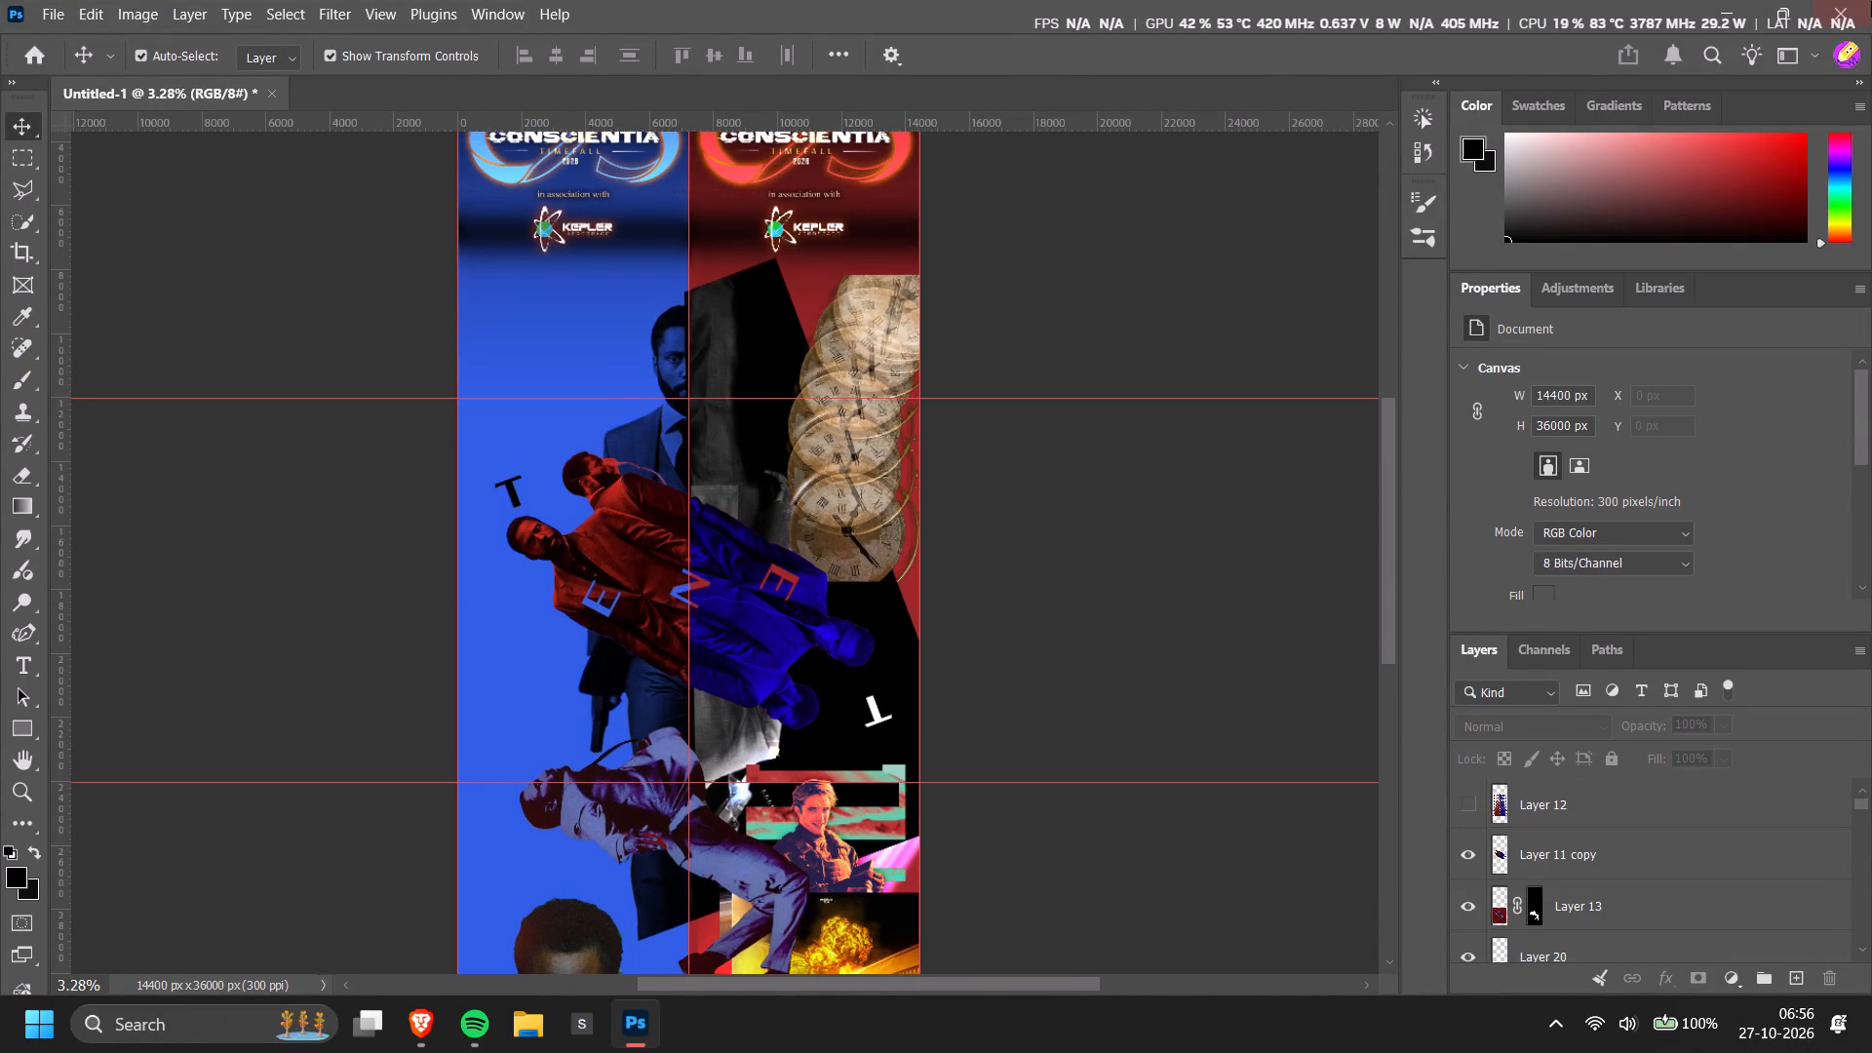
Add a Gradient Map adjustment above Layer 14, the suited man on the blue banner, and clip it to that layer.
{"action": "left_click", "coordinate": [653, 436]}
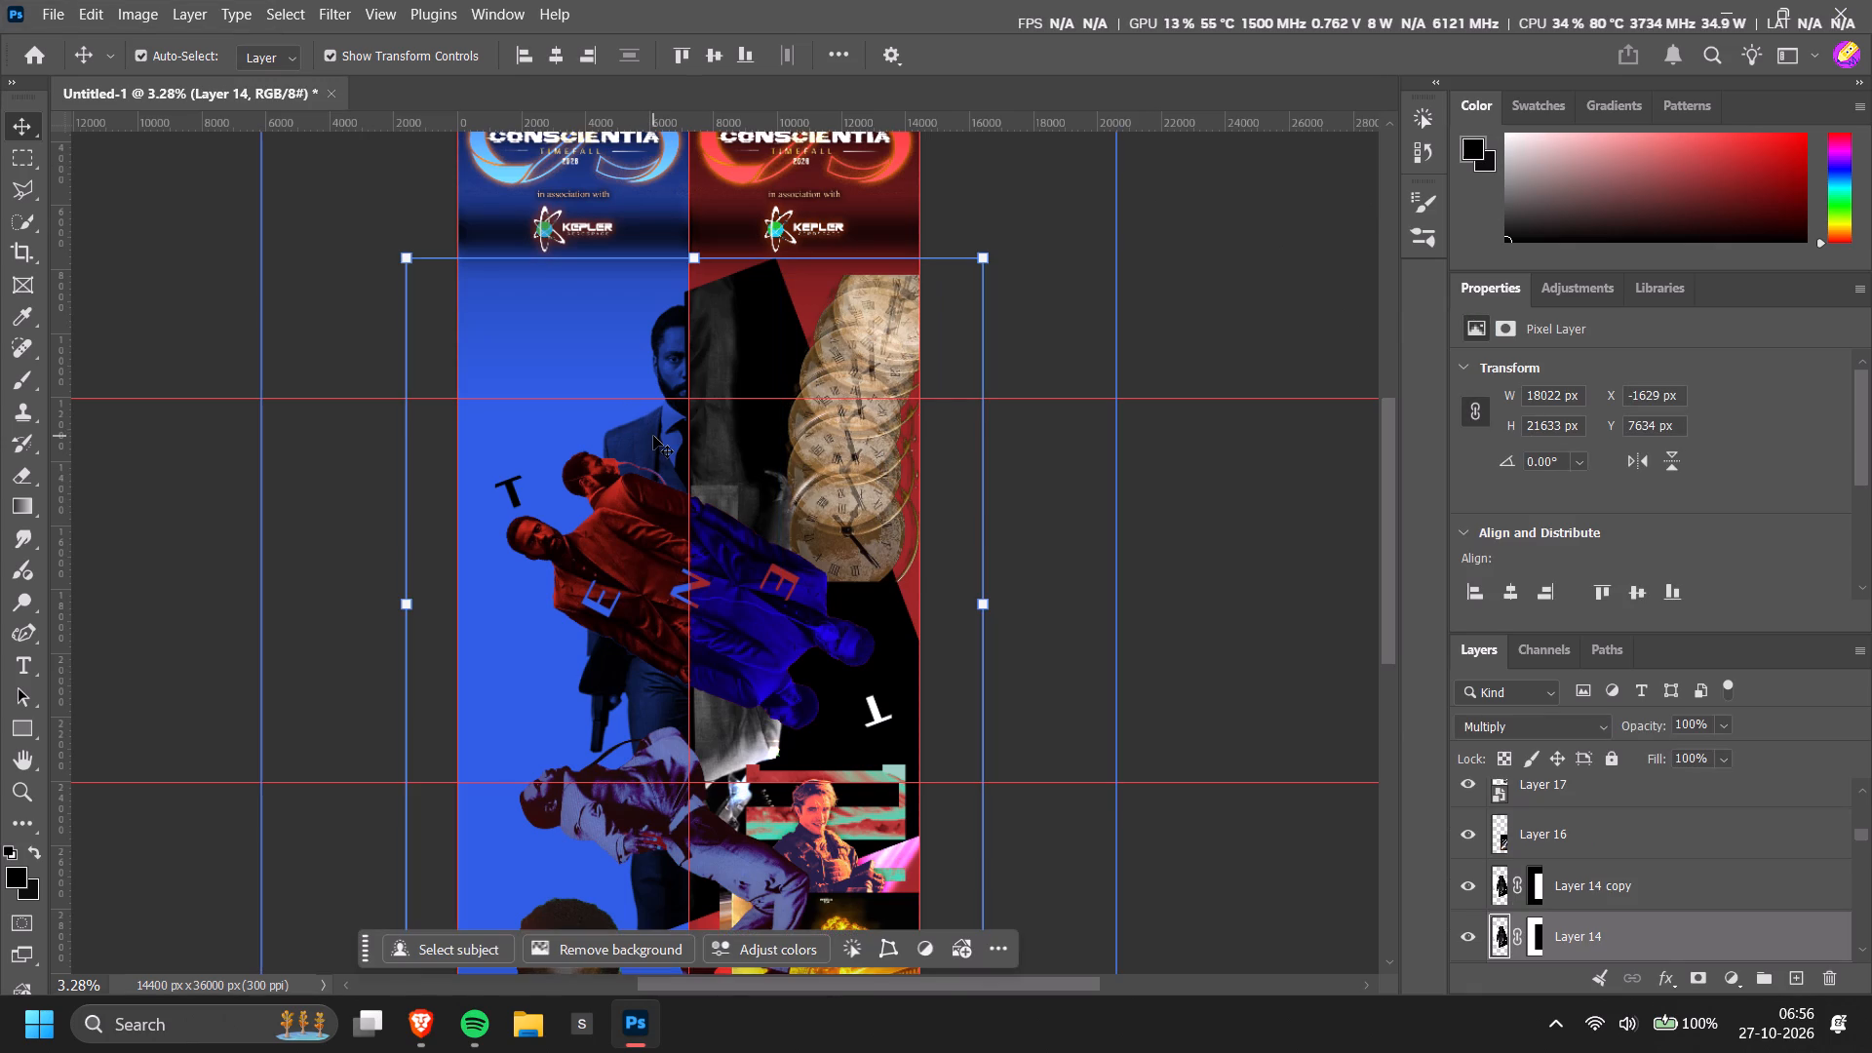
{"action": "left_click", "coordinate": [1740, 985]}
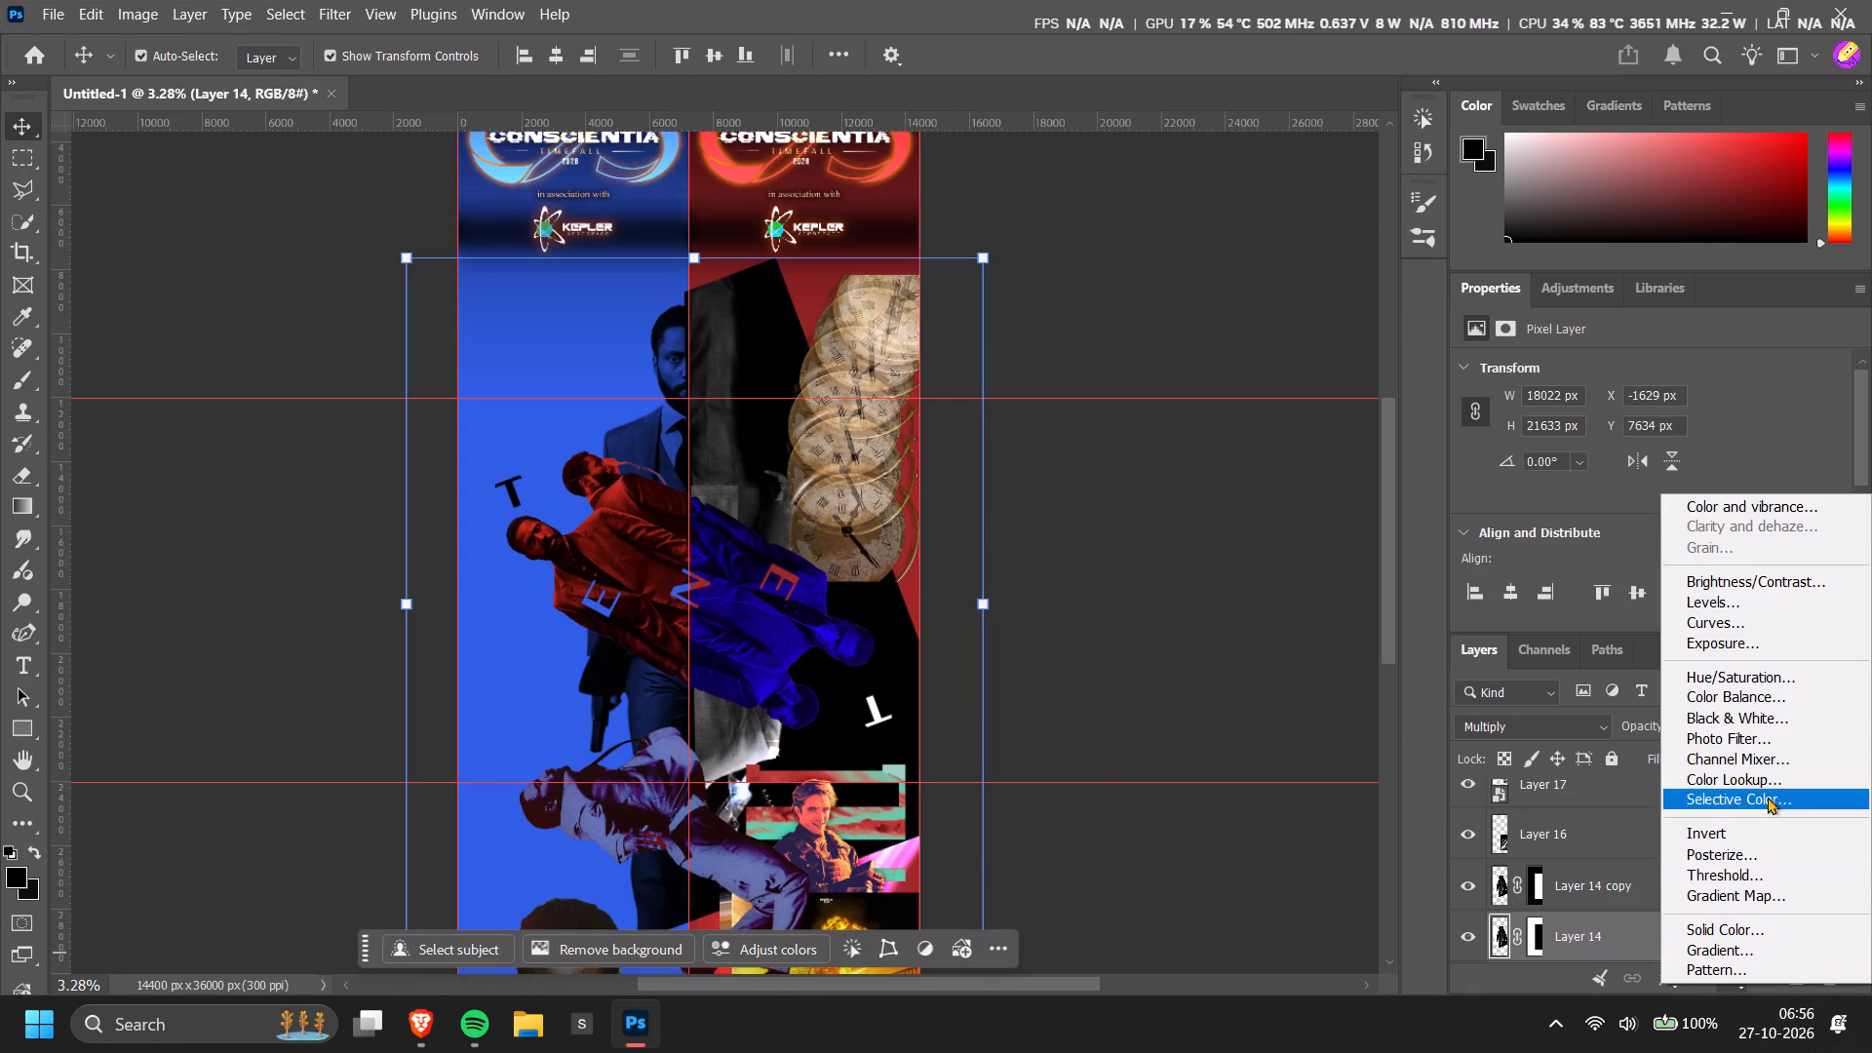
{"action": "left_click", "coordinate": [1770, 883]}
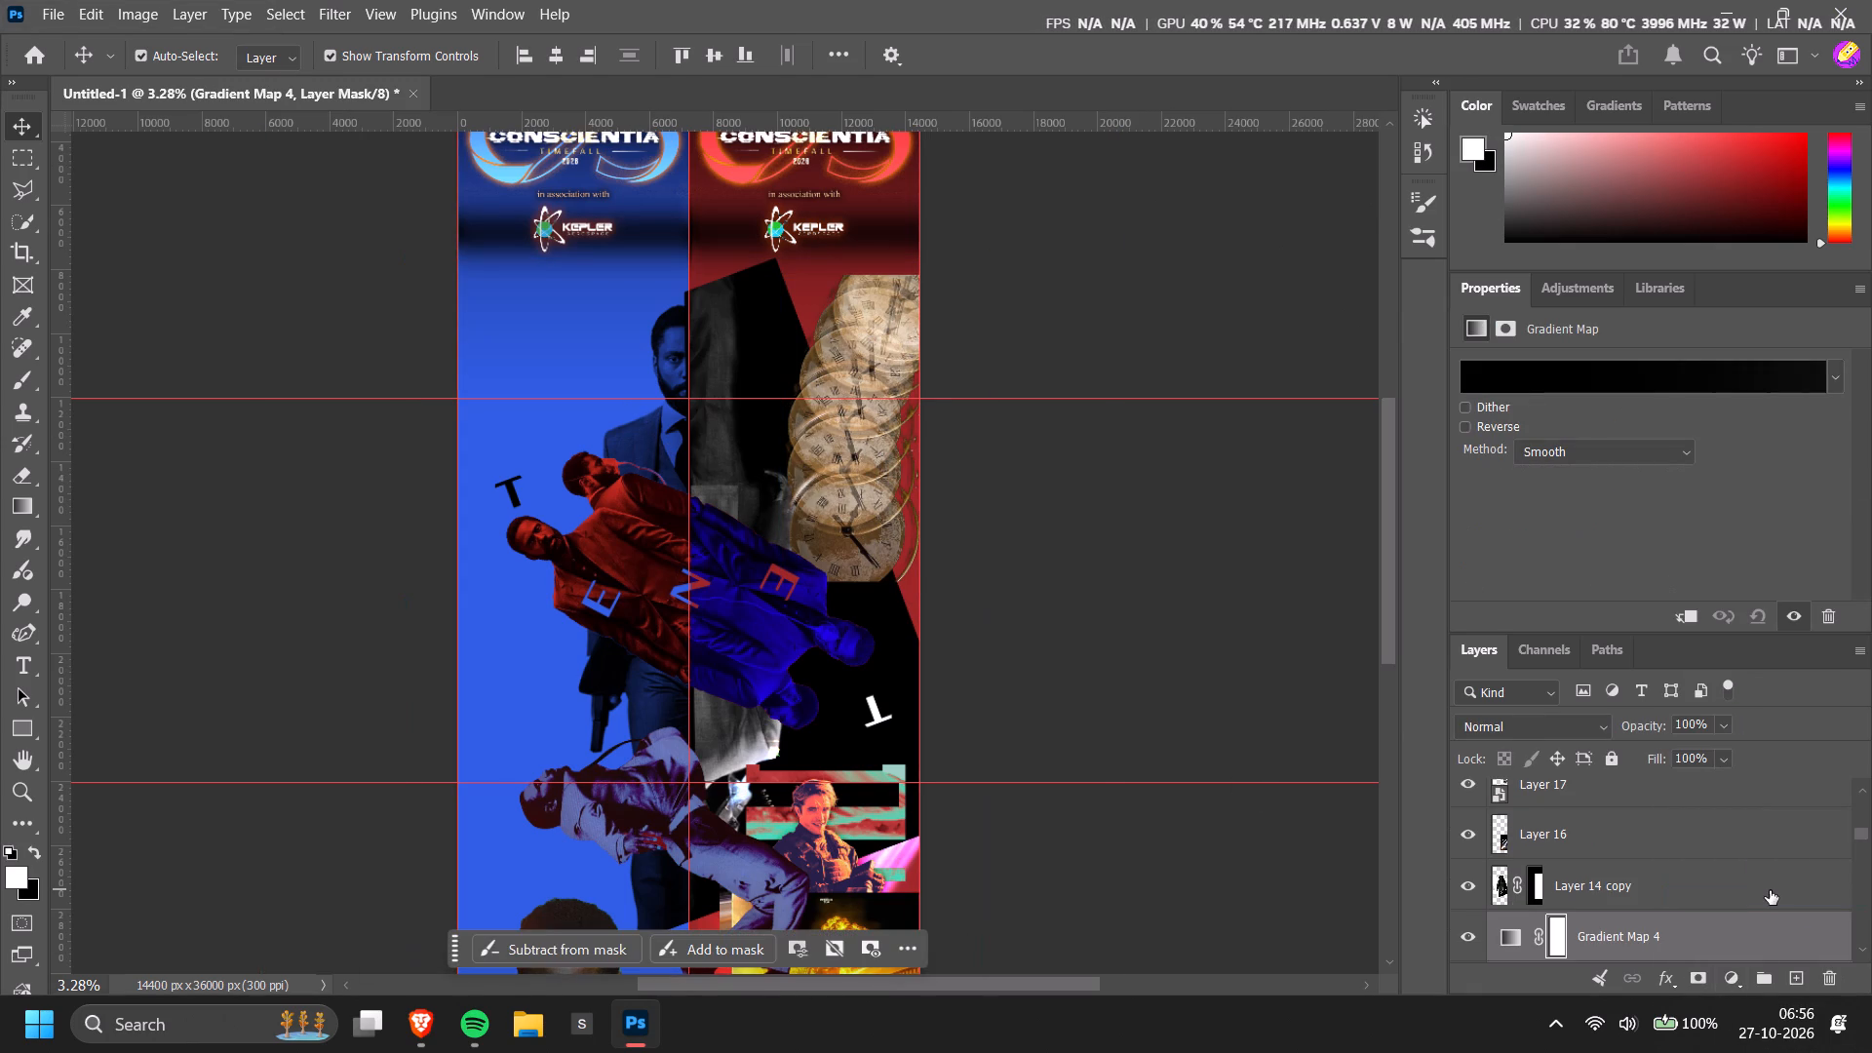
{"action": "key", "text": "ctrl+alt+g"}
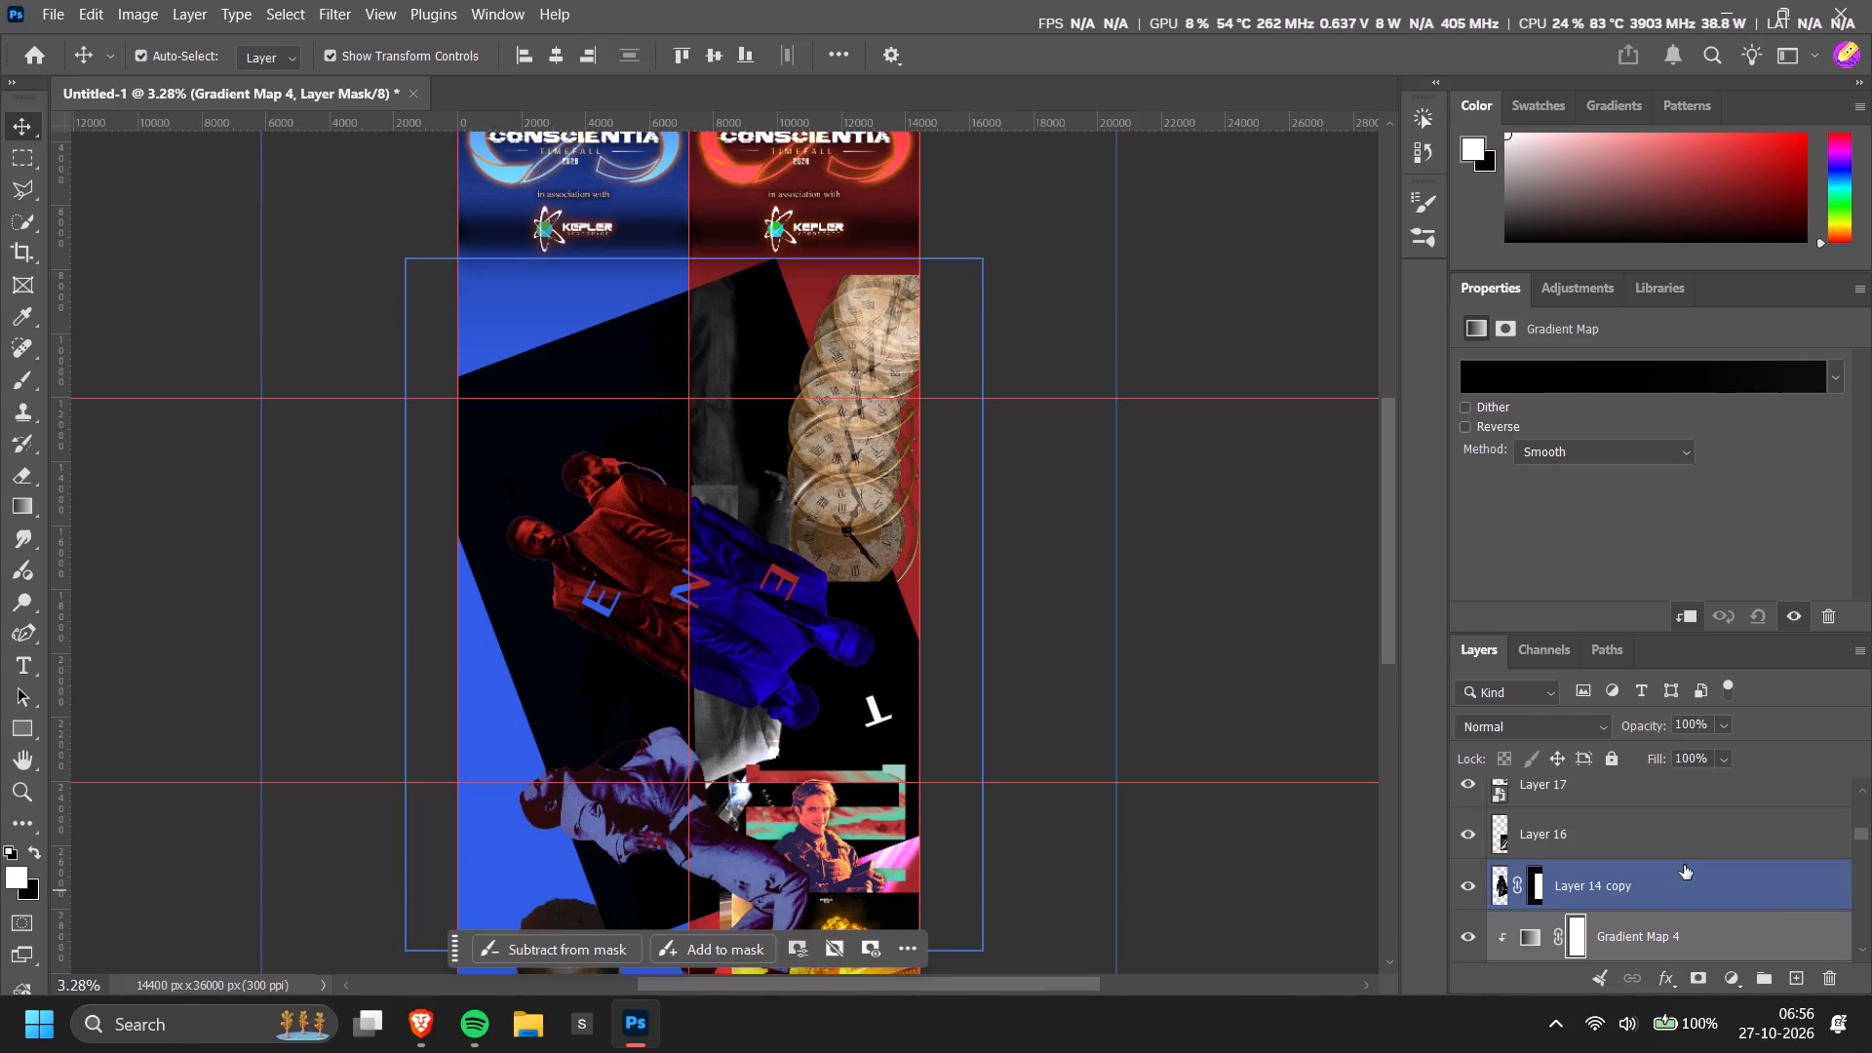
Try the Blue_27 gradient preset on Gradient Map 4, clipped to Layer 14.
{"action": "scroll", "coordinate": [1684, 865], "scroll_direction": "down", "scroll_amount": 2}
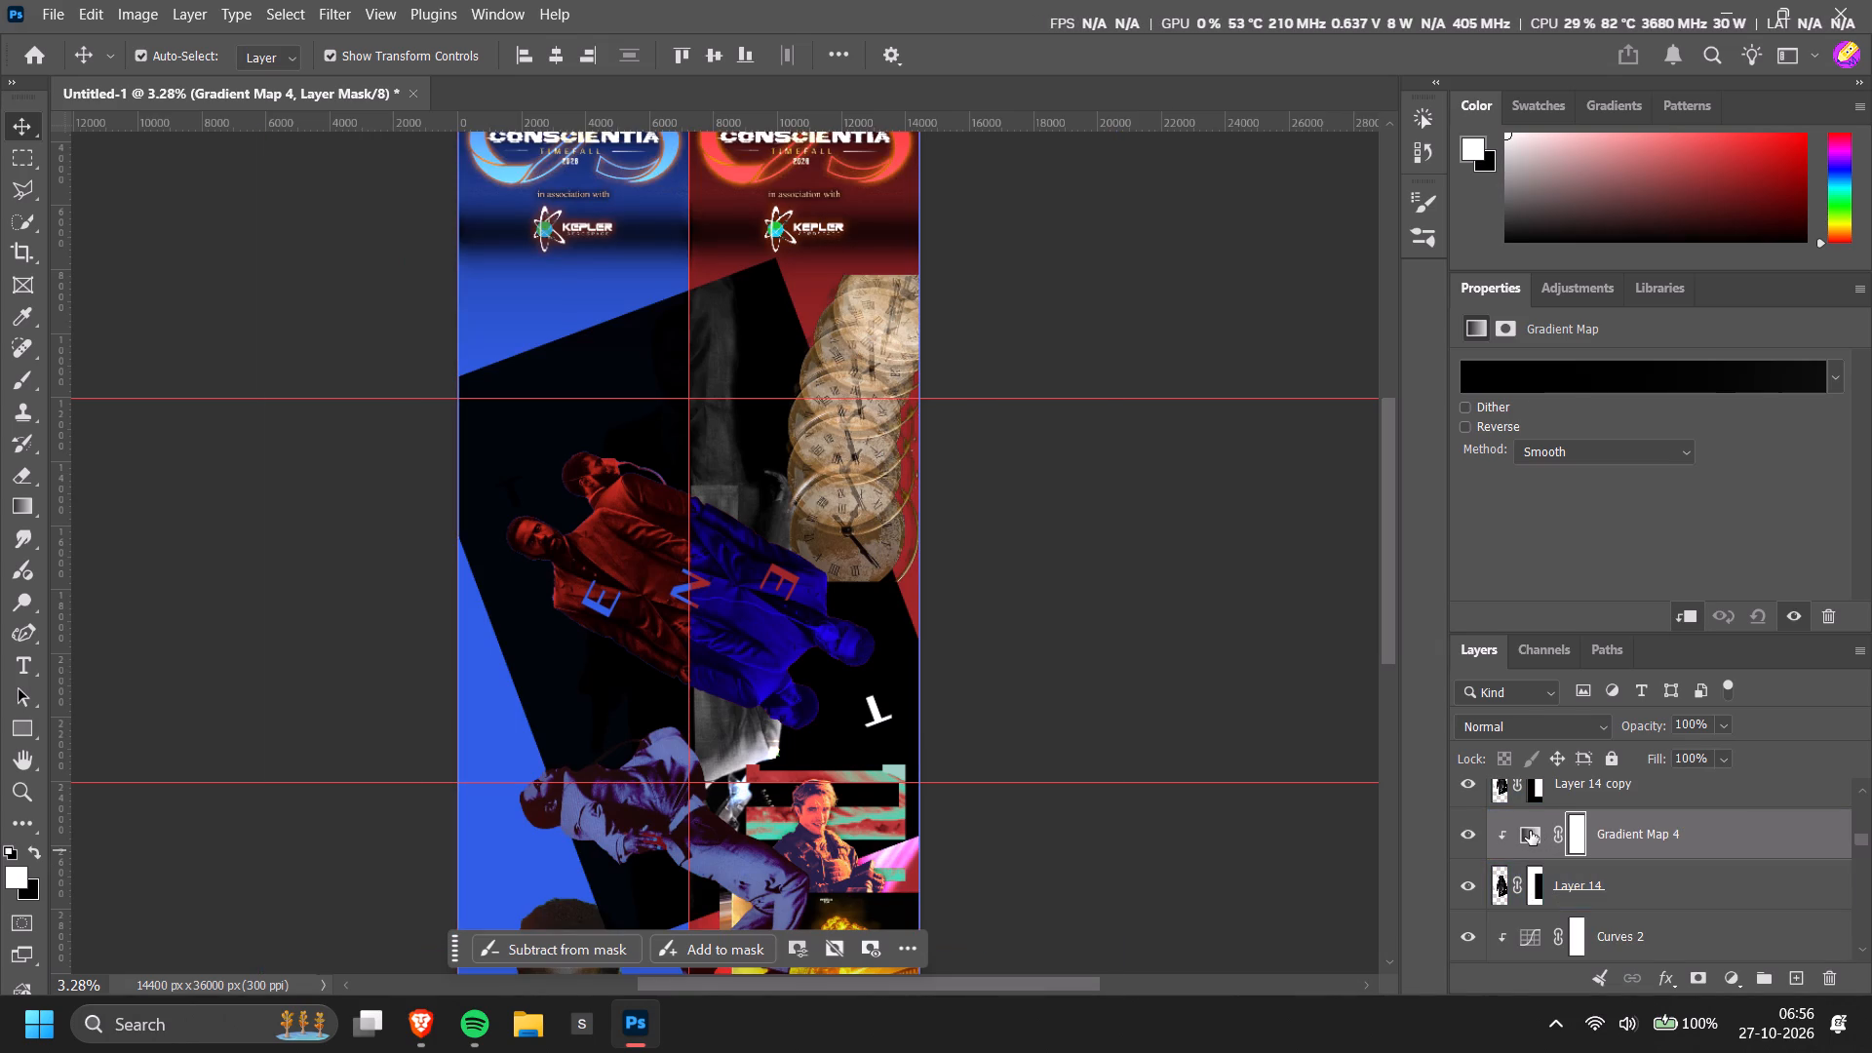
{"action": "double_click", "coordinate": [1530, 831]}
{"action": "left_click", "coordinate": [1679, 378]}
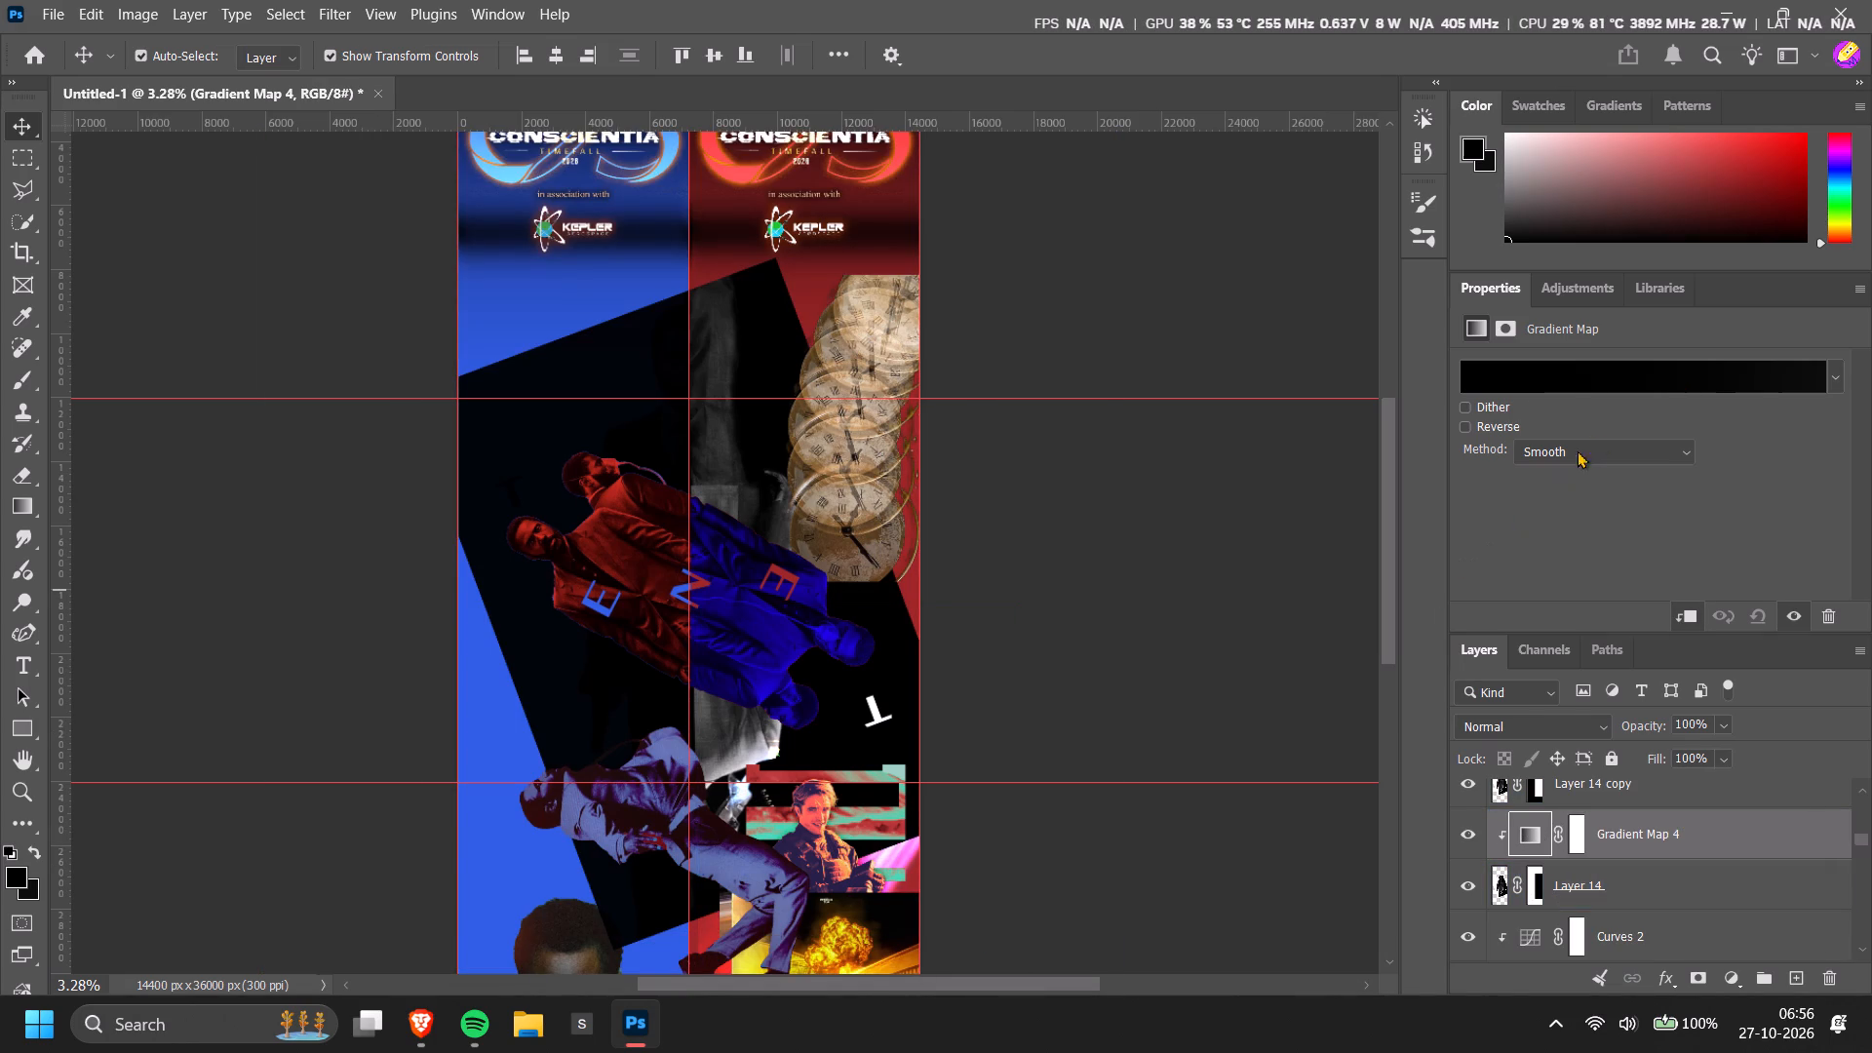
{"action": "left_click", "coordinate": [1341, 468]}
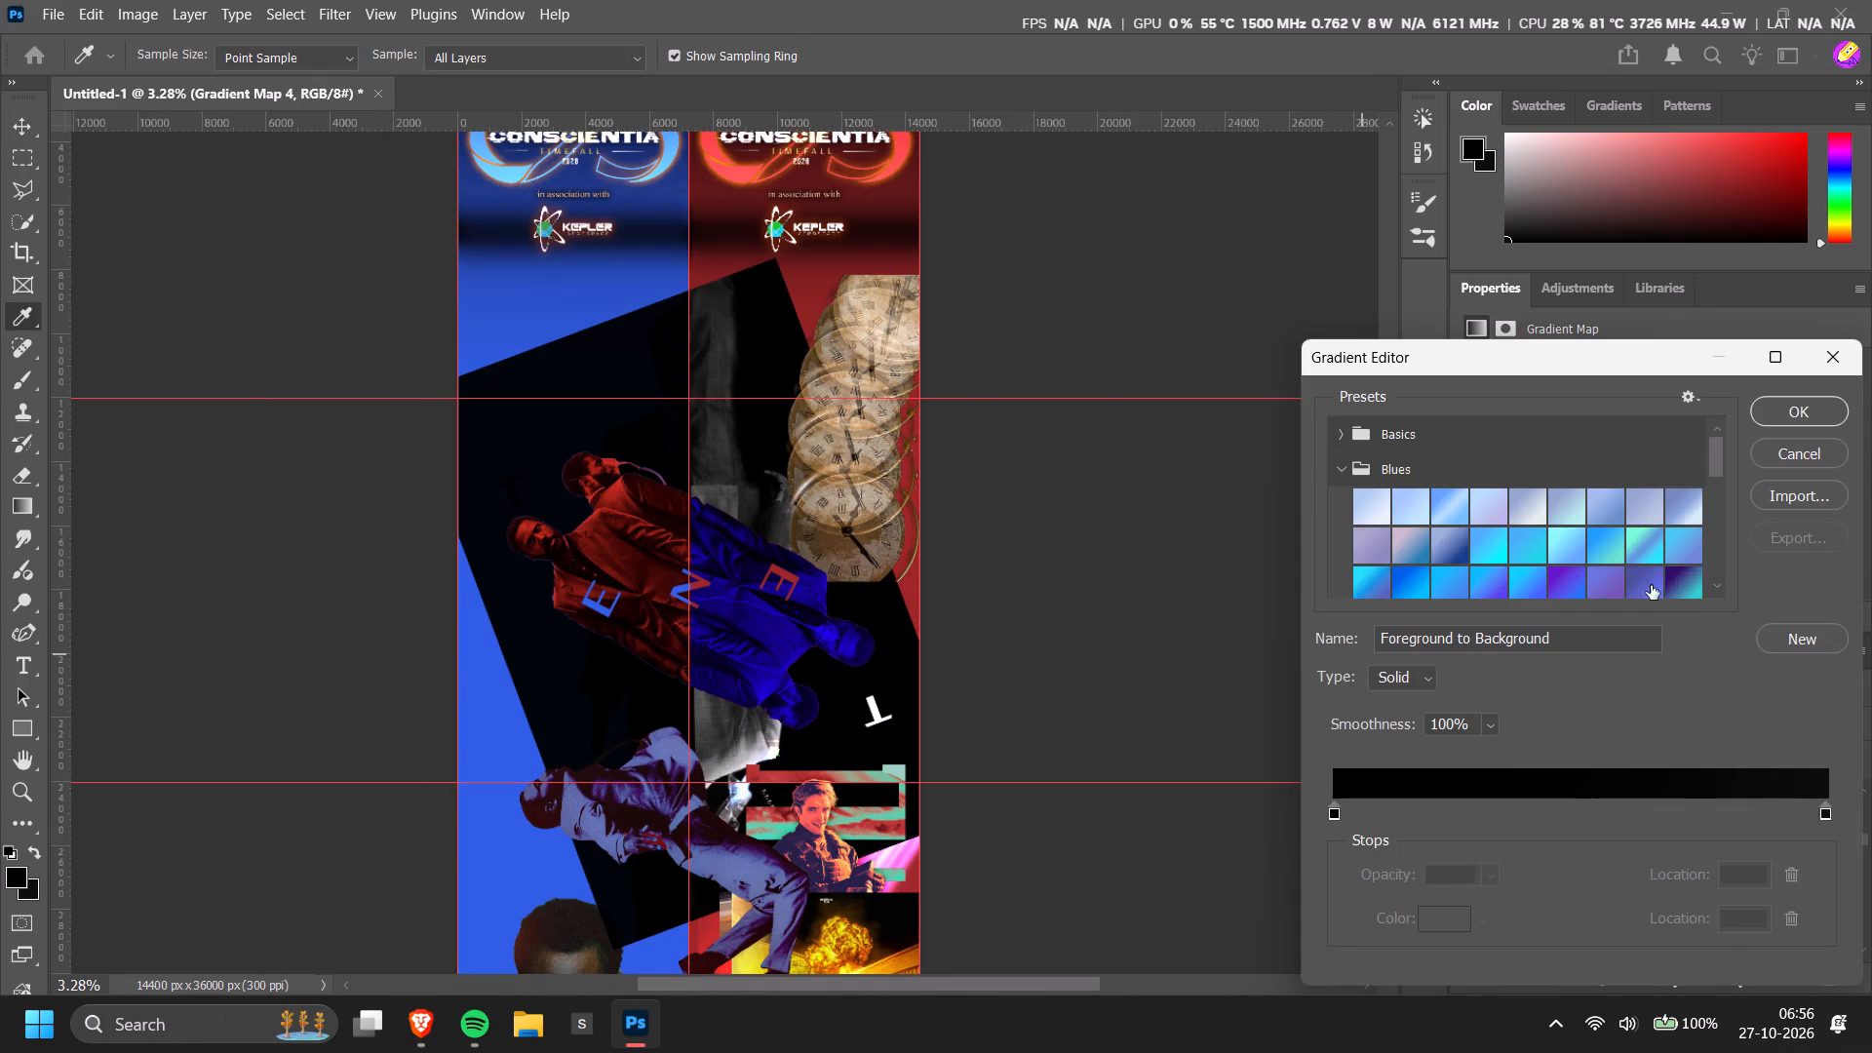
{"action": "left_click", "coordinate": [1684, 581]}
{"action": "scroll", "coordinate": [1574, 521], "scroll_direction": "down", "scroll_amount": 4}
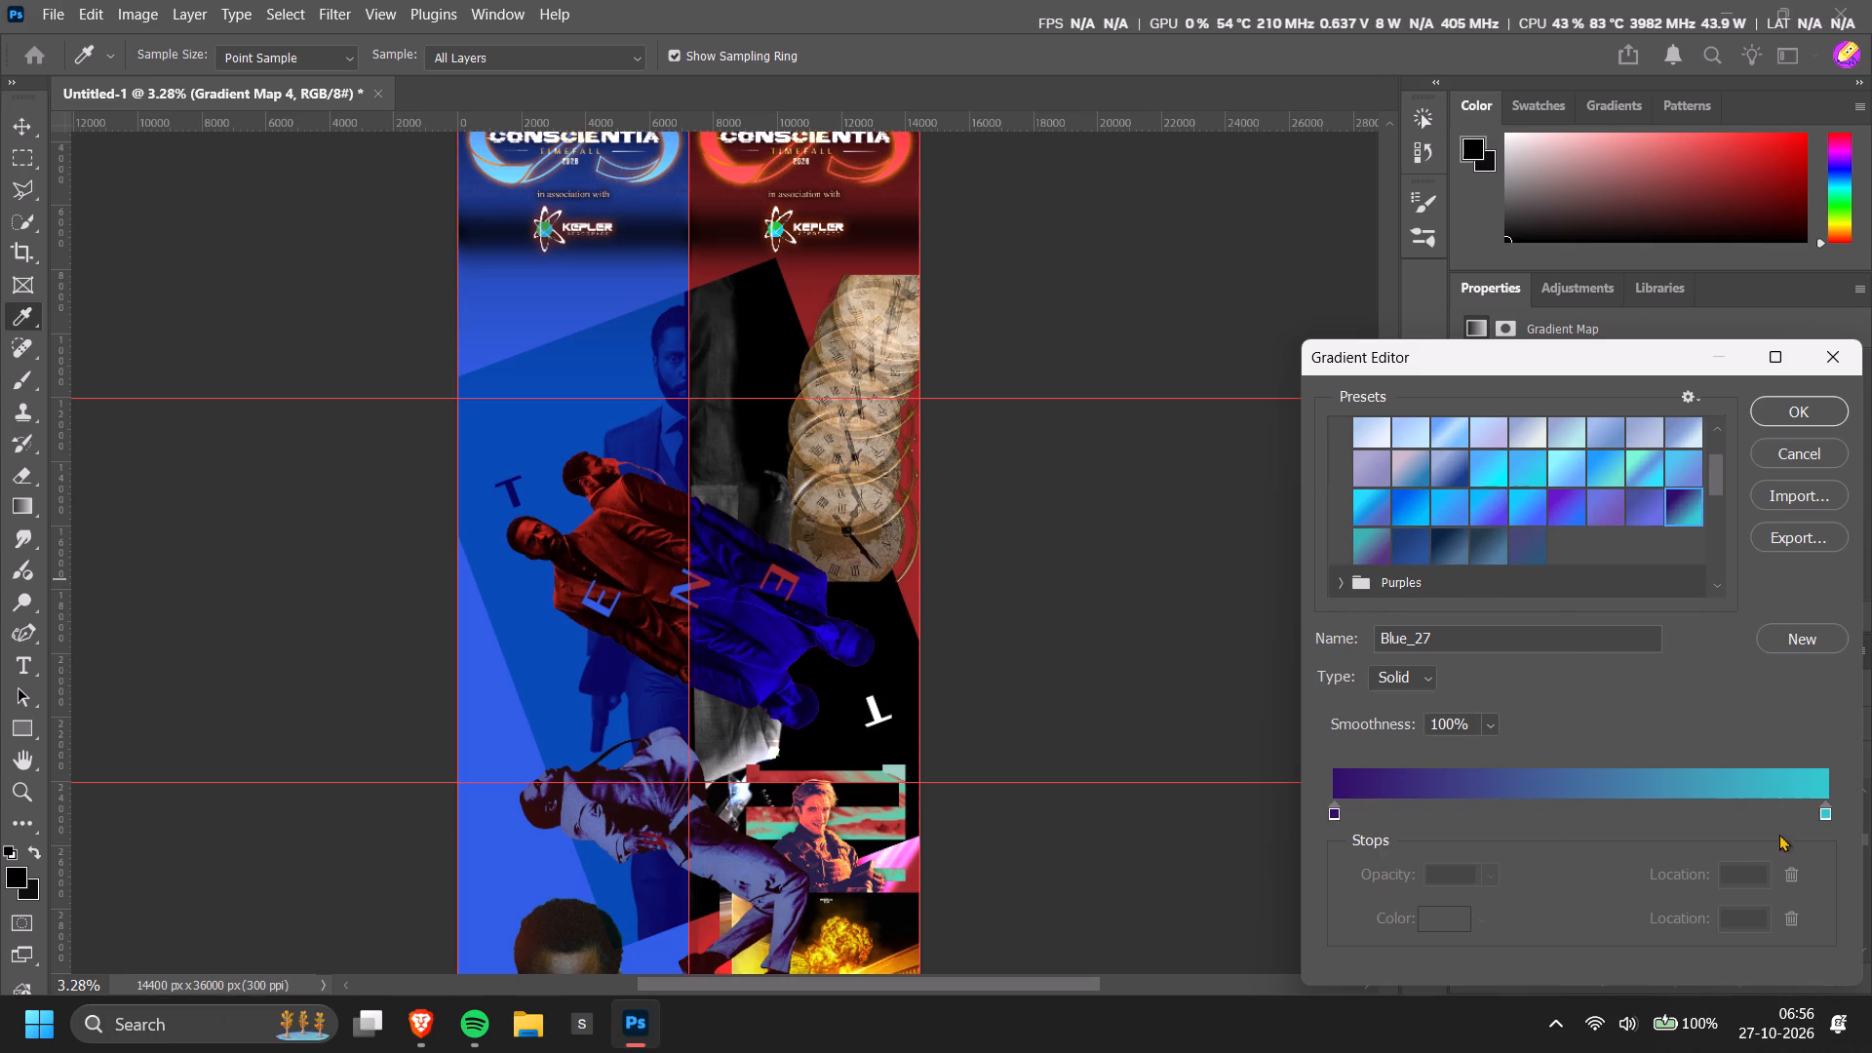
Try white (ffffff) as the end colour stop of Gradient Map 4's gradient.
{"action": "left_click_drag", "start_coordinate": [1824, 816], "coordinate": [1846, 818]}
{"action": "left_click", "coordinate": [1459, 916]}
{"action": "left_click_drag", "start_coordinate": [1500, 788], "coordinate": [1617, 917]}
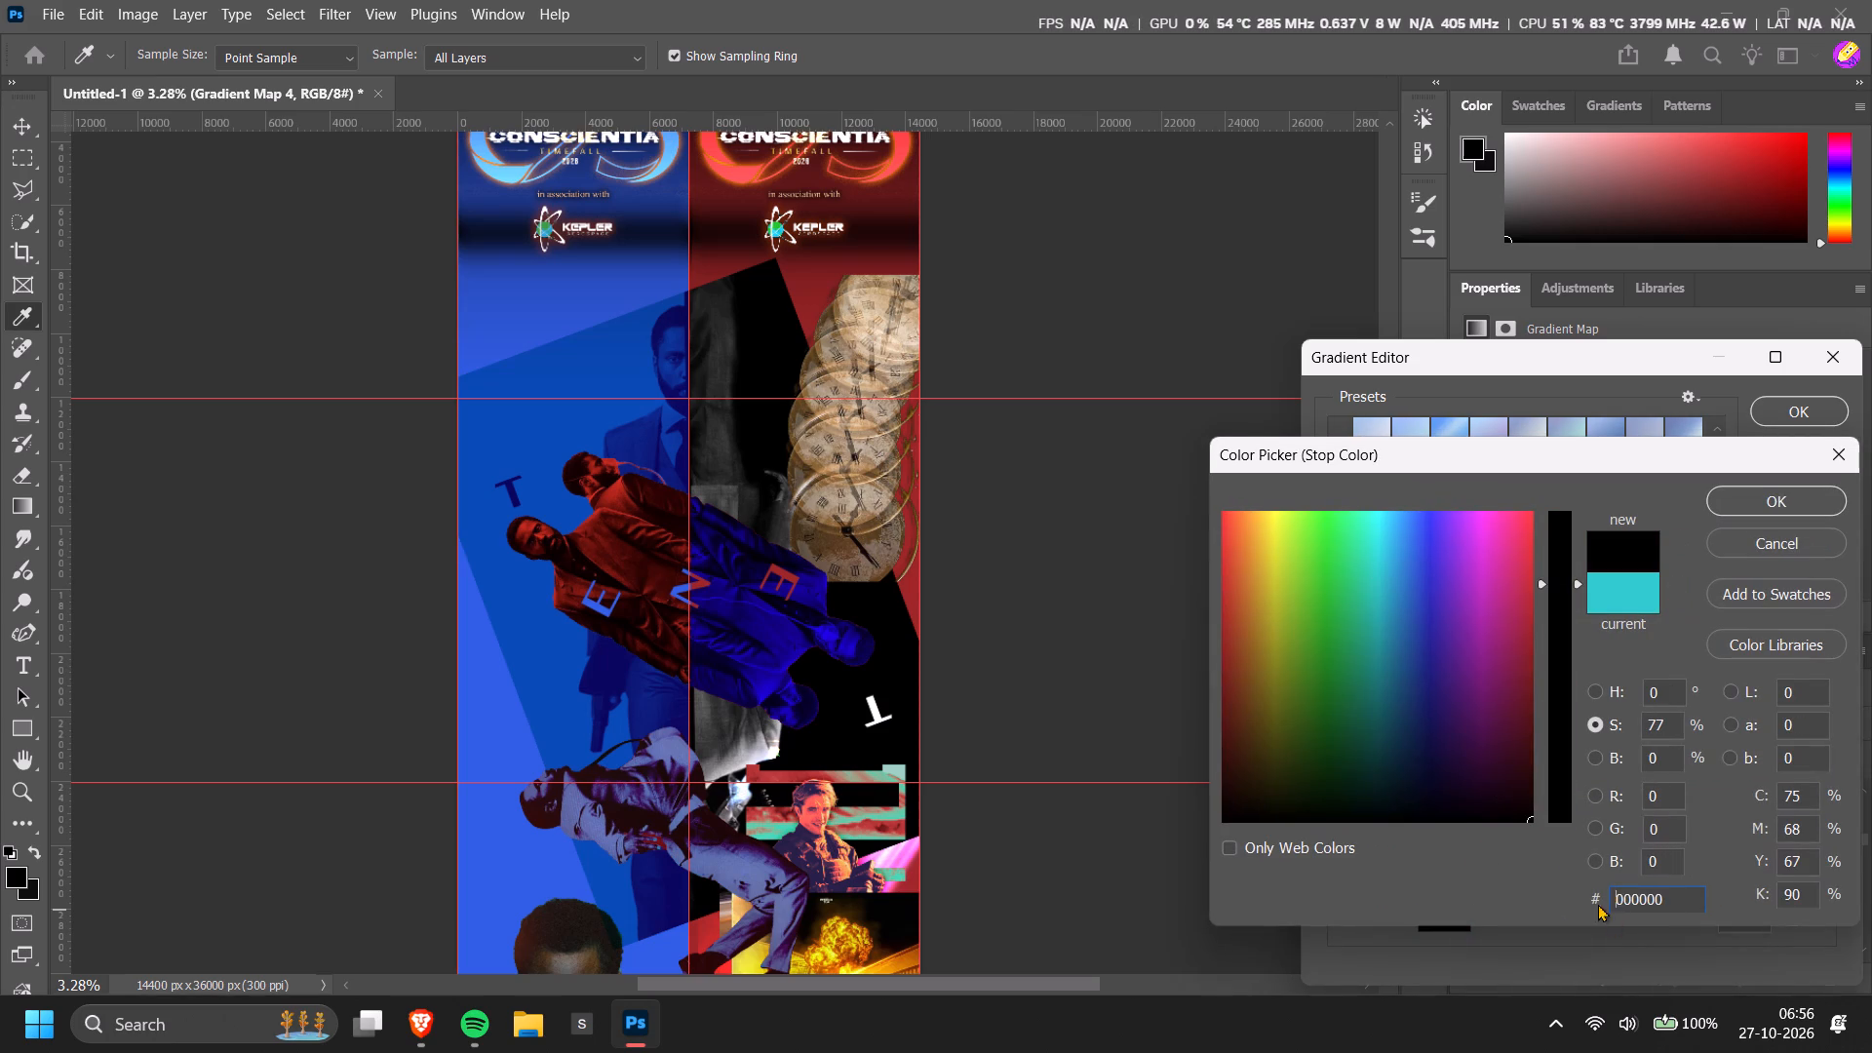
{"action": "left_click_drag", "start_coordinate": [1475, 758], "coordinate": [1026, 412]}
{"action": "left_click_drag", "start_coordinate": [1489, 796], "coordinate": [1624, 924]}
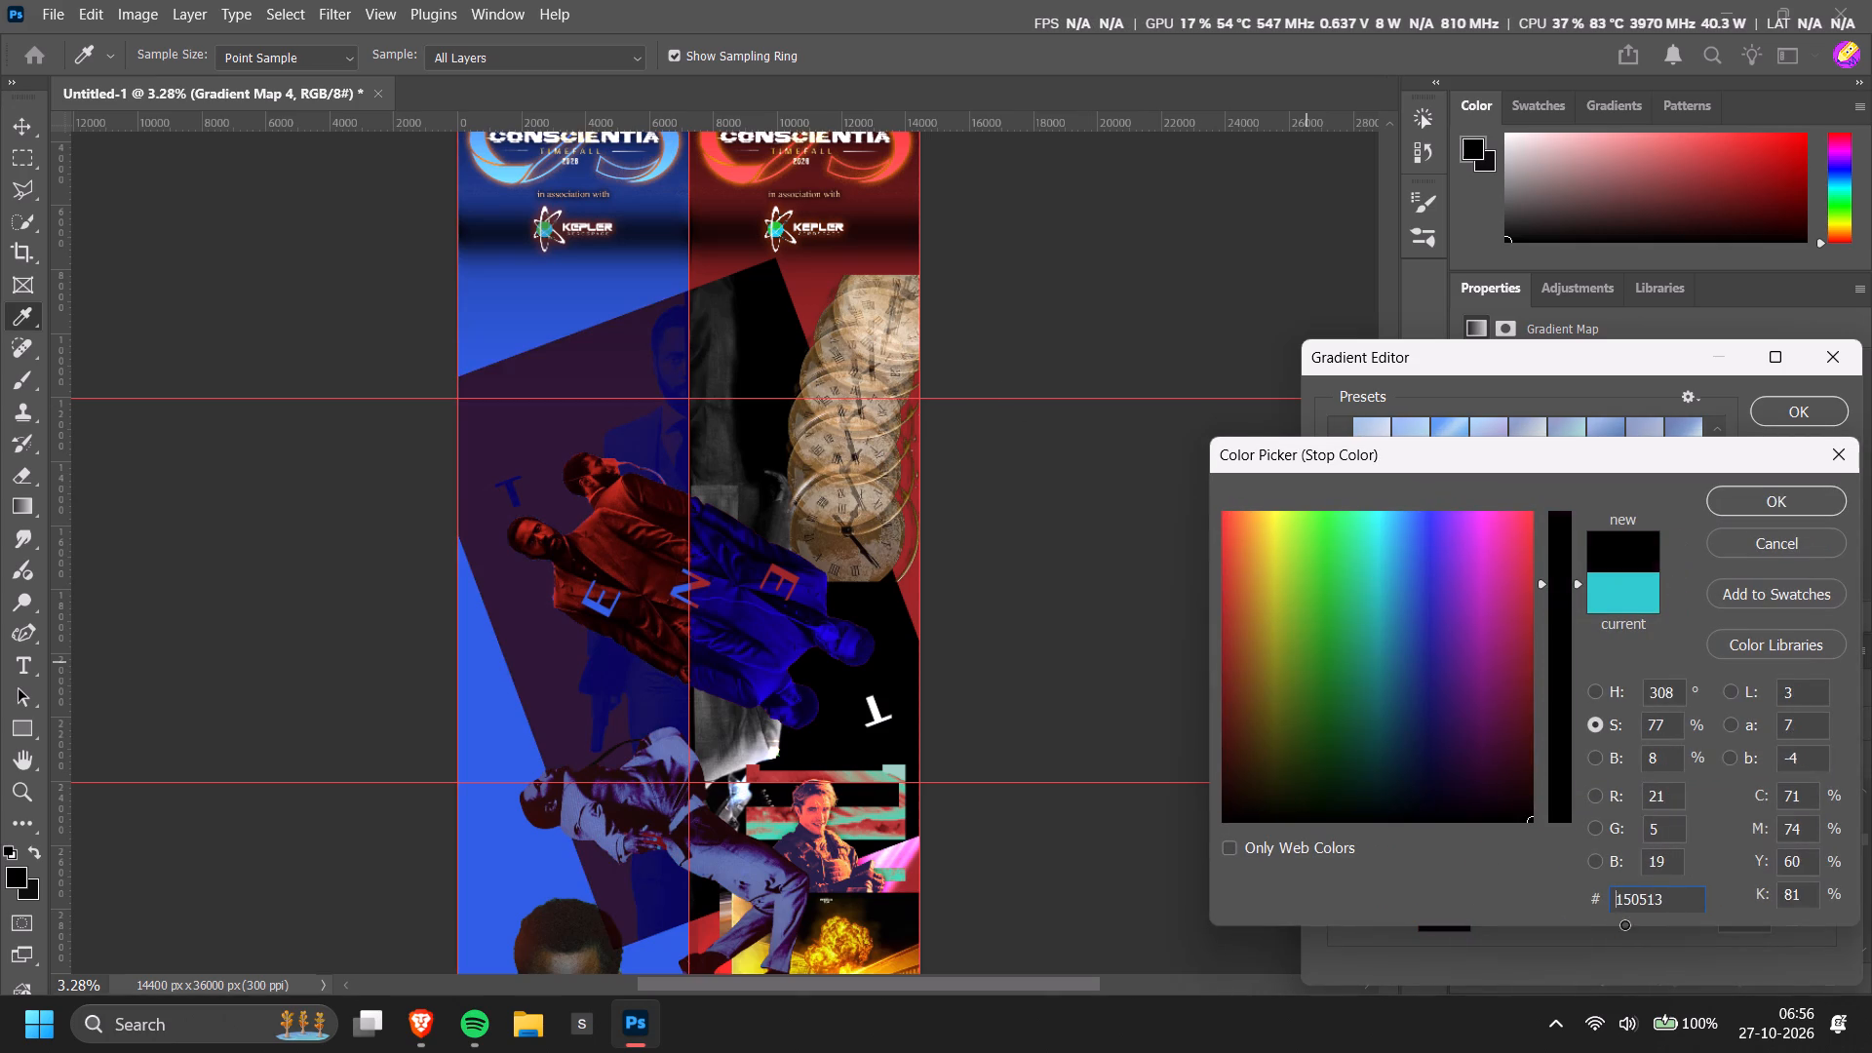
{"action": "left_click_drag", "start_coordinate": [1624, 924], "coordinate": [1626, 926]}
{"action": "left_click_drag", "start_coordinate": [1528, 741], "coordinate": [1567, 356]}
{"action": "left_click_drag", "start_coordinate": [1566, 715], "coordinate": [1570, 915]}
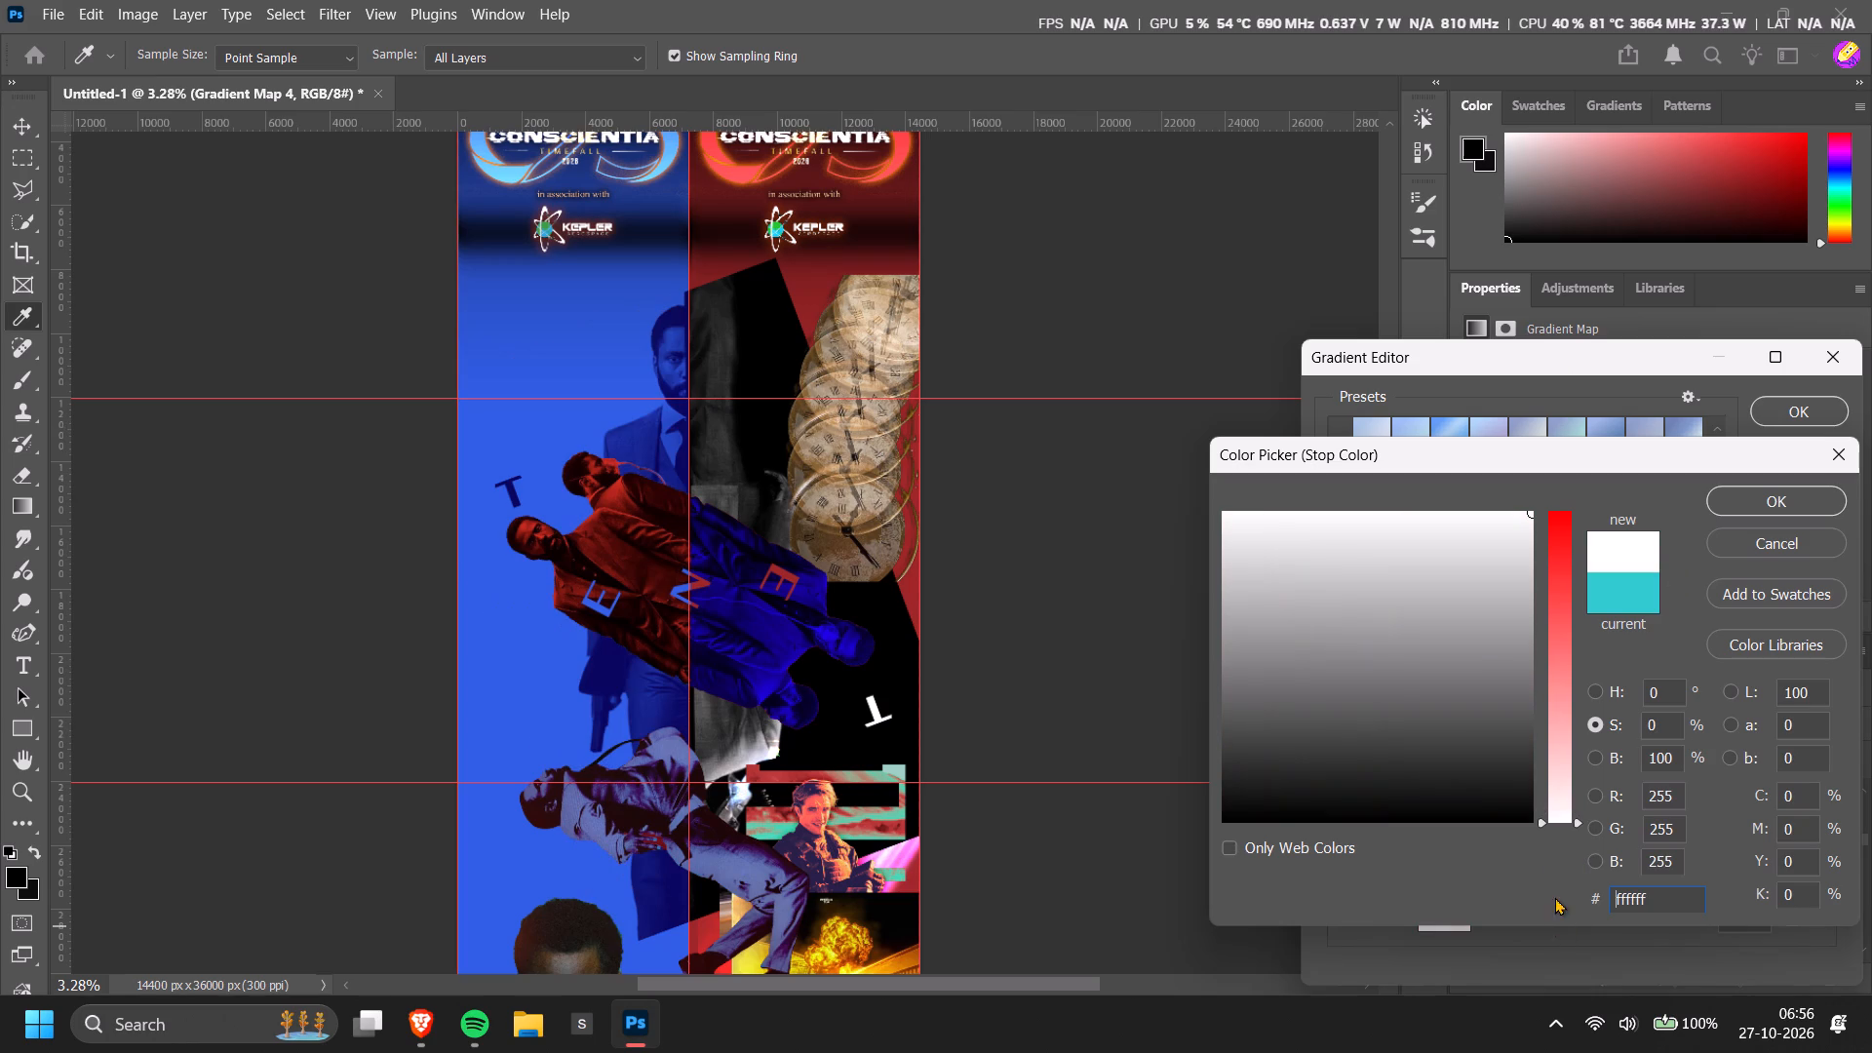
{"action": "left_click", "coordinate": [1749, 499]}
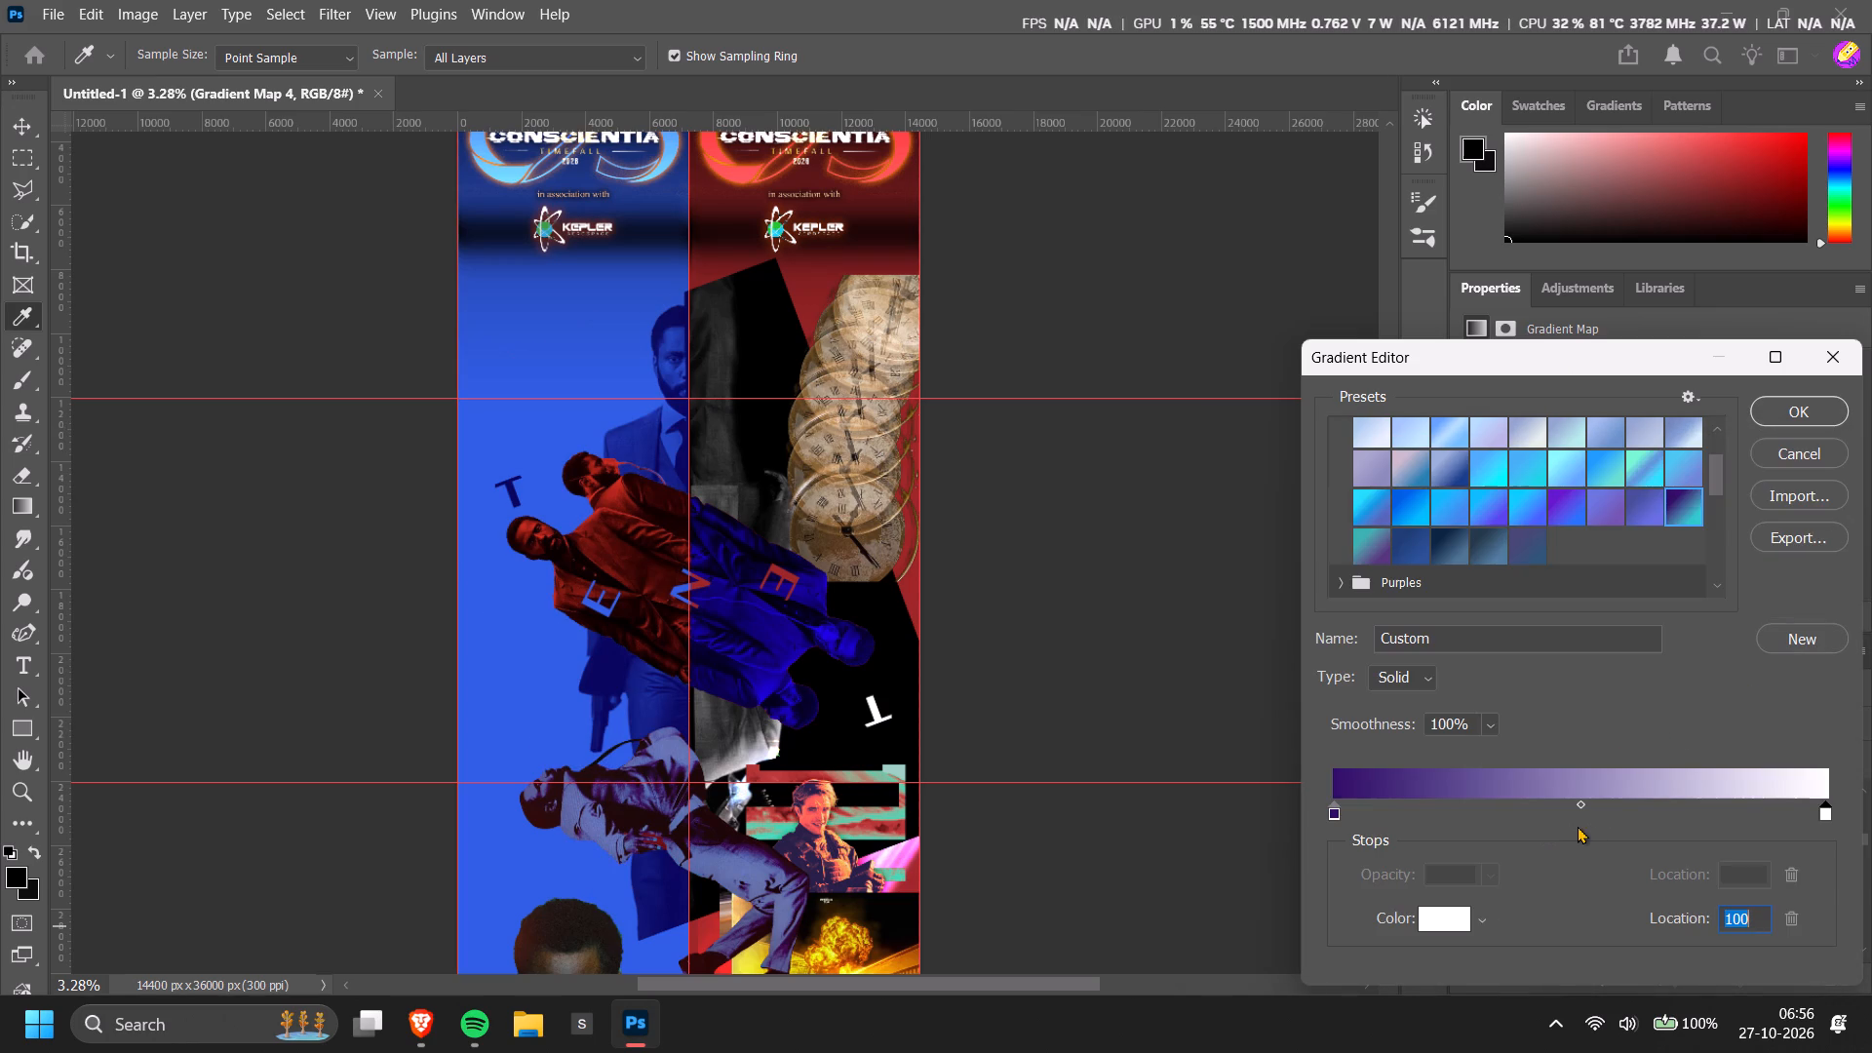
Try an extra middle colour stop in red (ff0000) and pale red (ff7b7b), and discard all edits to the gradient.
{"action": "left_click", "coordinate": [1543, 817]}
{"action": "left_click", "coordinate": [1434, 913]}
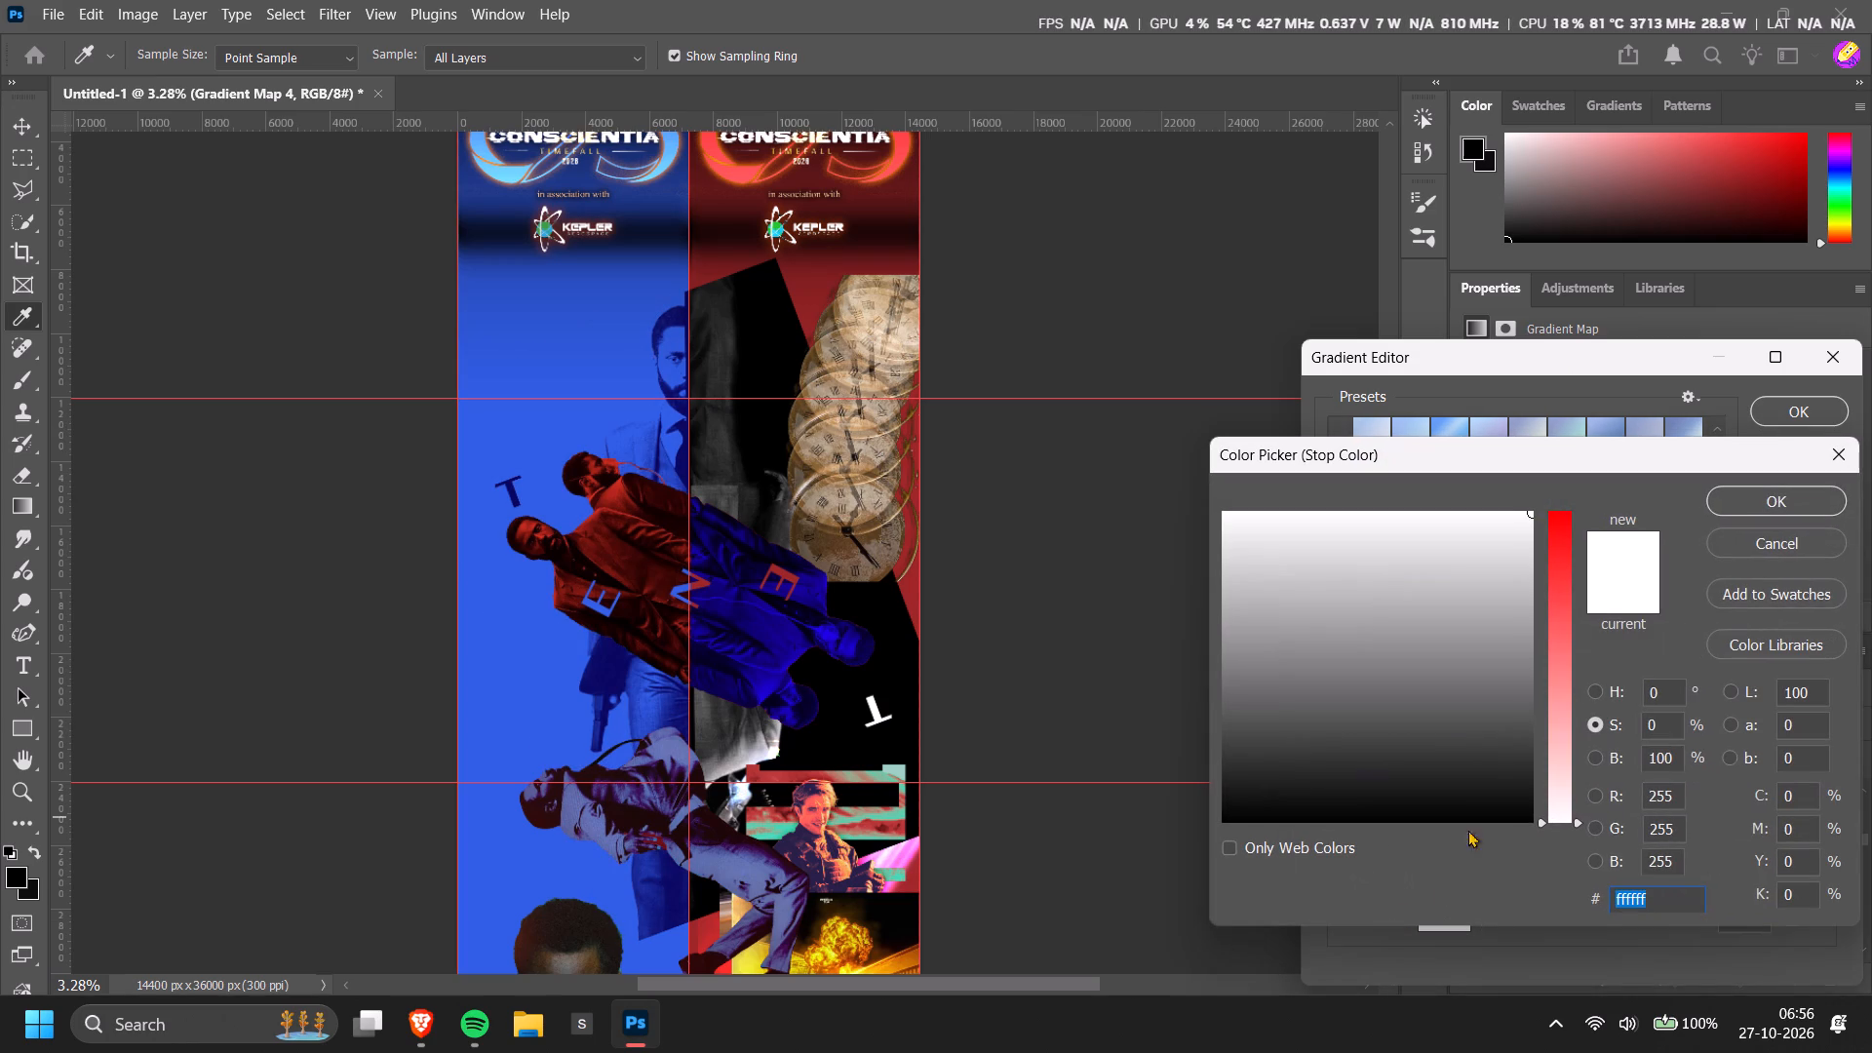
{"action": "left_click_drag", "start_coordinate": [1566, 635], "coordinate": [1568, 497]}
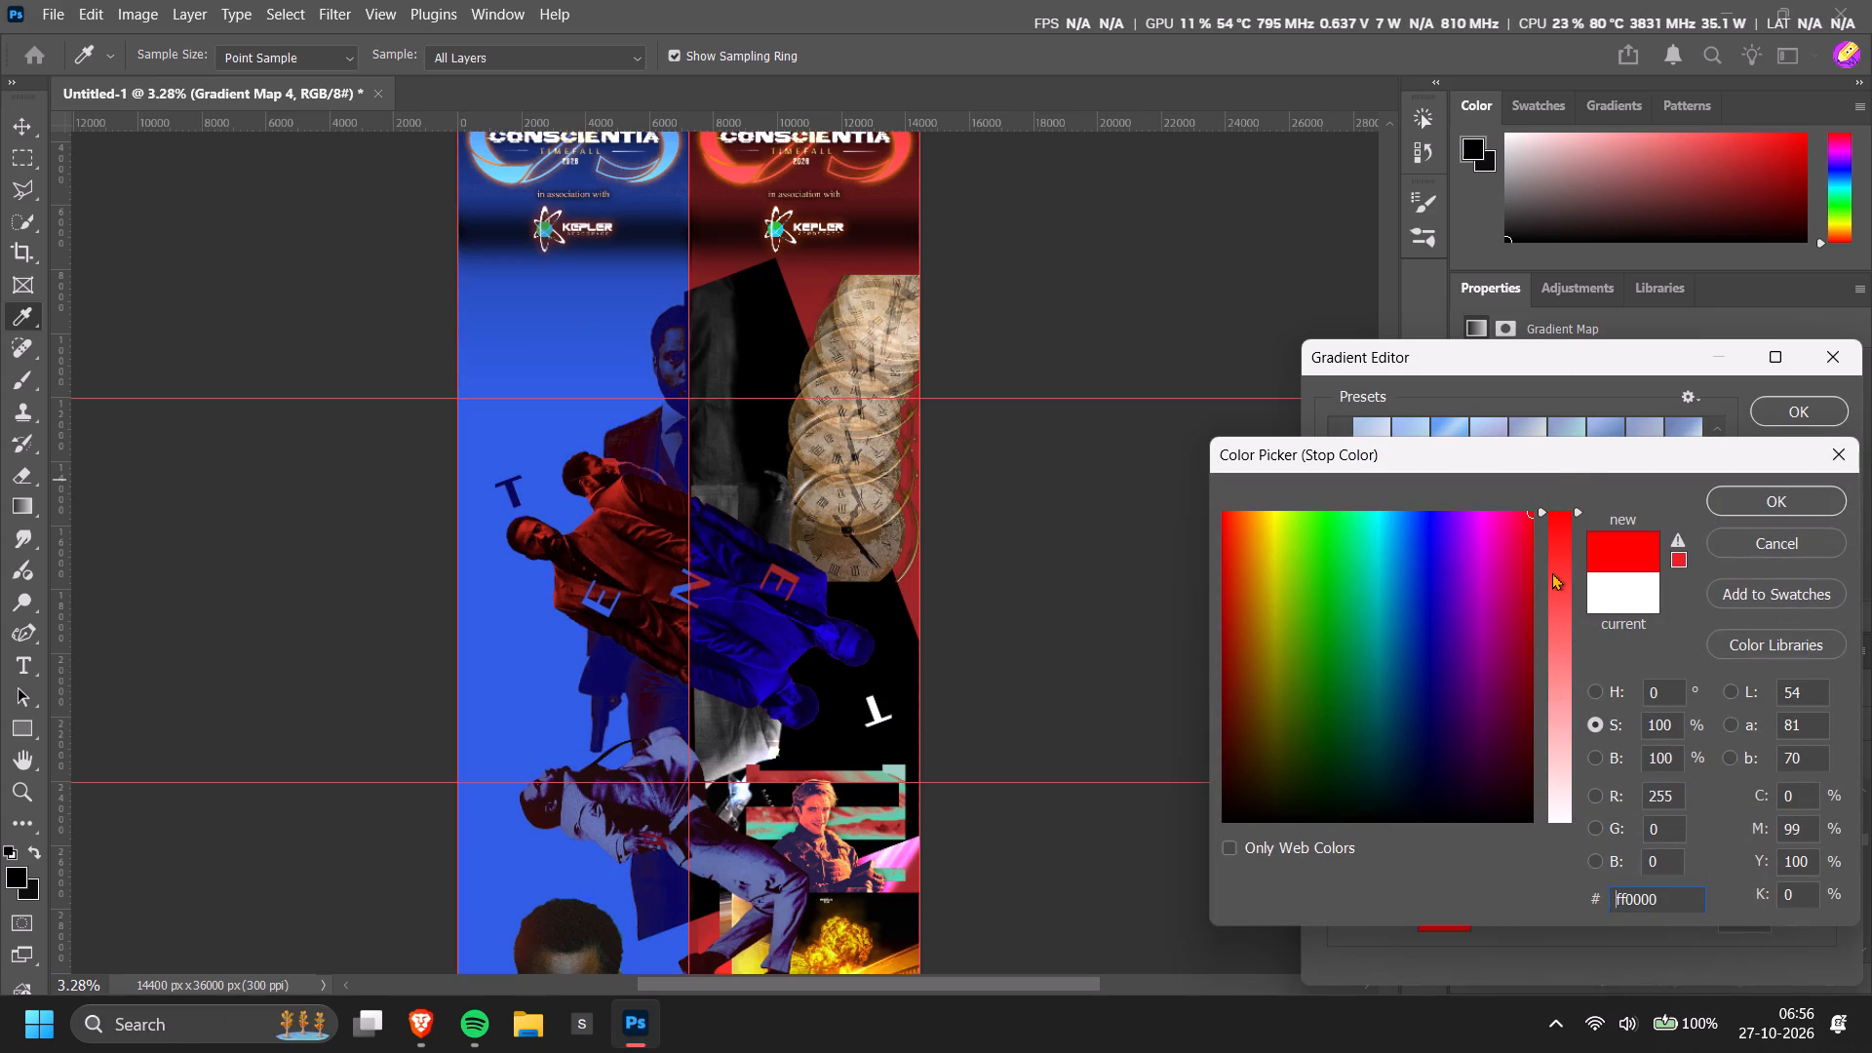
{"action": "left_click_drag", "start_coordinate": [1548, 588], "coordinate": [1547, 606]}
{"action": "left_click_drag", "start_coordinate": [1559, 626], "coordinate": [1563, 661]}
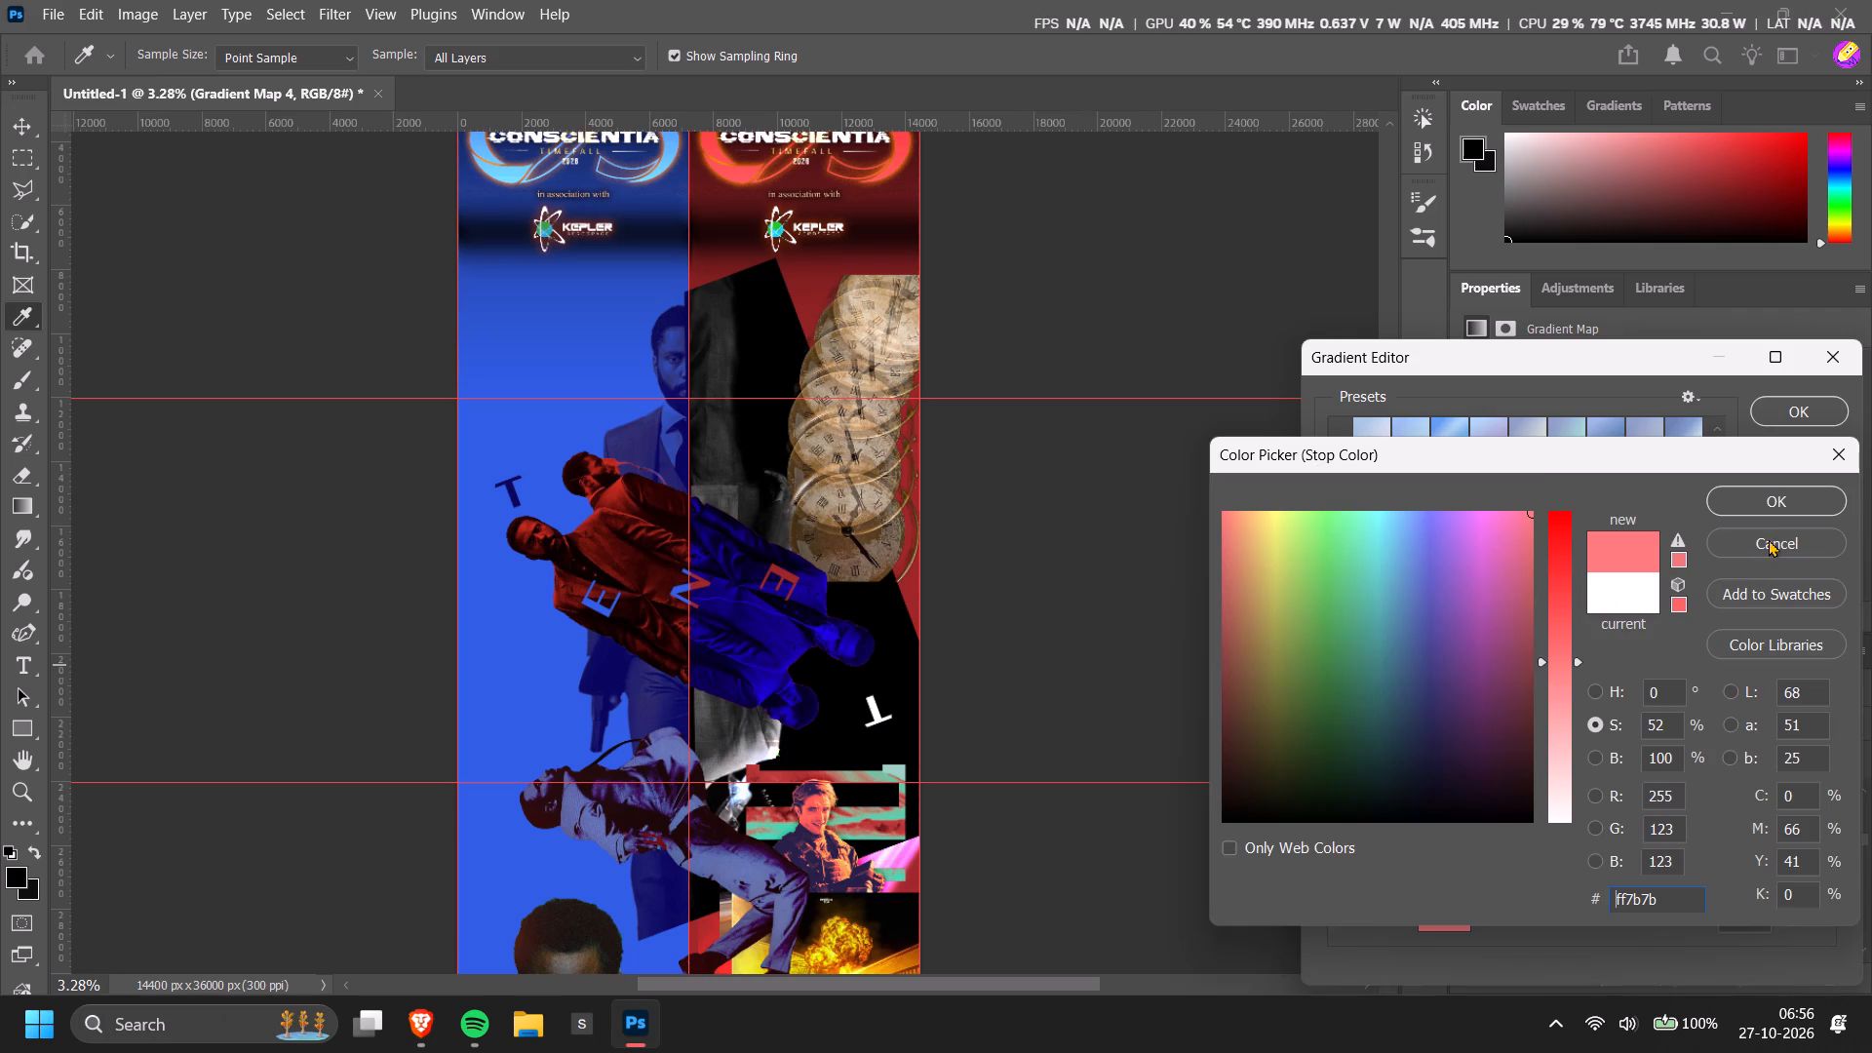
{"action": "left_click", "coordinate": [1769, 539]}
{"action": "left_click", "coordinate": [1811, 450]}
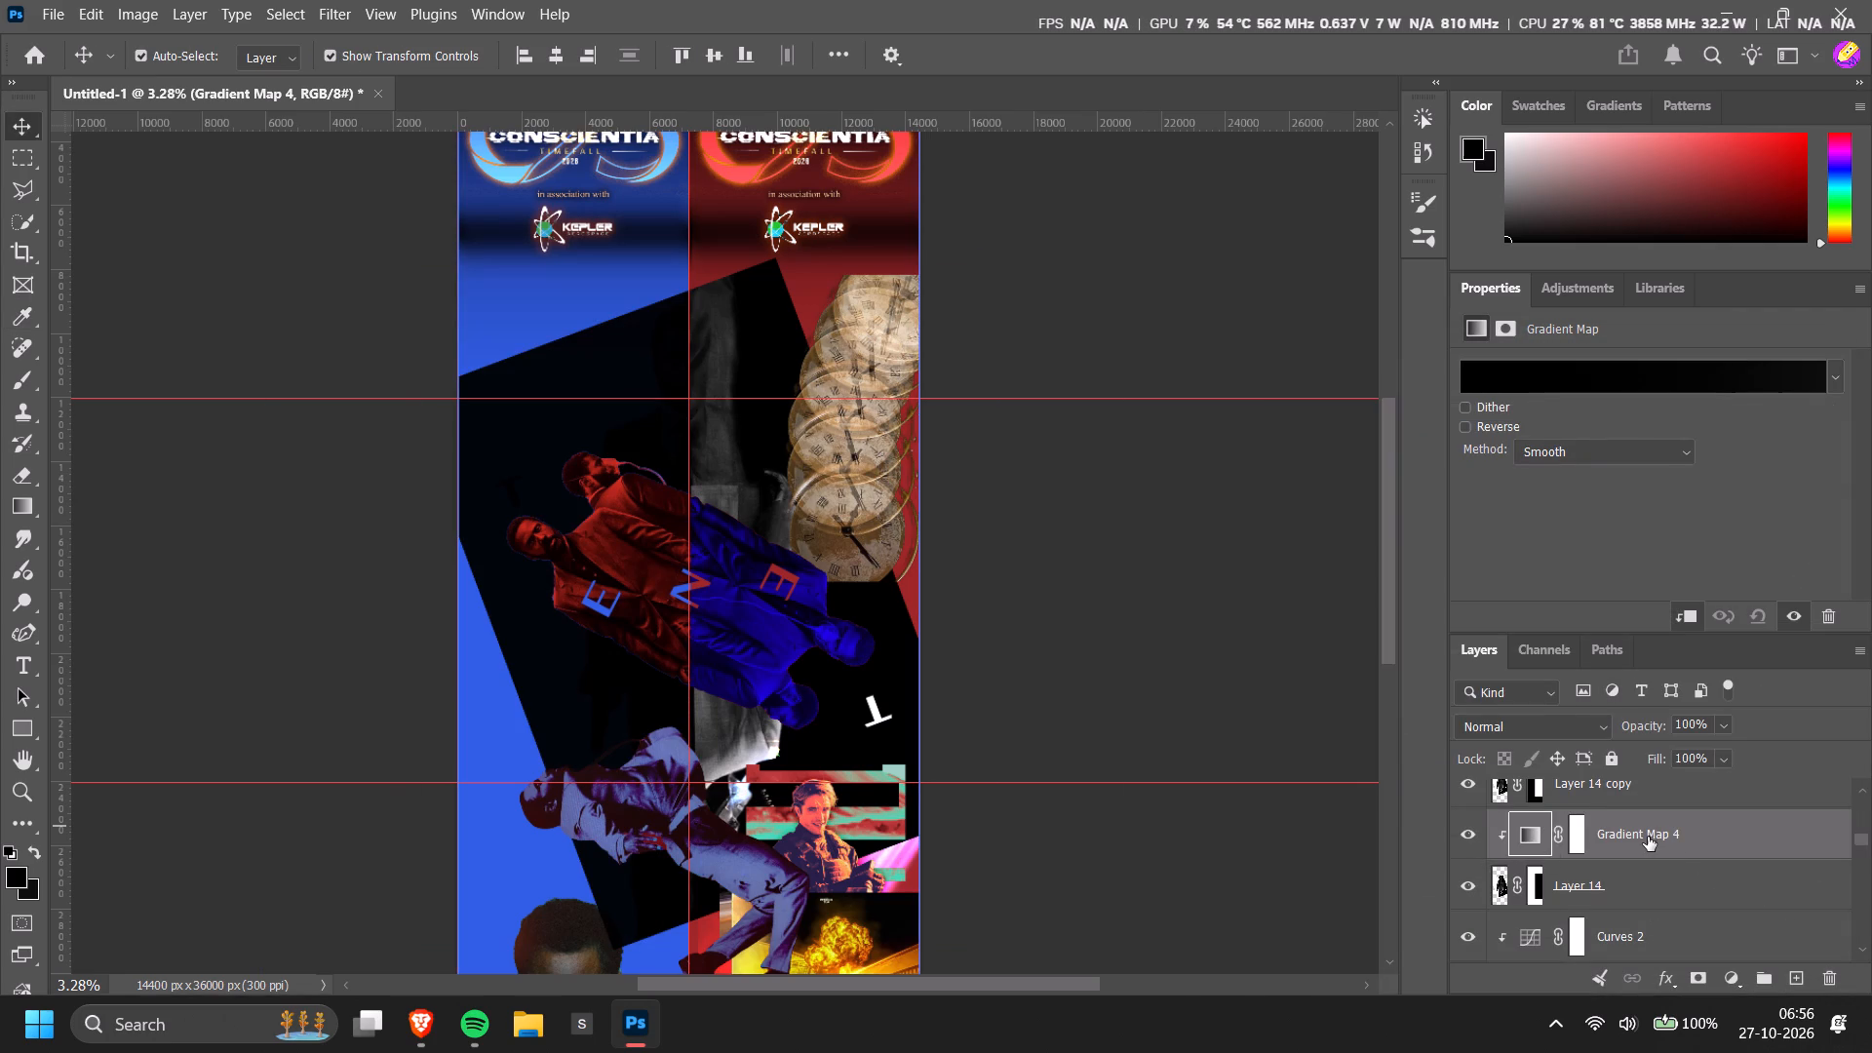
Delete the Gradient Map 4 adjustment above Layer 14.
{"action": "left_click", "coordinate": [1647, 837]}
{"action": "key", "text": "BackSpace"}
Set the blend mode of Layer 14, the suited man on the blue banner, to Normal.
{"action": "left_click", "coordinate": [1634, 845]}
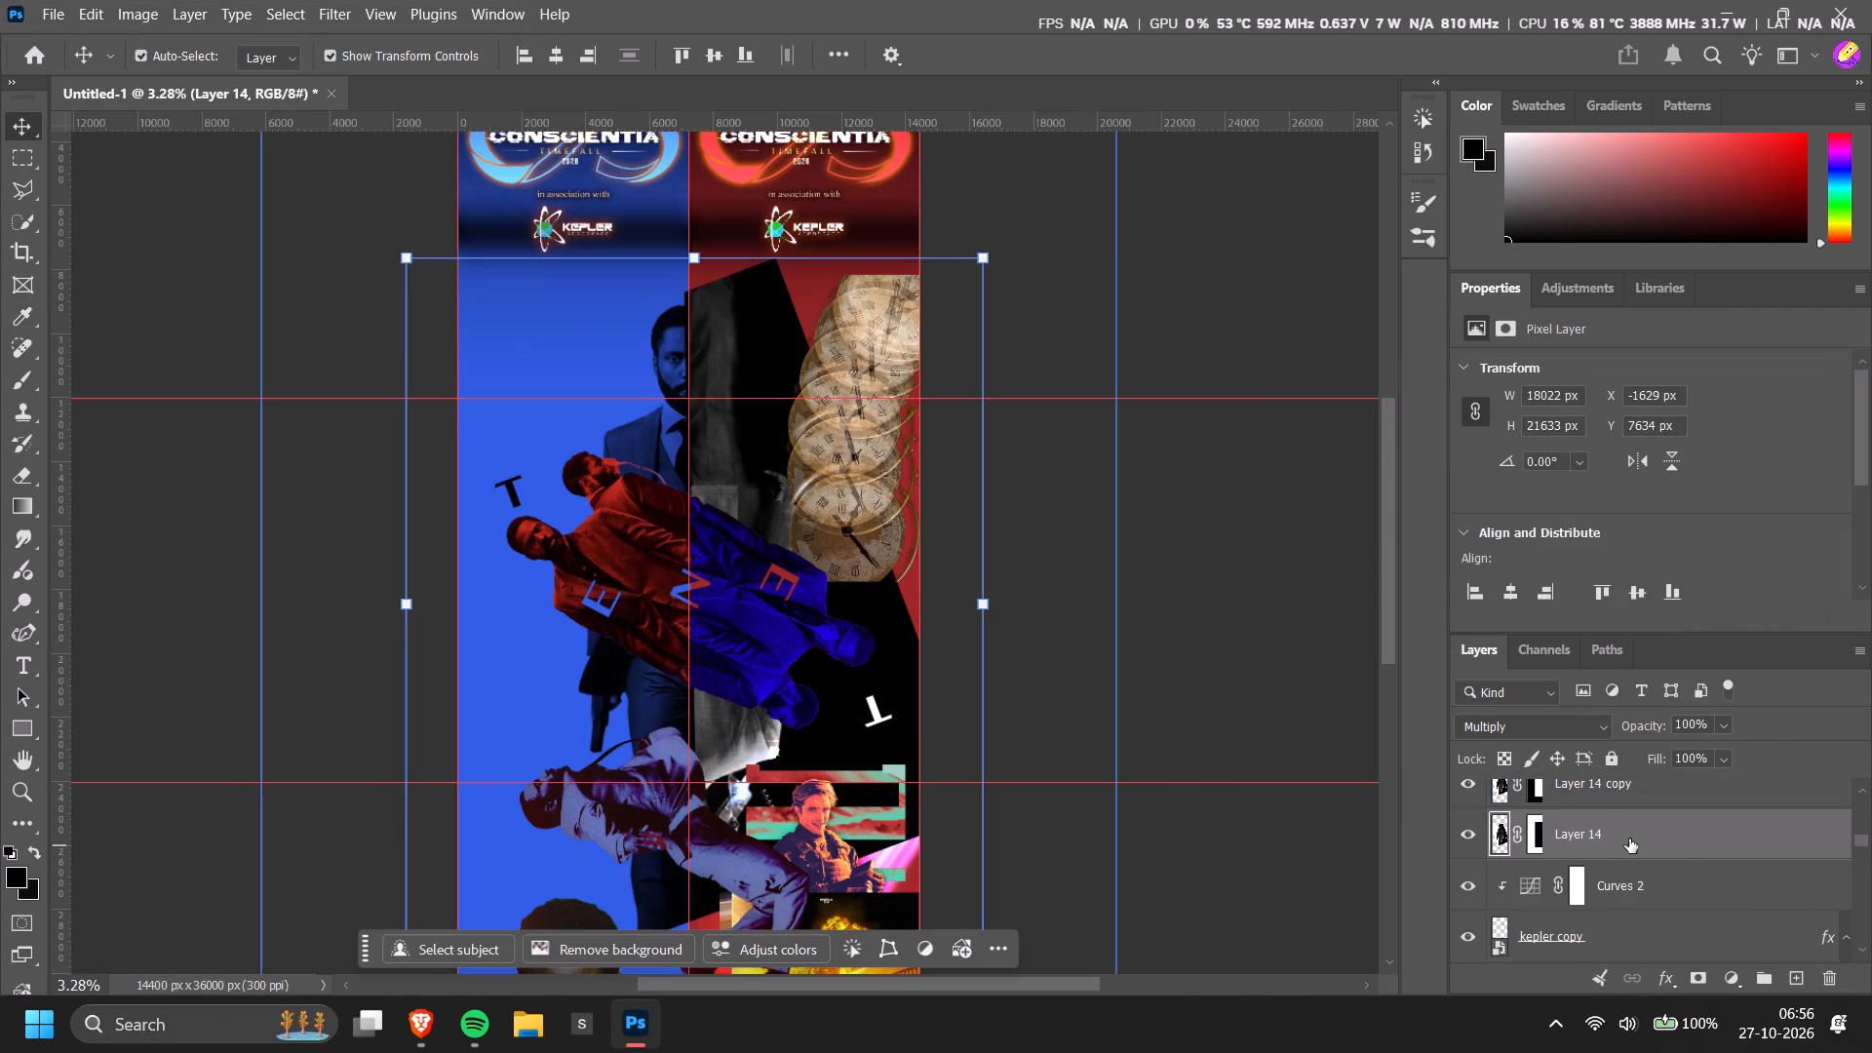
{"action": "left_click", "coordinate": [1580, 711]}
{"action": "left_click", "coordinate": [1569, 731]}
{"action": "left_click", "coordinate": [1581, 304]}
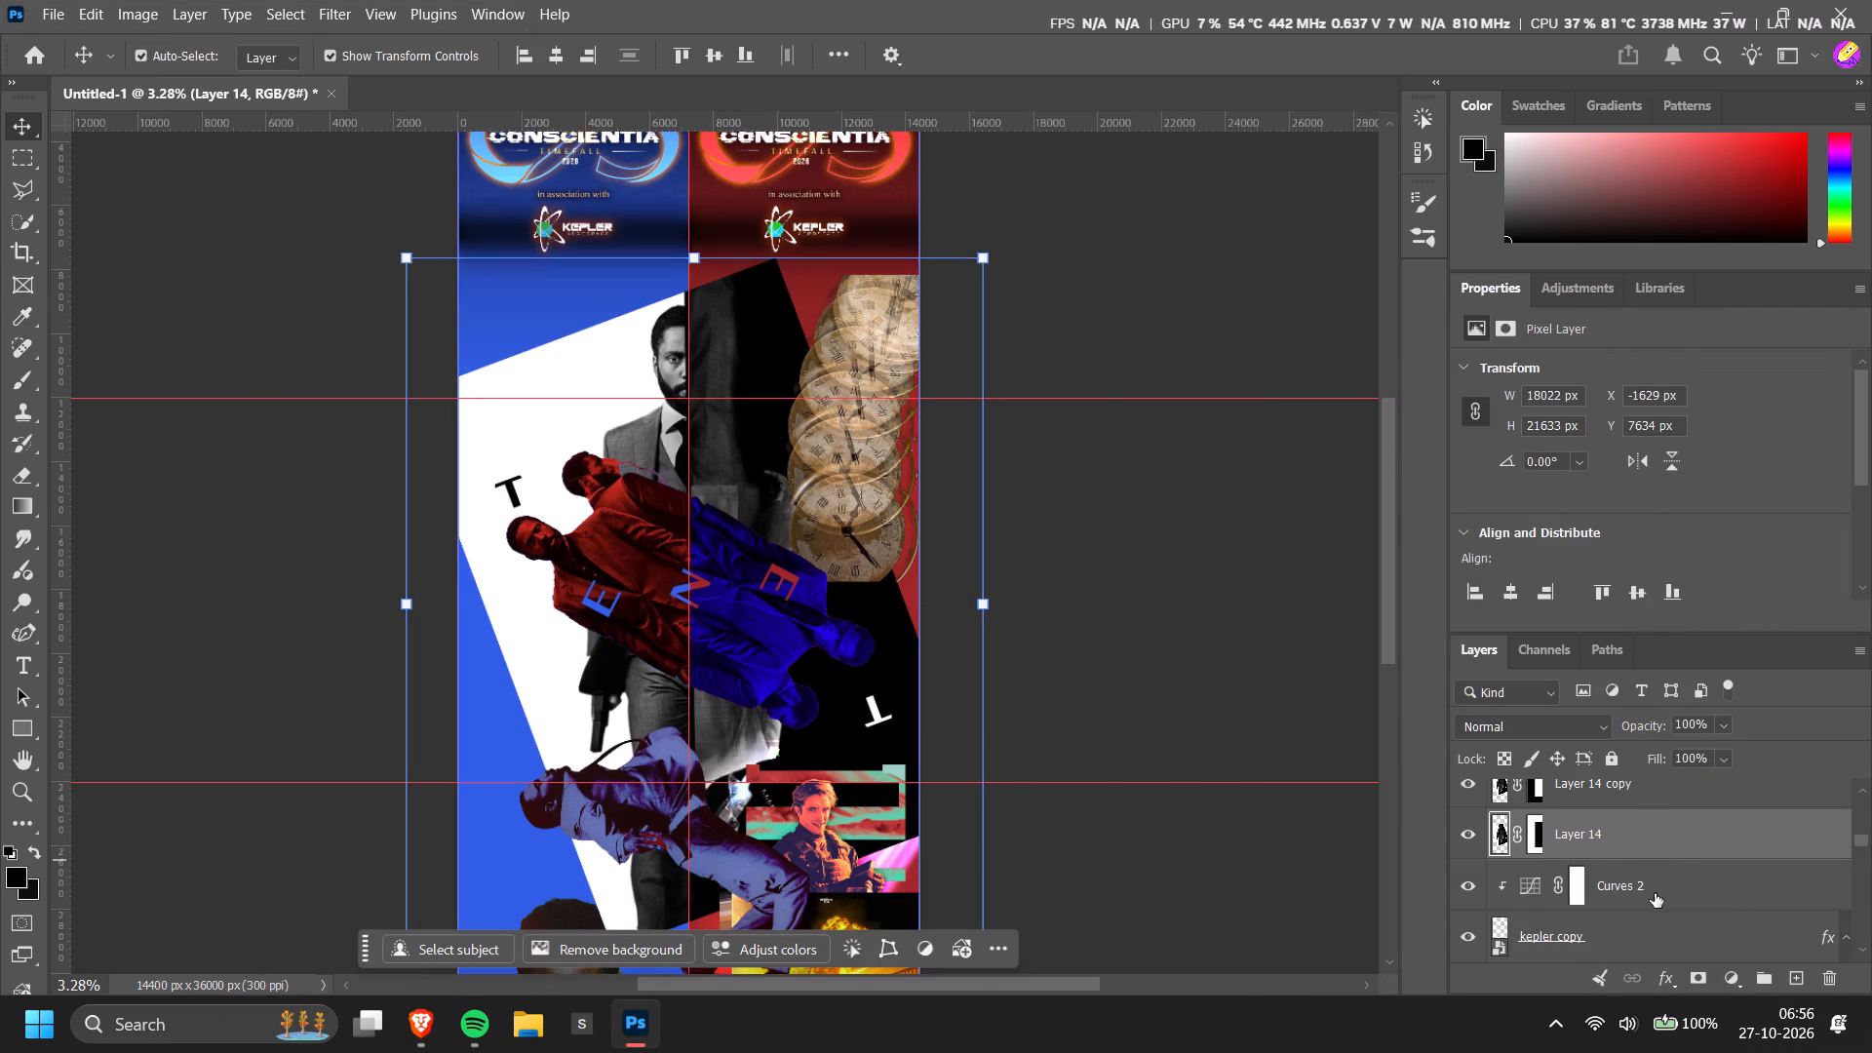
Compare the collage with the Gradient Map 3 adjustment above Layer 19 hidden and shown.
{"action": "scroll", "coordinate": [1658, 892], "scroll_direction": "up", "scroll_amount": 1}
{"action": "left_click", "coordinate": [1644, 853]}
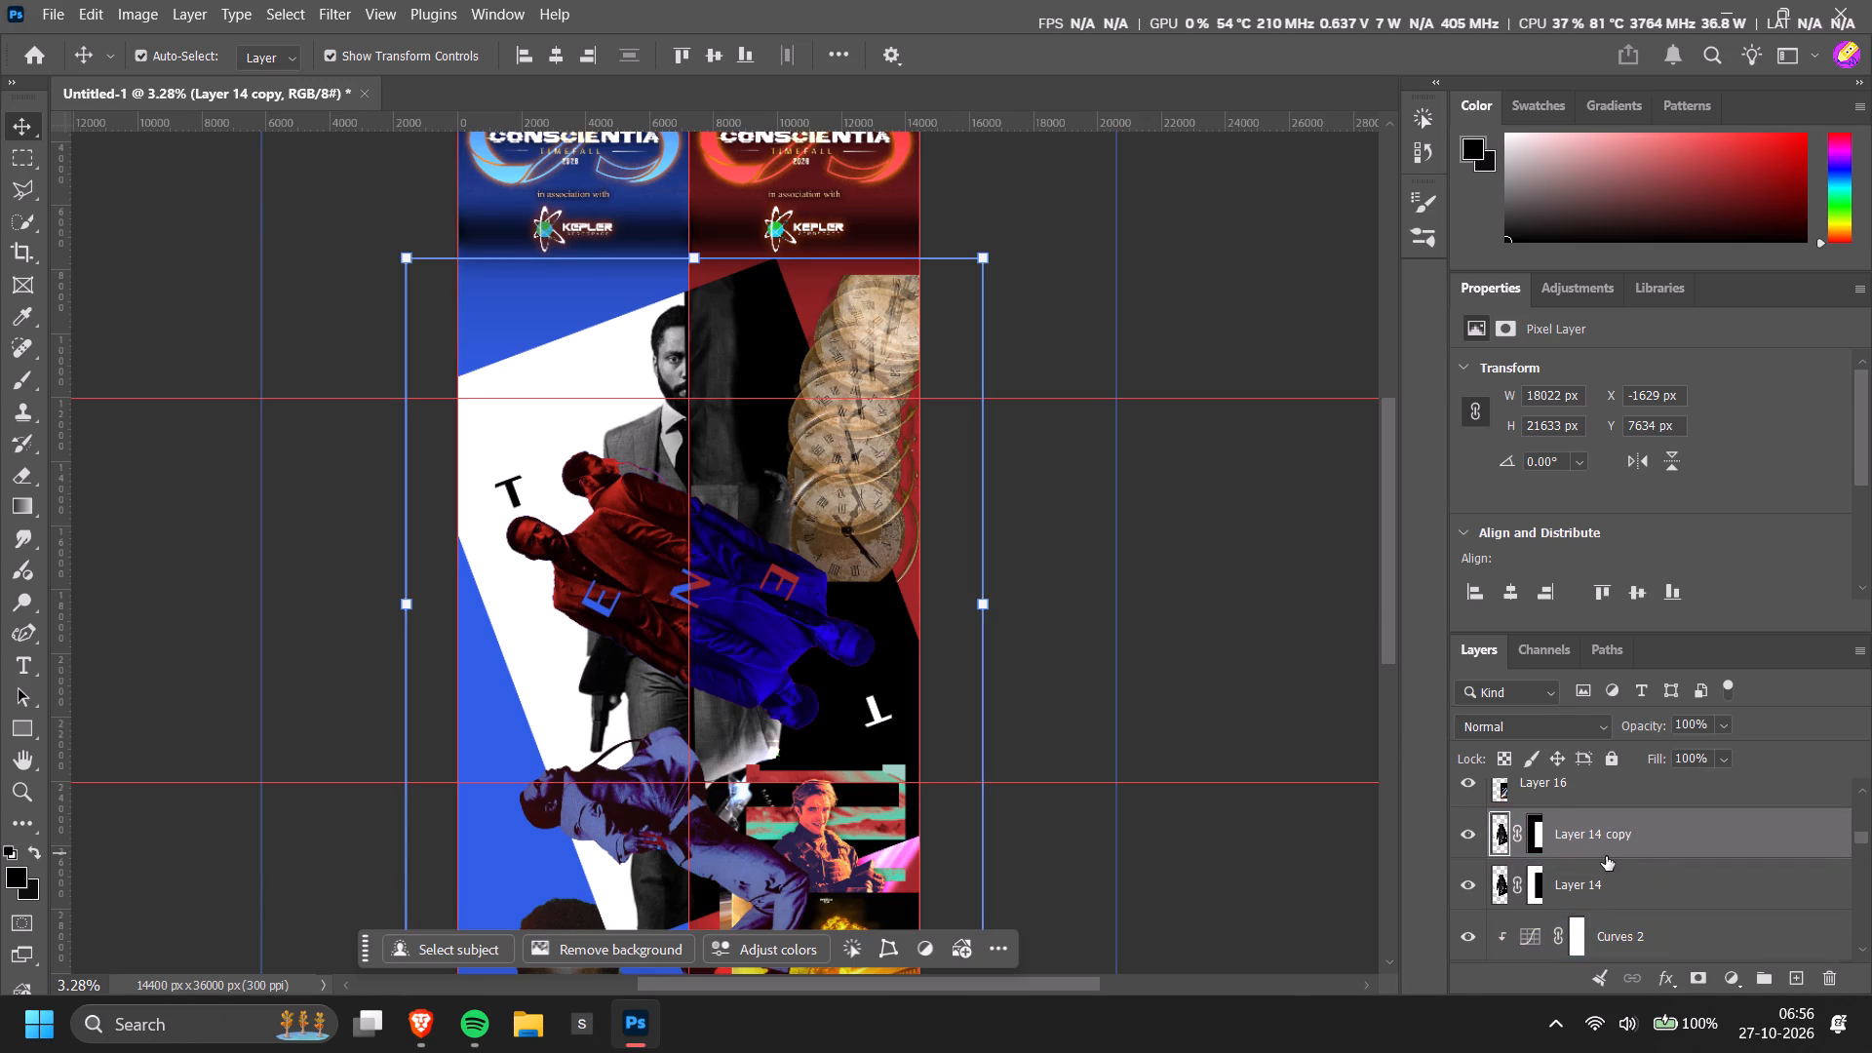
{"action": "scroll", "coordinate": [1605, 863], "scroll_direction": "up", "scroll_amount": 4}
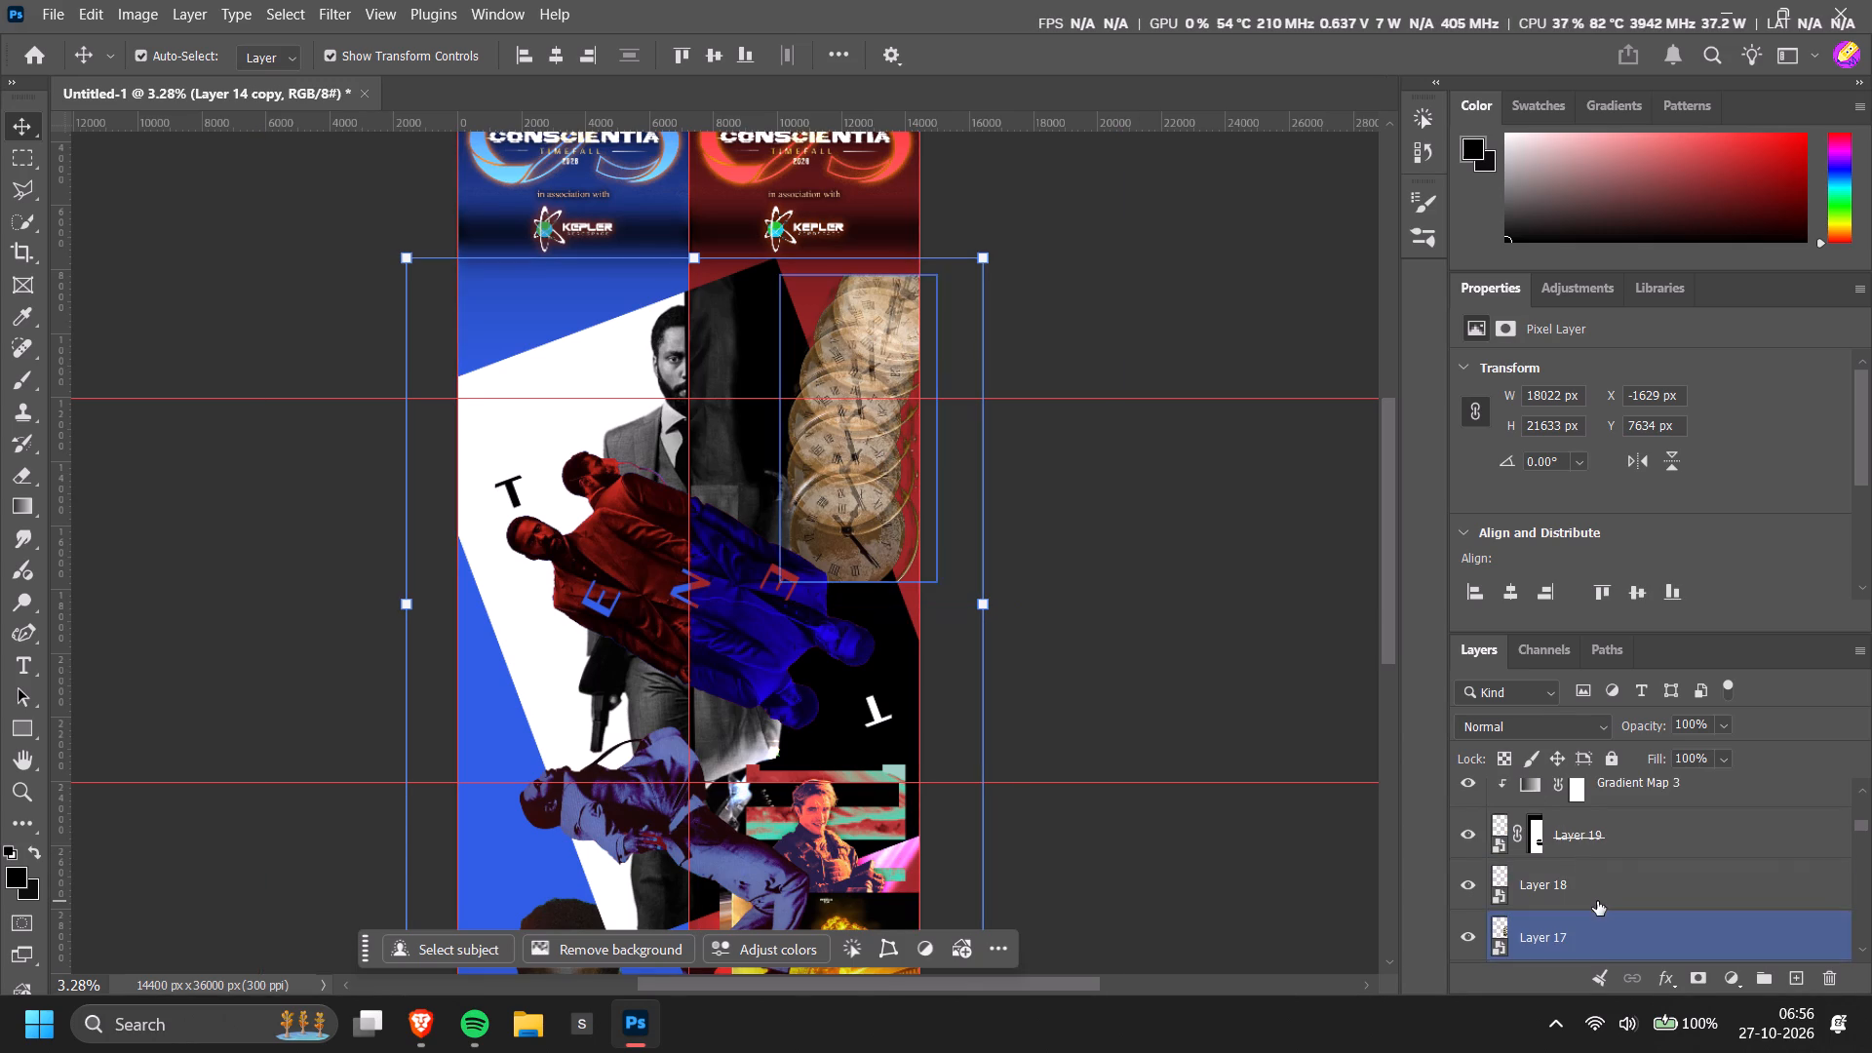
{"action": "scroll", "coordinate": [1597, 901], "scroll_direction": "up", "scroll_amount": 1}
{"action": "left_click", "coordinate": [1458, 838]}
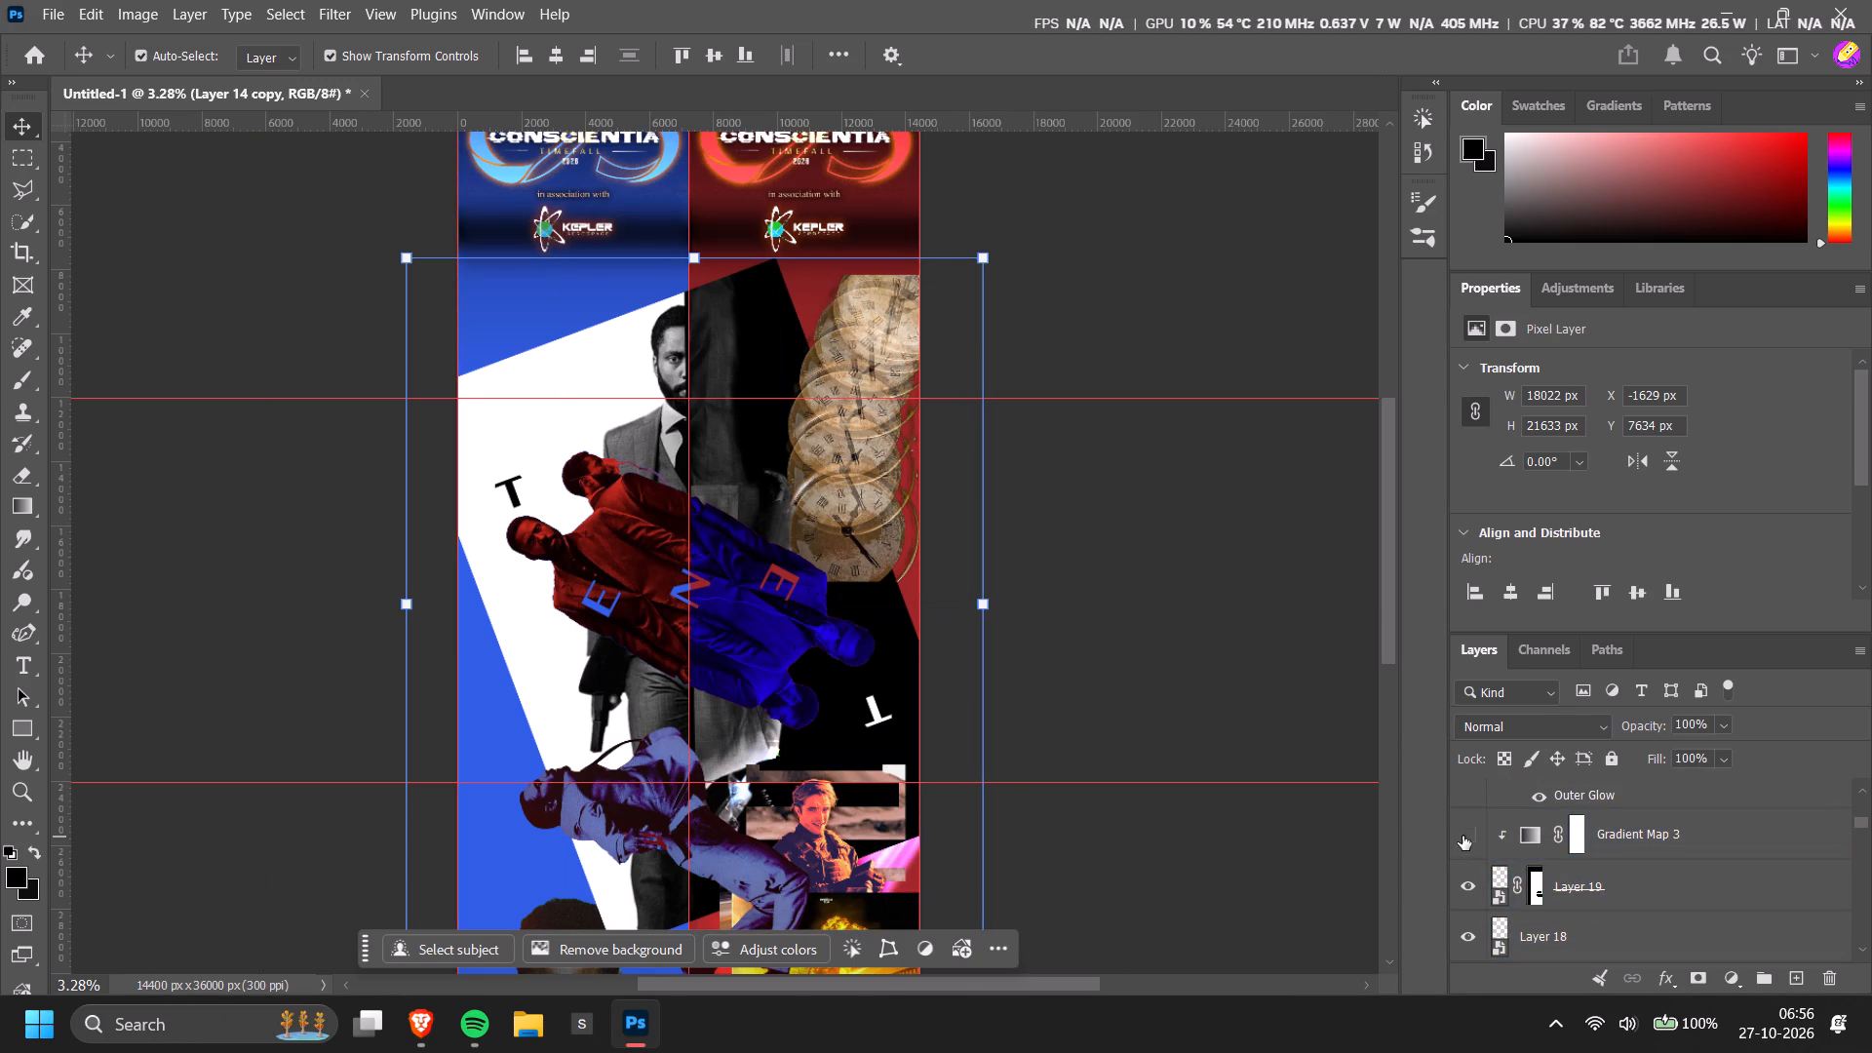
{"action": "left_click", "coordinate": [1462, 836]}
{"action": "scroll", "coordinate": [1517, 863], "scroll_direction": "down", "scroll_amount": 2}
{"action": "scroll", "coordinate": [1525, 870], "scroll_direction": "up", "scroll_amount": 2}
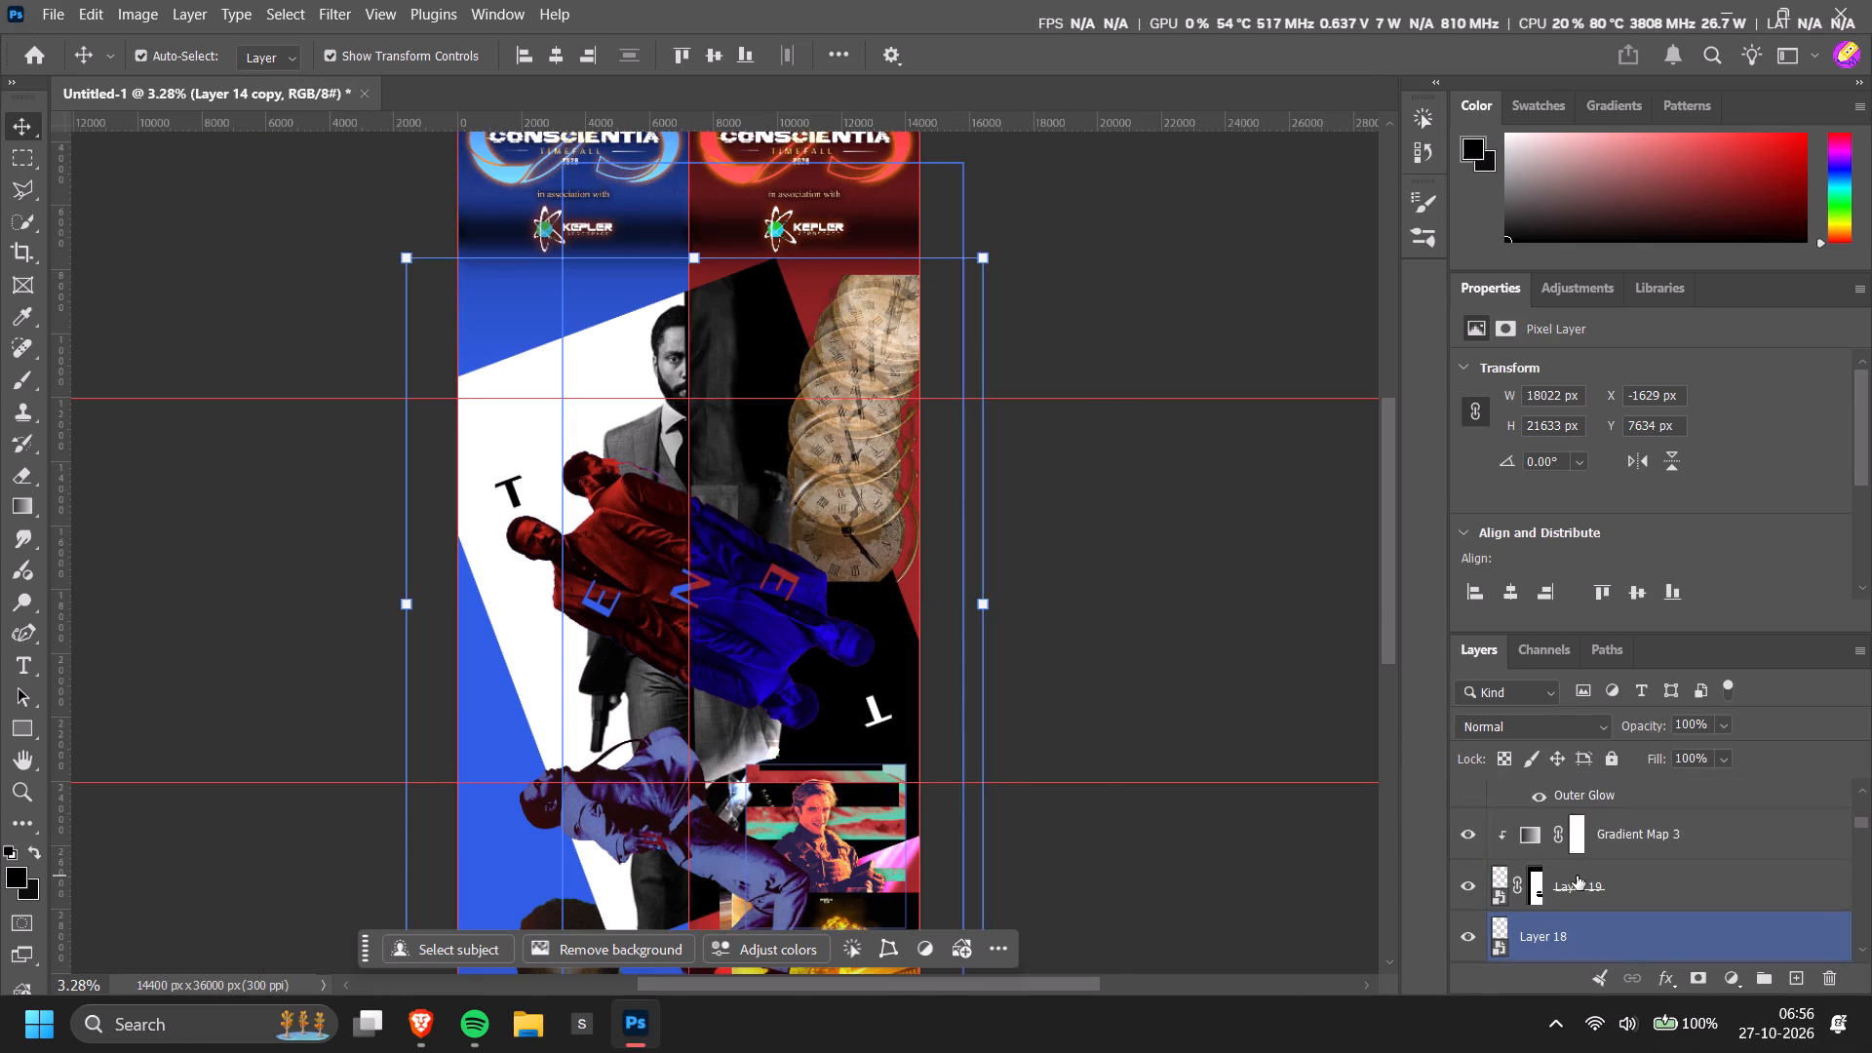
{"action": "scroll", "coordinate": [1577, 879], "scroll_direction": "down", "scroll_amount": 4}
Apply a layer command to Layer 14 copy, the dark half of the suited-man poster on the red banner.
{"action": "left_click", "coordinate": [1622, 878]}
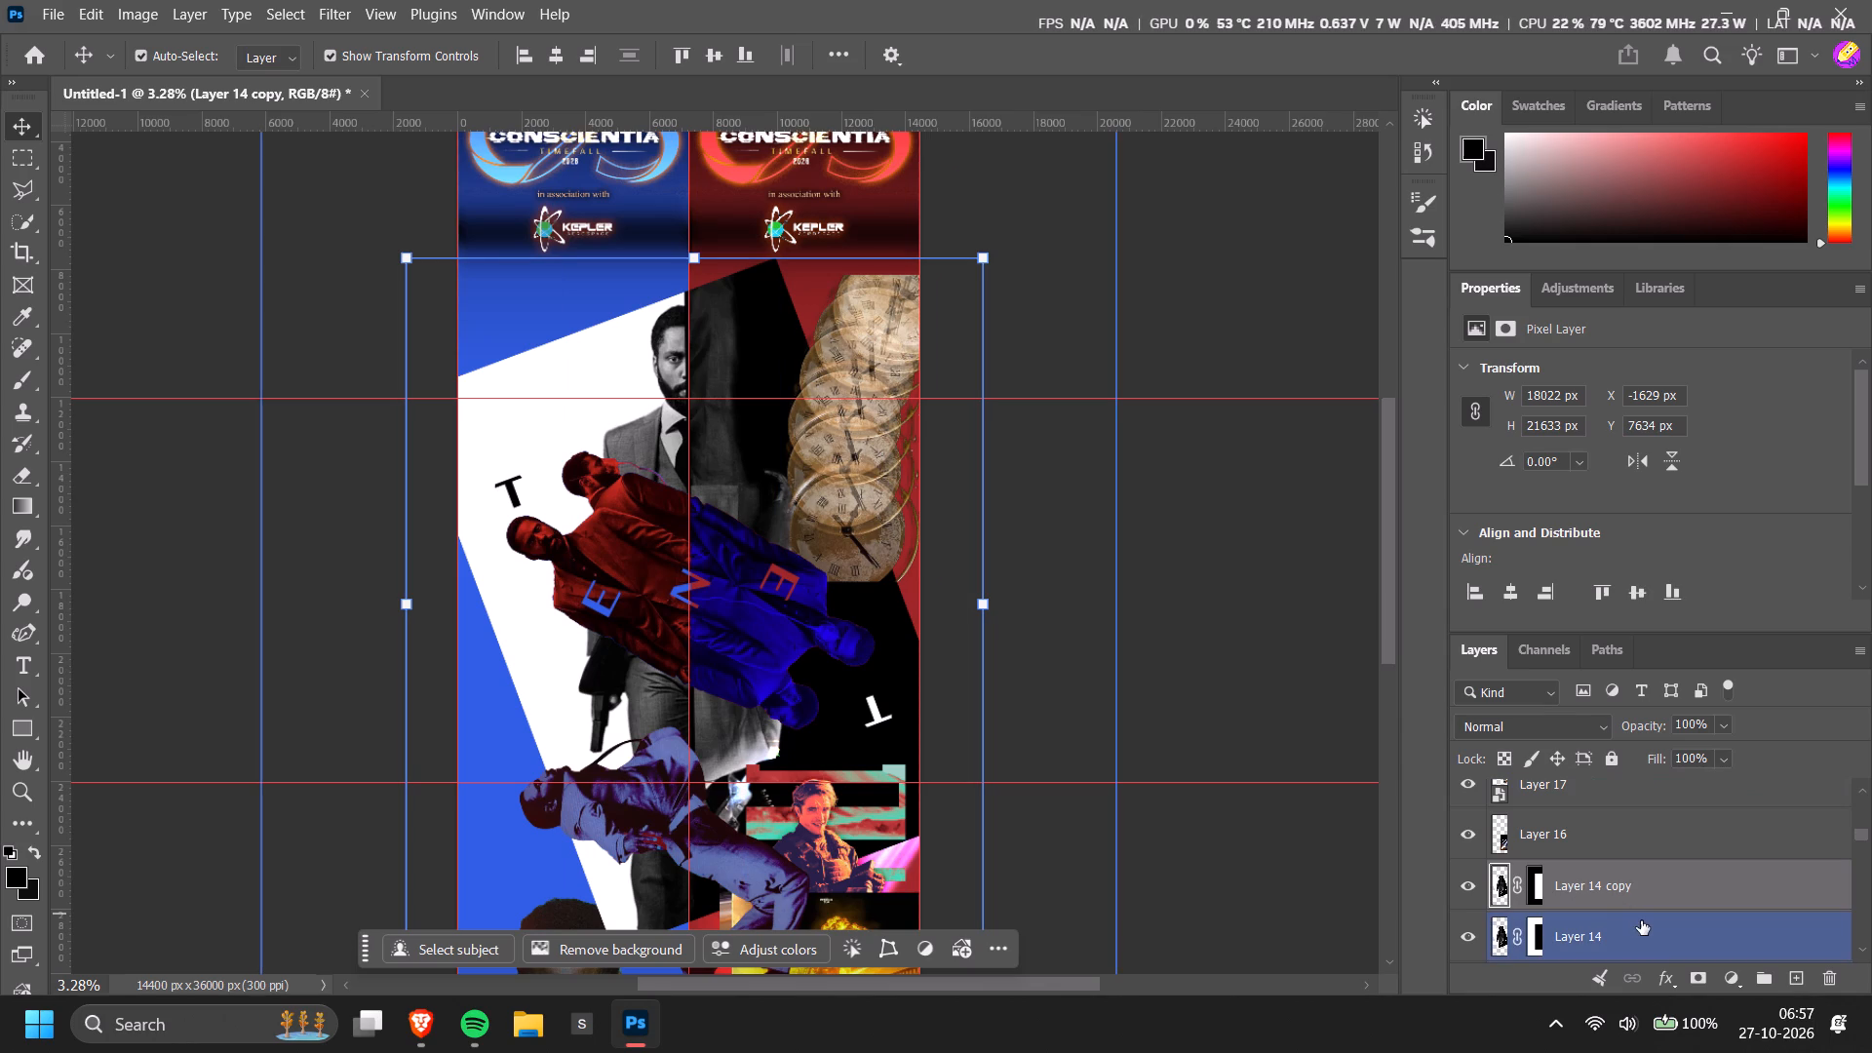
{"action": "right_click", "coordinate": [1657, 888]}
{"action": "left_click_drag", "start_coordinate": [1725, 718], "coordinate": [1735, 708]}
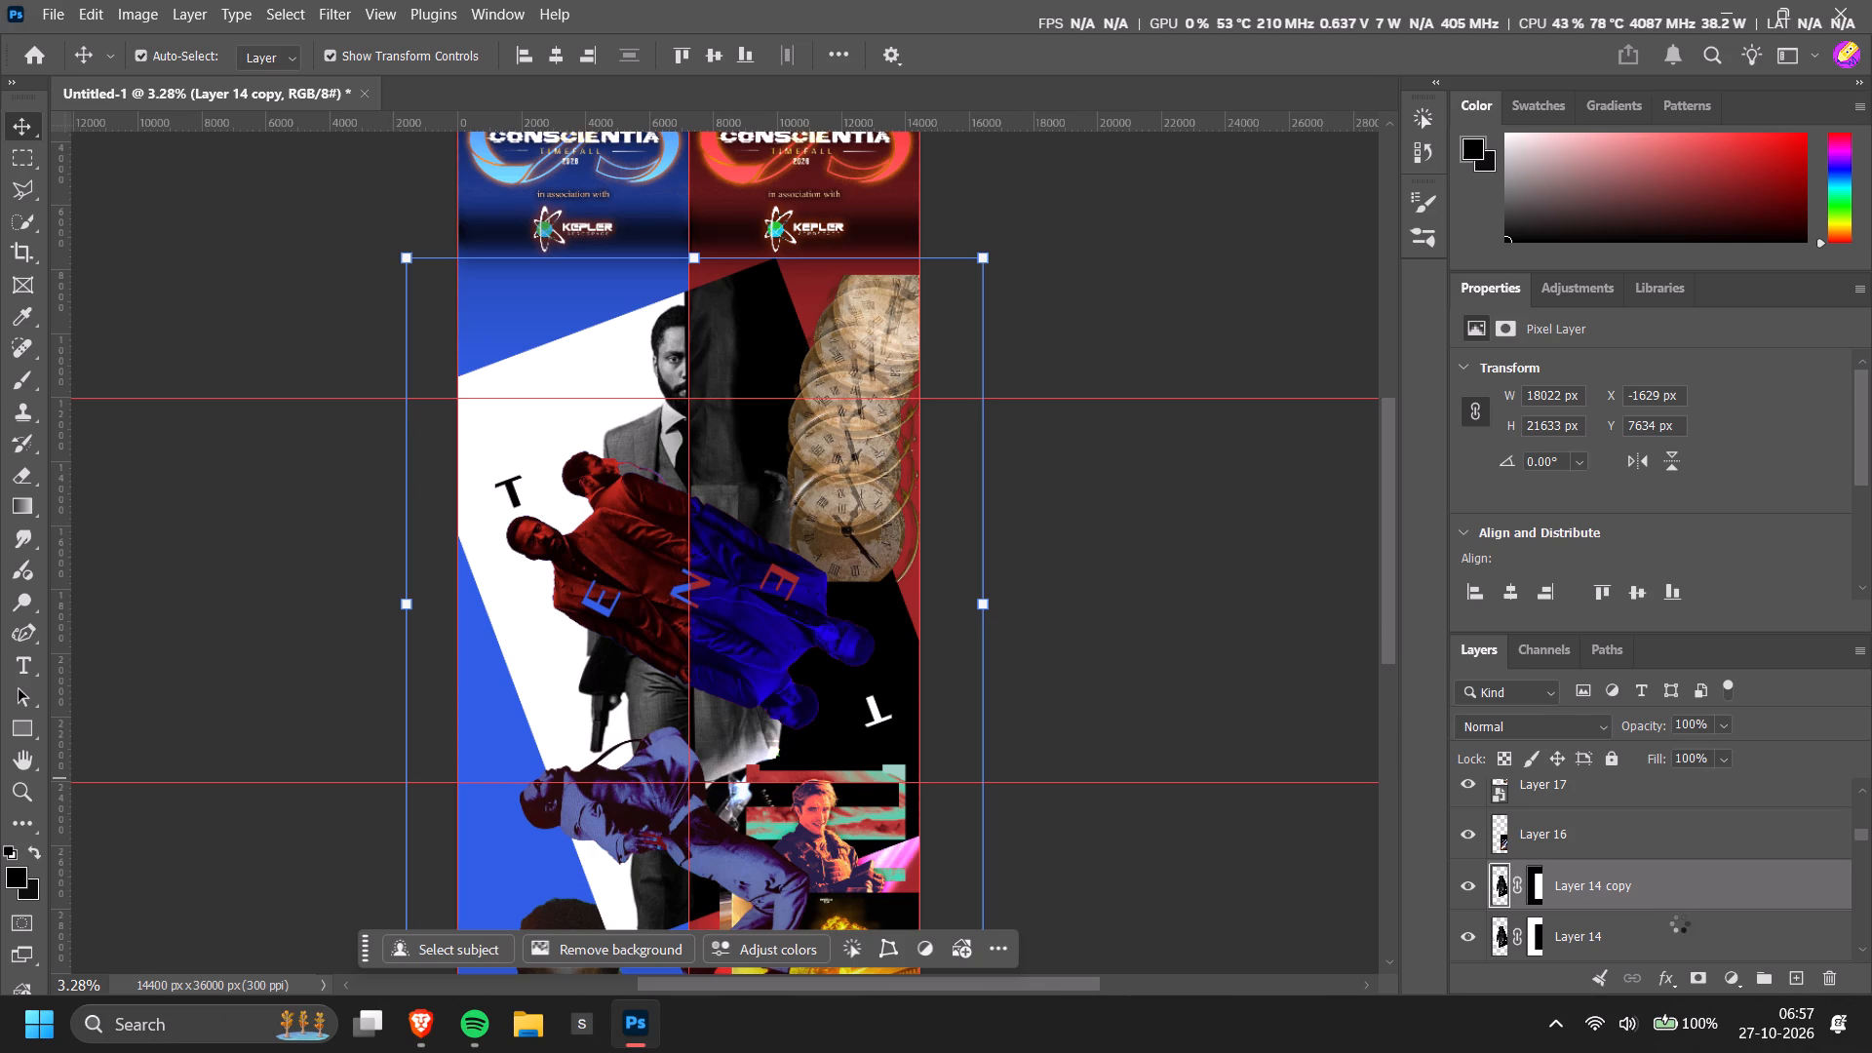
{"action": "scroll", "coordinate": [1618, 918], "scroll_direction": "down", "scroll_amount": 1}
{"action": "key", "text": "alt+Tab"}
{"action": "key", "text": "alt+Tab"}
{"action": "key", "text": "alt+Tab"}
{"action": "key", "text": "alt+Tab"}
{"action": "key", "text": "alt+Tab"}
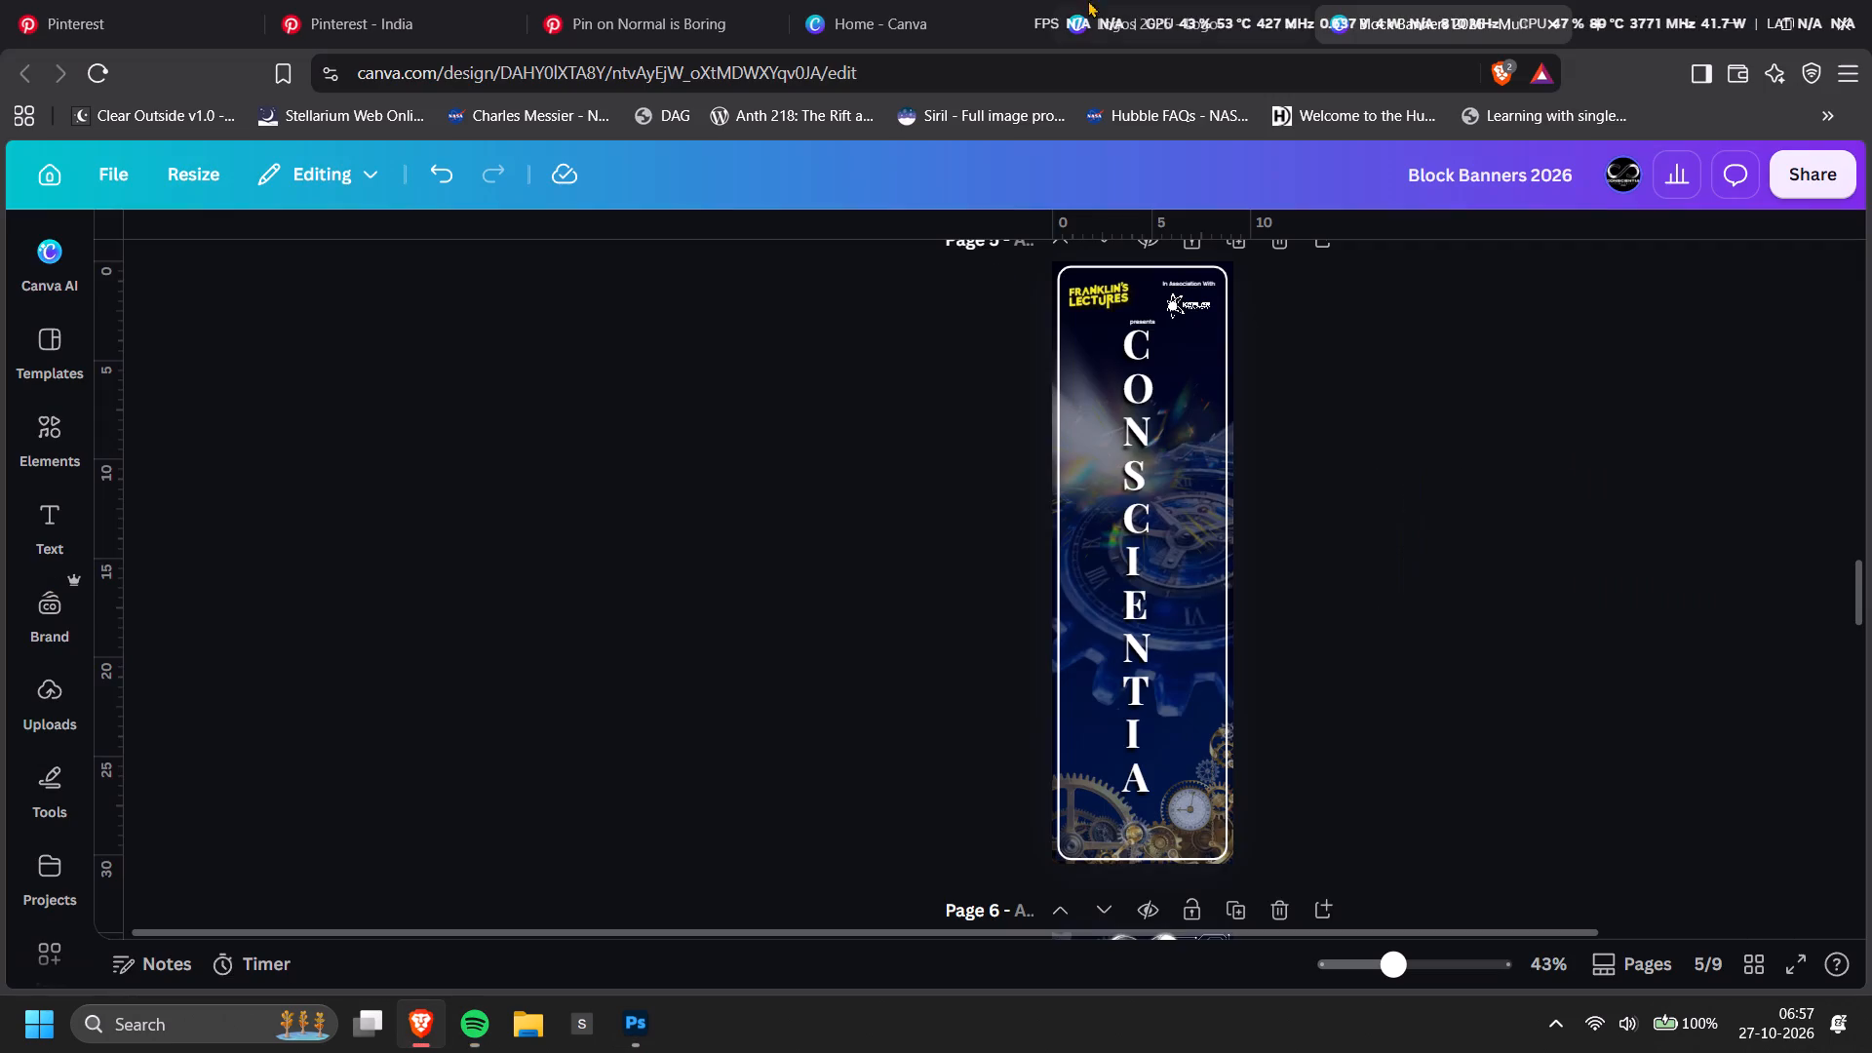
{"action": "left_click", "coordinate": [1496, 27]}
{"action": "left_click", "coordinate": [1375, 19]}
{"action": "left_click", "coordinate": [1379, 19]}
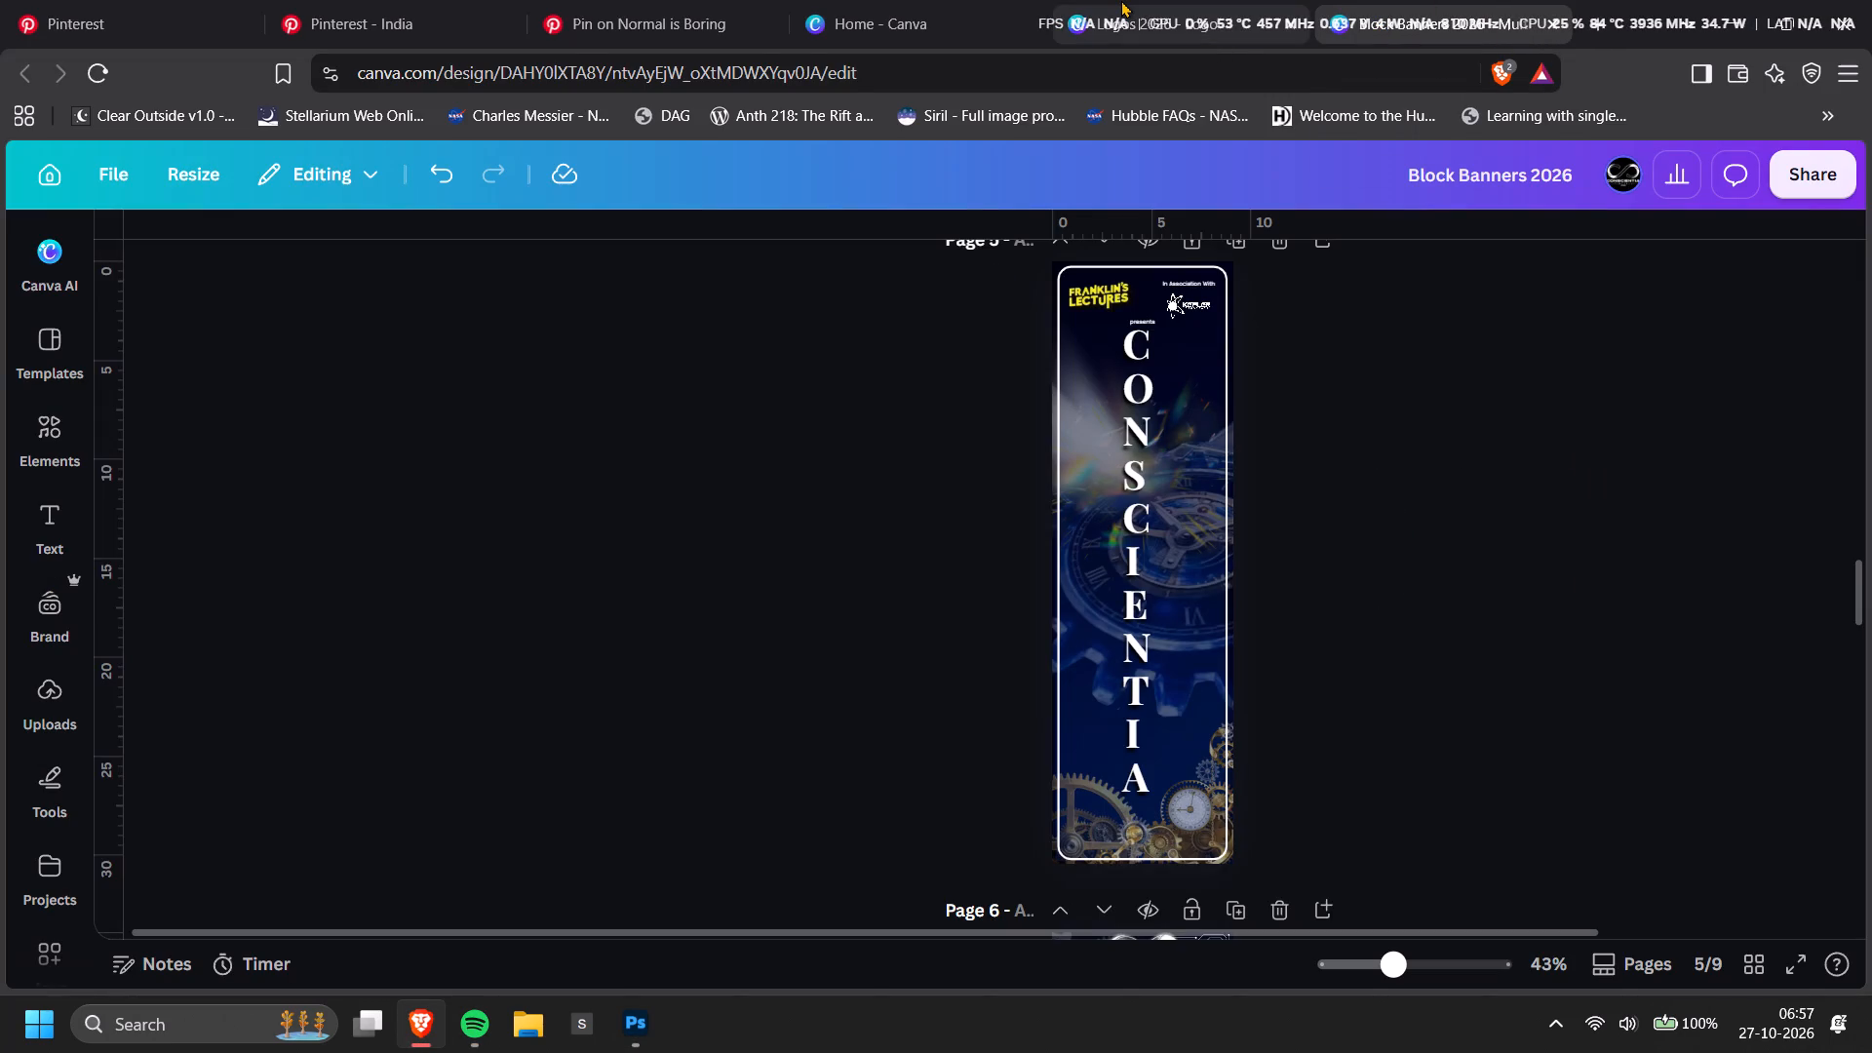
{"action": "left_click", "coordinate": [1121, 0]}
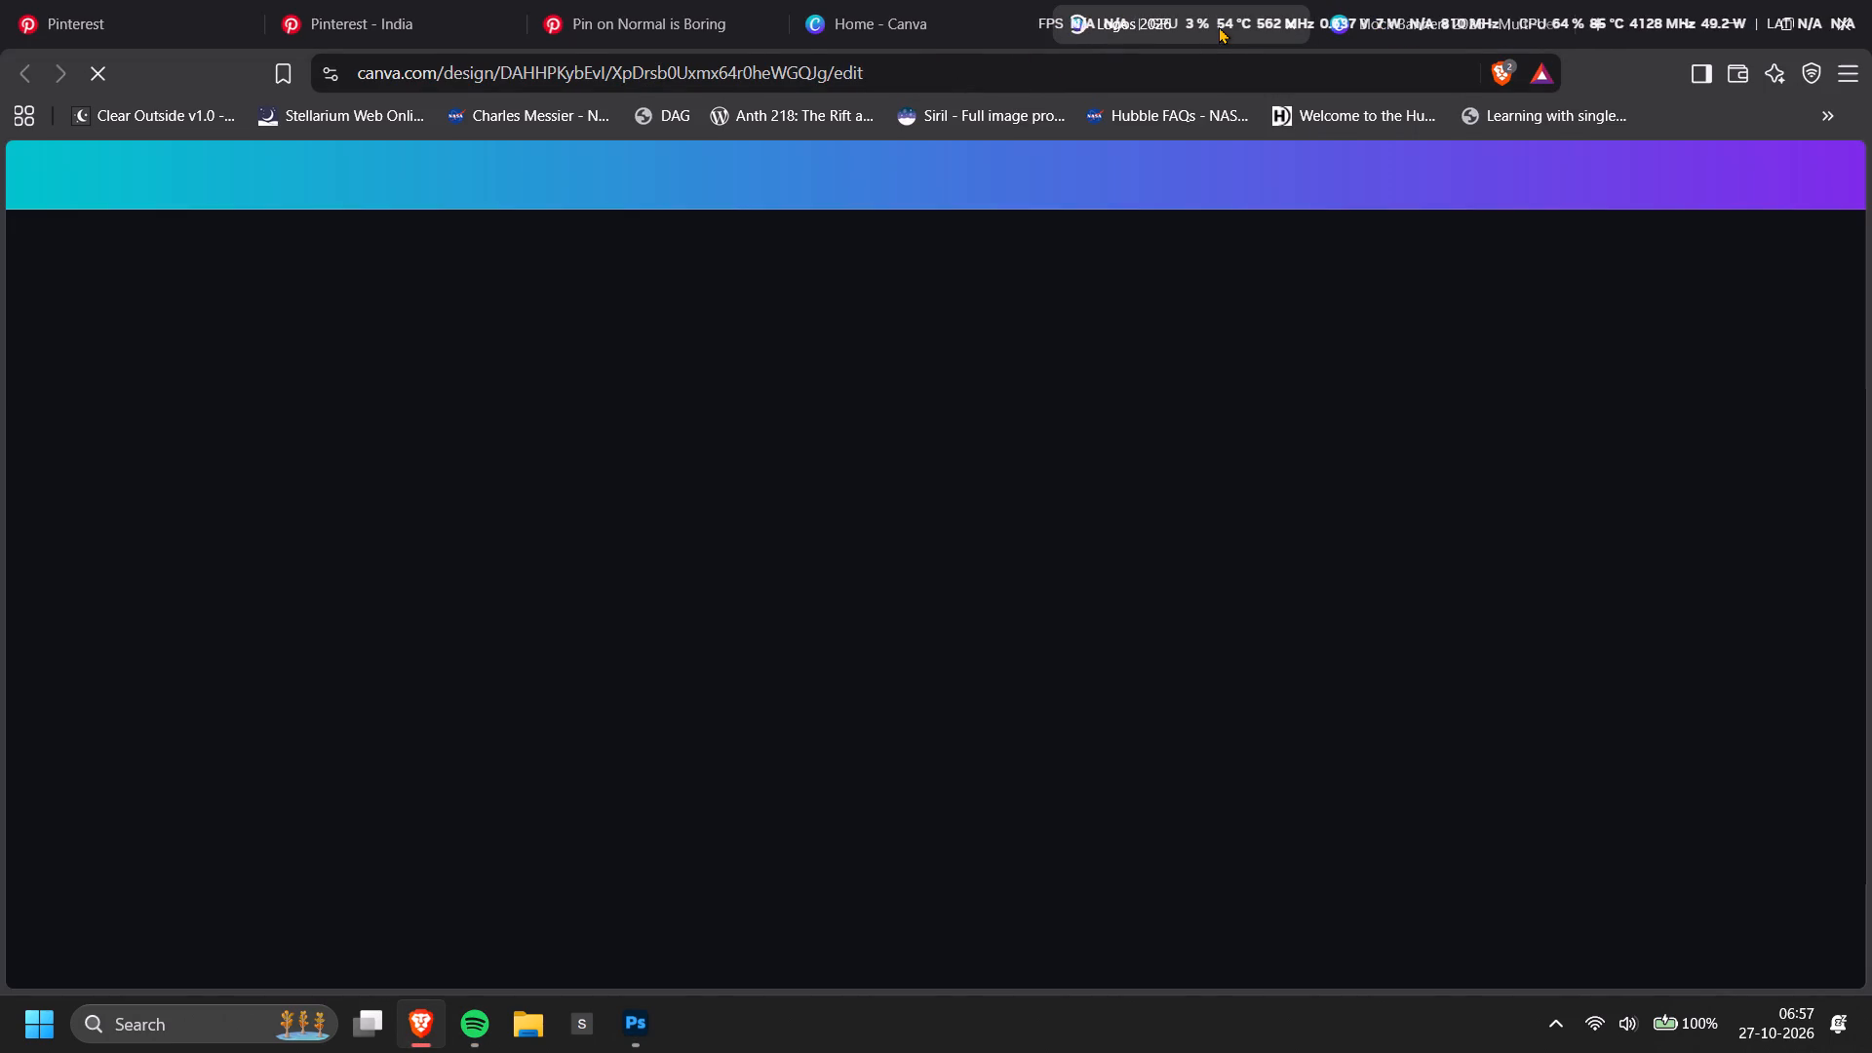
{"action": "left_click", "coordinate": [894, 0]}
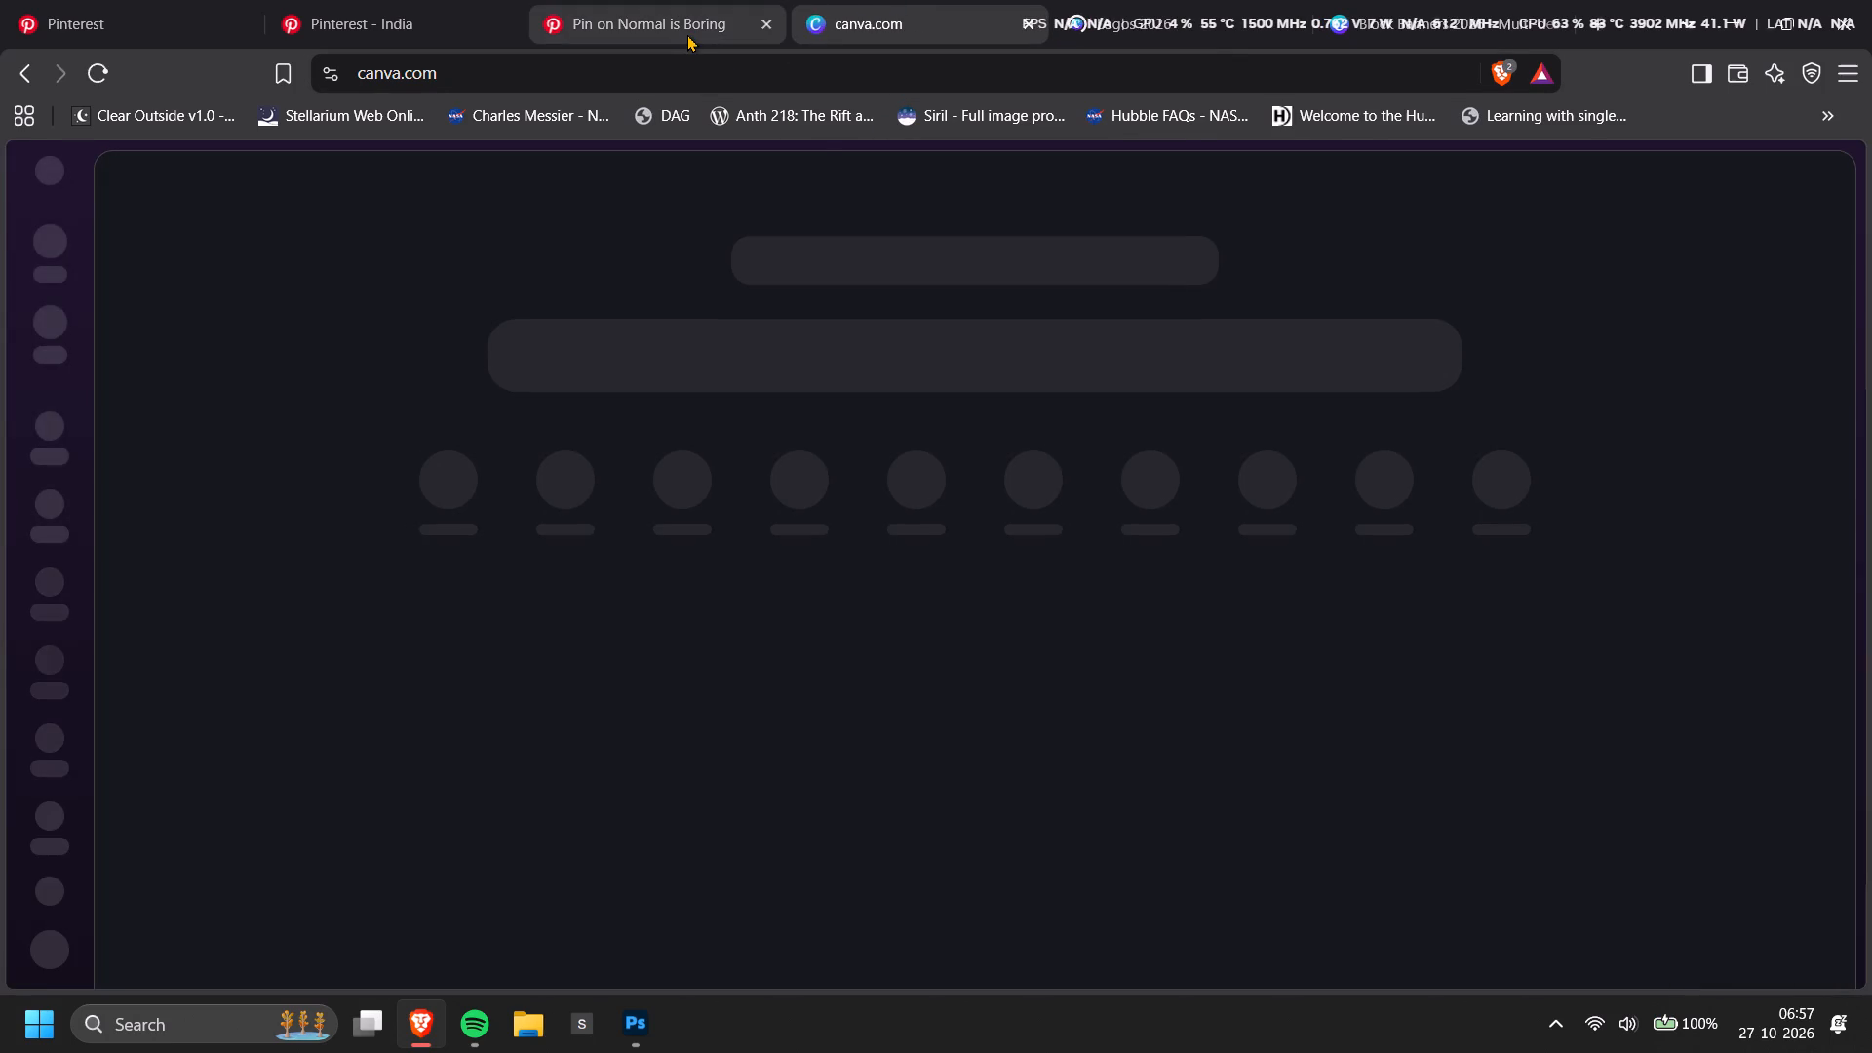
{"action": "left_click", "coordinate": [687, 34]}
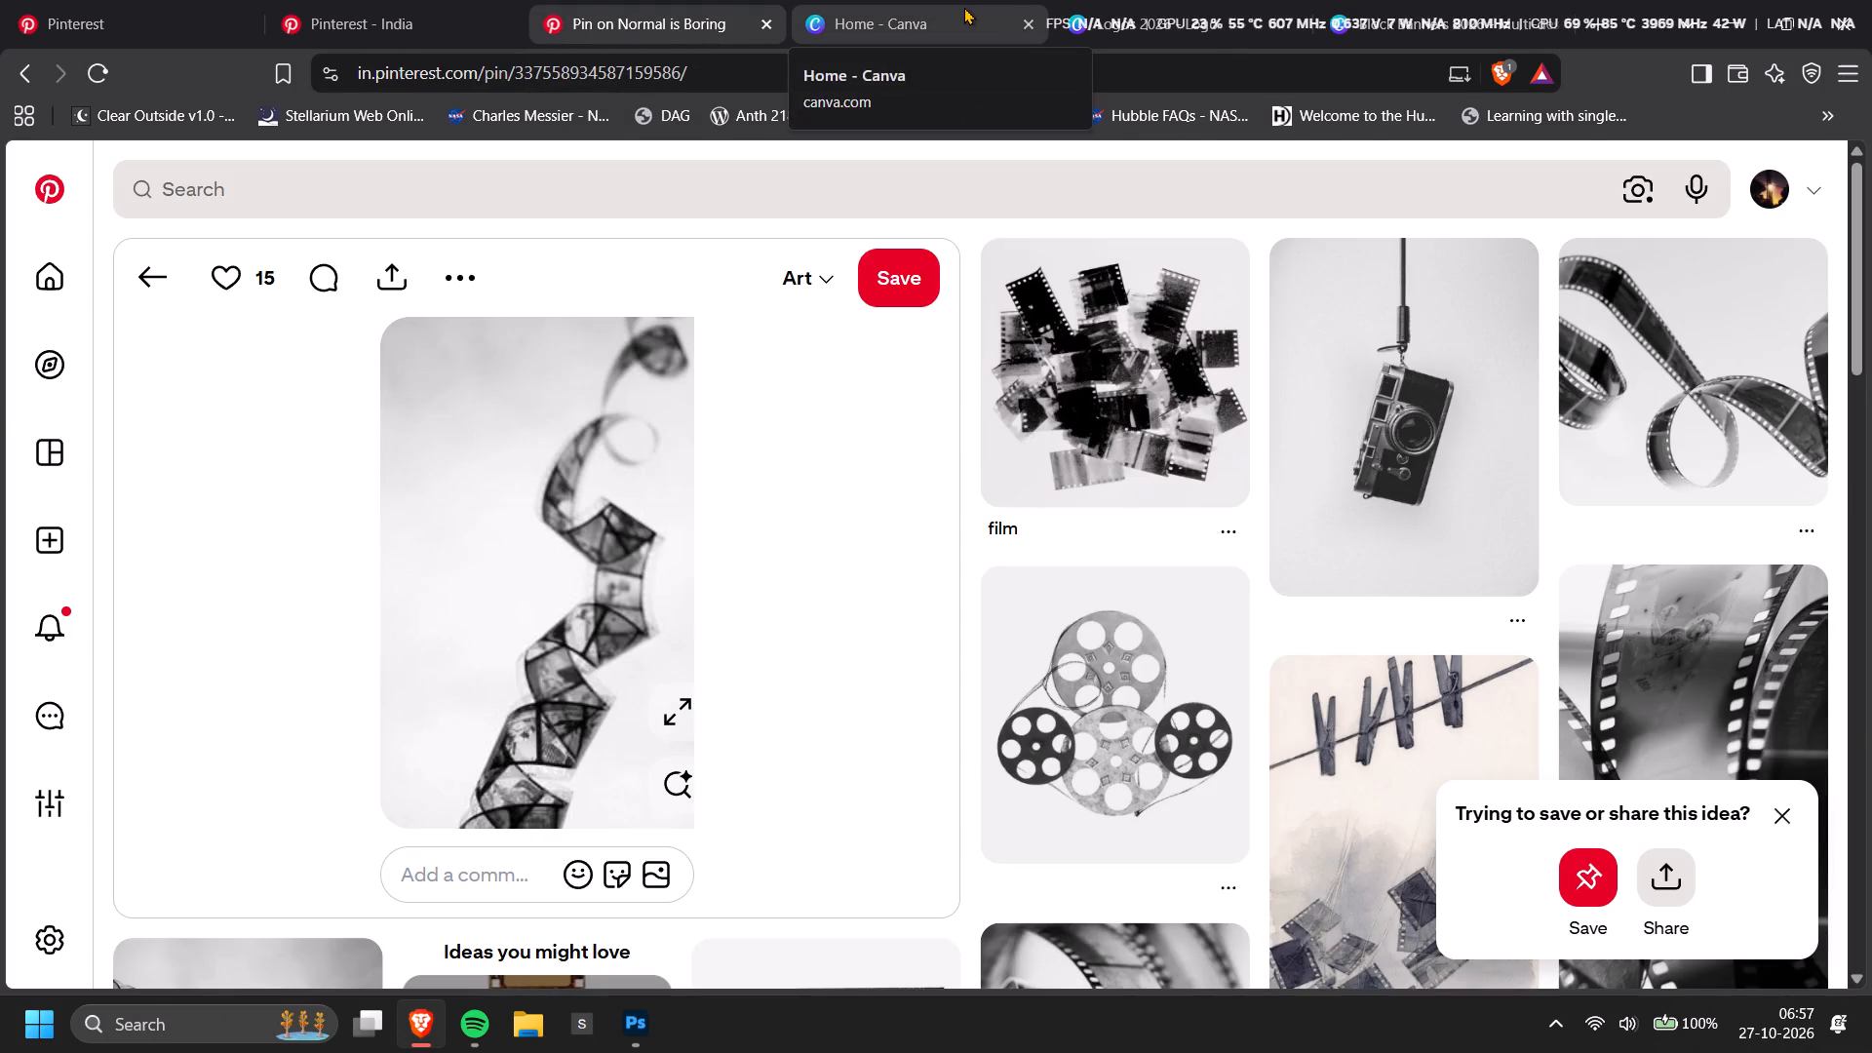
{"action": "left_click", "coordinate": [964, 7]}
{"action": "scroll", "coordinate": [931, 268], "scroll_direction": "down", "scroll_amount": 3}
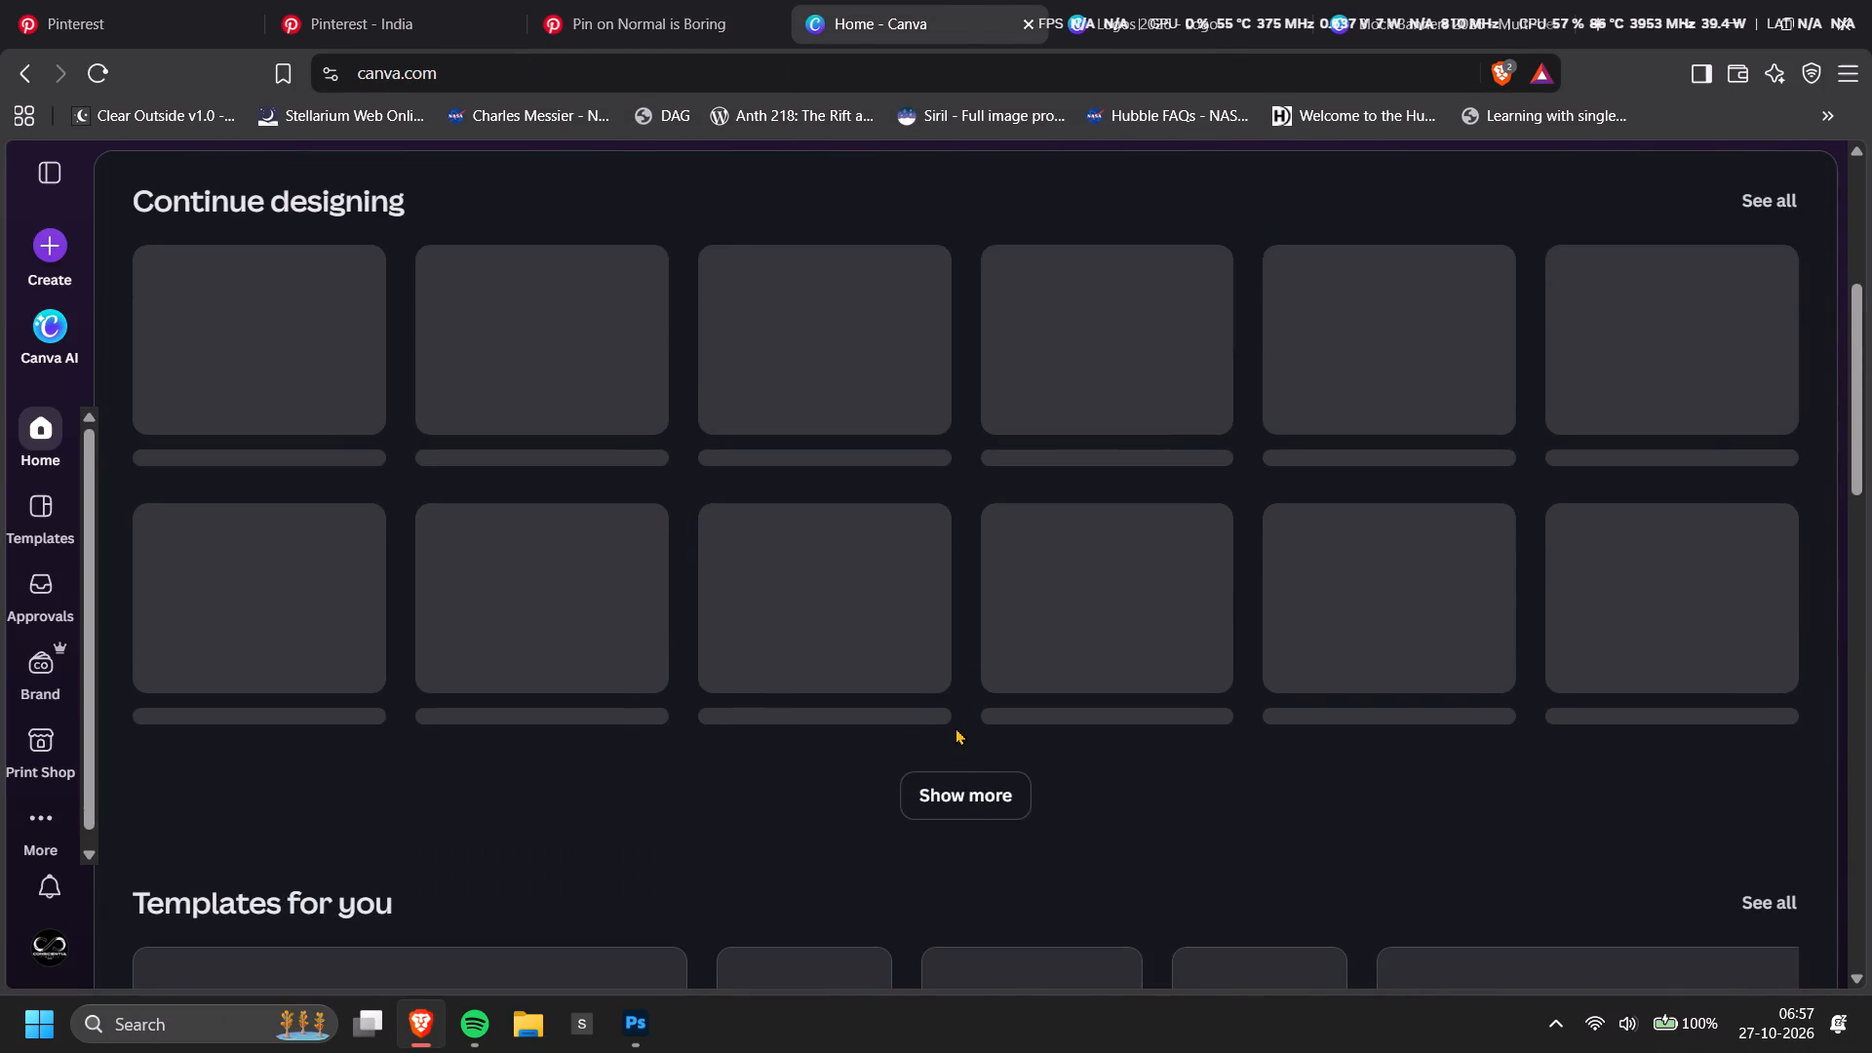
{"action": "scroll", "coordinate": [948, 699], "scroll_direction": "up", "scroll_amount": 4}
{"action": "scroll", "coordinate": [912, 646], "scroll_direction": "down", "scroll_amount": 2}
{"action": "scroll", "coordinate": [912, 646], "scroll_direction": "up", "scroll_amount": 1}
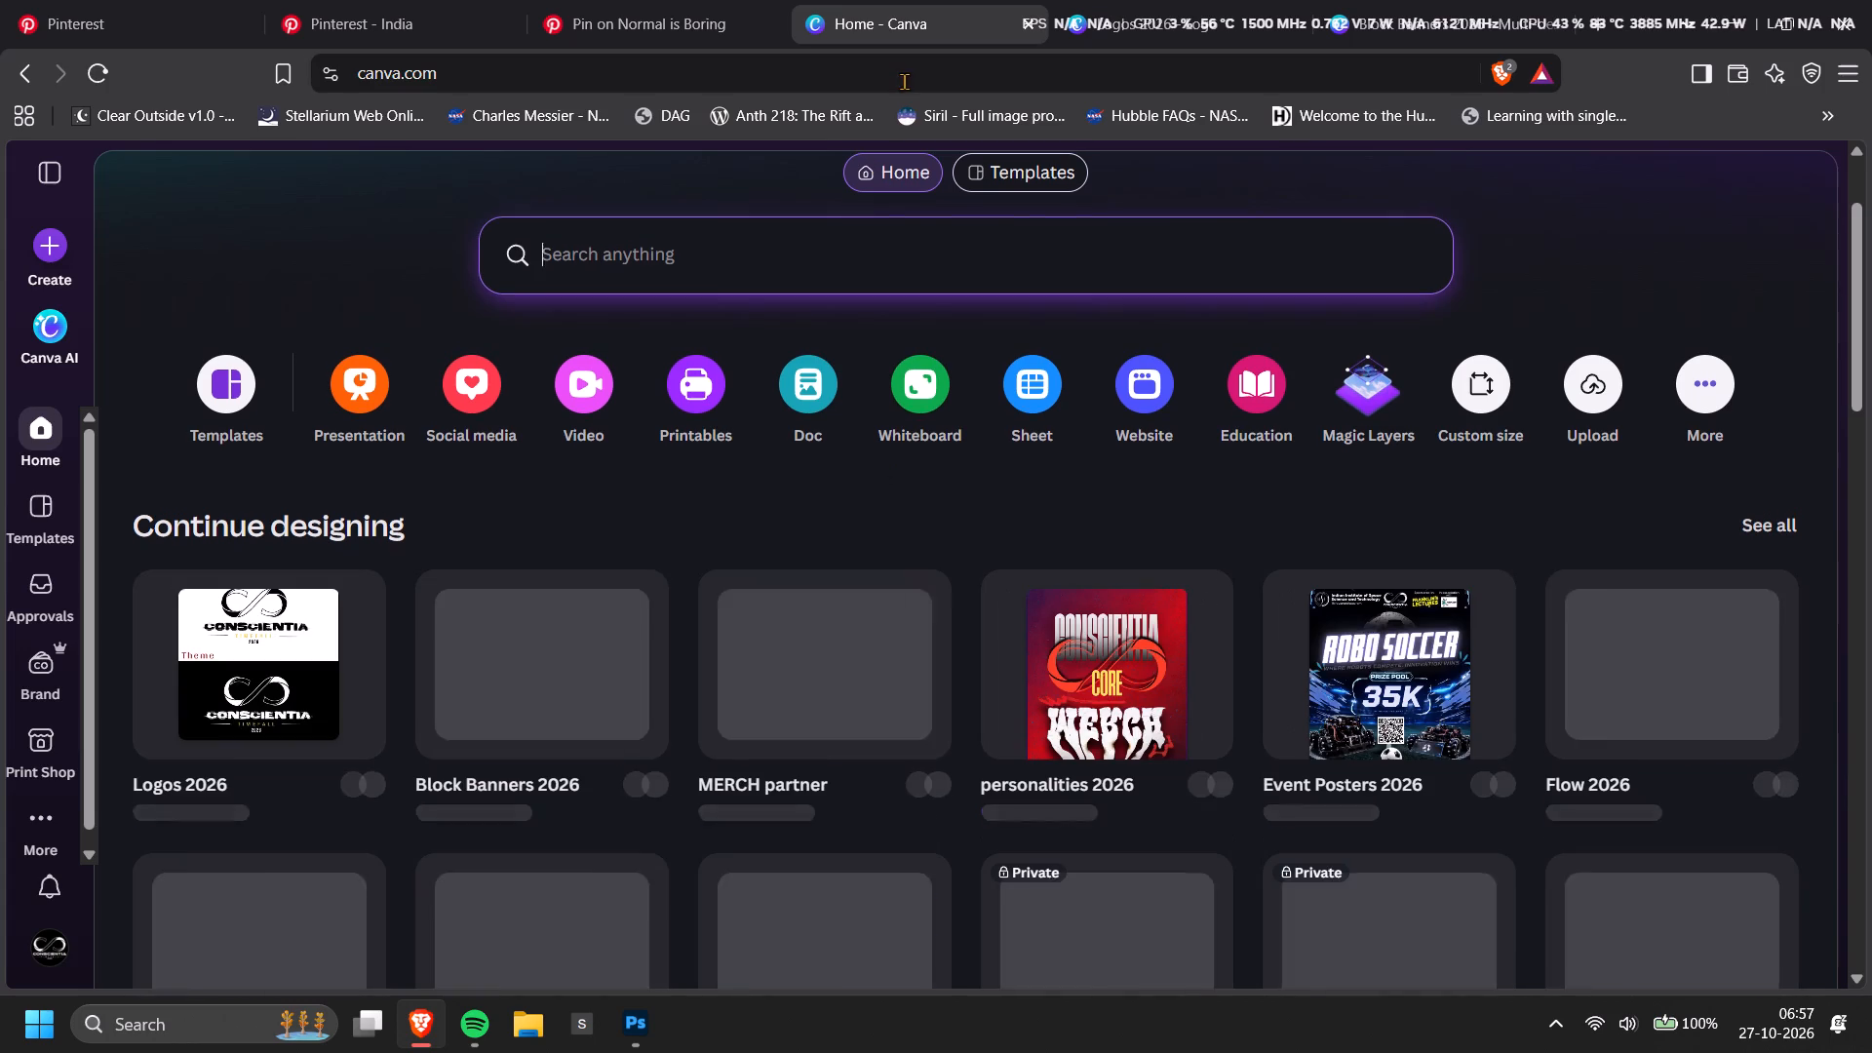
Open the institute's canteen booking site, events.iist.ac.in//foodbook/, in place of the Canva home page in the browser.
{"action": "left_click", "coordinate": [905, 82]}
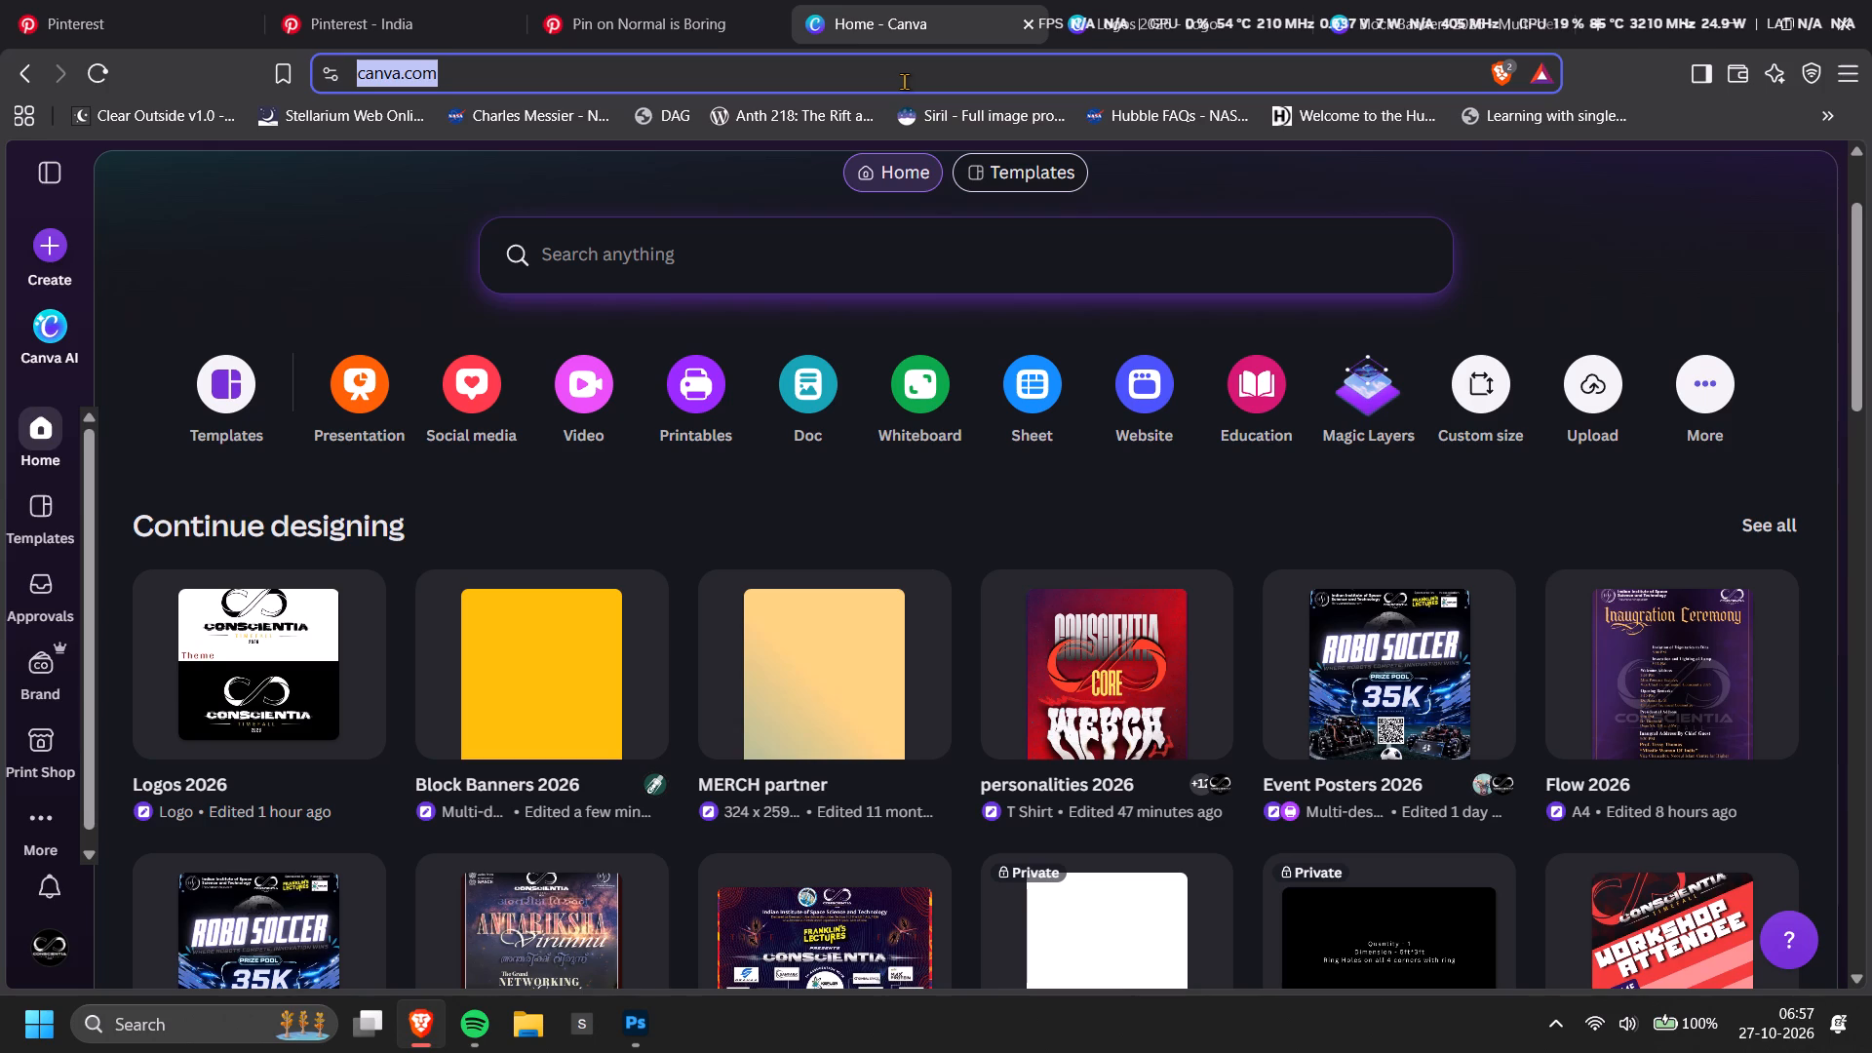
{"action": "type", "text": "eve"}
{"action": "key", "text": "Return"}
{"action": "scroll", "coordinate": [905, 82], "scroll_direction": "up", "scroll_amount": 2}
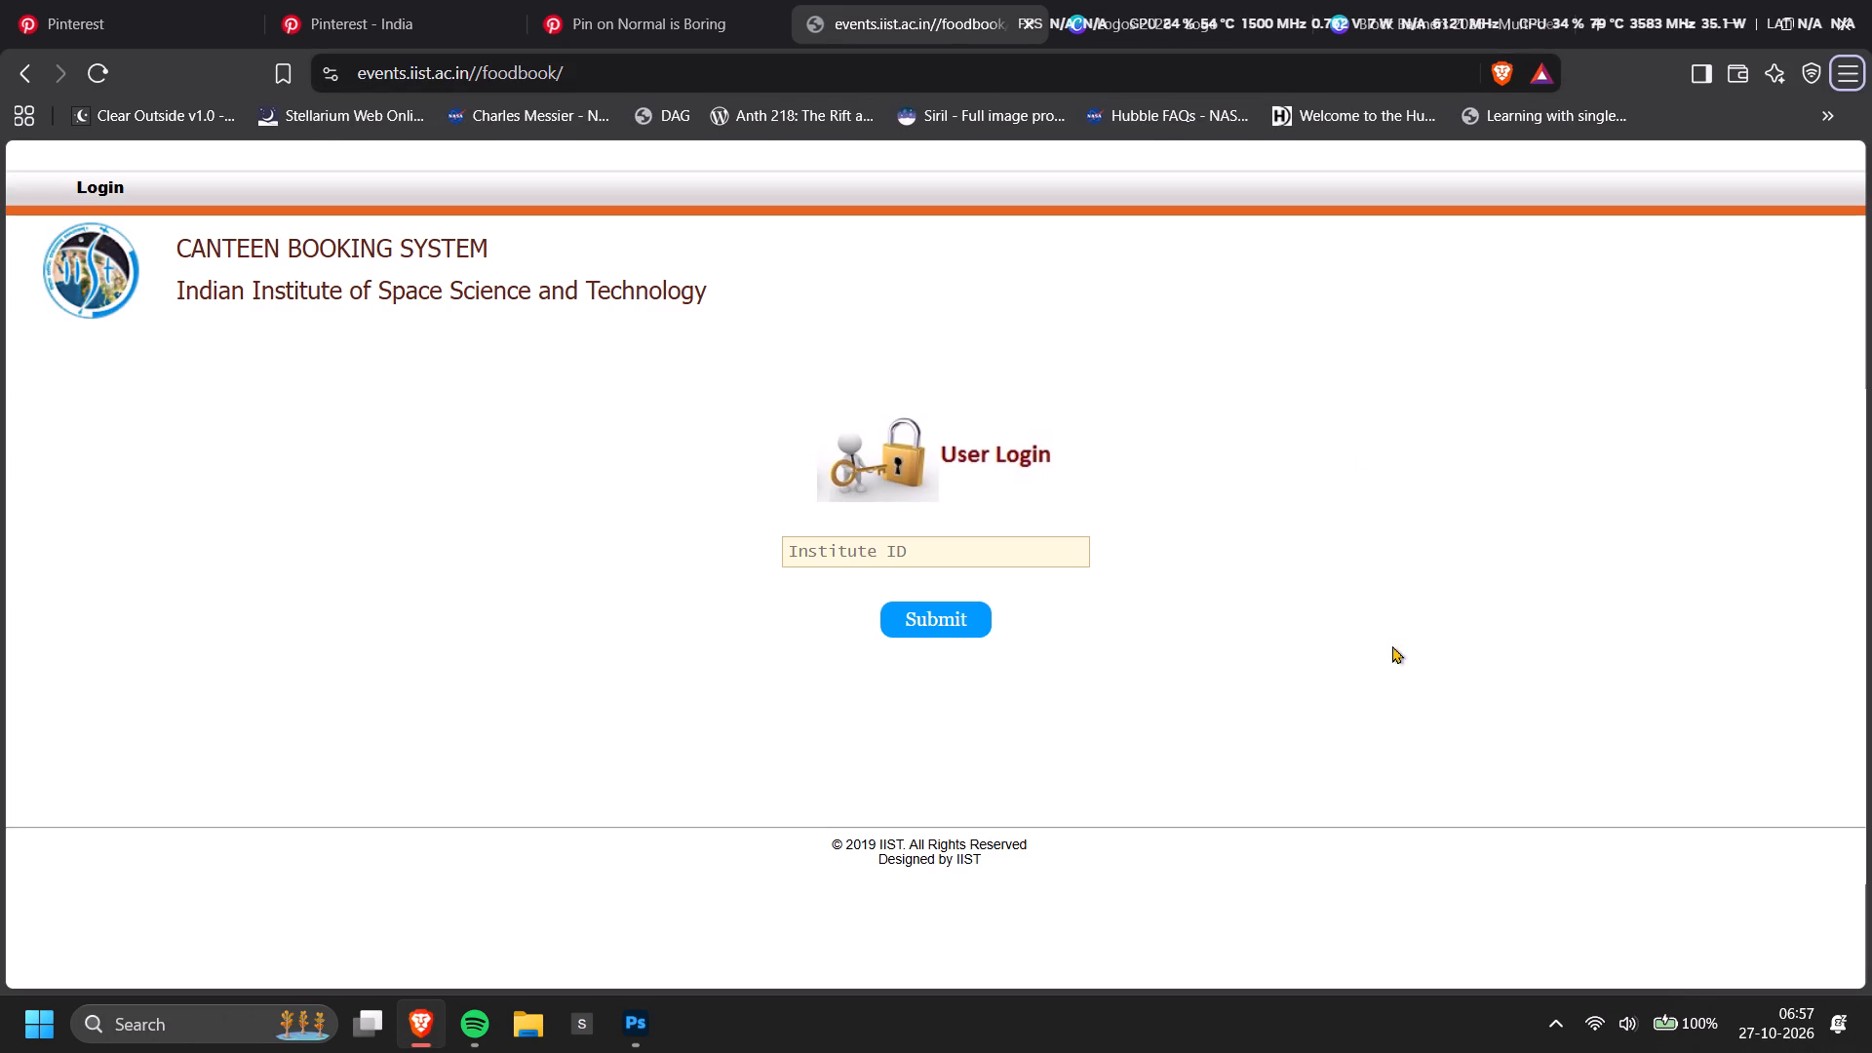
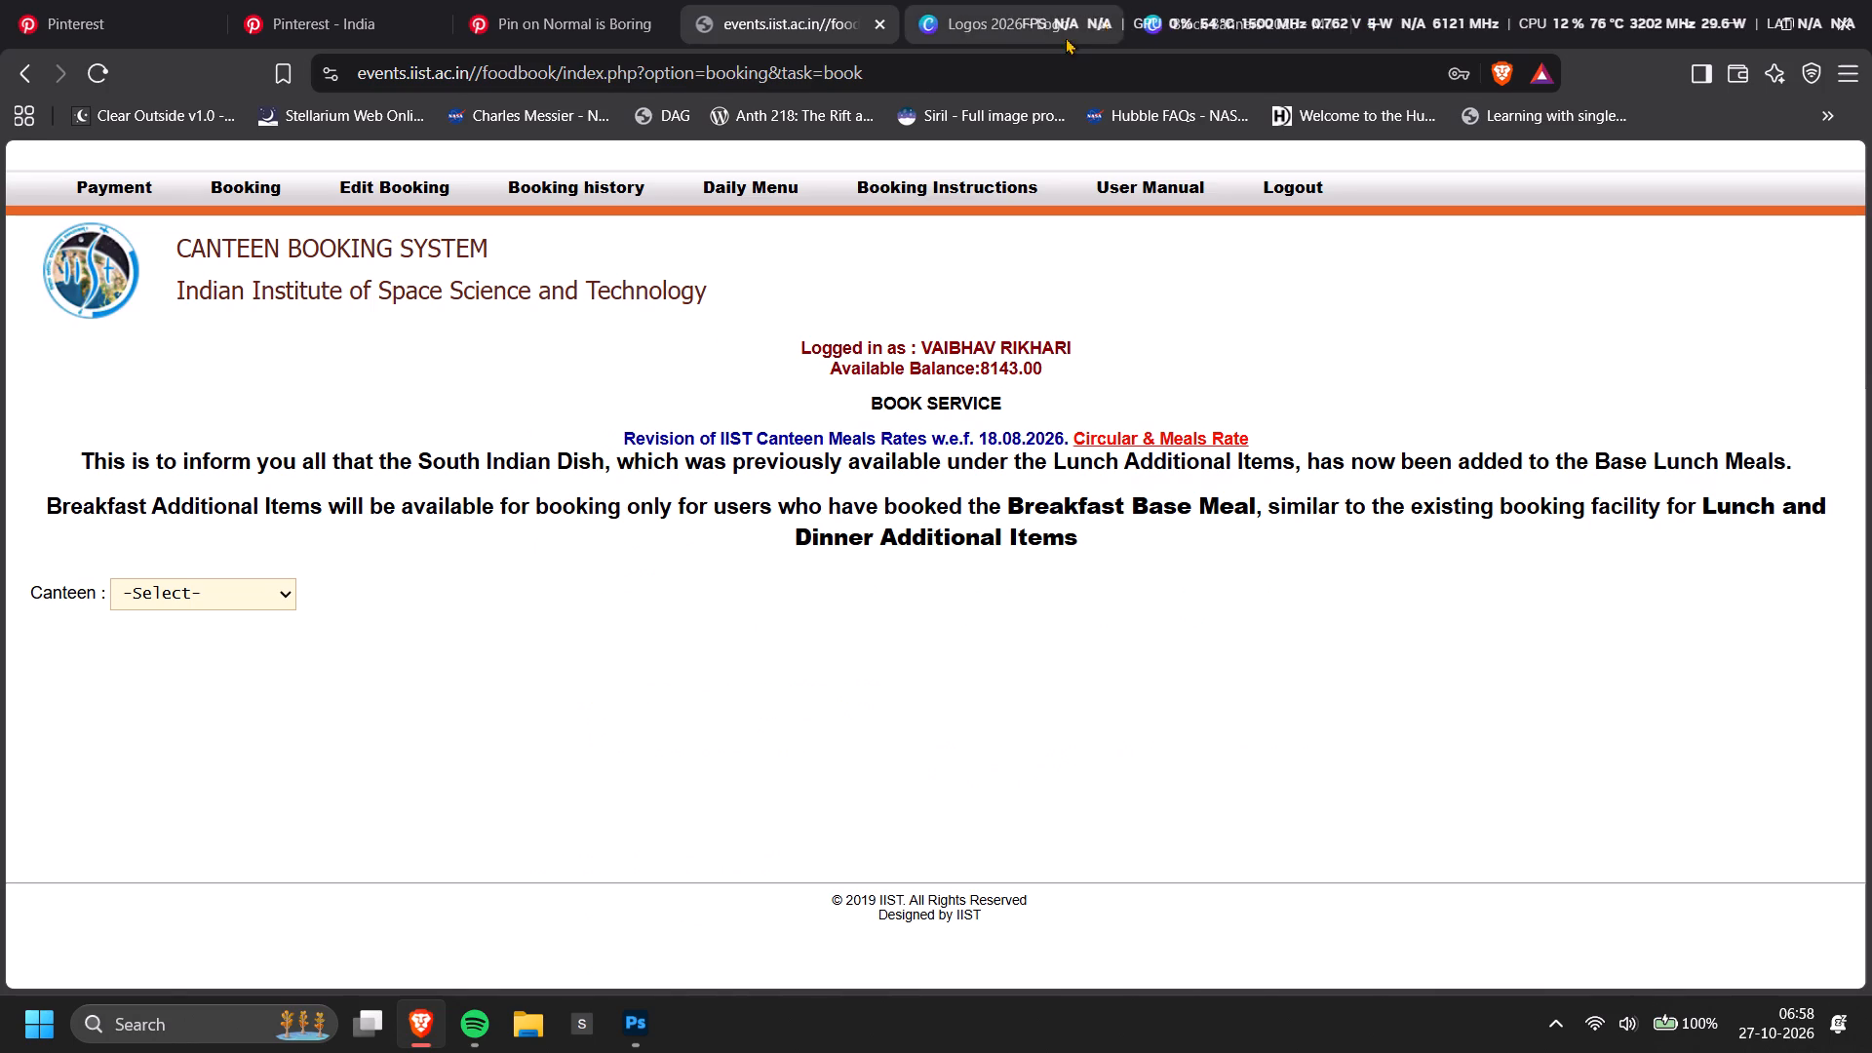
Open the daily menu document from the canteen booking site.
{"action": "left_click", "coordinate": [766, 205]}
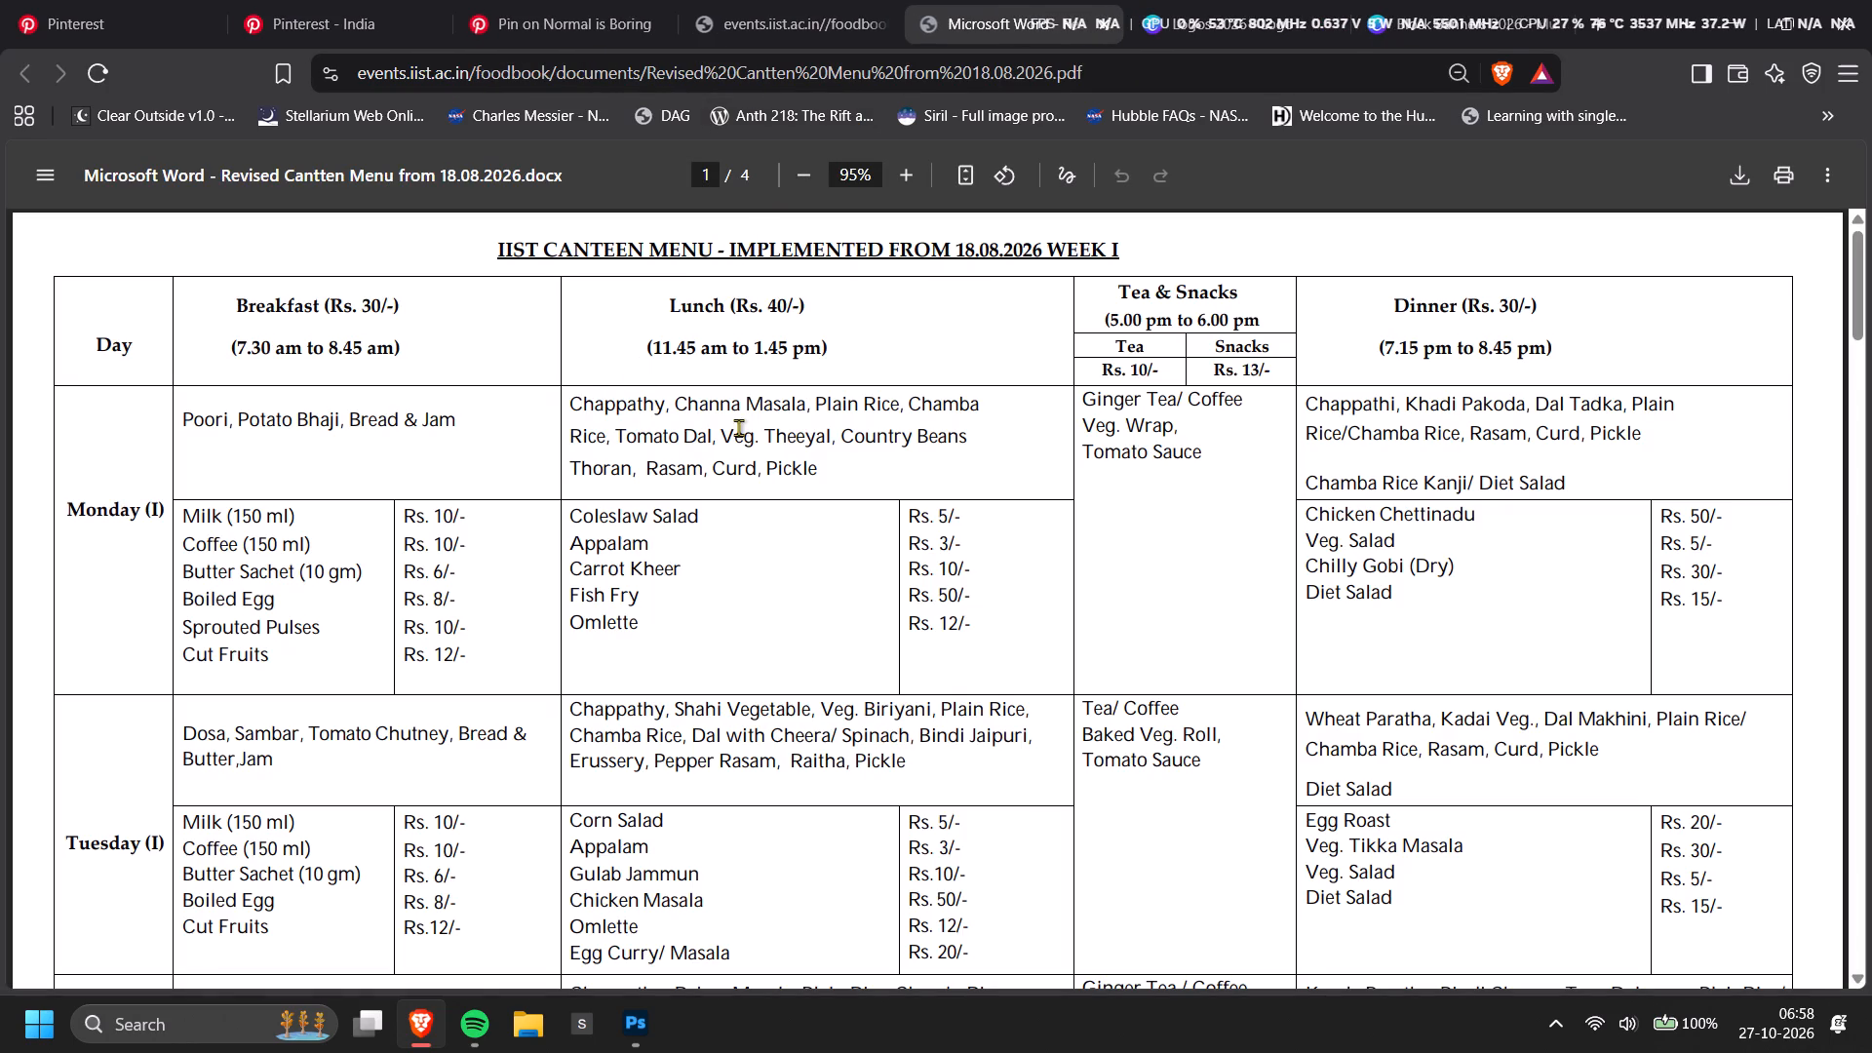
Return to the booking page and display the breakfast booking table for SAC Canteen.
{"action": "left_click", "coordinate": [805, 28]}
{"action": "left_click", "coordinate": [270, 587]}
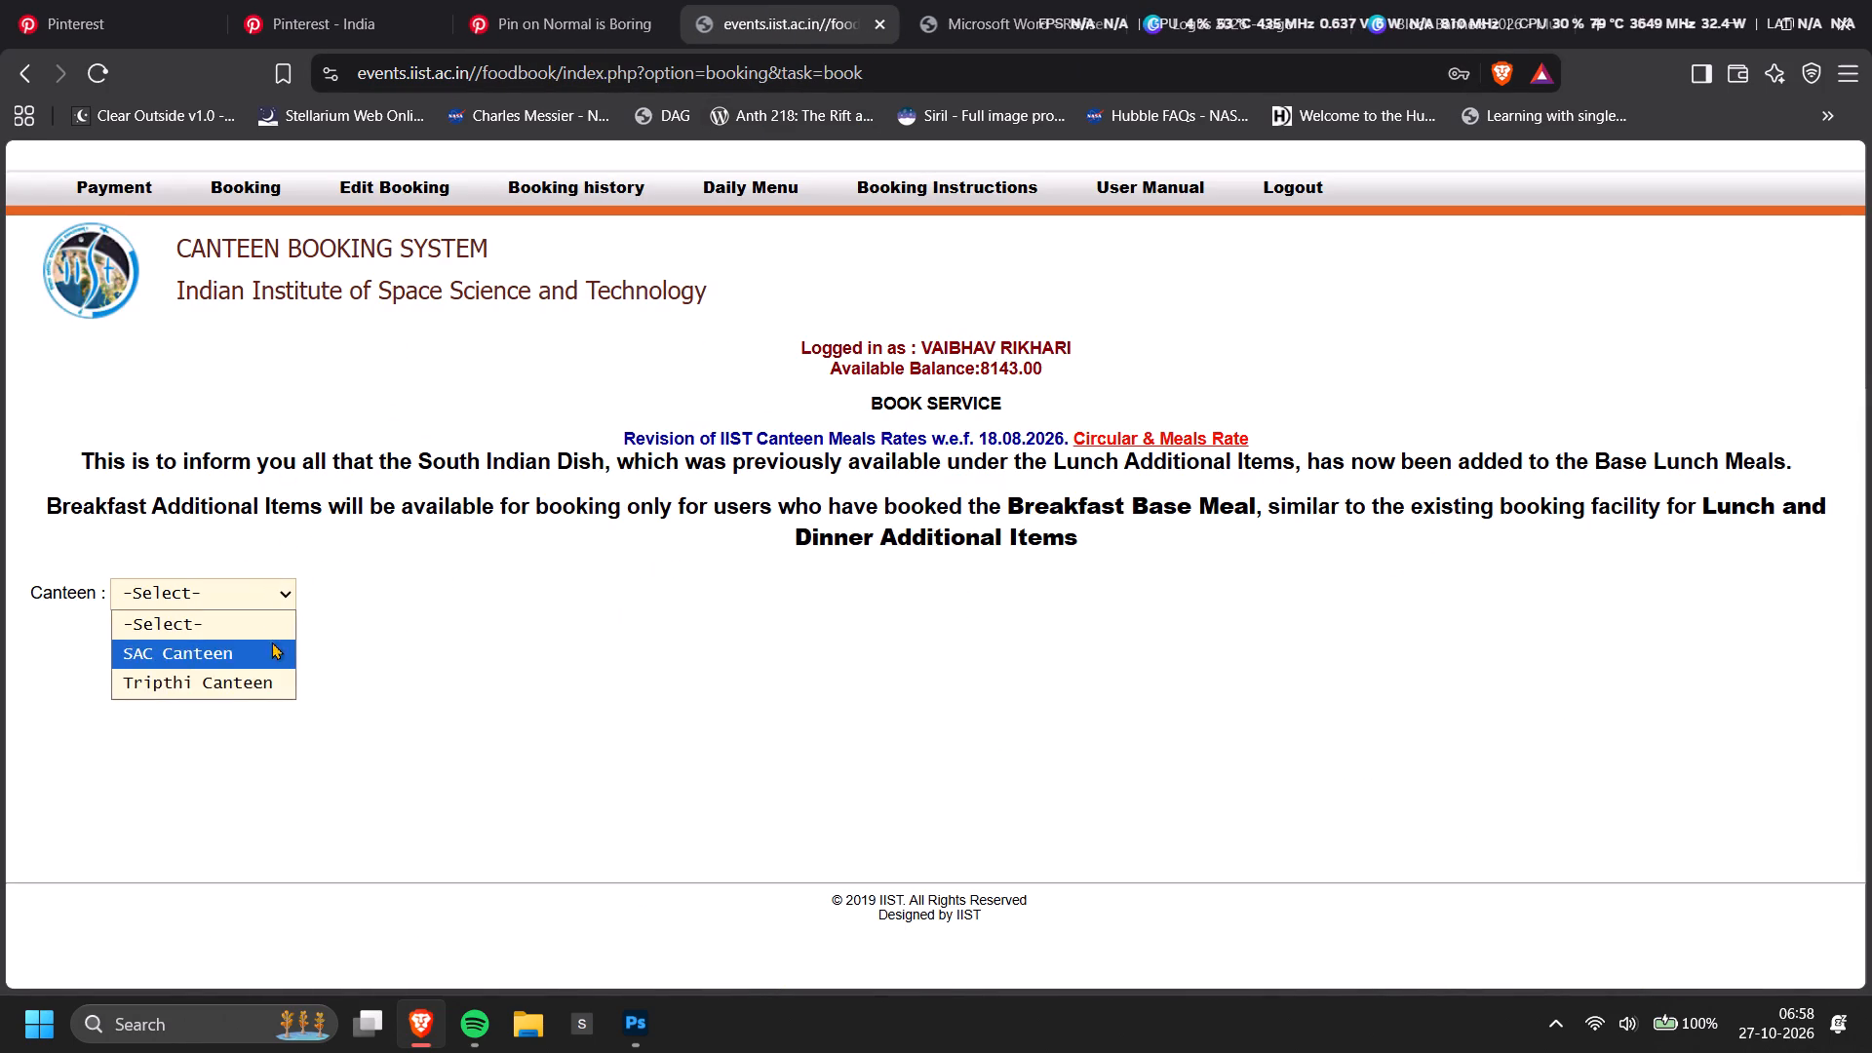
{"action": "left_click", "coordinate": [273, 651]}
{"action": "left_click", "coordinate": [54, 656]}
{"action": "left_click", "coordinate": [47, 656]}
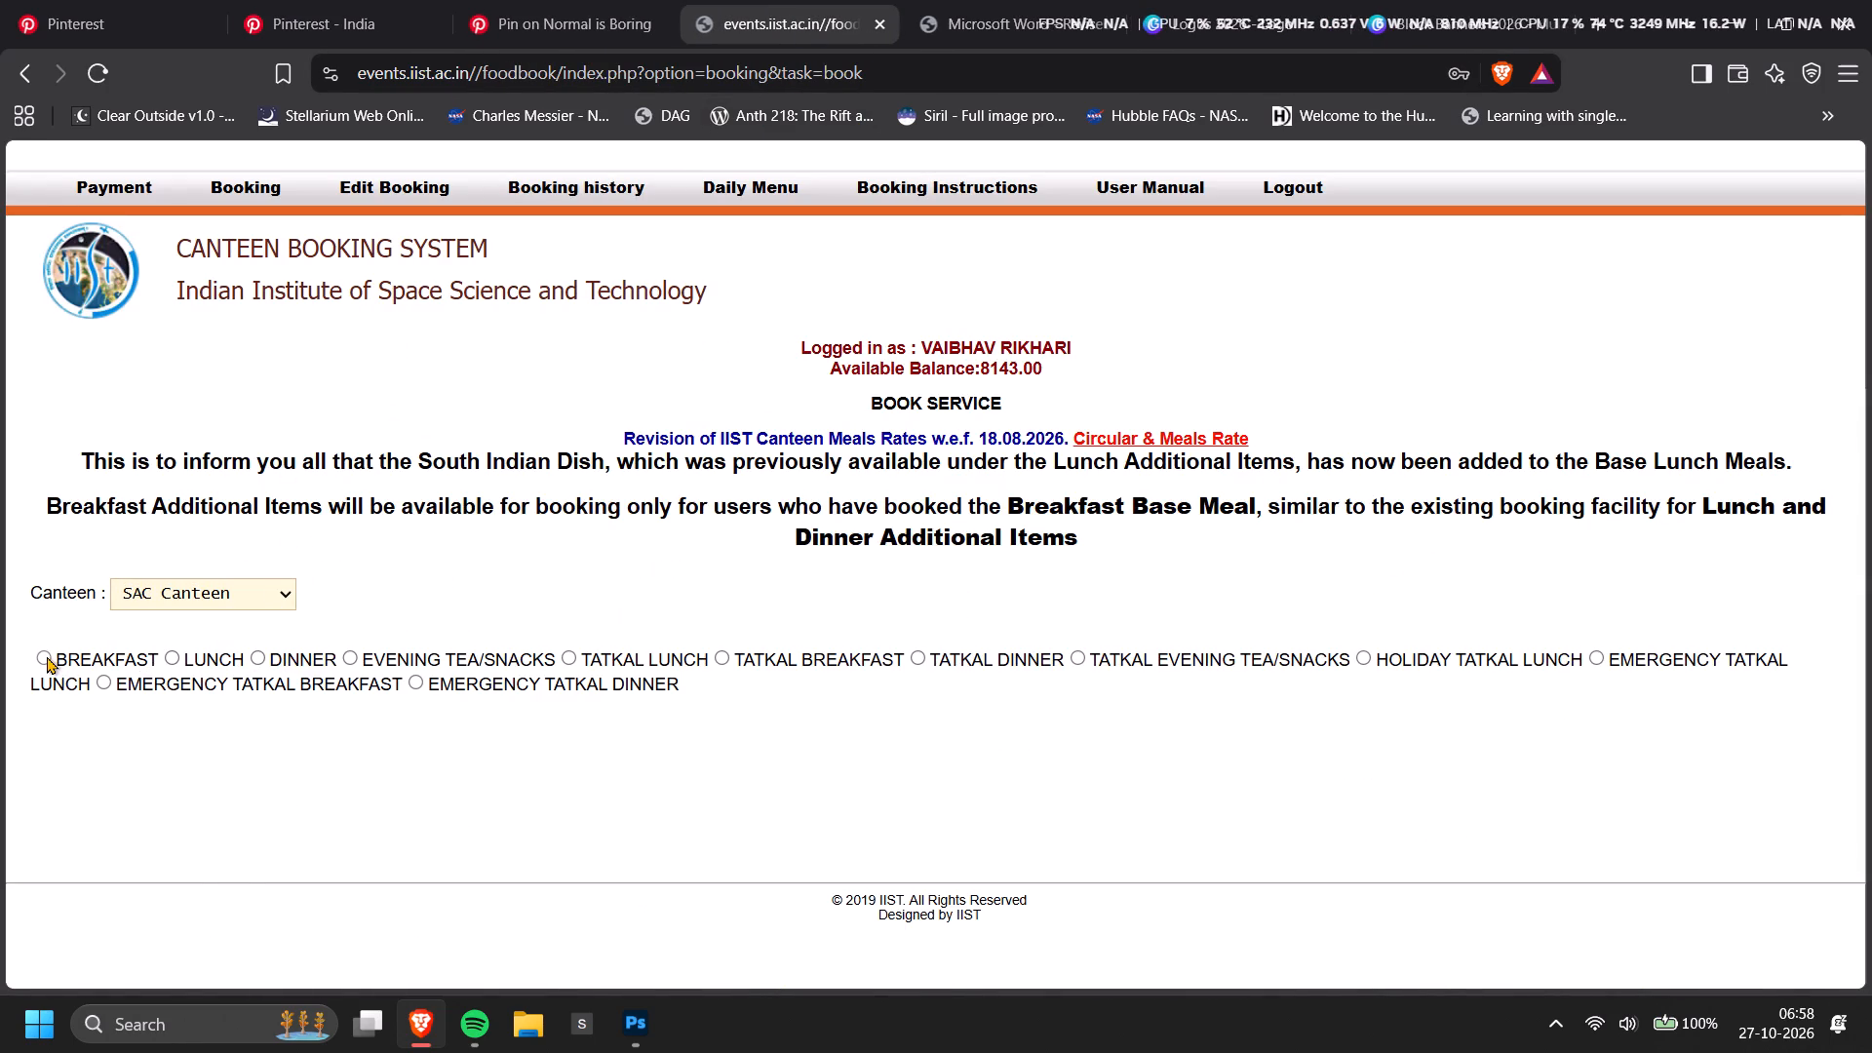
{"action": "scroll", "coordinate": [237, 735], "scroll_direction": "down", "scroll_amount": 2}
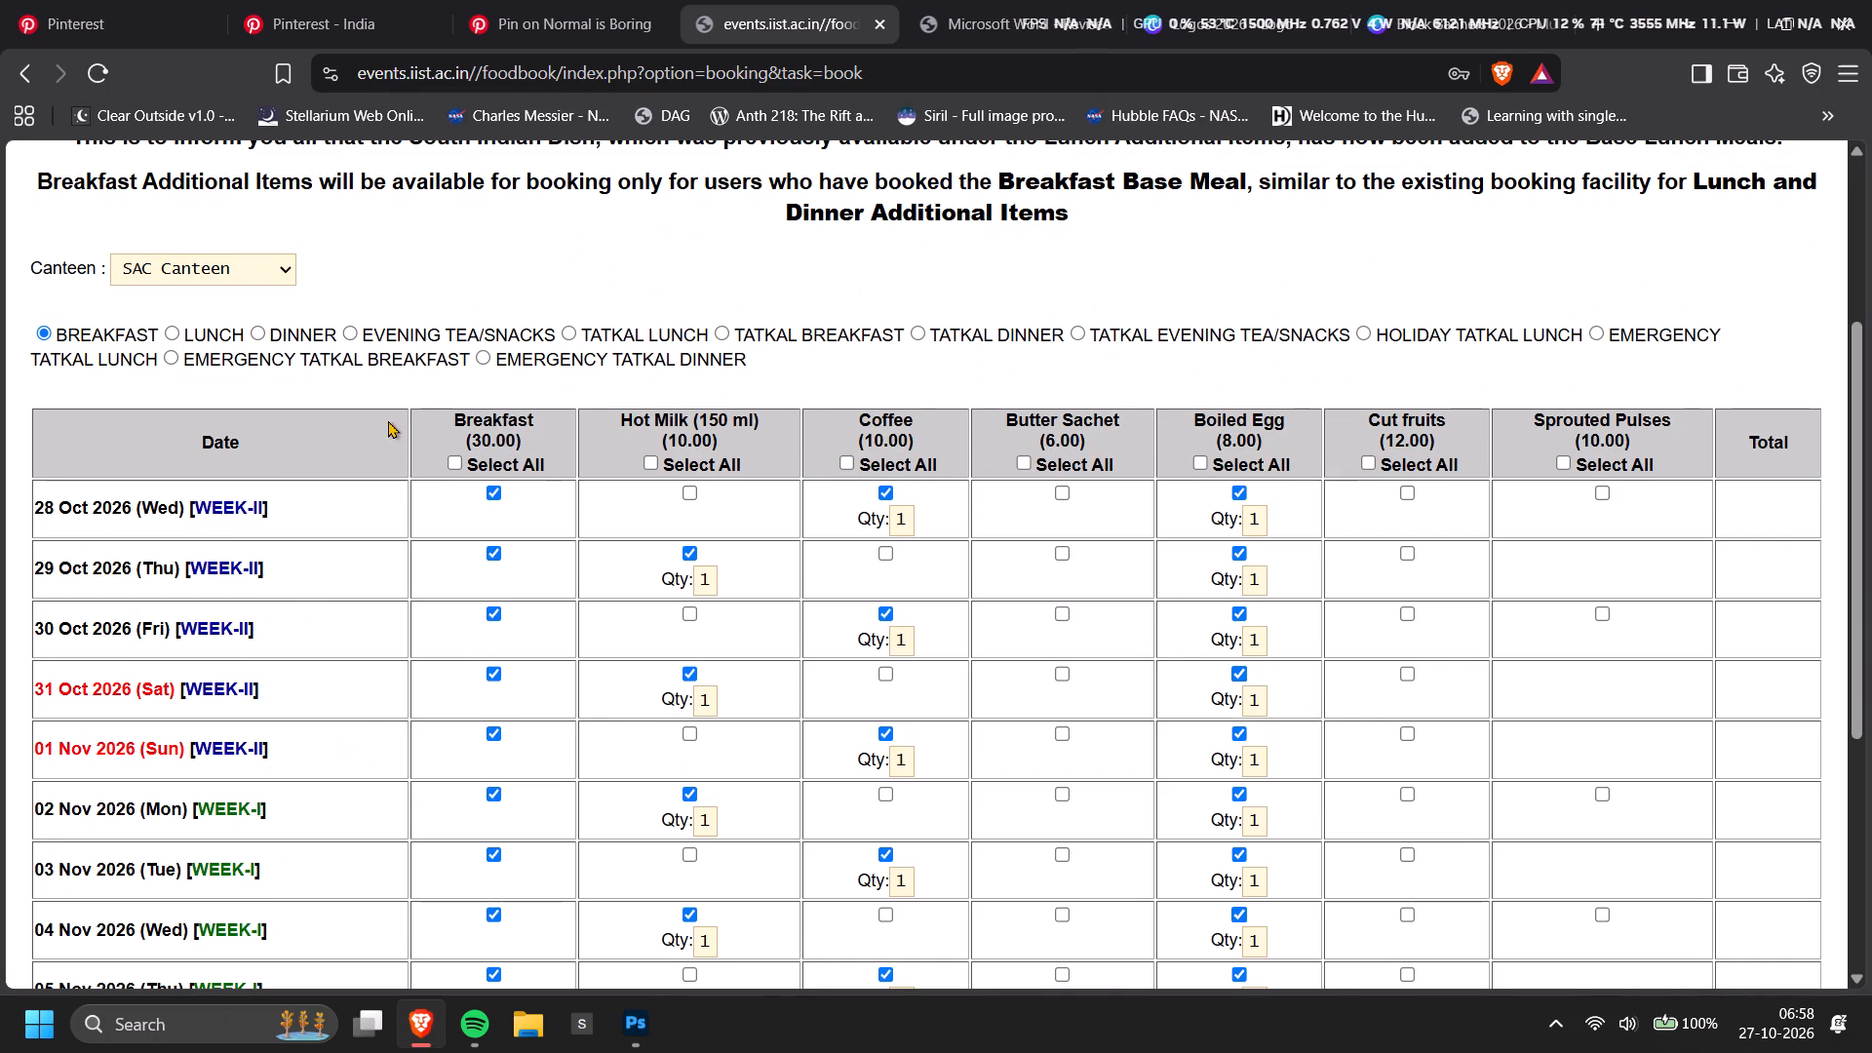
Go back to the canteen menu document, close the booking page and look over the Week I meals.
{"action": "left_click", "coordinate": [966, 0]}
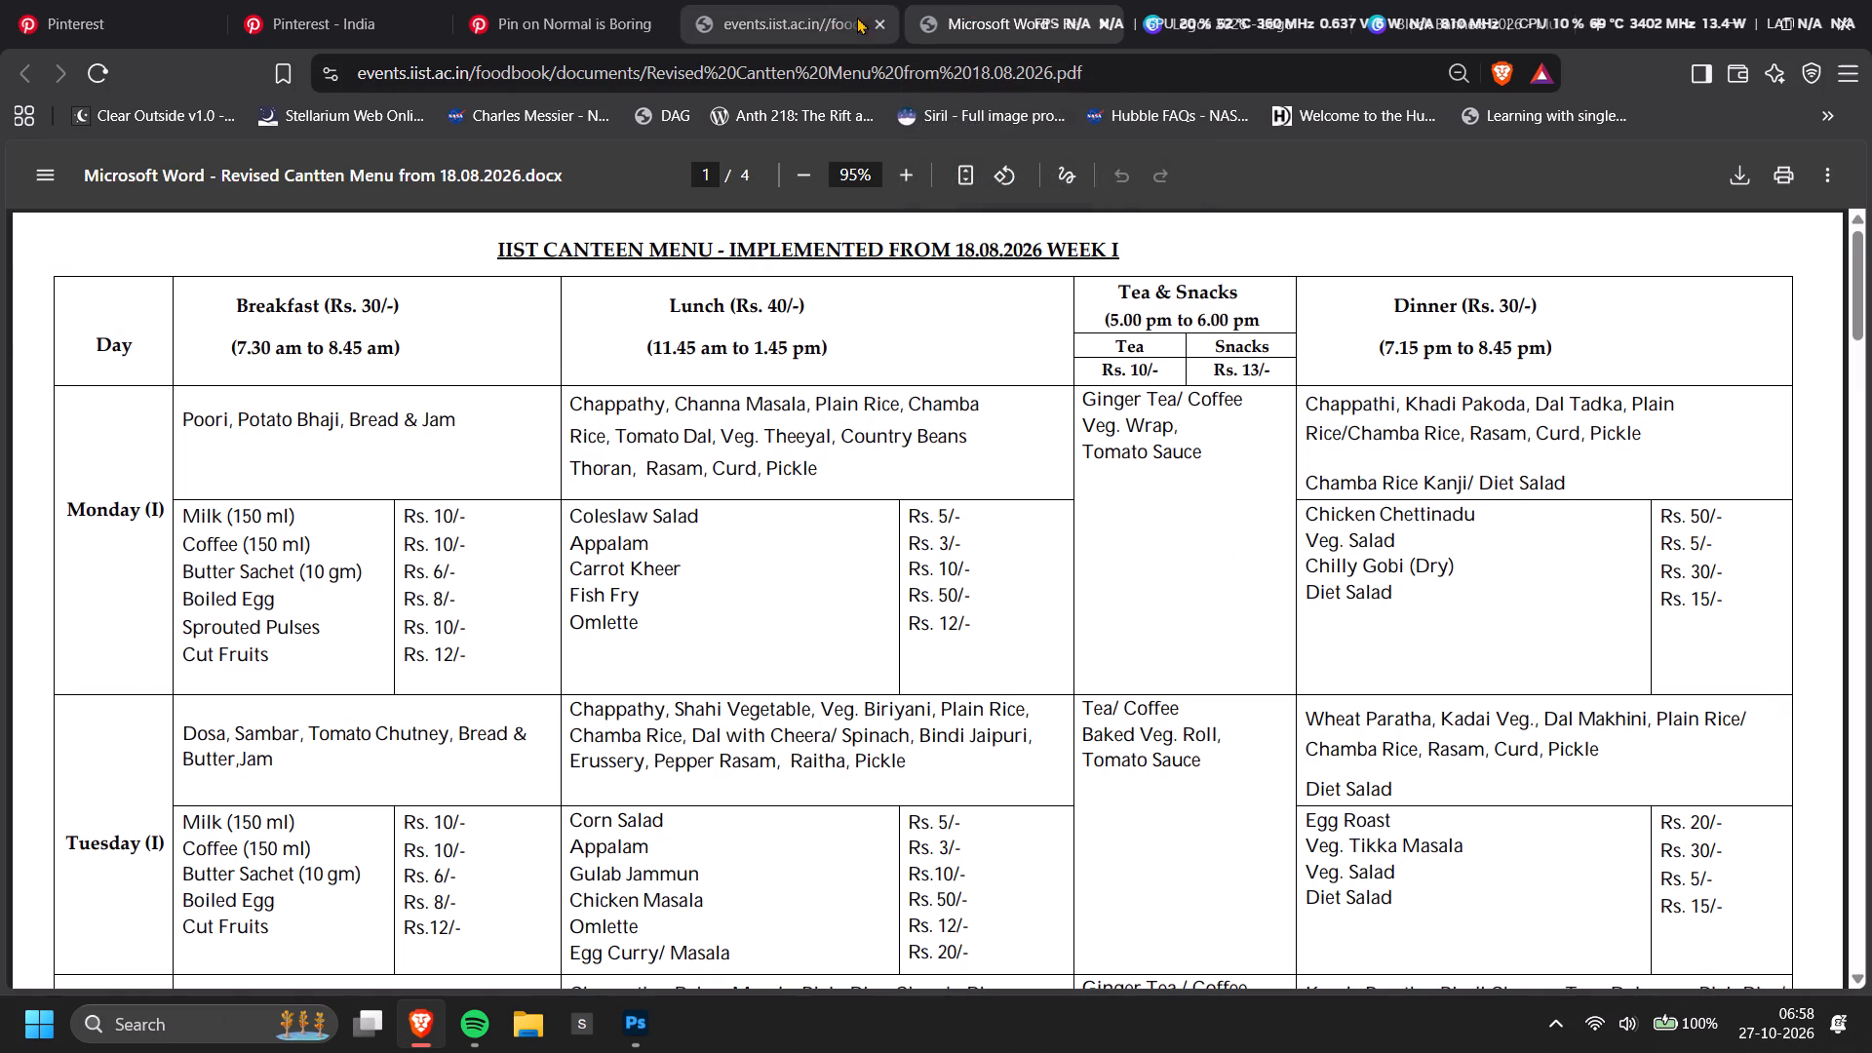
{"action": "left_click", "coordinate": [879, 19]}
{"action": "scroll", "coordinate": [590, 529], "scroll_direction": "down", "scroll_amount": 3}
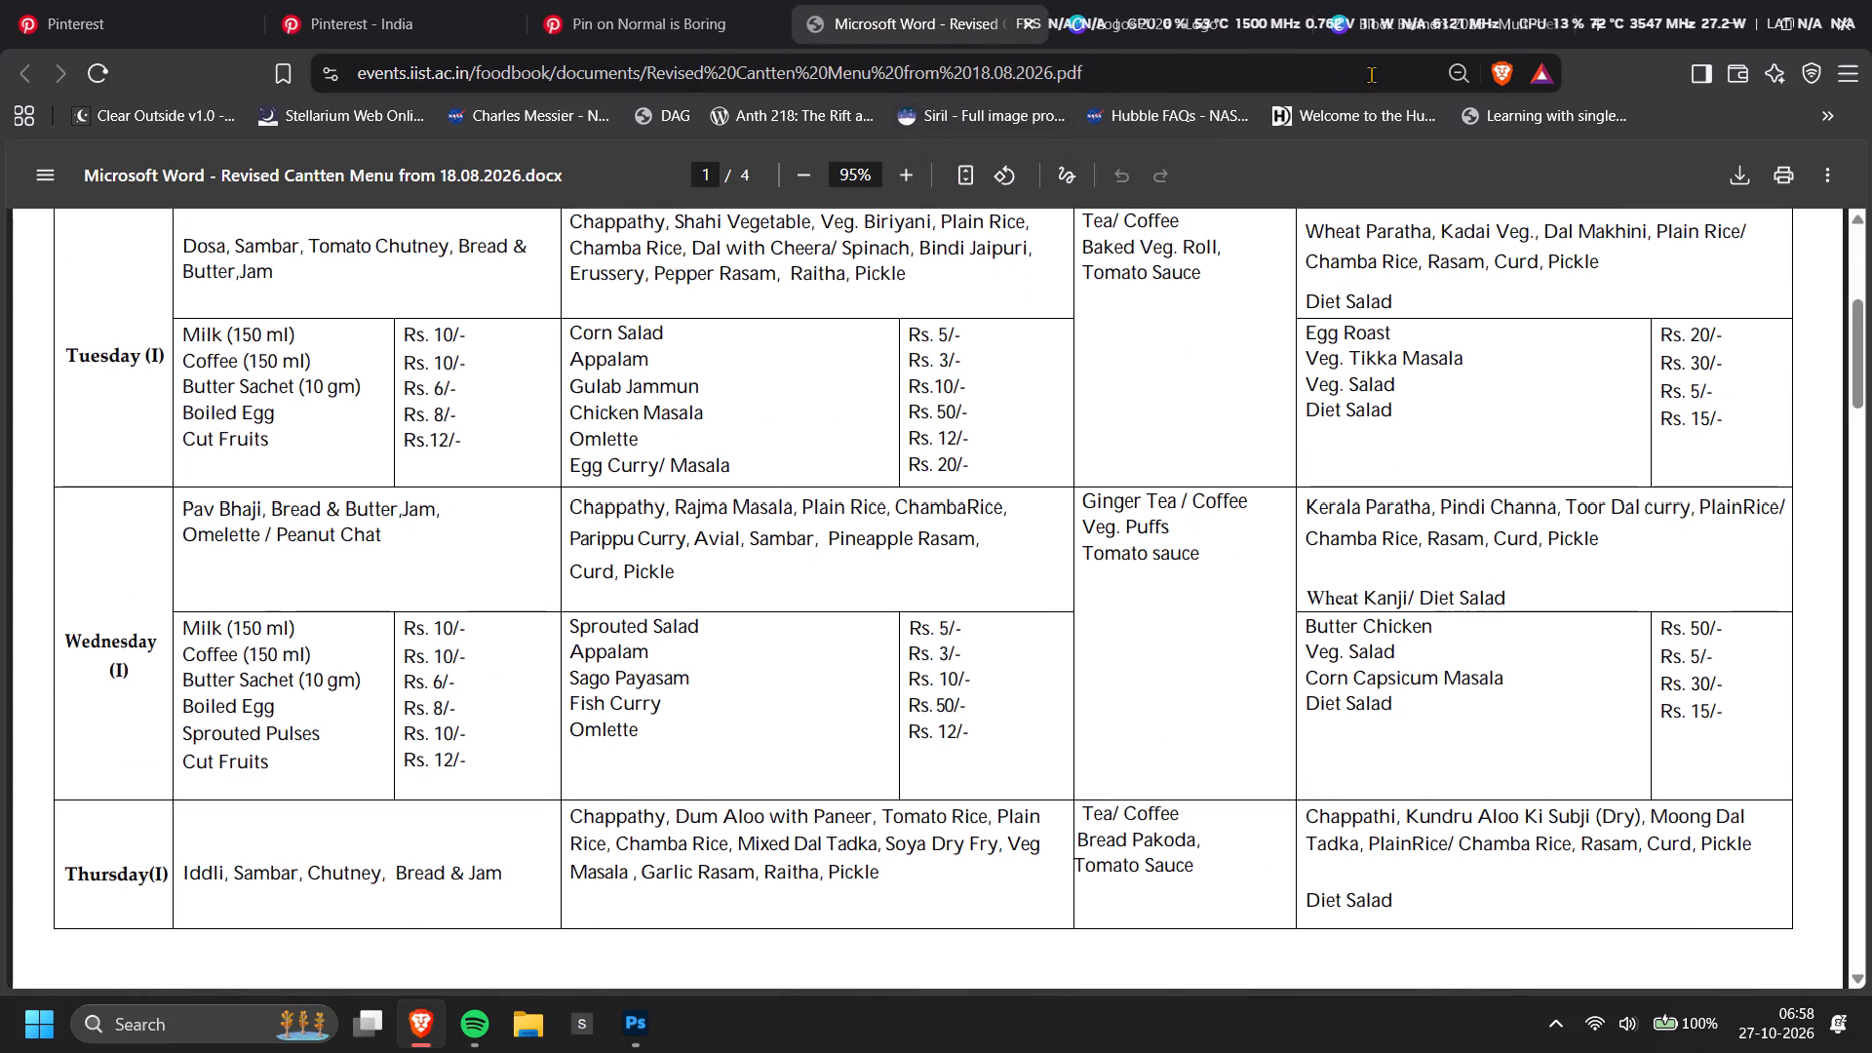
Reopen events.iist.ac.in//foodbook/ on a new page and display SAC Canteen's breakfast booking table.
{"action": "left_click", "coordinate": [1485, 15]}
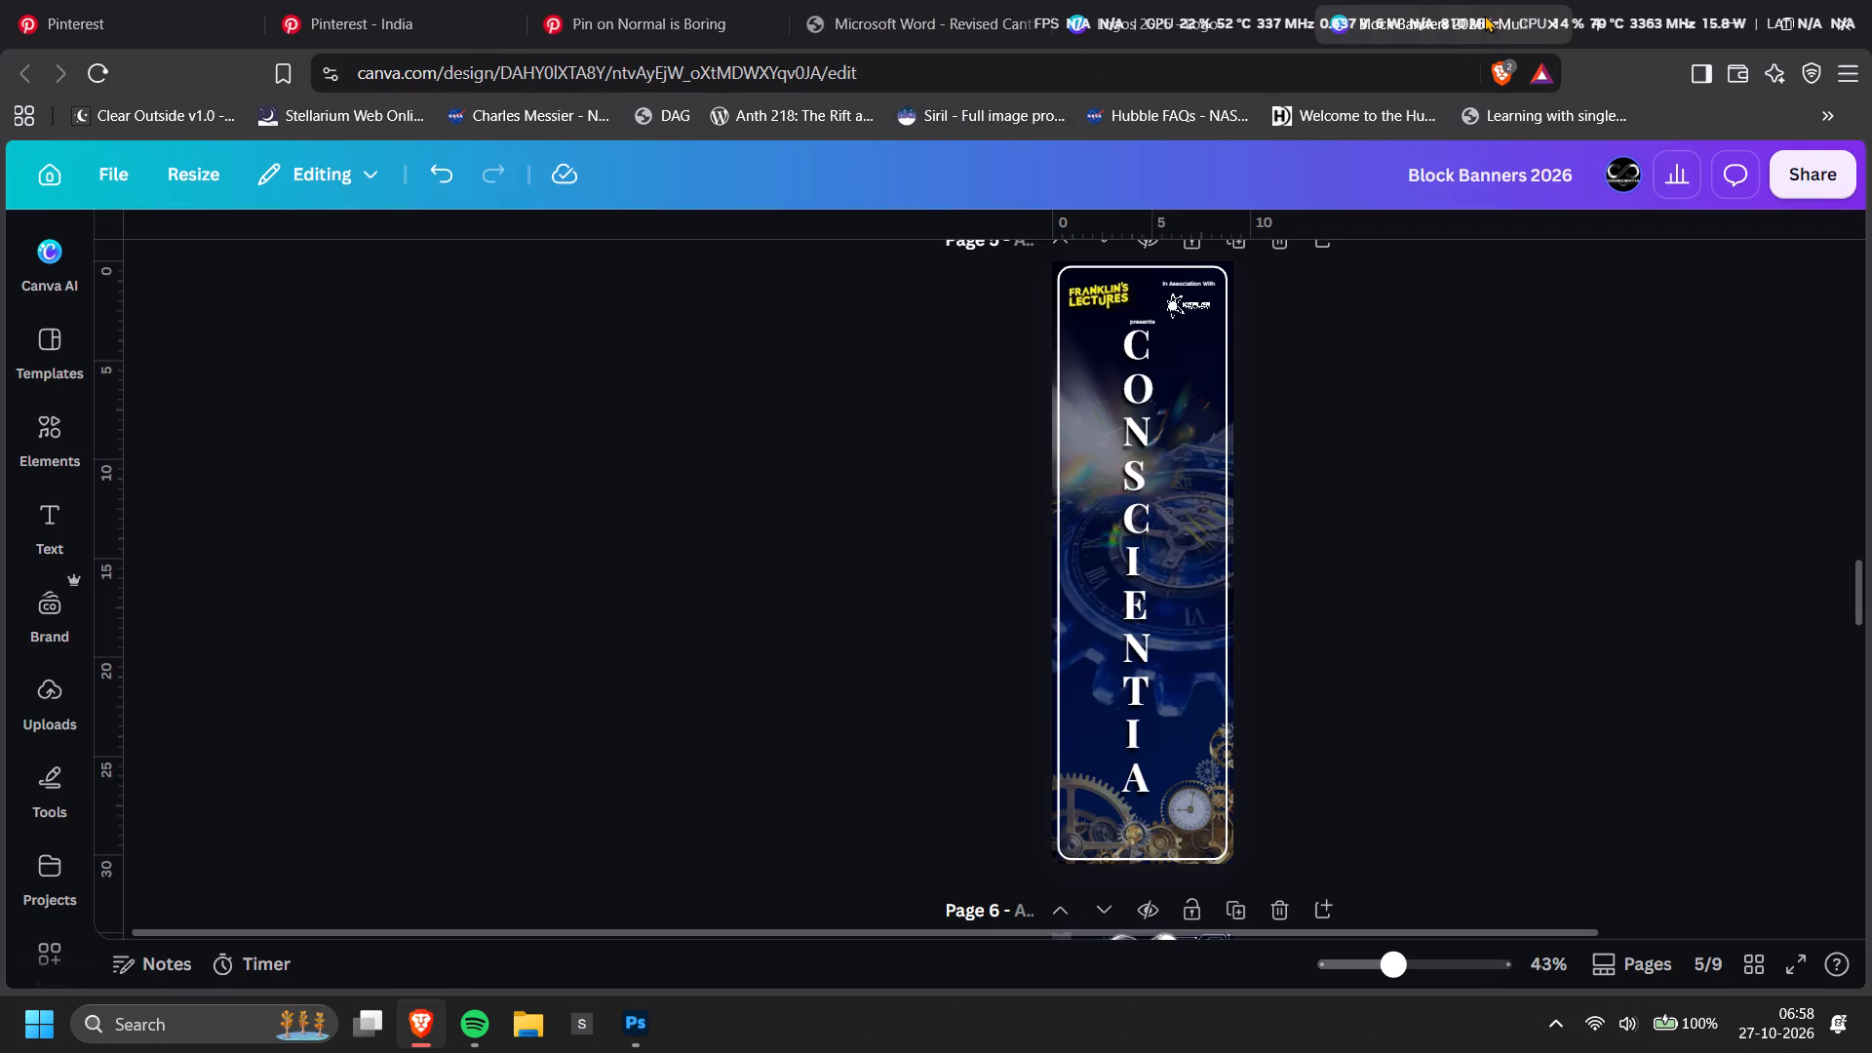
{"action": "left_click", "coordinate": [1606, 20]}
{"action": "type", "text": "eve"}
{"action": "key", "text": "Return"}
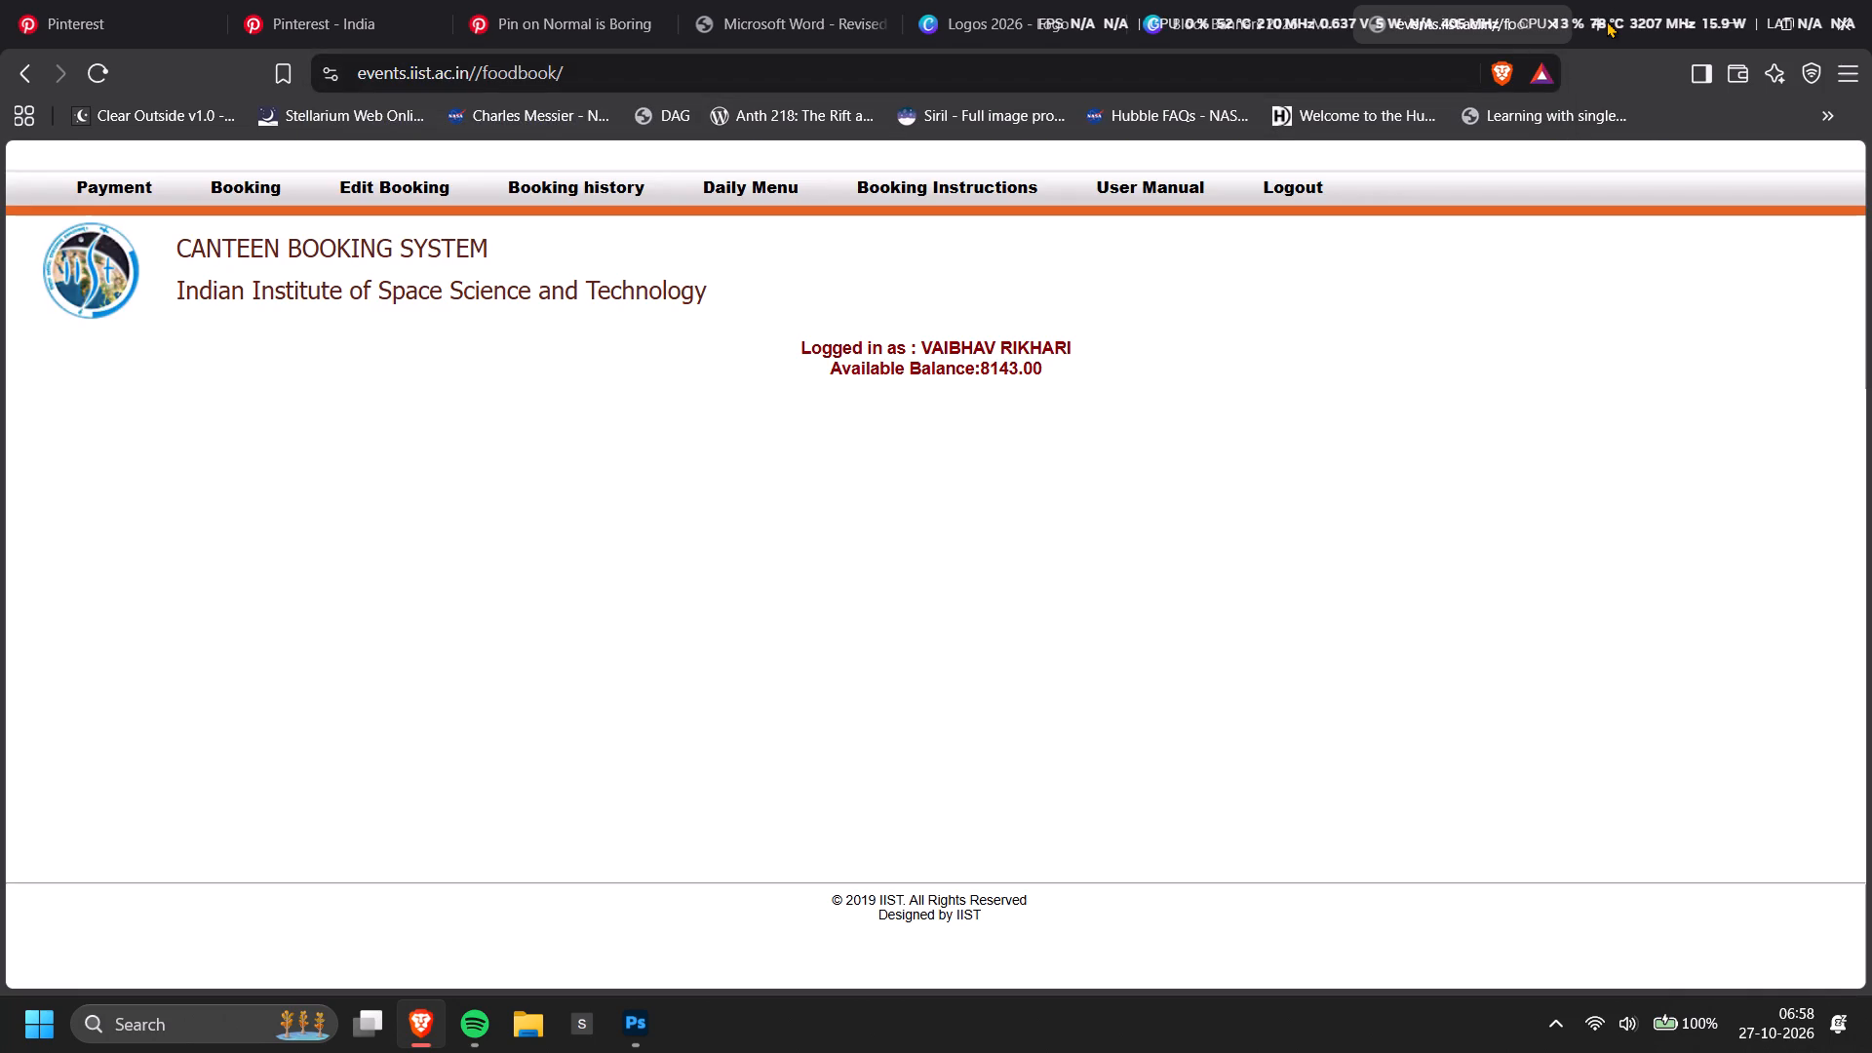
{"action": "key", "text": "alt+r"}
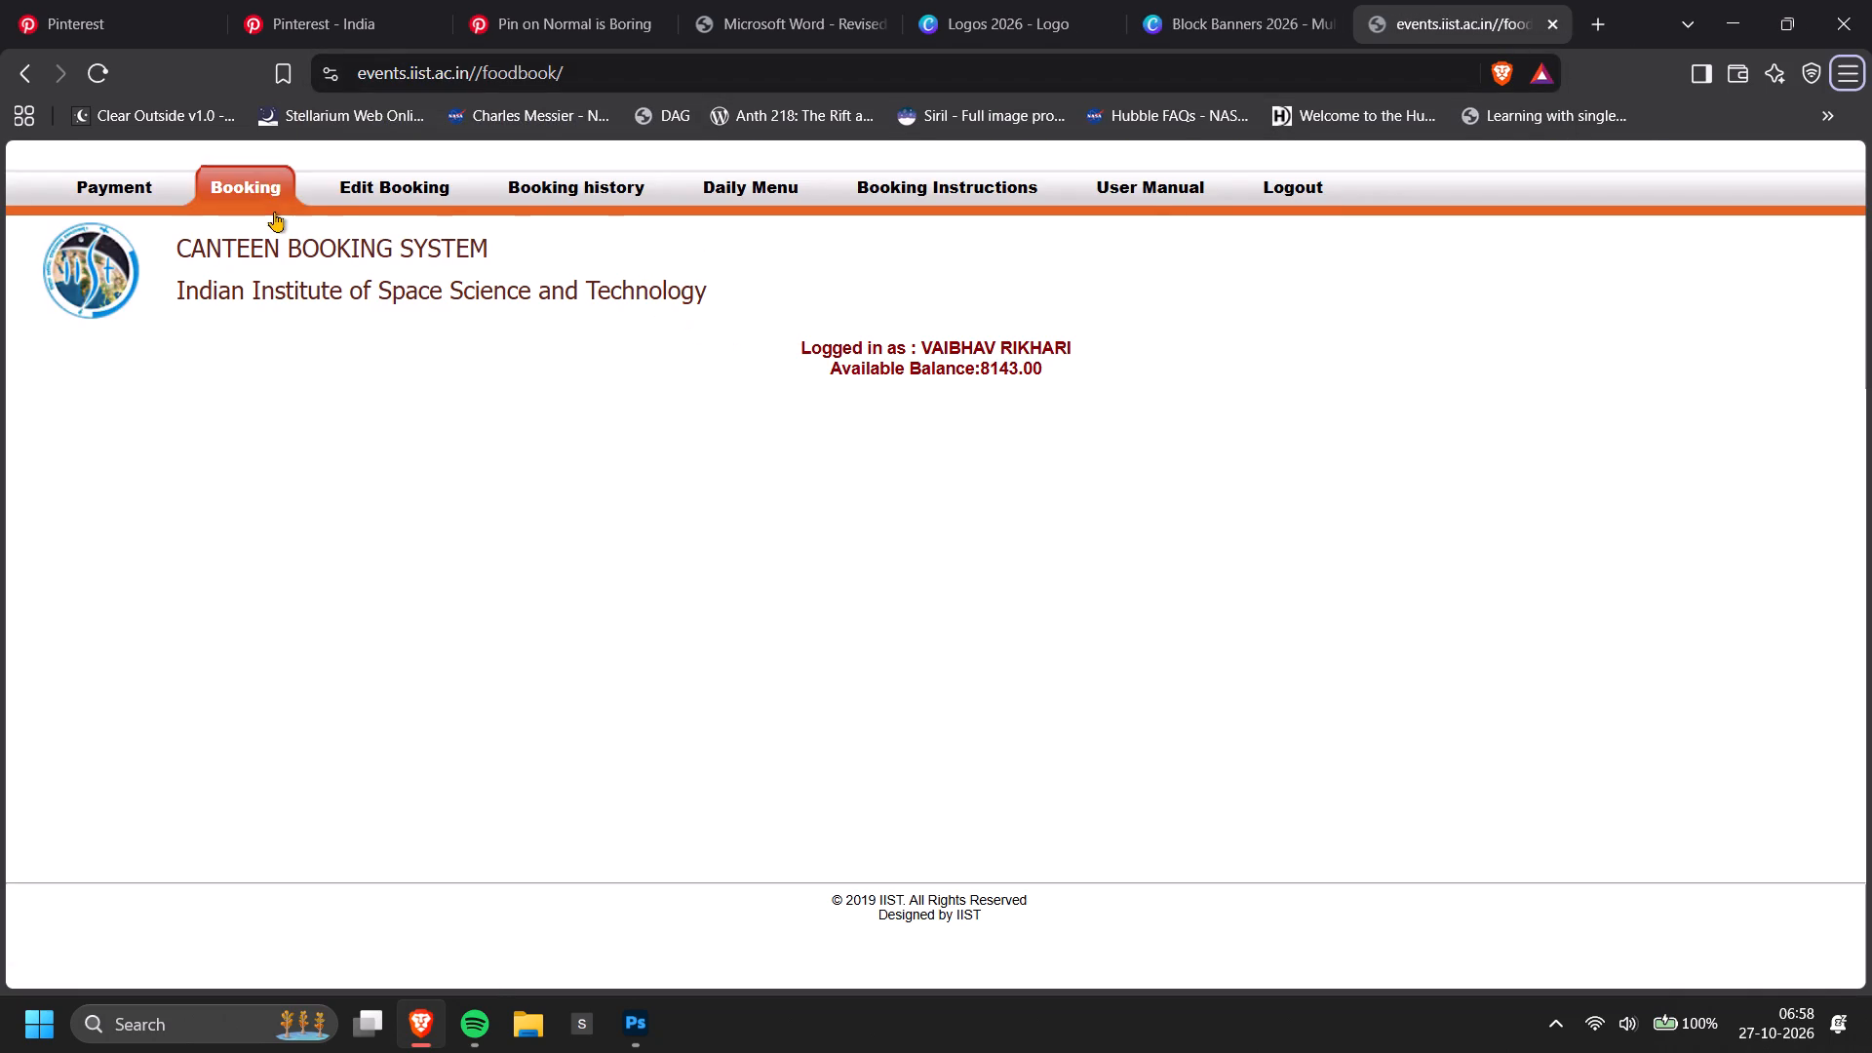
{"action": "left_click", "coordinate": [255, 203]}
{"action": "left_click", "coordinate": [158, 578]}
{"action": "left_click", "coordinate": [181, 652]}
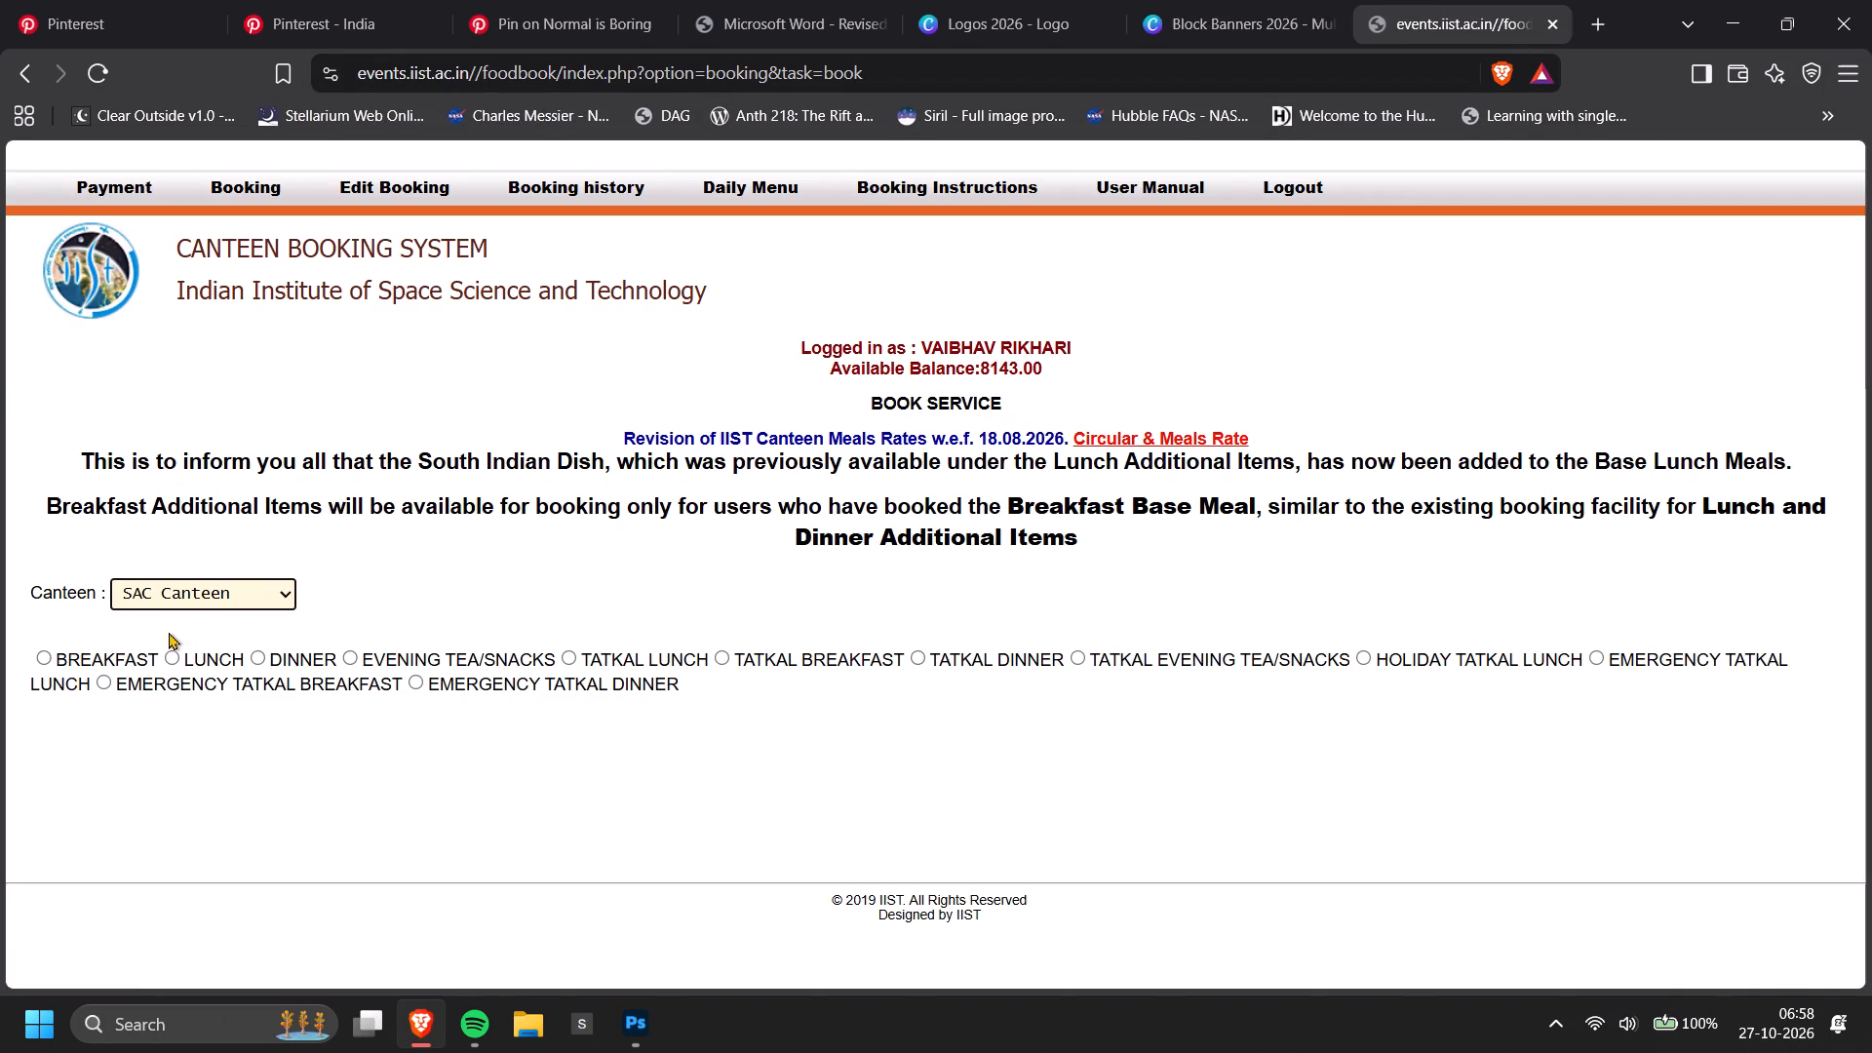
{"action": "left_click", "coordinate": [51, 653]}
{"action": "scroll", "coordinate": [90, 655], "scroll_direction": "down", "scroll_amount": 2}
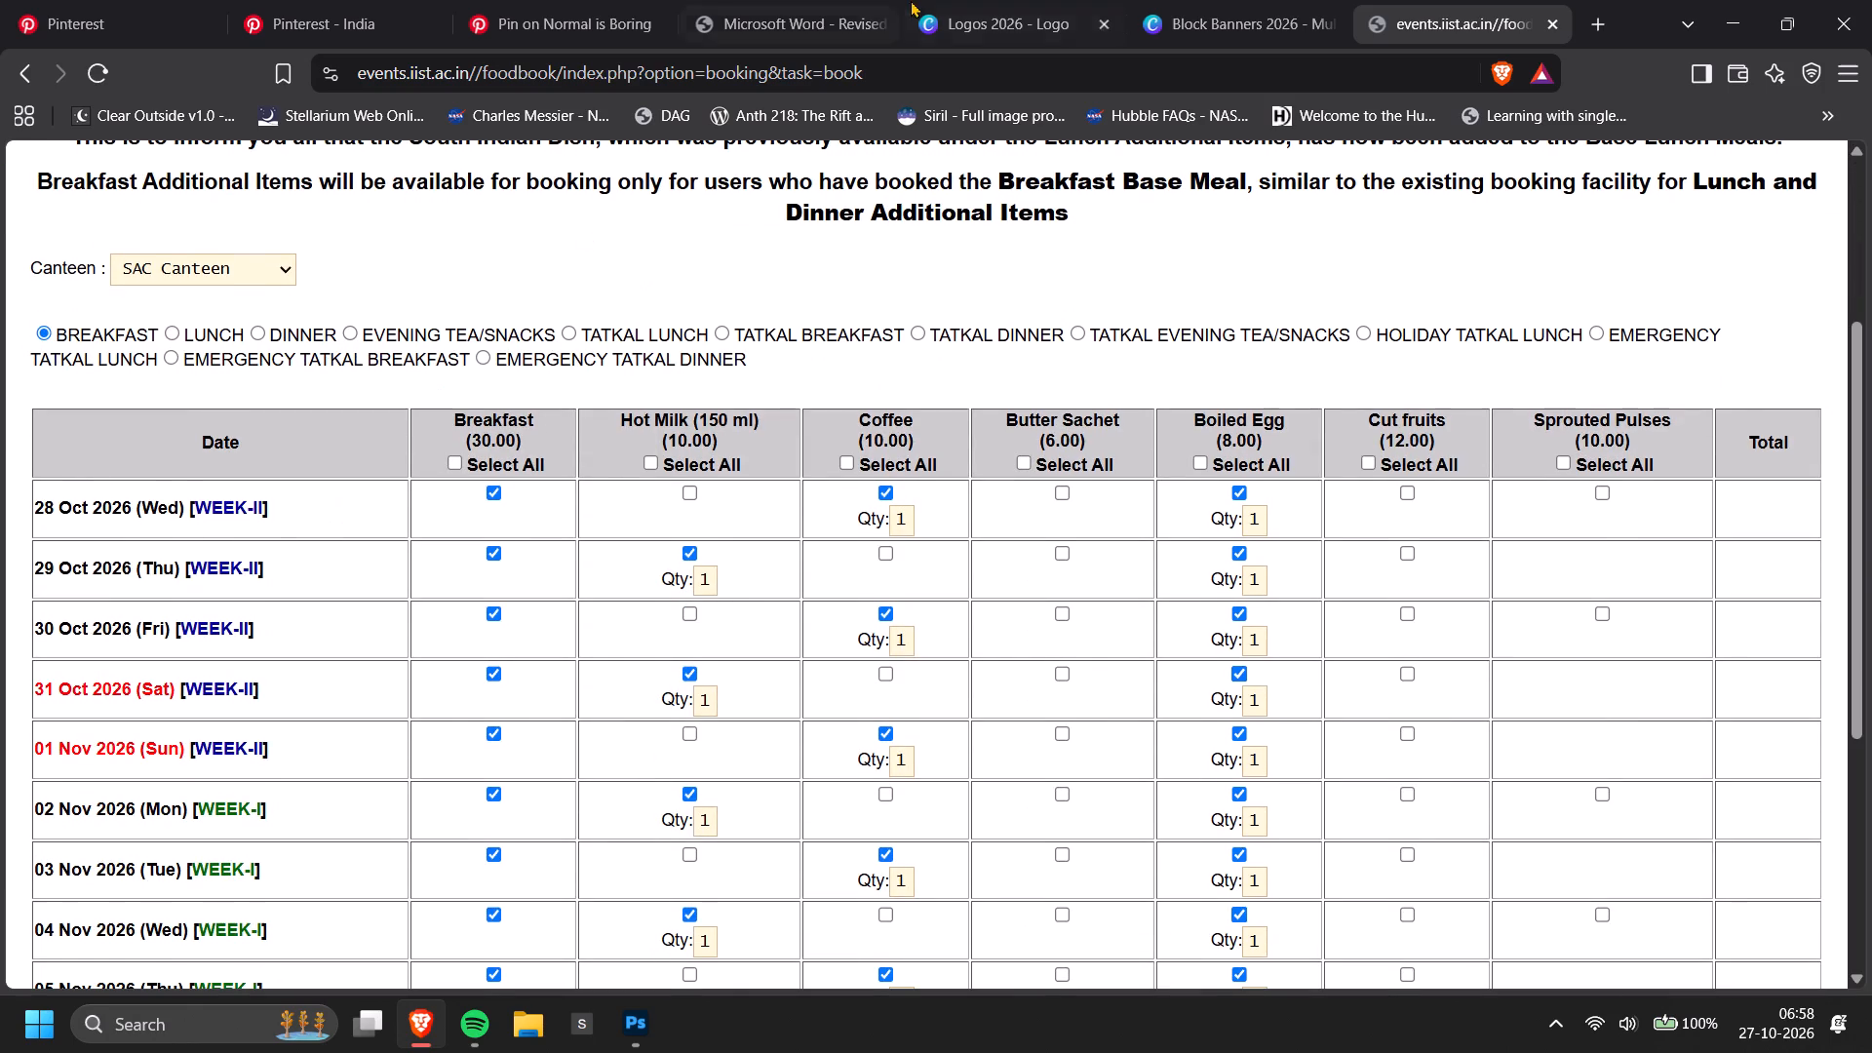
Close the booking page, examine the Monday to Wednesday meals in the menu document's Week II section, and close the document.
{"action": "left_click", "coordinate": [1546, 31]}
{"action": "left_click", "coordinate": [914, 0]}
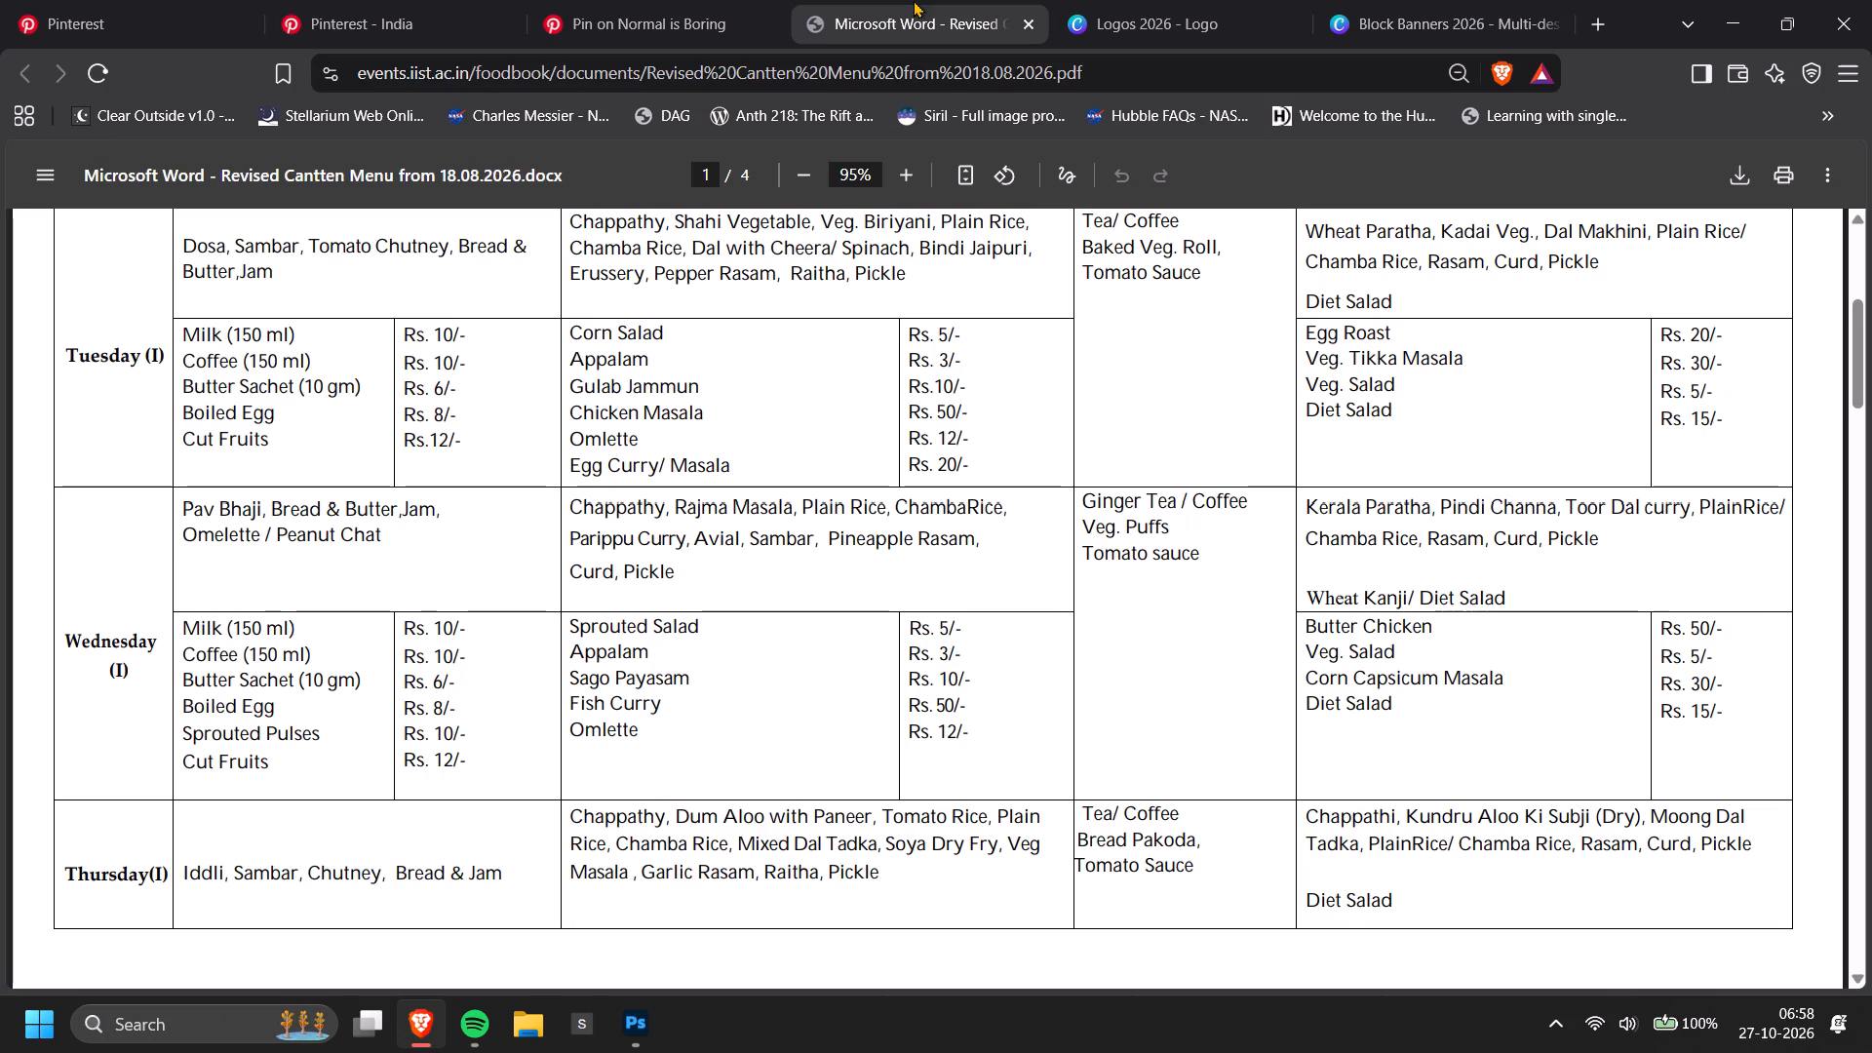
{"action": "scroll", "coordinate": [315, 590], "scroll_direction": "down", "scroll_amount": 17}
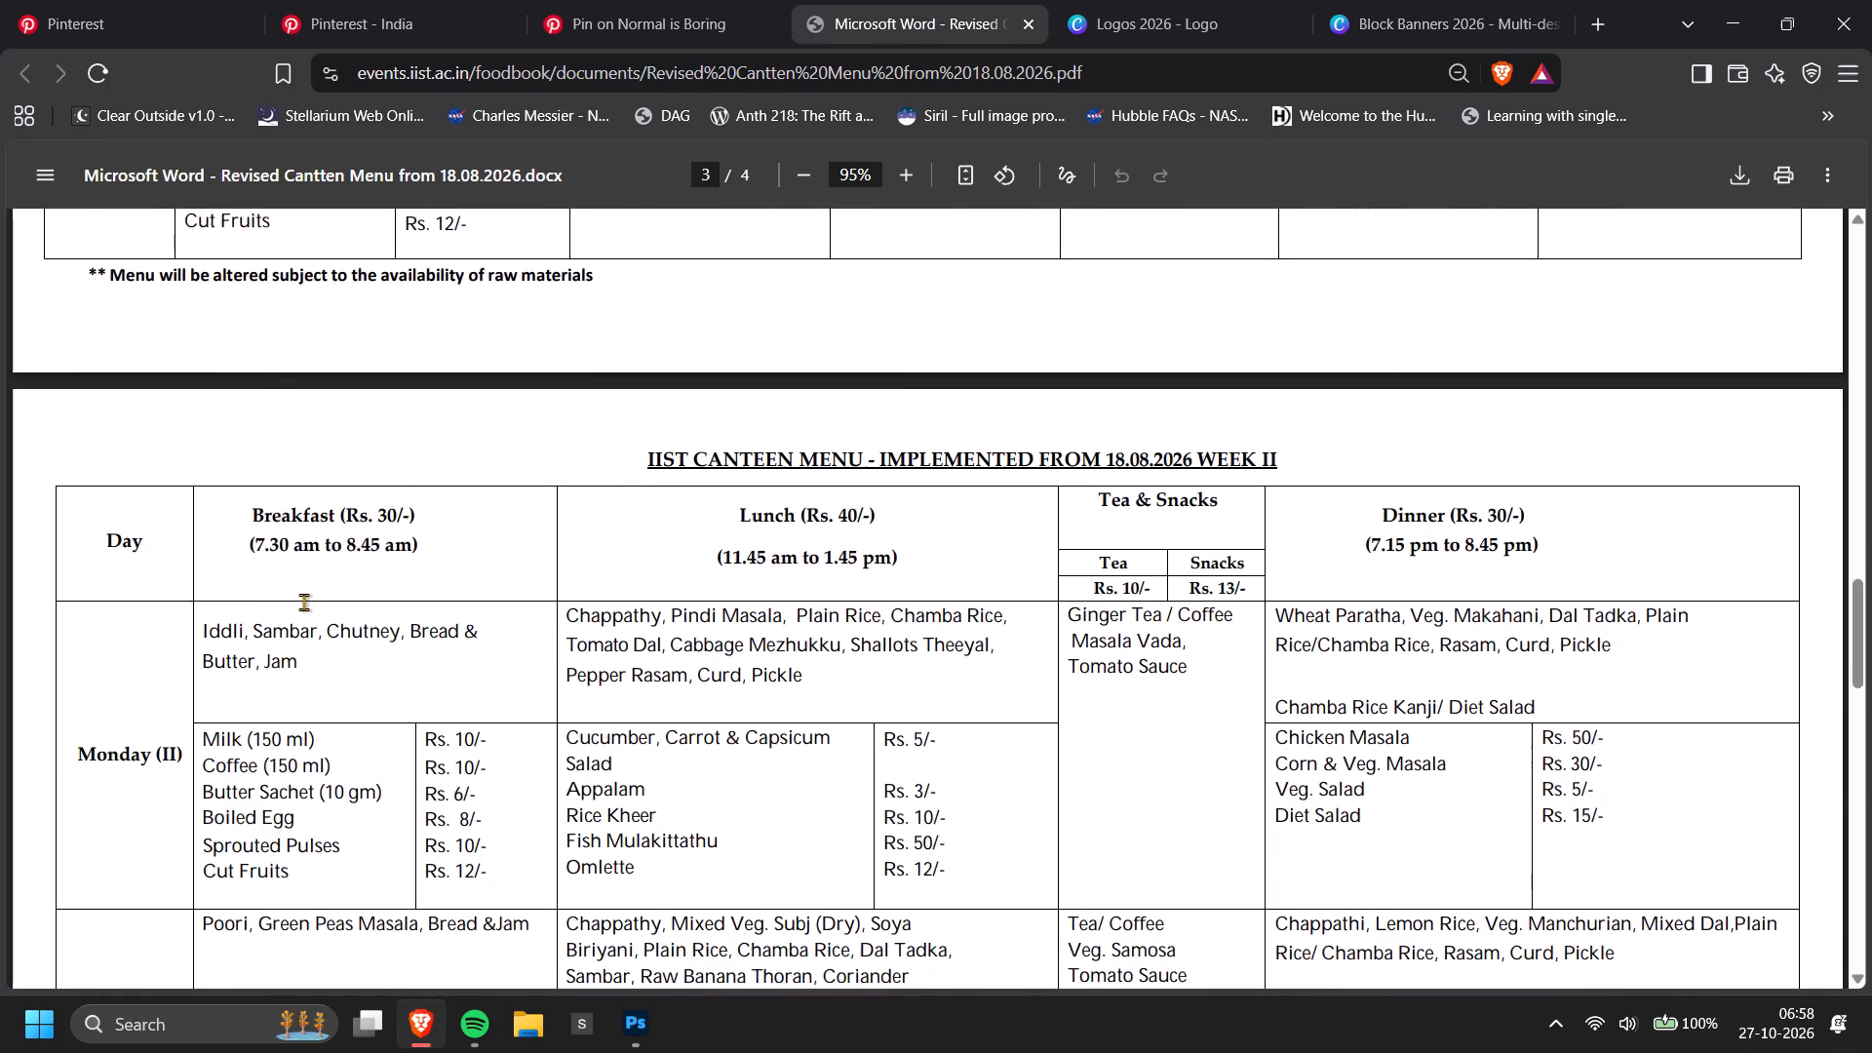
{"action": "scroll", "coordinate": [304, 603], "scroll_direction": "up", "scroll_amount": 1}
{"action": "left_click", "coordinate": [212, 439]}
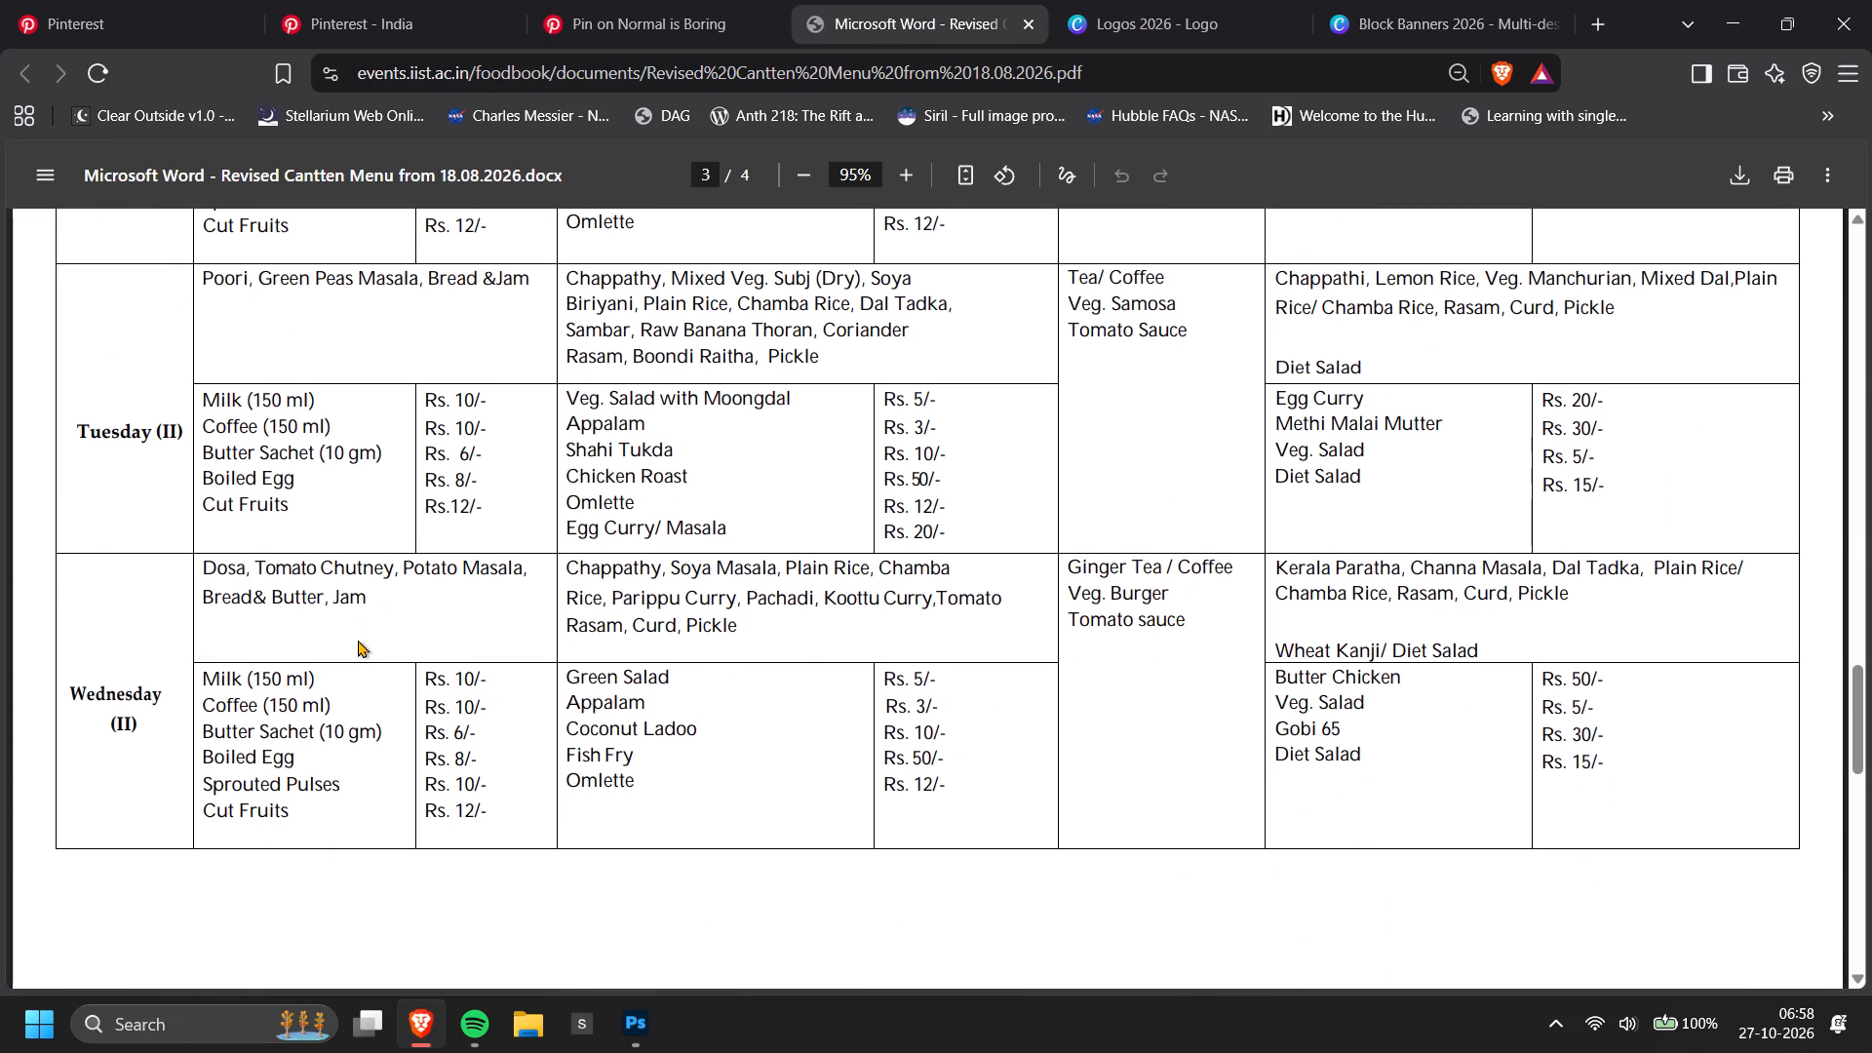
{"action": "scroll", "coordinate": [358, 640], "scroll_direction": "up", "scroll_amount": 1}
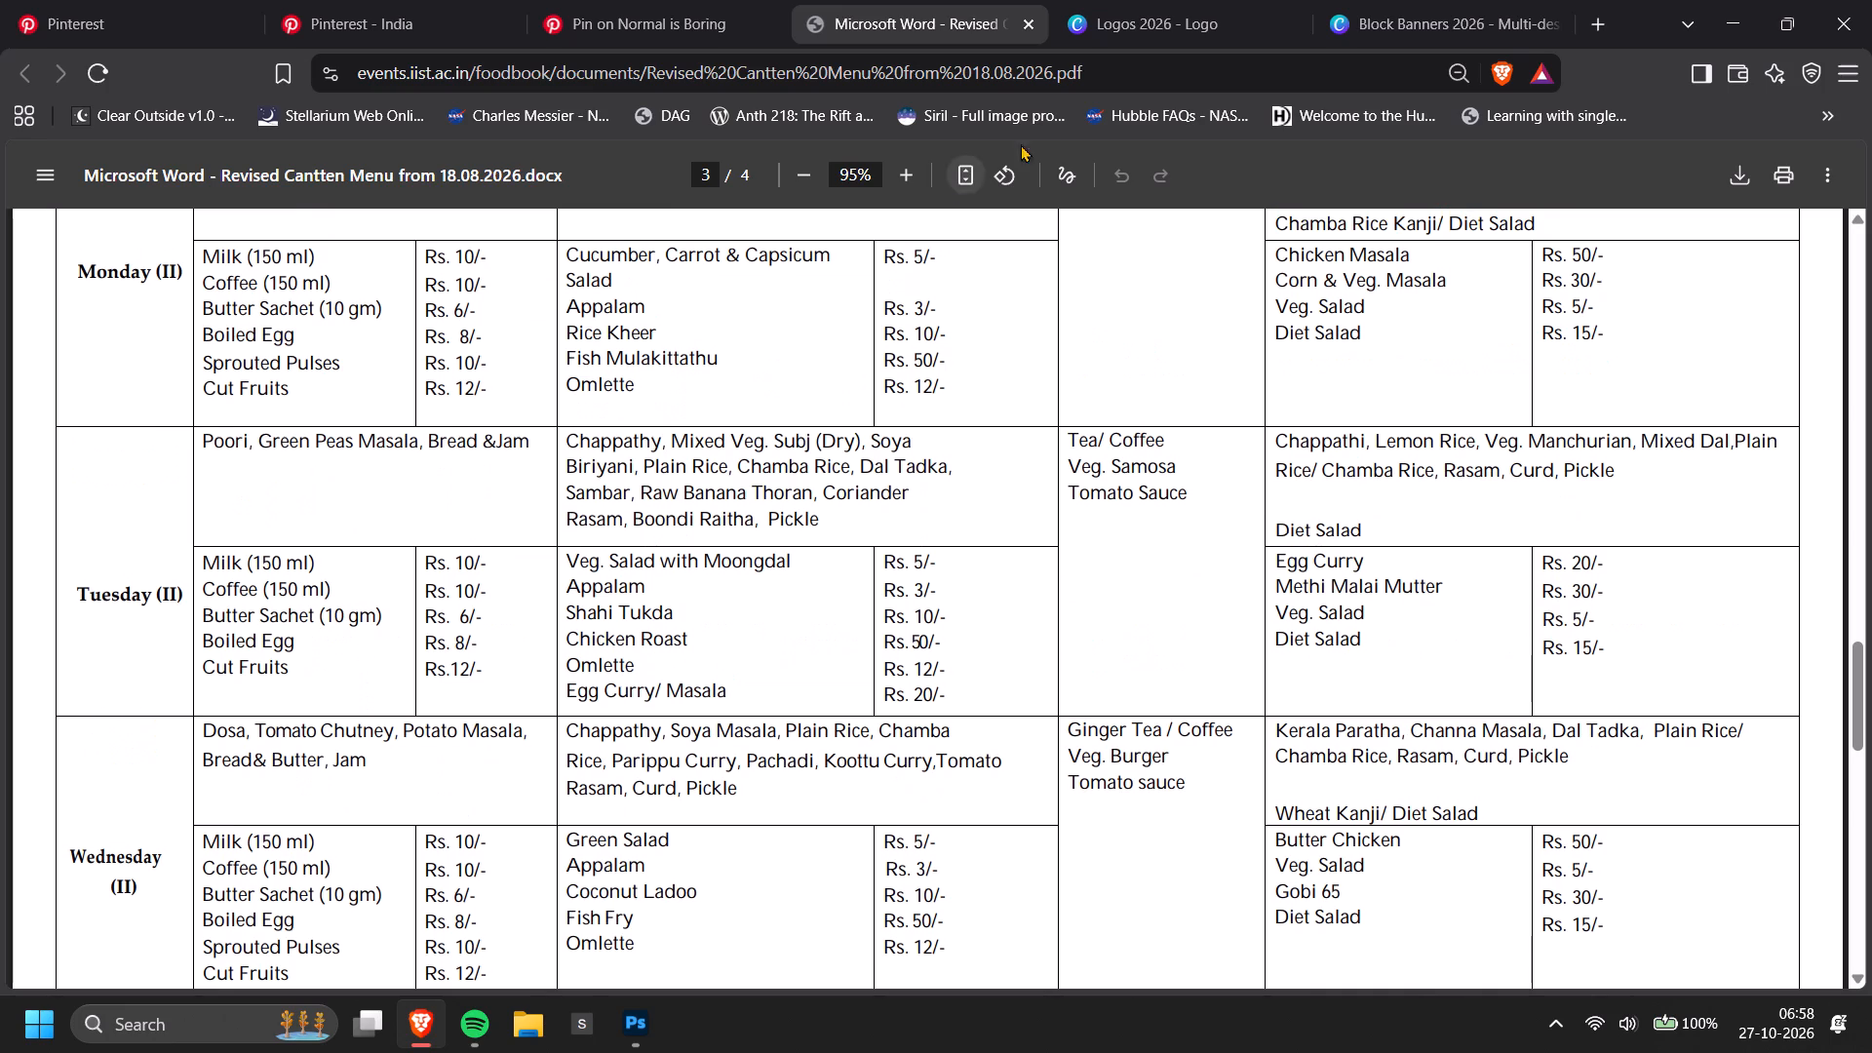
{"action": "left_click", "coordinate": [1035, 25]}
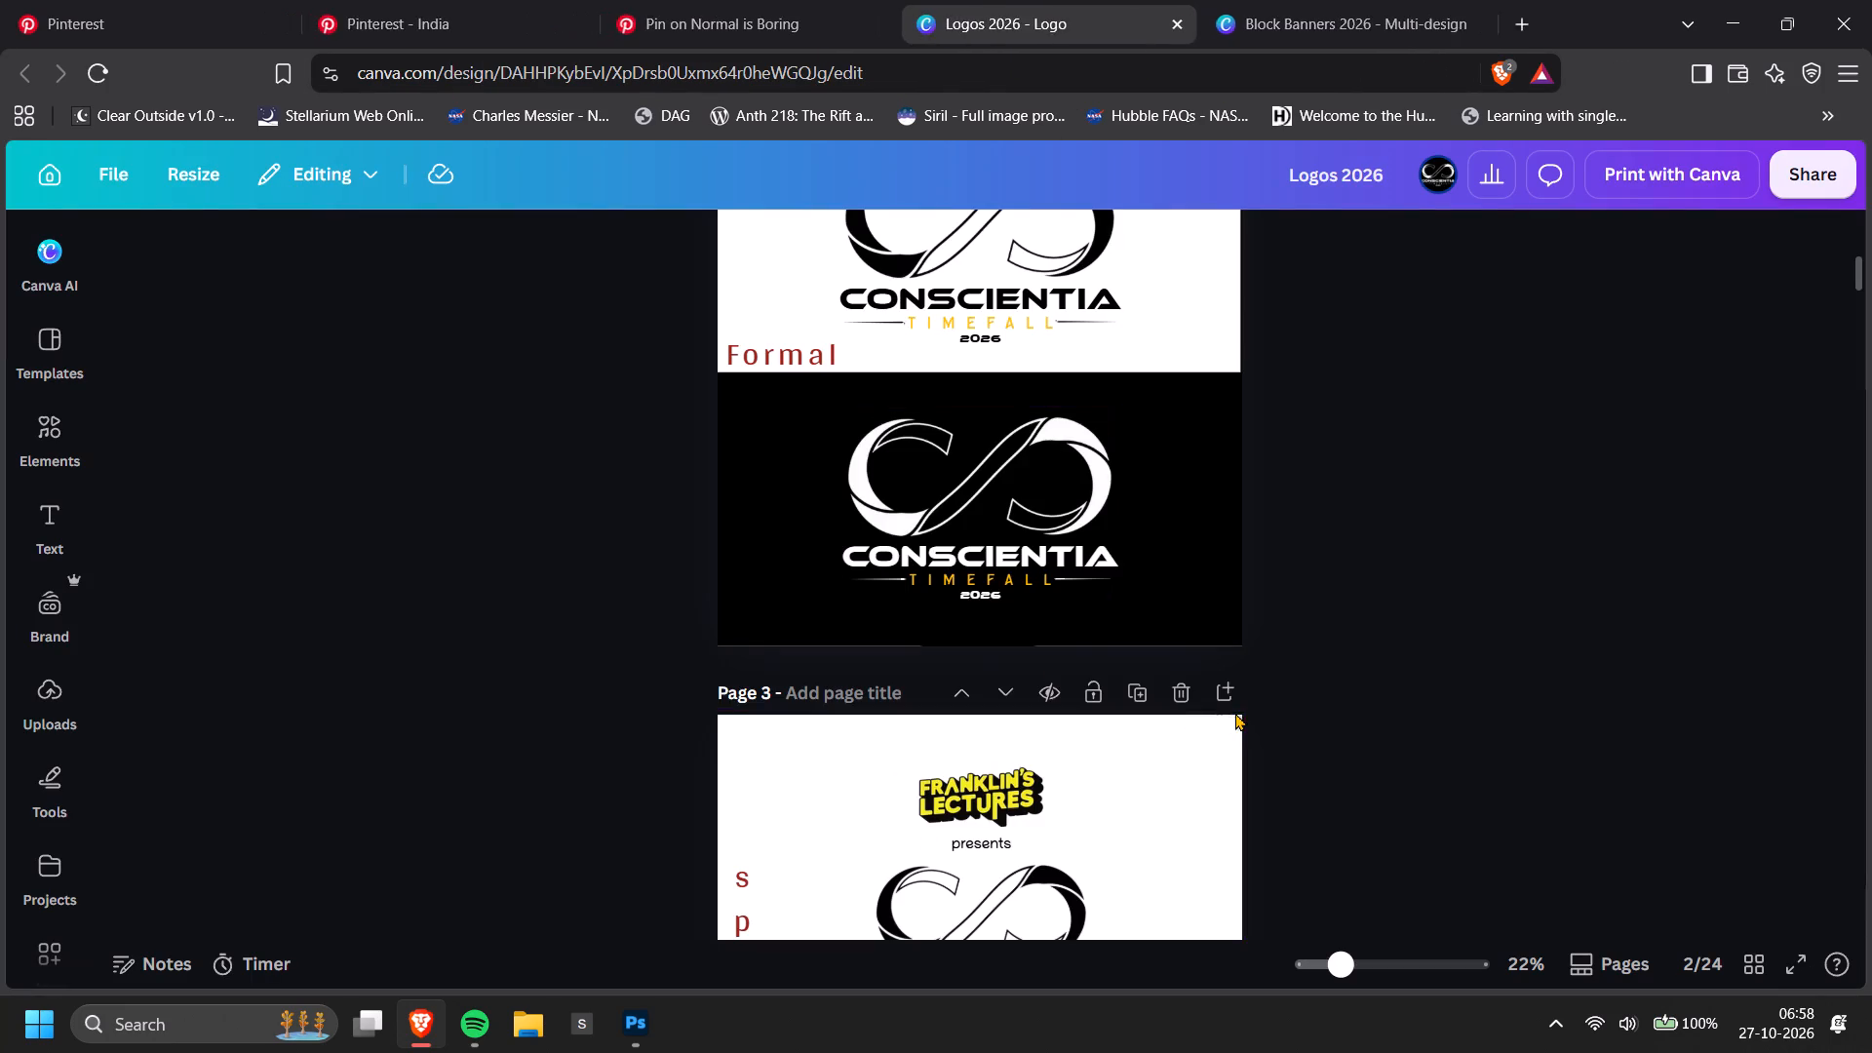
Switch to Photoshop and convert Layer 14, the suited man on the blue banner, to a smart object.
{"action": "key", "text": "alt+Tab"}
{"action": "key", "text": "alt+Tab"}
{"action": "key", "text": "alt+Tab"}
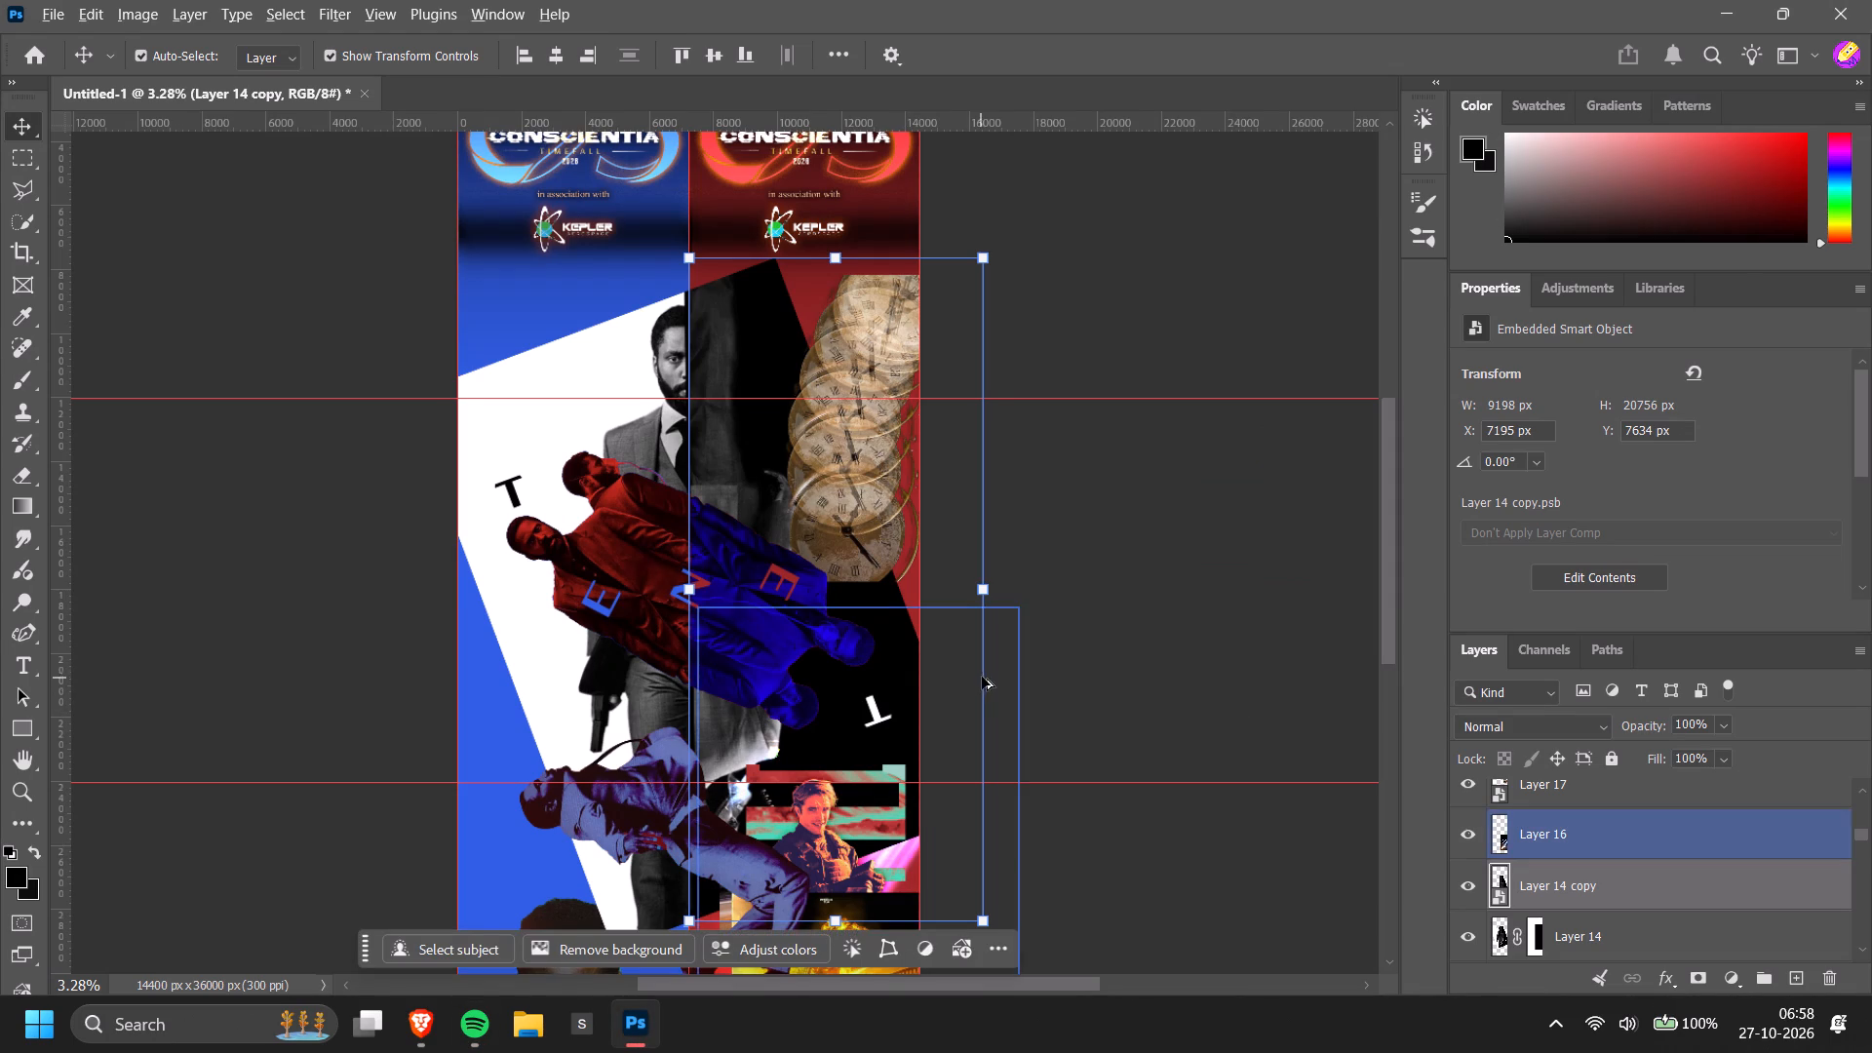
{"action": "scroll", "coordinate": [992, 671], "scroll_direction": "down", "scroll_amount": 2, "text": "alt"}
{"action": "scroll", "coordinate": [1641, 877], "scroll_direction": "down", "scroll_amount": 1}
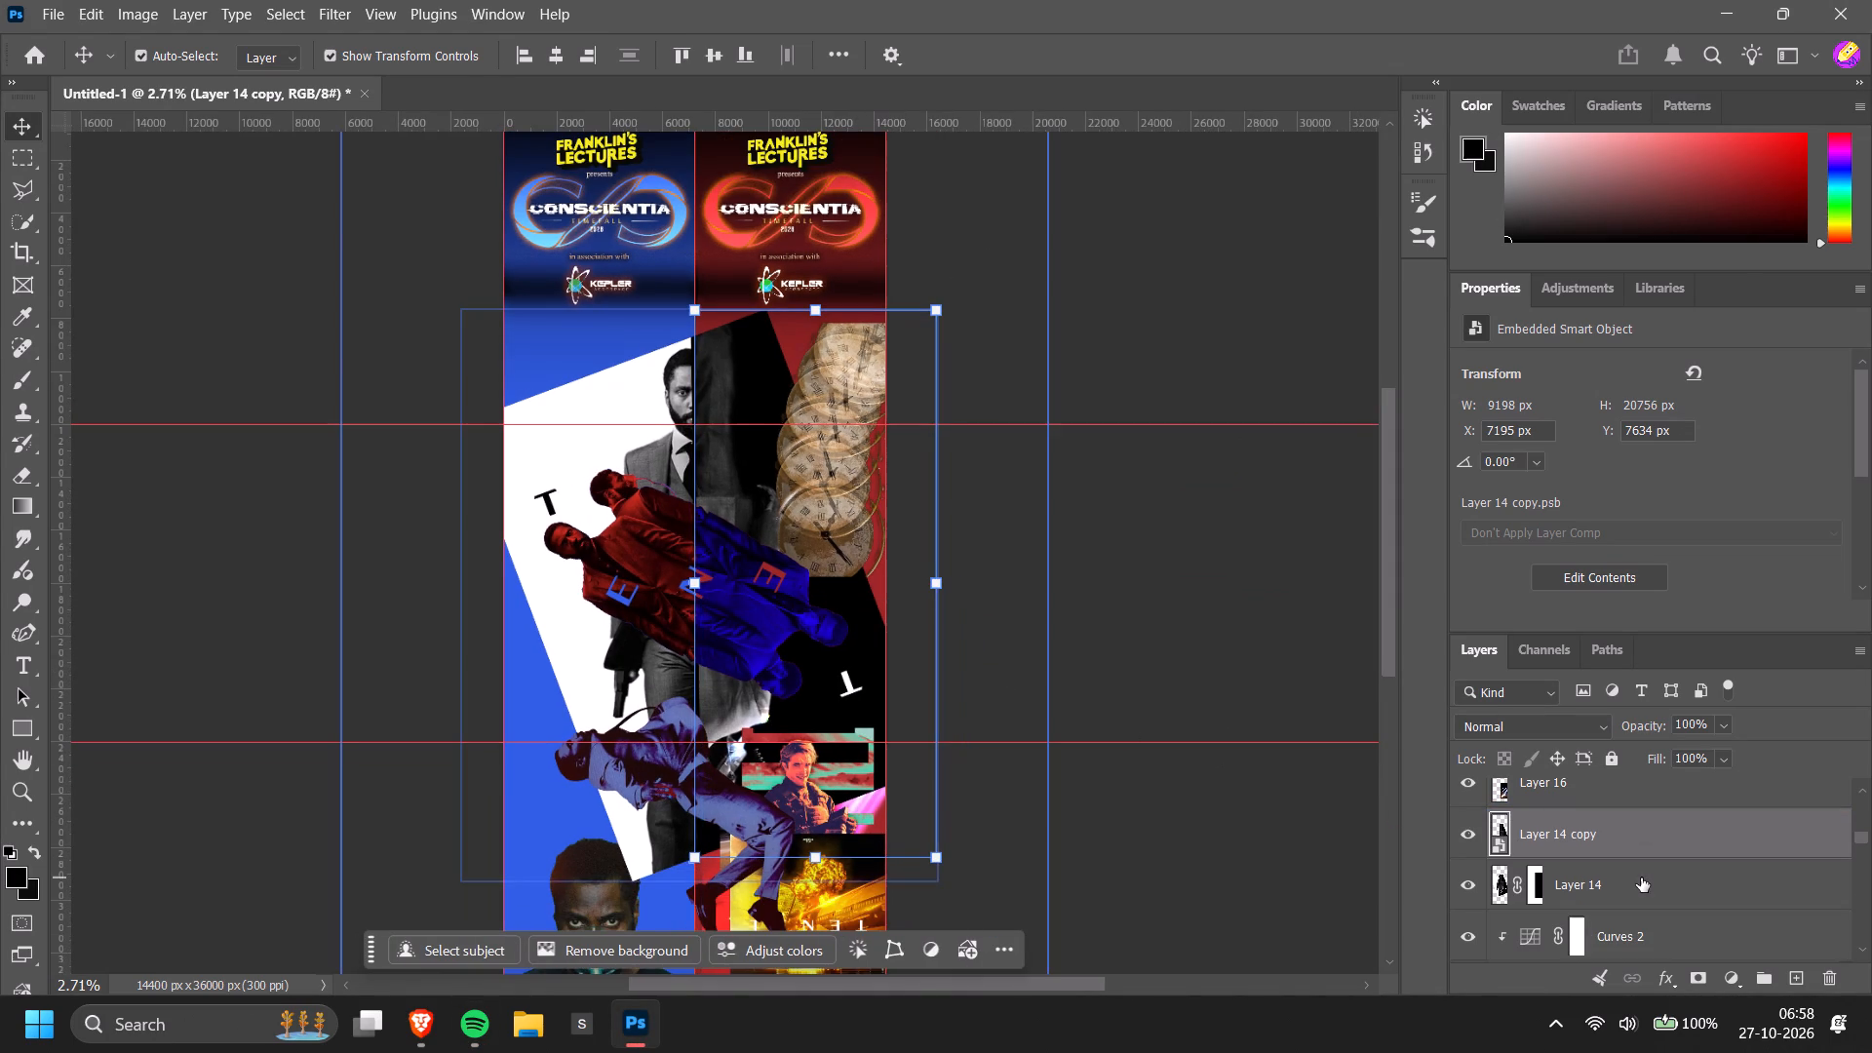
{"action": "right_click", "coordinate": [1634, 887]}
{"action": "left_click", "coordinate": [1702, 706]}
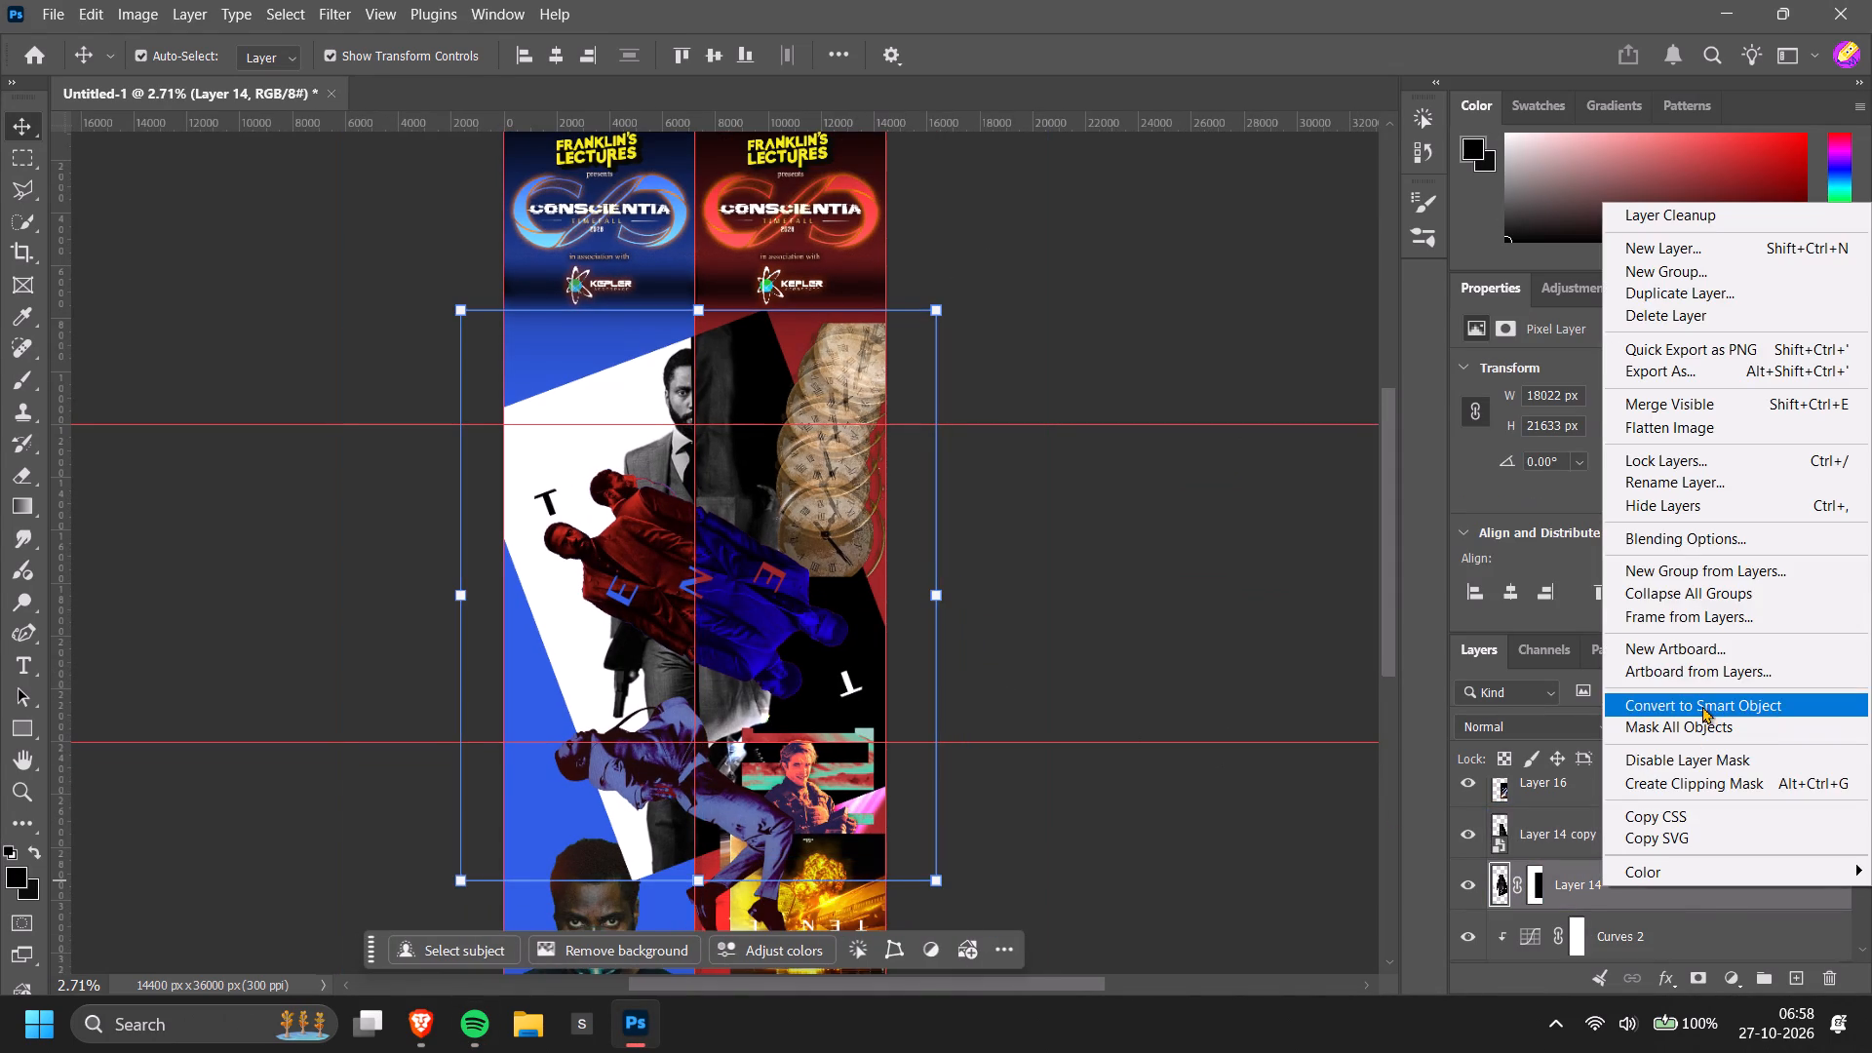
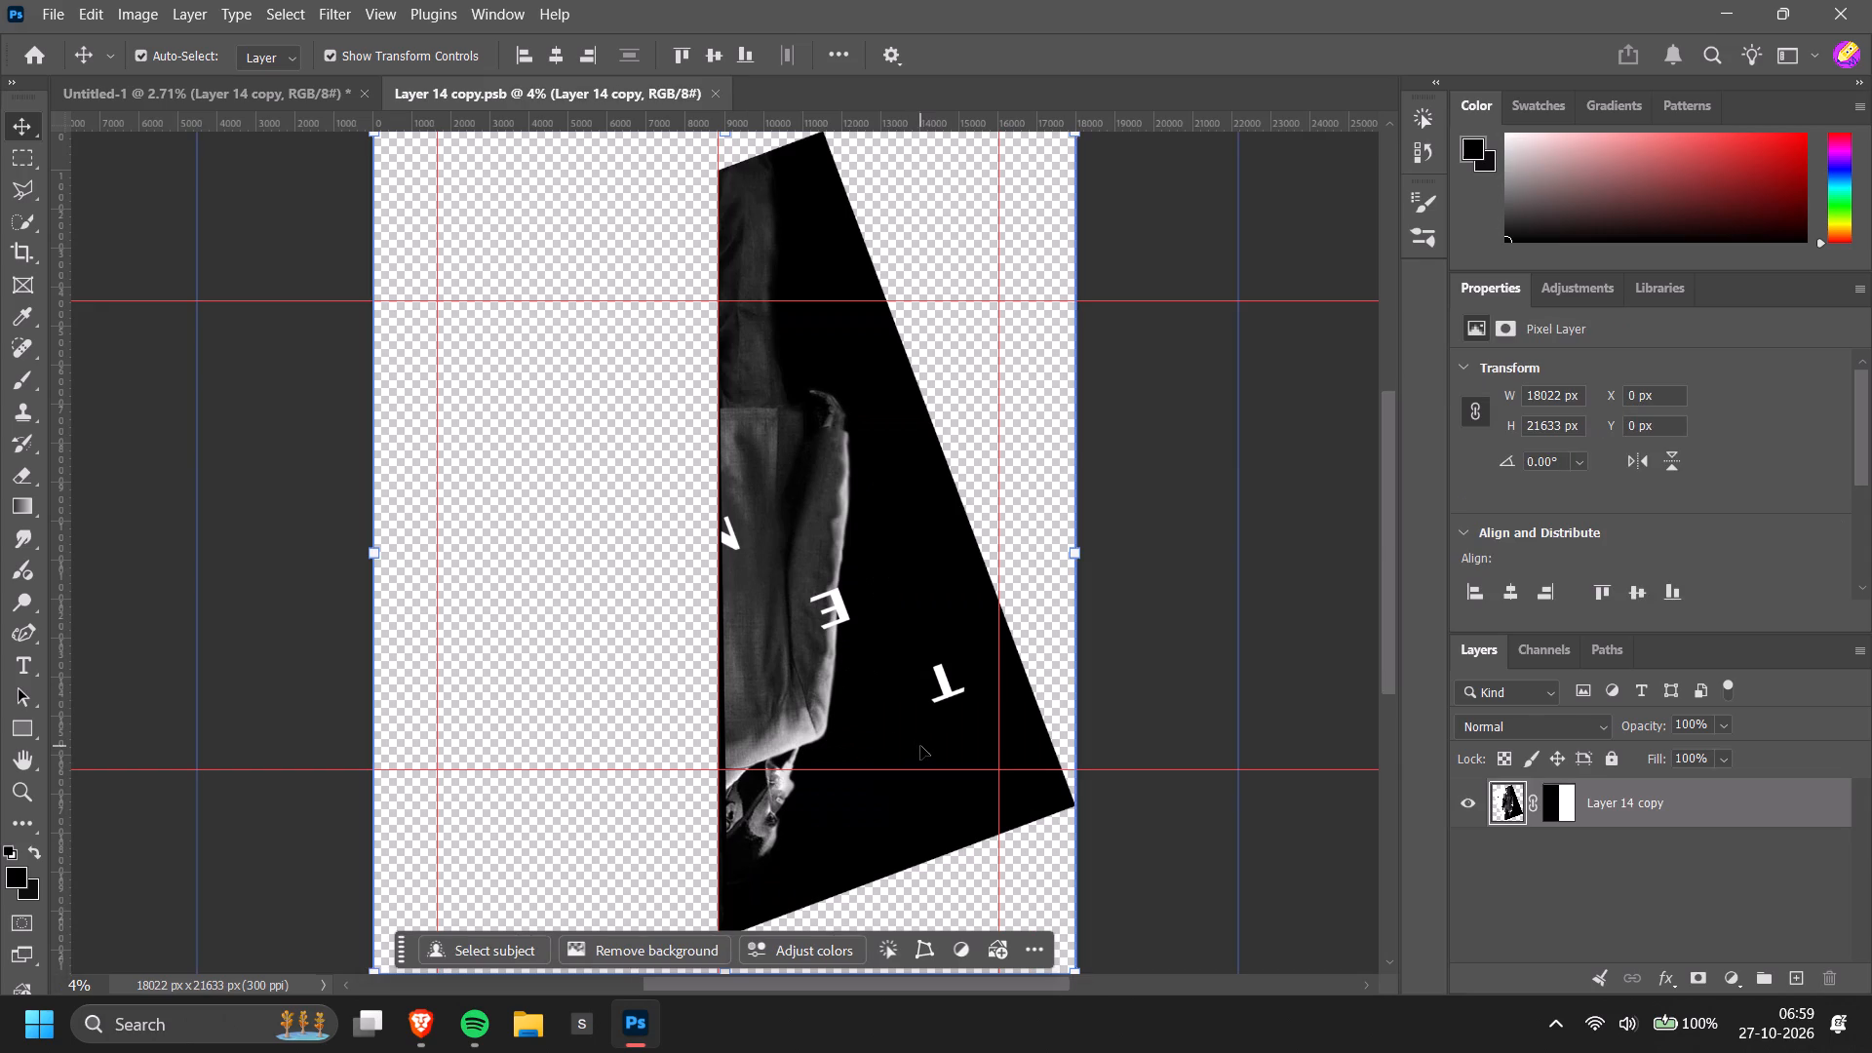
Choose the Quick Selection tool and enlarge its brush size to 700.
{"action": "left_click", "coordinate": [868, 715]}
{"action": "left_click", "coordinate": [25, 223]}
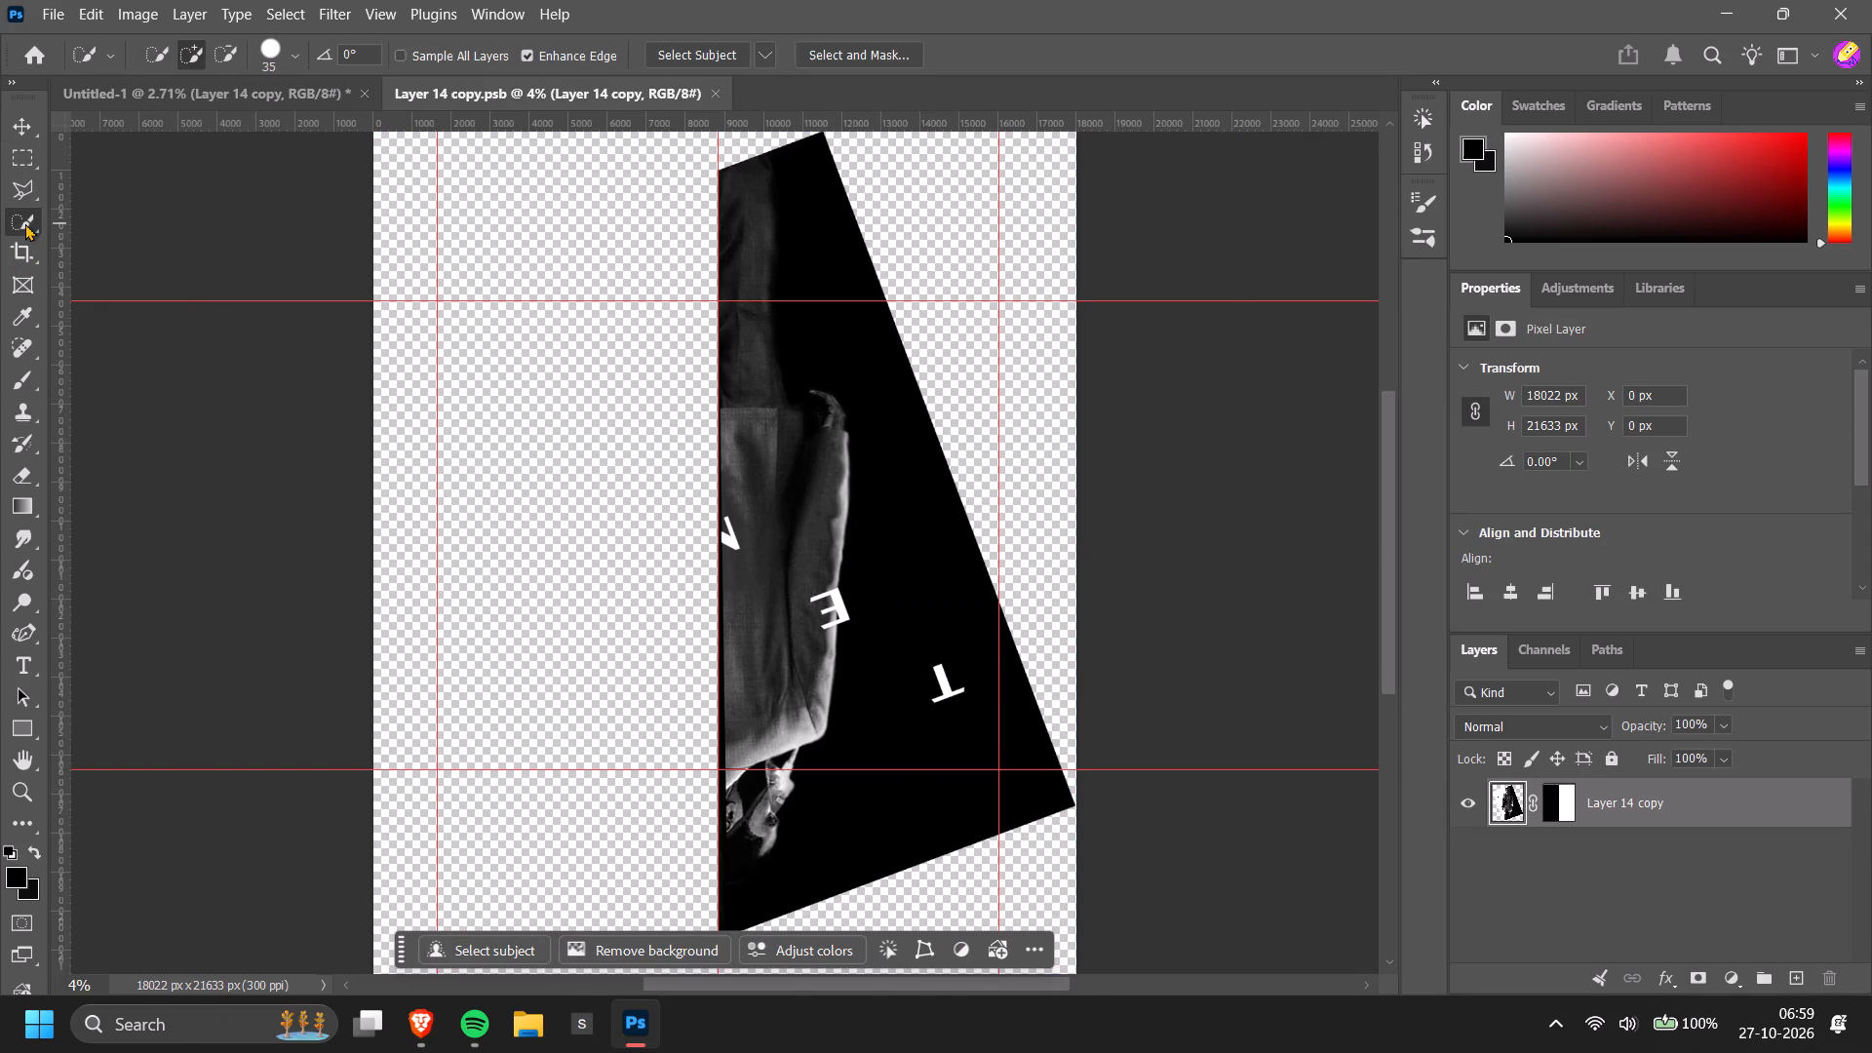
{"action": "key", "text": "bracketright"}
{"action": "key", "text": "bracketright"}
{"action": "key", "text": "bracketright"}
{"action": "key", "text": "bracketright"}
{"action": "key", "text": "bracketright"}
{"action": "key", "text": "bracketright"}
{"action": "key", "text": "bracketright"}
{"action": "key", "text": "bracketright"}
{"action": "key", "text": "bracketright"}
{"action": "key", "text": "bracketright"}
{"action": "key", "text": "bracketright"}
{"action": "key", "text": "bracketright"}
{"action": "key", "text": "bracketright"}
{"action": "key", "text": "bracketright"}
{"action": "key", "text": "bracketright"}
{"action": "key", "text": "bracketright"}
{"action": "key", "text": "bracketright"}
{"action": "key", "text": "bracketright"}
{"action": "key", "text": "bracketright"}
{"action": "key", "text": "bracketright"}
{"action": "type", "text": "[["}
{"action": "key", "text": "bracketleft"}
{"action": "key", "text": "bracketleft"}
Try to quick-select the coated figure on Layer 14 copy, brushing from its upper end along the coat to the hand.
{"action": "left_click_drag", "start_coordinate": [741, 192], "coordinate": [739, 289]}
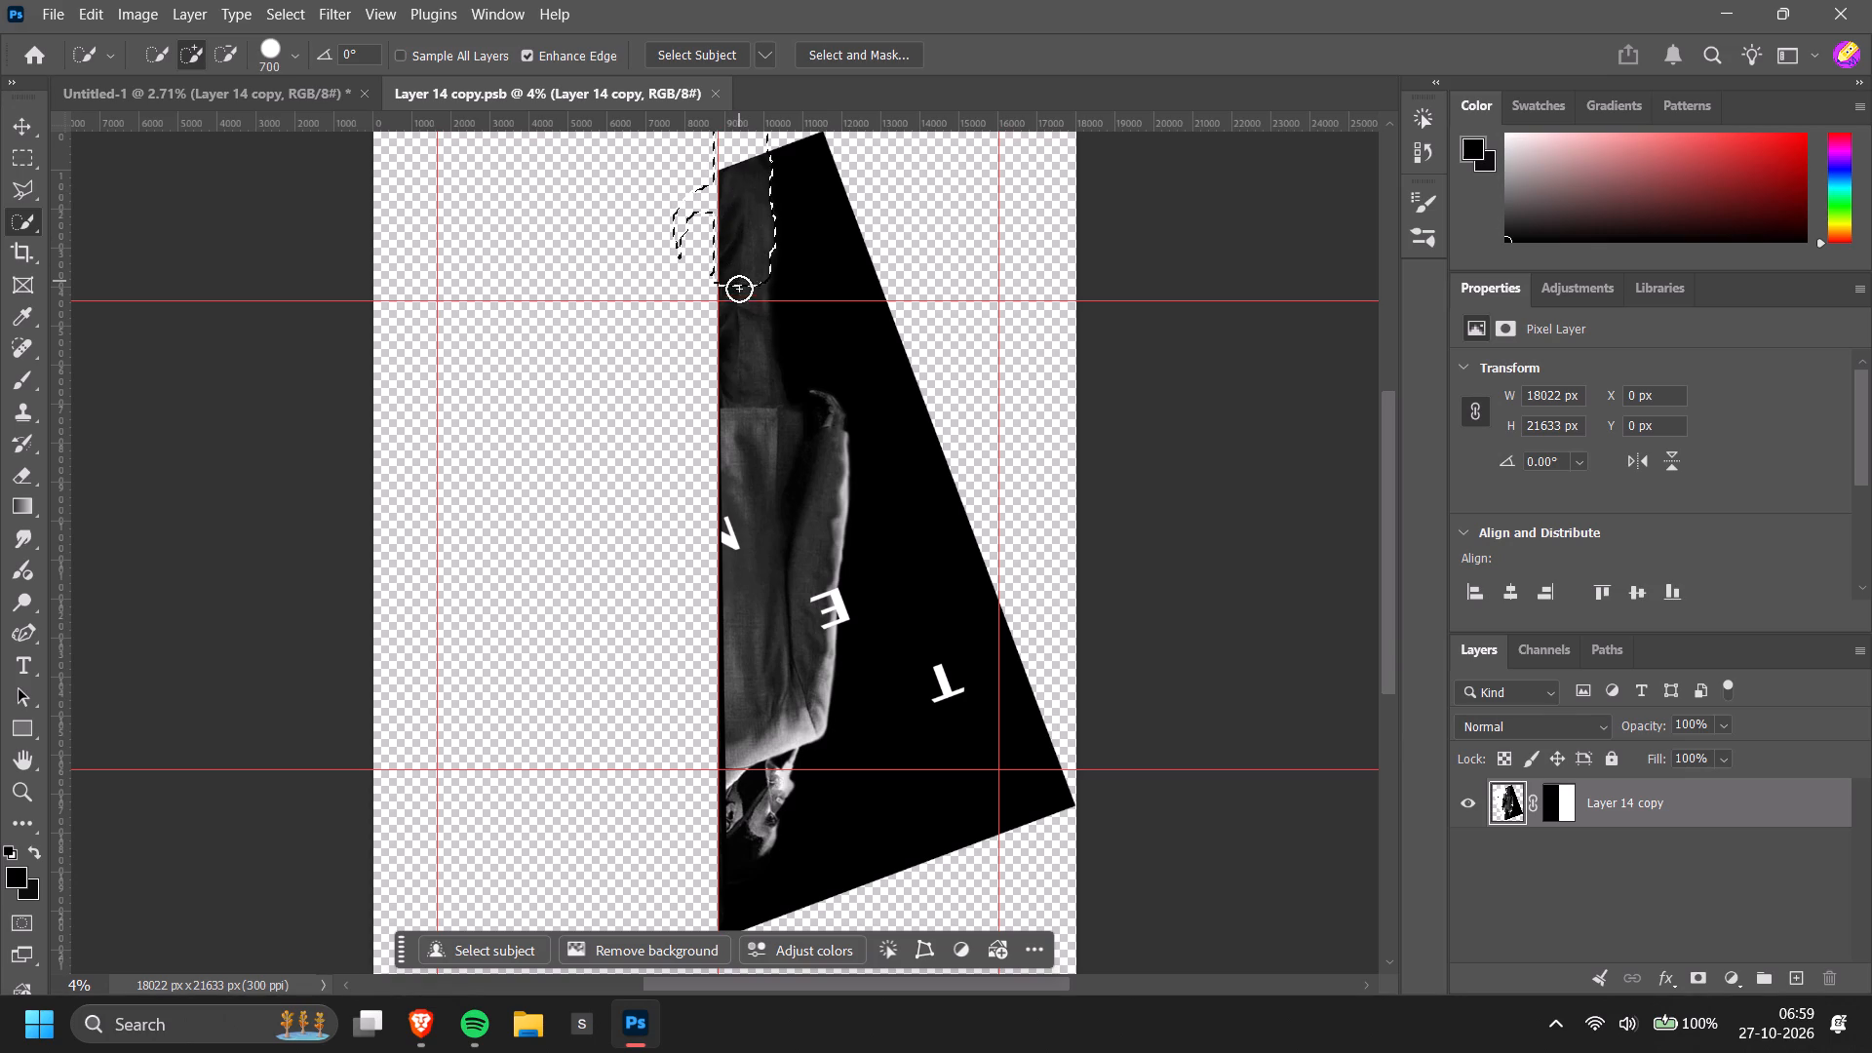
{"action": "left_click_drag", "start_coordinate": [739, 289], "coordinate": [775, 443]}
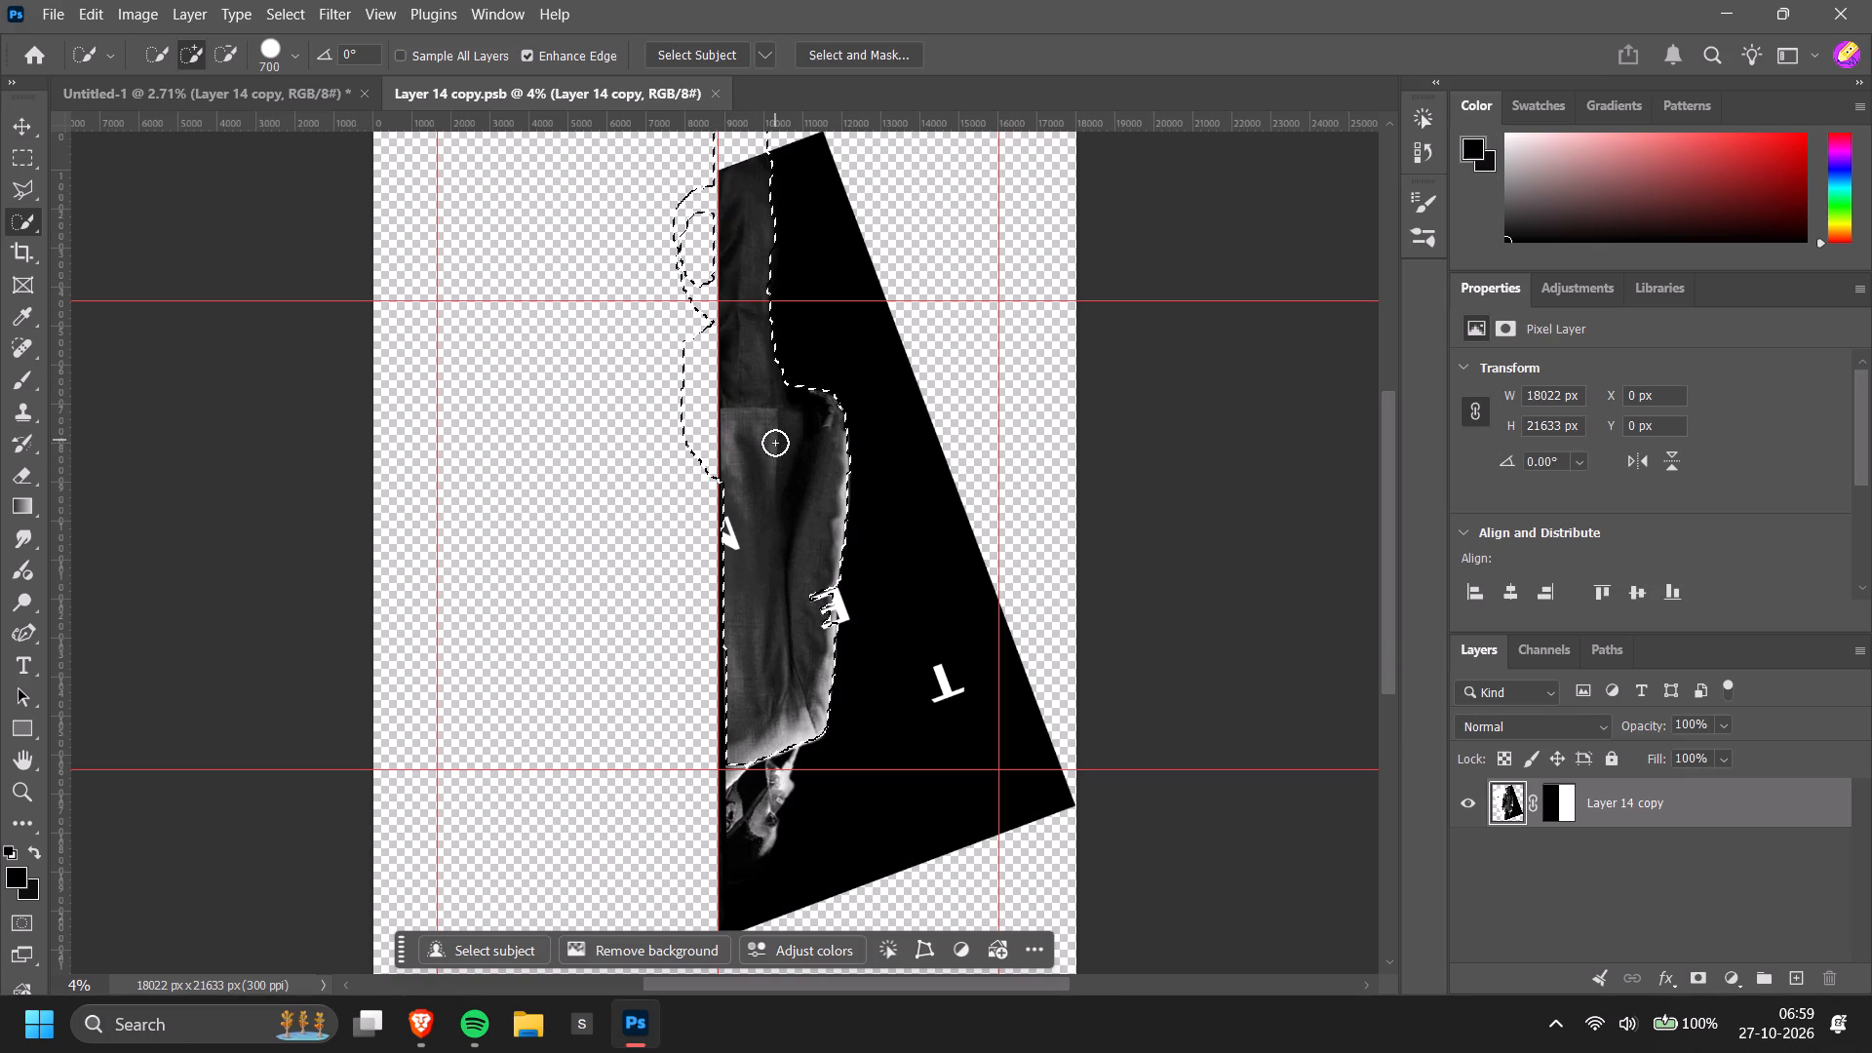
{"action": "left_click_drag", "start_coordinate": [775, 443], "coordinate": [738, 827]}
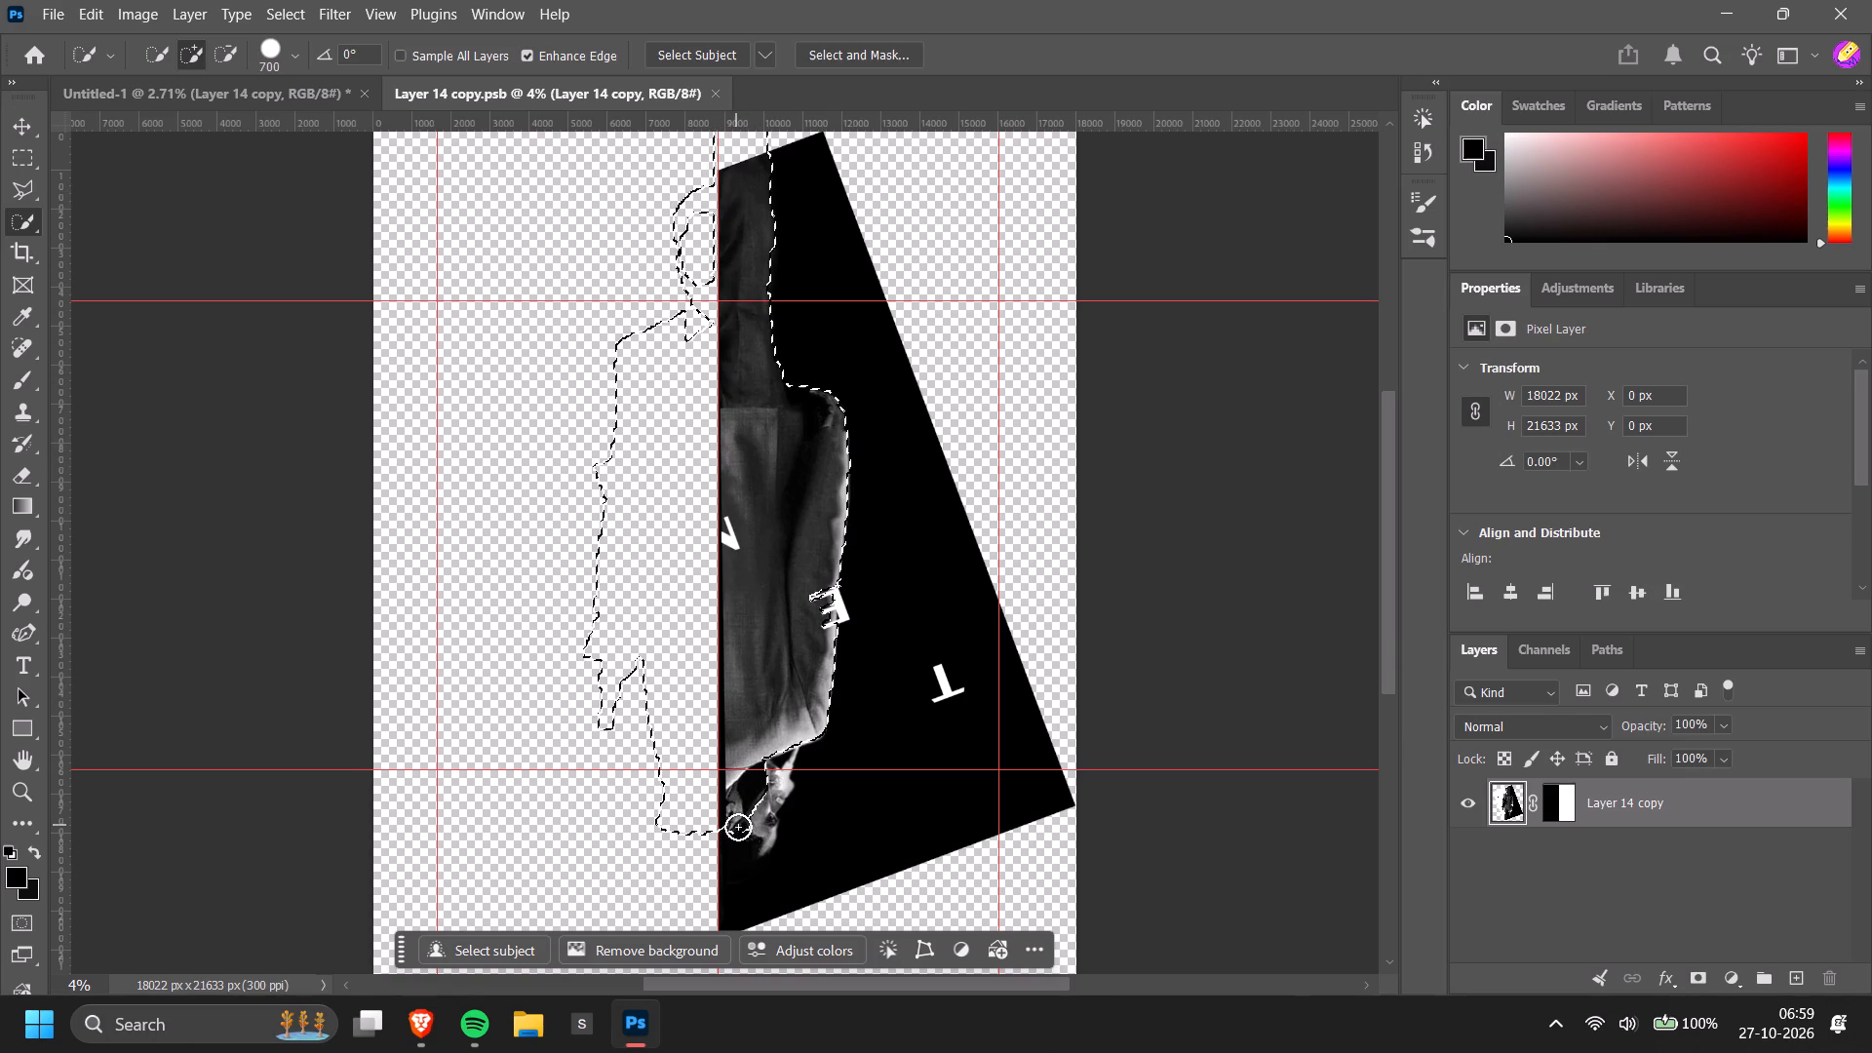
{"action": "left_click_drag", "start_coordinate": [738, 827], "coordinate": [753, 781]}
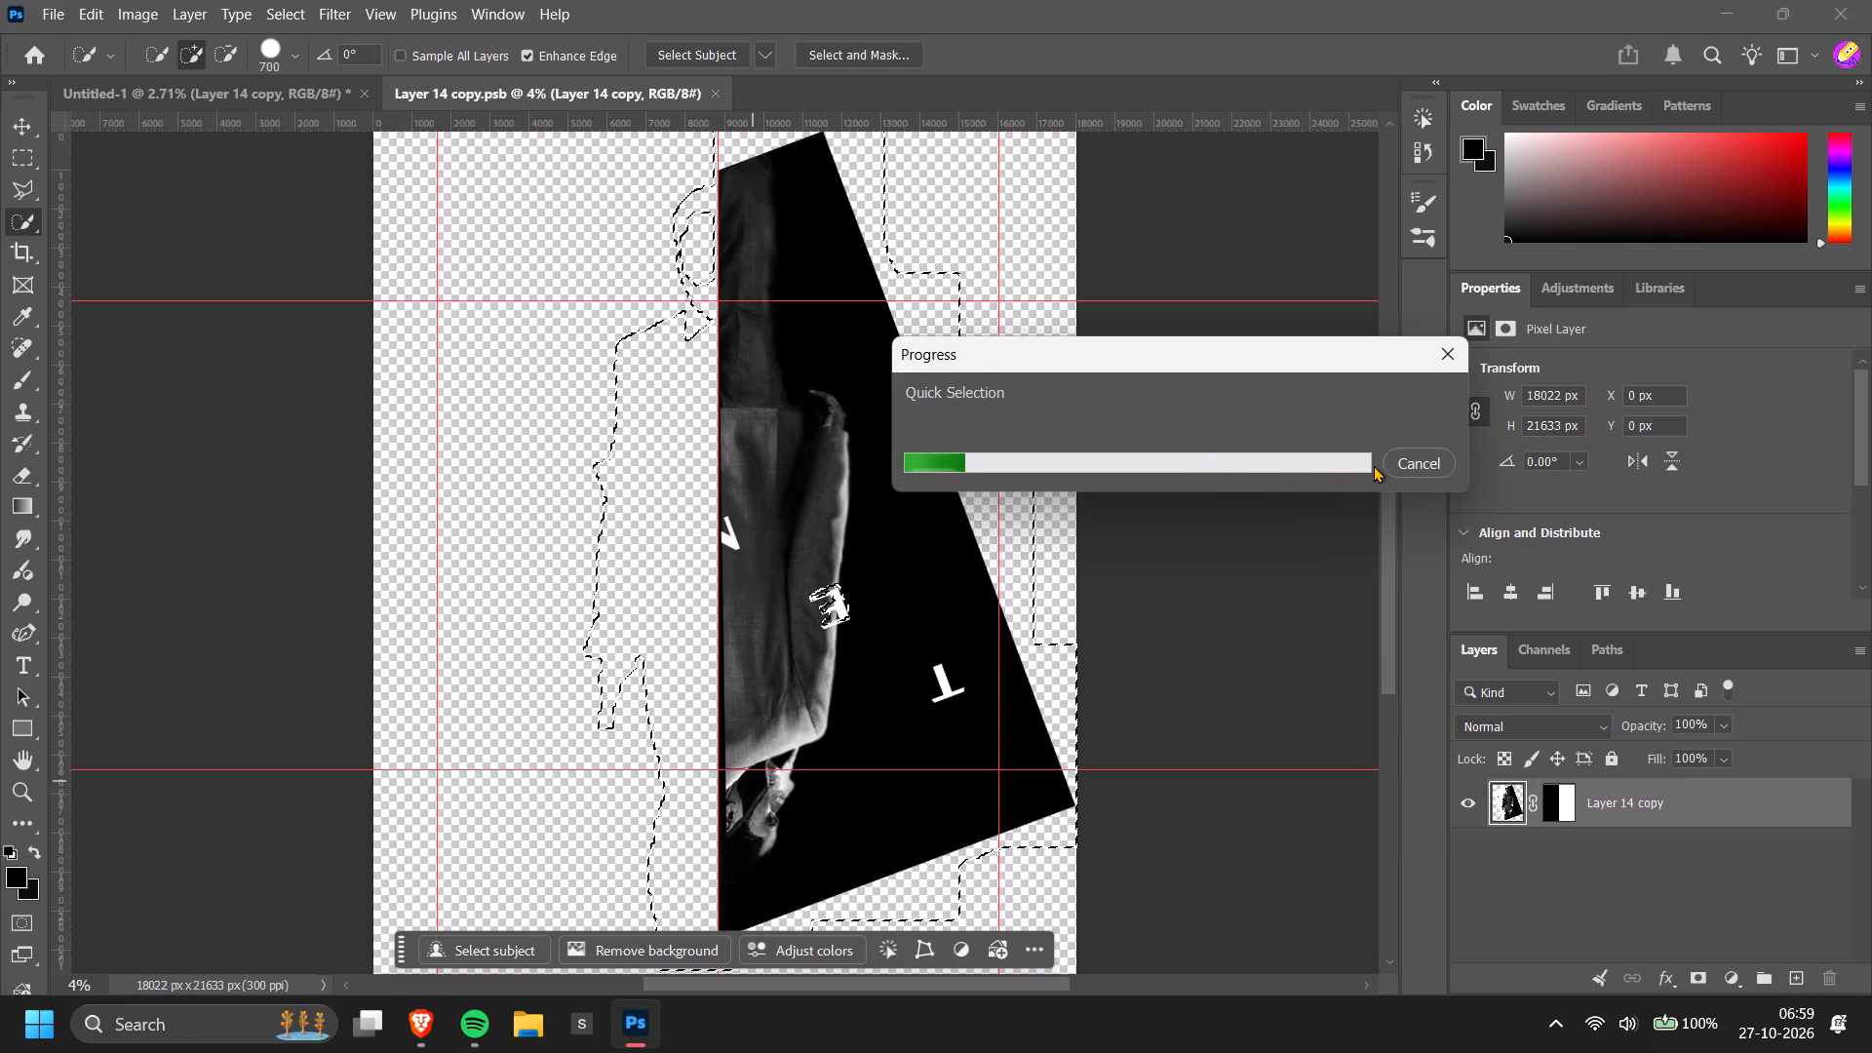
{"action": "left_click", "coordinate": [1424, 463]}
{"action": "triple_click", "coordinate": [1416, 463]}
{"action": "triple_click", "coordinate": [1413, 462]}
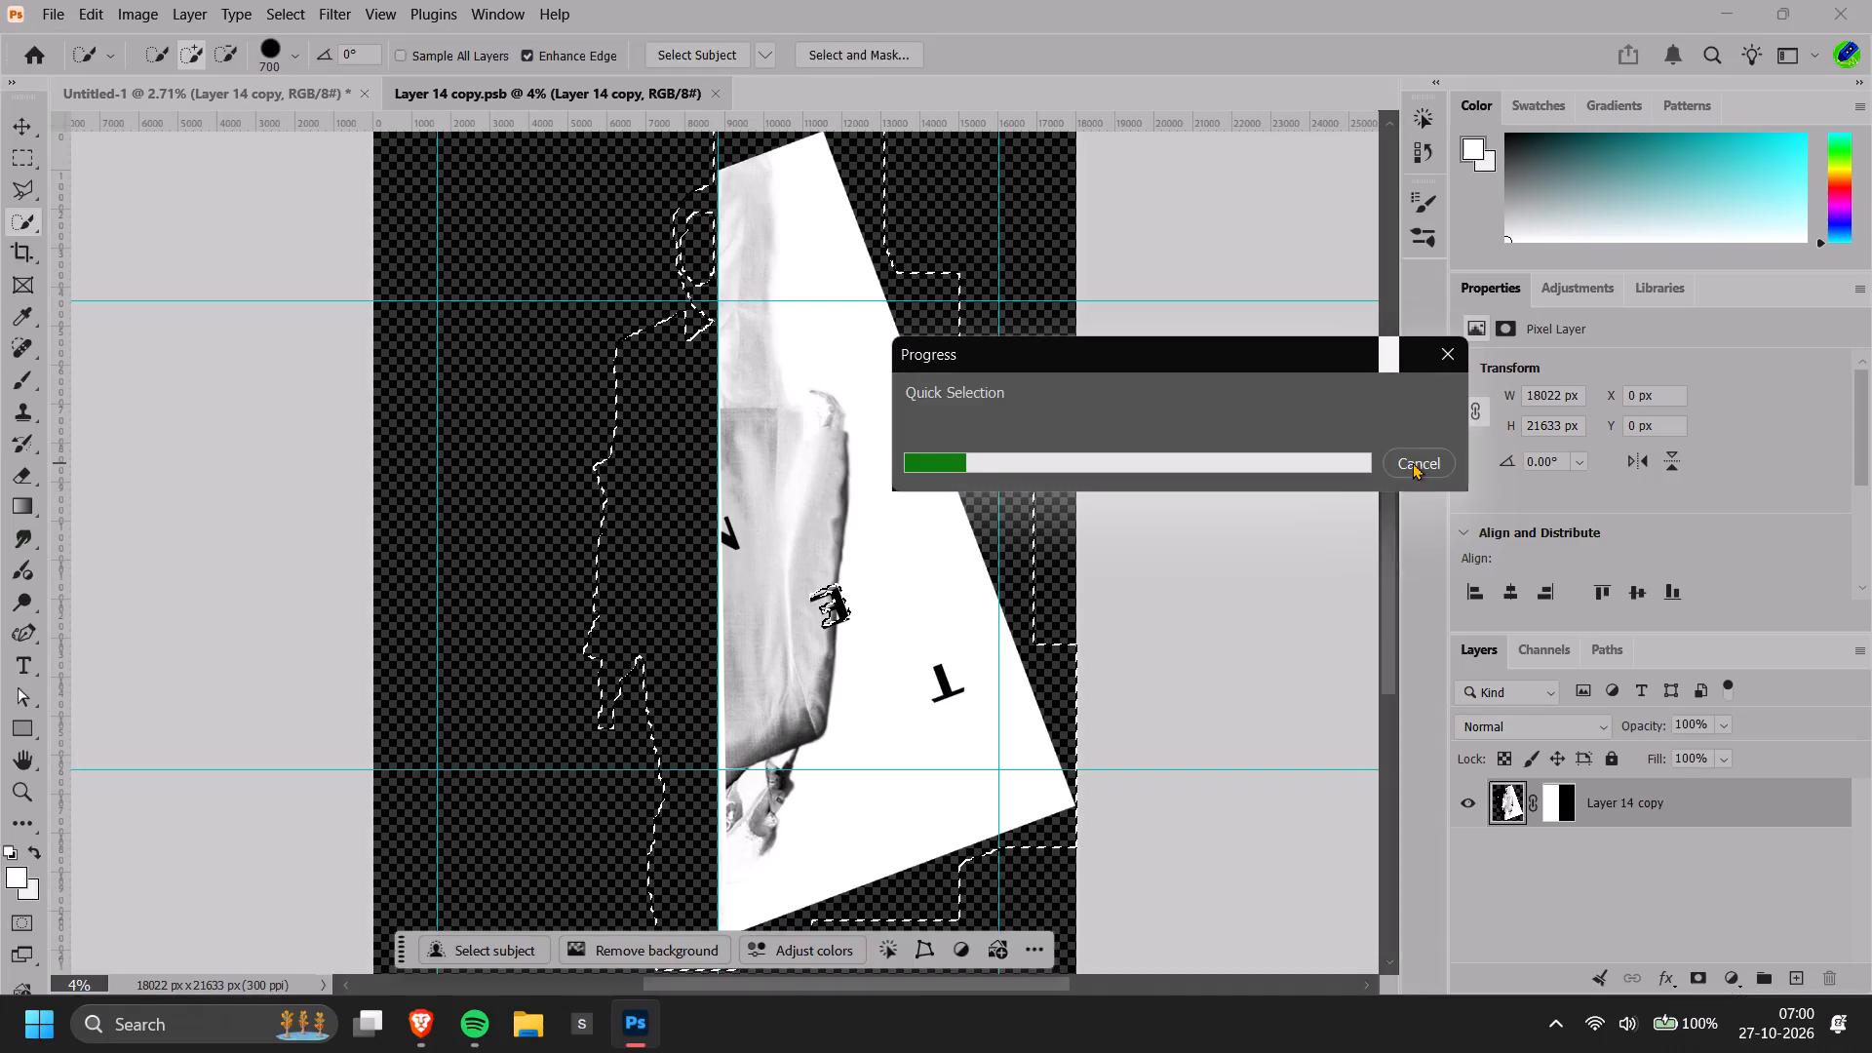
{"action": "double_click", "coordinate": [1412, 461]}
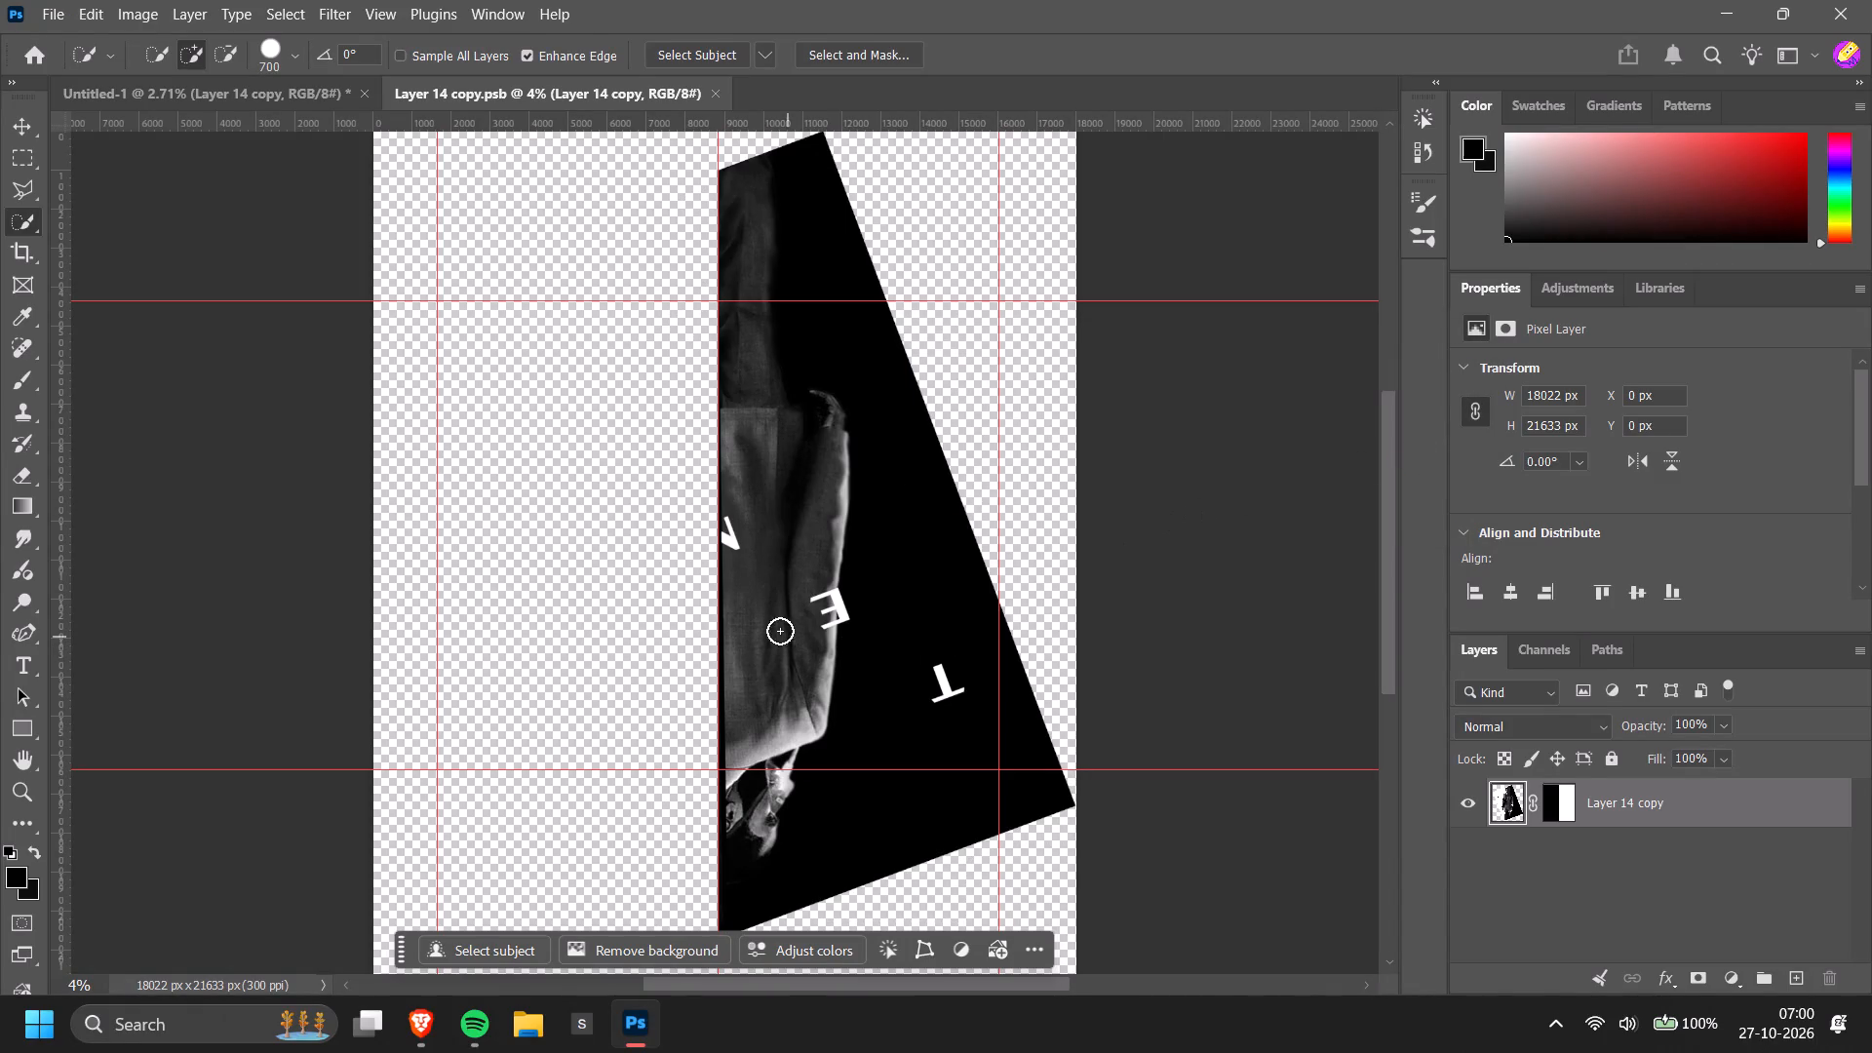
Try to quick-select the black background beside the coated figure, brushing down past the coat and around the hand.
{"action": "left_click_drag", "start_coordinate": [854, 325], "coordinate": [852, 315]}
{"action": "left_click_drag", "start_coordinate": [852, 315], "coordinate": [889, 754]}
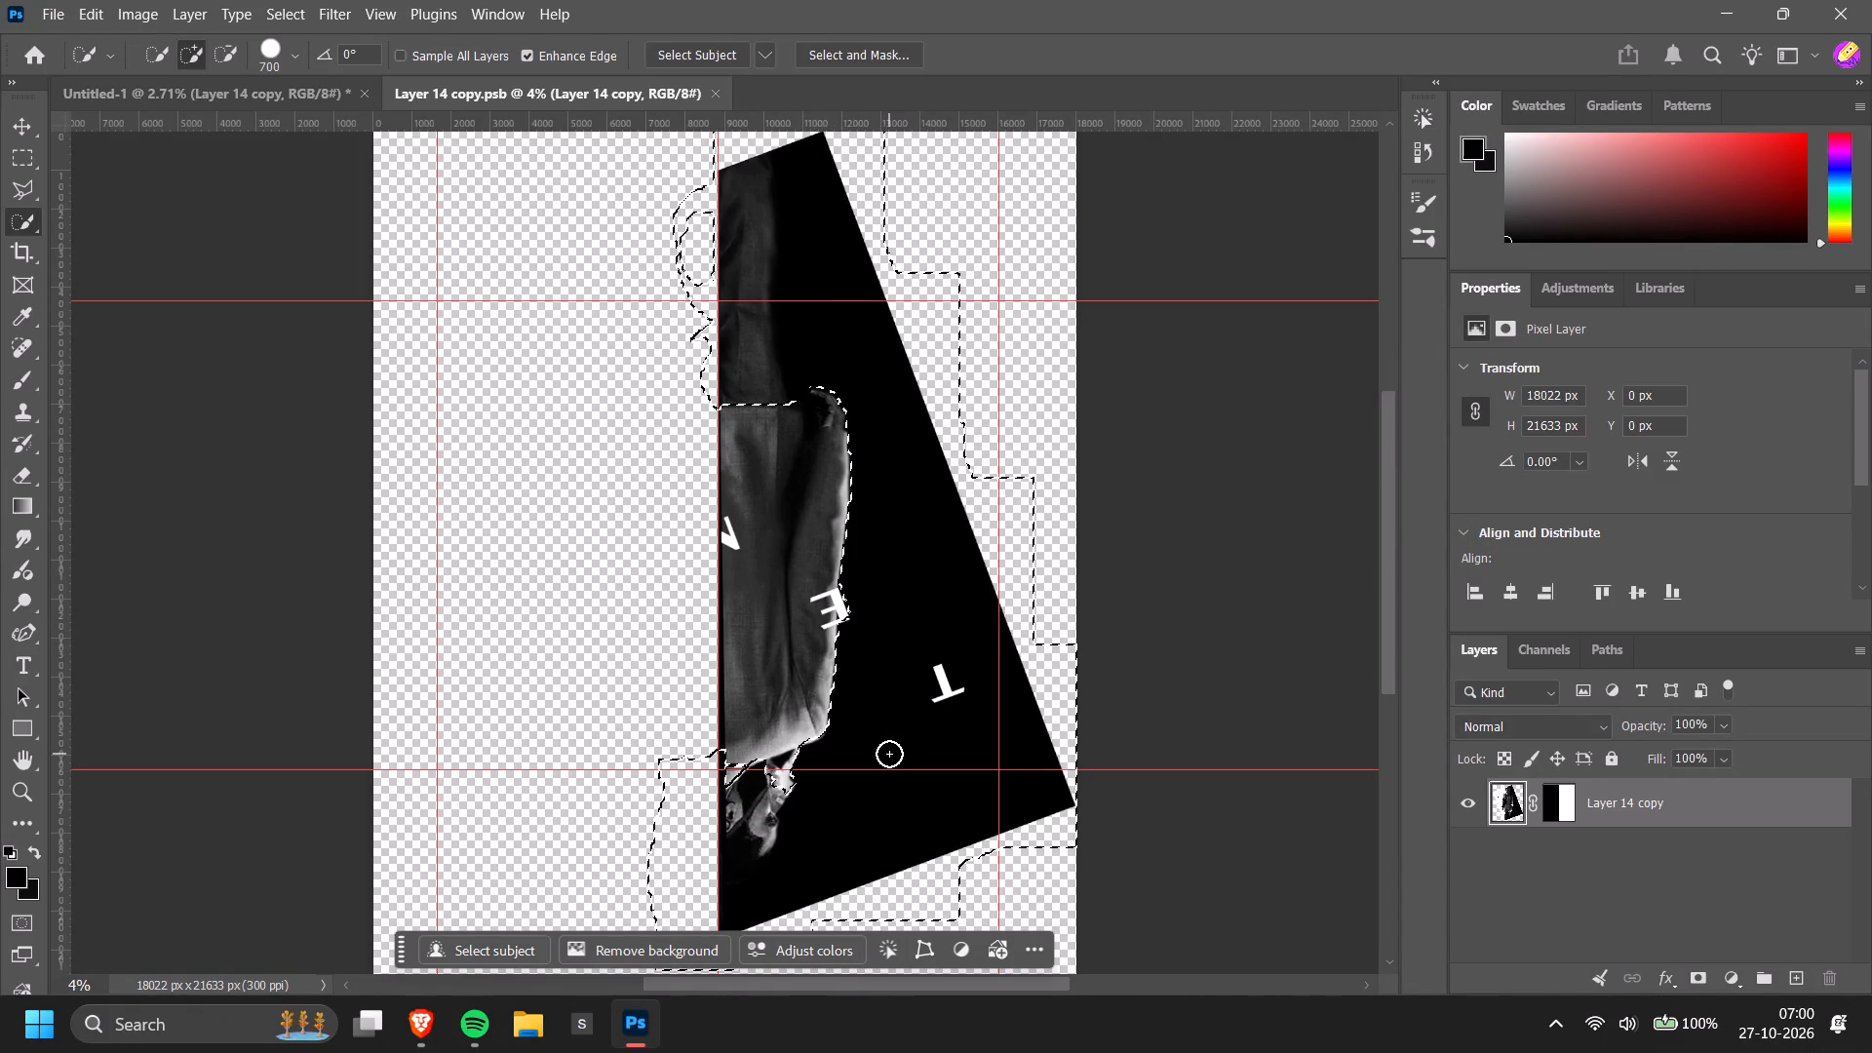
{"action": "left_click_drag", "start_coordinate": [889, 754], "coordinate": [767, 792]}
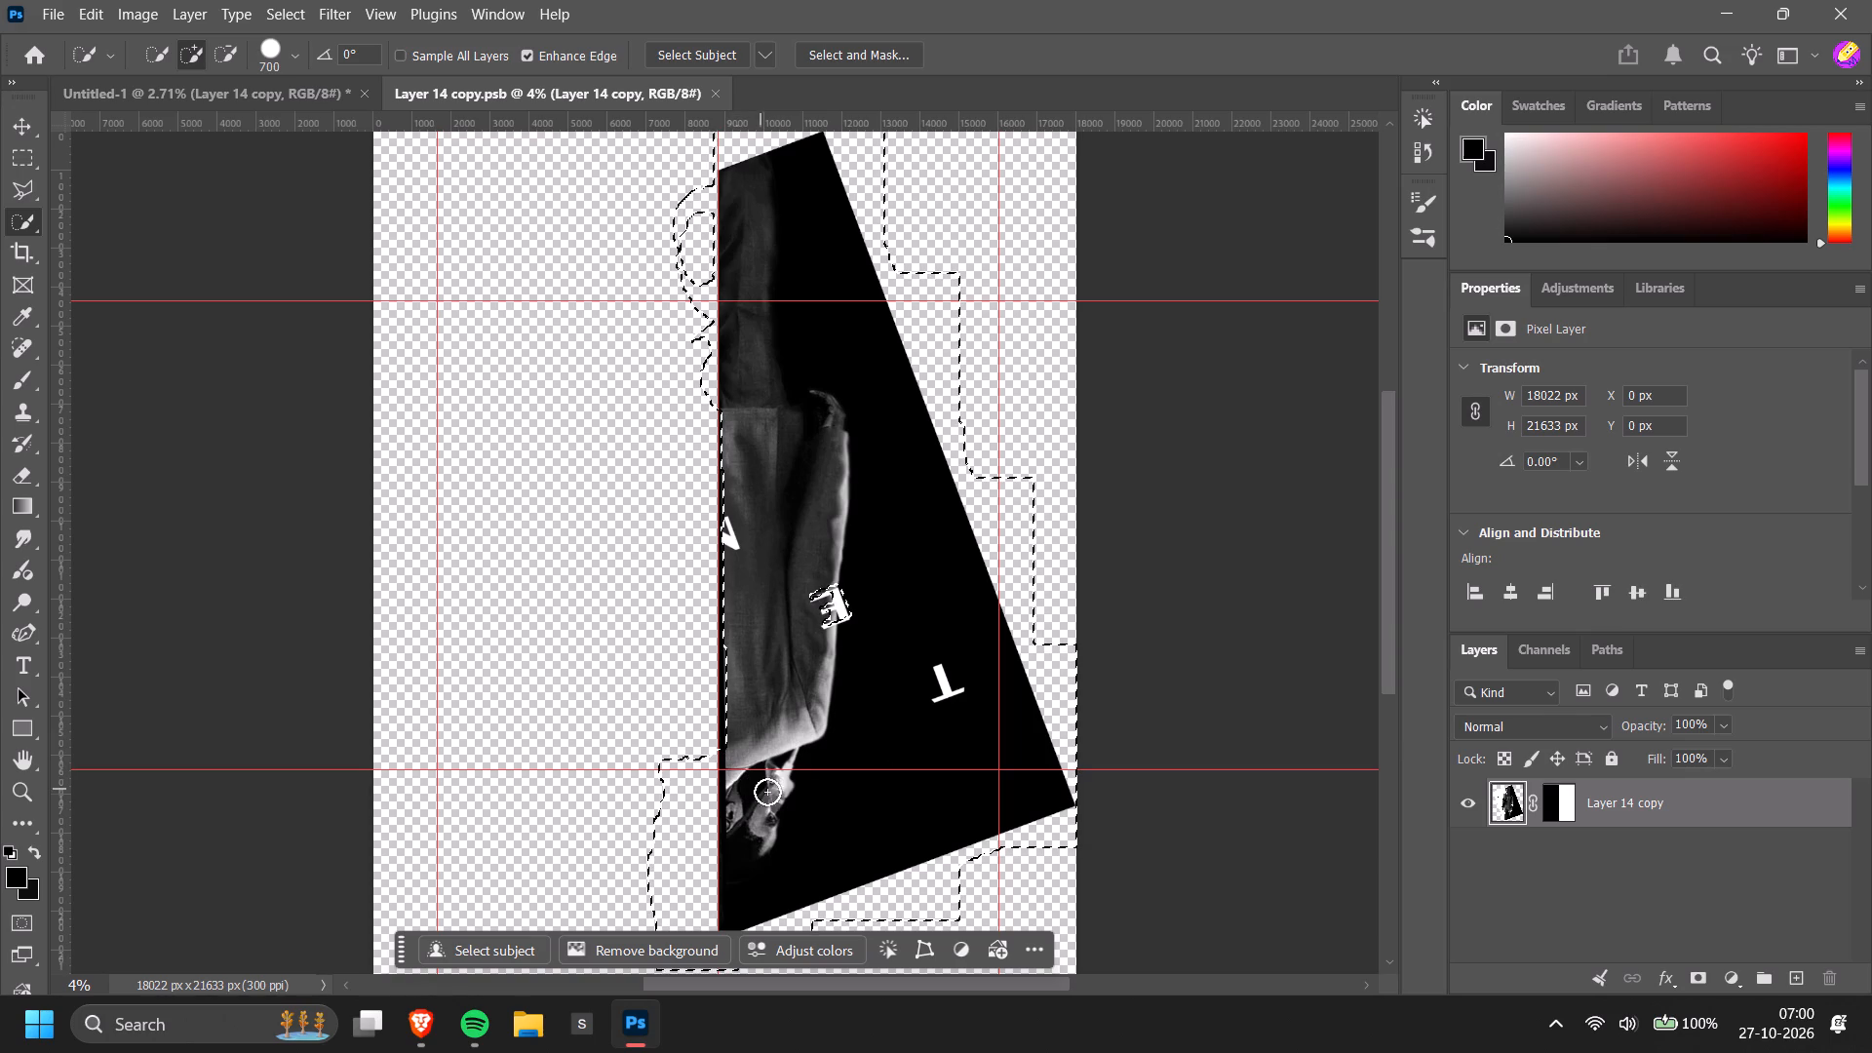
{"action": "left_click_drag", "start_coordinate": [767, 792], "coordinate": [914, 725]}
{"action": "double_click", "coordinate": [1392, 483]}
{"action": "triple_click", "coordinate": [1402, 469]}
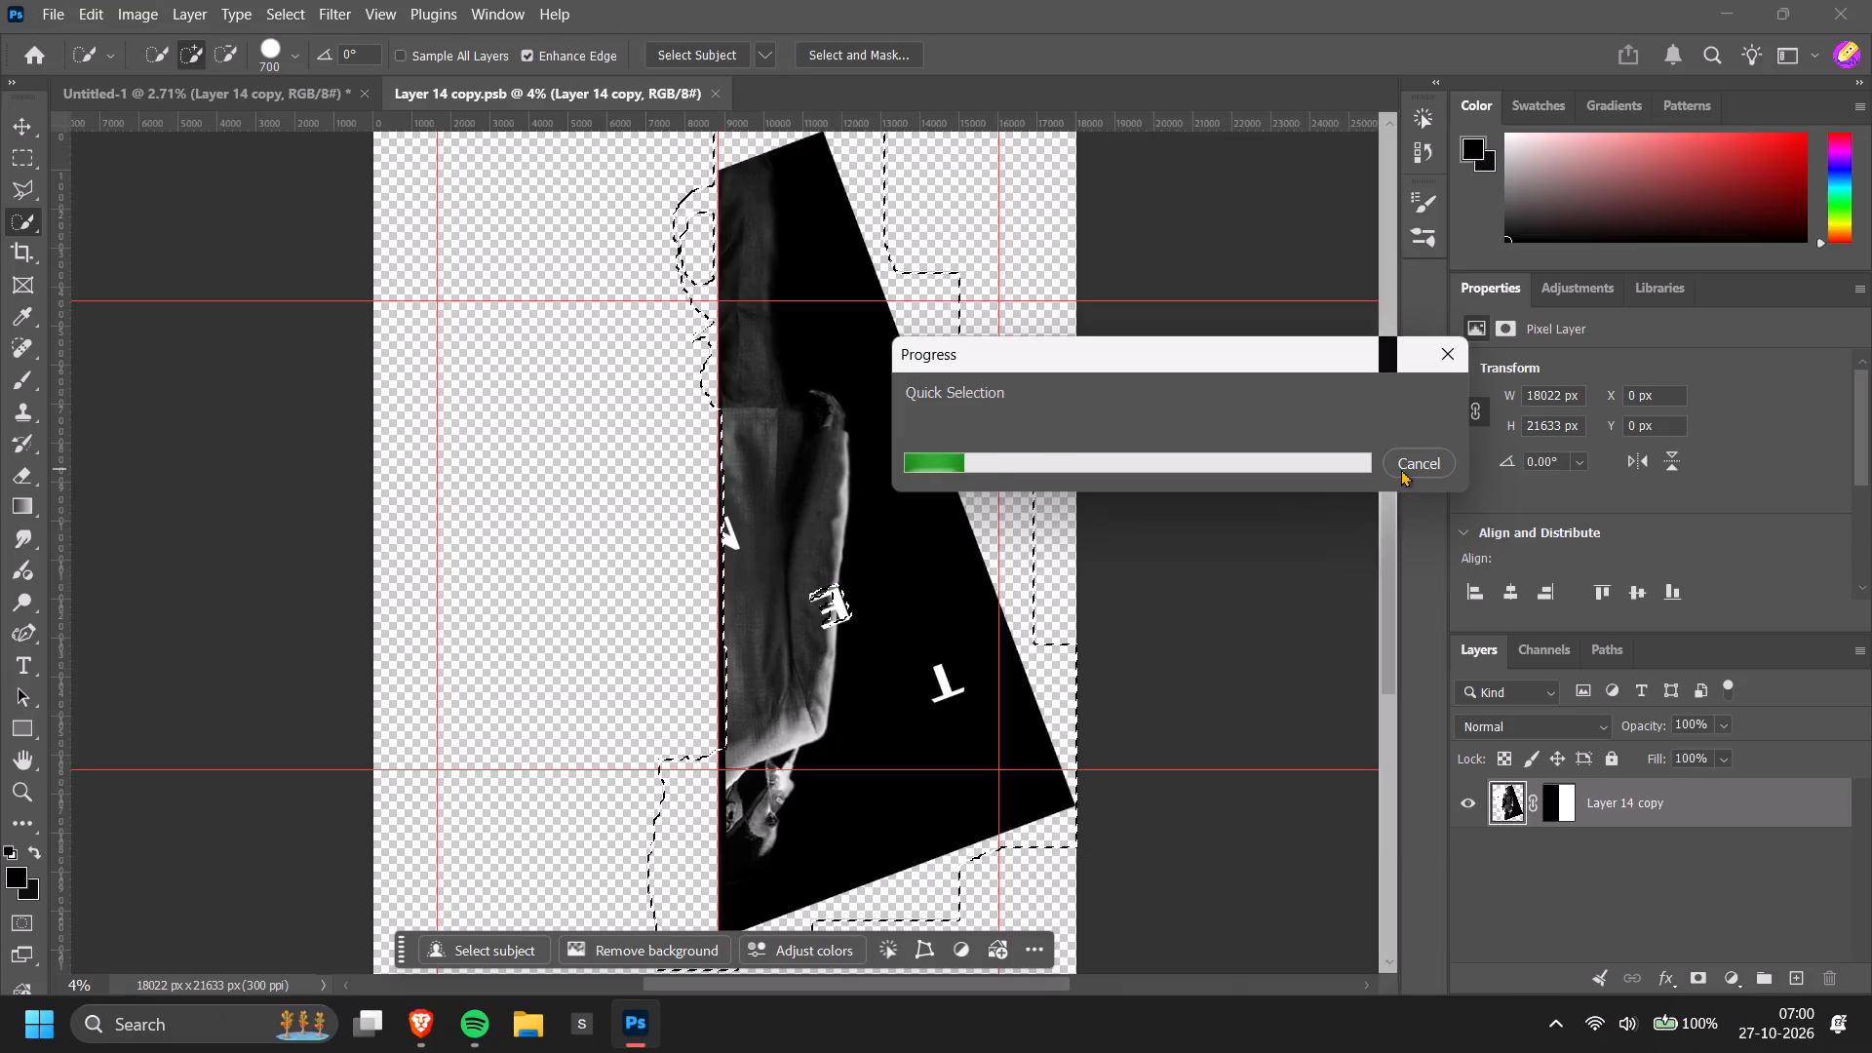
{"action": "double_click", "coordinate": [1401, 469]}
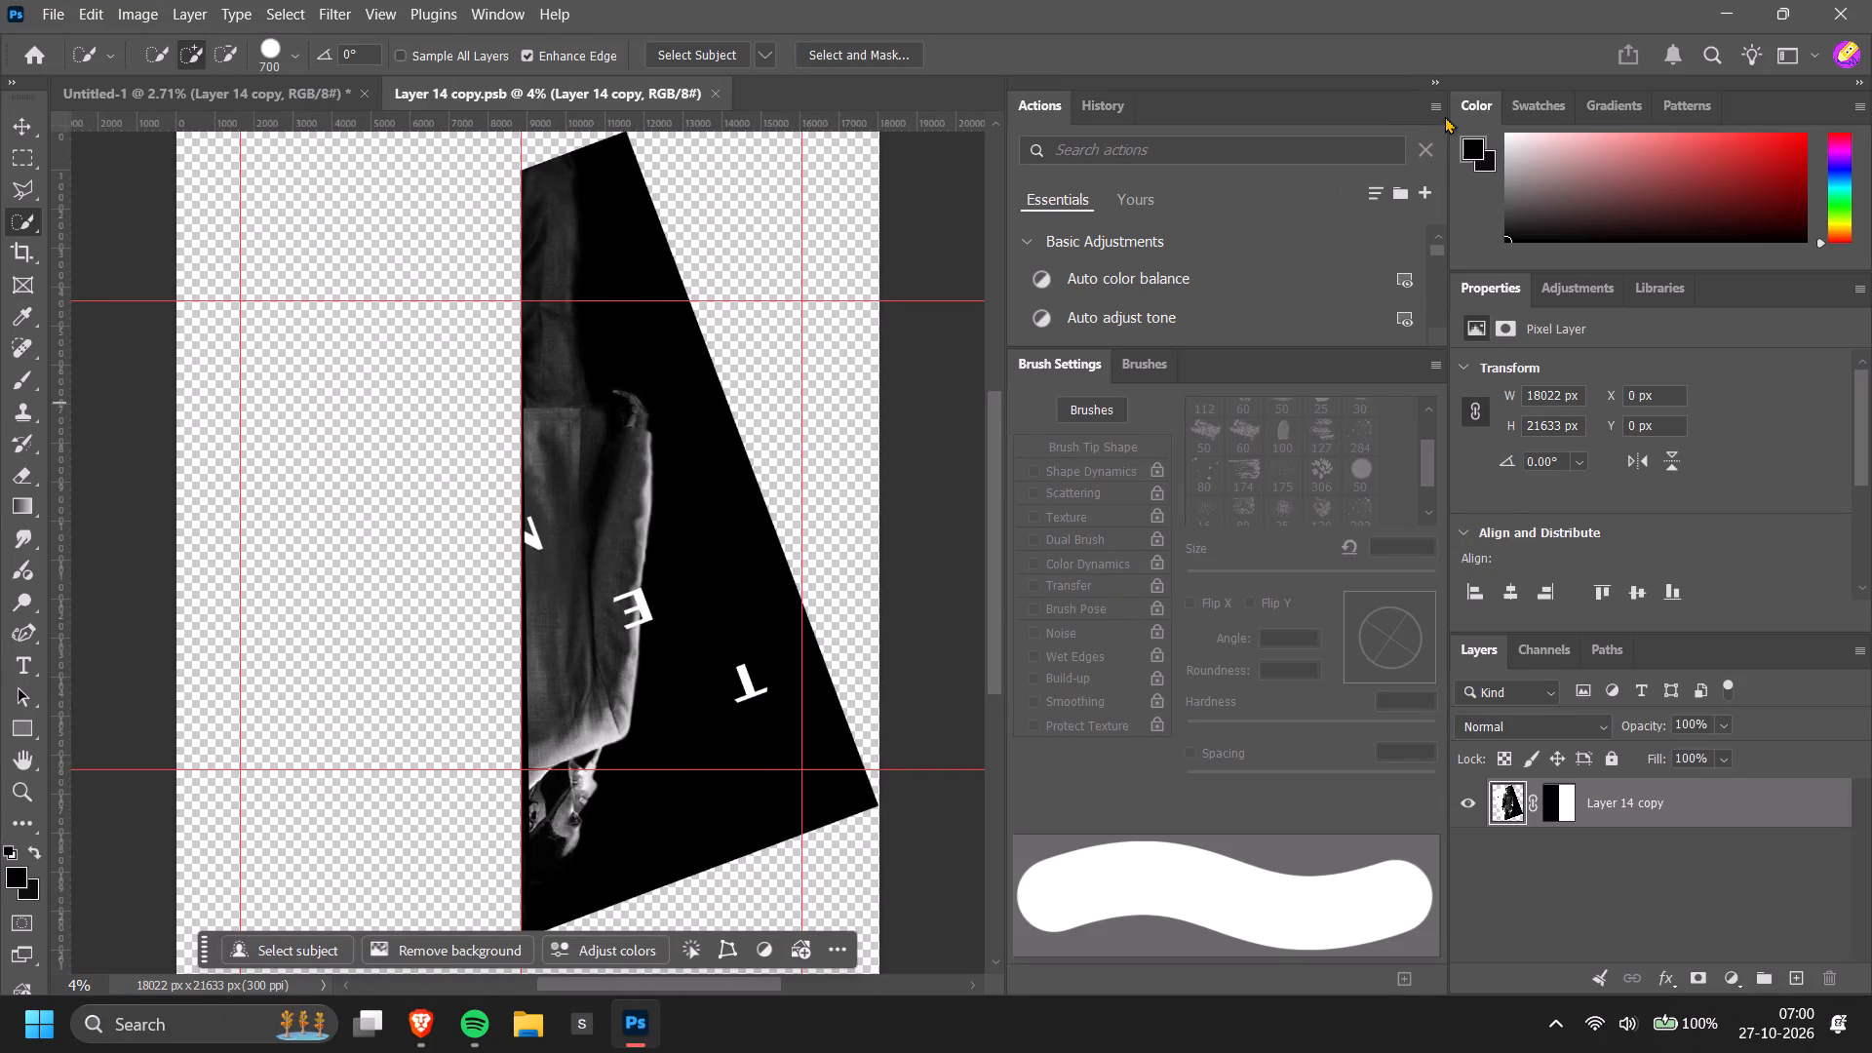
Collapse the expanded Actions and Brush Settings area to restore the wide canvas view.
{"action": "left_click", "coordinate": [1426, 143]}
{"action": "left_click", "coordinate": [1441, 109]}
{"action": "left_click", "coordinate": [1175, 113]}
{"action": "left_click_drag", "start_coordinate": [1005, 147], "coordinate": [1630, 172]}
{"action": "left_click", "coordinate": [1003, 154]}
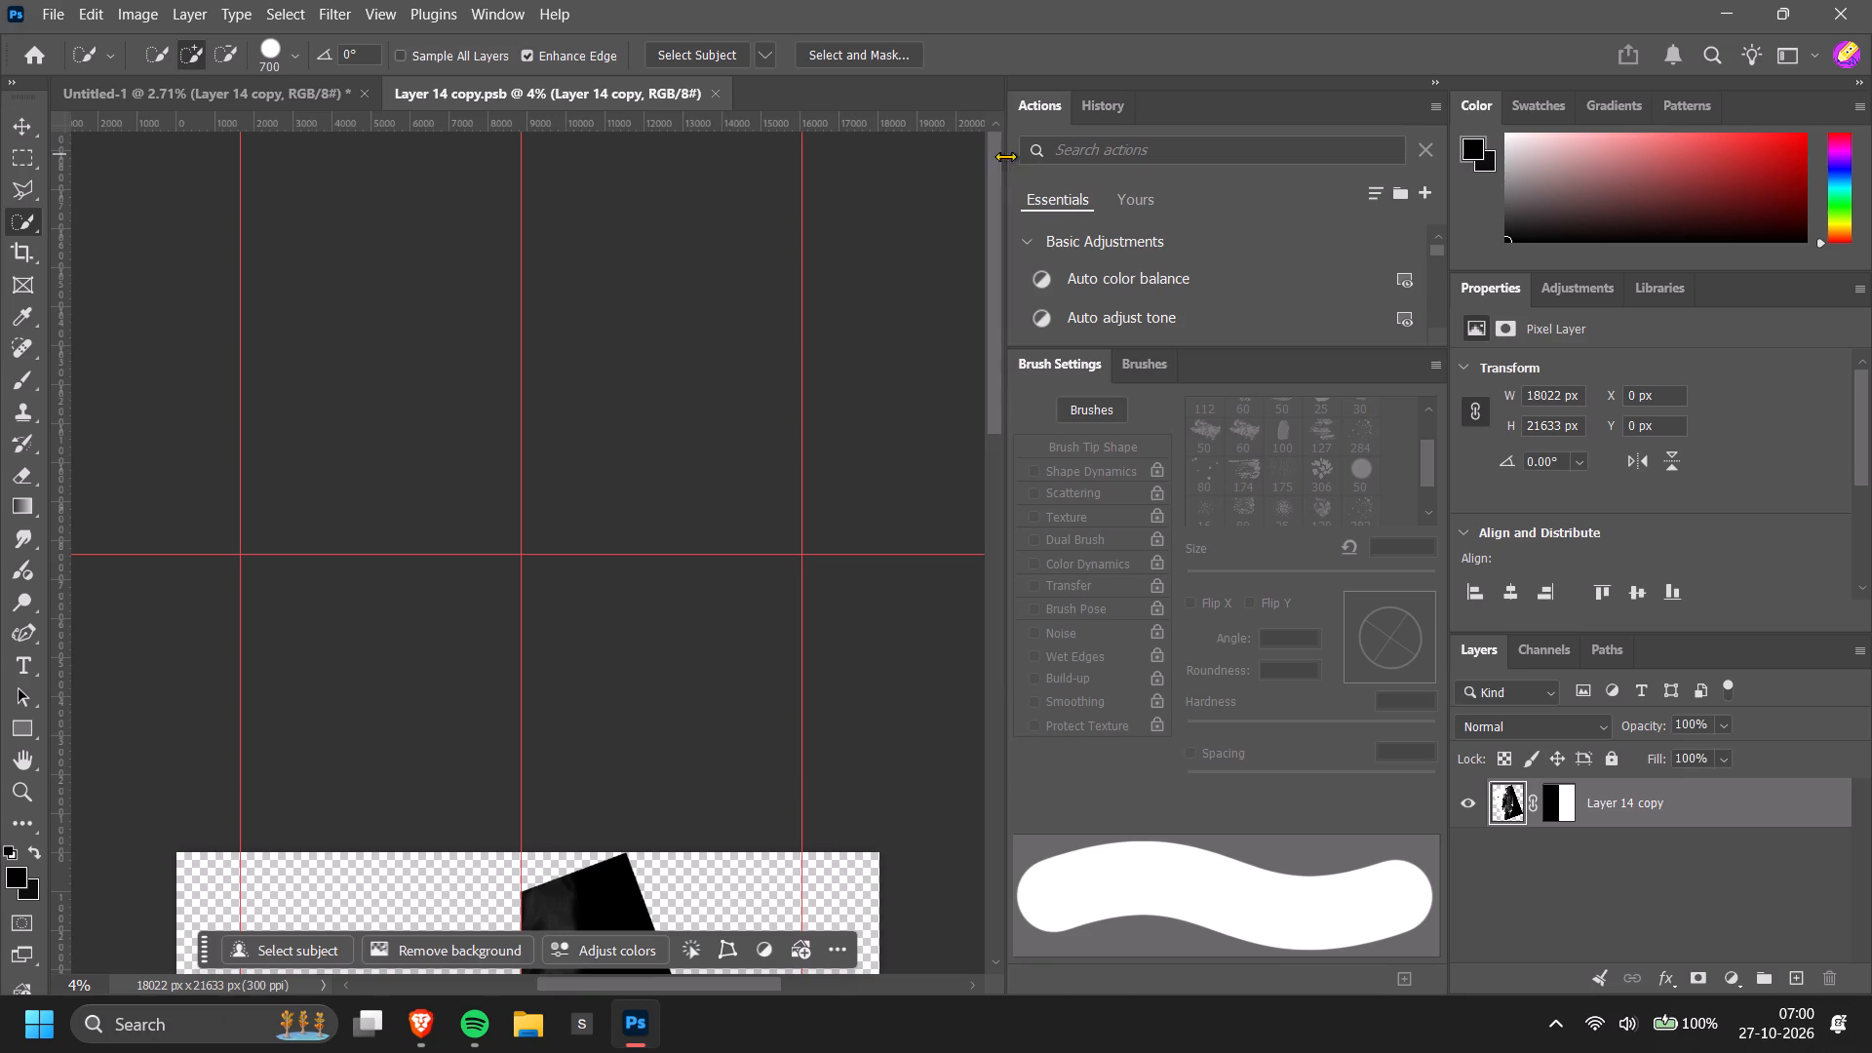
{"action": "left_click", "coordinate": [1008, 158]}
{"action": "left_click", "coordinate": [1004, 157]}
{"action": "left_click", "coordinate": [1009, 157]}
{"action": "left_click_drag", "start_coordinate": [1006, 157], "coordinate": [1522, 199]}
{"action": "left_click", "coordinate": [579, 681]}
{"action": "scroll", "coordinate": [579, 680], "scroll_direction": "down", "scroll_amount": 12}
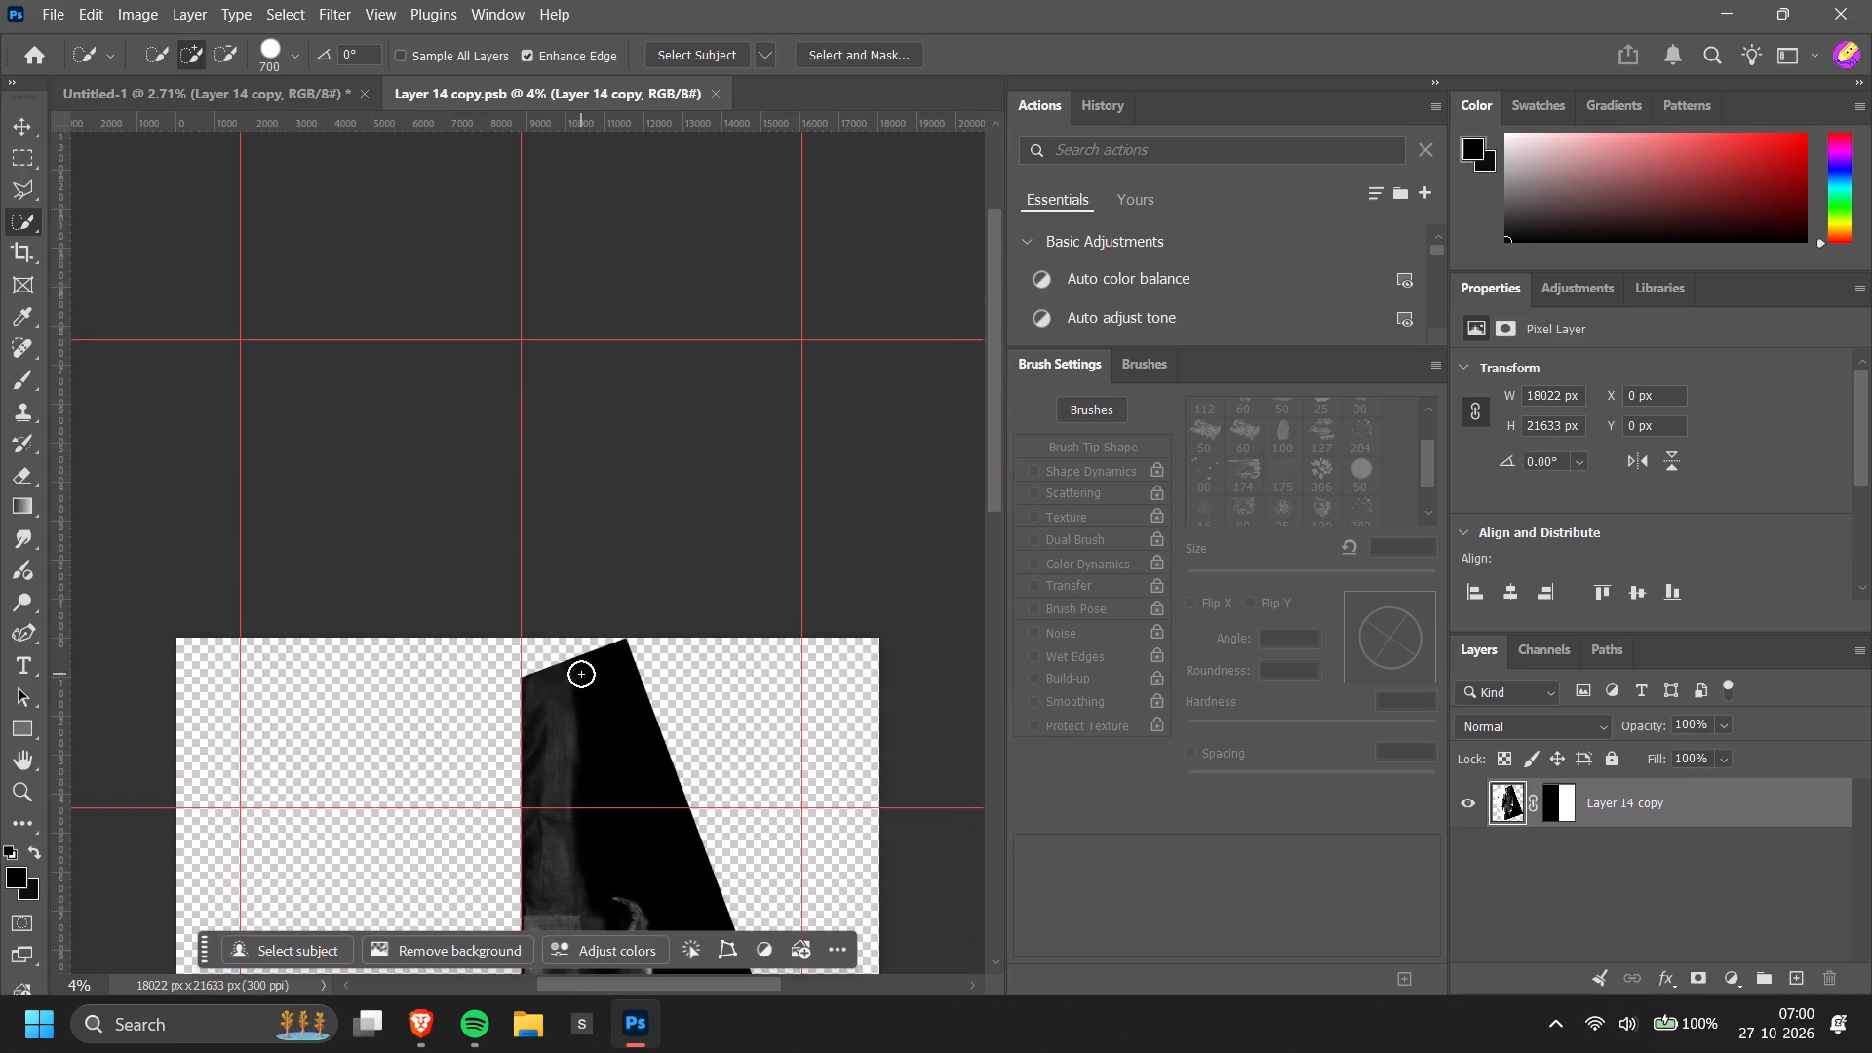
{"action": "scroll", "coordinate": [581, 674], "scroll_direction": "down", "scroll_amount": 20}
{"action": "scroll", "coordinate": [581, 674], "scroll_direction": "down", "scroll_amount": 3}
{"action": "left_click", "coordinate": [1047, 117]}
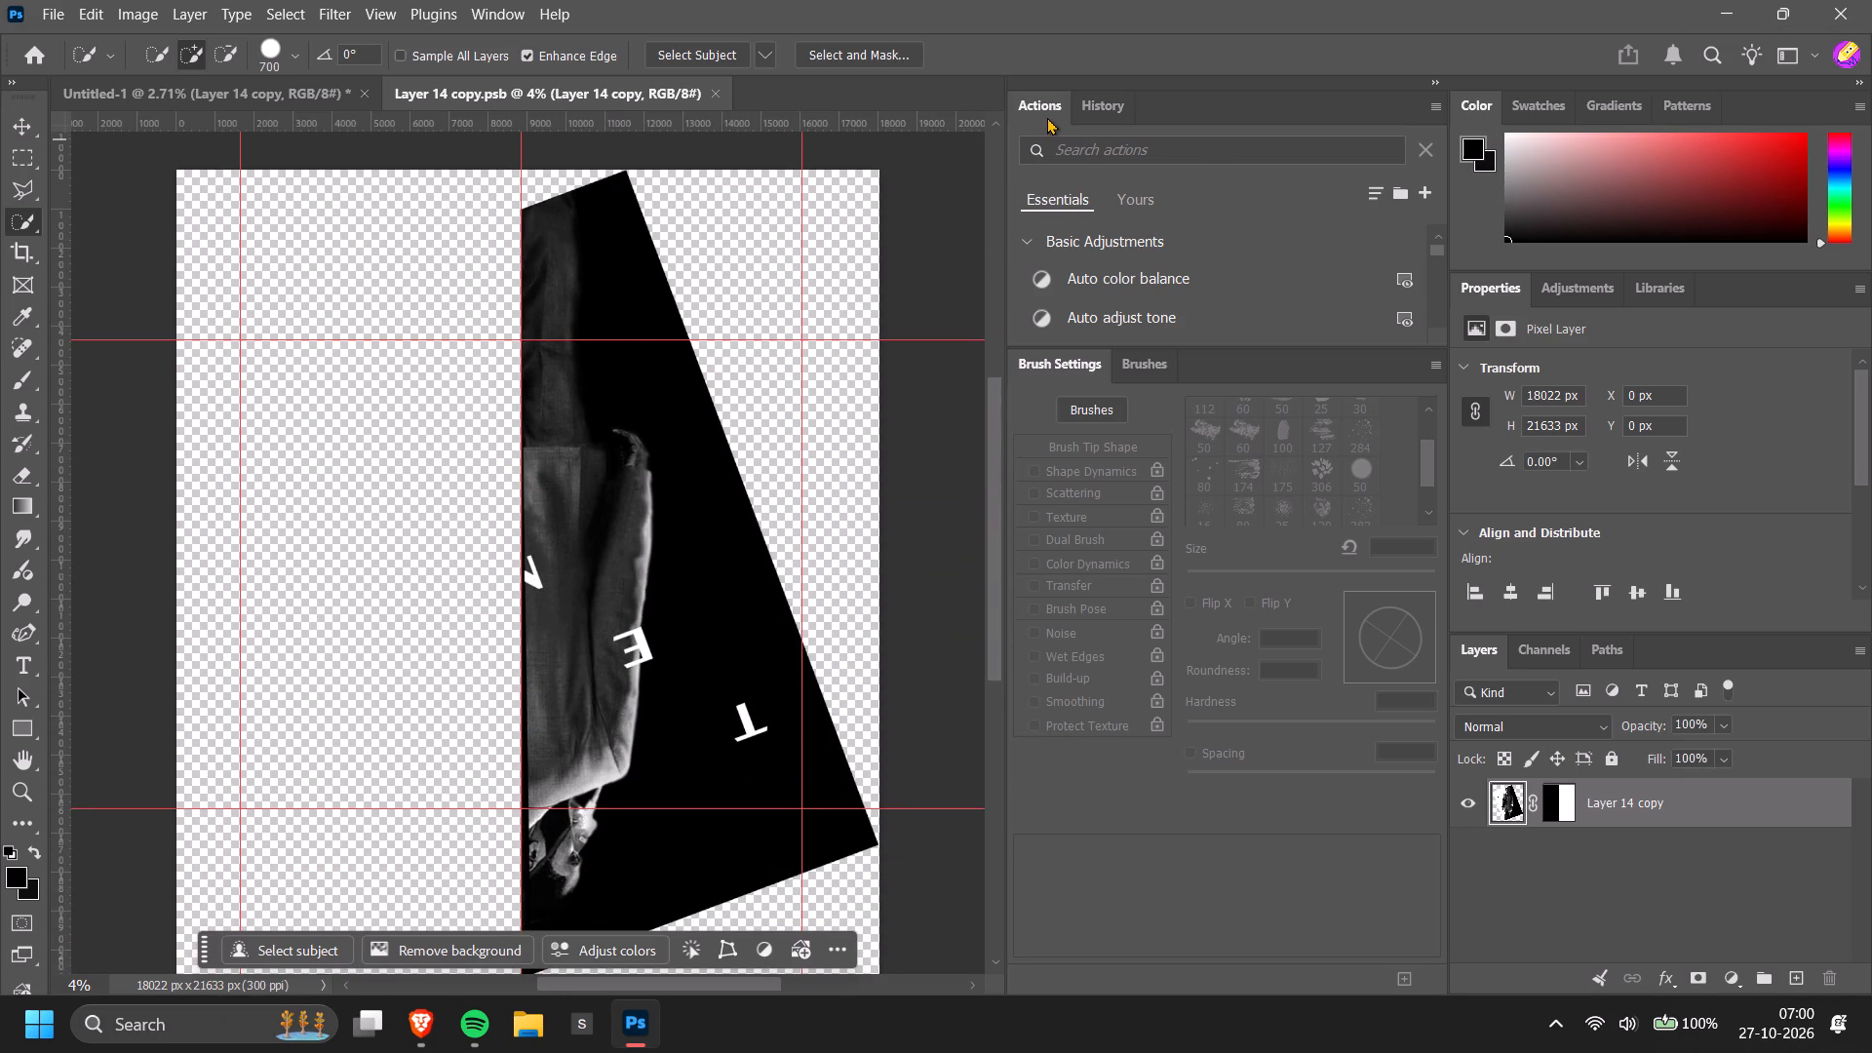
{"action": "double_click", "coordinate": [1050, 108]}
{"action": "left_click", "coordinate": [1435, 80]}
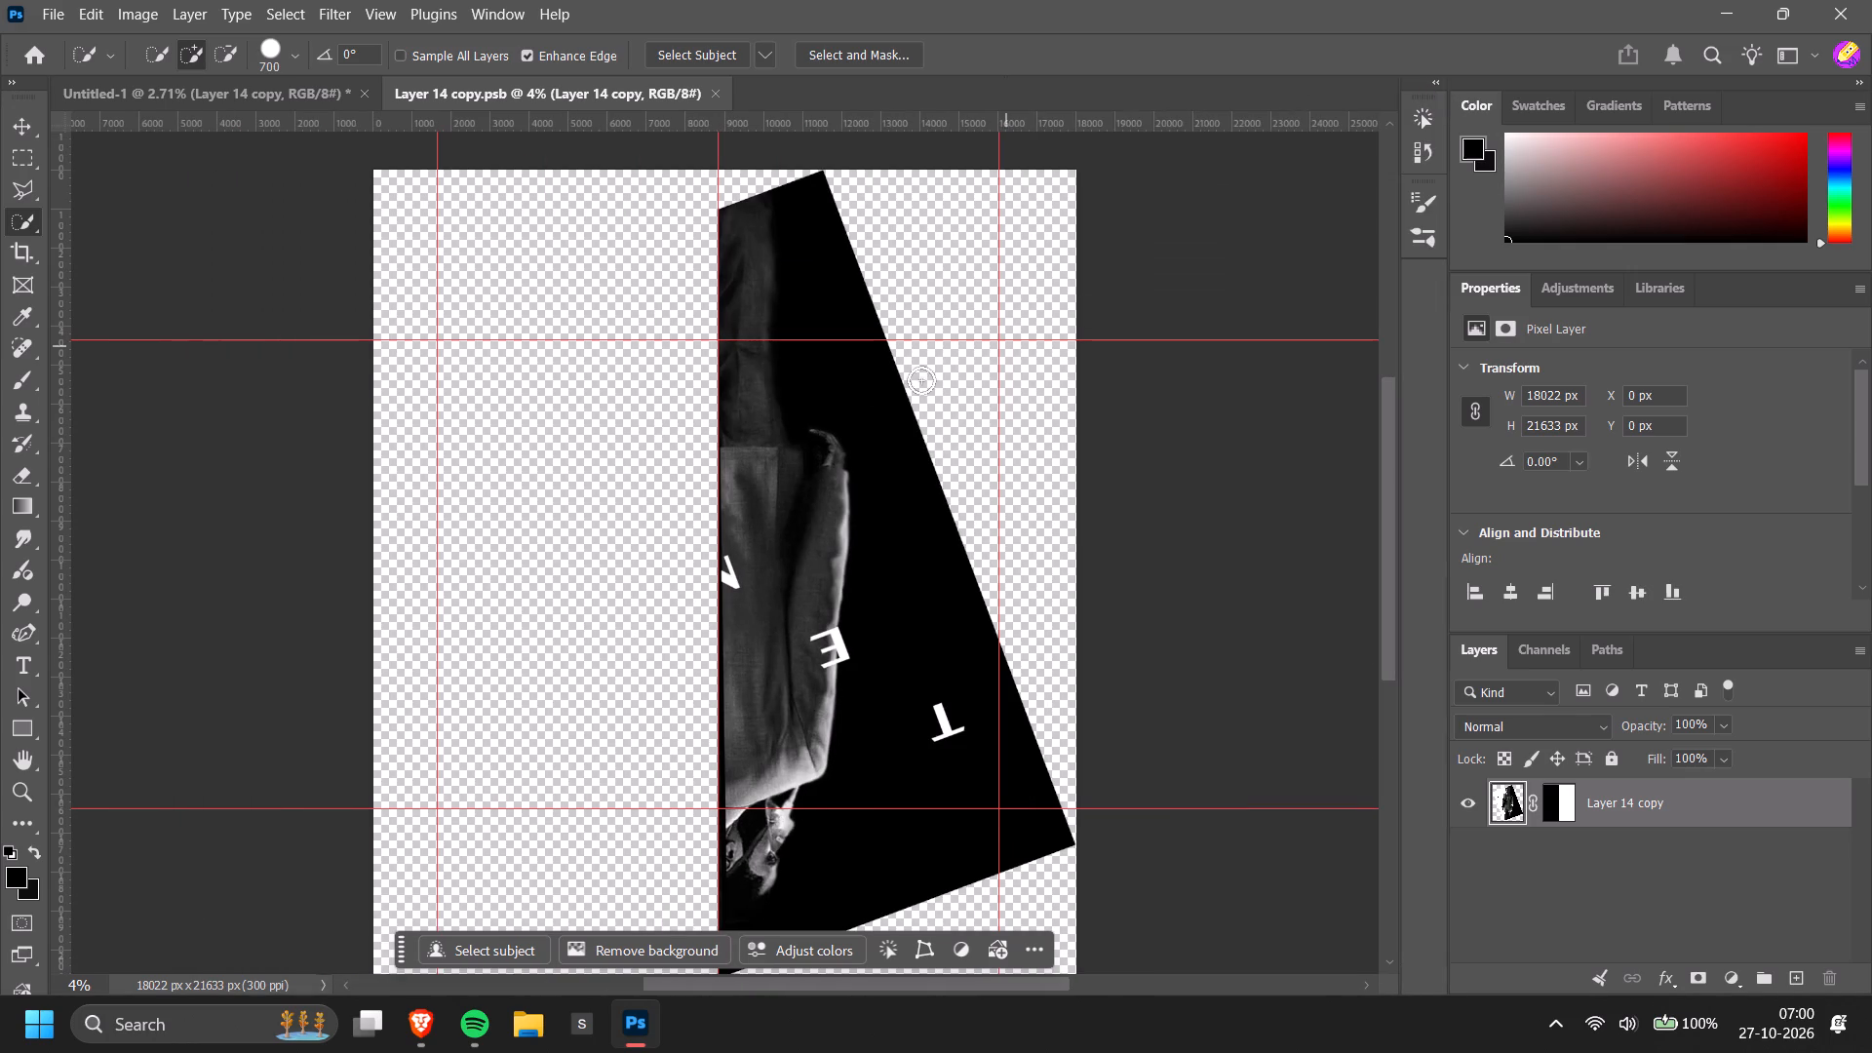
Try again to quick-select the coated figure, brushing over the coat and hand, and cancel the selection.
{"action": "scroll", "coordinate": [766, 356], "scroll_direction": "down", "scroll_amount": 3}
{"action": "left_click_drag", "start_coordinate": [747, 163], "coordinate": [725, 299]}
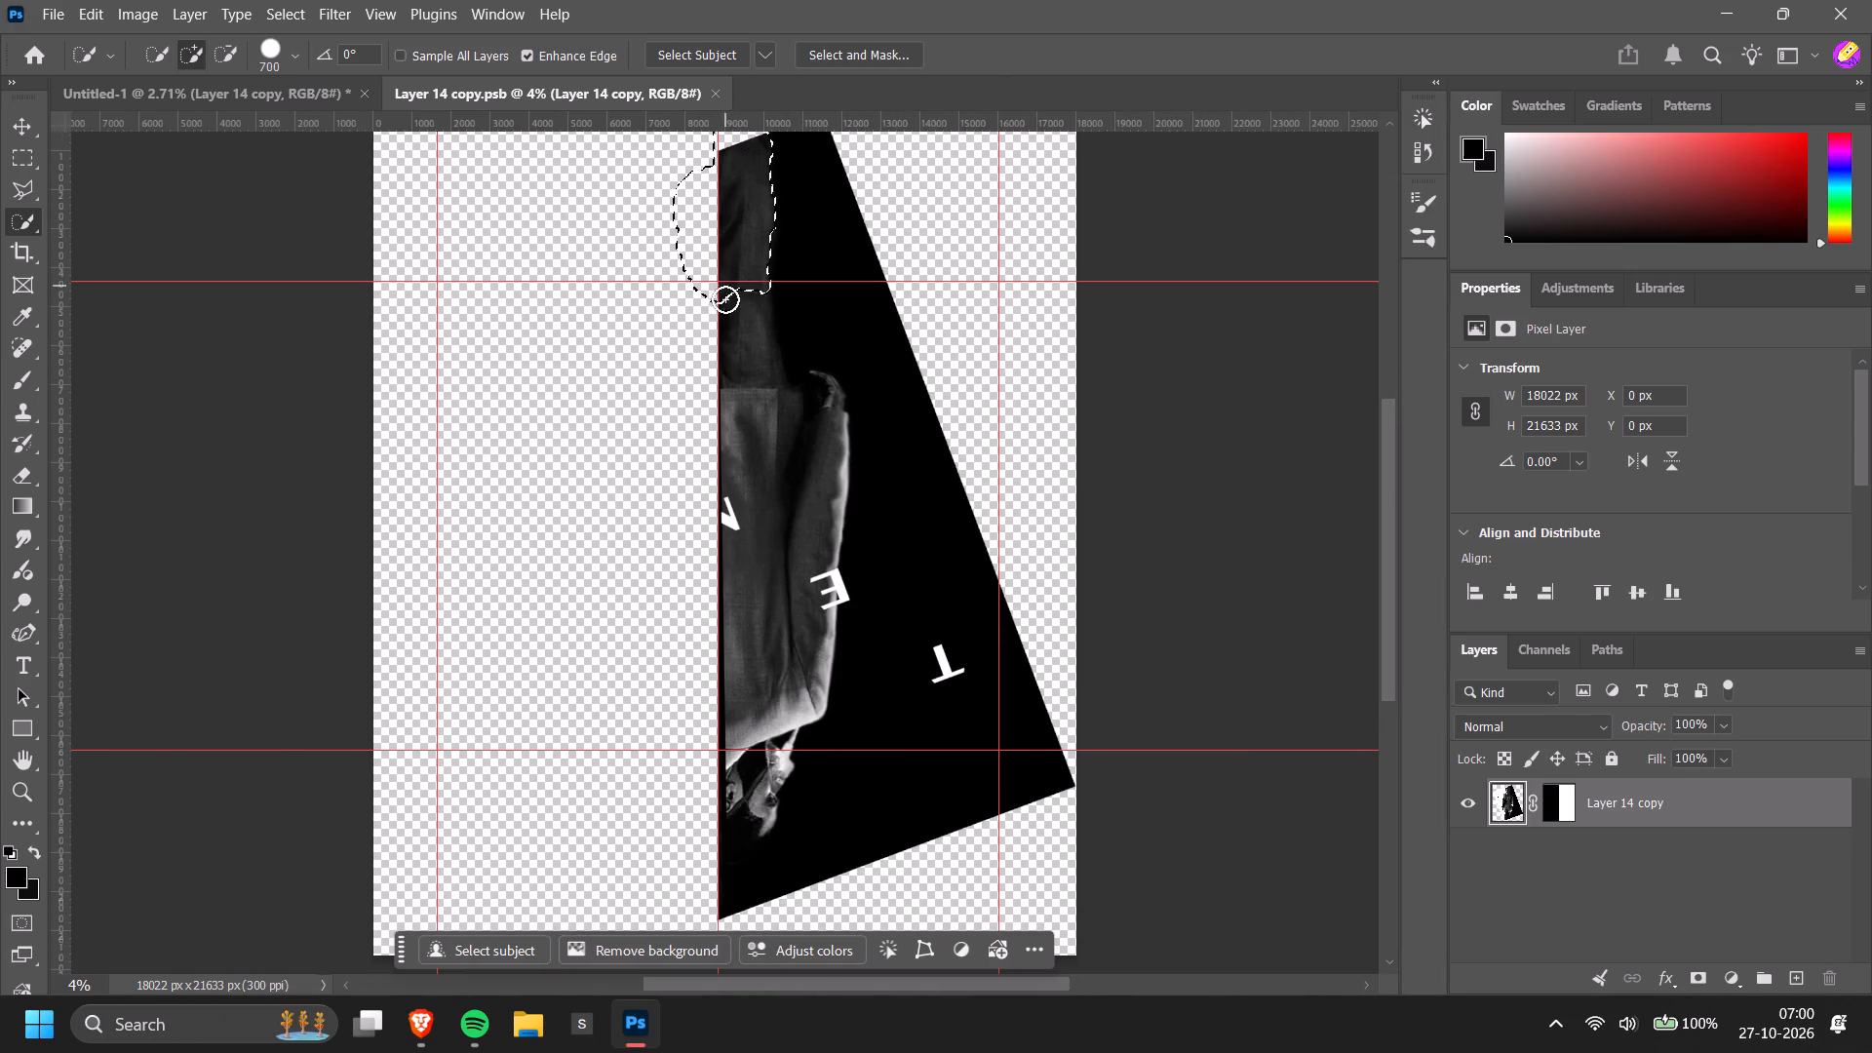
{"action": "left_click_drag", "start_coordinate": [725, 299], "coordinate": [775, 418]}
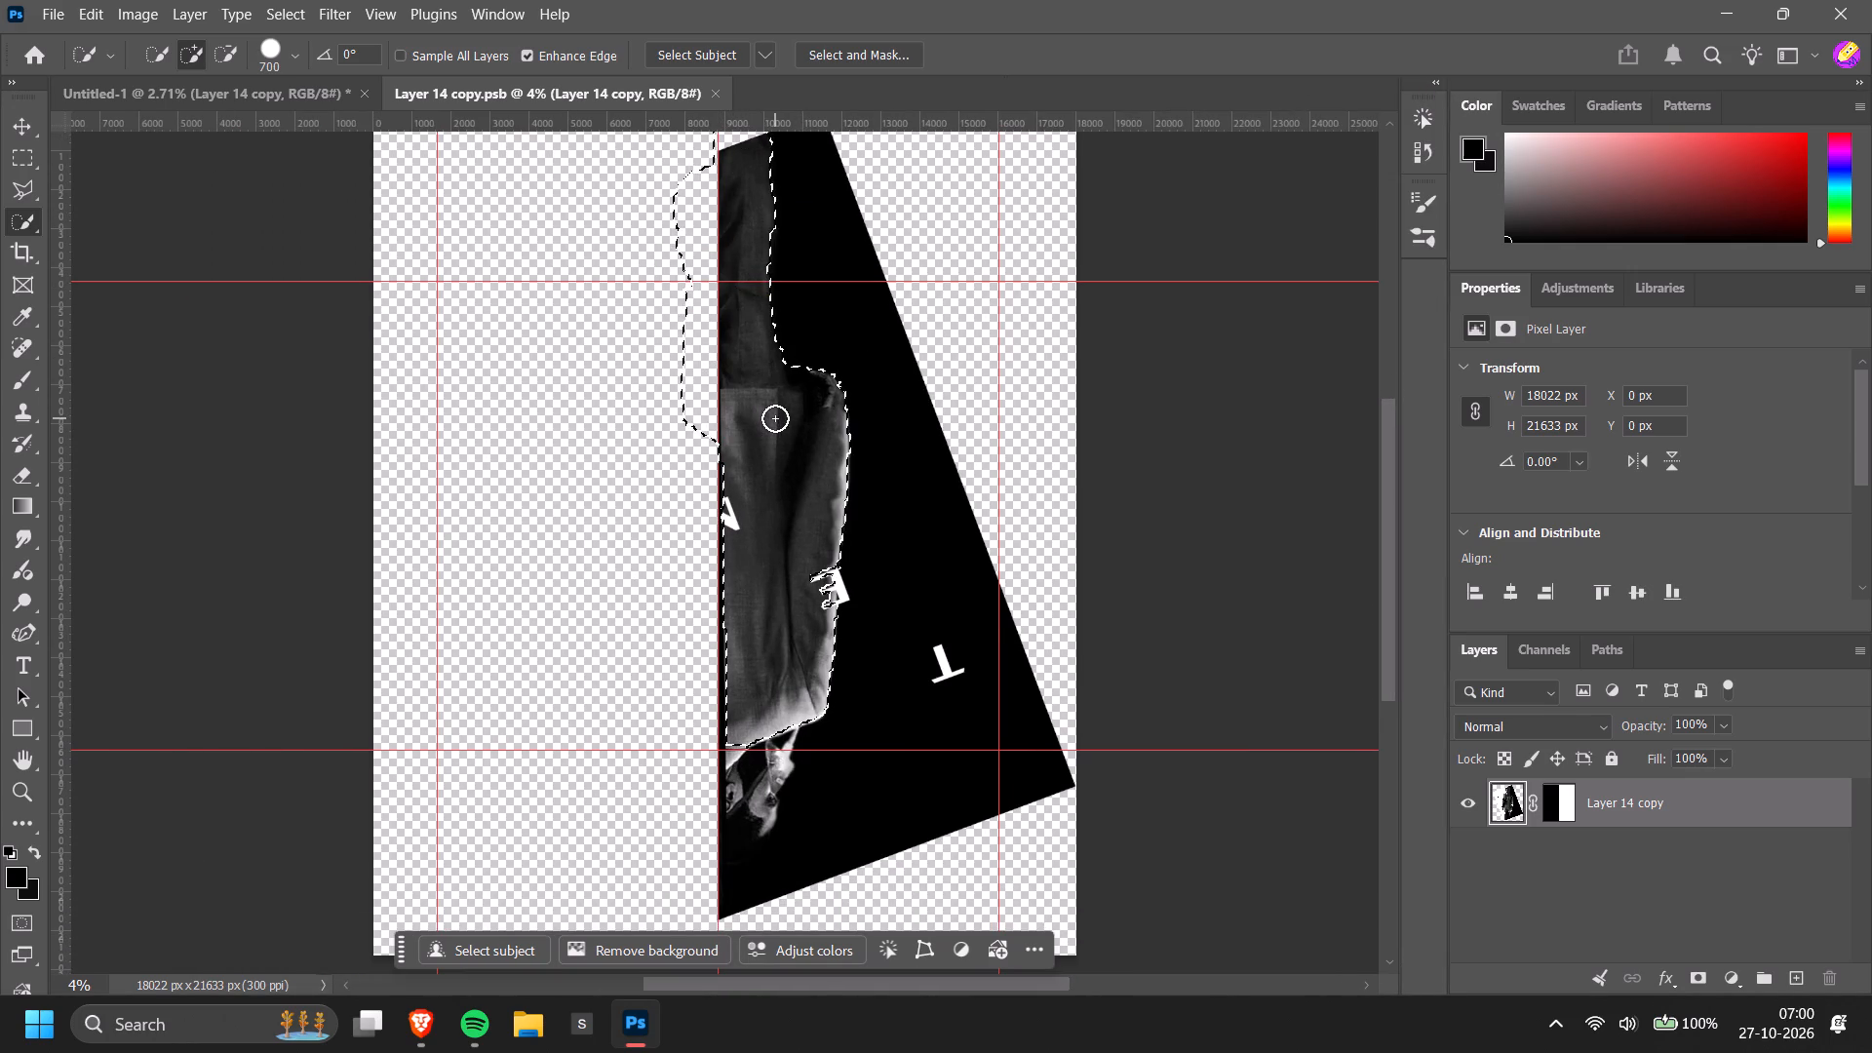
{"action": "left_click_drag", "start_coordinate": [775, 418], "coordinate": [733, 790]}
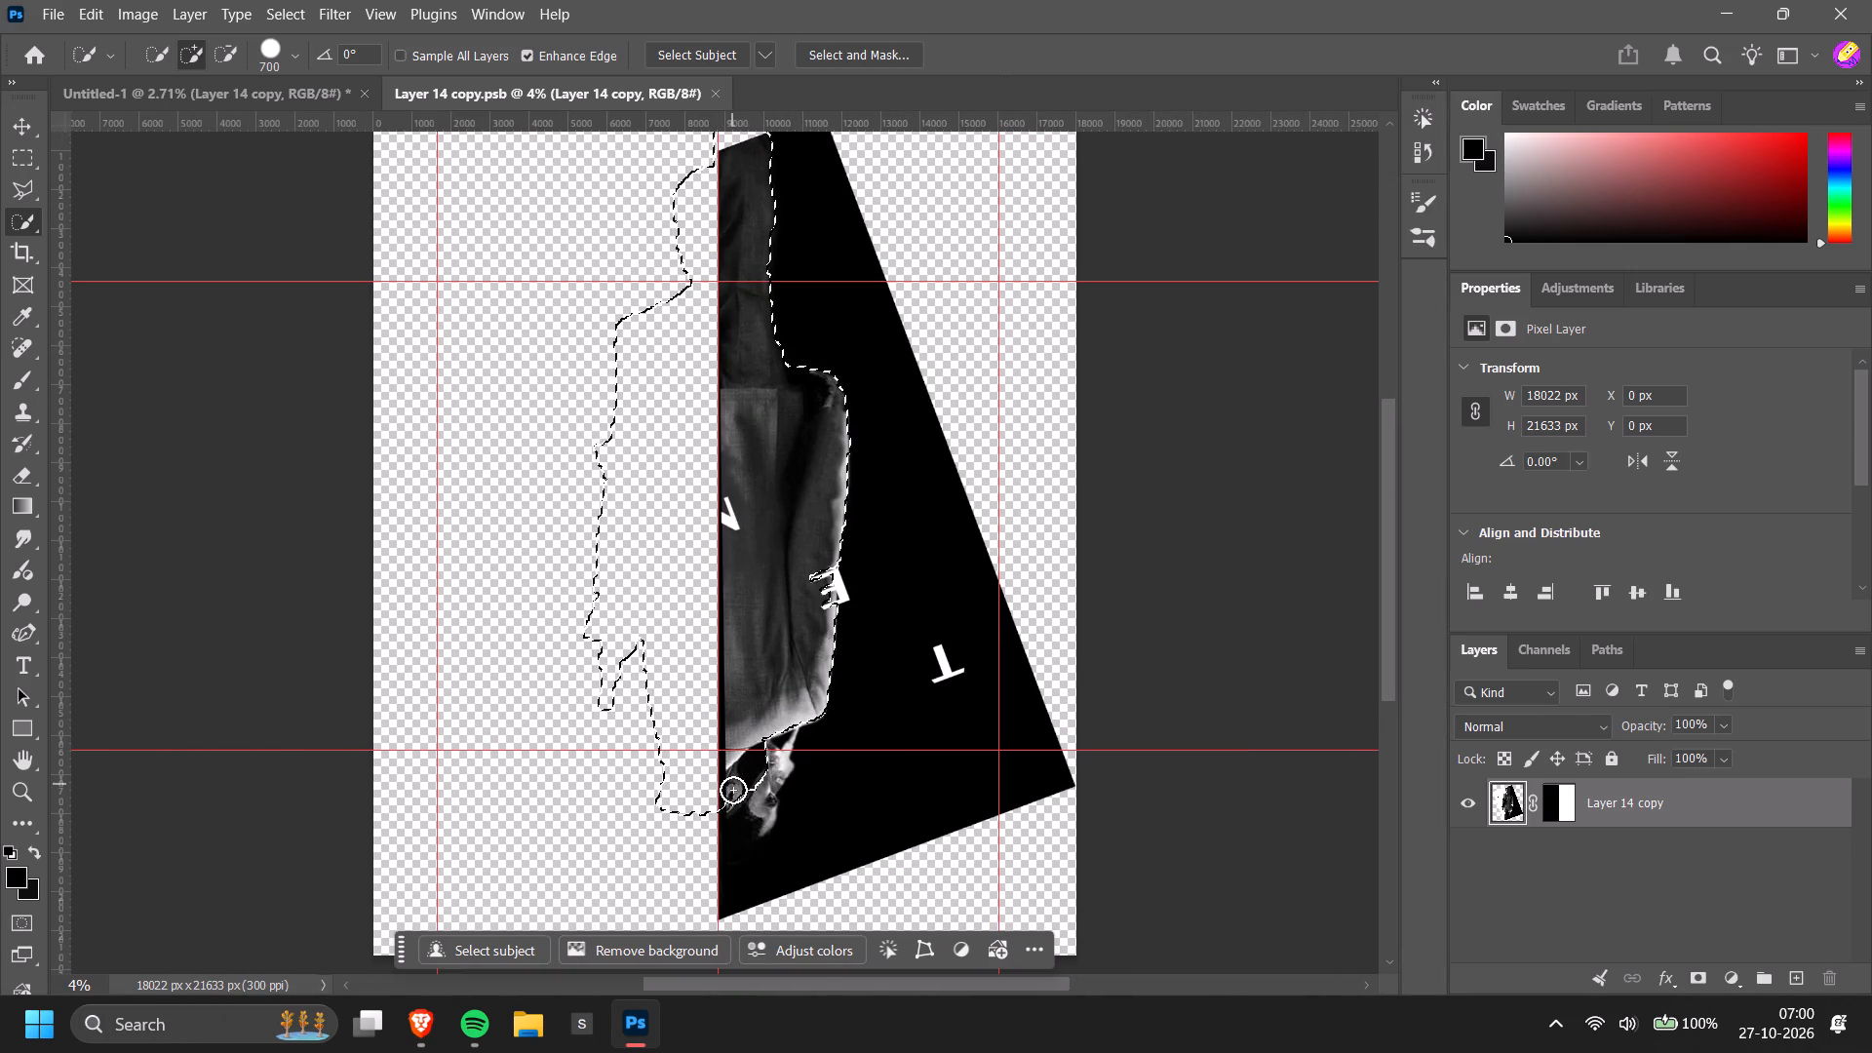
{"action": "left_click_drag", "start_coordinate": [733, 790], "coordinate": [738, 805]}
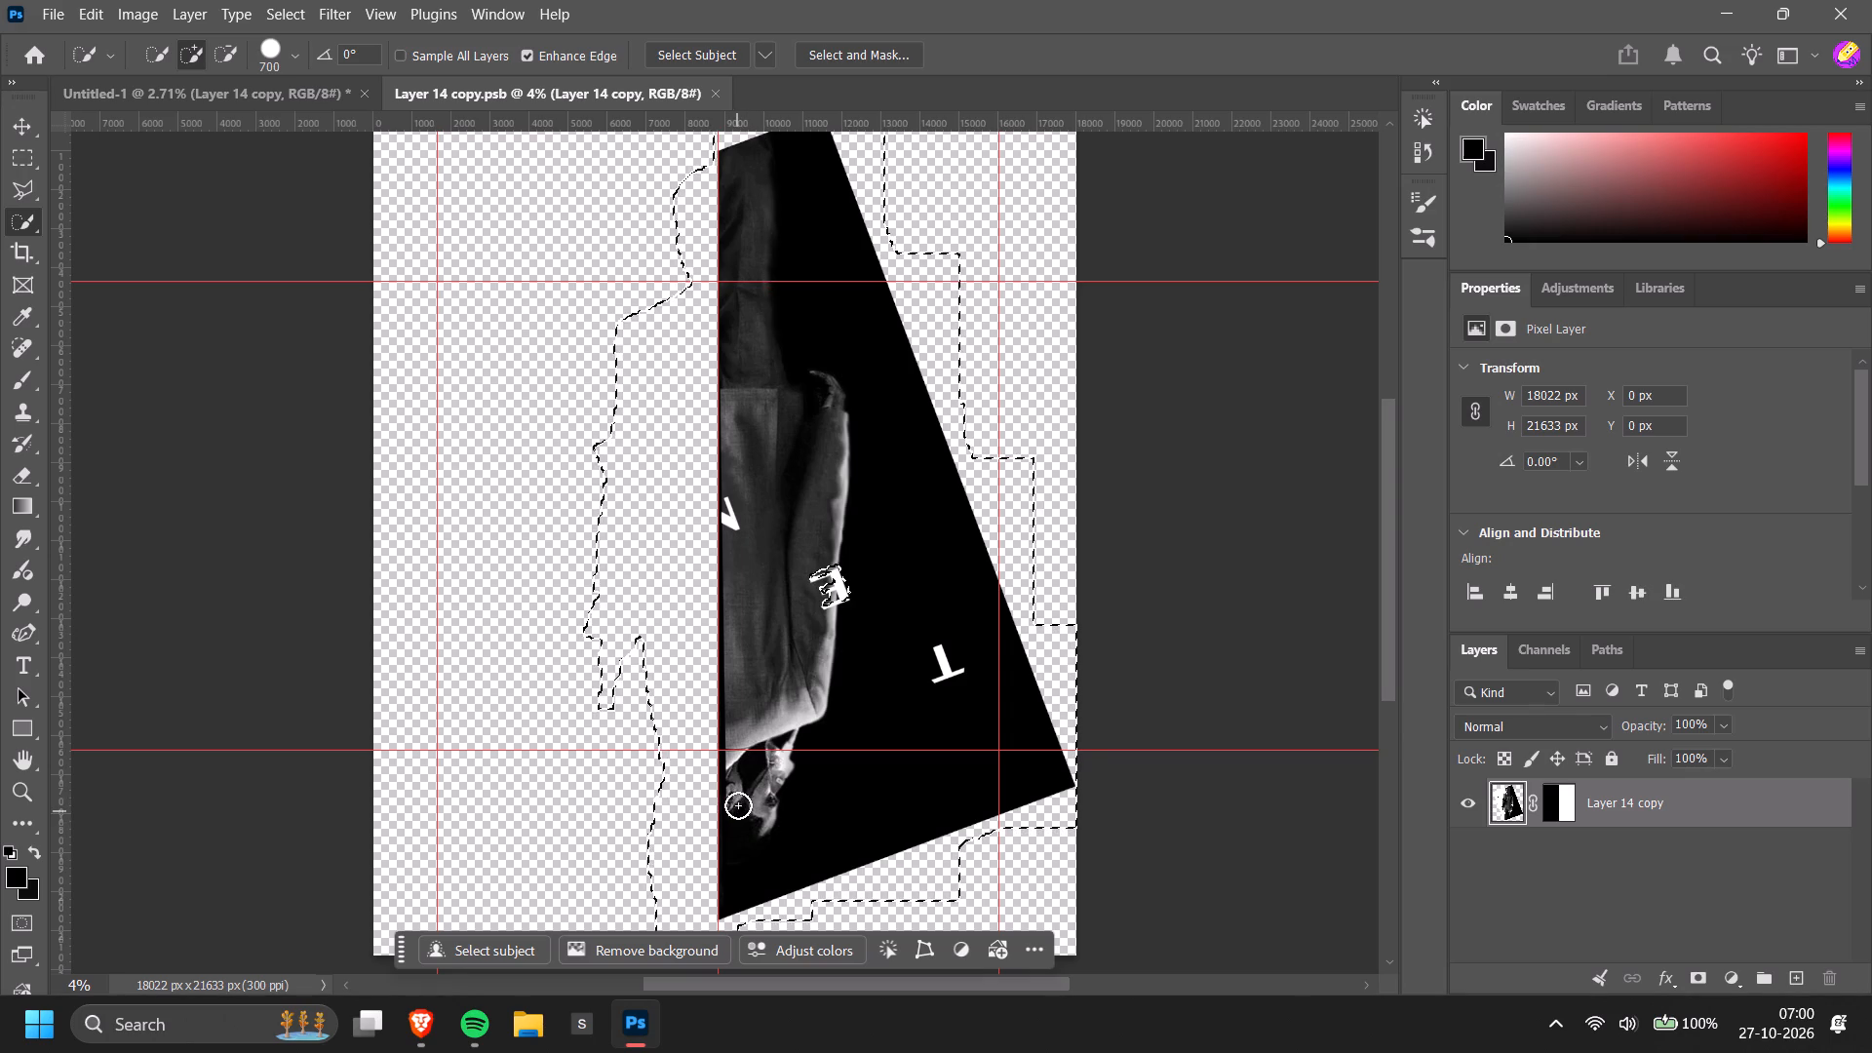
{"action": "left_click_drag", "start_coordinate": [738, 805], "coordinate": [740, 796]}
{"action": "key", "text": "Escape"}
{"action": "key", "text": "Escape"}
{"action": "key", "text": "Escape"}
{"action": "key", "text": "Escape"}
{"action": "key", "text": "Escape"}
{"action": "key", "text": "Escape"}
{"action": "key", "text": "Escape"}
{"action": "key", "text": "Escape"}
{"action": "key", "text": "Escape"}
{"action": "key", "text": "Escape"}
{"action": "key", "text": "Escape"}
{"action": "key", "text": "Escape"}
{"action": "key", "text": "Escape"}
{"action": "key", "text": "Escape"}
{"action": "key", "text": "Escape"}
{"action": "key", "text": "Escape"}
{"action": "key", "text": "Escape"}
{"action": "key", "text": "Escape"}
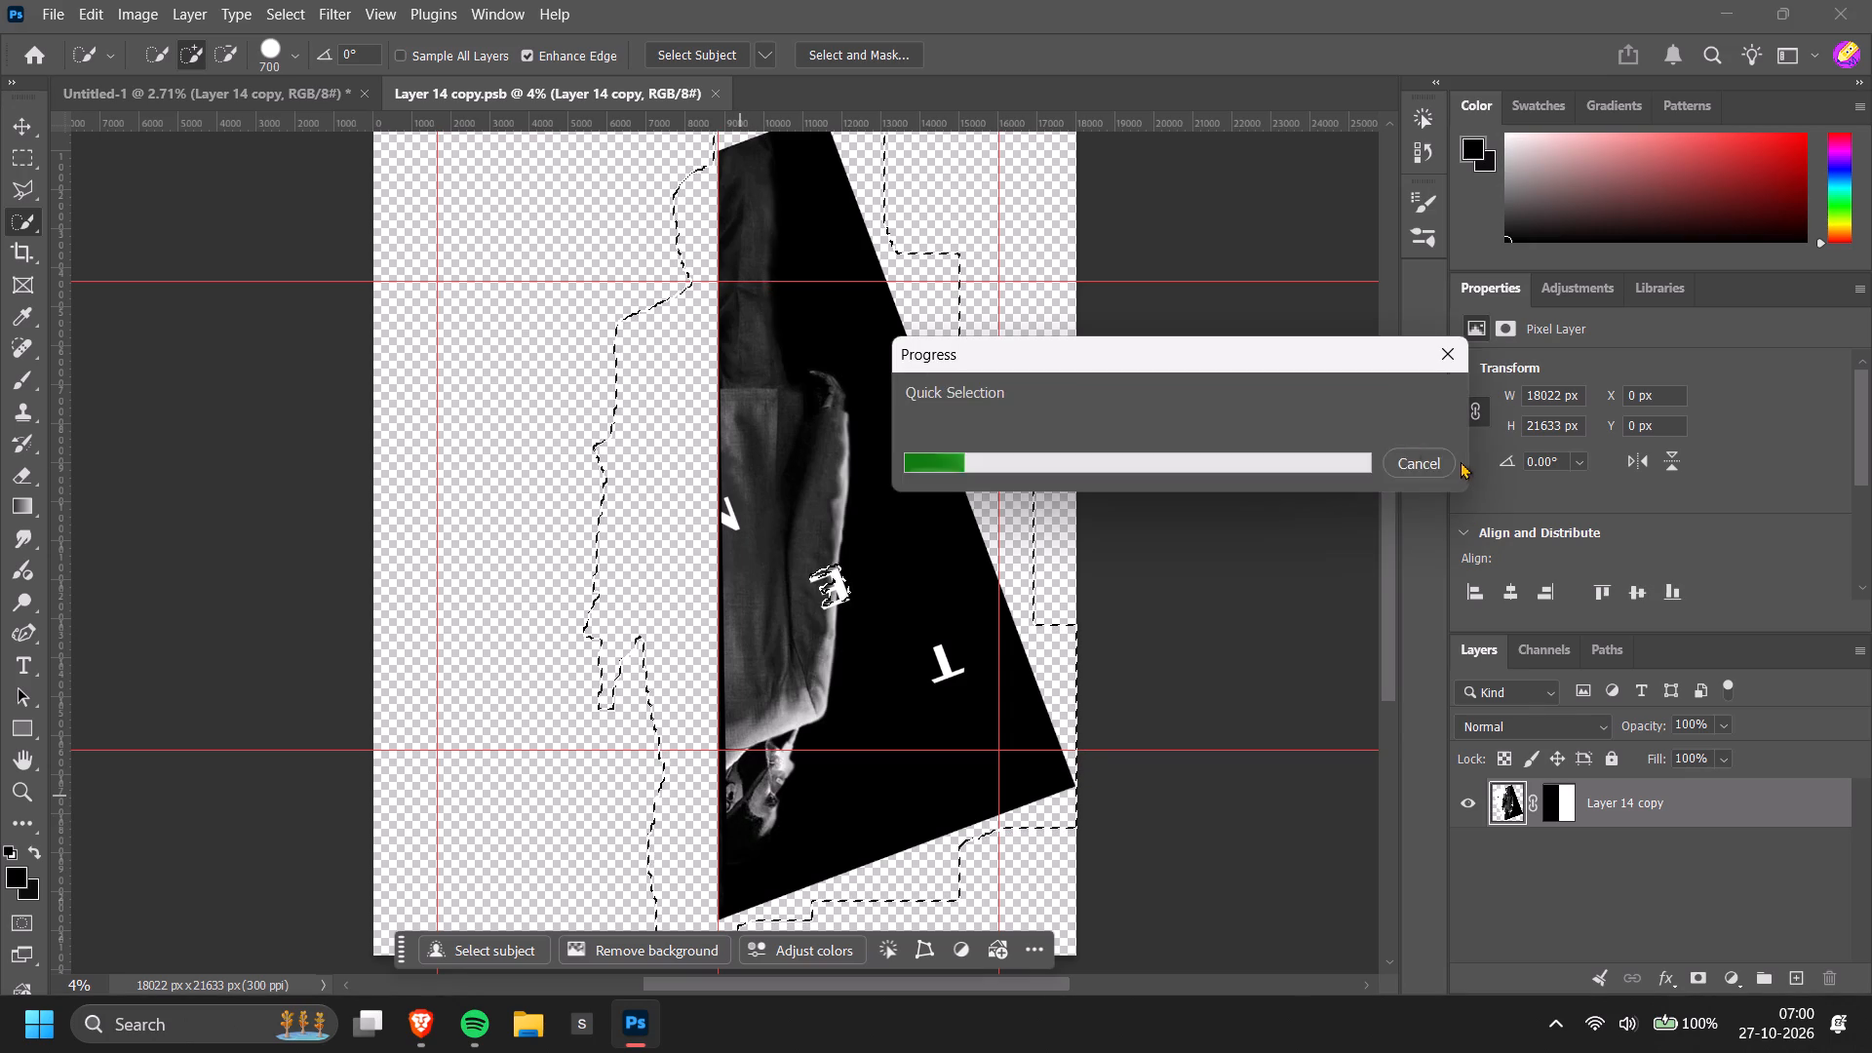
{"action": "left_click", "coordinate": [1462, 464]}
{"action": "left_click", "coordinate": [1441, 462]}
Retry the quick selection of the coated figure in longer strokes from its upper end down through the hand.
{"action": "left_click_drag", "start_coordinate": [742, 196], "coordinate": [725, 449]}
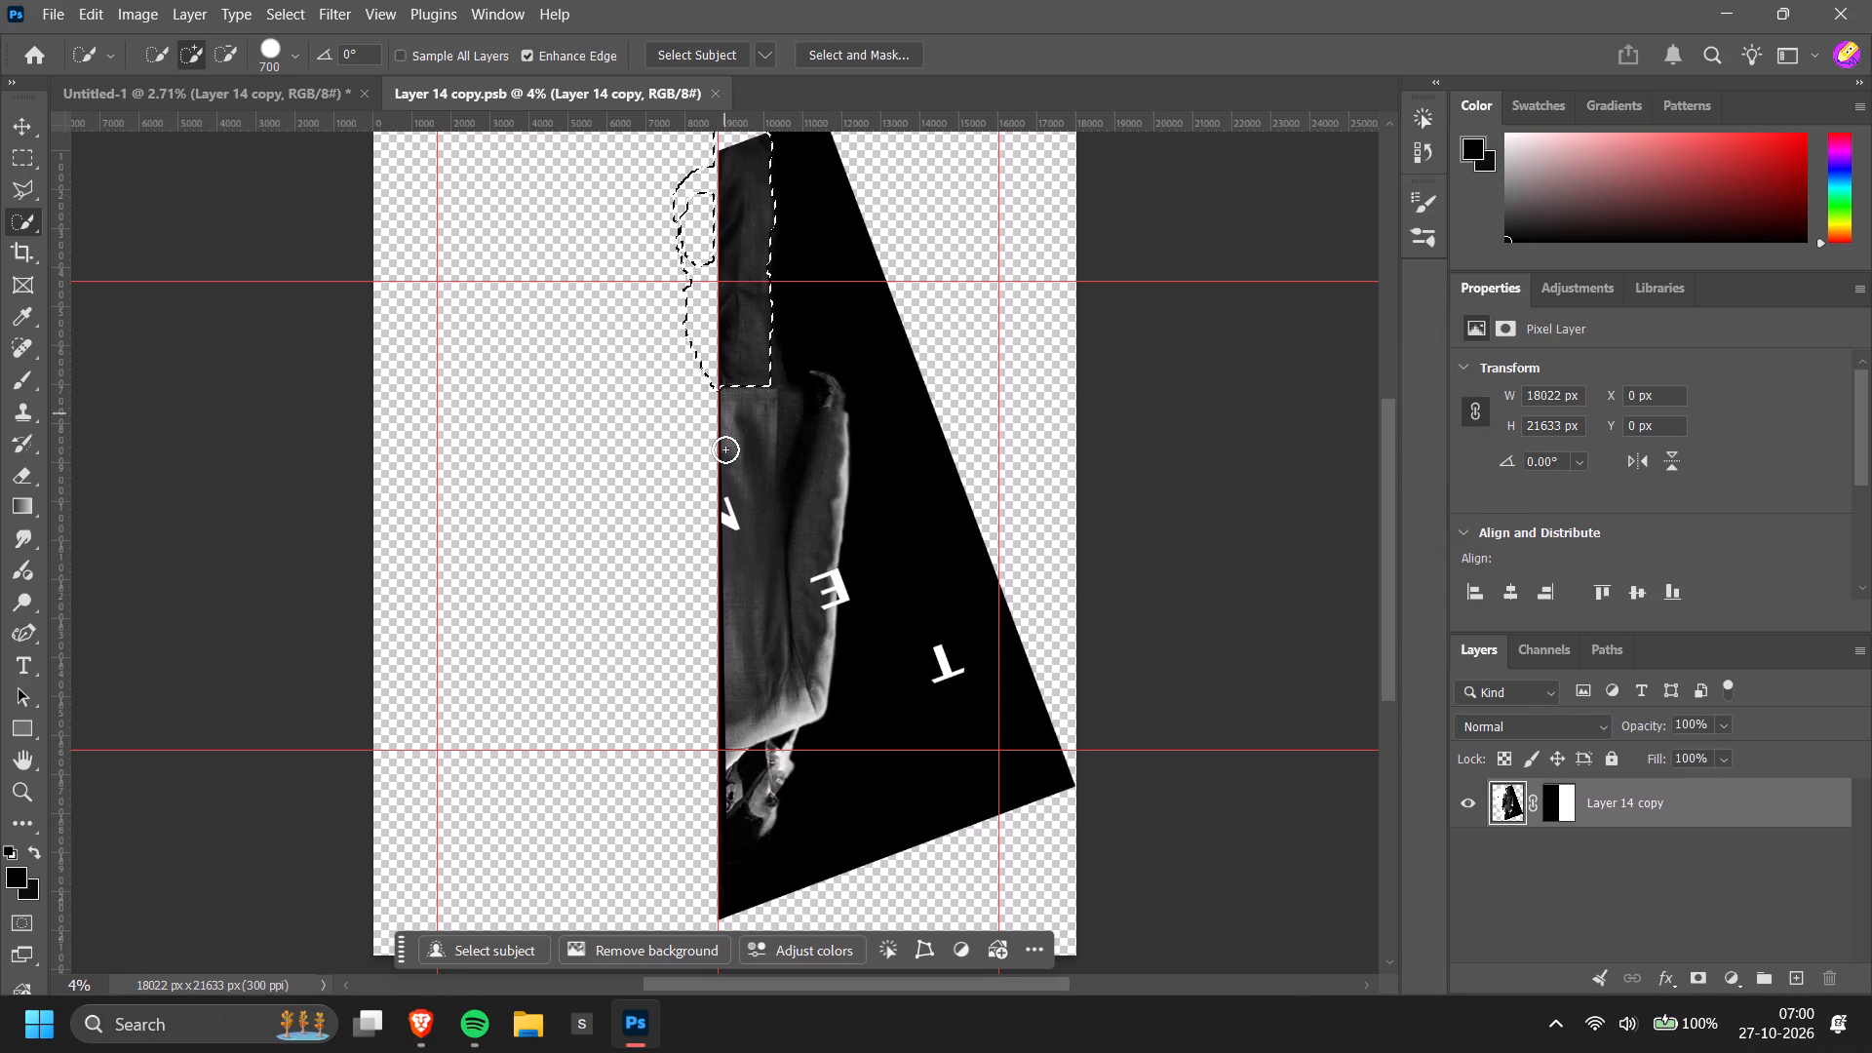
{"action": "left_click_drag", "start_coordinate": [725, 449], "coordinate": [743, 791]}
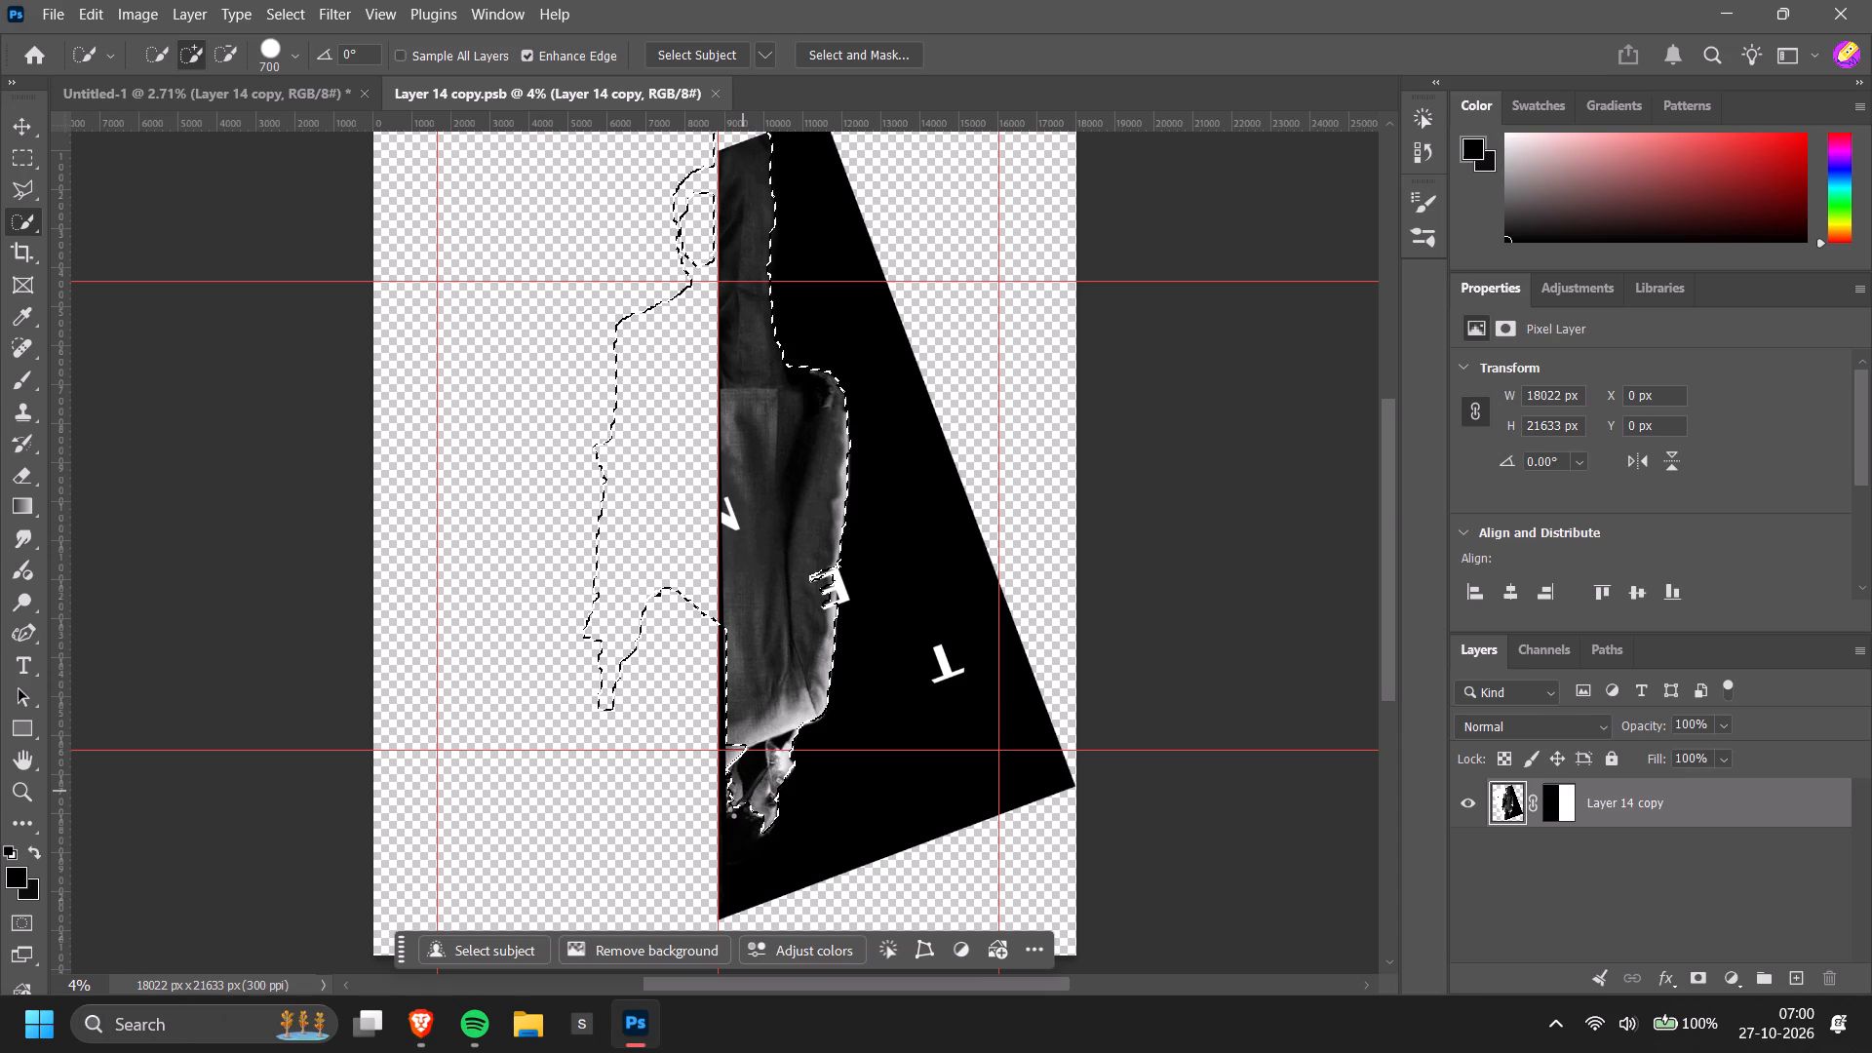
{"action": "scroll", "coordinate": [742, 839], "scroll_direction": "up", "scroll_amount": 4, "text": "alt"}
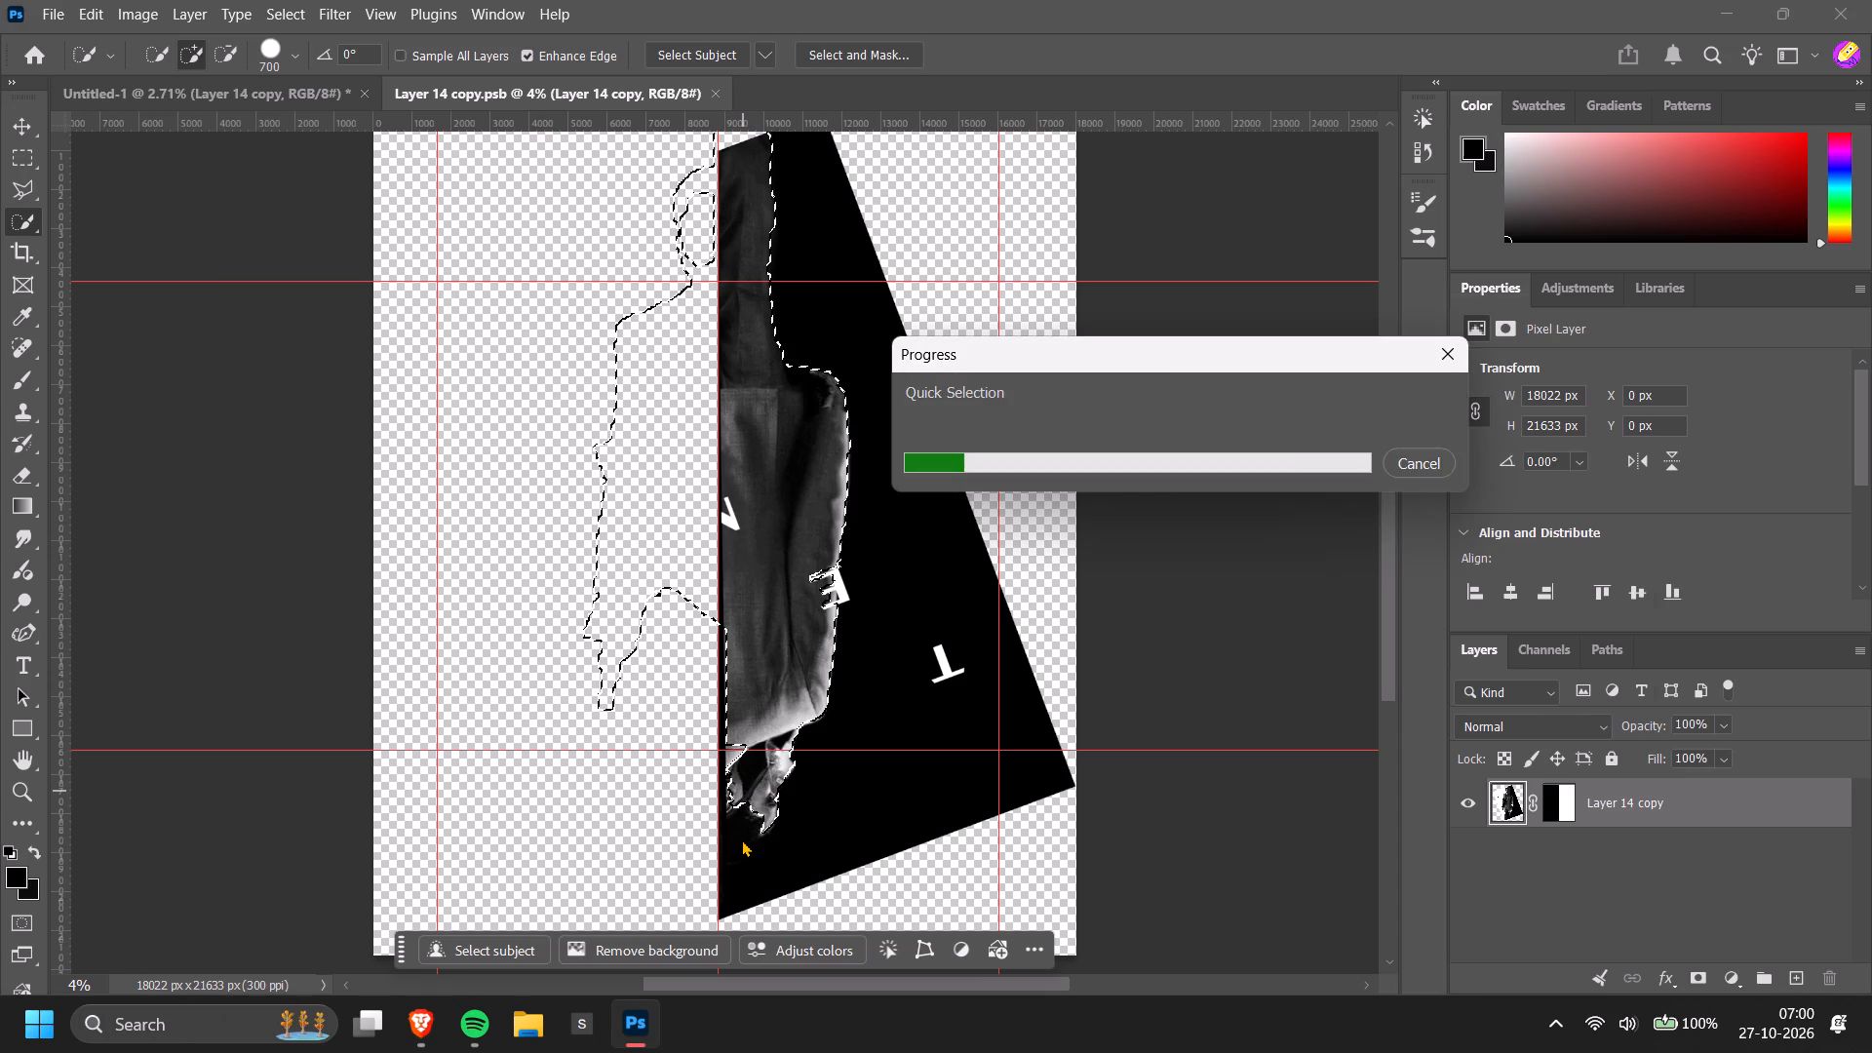
Switch to the Brave browser and look at the Pinterest search results for tenet.
{"action": "key", "text": "alt+Tab"}
{"action": "key", "text": "alt+Tab"}
{"action": "left_click", "coordinate": [435, 6]}
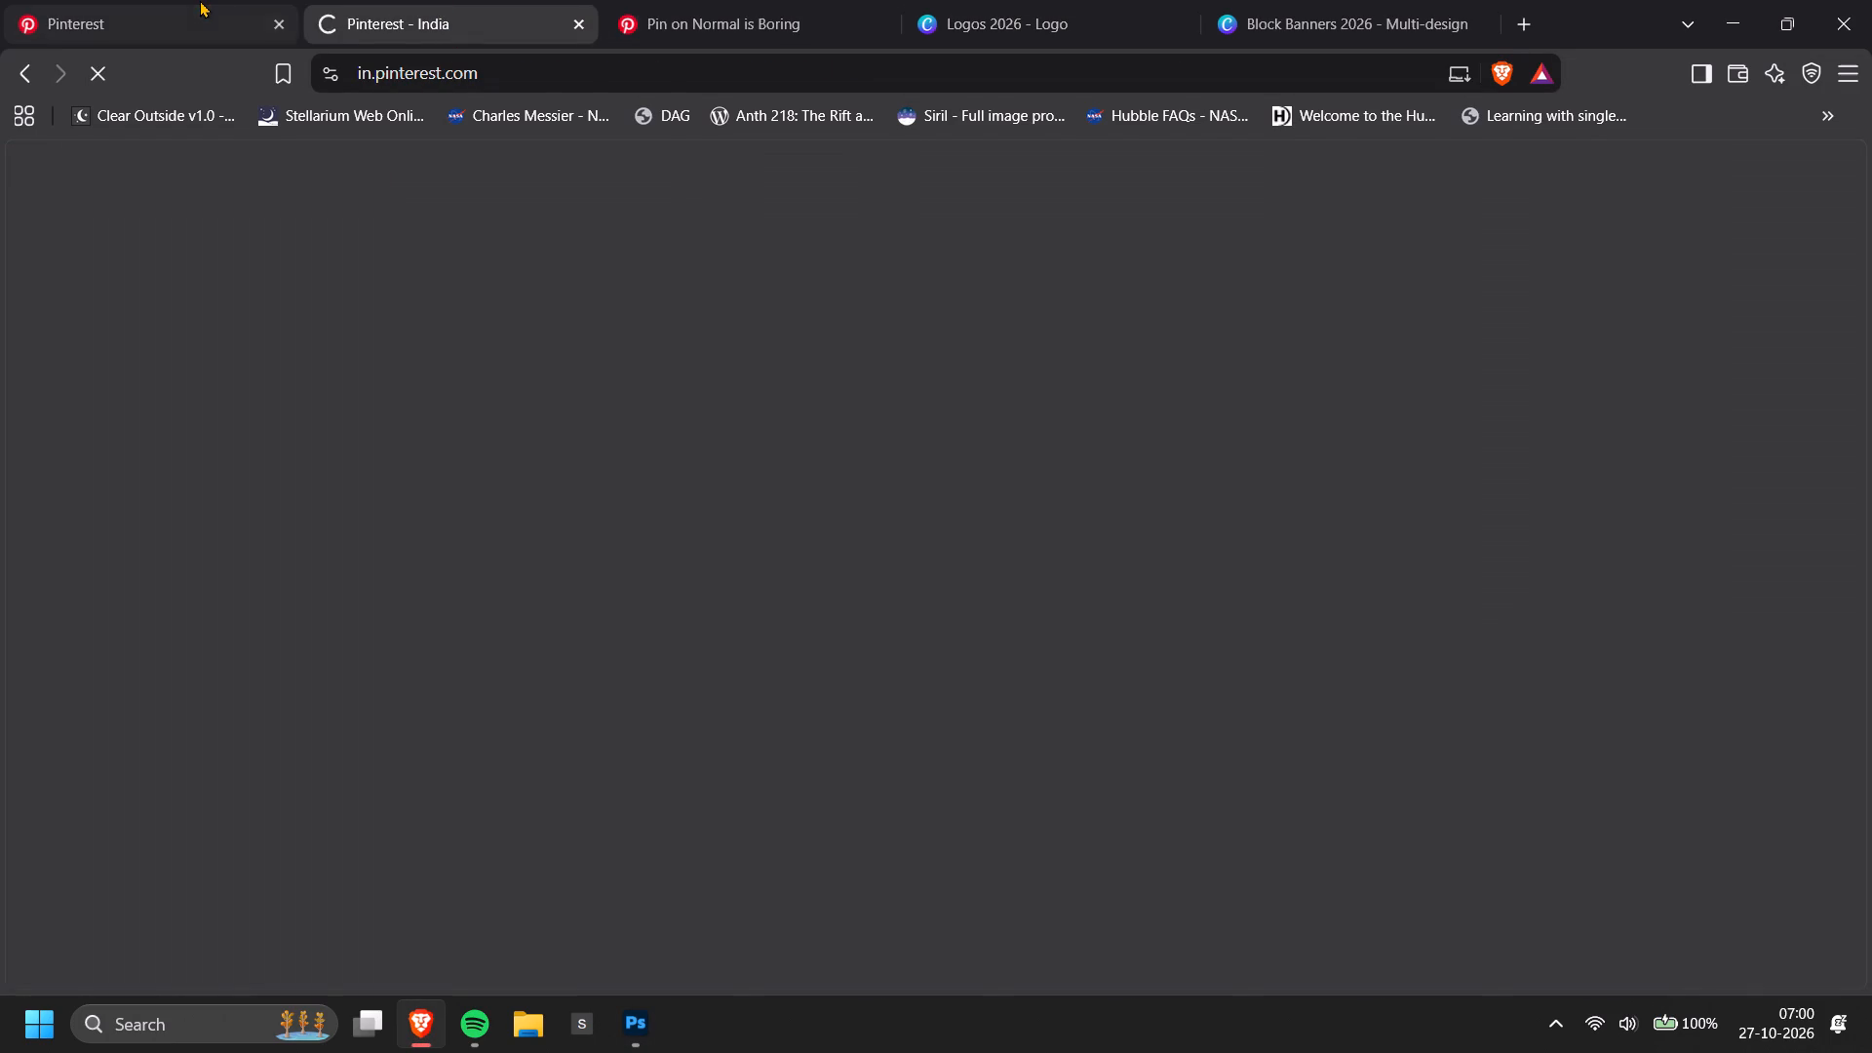
{"action": "left_click", "coordinate": [200, 0]}
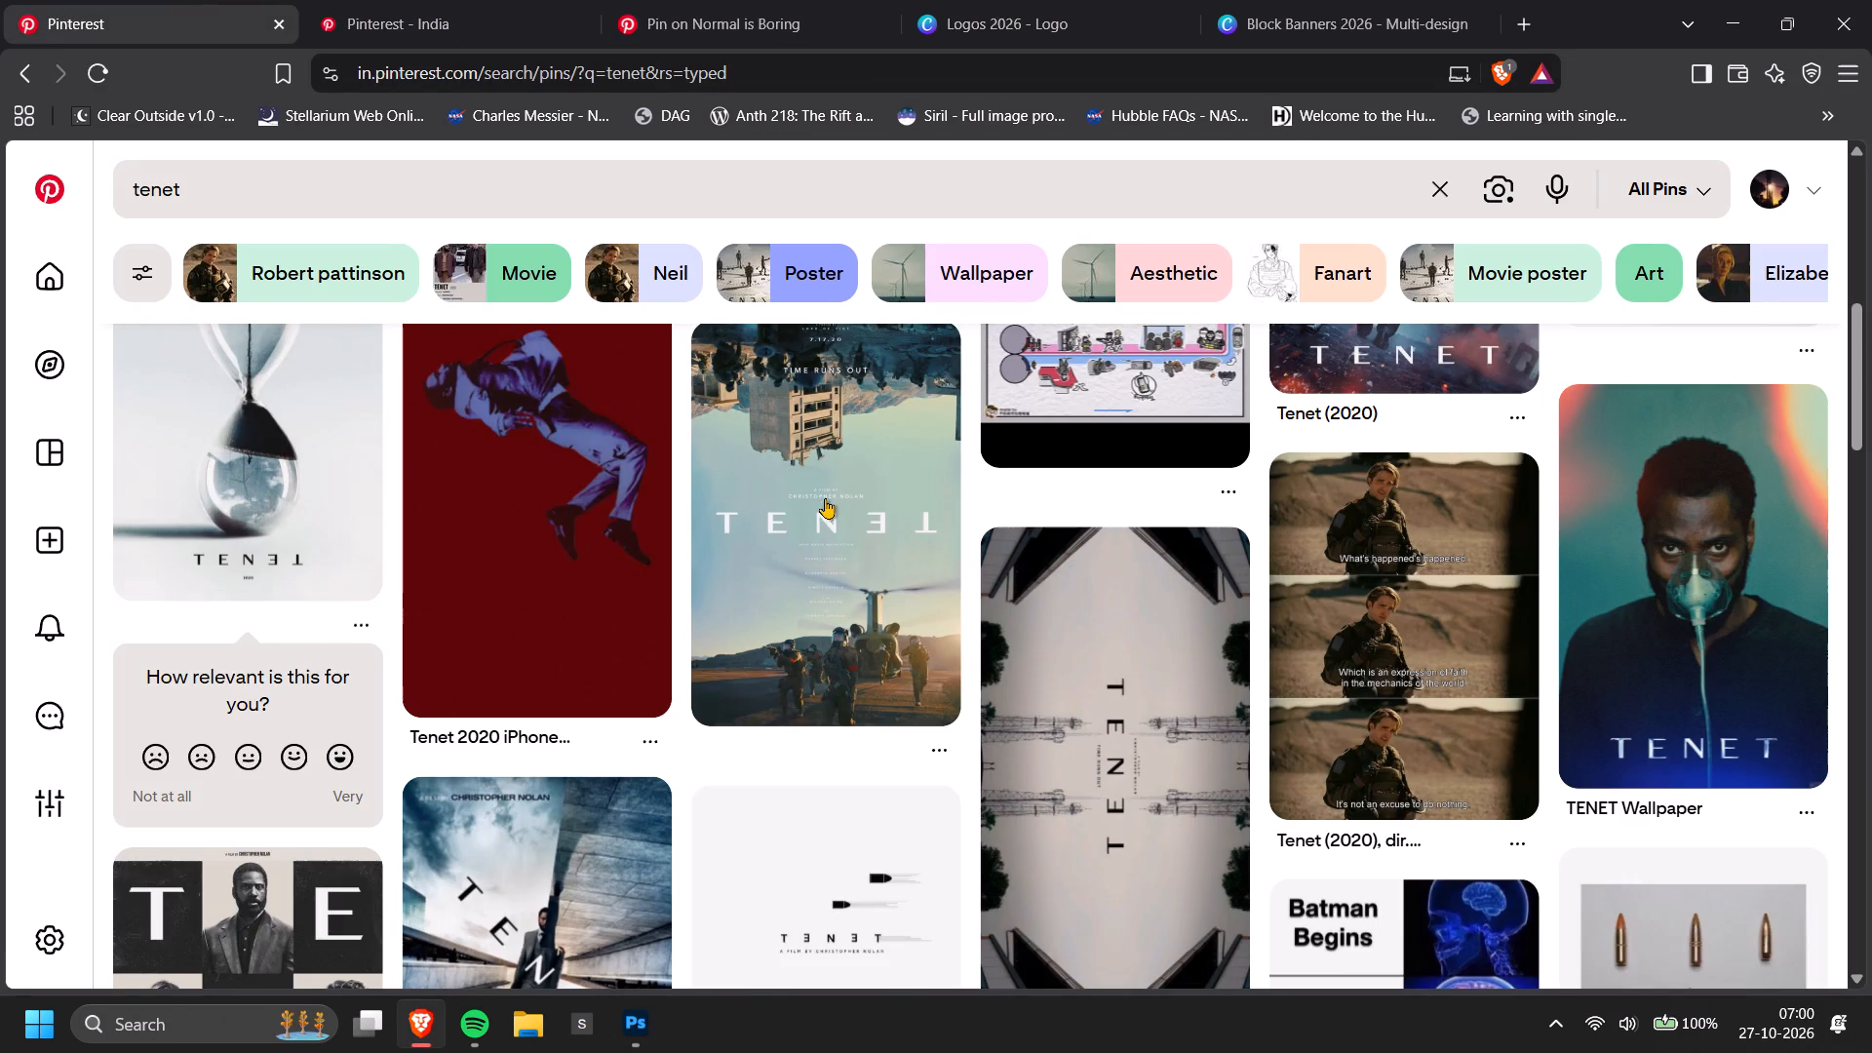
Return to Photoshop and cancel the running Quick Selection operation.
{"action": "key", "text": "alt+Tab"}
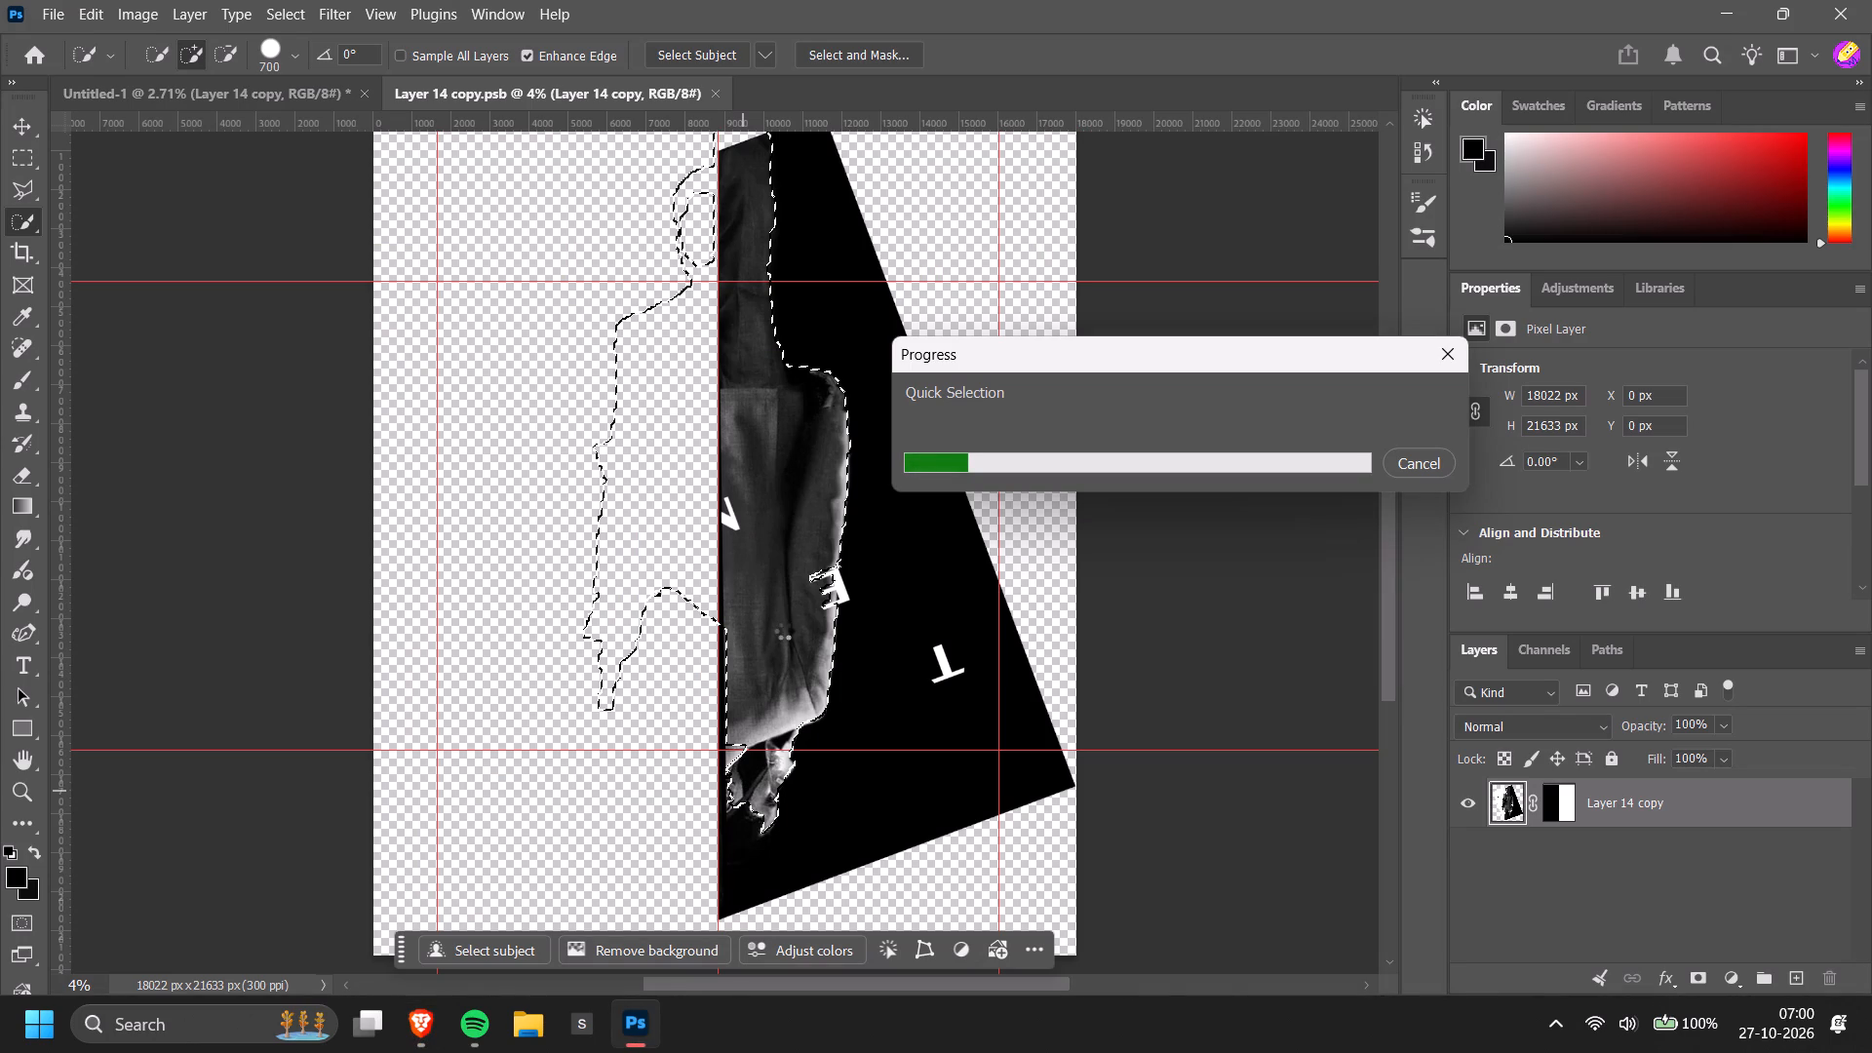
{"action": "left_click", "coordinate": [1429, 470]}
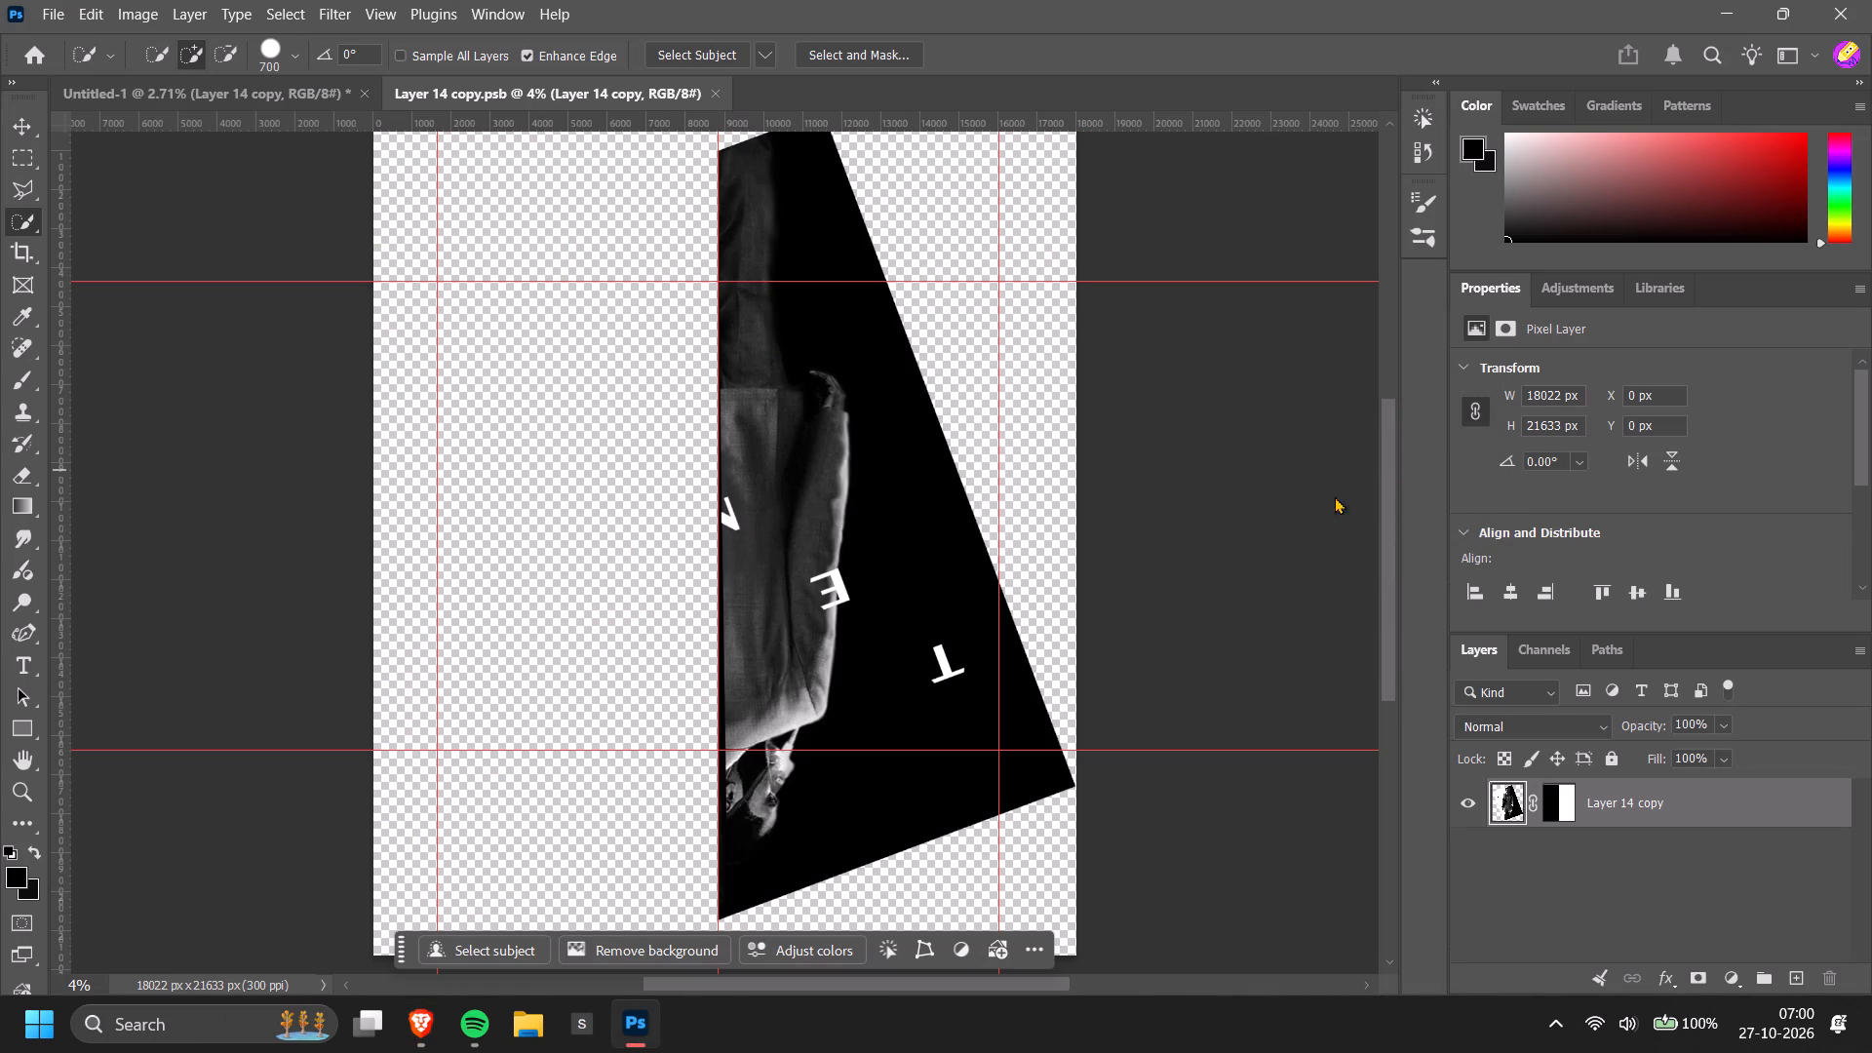
Close the Layer 14 copy document and return to the Untitled-1 banner document.
{"action": "left_click", "coordinate": [712, 97]}
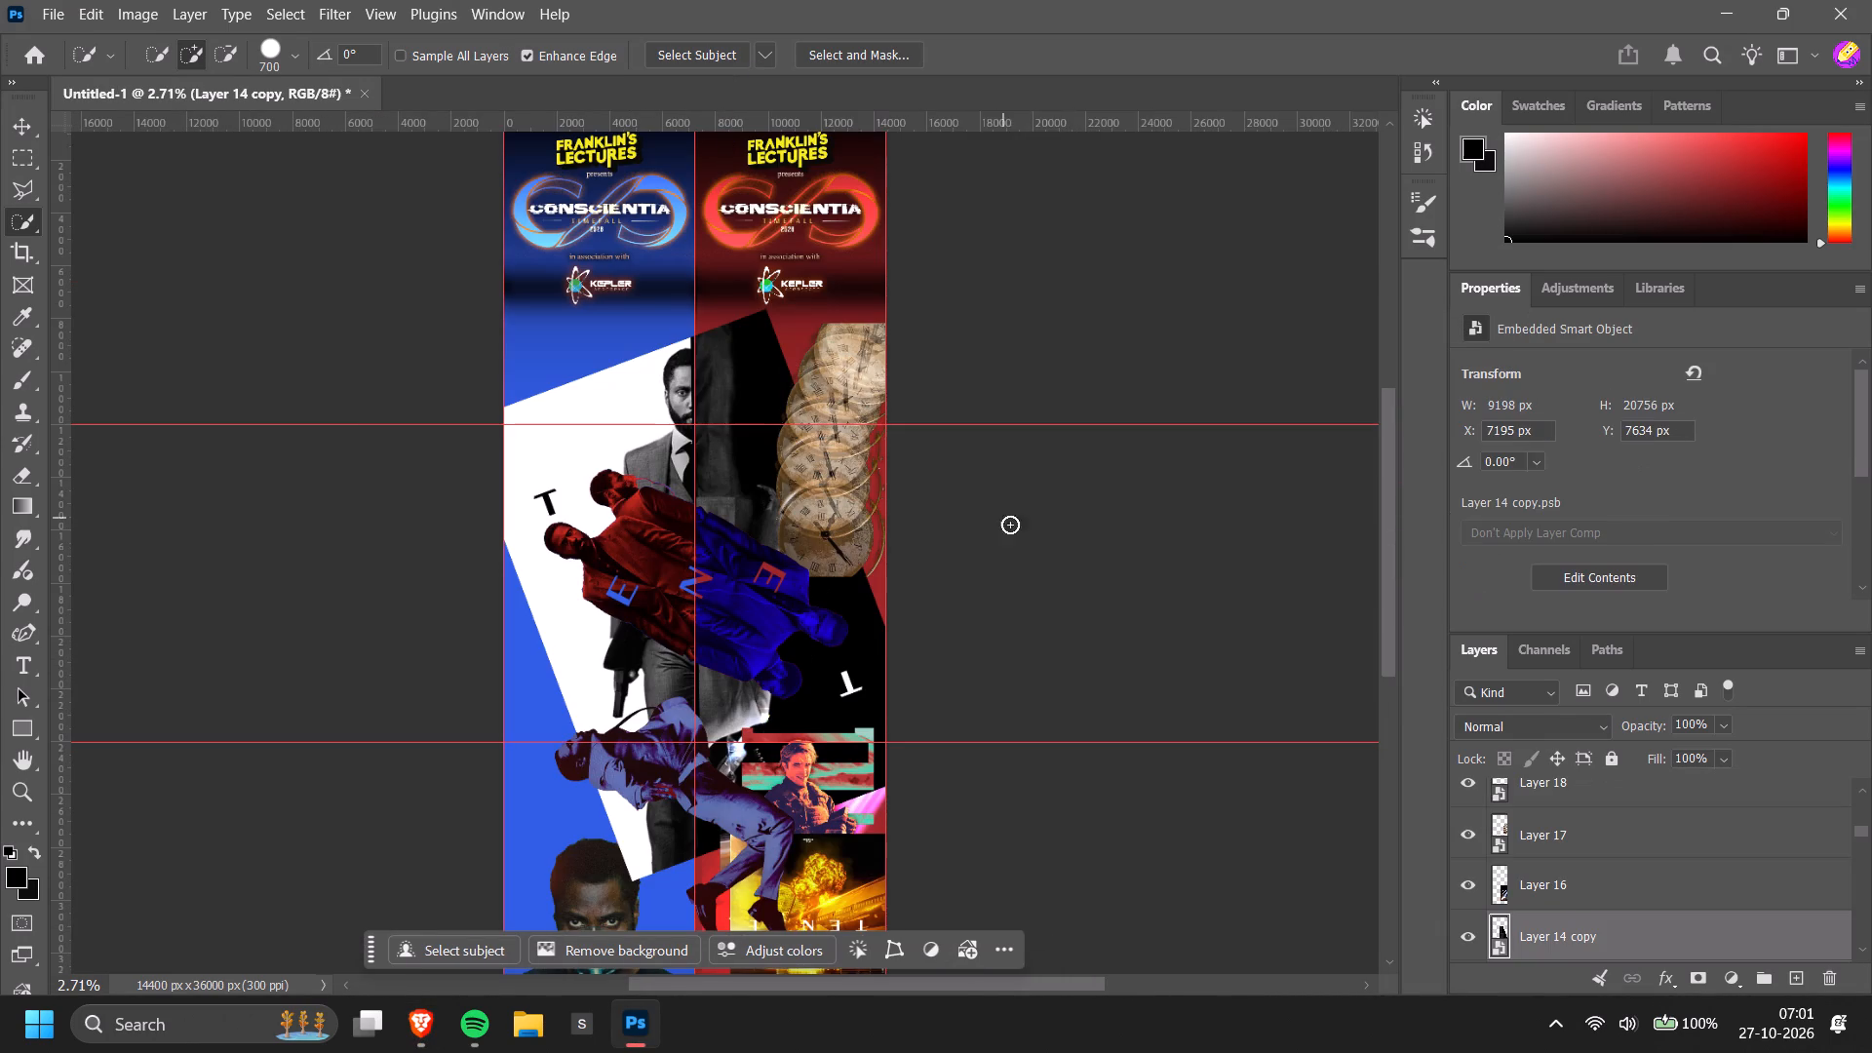
Move the red-and-blue coated figures (Layer 11 copy) down the collage onto the lower horizontal guide, uncovering the suited man.
{"action": "key", "text": "v"}
{"action": "scroll", "coordinate": [1078, 615], "scroll_direction": "down", "scroll_amount": 3}
{"action": "left_click", "coordinate": [1091, 597]}
{"action": "left_click", "coordinate": [589, 403]}
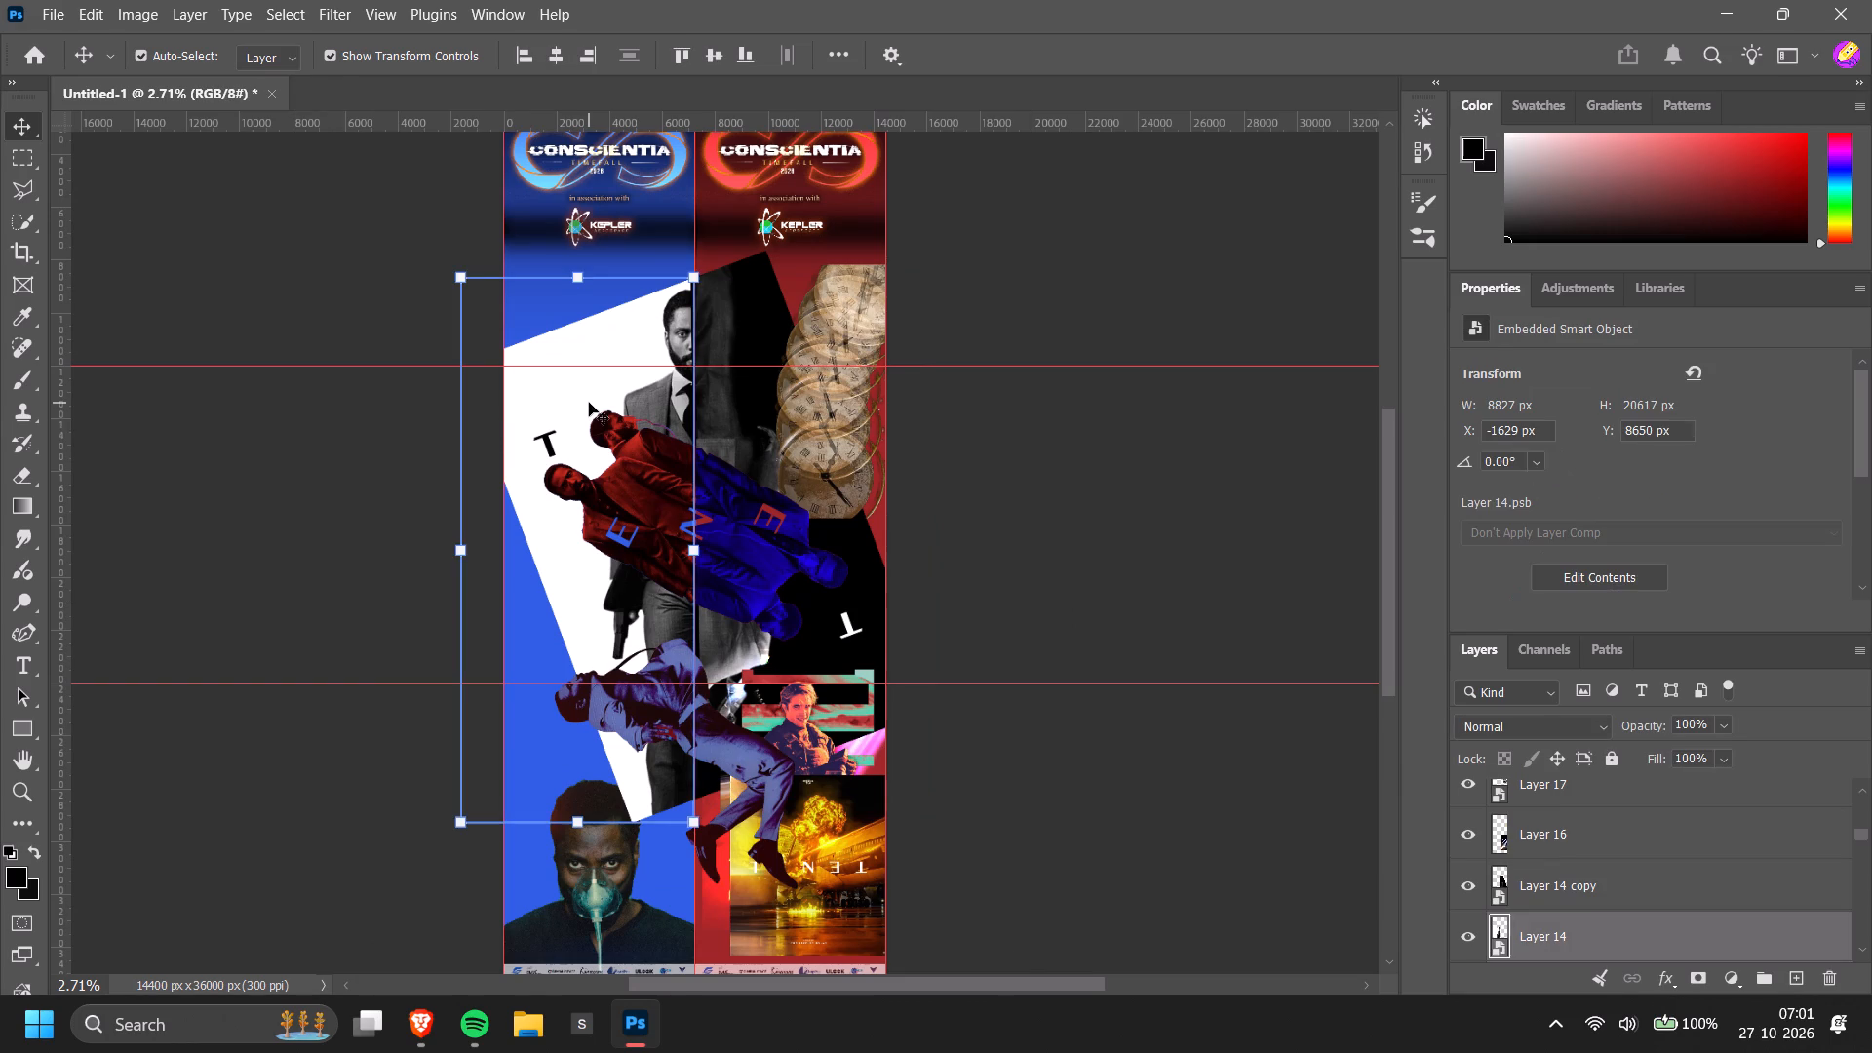
{"action": "left_click", "coordinate": [748, 503]}
{"action": "left_click_drag", "start_coordinate": [742, 541], "coordinate": [737, 691]}
{"action": "left_click_drag", "start_coordinate": [736, 574], "coordinate": [734, 604]}
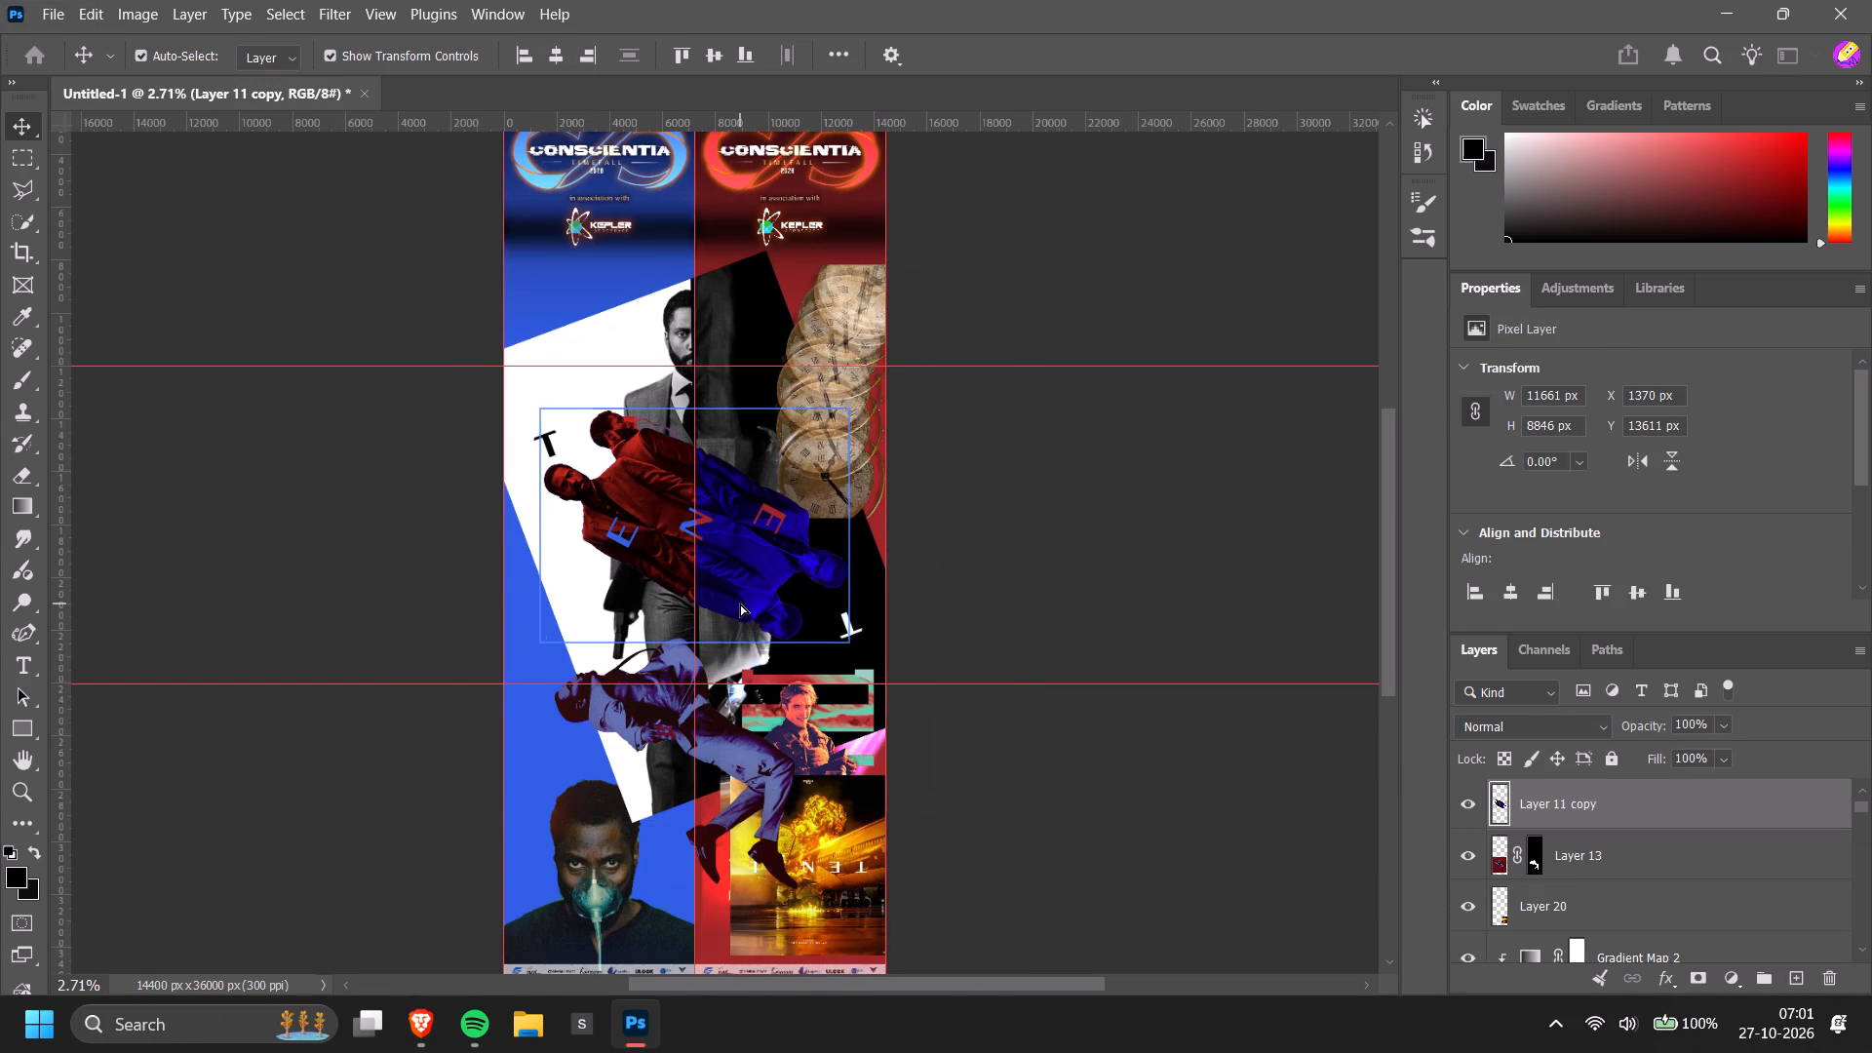
{"action": "left_click_drag", "start_coordinate": [760, 552], "coordinate": [752, 625]}
{"action": "left_click_drag", "start_coordinate": [742, 603], "coordinate": [732, 667]}
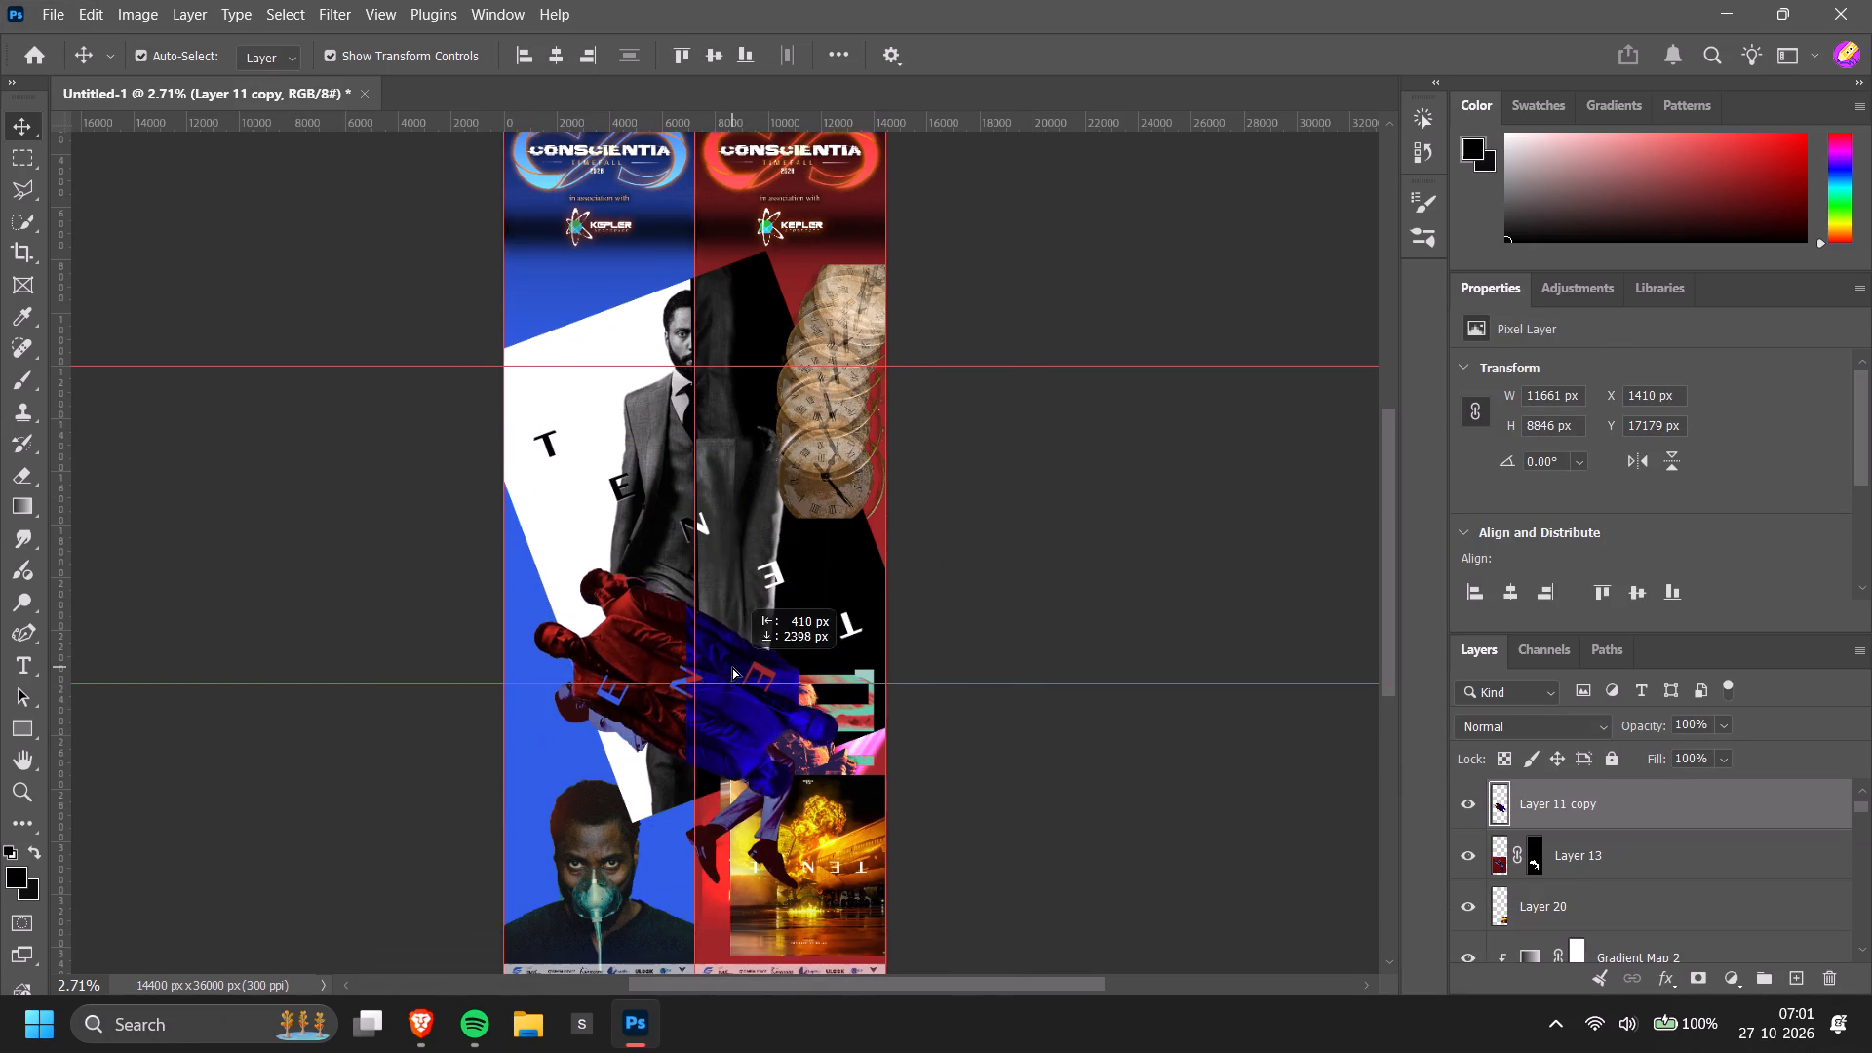
{"action": "left_click_drag", "start_coordinate": [732, 667], "coordinate": [731, 701]}
Add a Gradient Map adjustment layer above Layer 16 and clip it to that layer.
{"action": "left_click", "coordinate": [1108, 520]}
{"action": "left_click", "coordinate": [594, 430]}
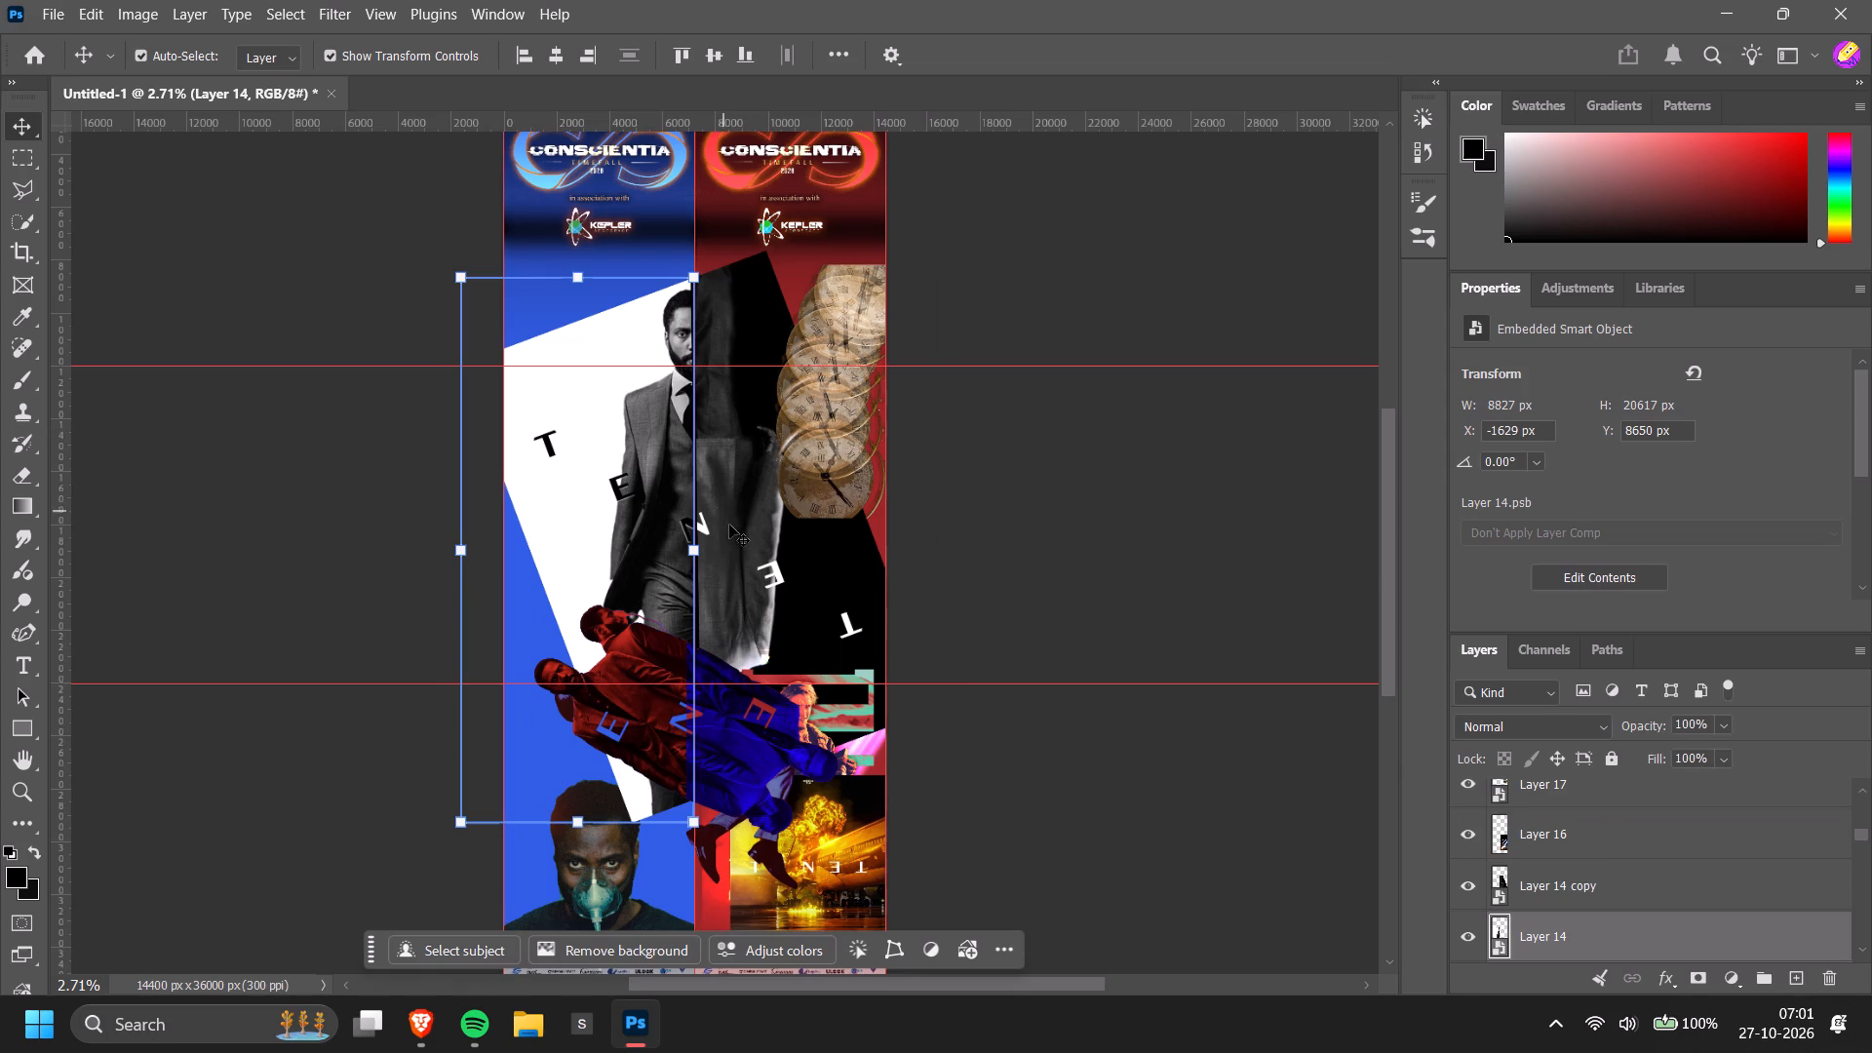
{"action": "left_click", "coordinate": [1644, 868]}
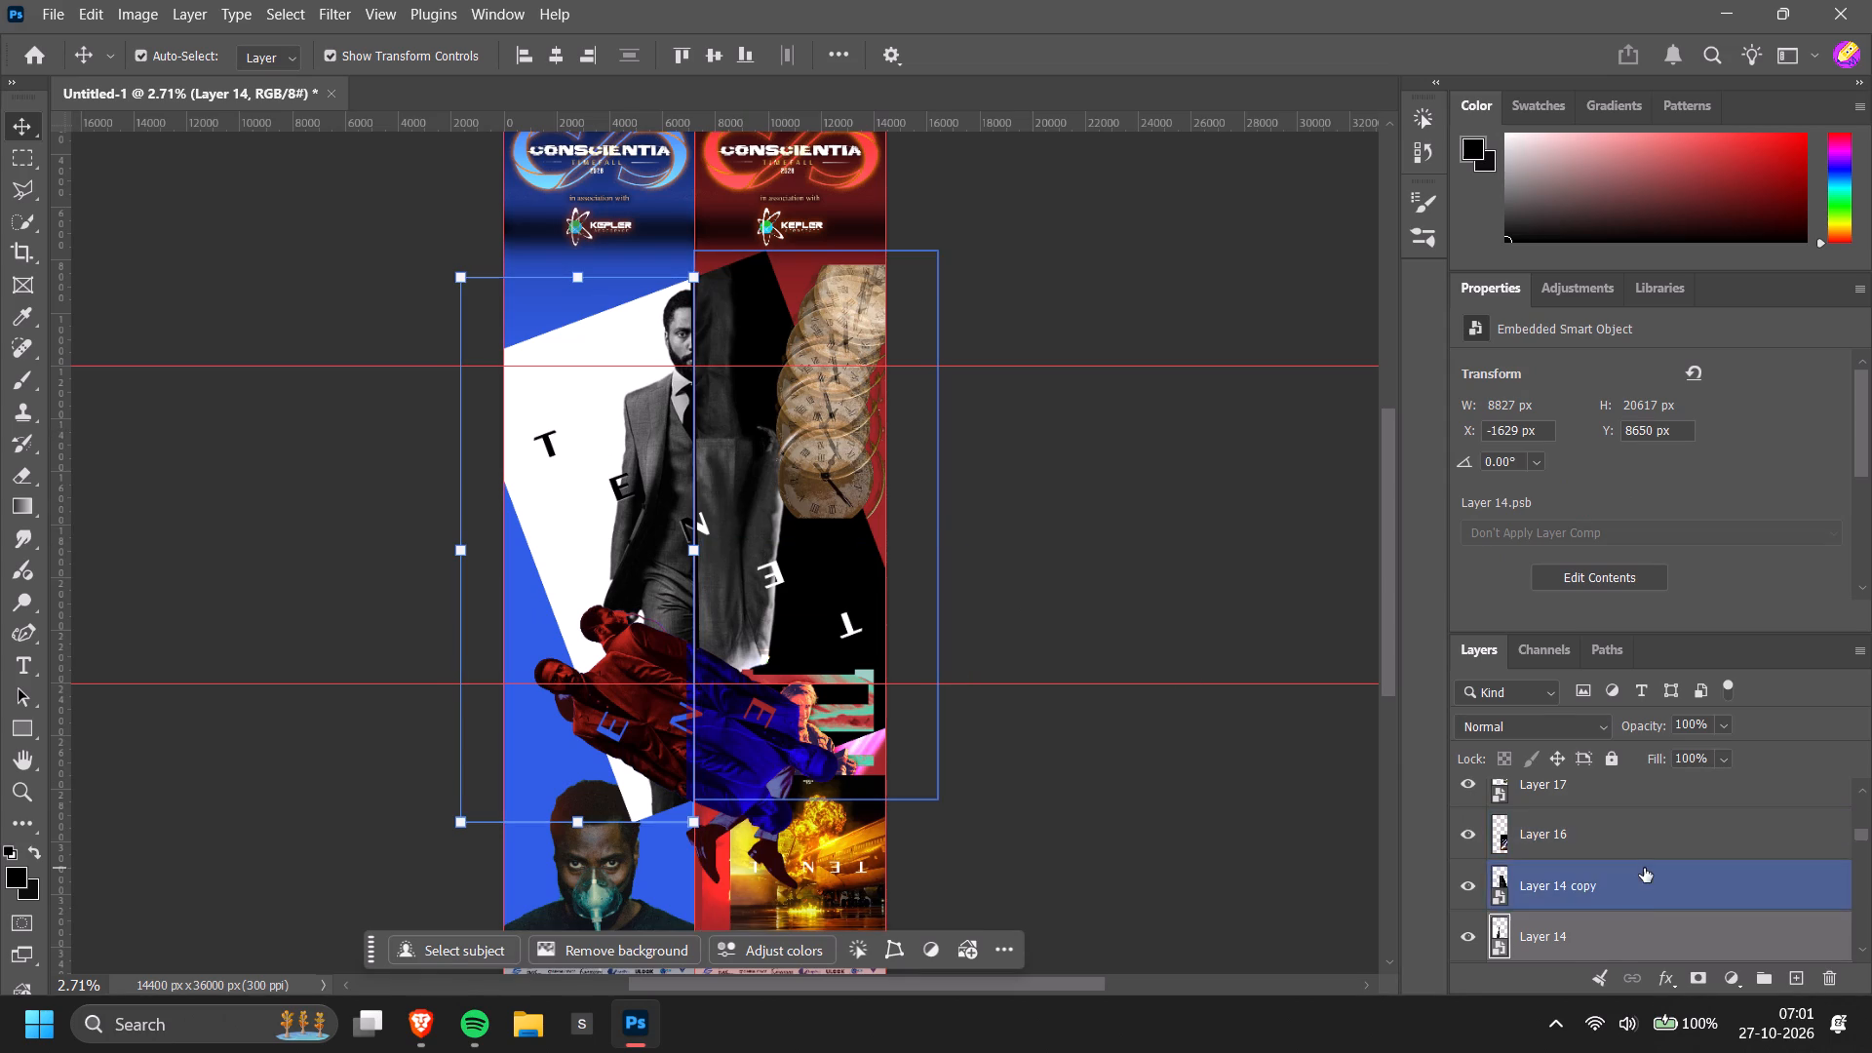
{"action": "left_click", "coordinate": [1644, 825], "text": "shift"}
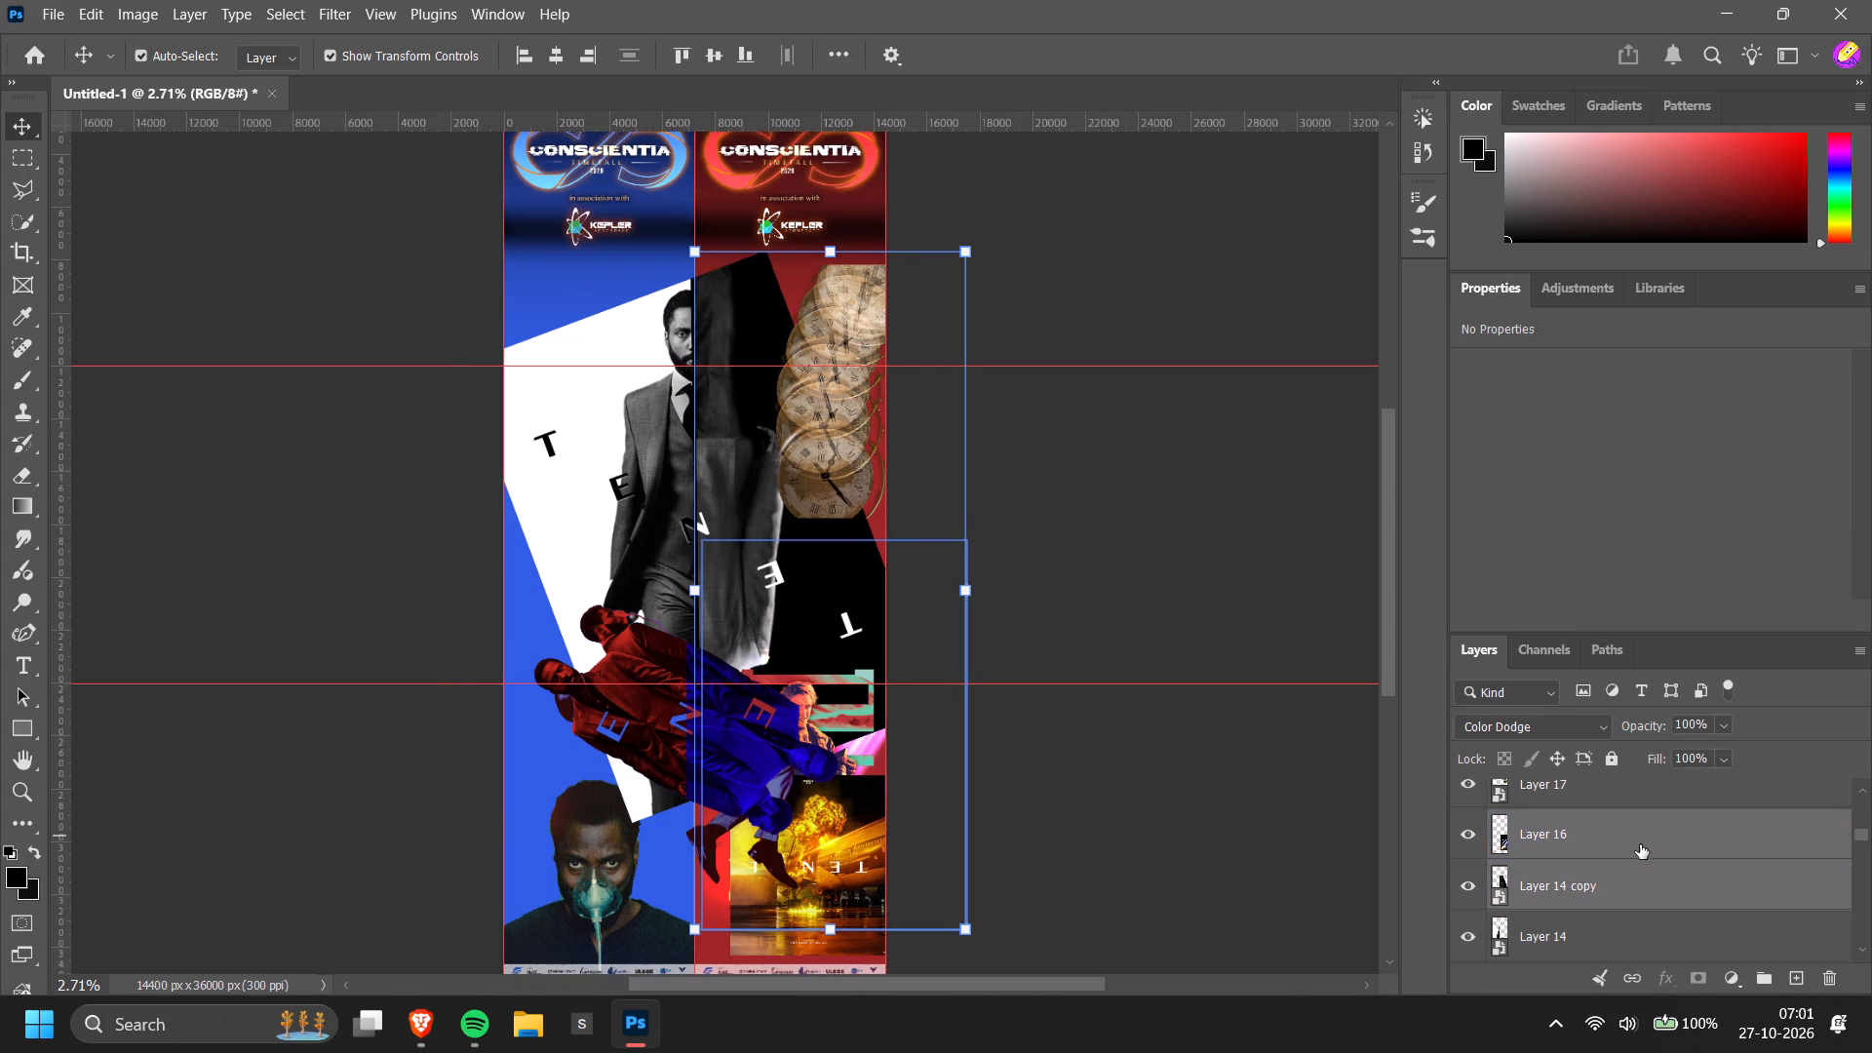
{"action": "left_click", "coordinate": [1649, 837]}
{"action": "left_click", "coordinate": [1733, 980]}
{"action": "left_click", "coordinate": [1743, 894]}
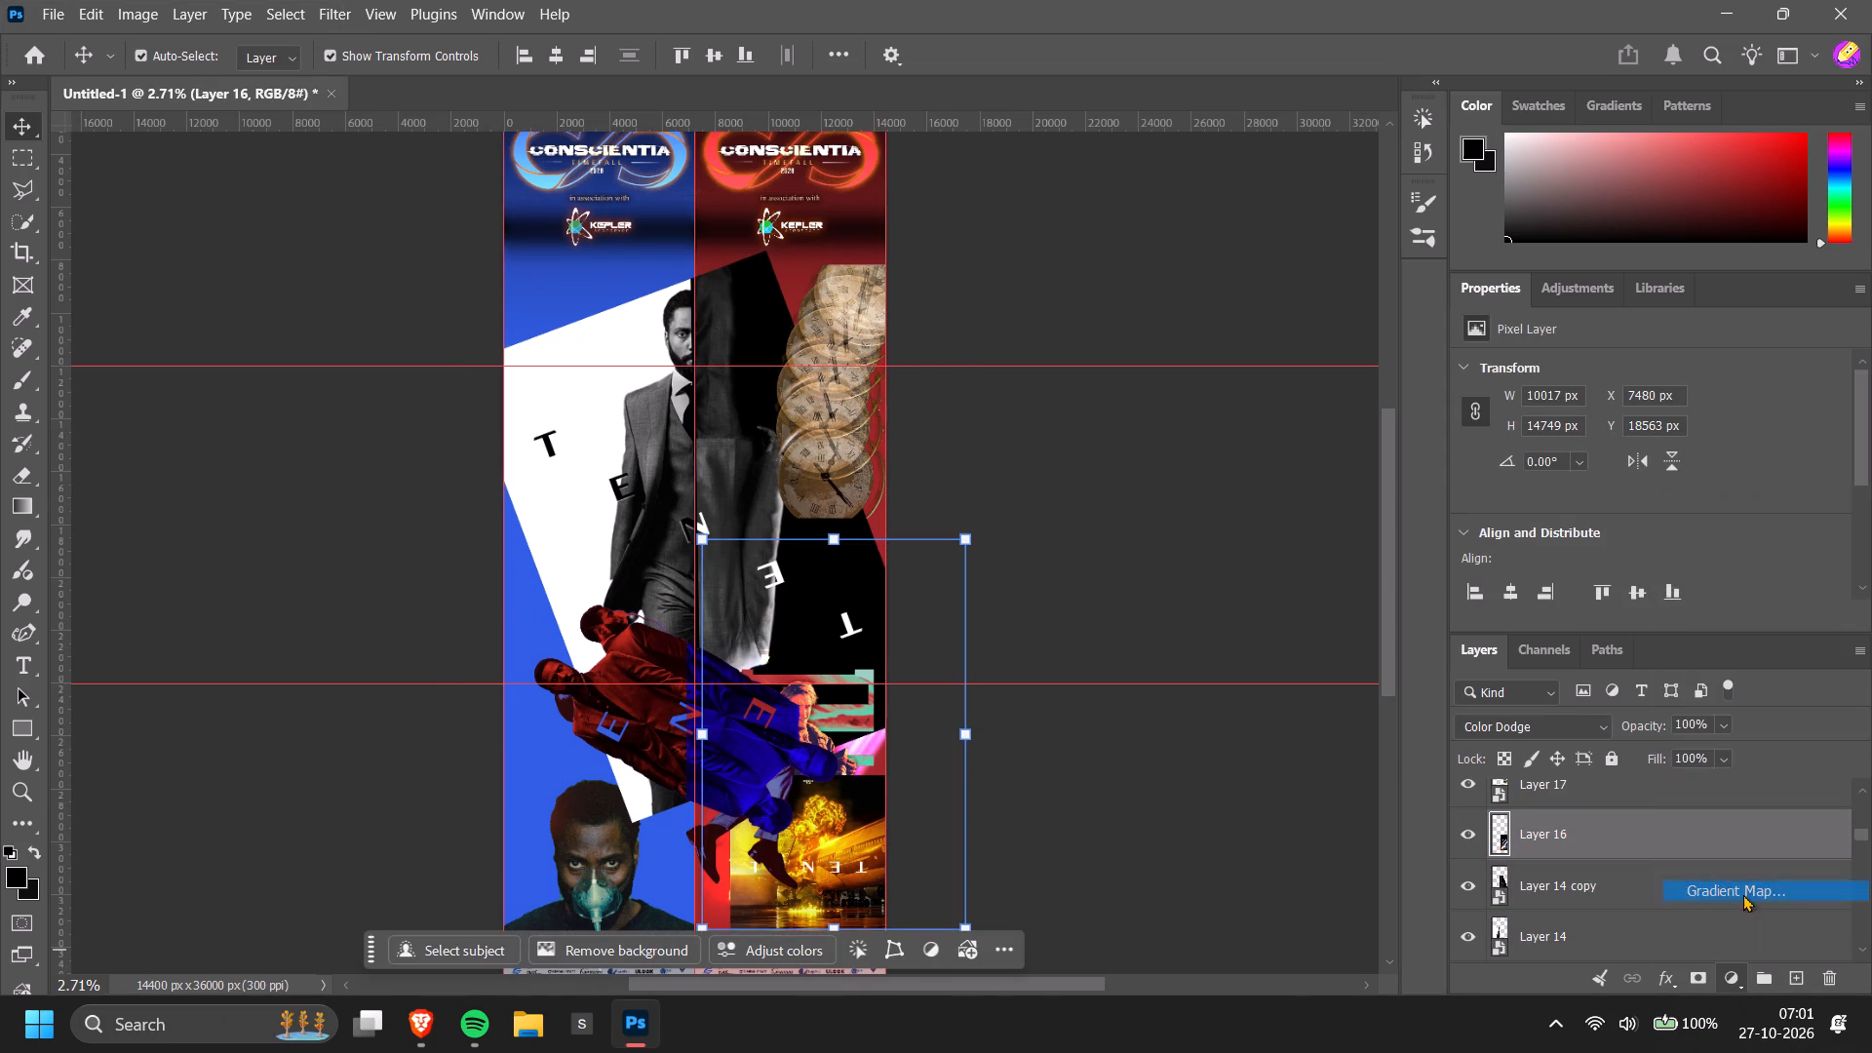
{"action": "key", "text": "ctrl+alt+g"}
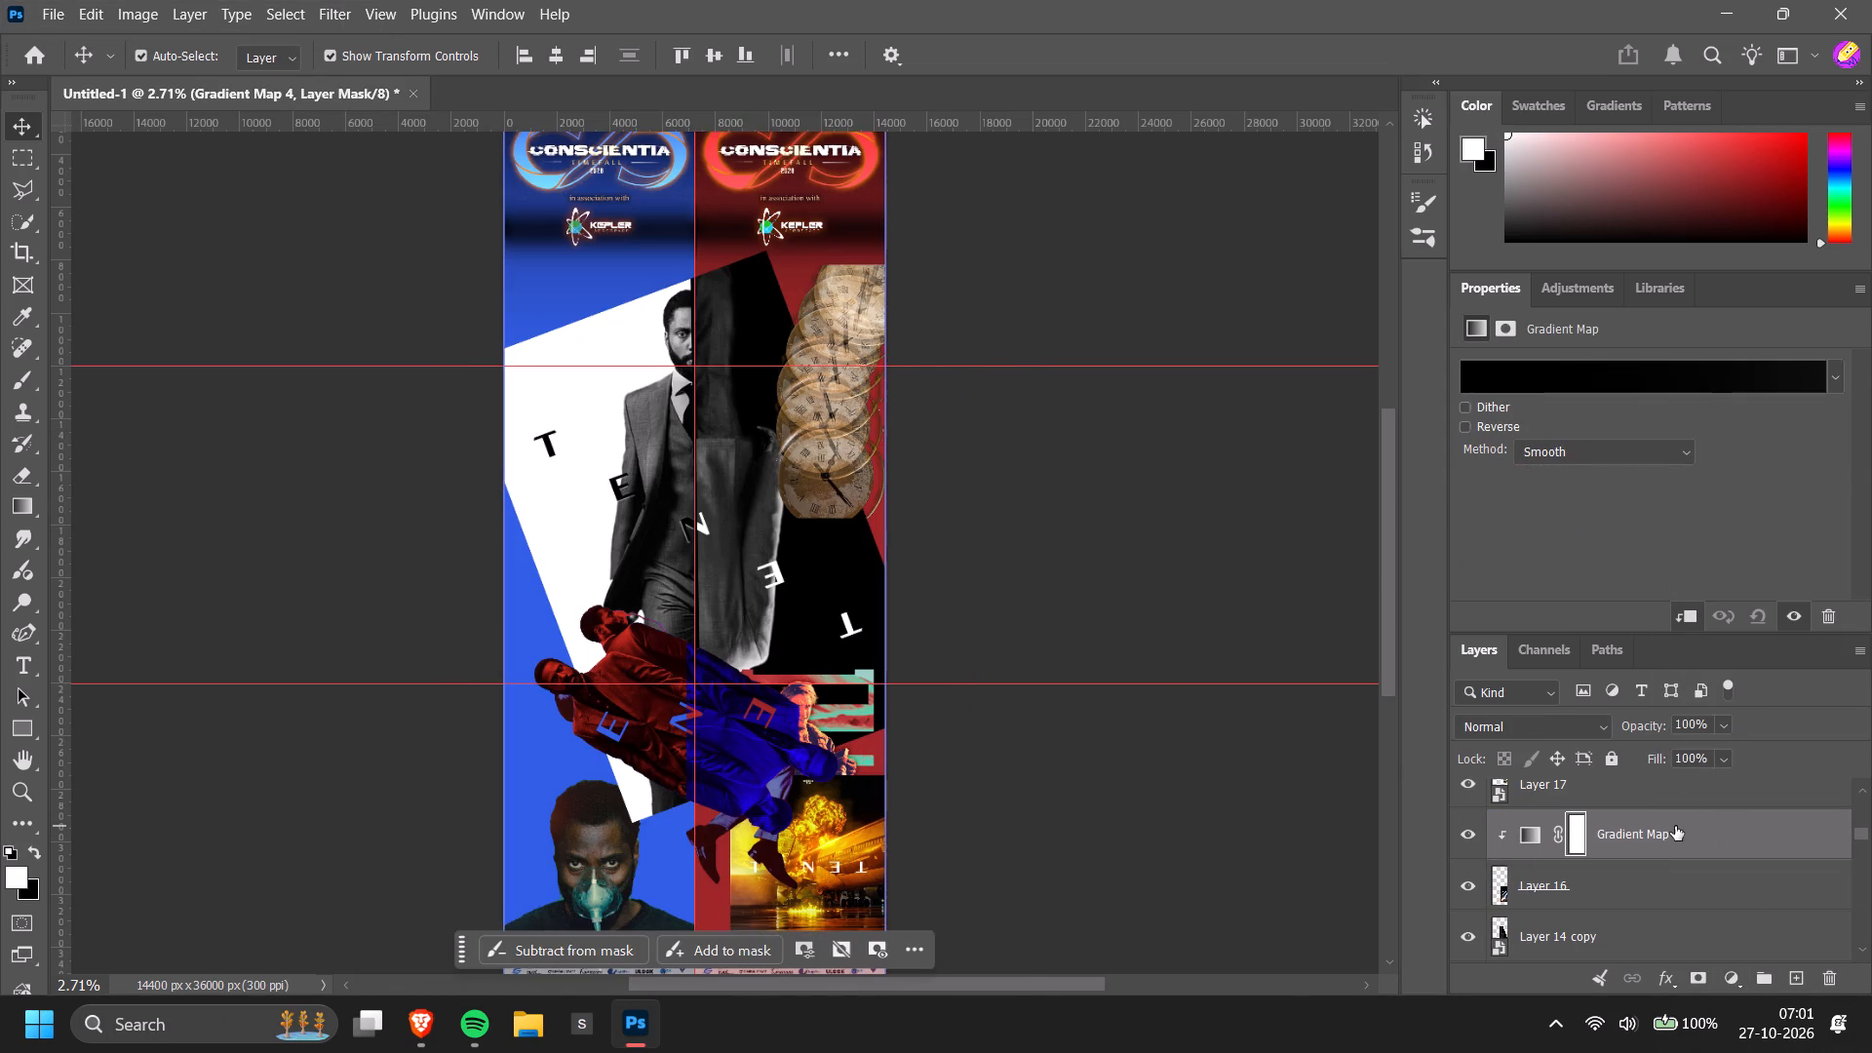
Identify what Layer 16 and Layer 17 contribute to the collage by toggling each one's visibility off and on.
{"action": "left_click", "coordinate": [1678, 384]}
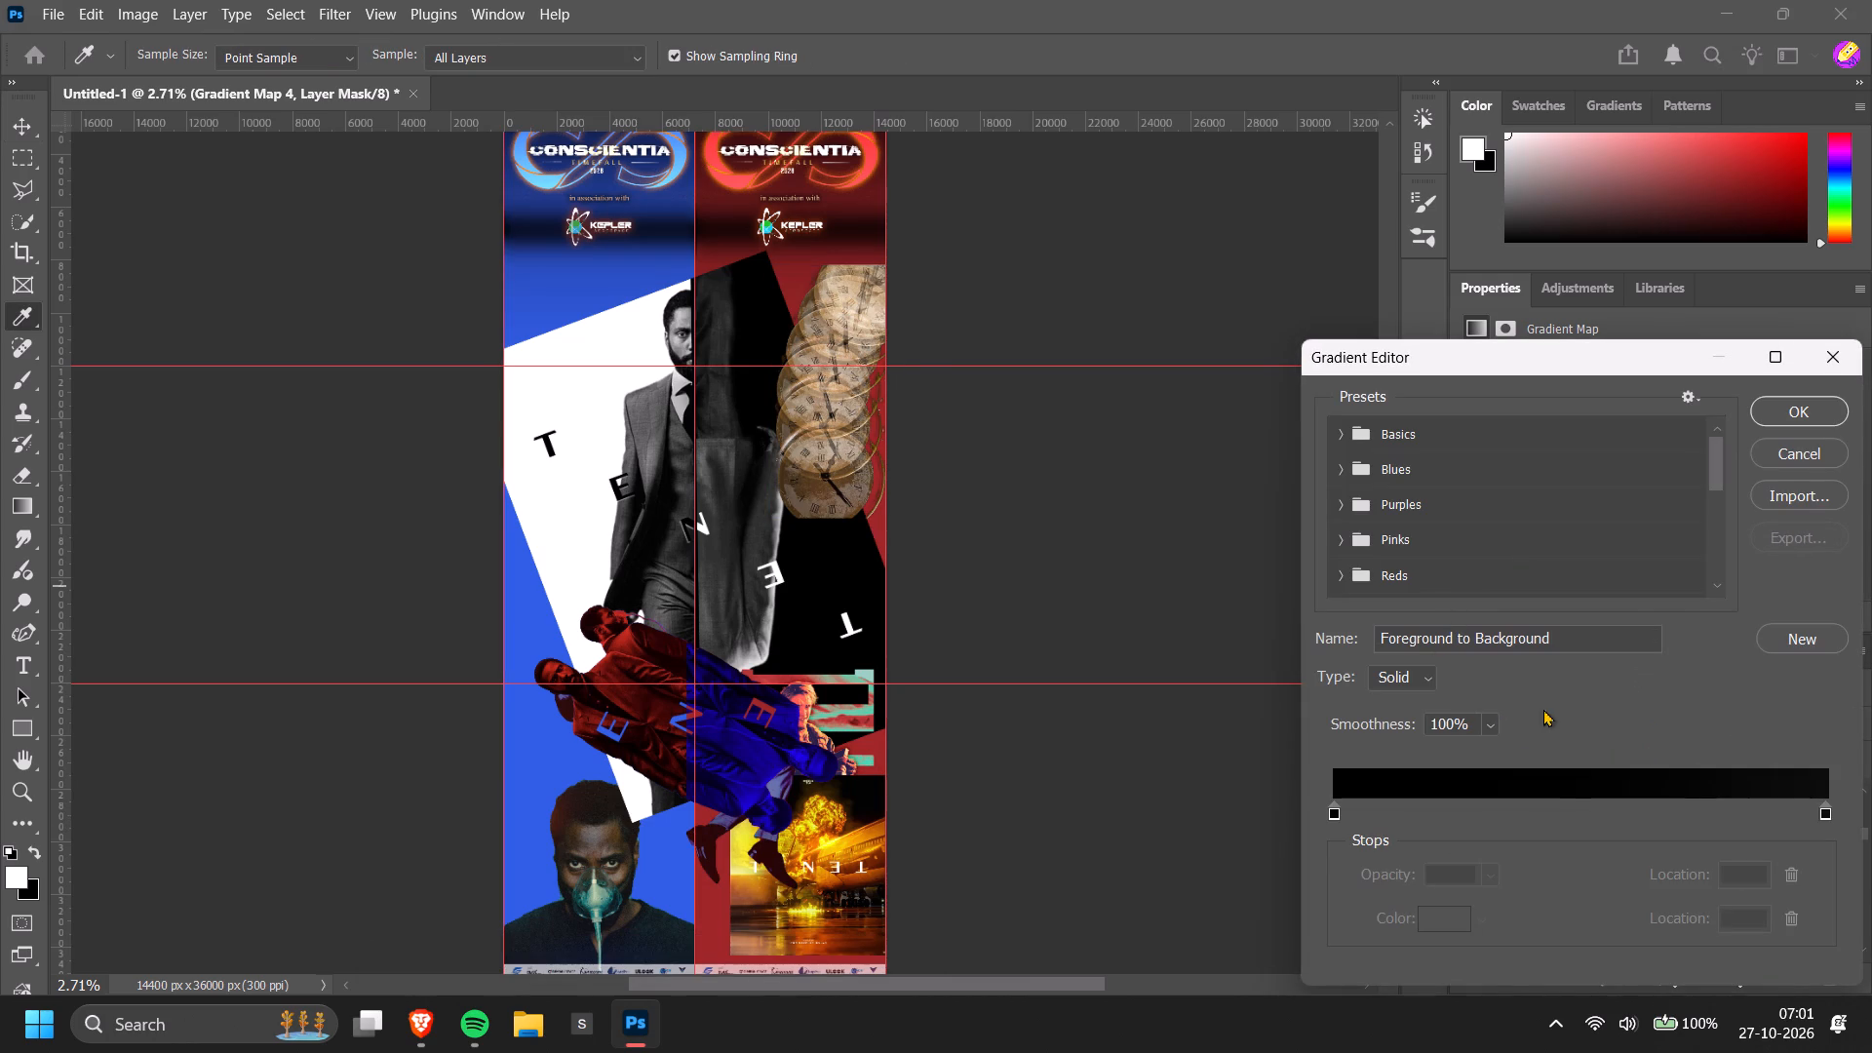
{"action": "left_click", "coordinate": [1779, 457]}
{"action": "left_click", "coordinate": [1482, 879]}
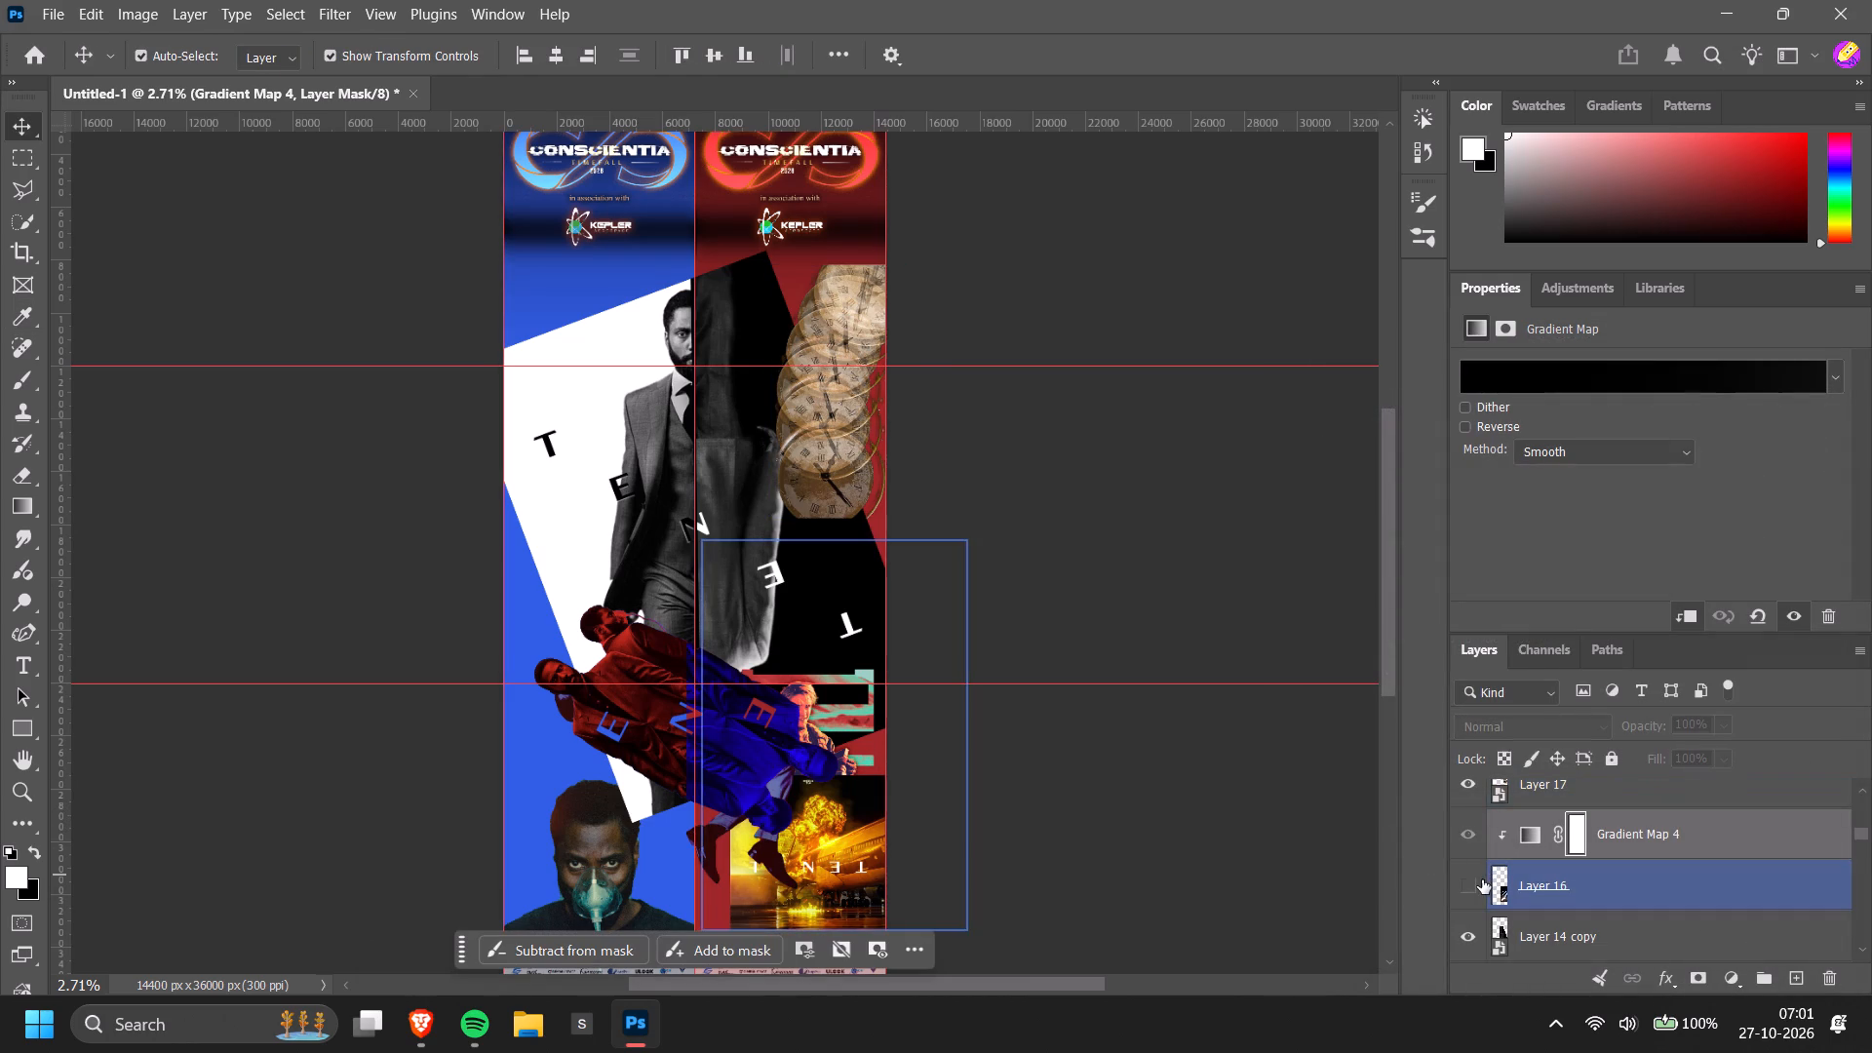
{"action": "left_click", "coordinate": [1476, 881]}
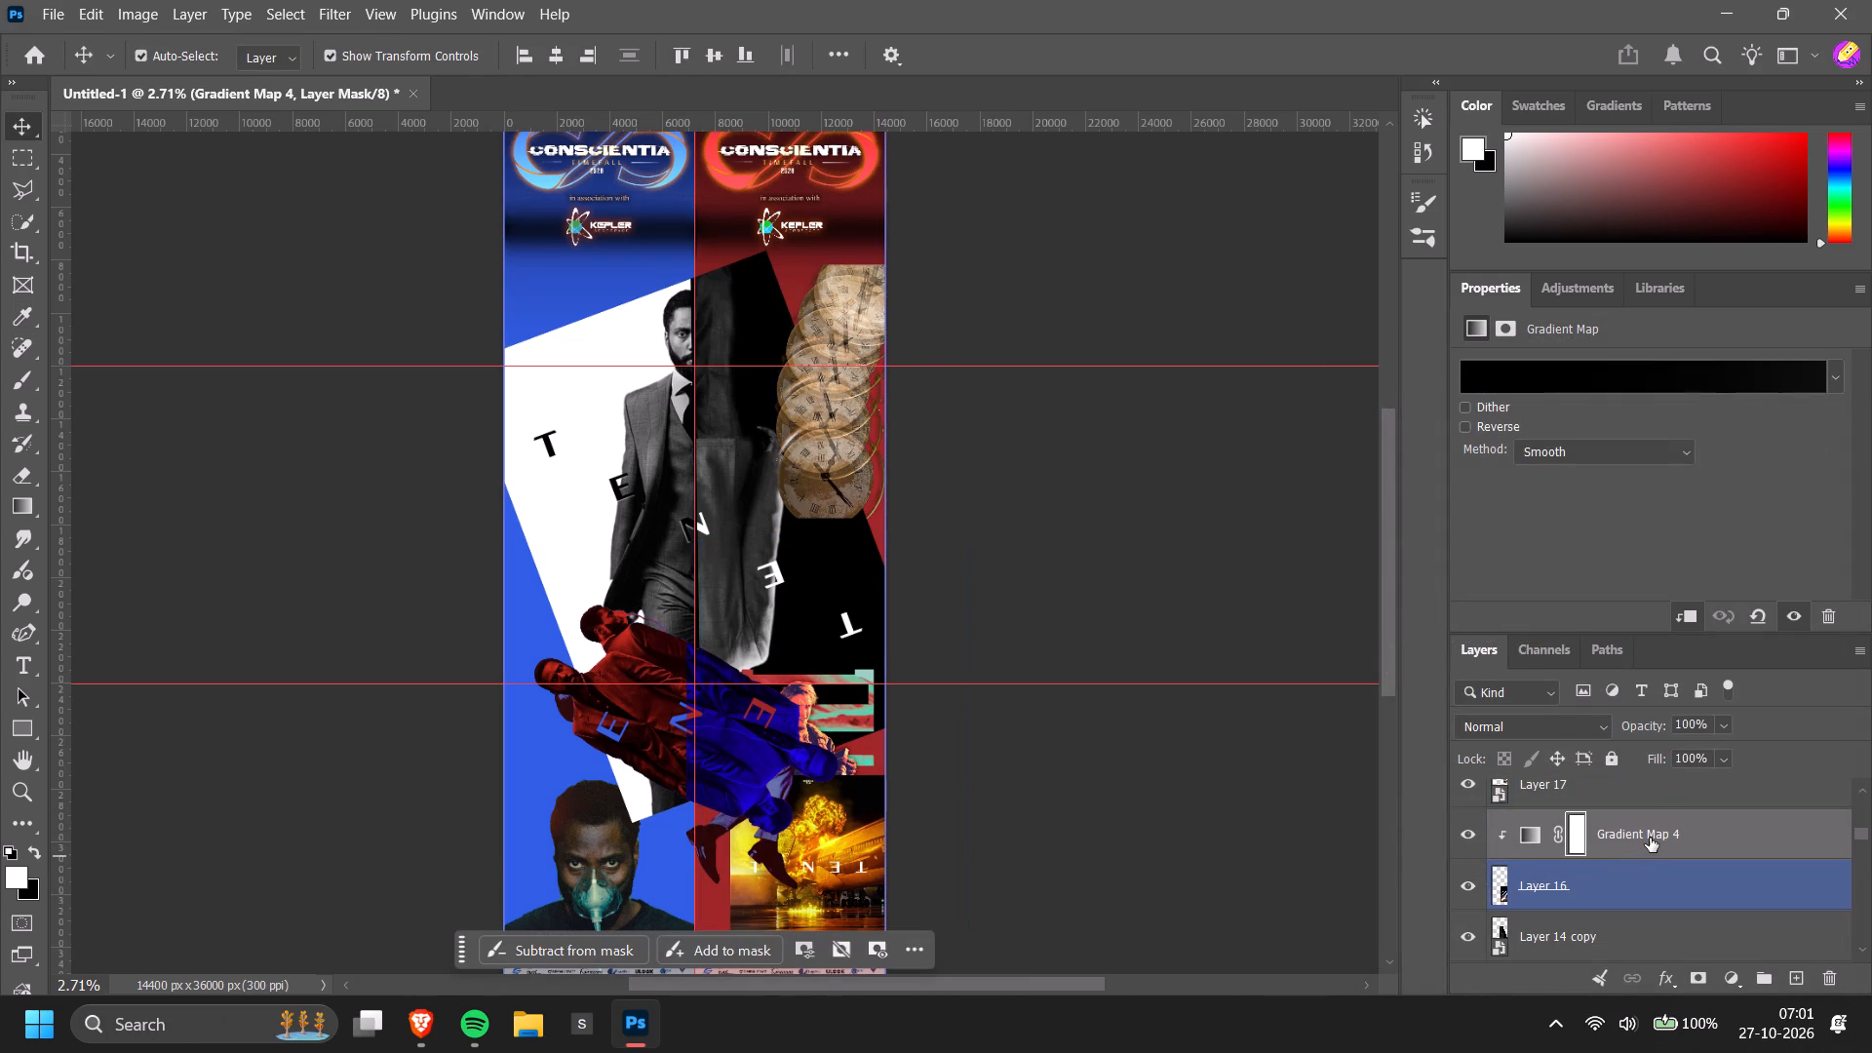
{"action": "left_click", "coordinate": [1477, 790]}
{"action": "left_click", "coordinate": [1476, 790]}
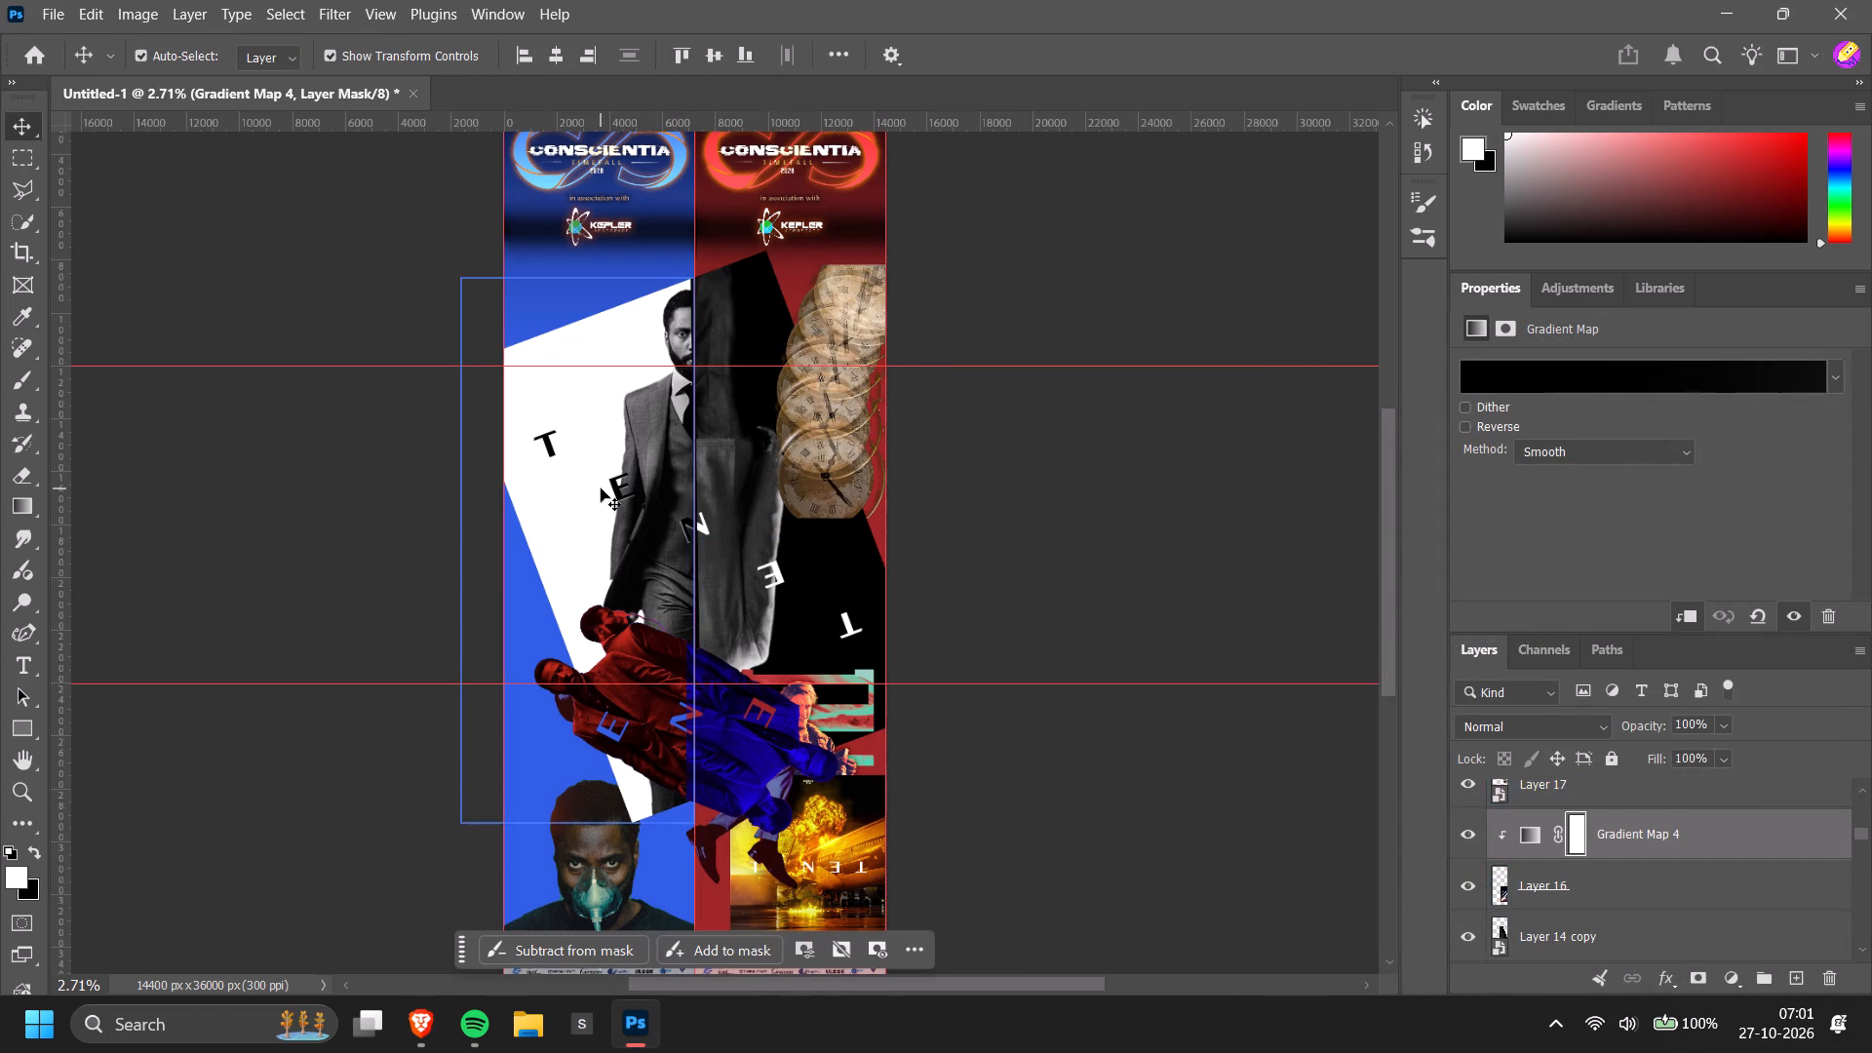
Reorder Gradient Map 4 to sit directly above Layer 14 and clip it to Layer 14.
{"action": "left_click", "coordinate": [601, 488]}
{"action": "left_click_drag", "start_coordinate": [1627, 785], "coordinate": [1617, 906]}
{"action": "key", "text": "ctrl+alt+g"}
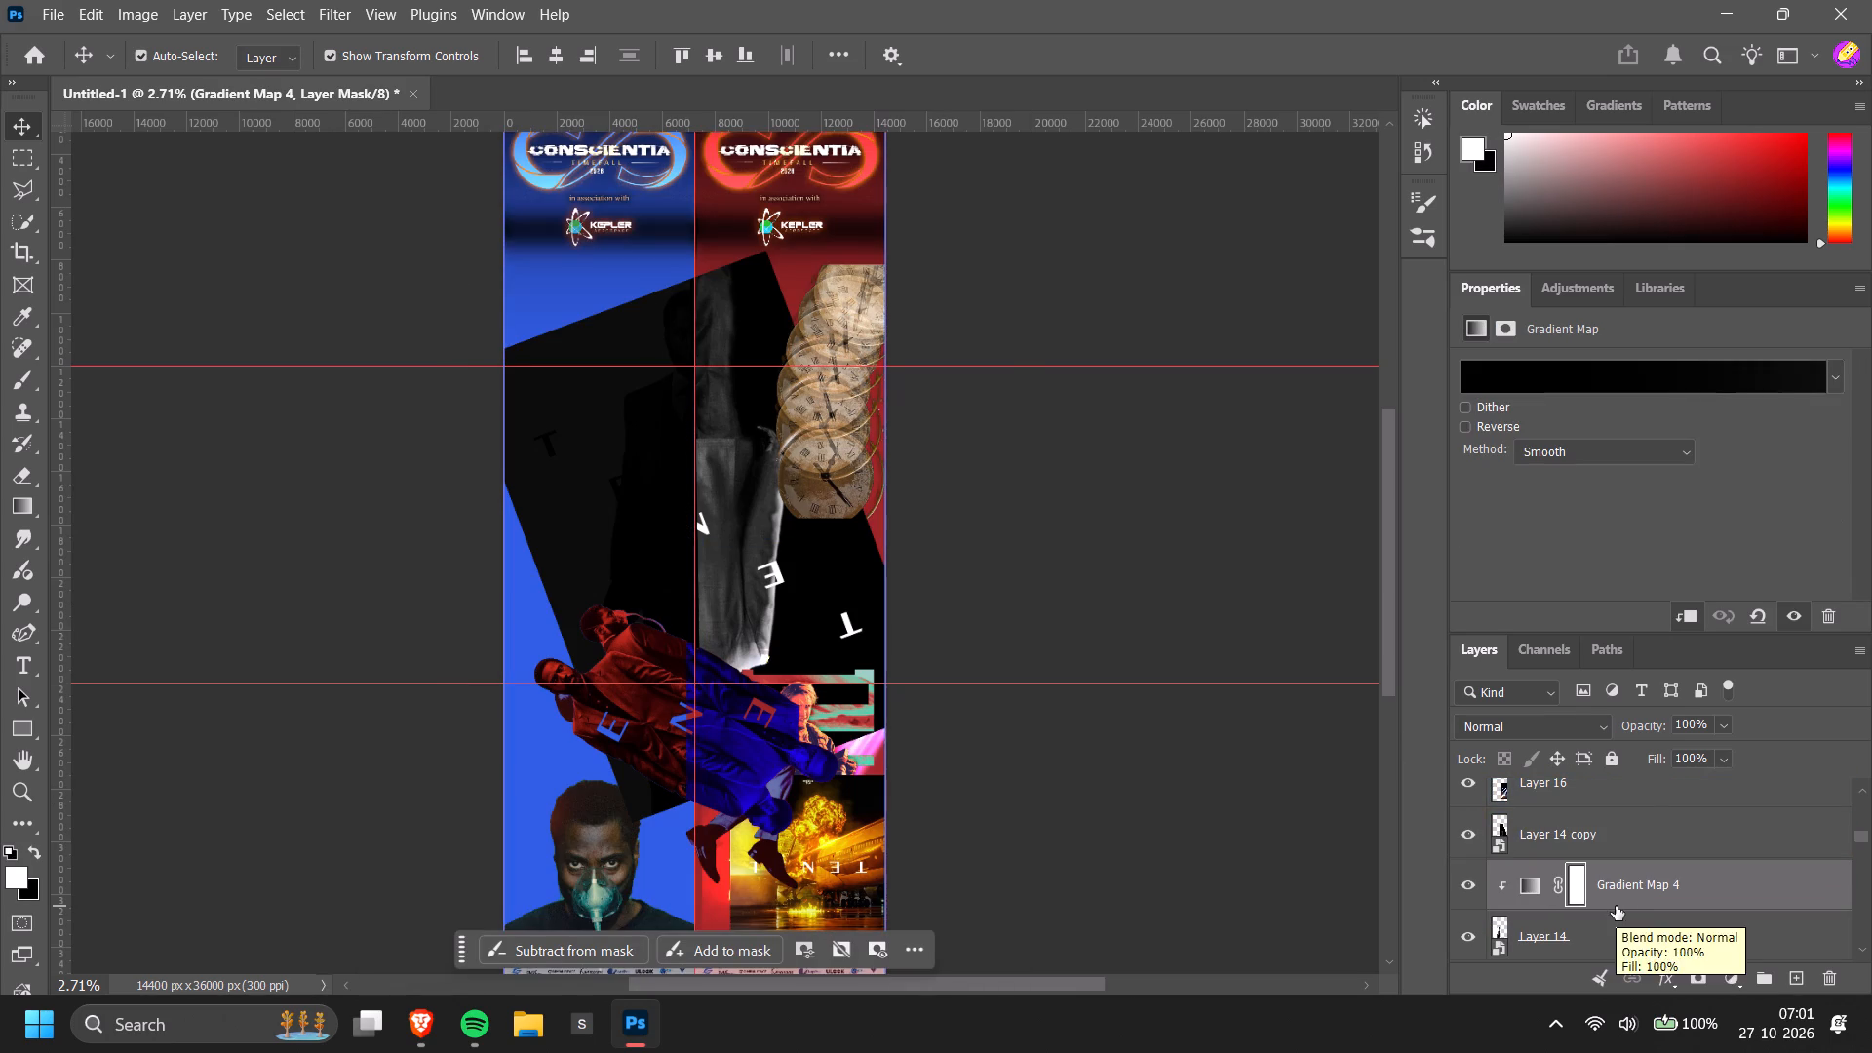
Apply the Red_03 preset from the Reds group to Gradient Map 4's gradient.
{"action": "left_click", "coordinate": [1501, 368]}
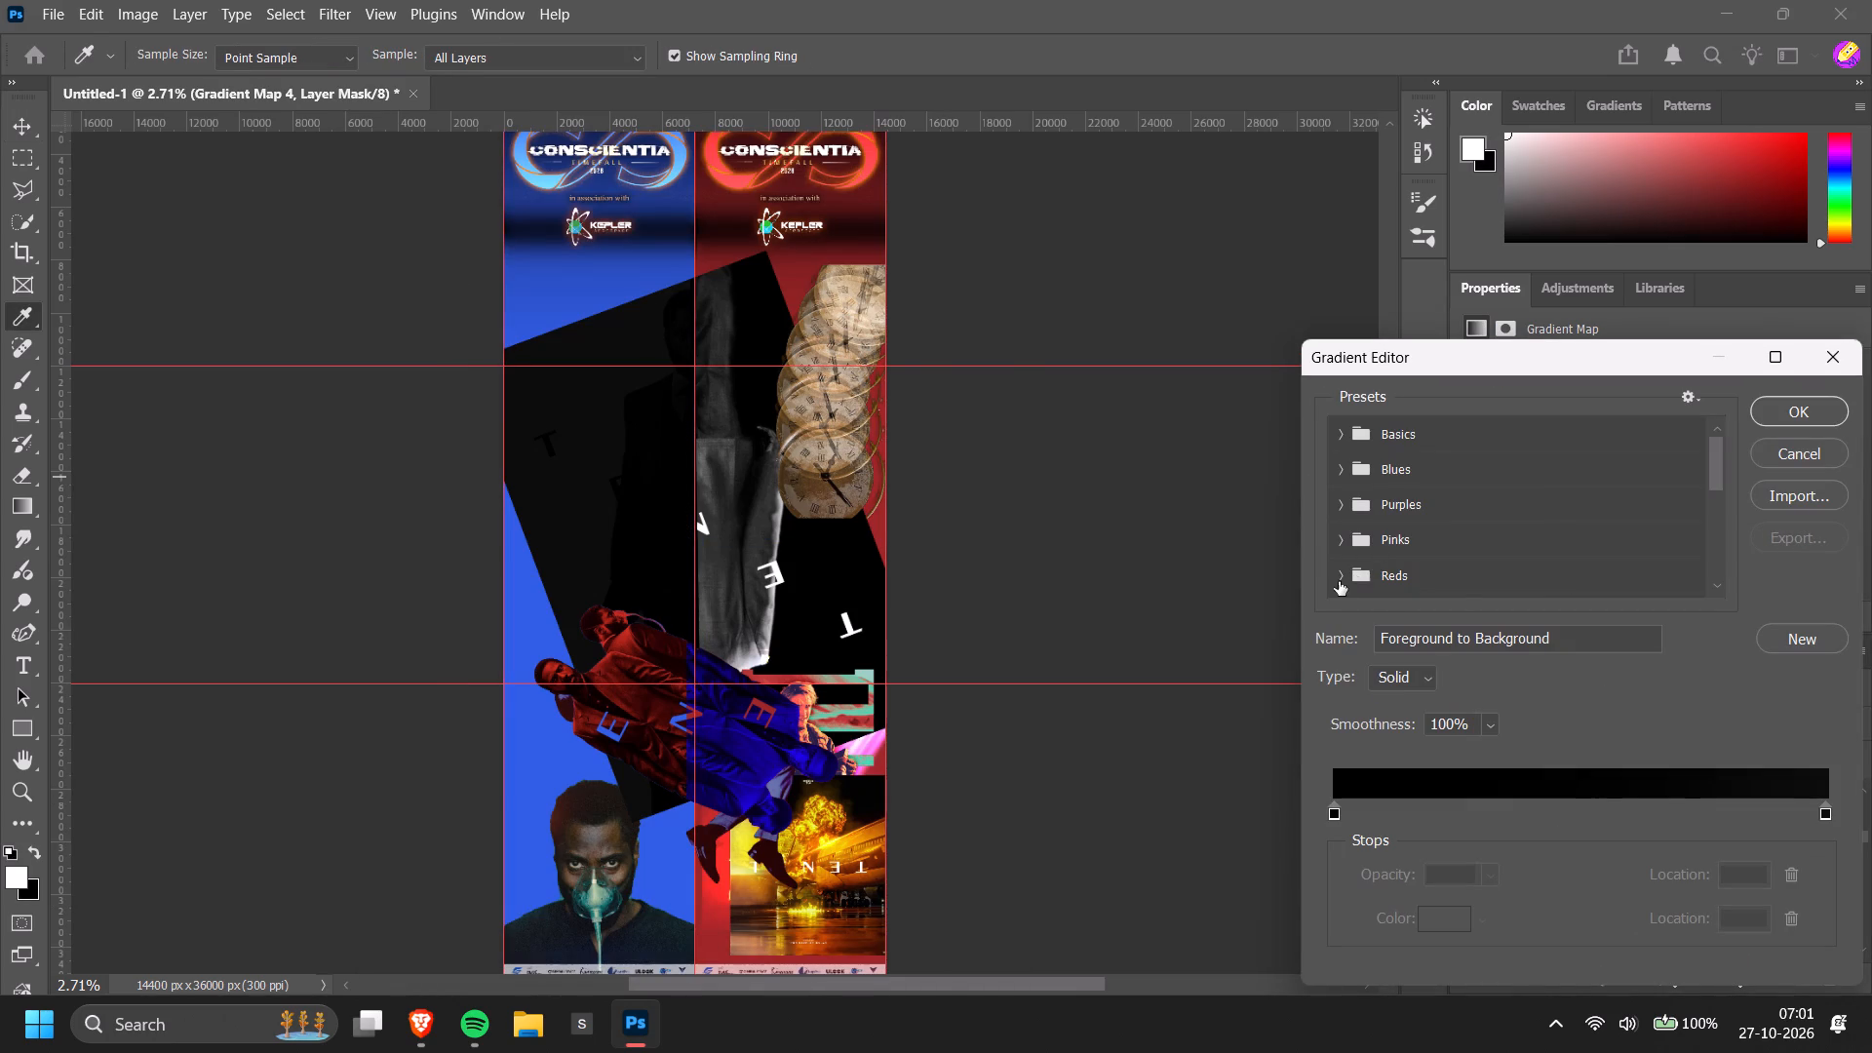
{"action": "left_click", "coordinate": [1343, 573]}
{"action": "scroll", "coordinate": [1400, 555], "scroll_direction": "down", "scroll_amount": 3}
{"action": "left_click", "coordinate": [1450, 551]}
{"action": "scroll", "coordinate": [1453, 674], "scroll_direction": "down", "scroll_amount": 2}
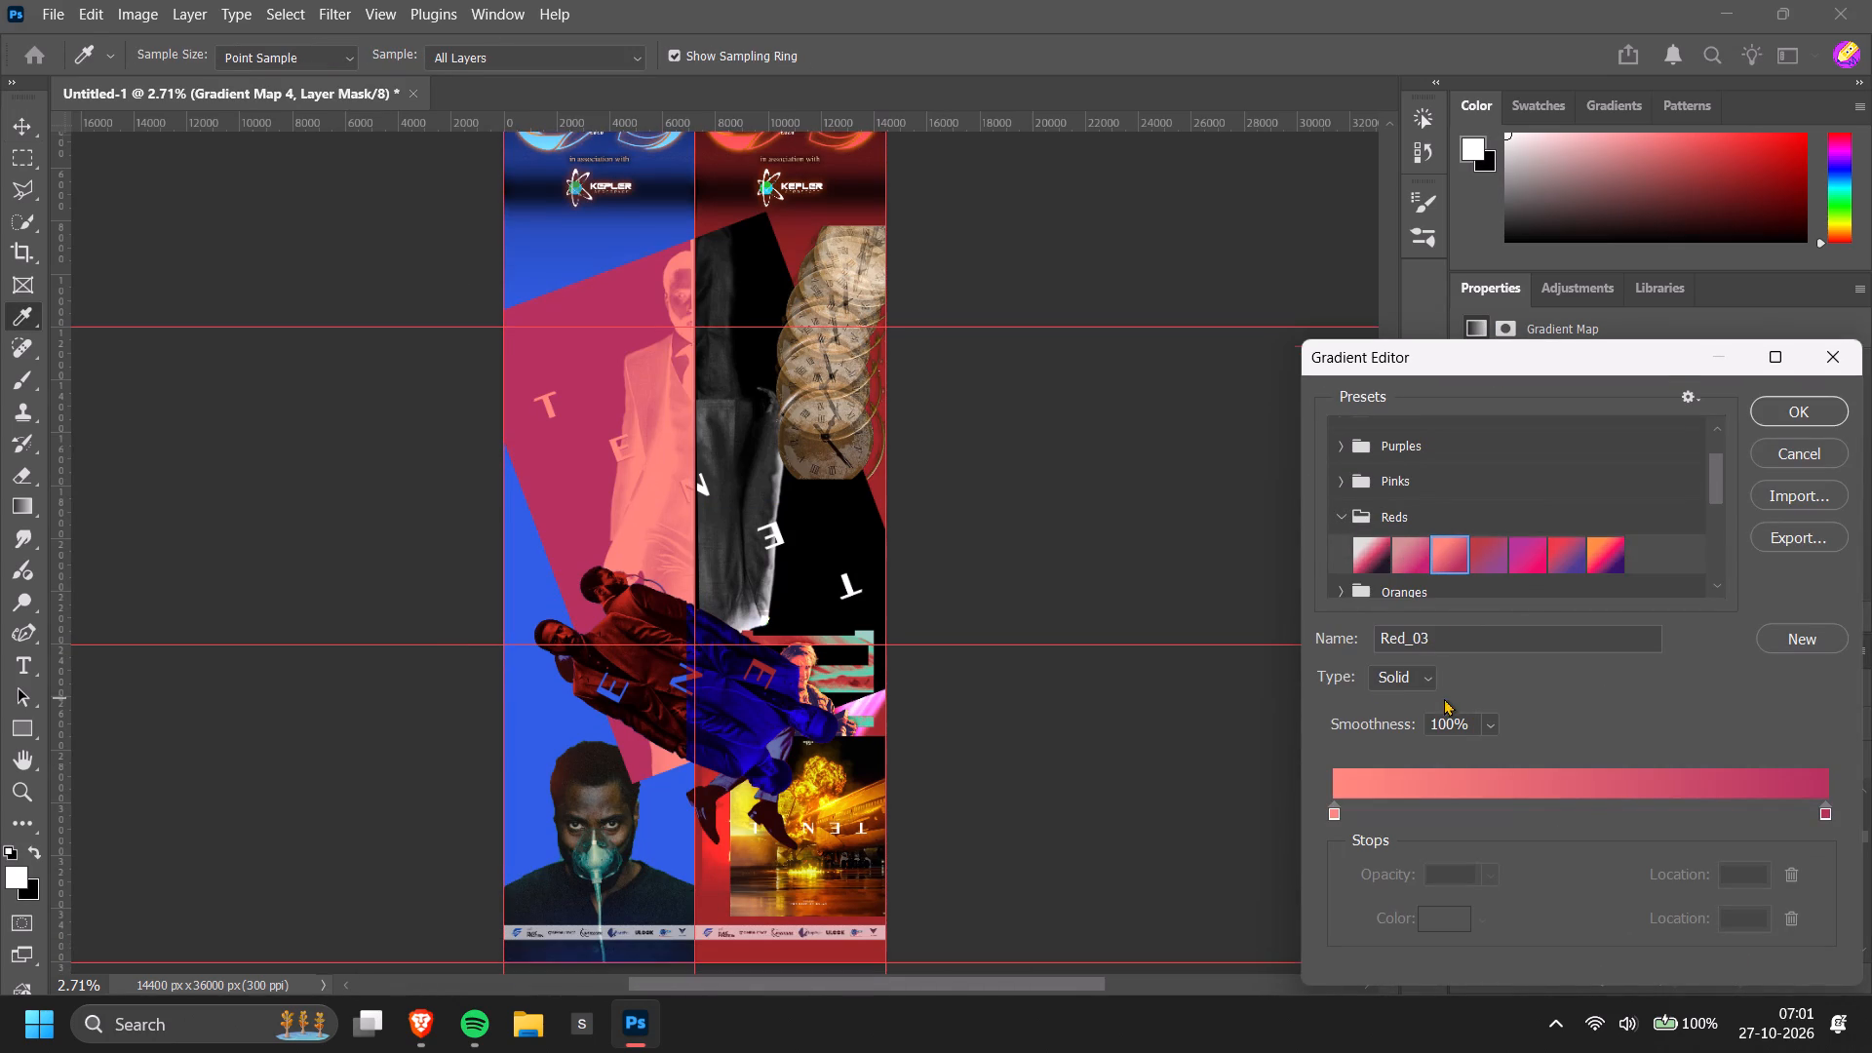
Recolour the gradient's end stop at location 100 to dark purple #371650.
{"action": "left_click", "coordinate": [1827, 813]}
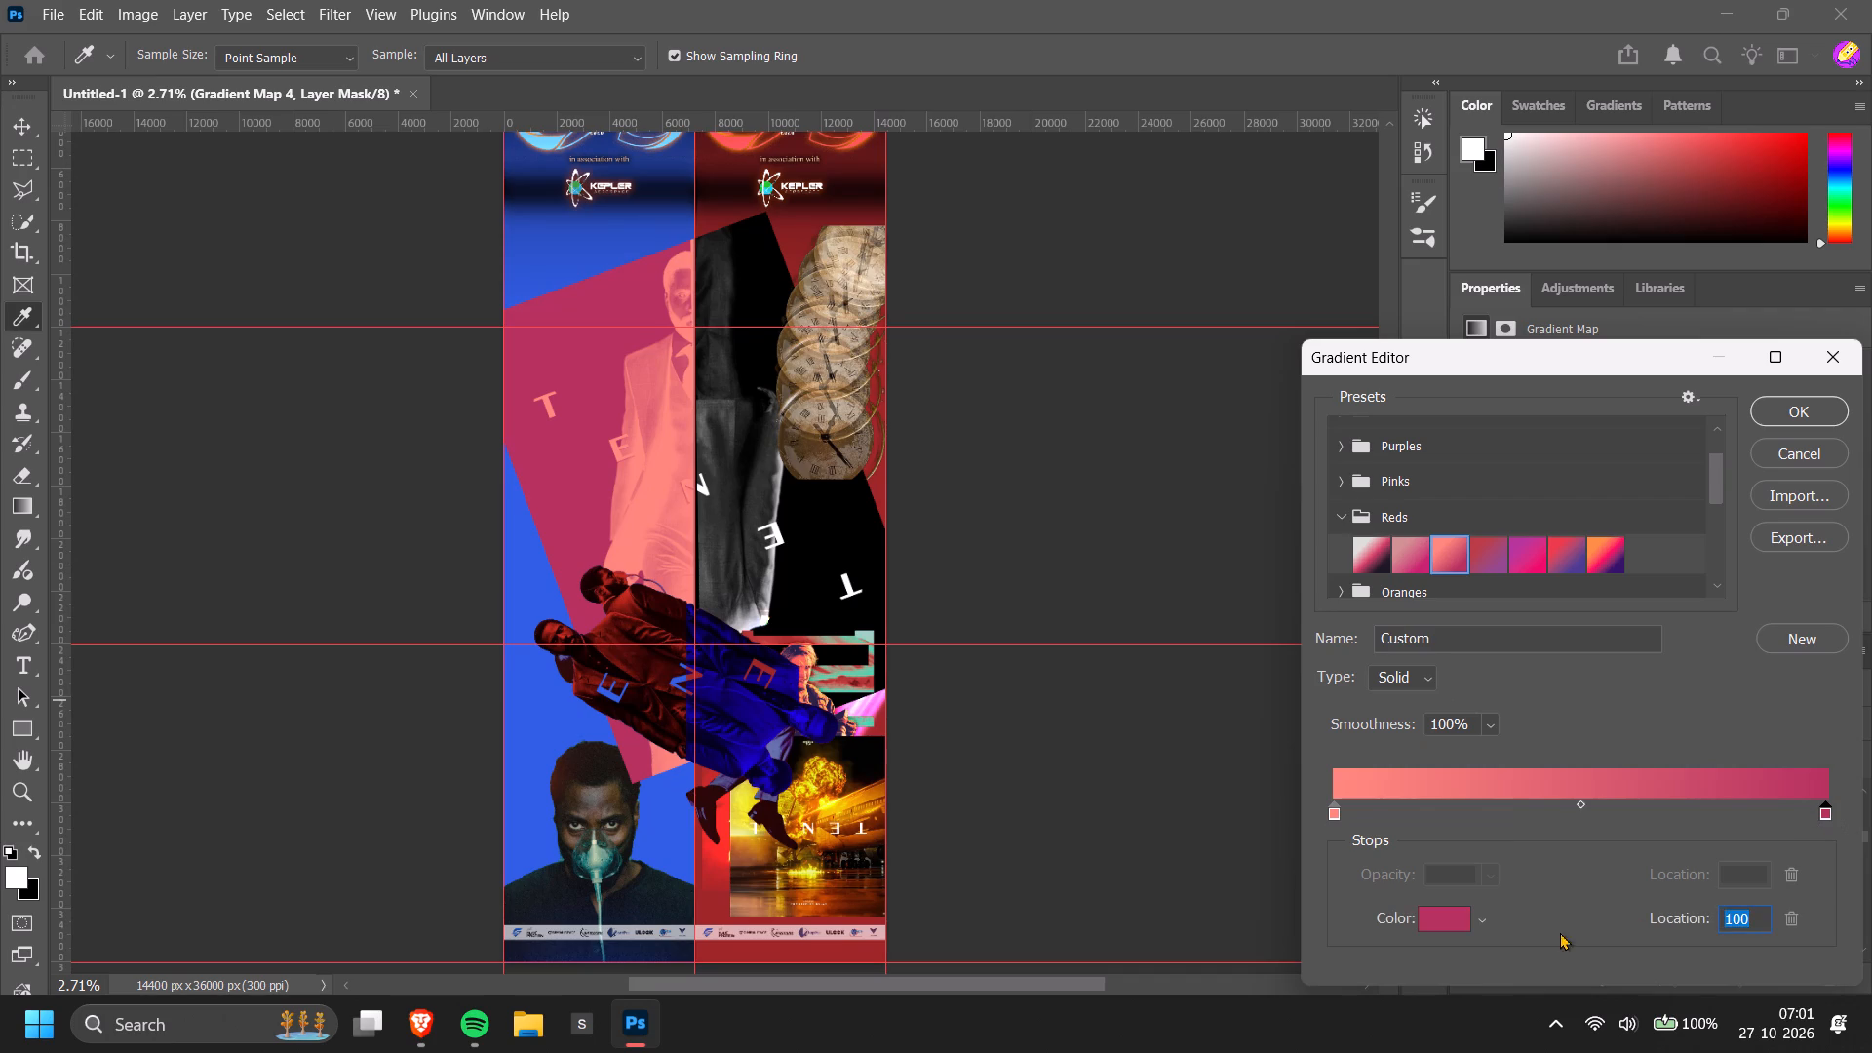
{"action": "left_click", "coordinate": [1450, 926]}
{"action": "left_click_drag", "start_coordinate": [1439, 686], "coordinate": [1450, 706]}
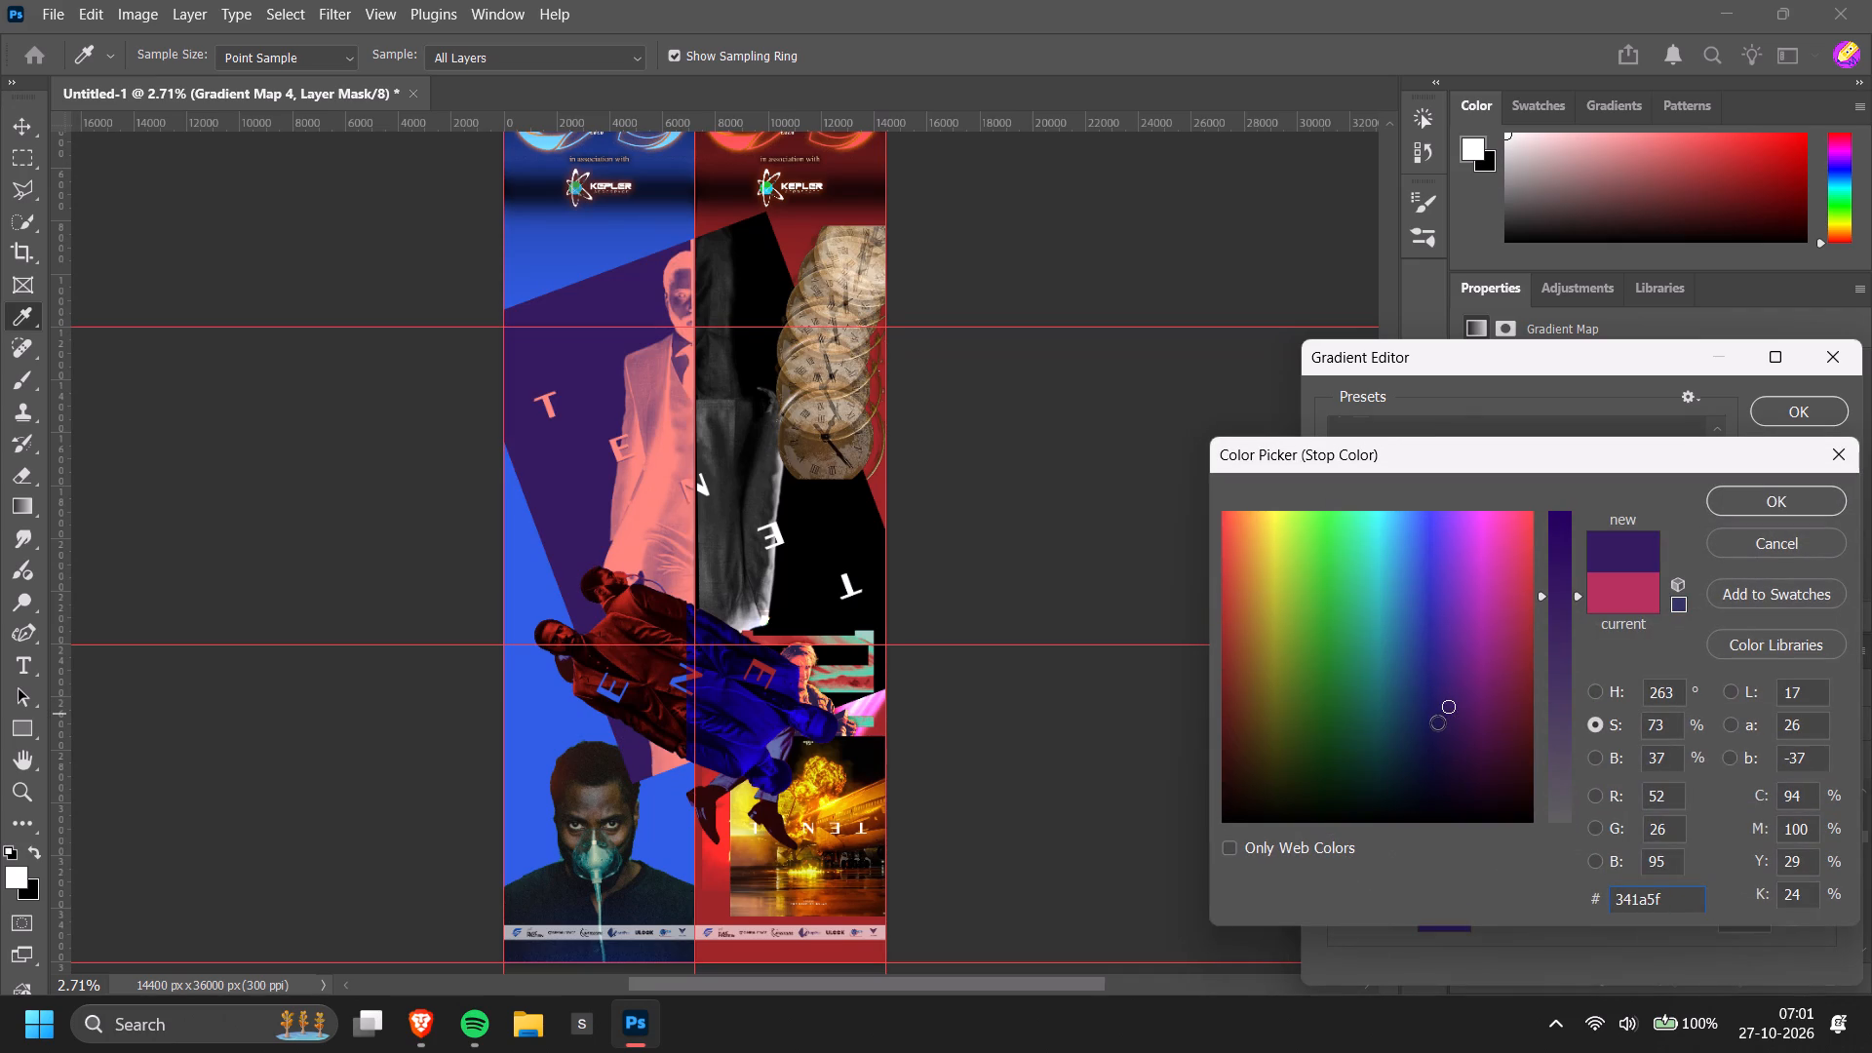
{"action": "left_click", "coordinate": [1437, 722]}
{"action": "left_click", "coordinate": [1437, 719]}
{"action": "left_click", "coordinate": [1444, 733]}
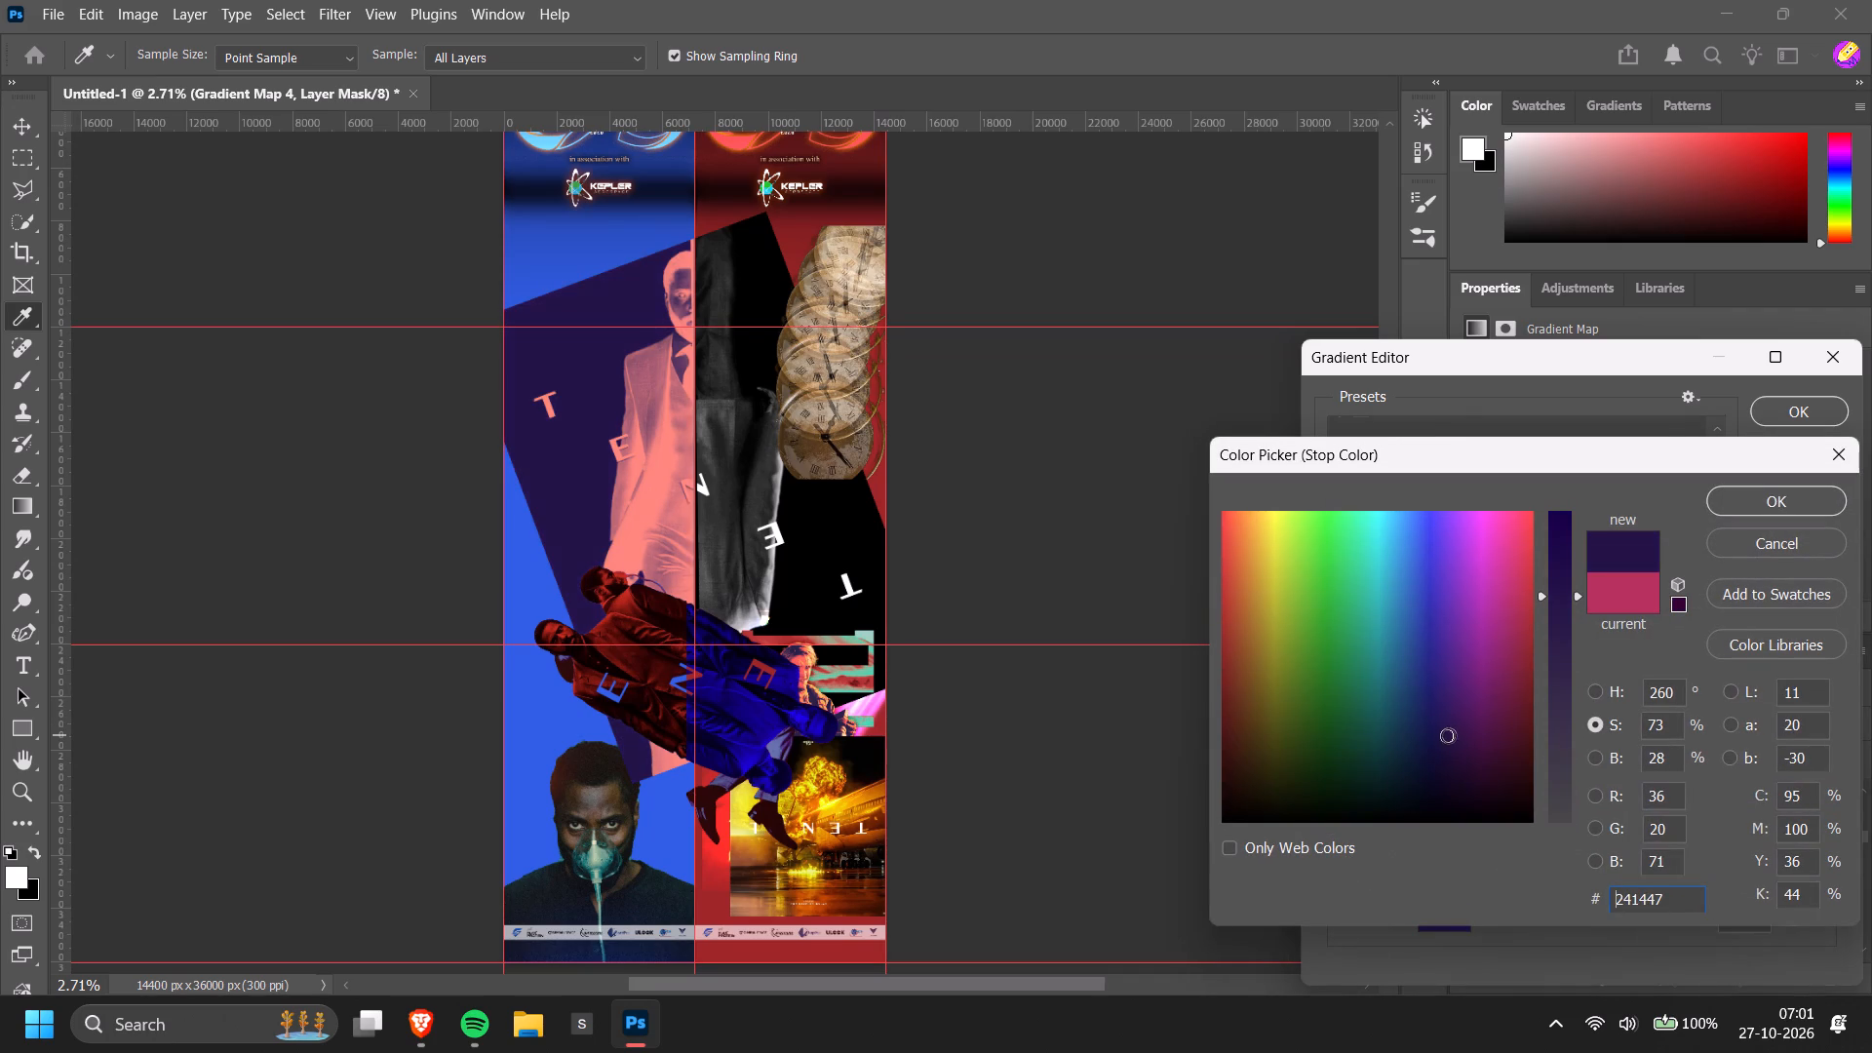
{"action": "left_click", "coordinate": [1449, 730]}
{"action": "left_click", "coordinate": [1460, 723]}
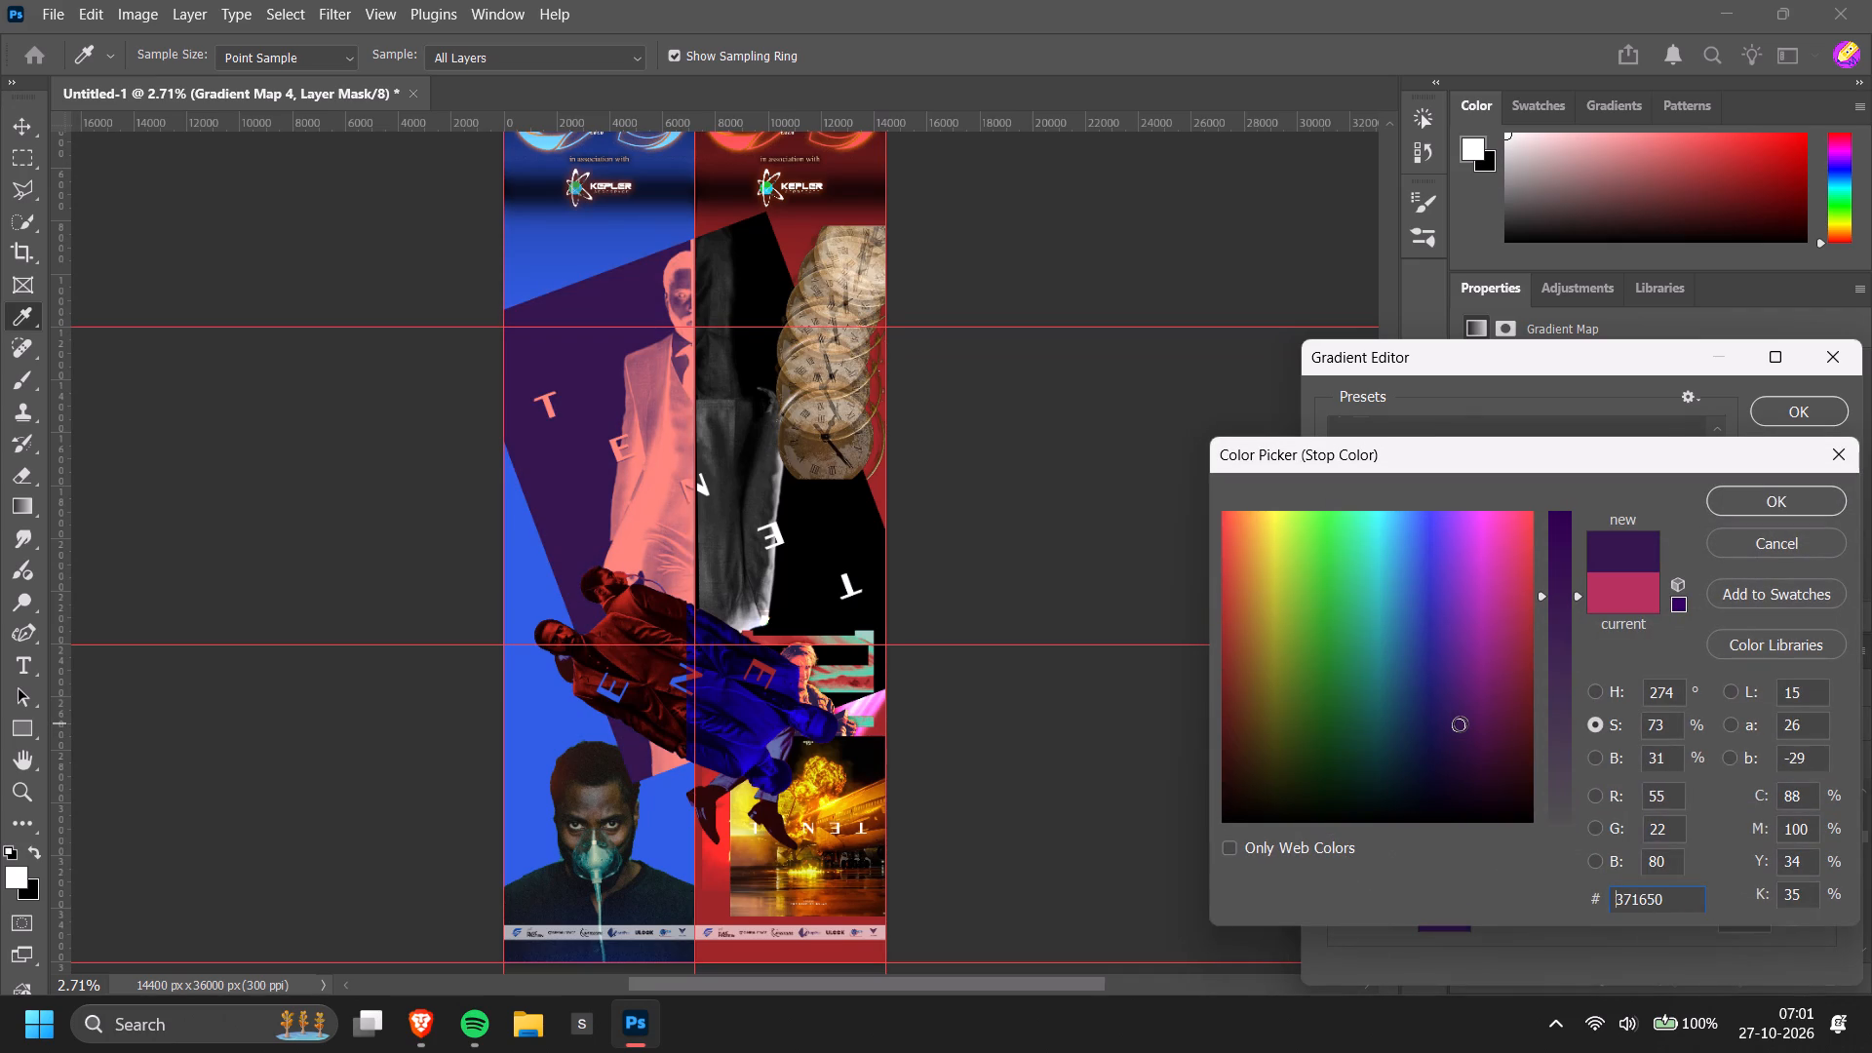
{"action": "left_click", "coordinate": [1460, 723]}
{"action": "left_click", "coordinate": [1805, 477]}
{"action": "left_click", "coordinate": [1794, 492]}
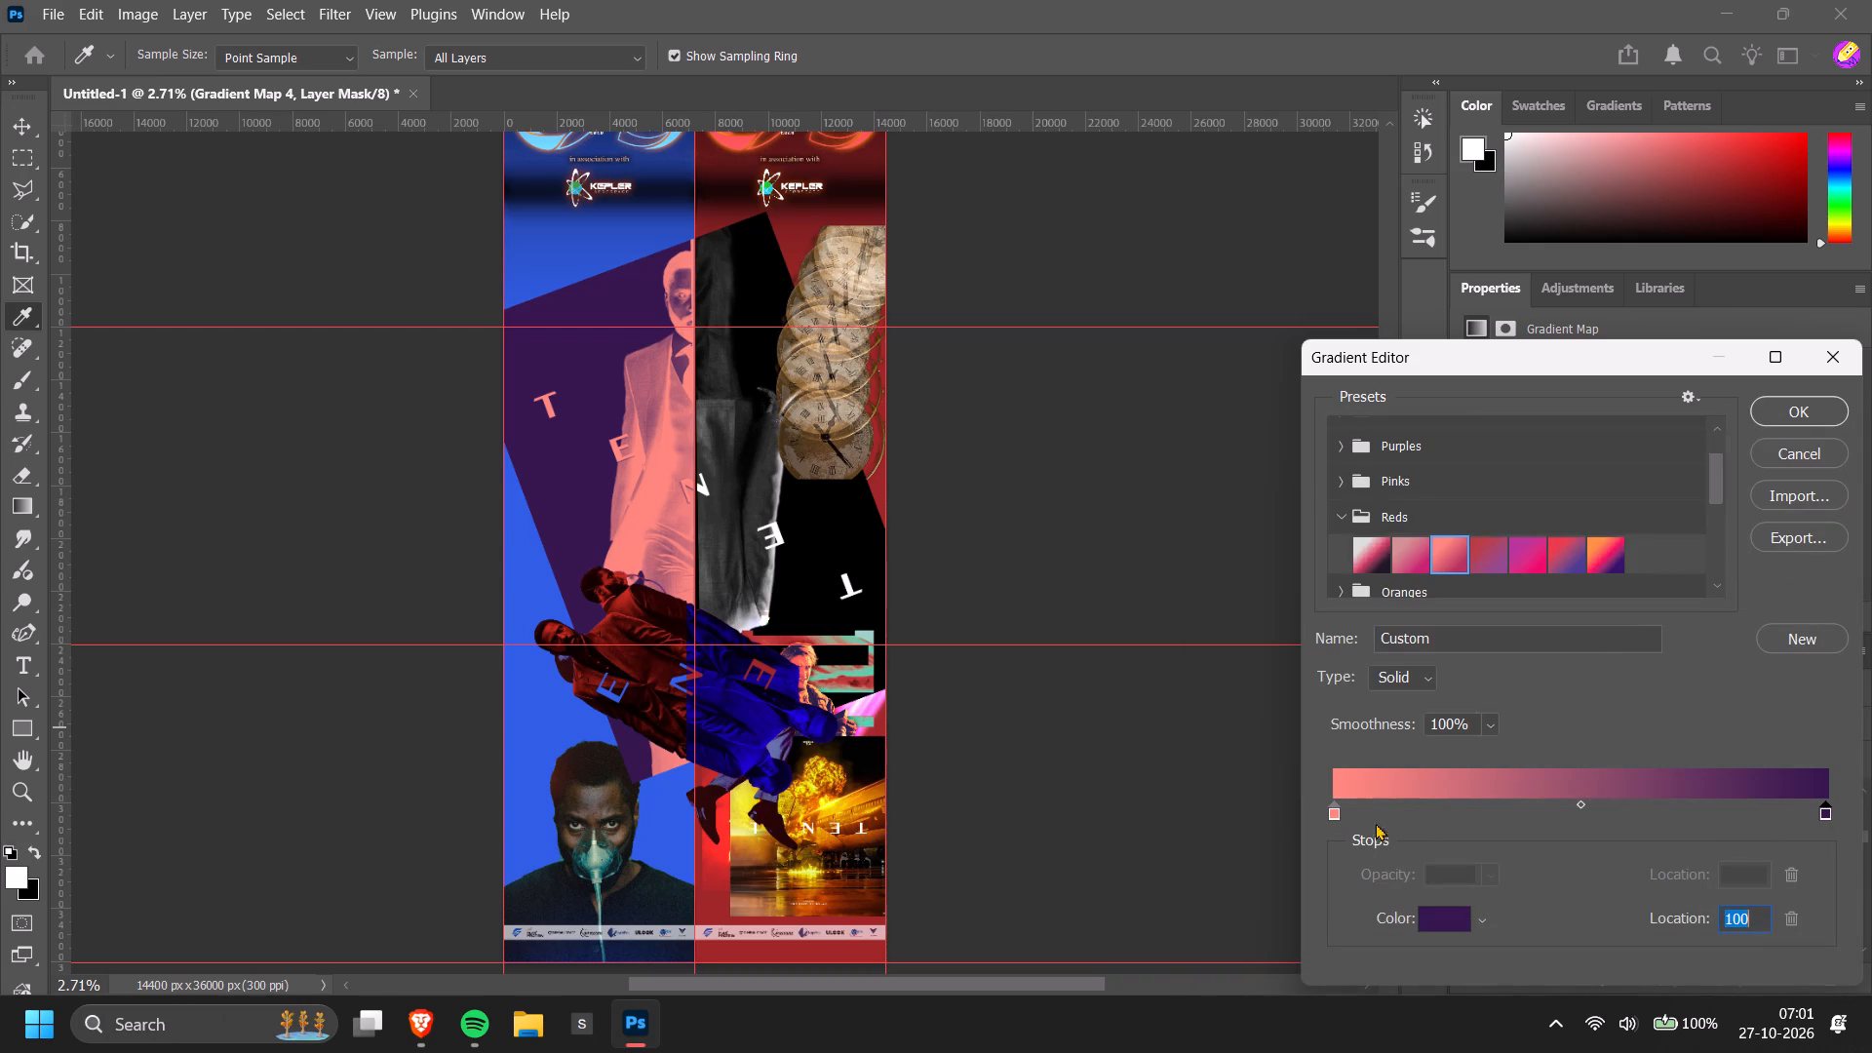
Keep the salmon stop's colour and shift it from the gradient's start to location 28.
{"action": "left_click", "coordinate": [1333, 815]}
{"action": "left_click", "coordinate": [1432, 923]}
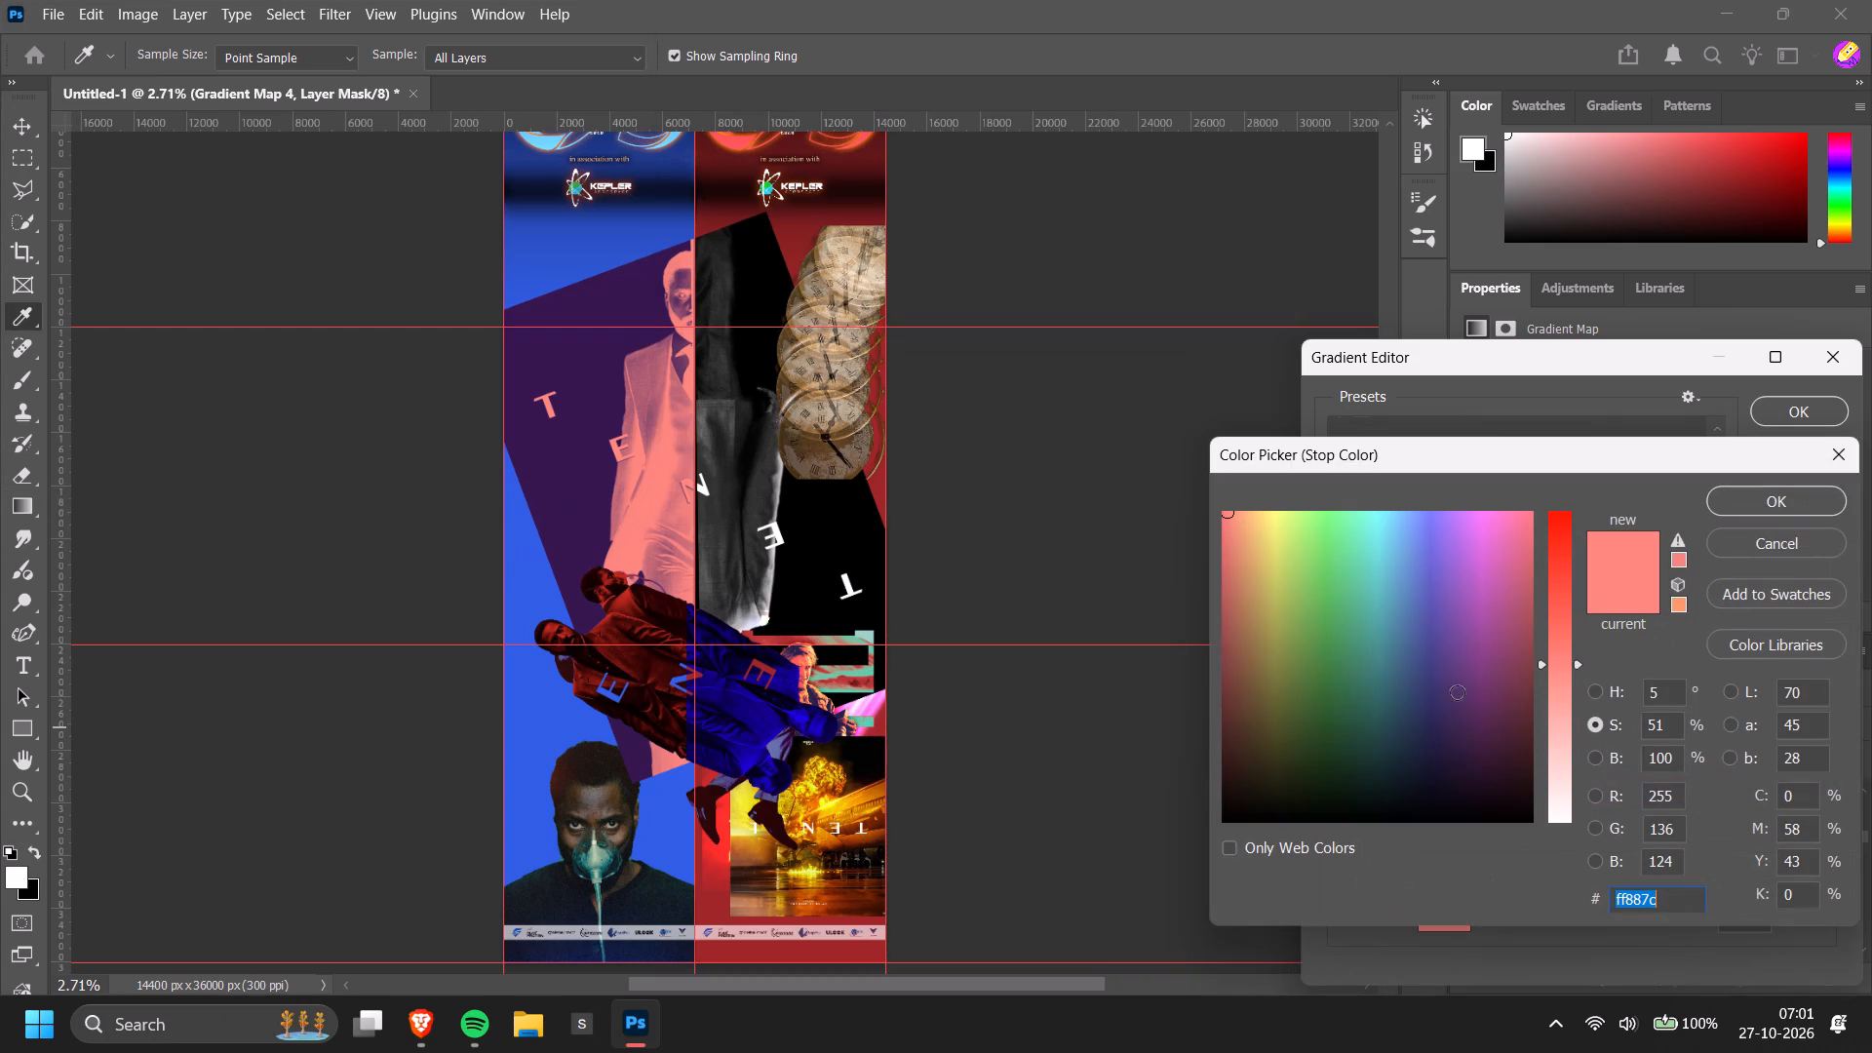
{"action": "left_click", "coordinate": [1825, 505]}
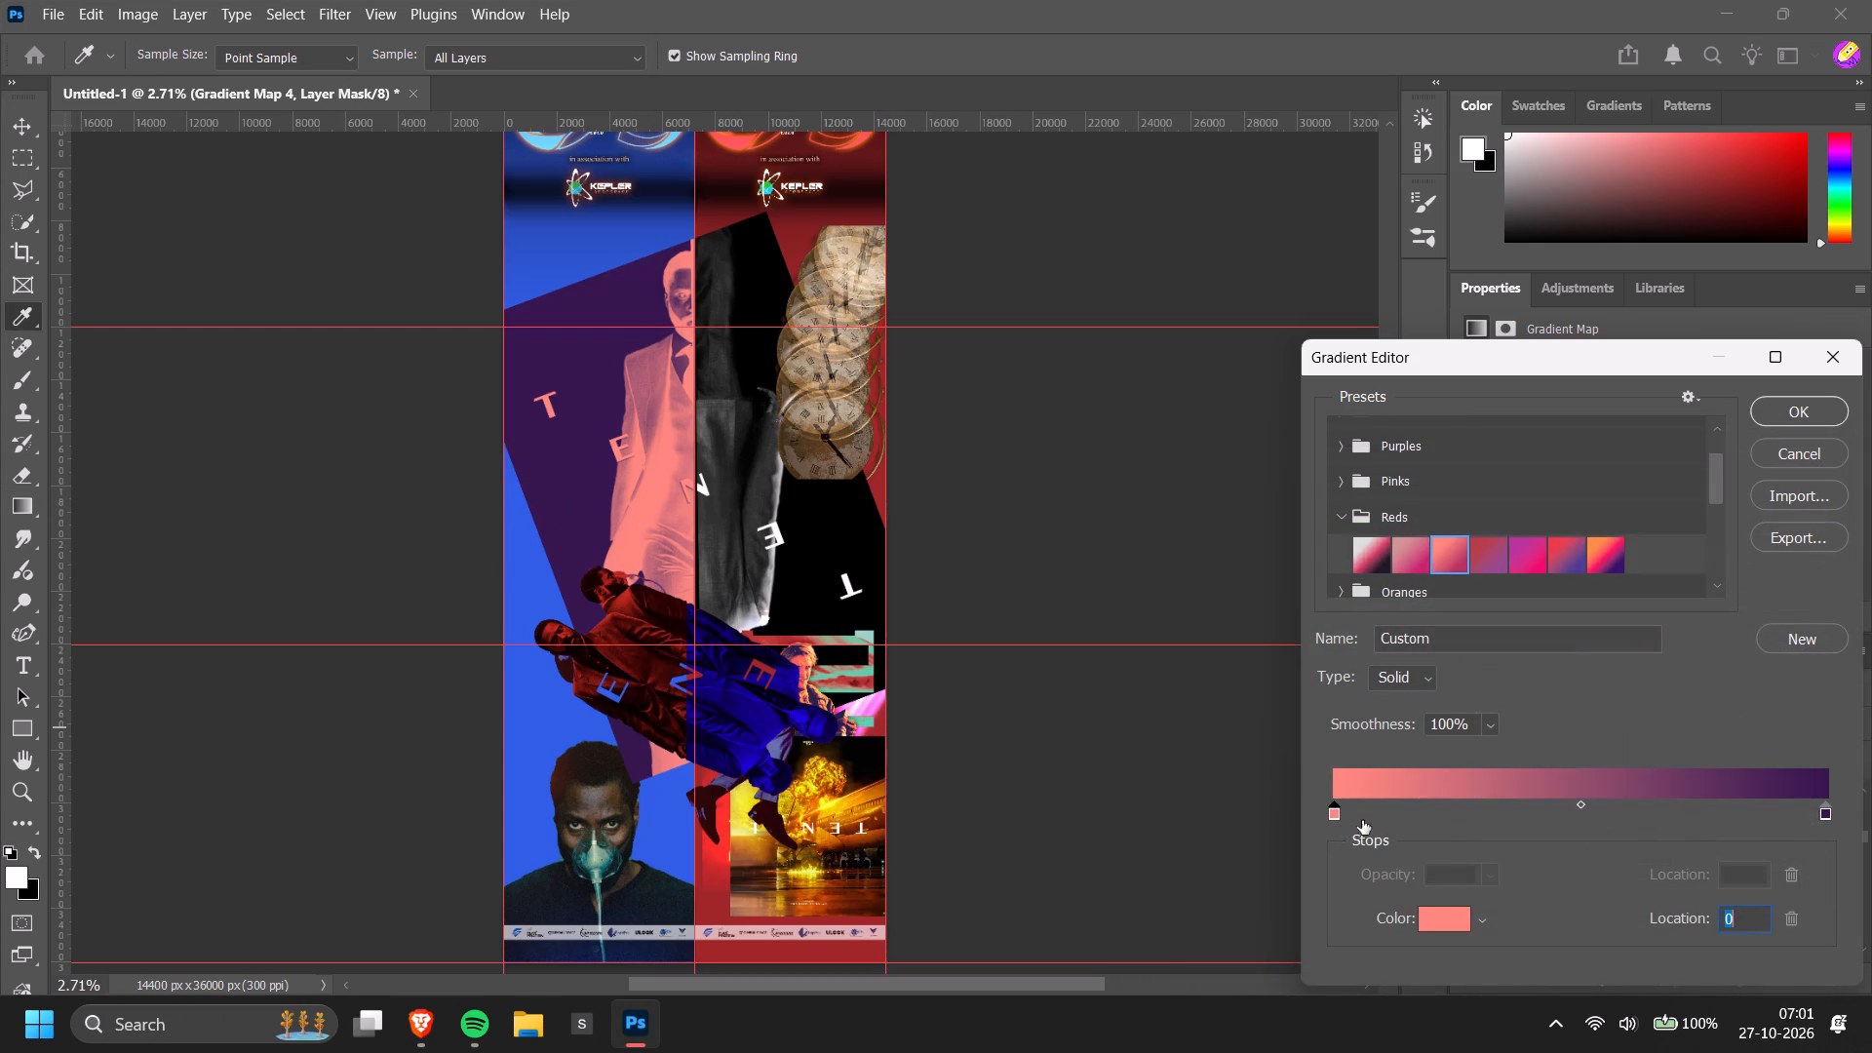
{"action": "left_click_drag", "start_coordinate": [1335, 820], "coordinate": [1465, 828]}
{"action": "left_click_drag", "start_coordinate": [1407, 816], "coordinate": [1433, 815]}
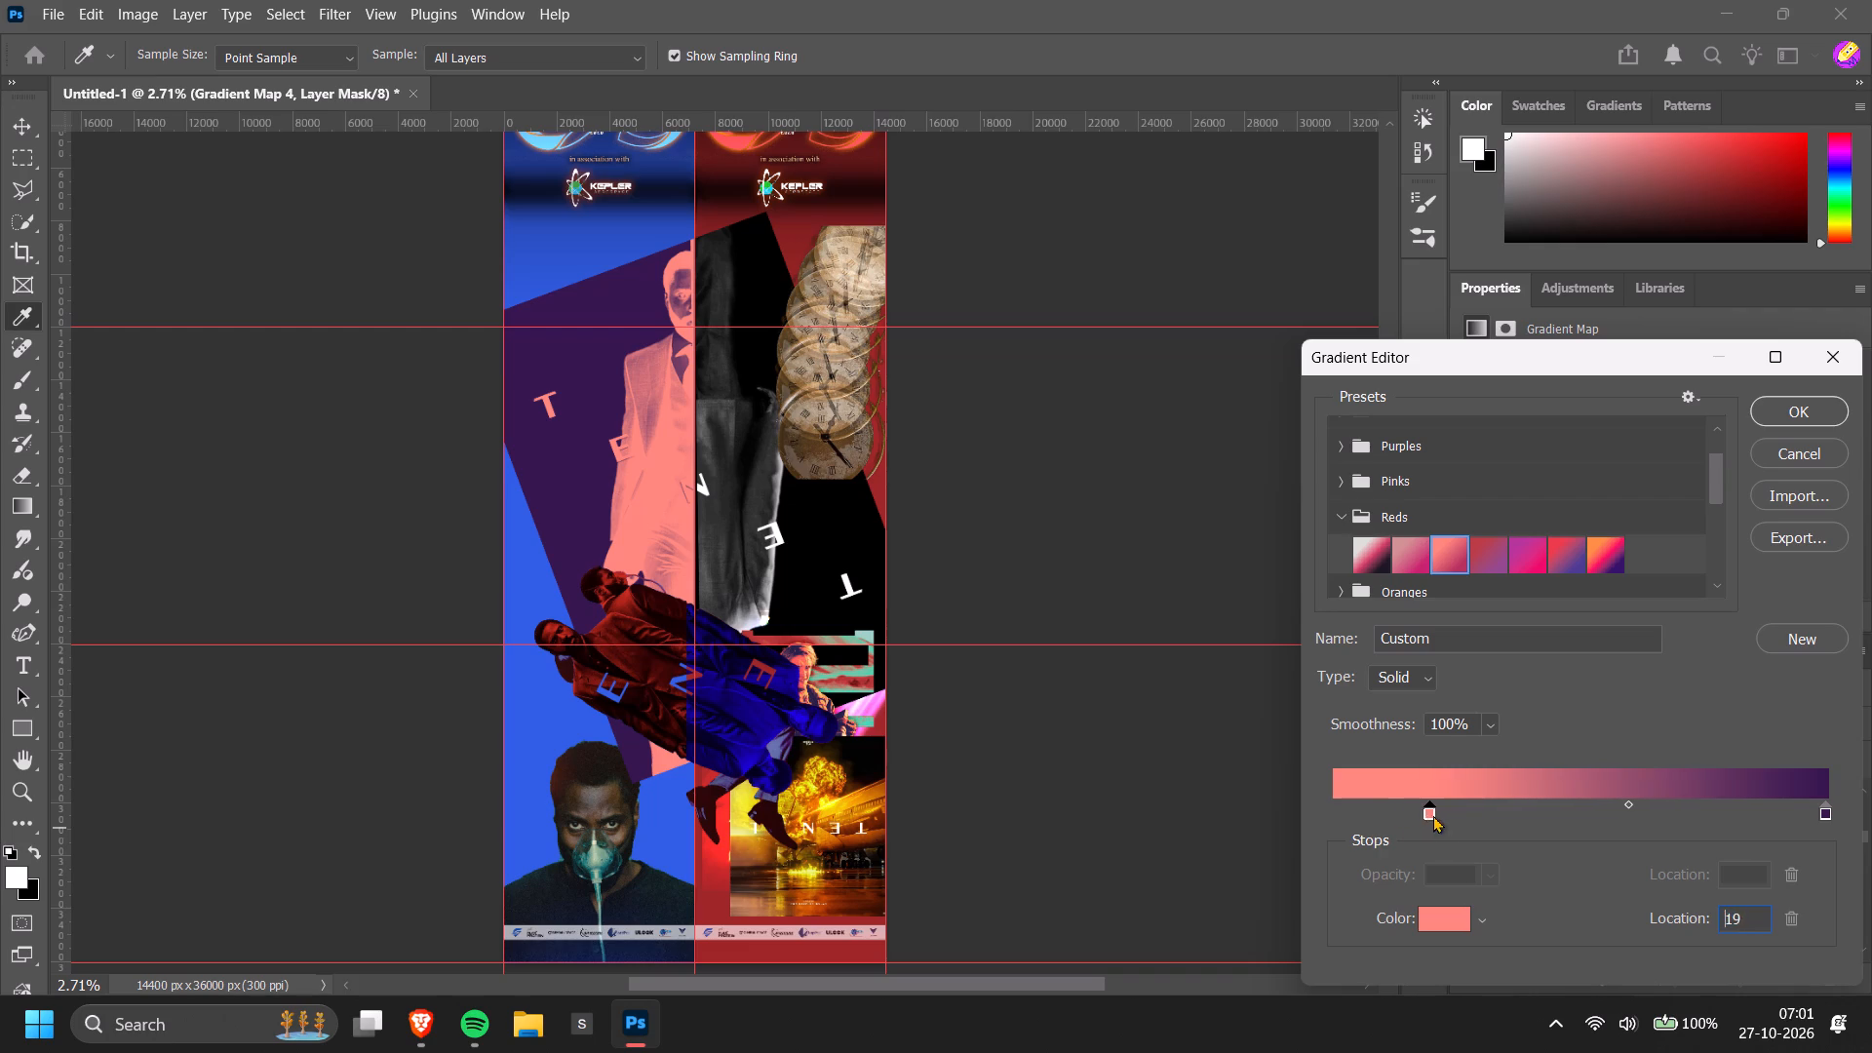
{"action": "left_click_drag", "start_coordinate": [1433, 815], "coordinate": [1471, 815]}
Add a new colour stop at the very start of the gradient and colour it near-black #131313.
{"action": "left_click_drag", "start_coordinate": [1344, 819], "coordinate": [1226, 812]}
{"action": "left_click", "coordinate": [1459, 916]}
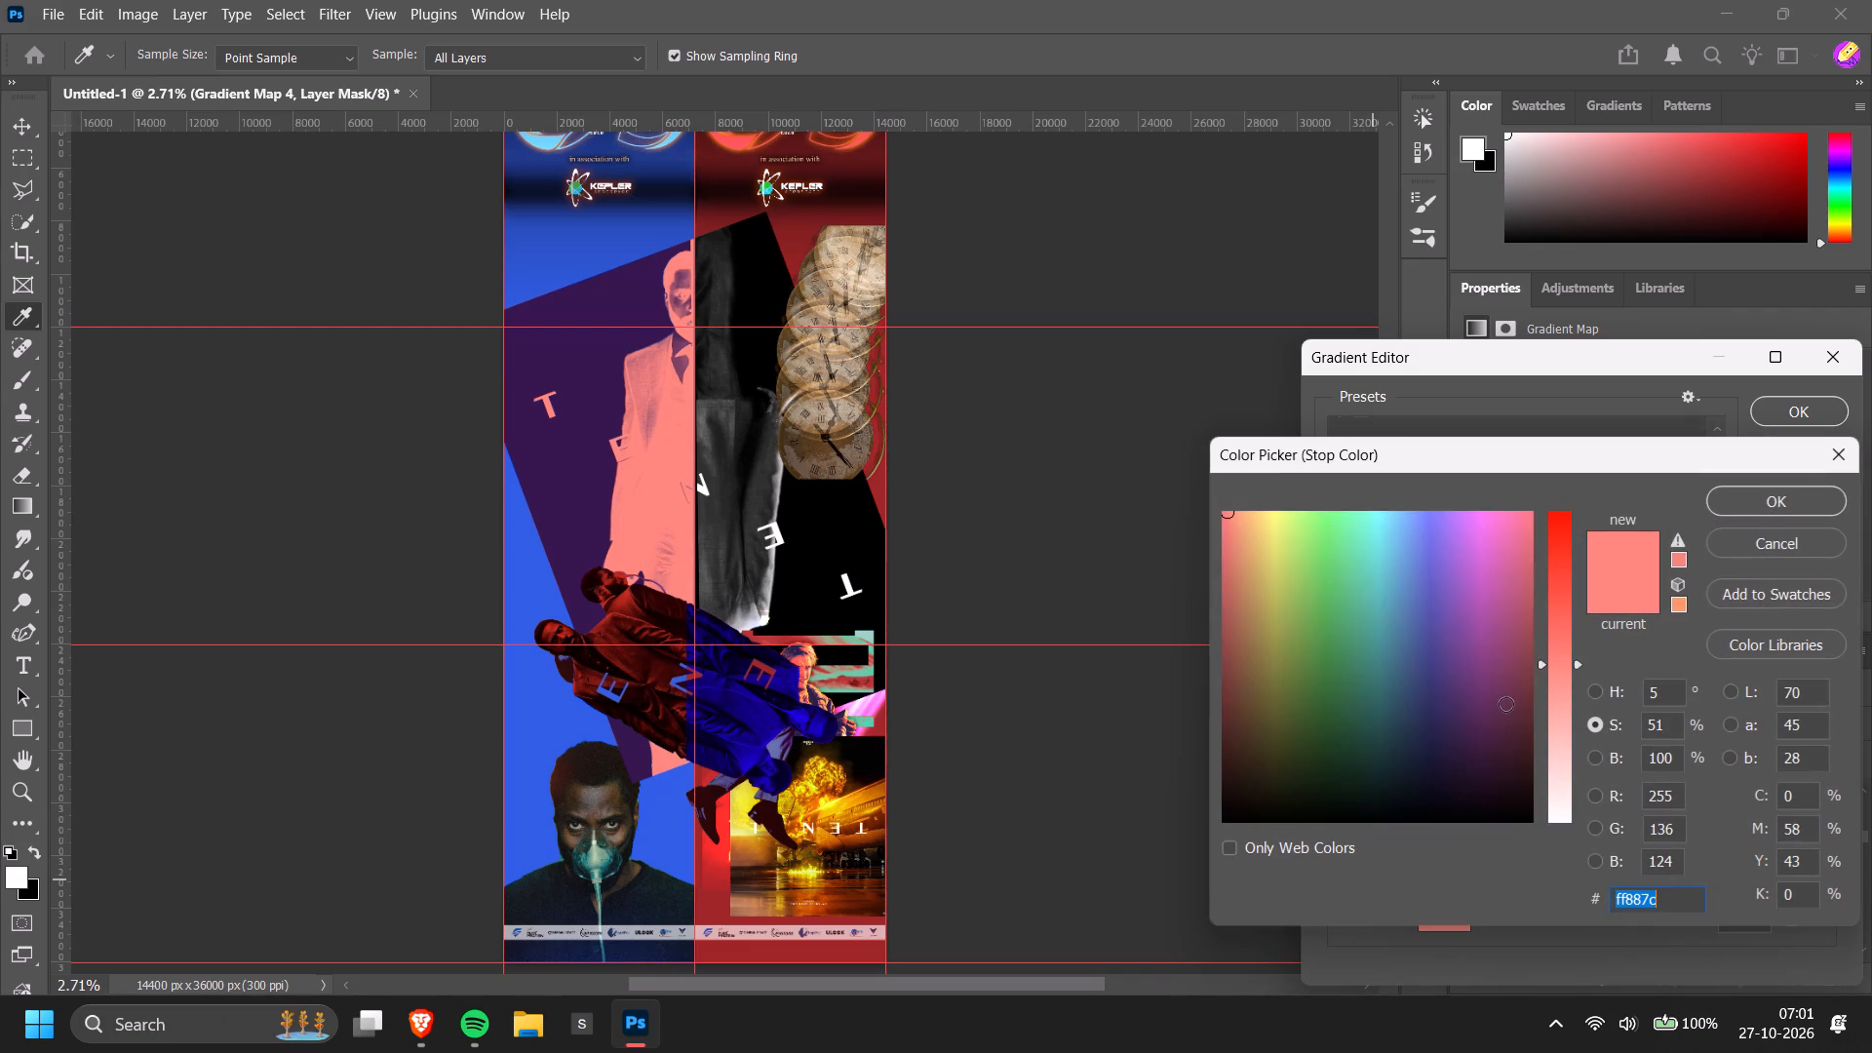
{"action": "left_click_drag", "start_coordinate": [1562, 773], "coordinate": [1551, 824]}
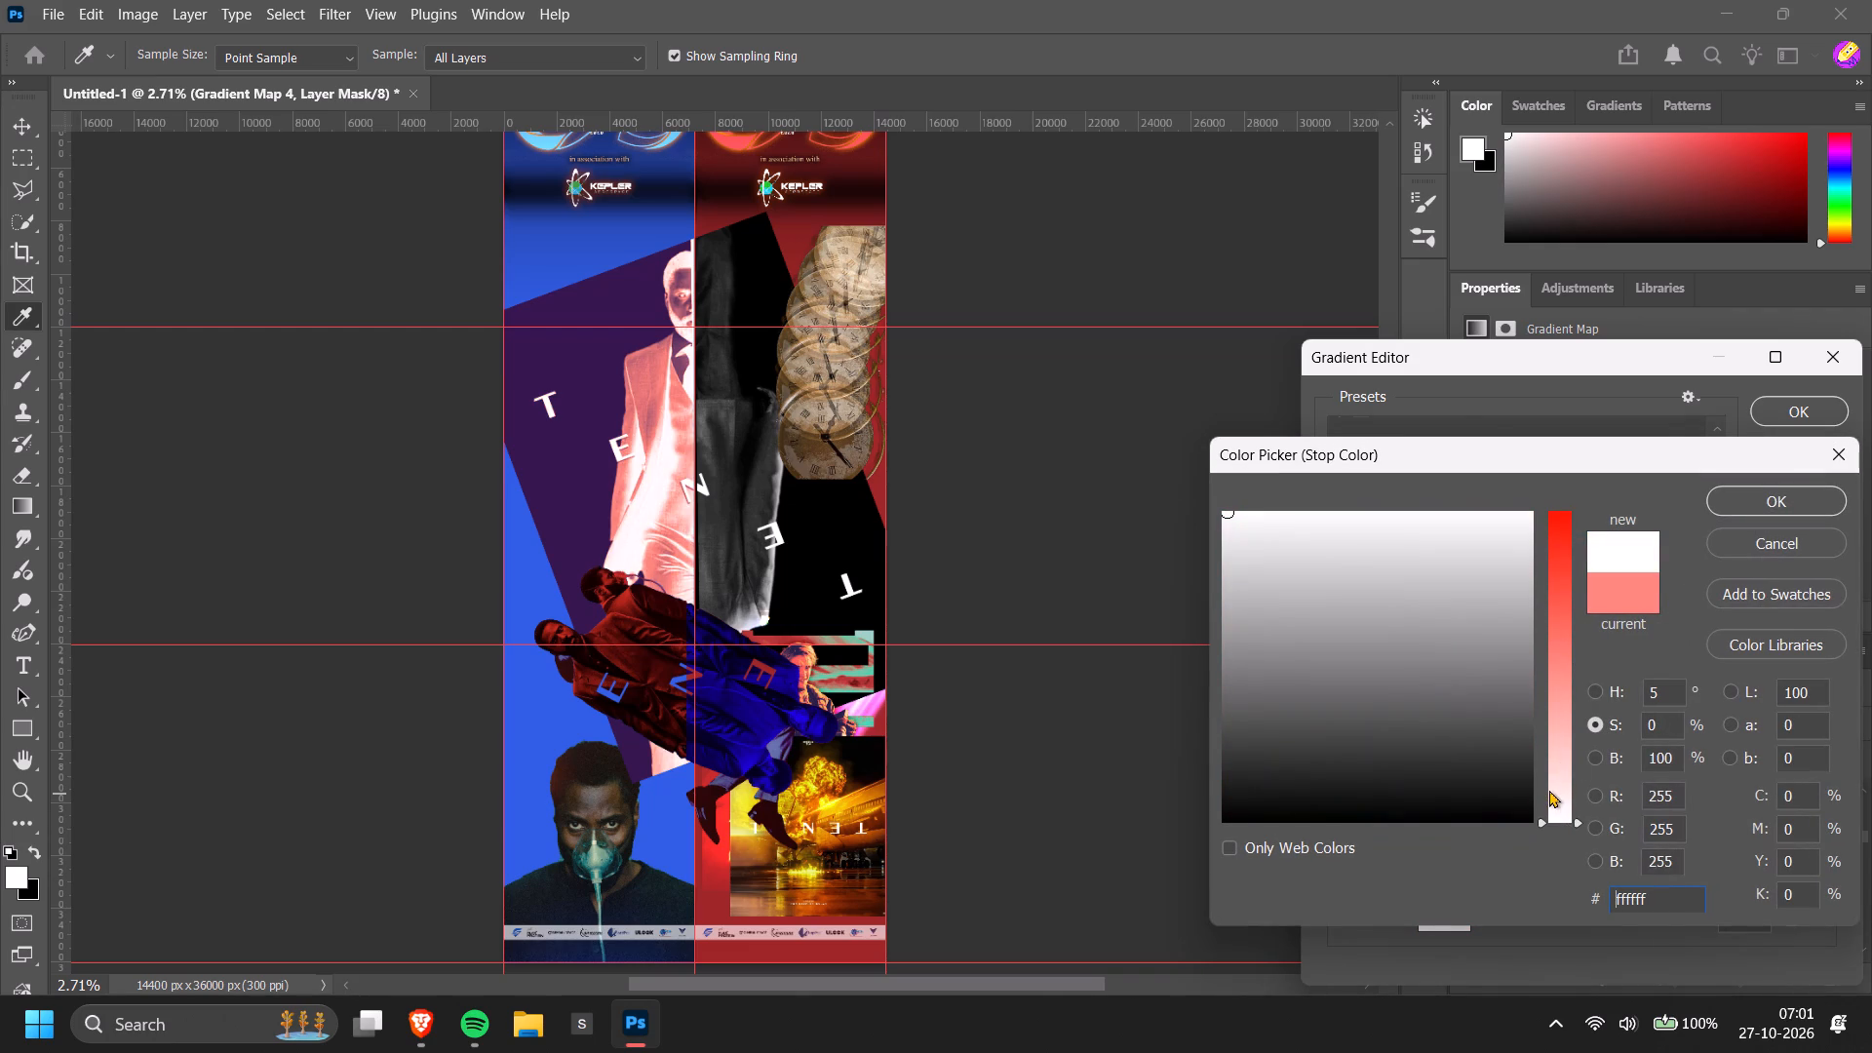
{"action": "left_click_drag", "start_coordinate": [1483, 774], "coordinate": [1503, 789]}
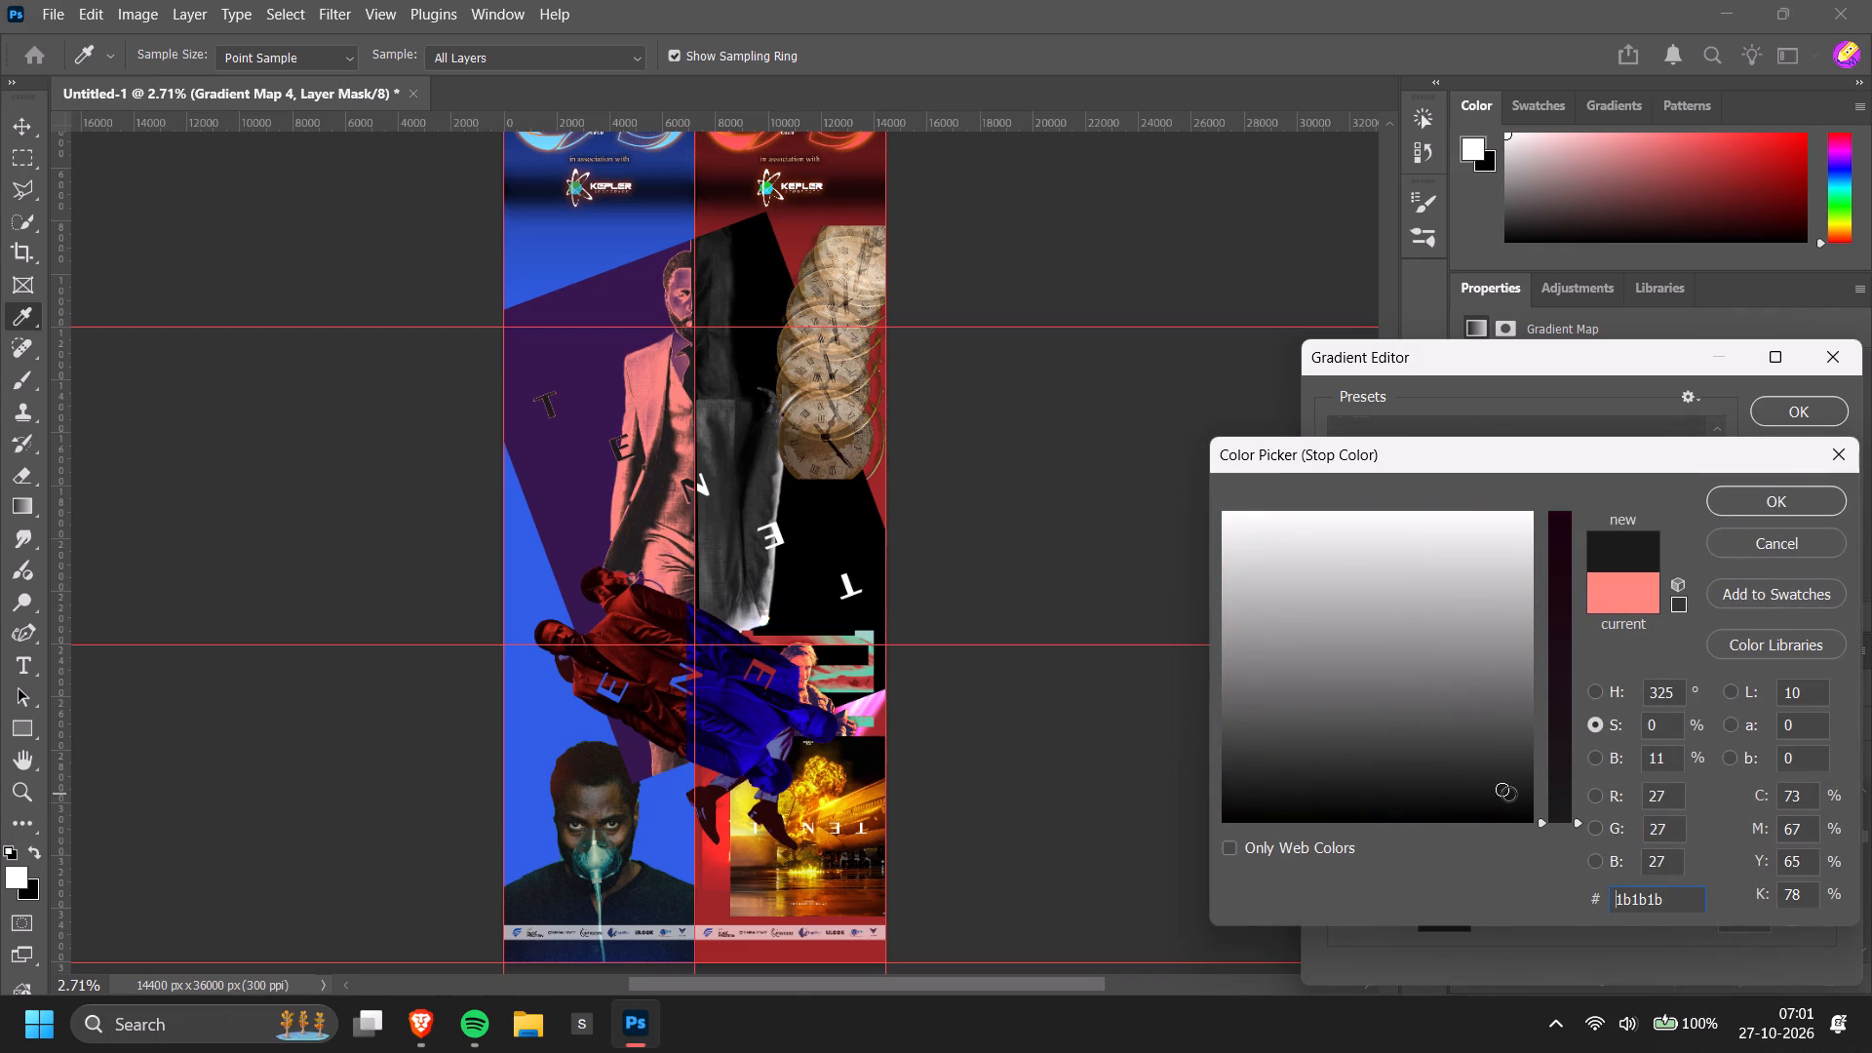
{"action": "left_click", "coordinate": [1511, 791]}
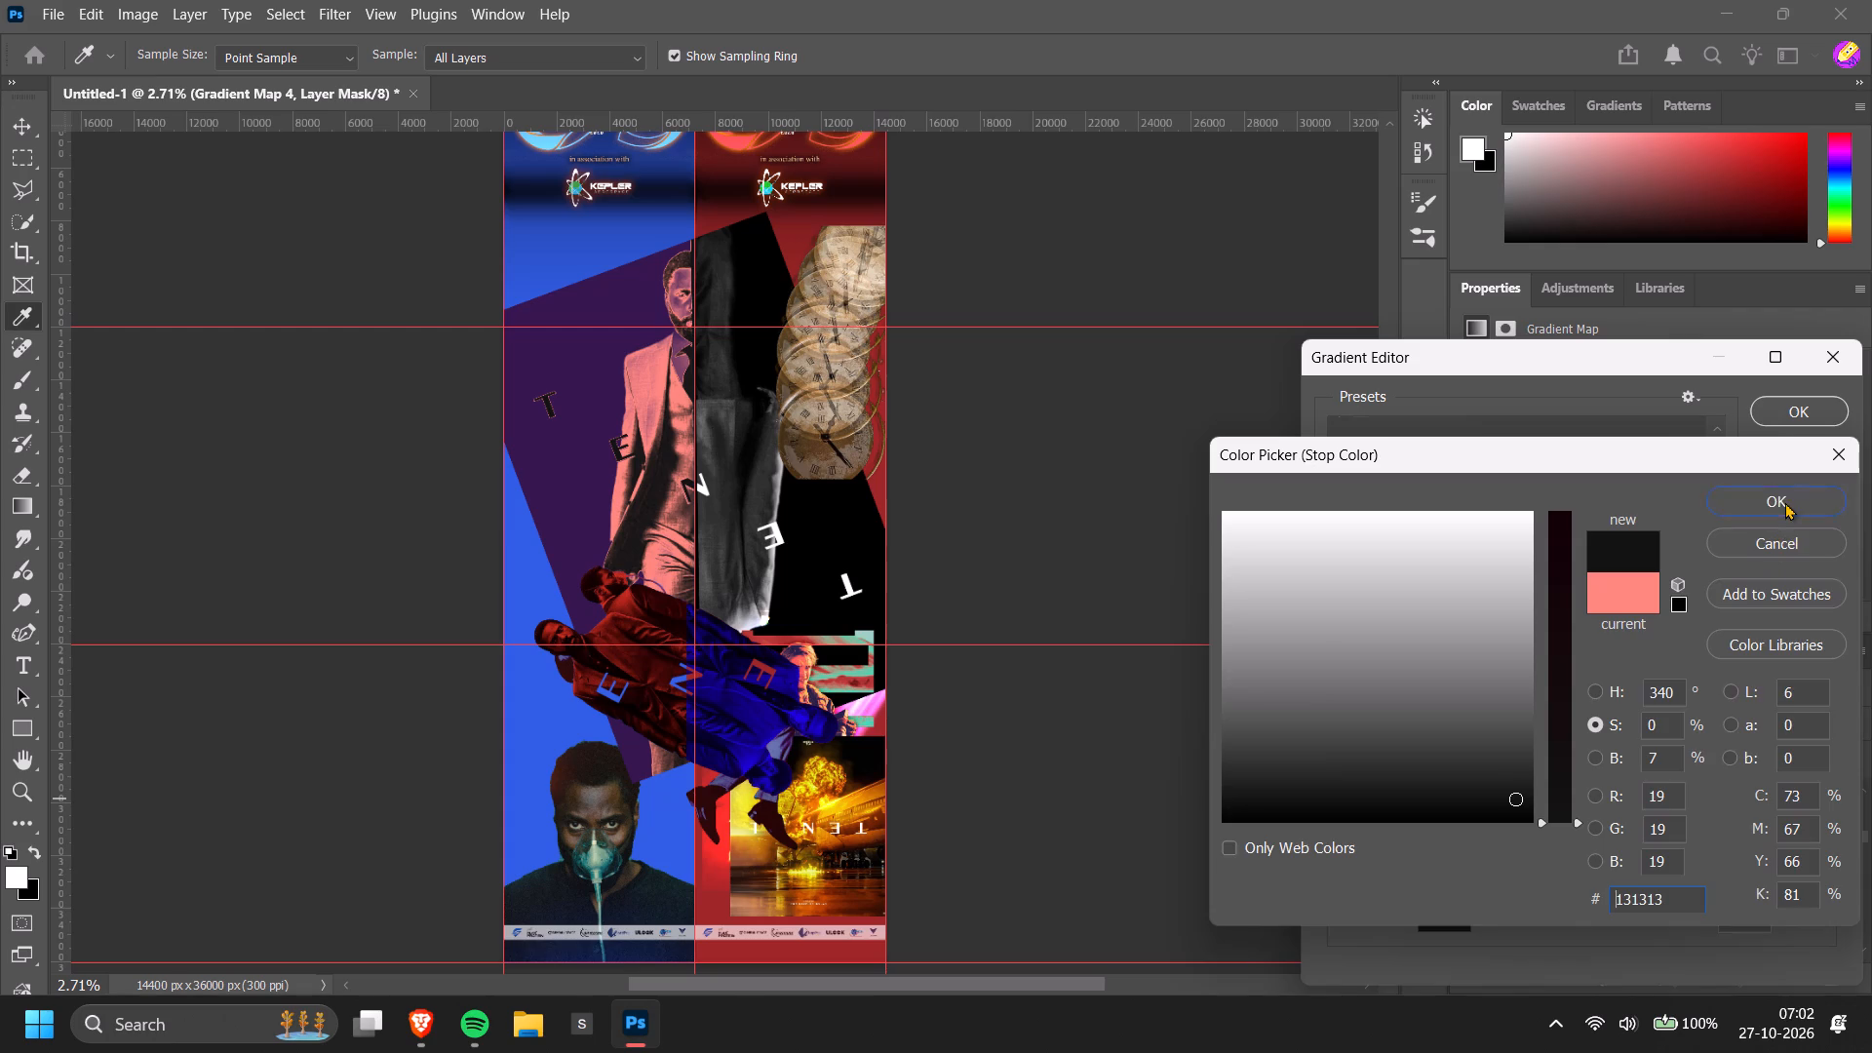
{"action": "left_click", "coordinate": [1785, 502]}
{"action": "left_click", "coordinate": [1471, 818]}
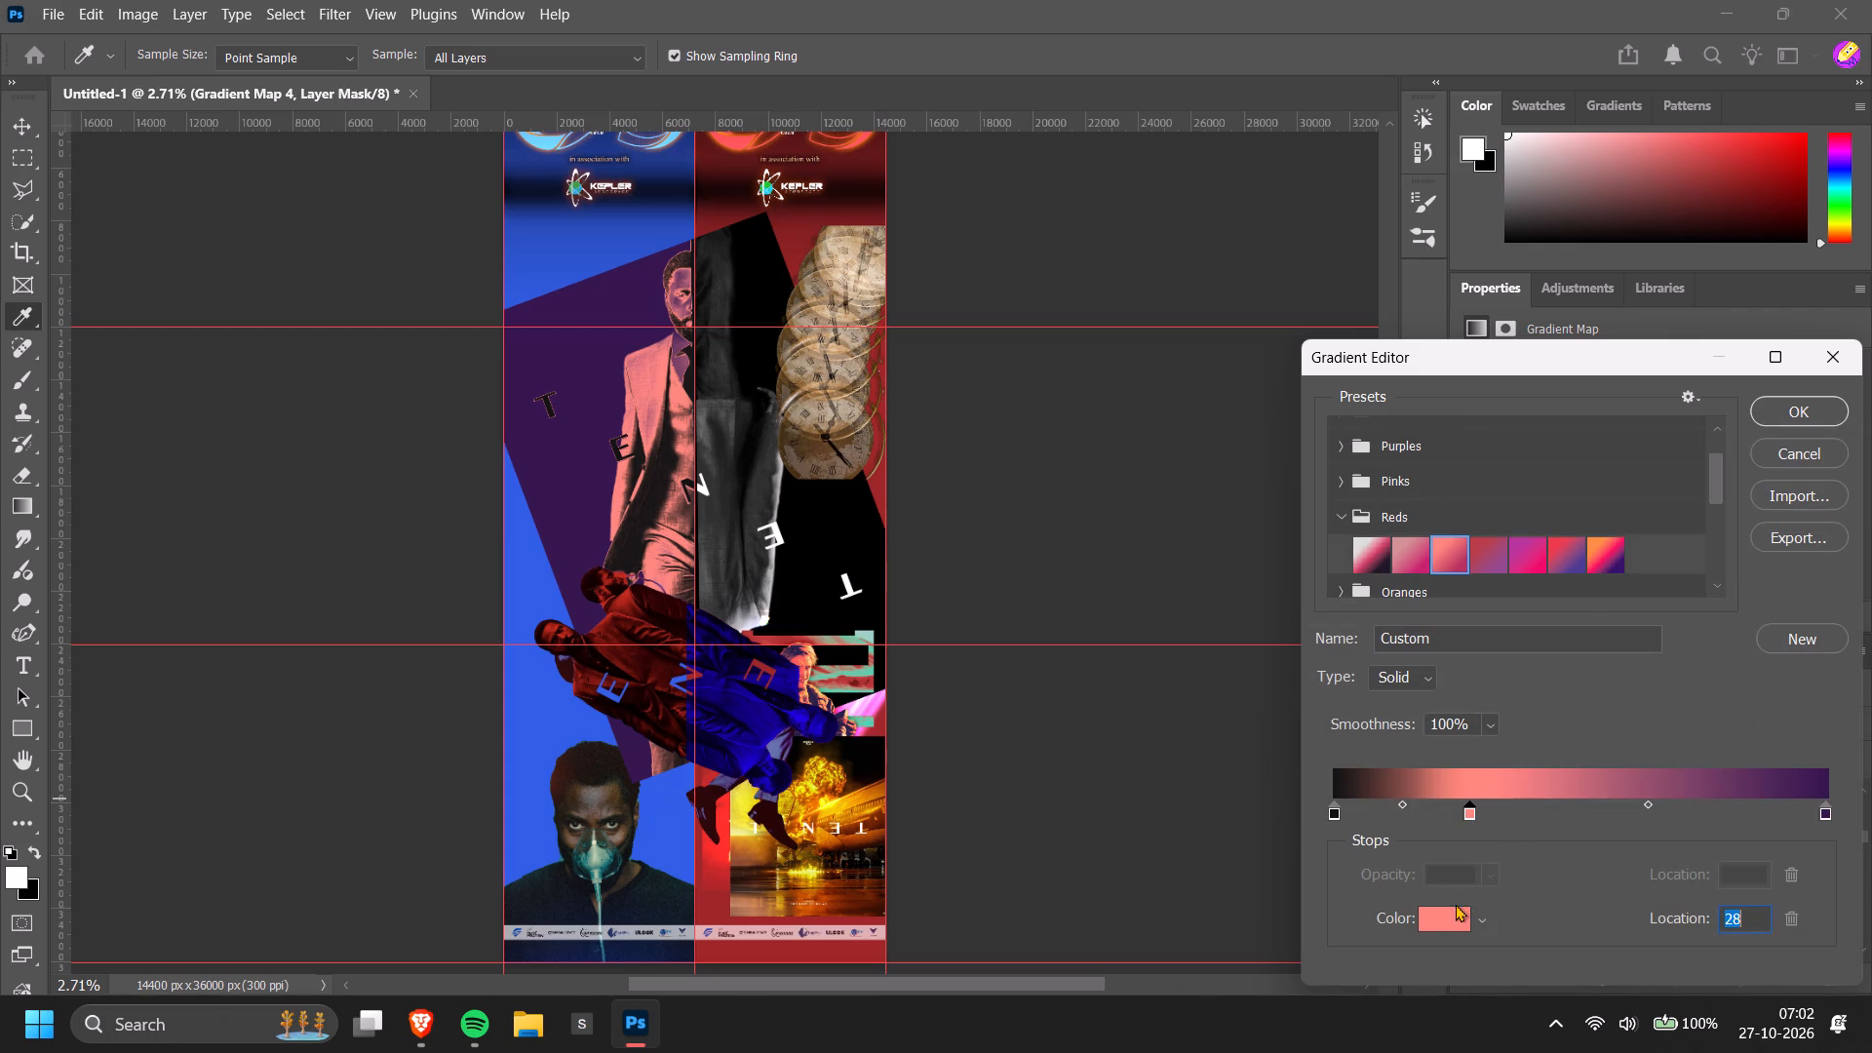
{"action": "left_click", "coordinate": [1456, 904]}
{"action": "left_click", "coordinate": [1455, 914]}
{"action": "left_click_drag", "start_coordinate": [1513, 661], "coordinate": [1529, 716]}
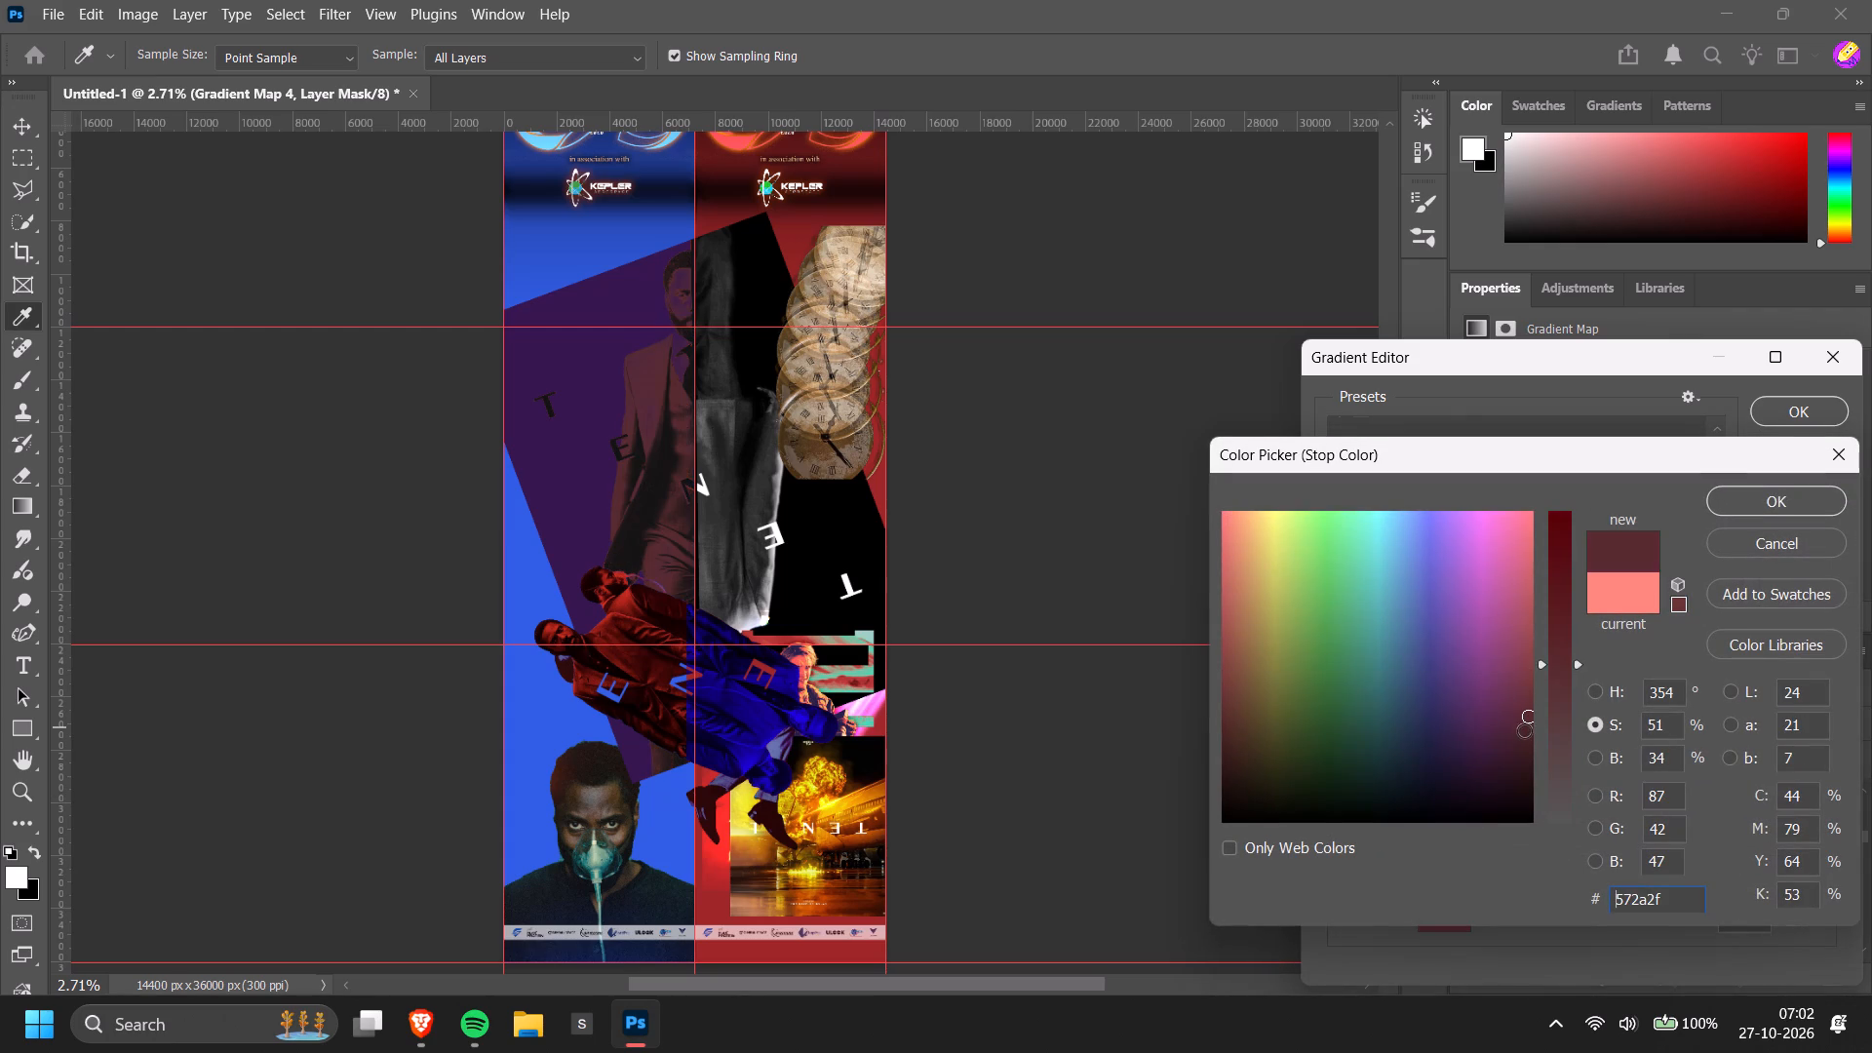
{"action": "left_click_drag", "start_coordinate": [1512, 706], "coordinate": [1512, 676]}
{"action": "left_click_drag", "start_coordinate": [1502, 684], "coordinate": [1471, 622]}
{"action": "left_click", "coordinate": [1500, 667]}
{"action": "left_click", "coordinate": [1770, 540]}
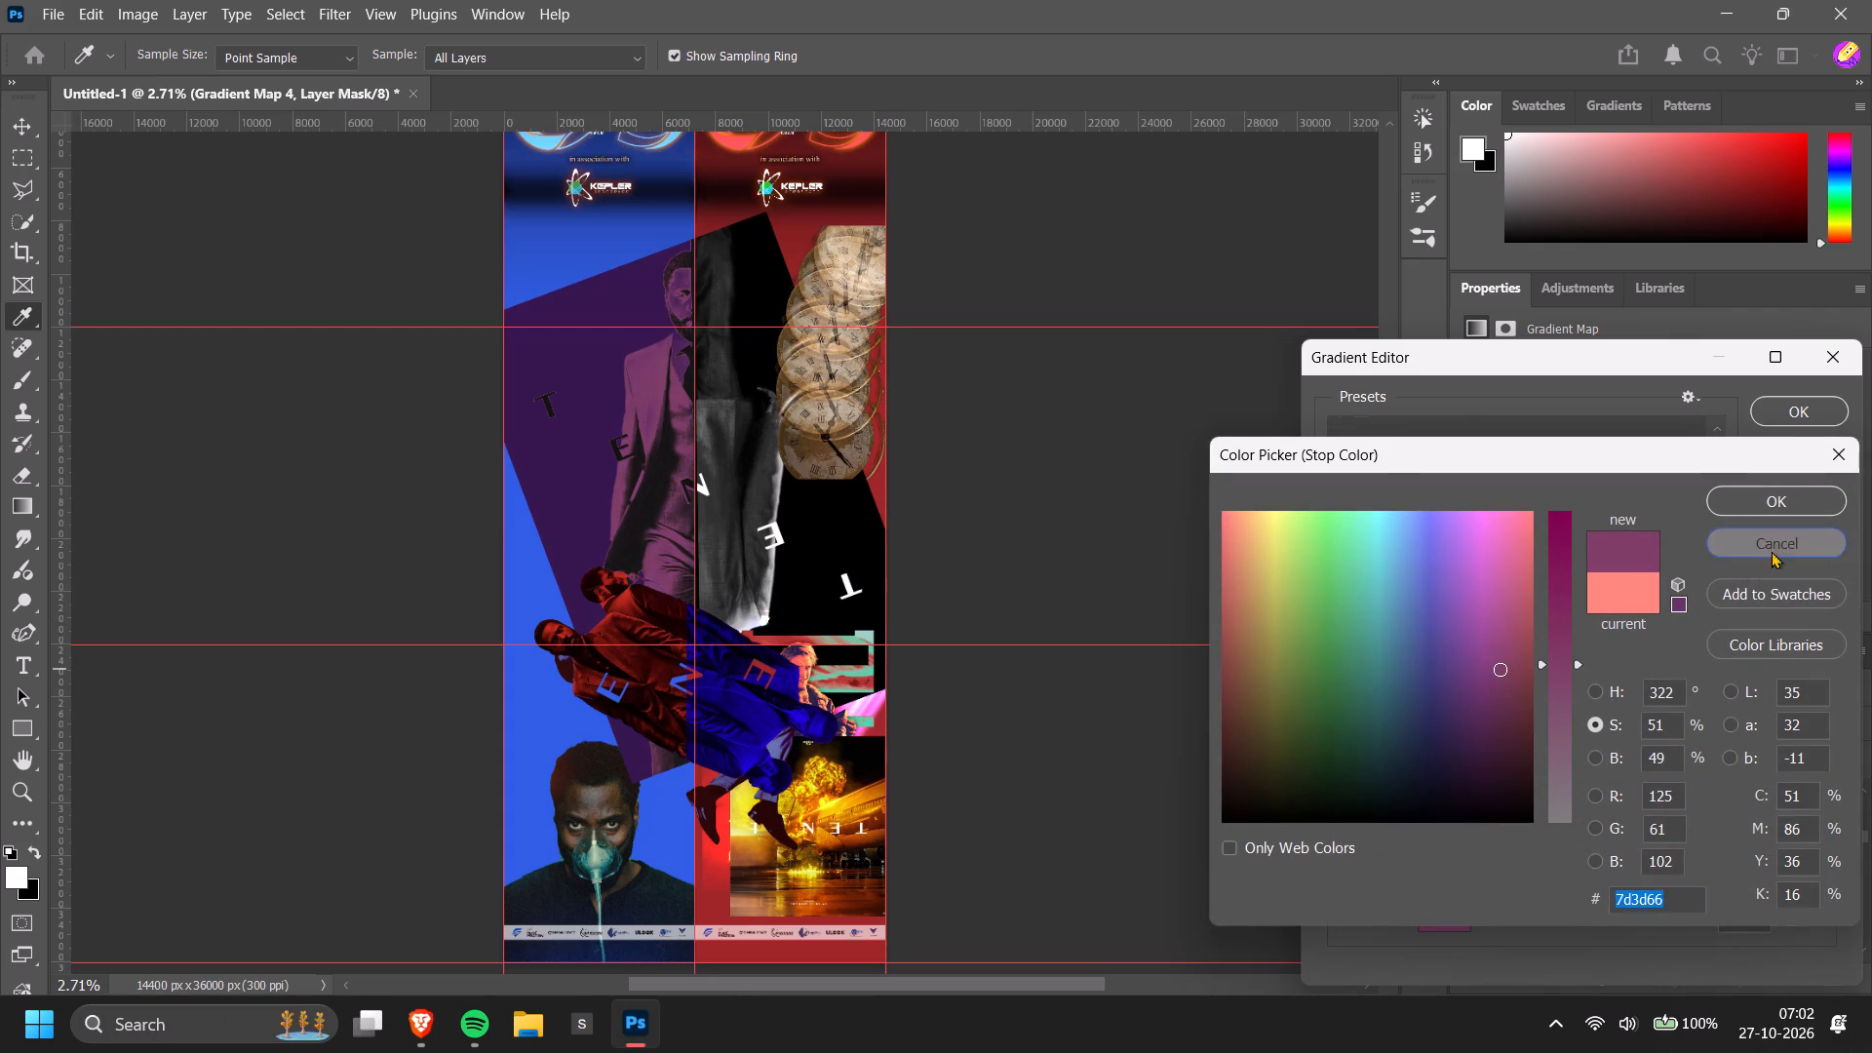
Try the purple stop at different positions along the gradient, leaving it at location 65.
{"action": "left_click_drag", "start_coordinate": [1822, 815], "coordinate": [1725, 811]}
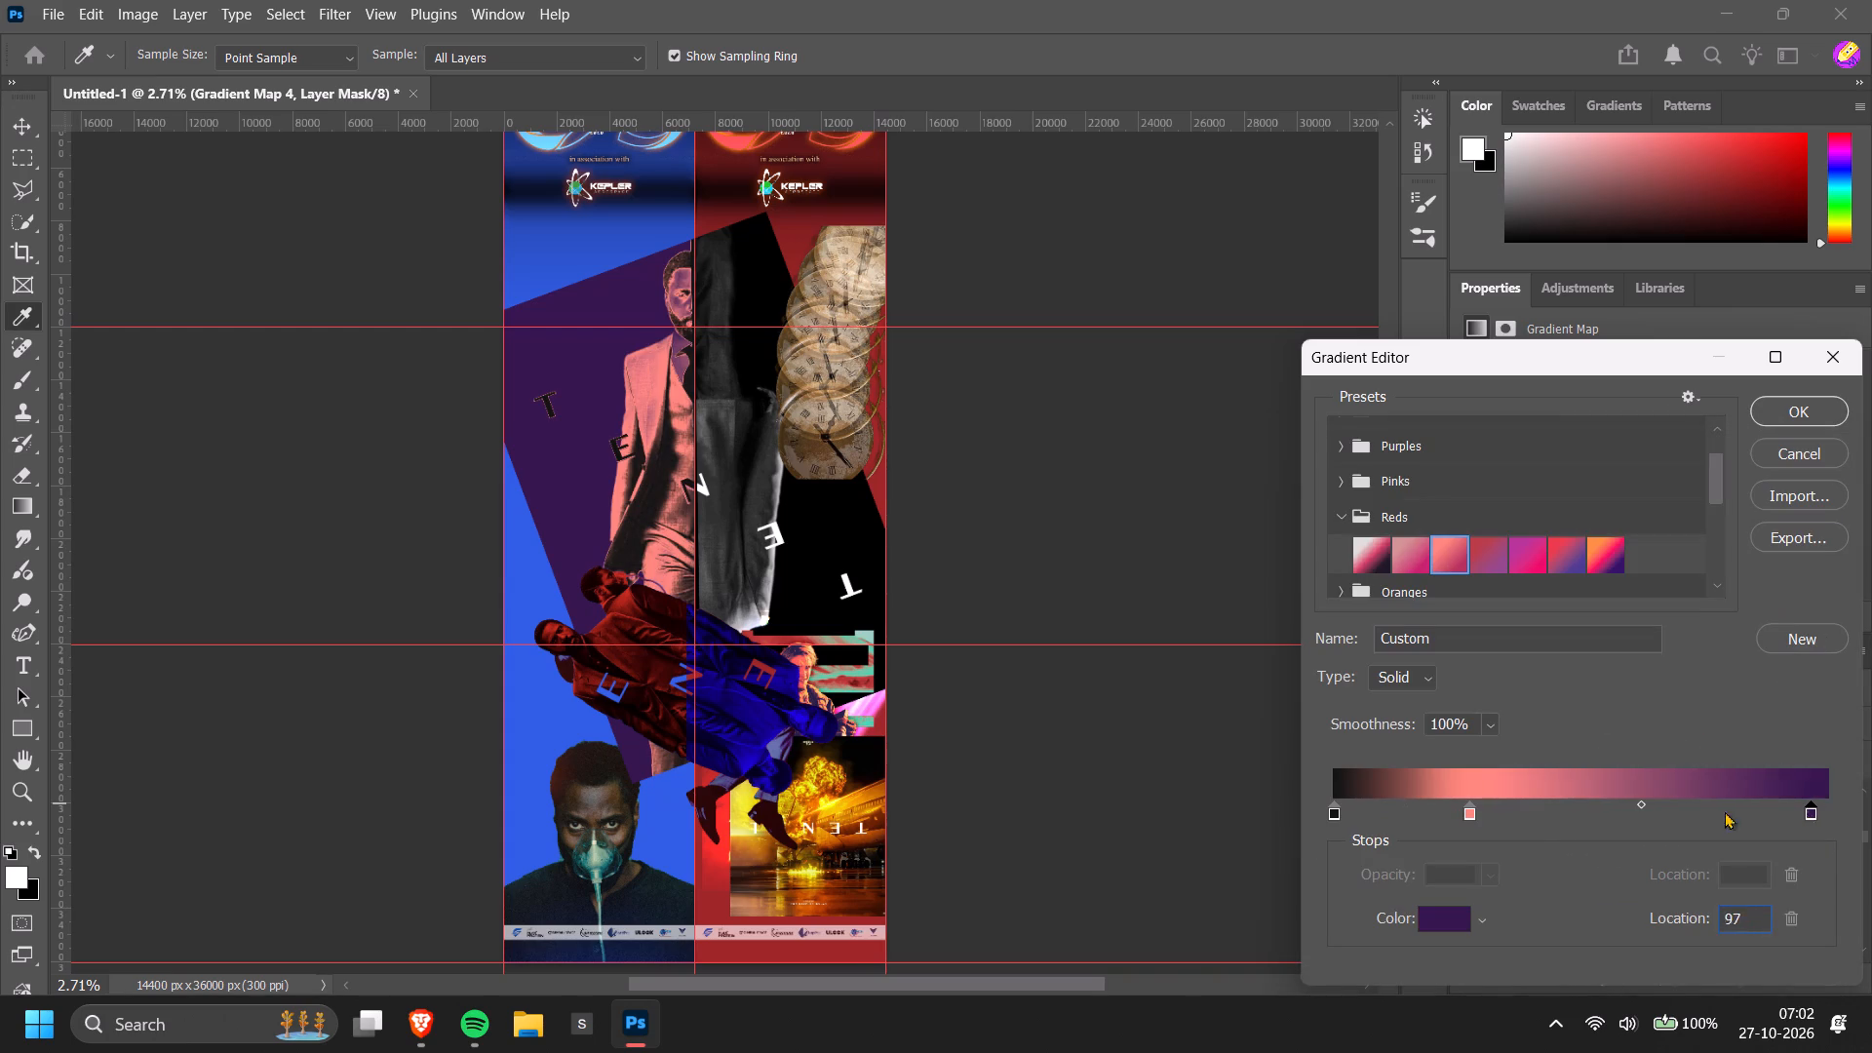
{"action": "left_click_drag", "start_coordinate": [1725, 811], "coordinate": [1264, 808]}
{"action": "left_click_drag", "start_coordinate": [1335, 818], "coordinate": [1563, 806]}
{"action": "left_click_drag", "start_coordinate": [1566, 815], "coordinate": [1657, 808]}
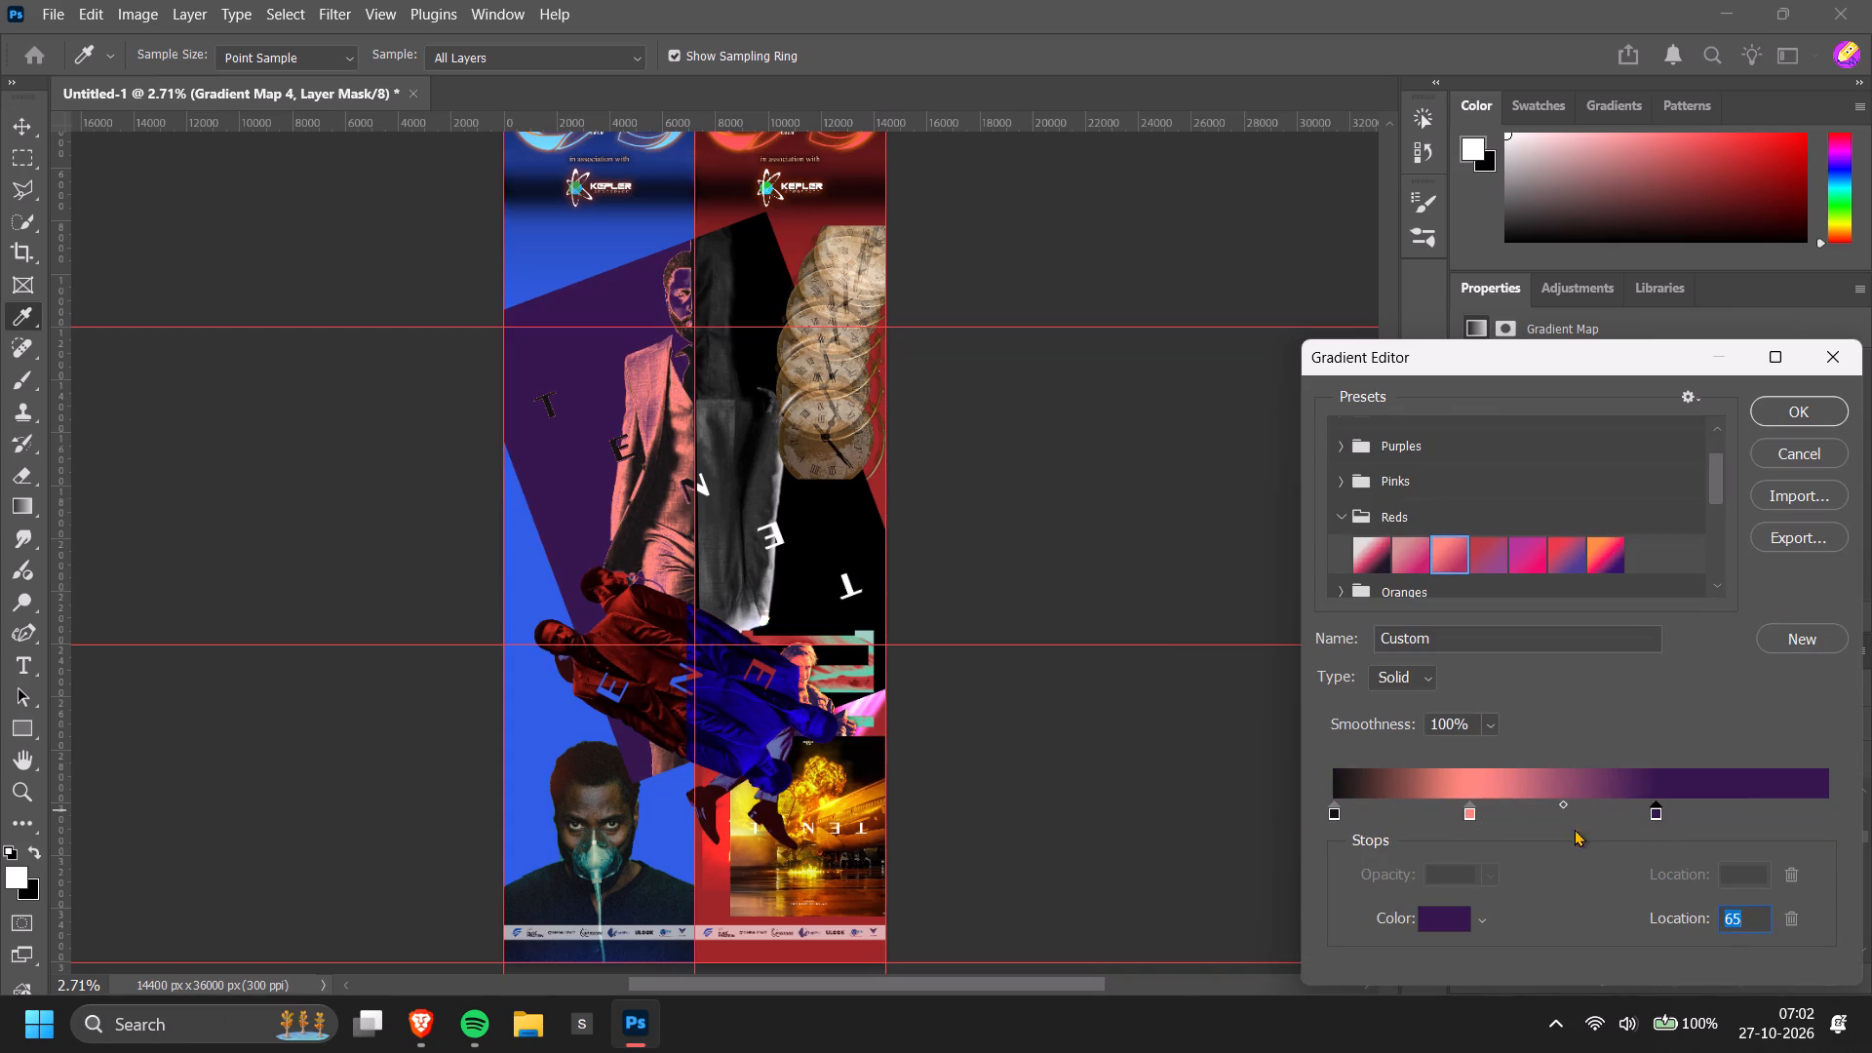
Remove the purple stop from the gradient and move the salmon stop to location 100.
{"action": "left_click_drag", "start_coordinate": [1652, 814], "coordinate": [1651, 875]}
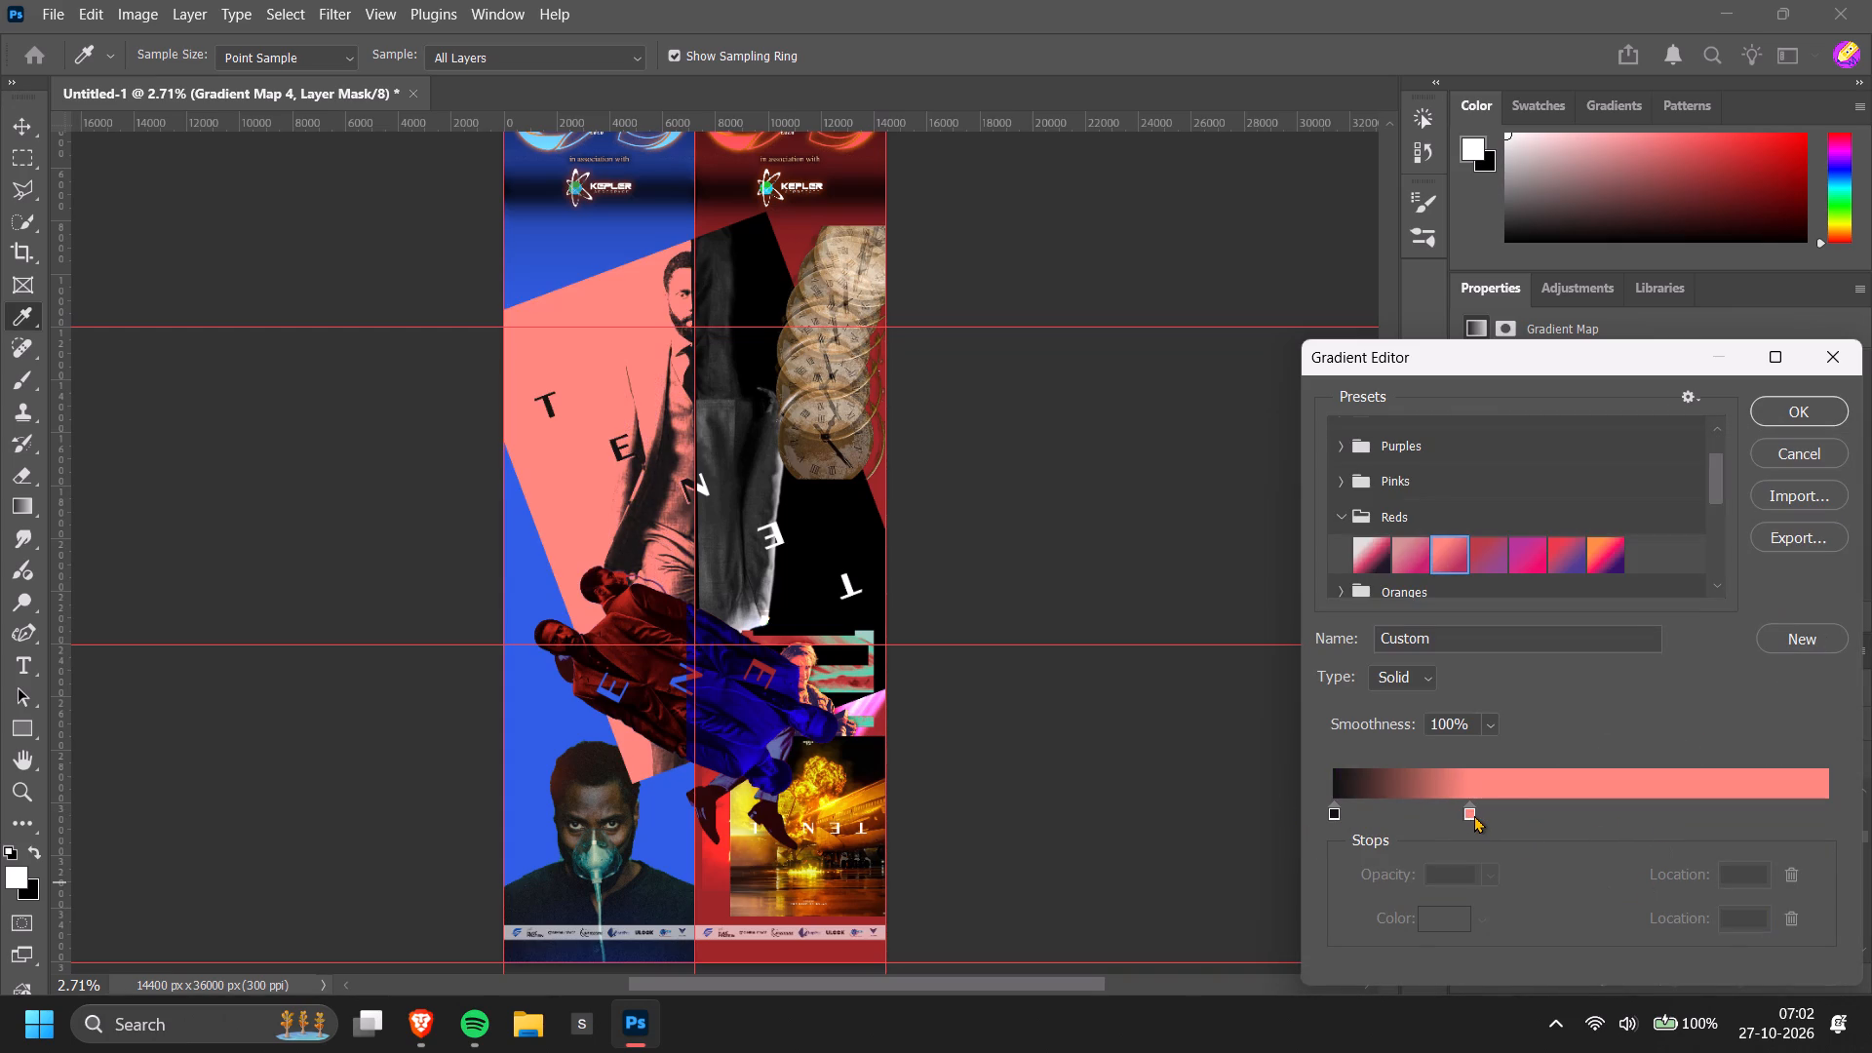
{"action": "left_click_drag", "start_coordinate": [1475, 815], "coordinate": [1853, 808]}
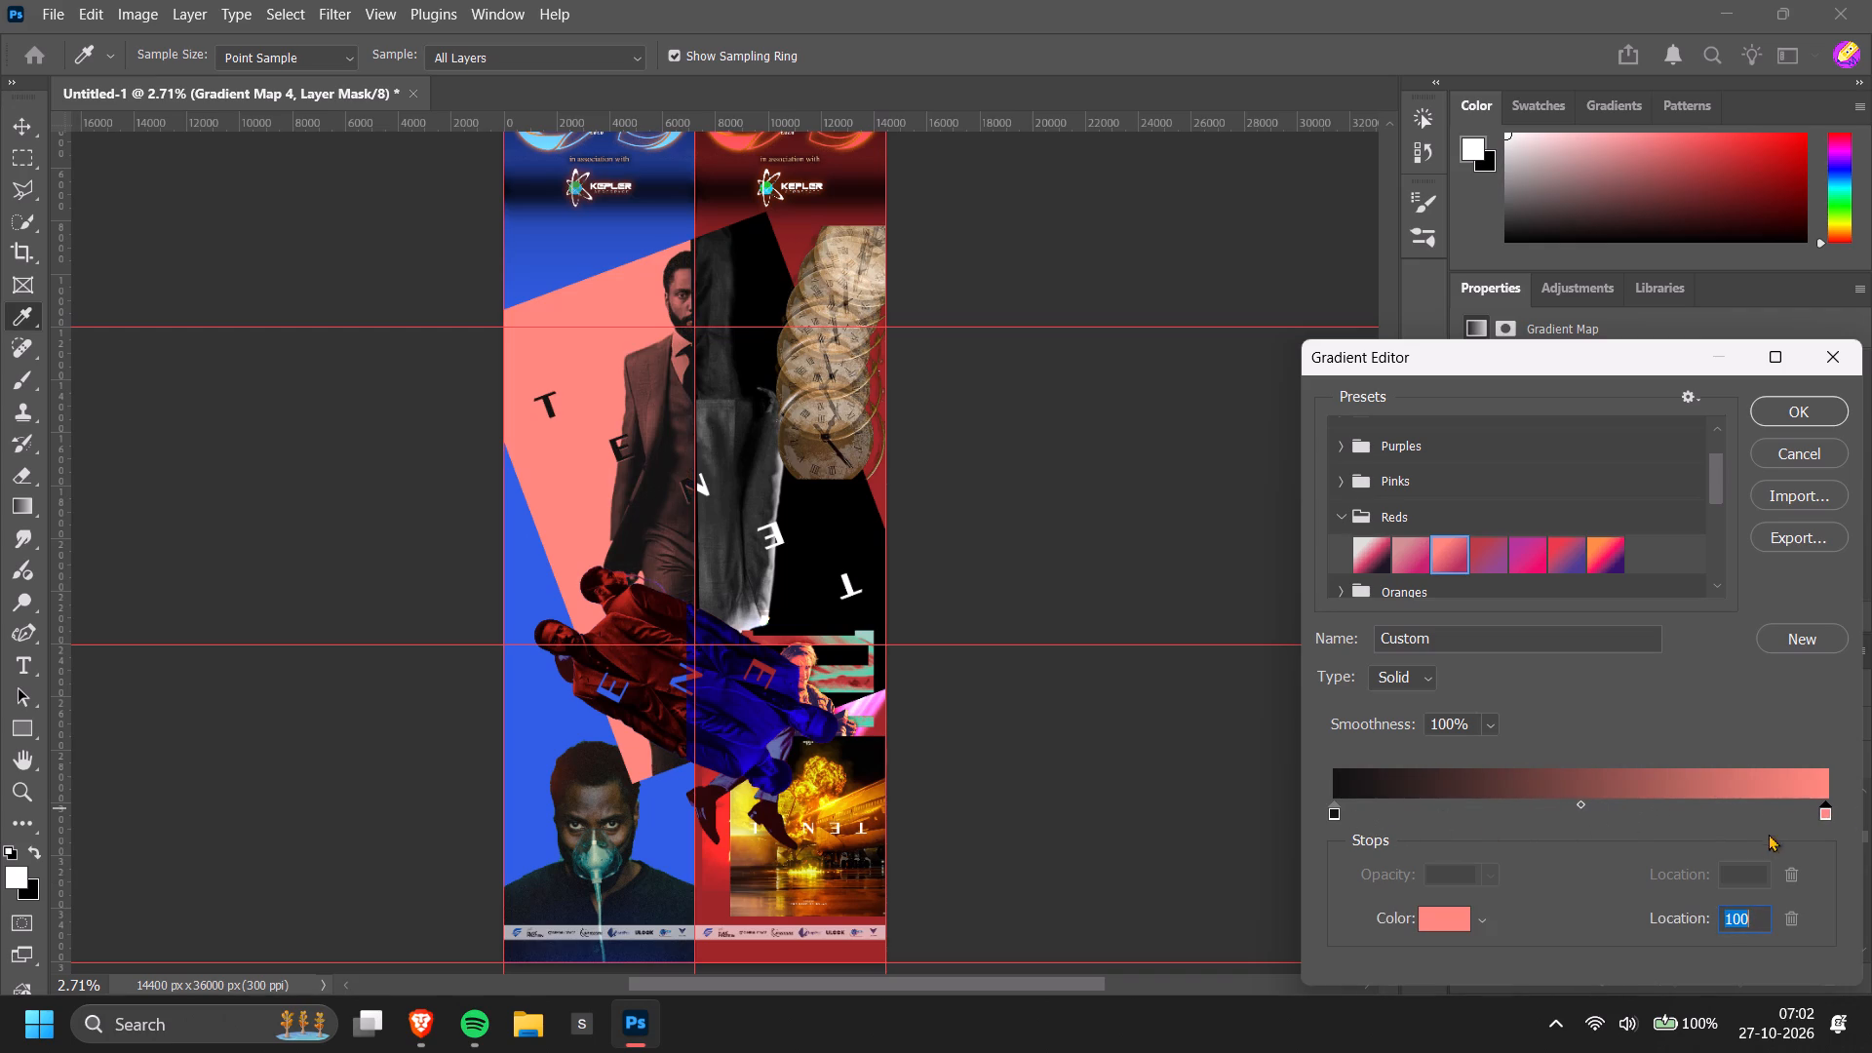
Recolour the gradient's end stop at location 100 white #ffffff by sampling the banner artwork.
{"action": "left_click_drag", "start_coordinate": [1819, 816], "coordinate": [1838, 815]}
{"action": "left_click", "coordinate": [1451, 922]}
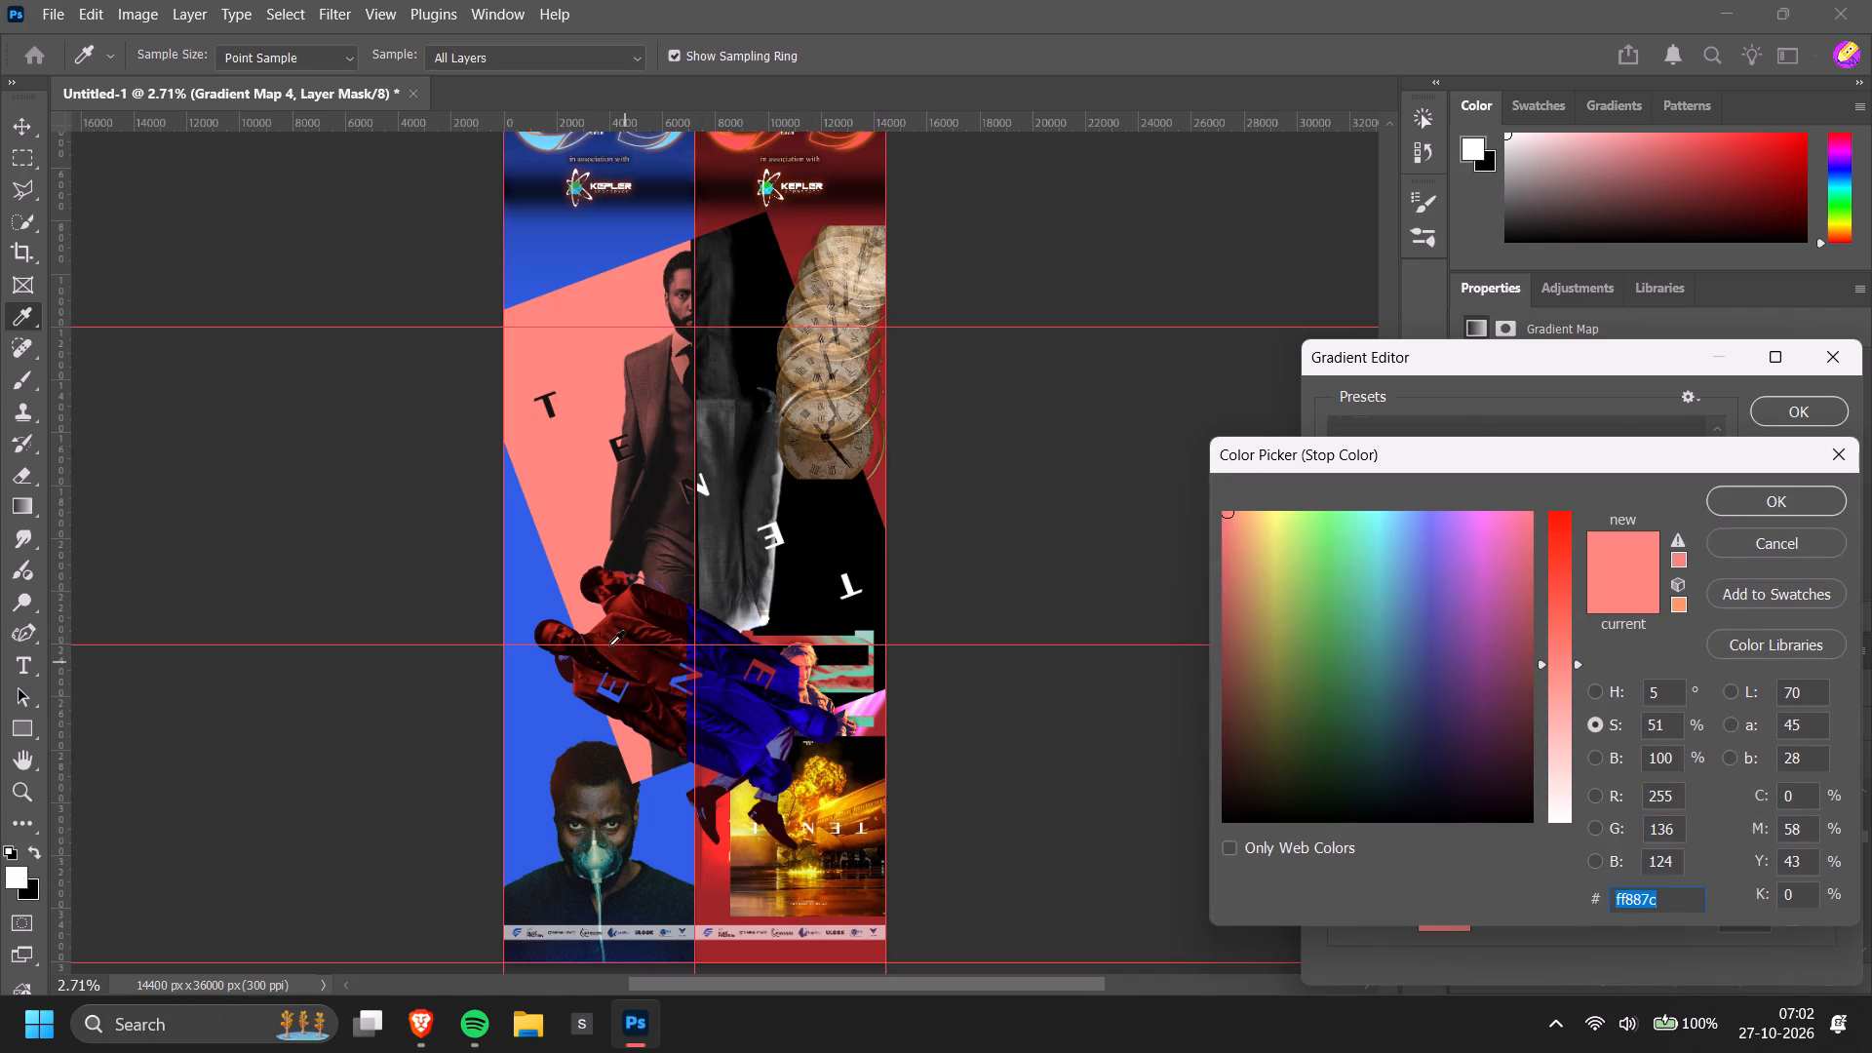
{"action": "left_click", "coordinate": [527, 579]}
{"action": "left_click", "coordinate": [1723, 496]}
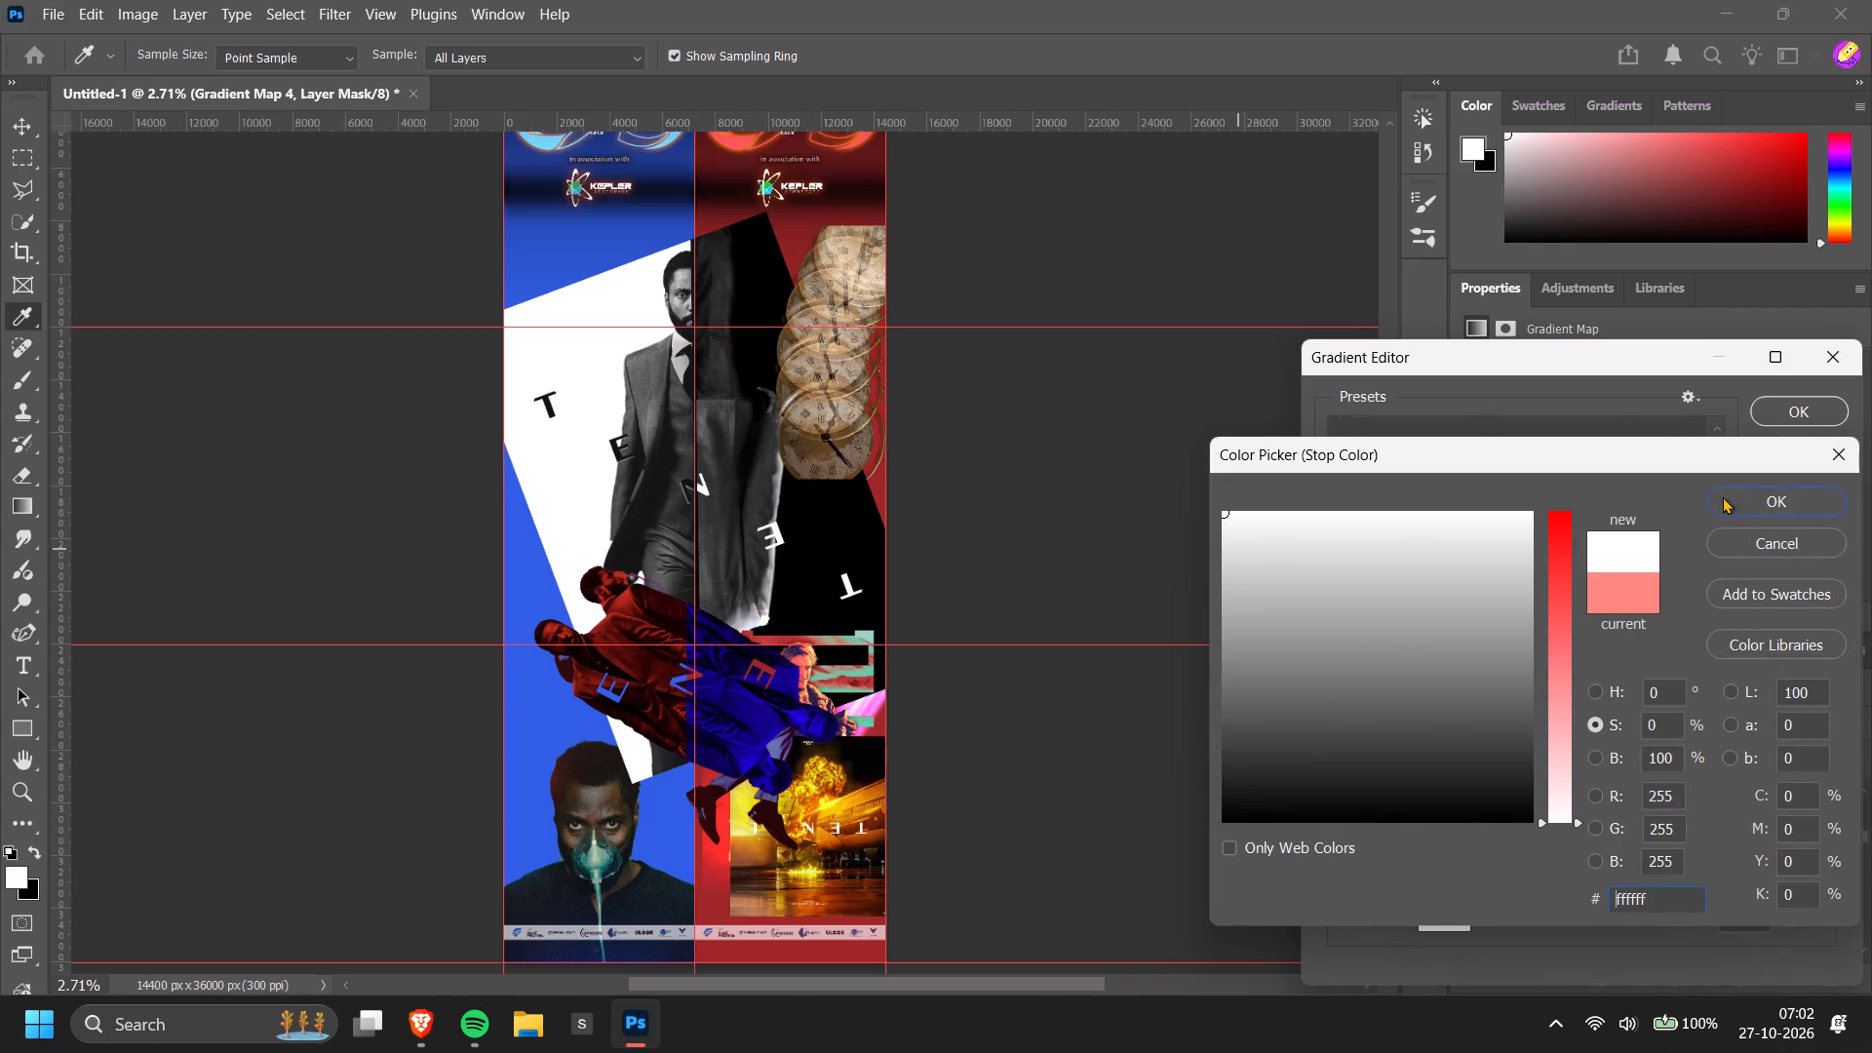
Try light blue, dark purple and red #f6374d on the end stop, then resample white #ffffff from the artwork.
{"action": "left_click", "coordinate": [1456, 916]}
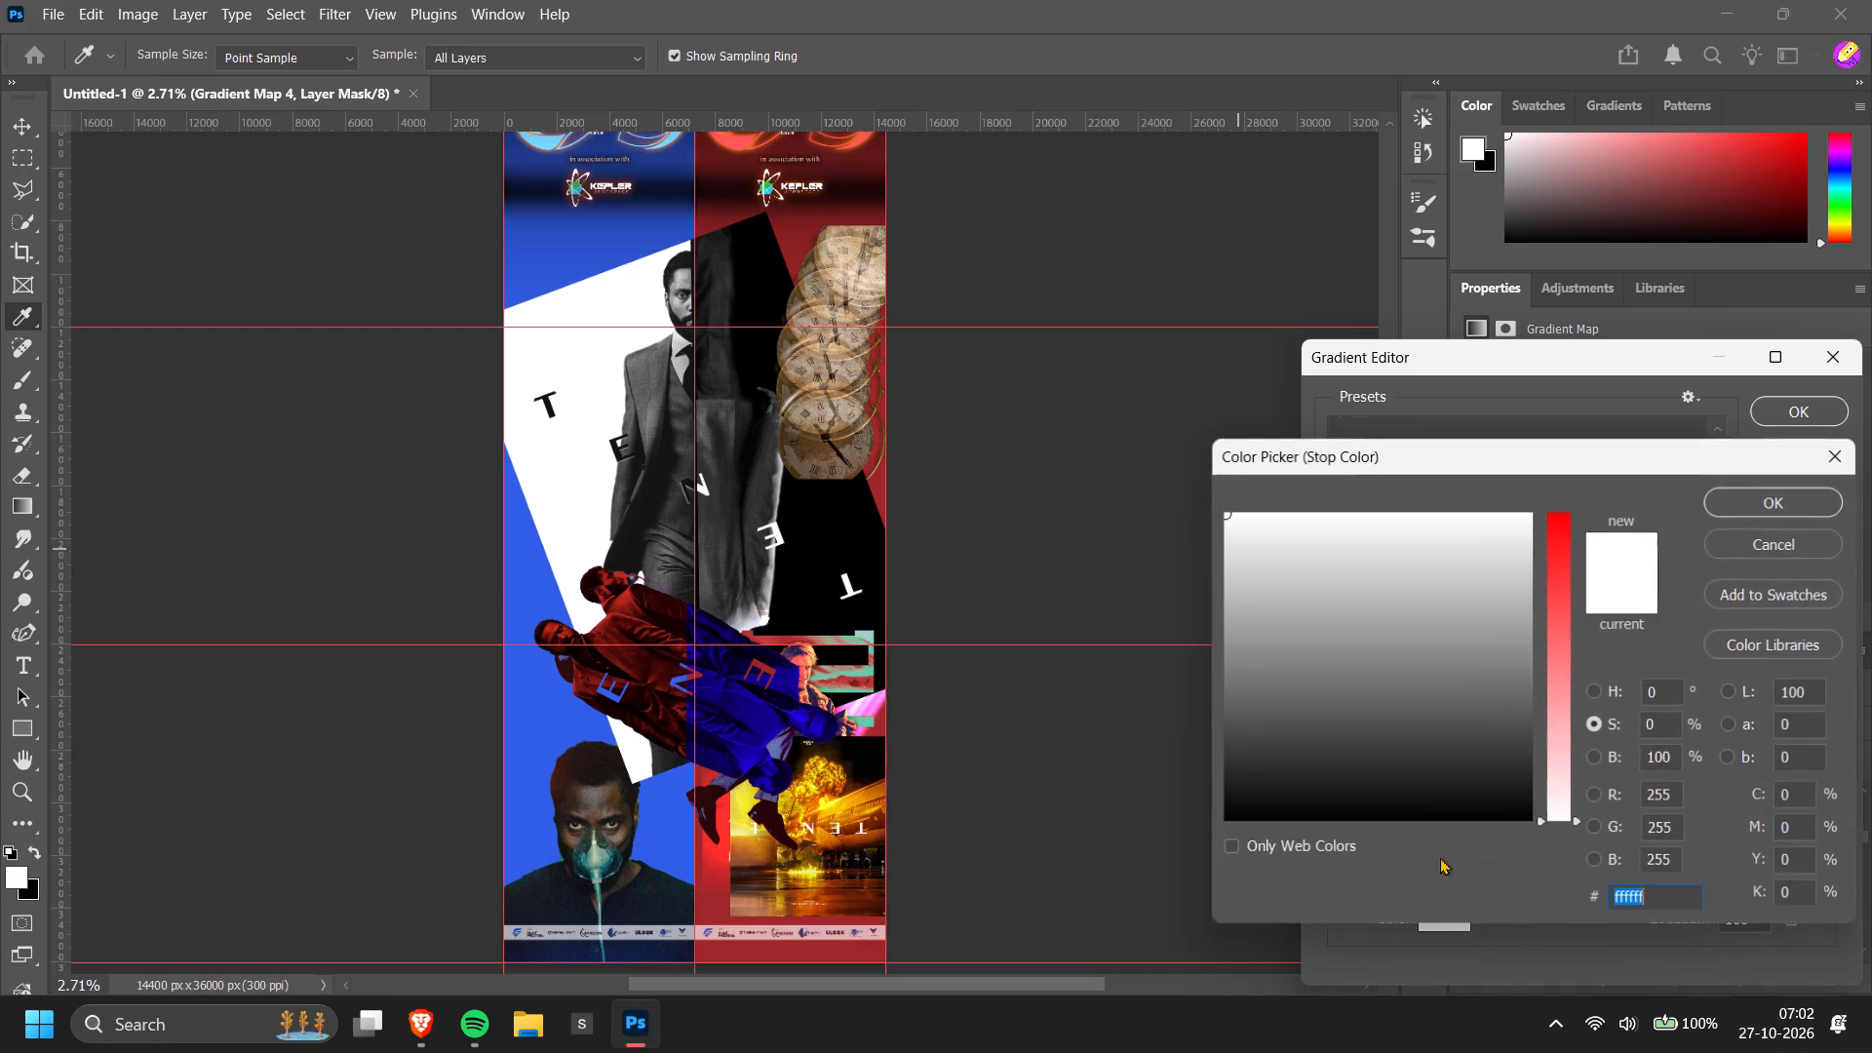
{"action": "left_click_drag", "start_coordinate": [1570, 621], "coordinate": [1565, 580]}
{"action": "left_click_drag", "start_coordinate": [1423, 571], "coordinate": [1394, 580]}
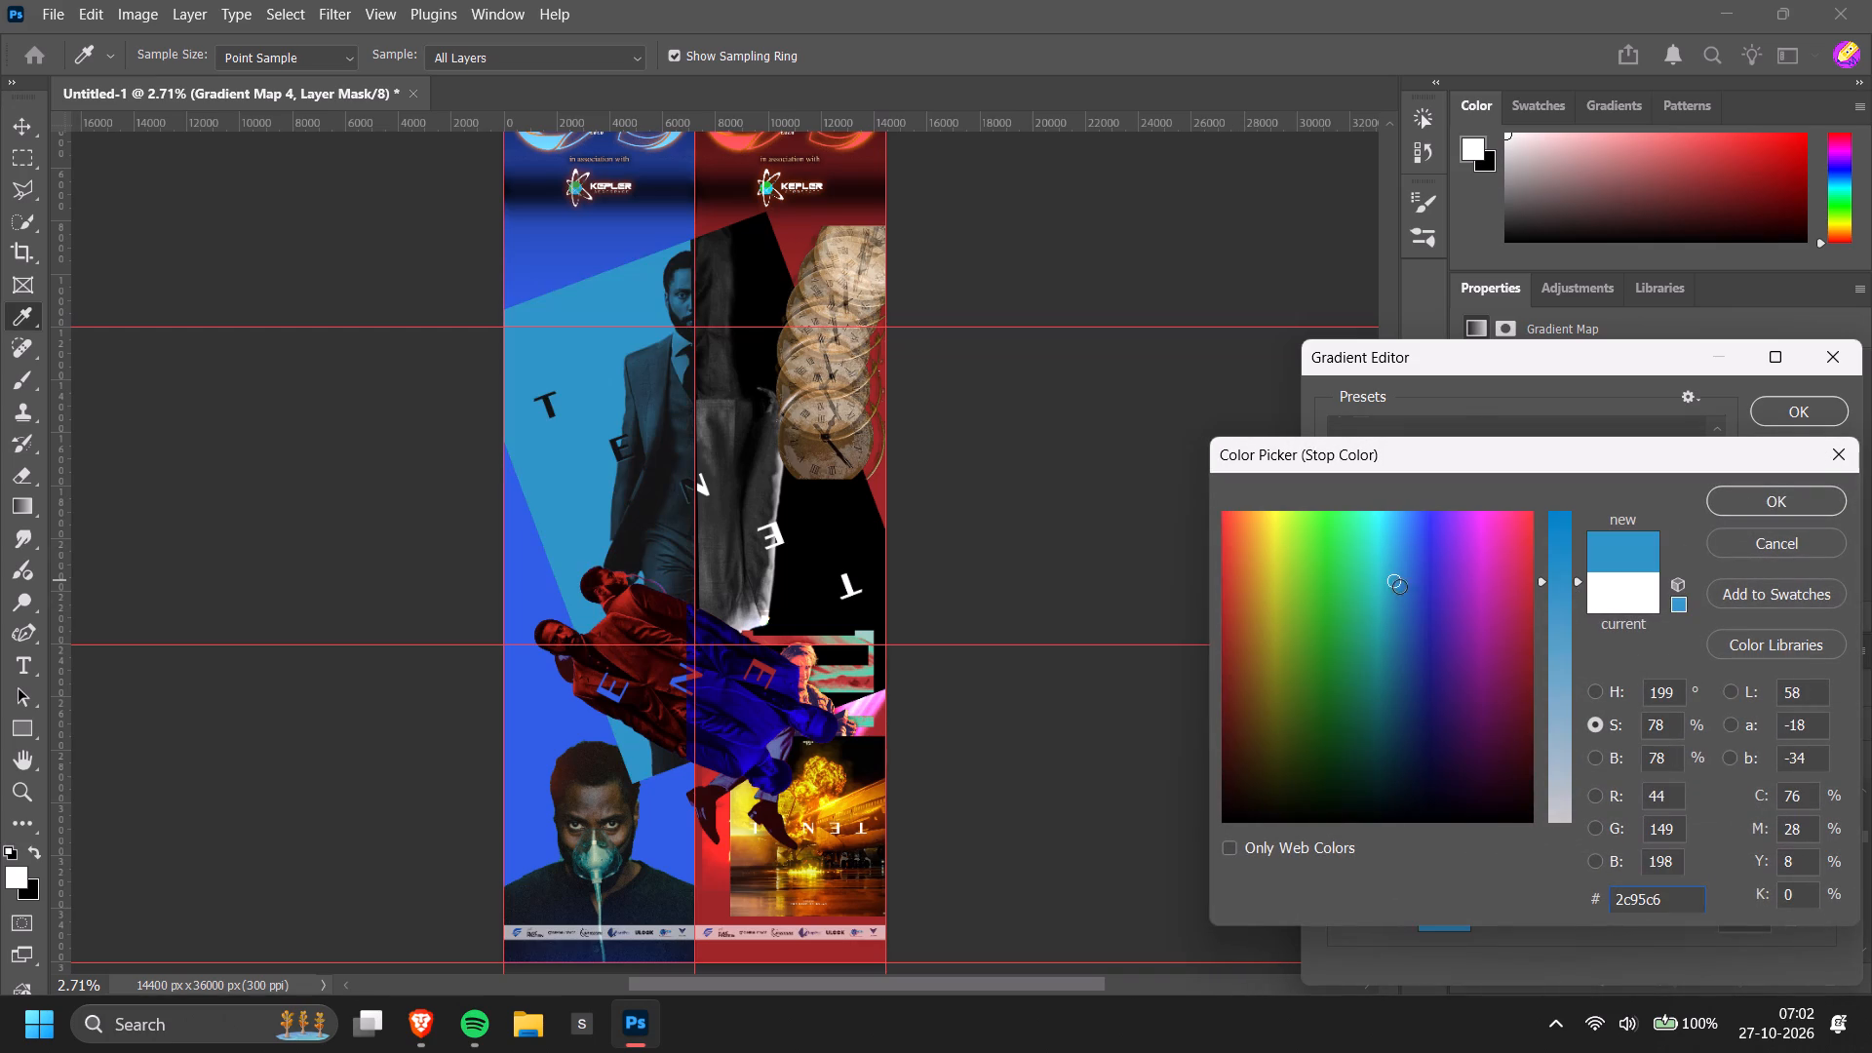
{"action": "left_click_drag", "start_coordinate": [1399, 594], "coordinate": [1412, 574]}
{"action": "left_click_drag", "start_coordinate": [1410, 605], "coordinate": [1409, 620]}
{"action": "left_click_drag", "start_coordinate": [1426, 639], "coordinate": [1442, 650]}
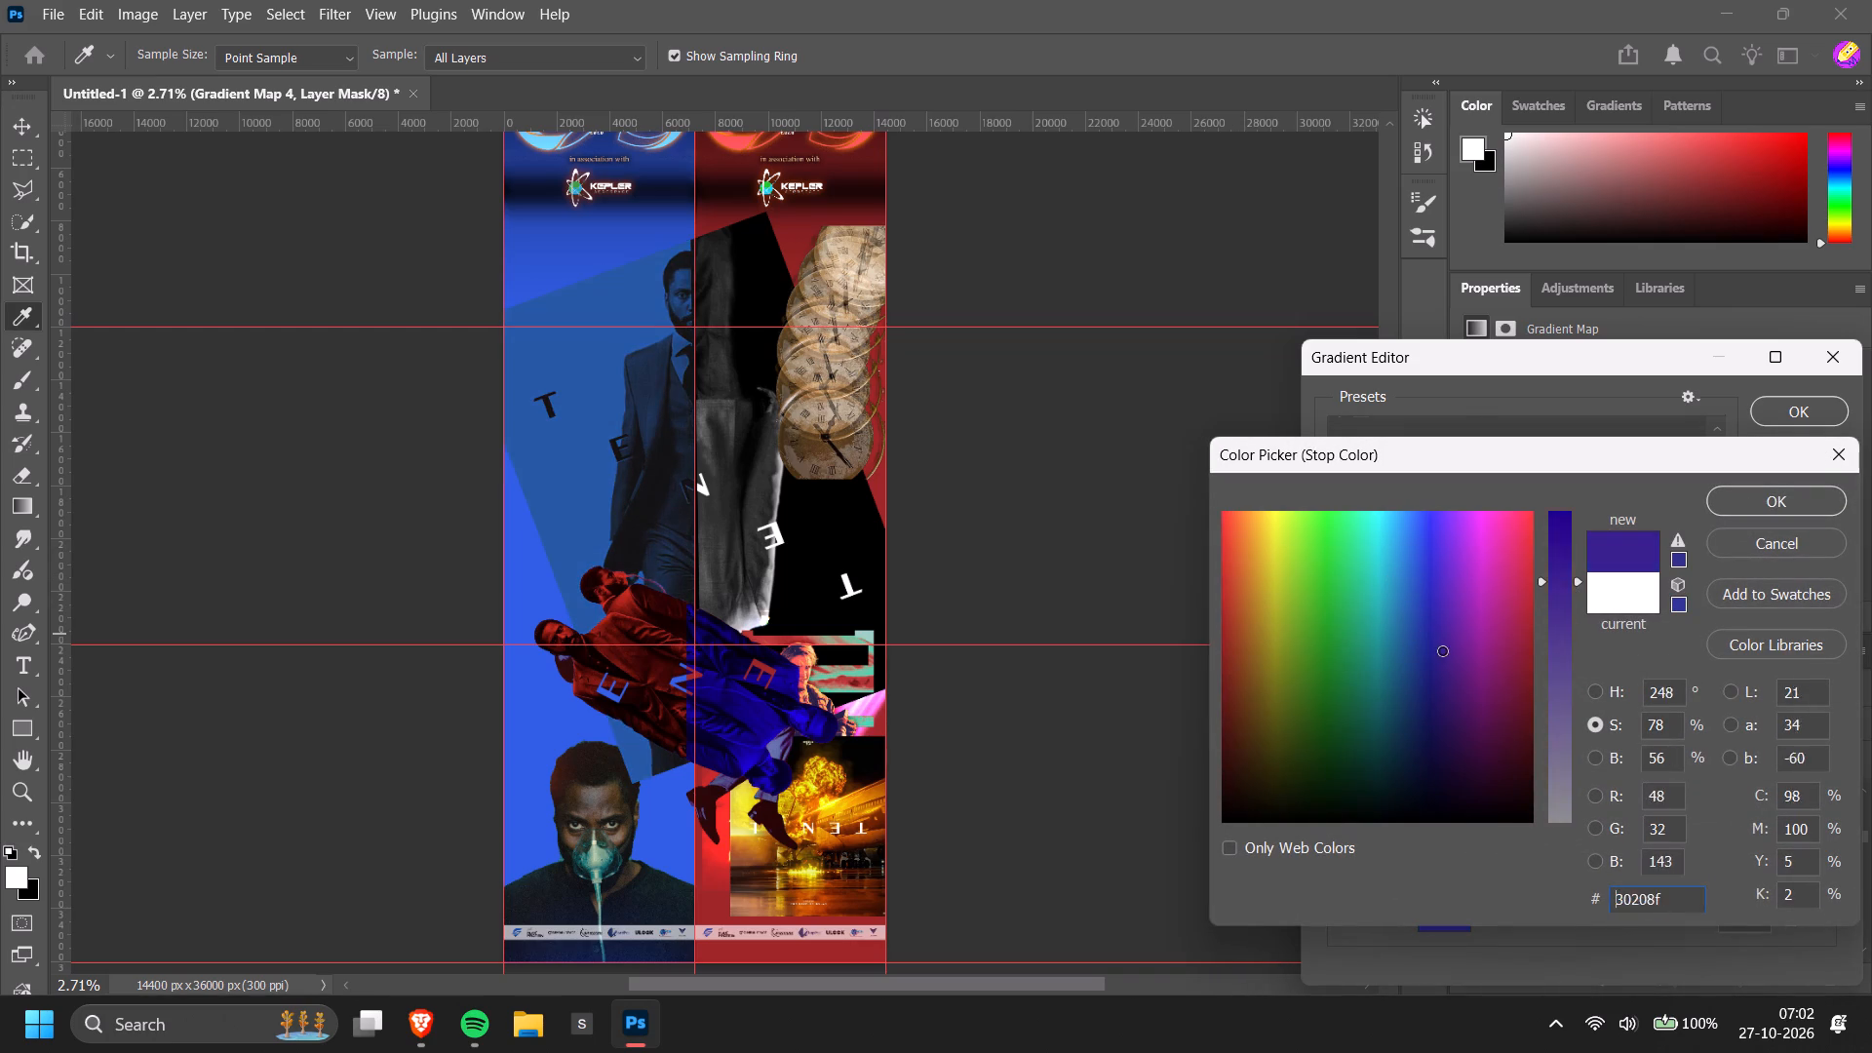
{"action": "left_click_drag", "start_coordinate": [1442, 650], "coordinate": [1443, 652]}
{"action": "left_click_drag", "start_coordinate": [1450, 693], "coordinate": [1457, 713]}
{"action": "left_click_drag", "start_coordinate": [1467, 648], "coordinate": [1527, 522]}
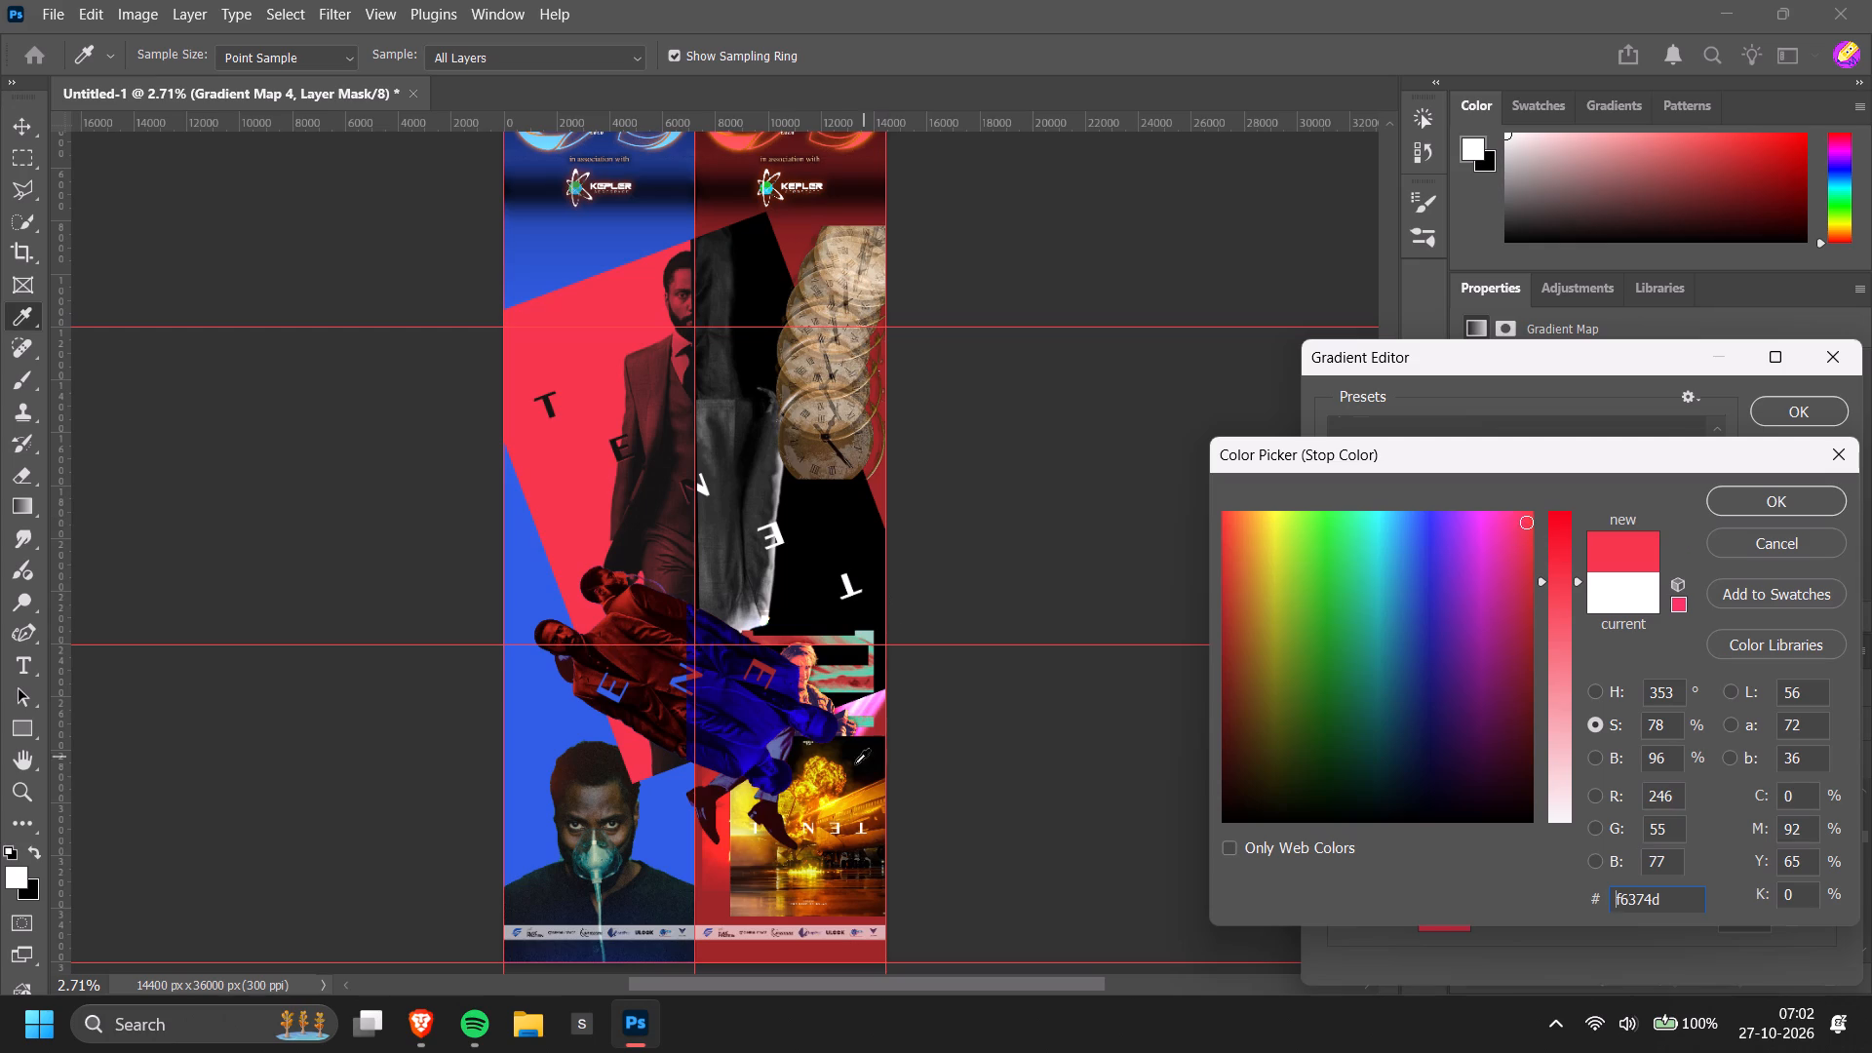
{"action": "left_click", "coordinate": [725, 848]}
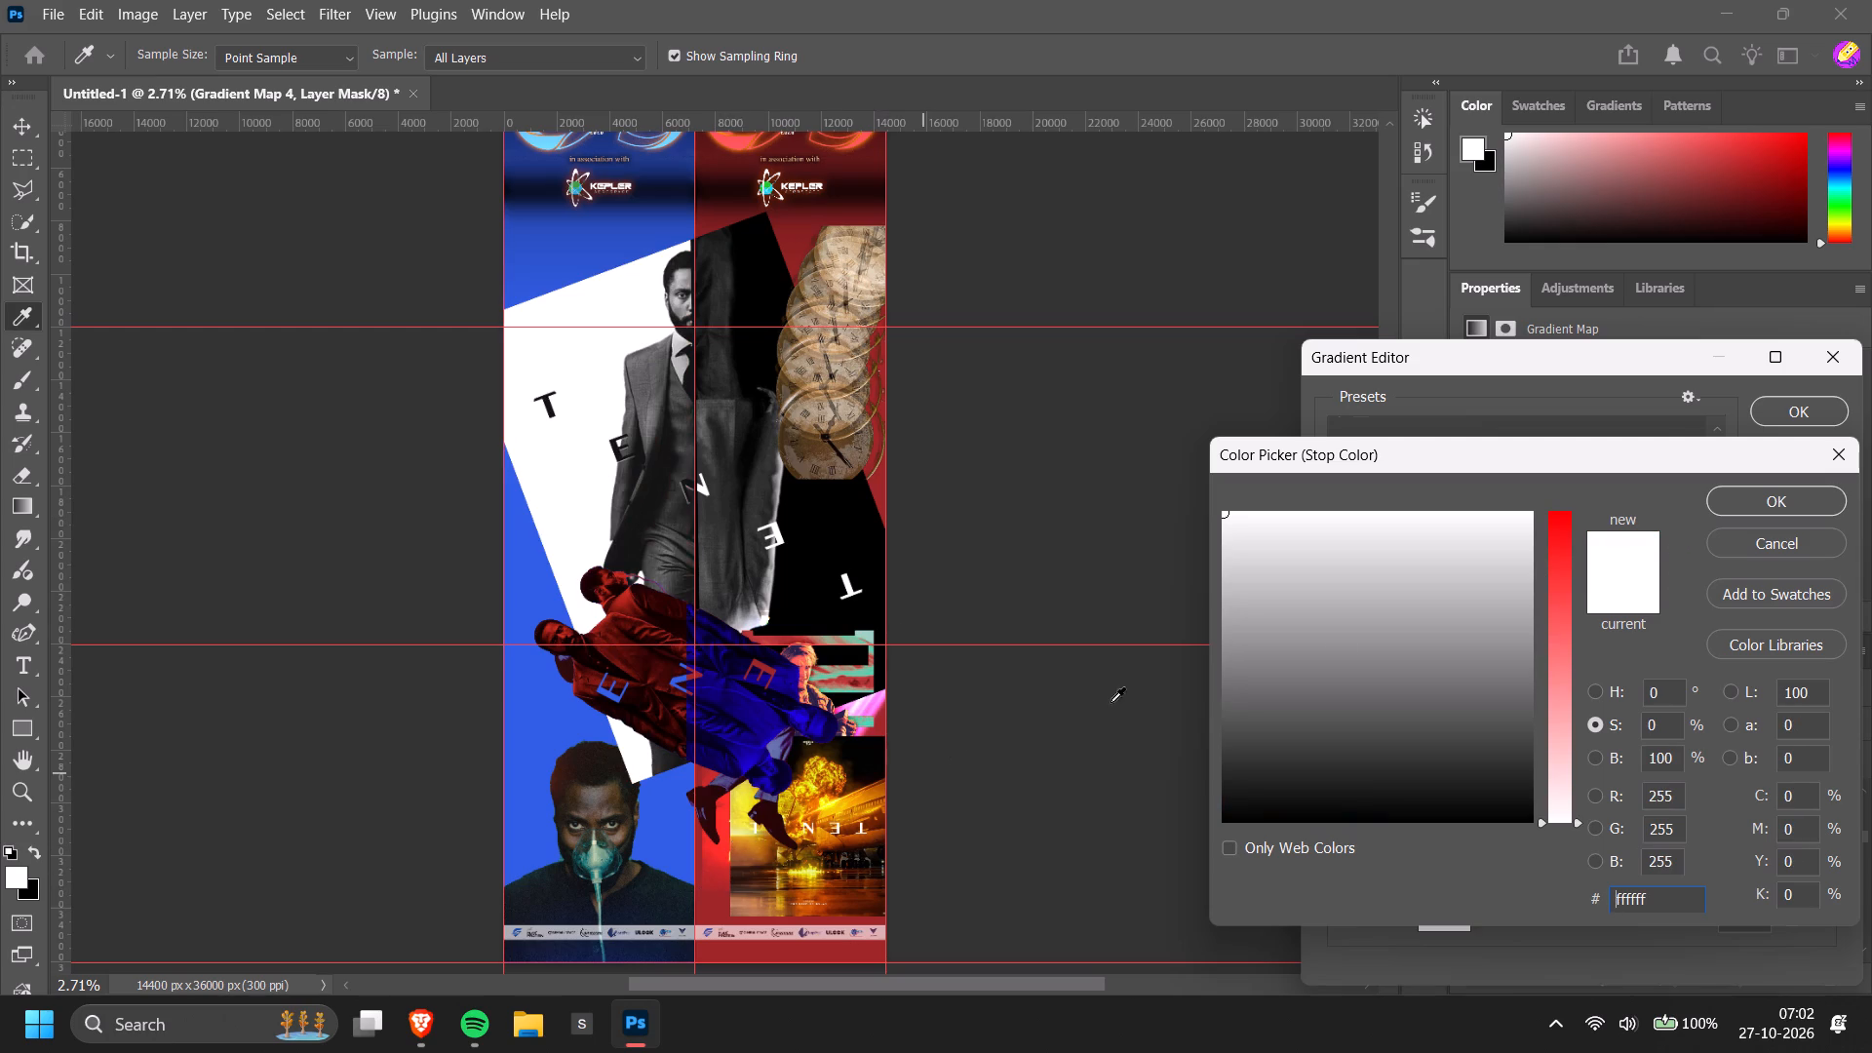
Shift the end stop's colour from white through several reds and pinks to a pinkish red #f2325b.
{"action": "left_click", "coordinate": [1571, 552]}
{"action": "left_click_drag", "start_coordinate": [1566, 560], "coordinate": [1565, 574]}
{"action": "left_click_drag", "start_coordinate": [1563, 603], "coordinate": [1573, 653]}
{"action": "left_click_drag", "start_coordinate": [1568, 623], "coordinate": [1568, 611]}
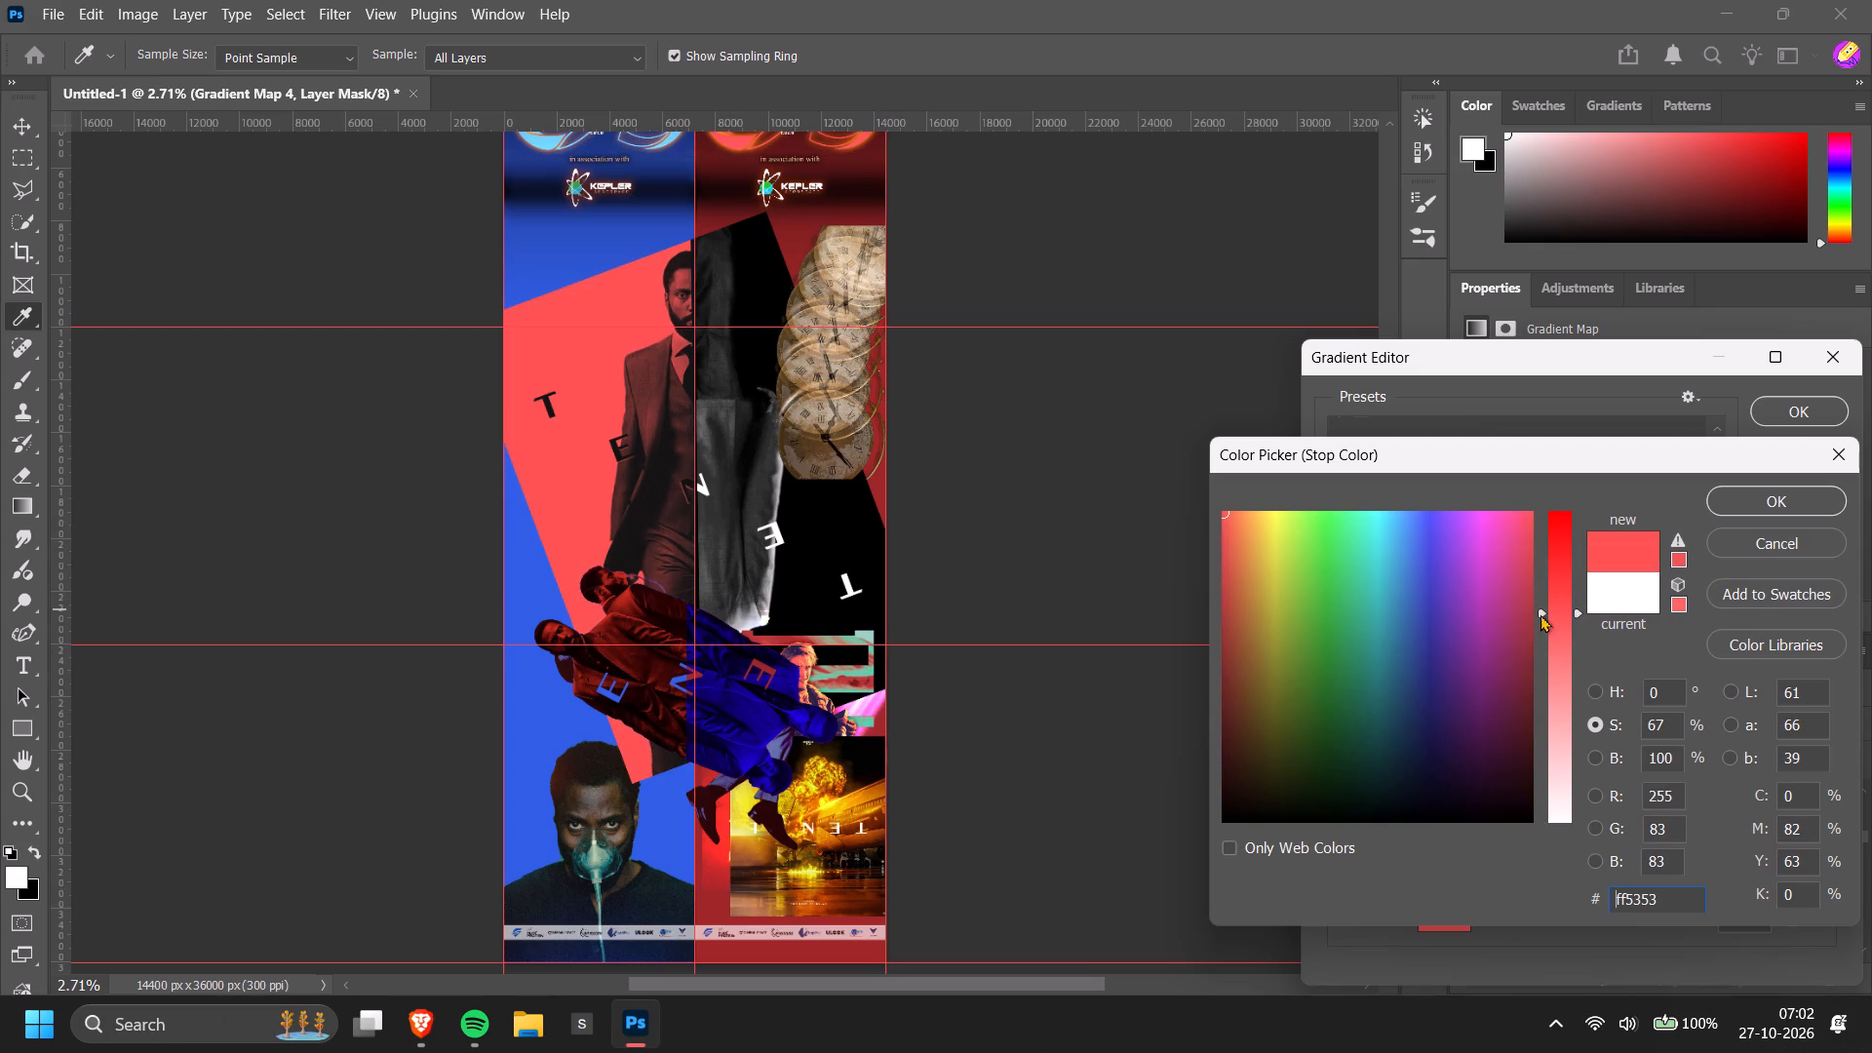
{"action": "left_click_drag", "start_coordinate": [1527, 580], "coordinate": [1527, 565]}
{"action": "left_click_drag", "start_coordinate": [1527, 558], "coordinate": [1518, 513]}
{"action": "left_click_drag", "start_coordinate": [1518, 528], "coordinate": [1527, 517]}
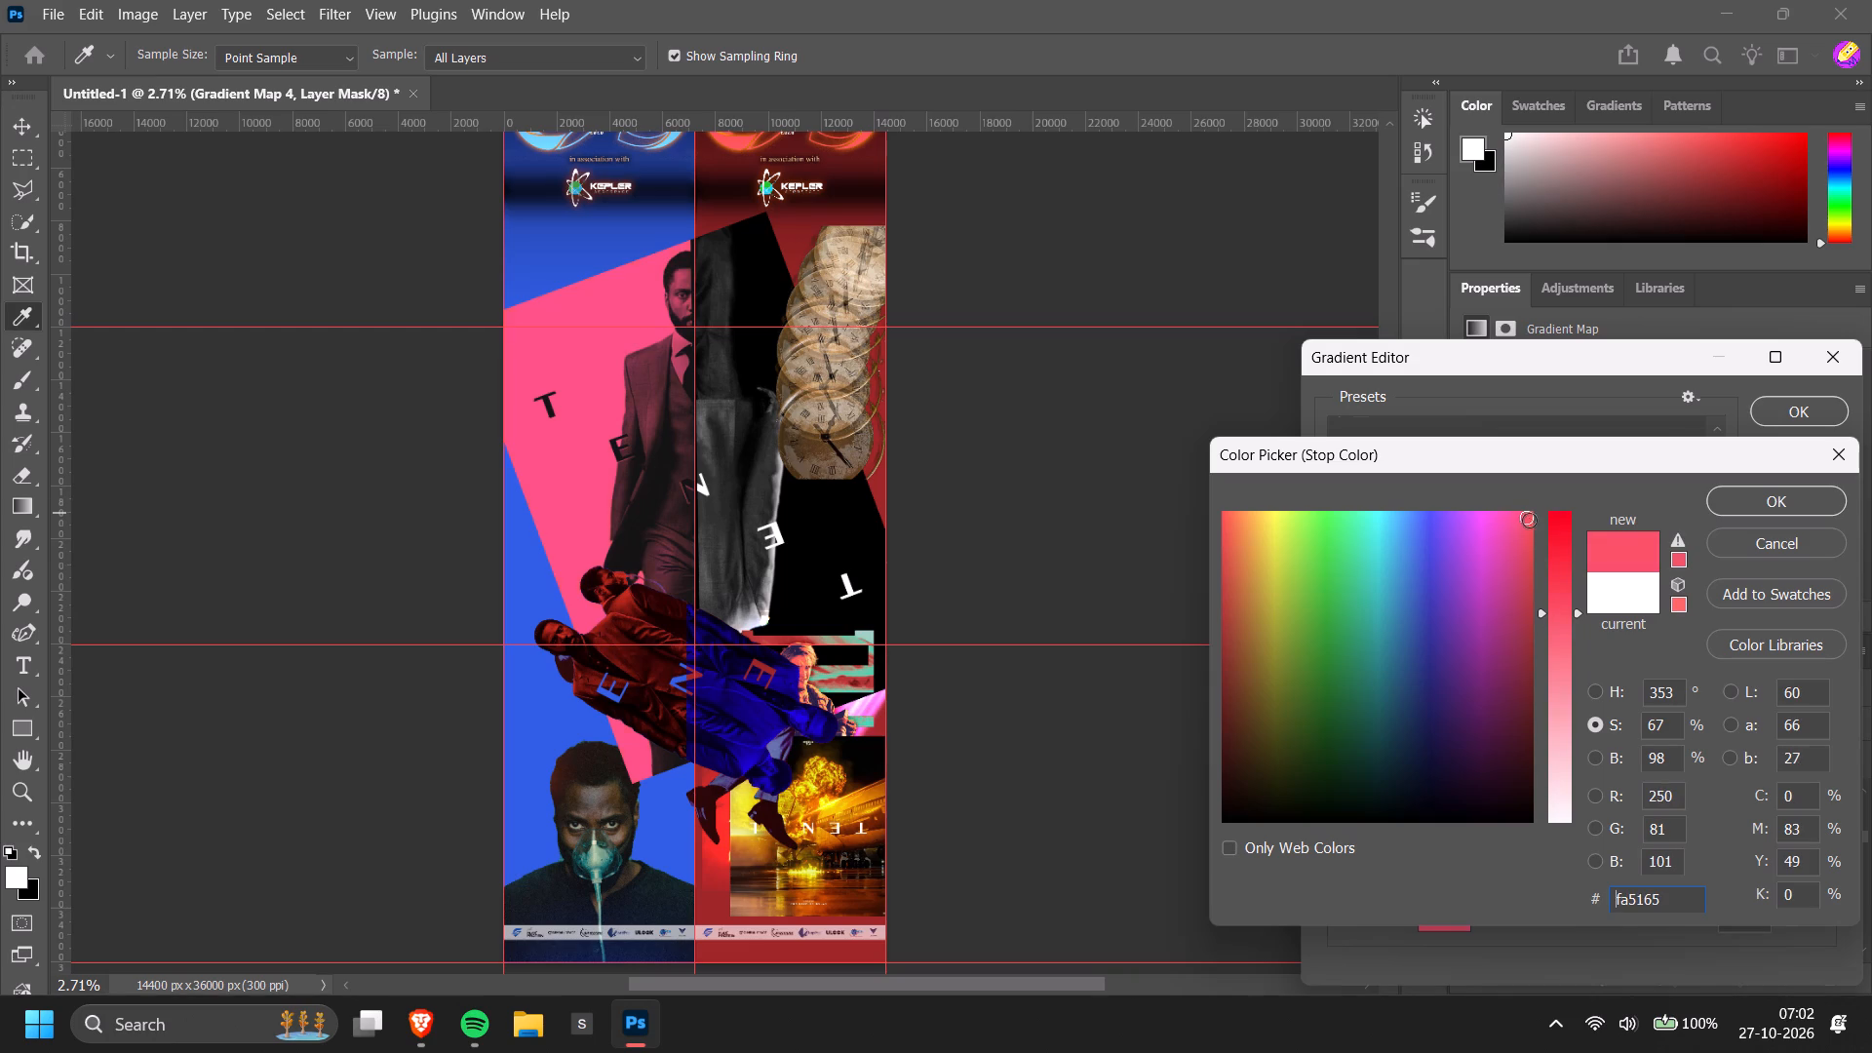
{"action": "left_click_drag", "start_coordinate": [1537, 515], "coordinate": [1547, 509]}
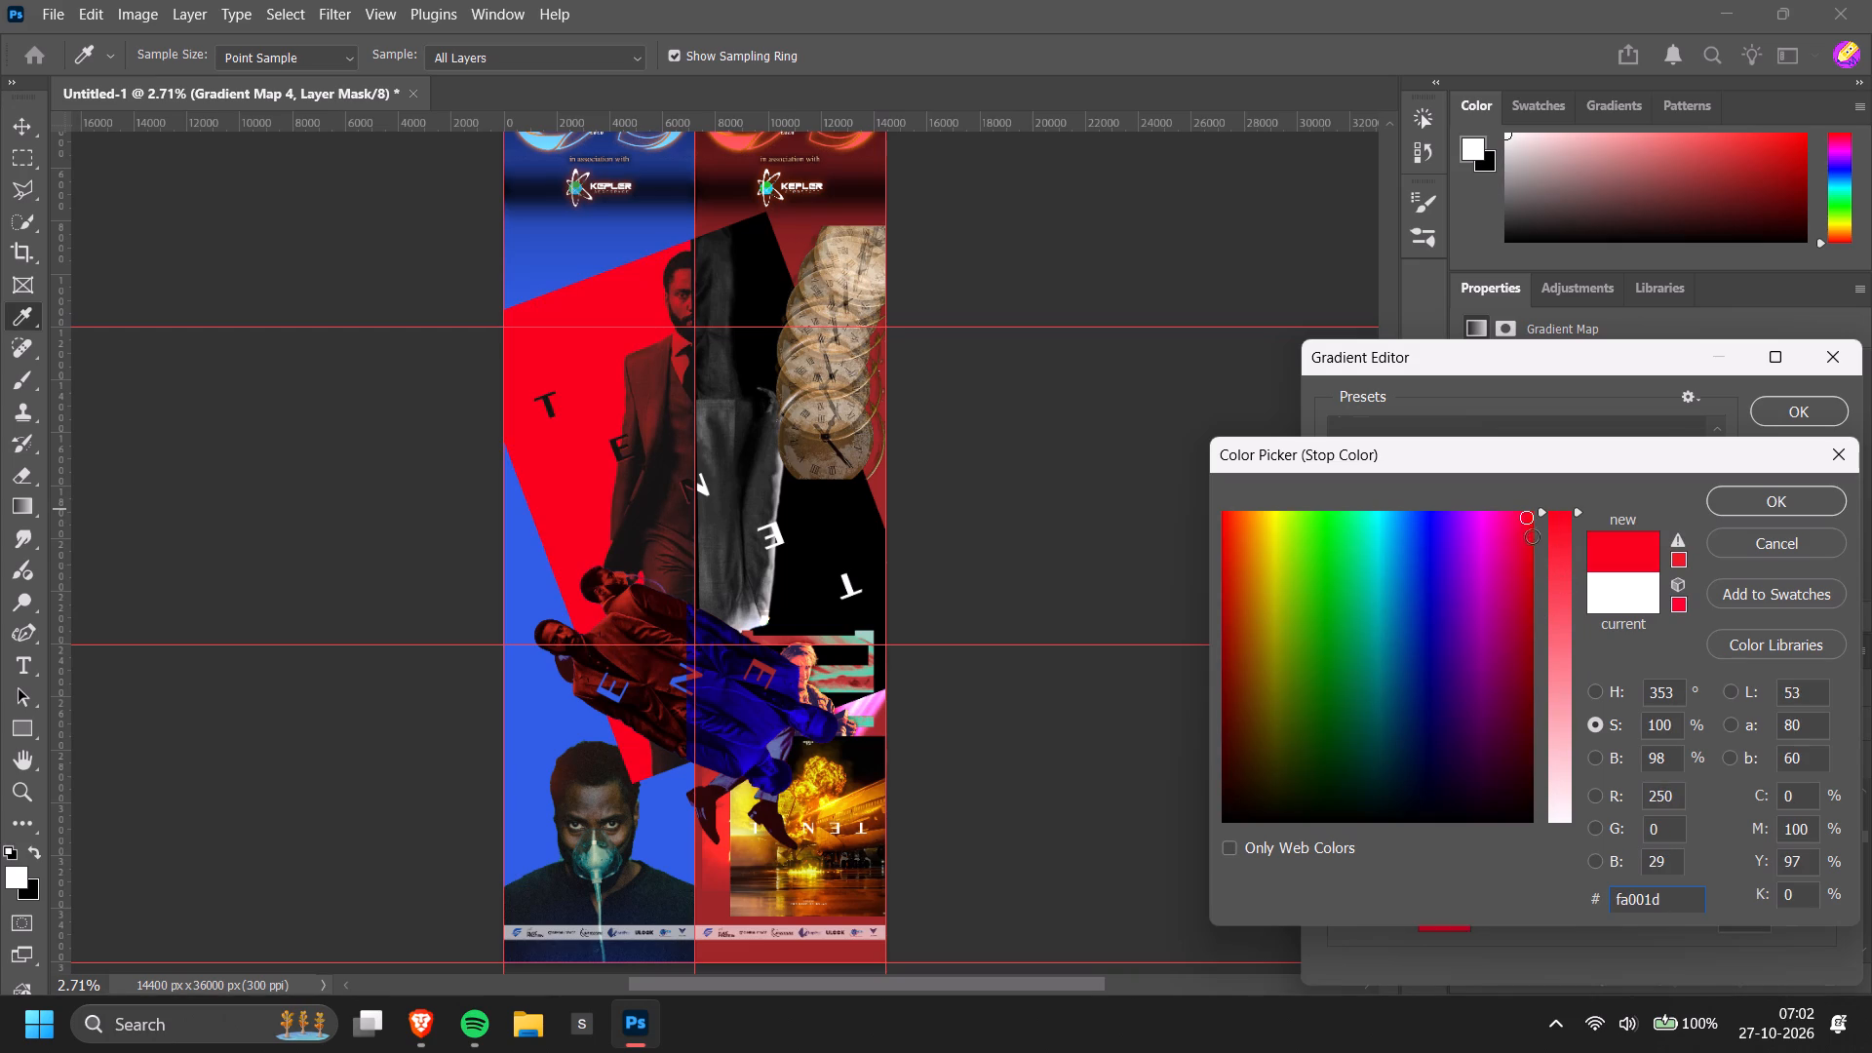
{"action": "left_click", "coordinate": [1521, 531]}
{"action": "left_click", "coordinate": [1523, 526]}
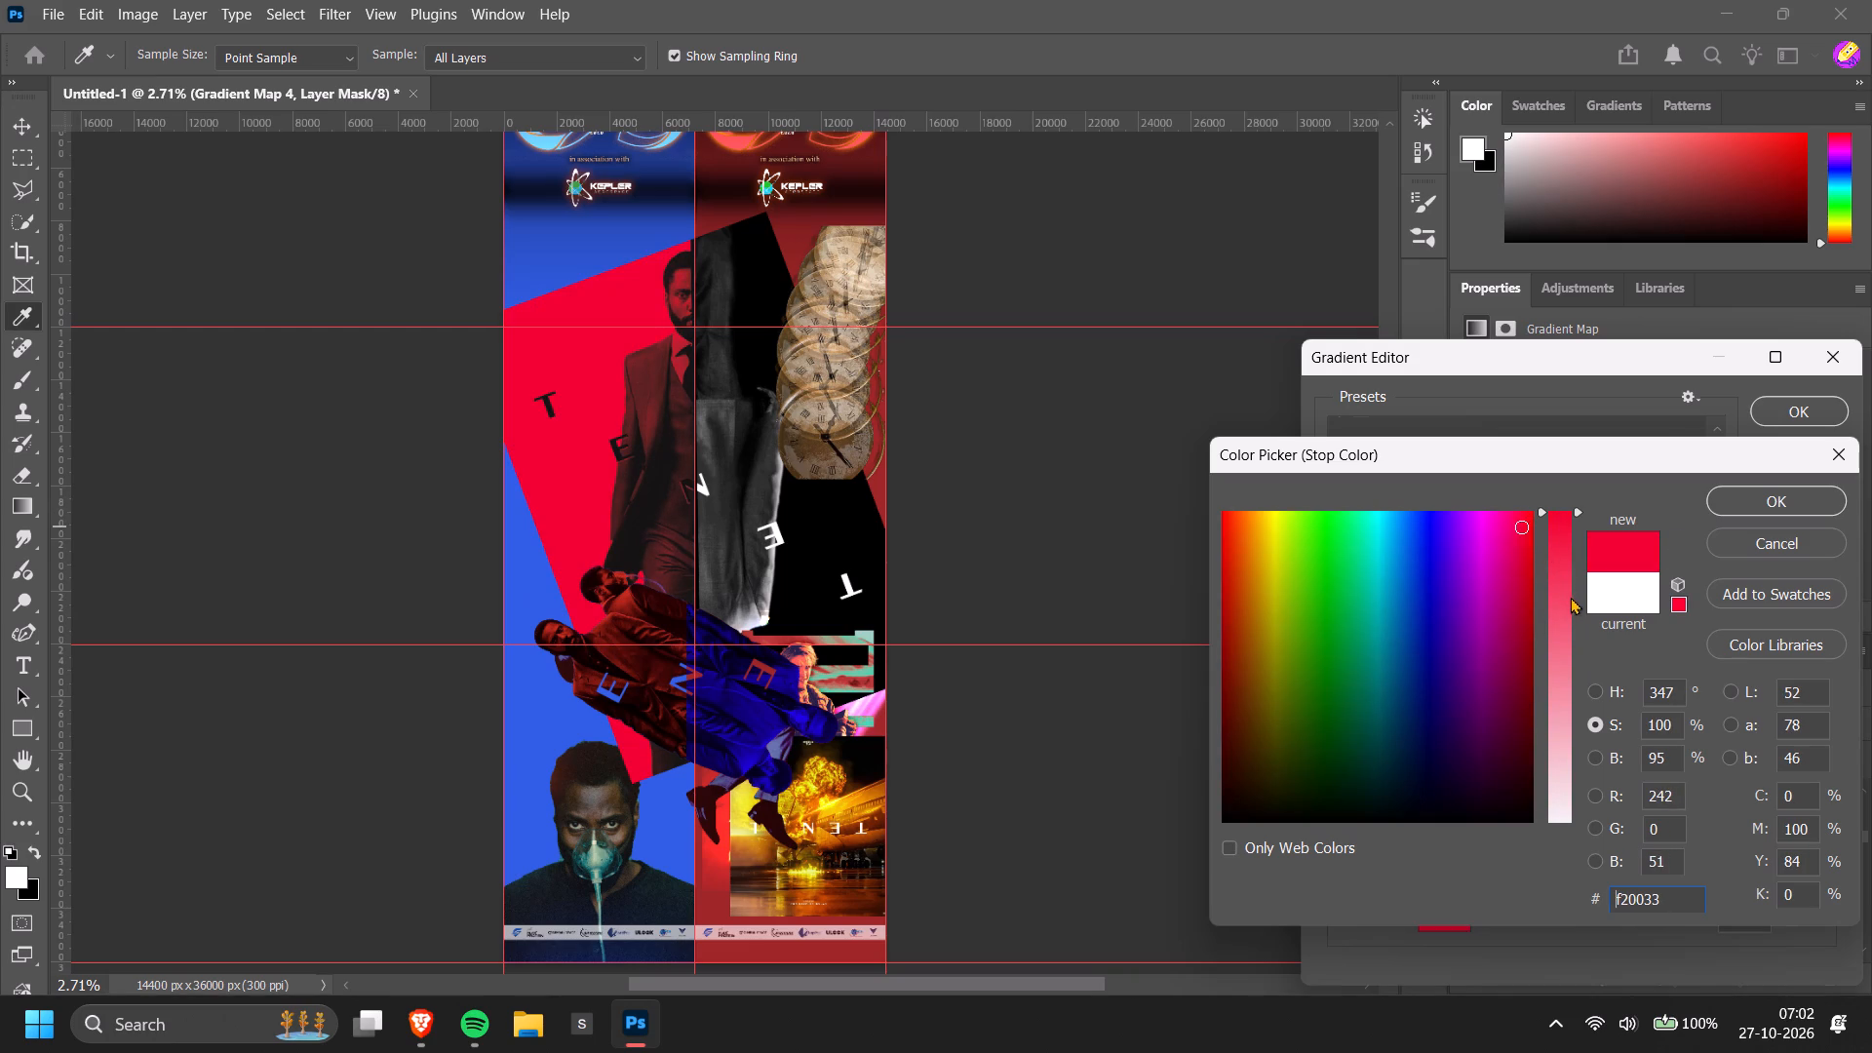
{"action": "left_click", "coordinate": [1578, 605]}
{"action": "left_click_drag", "start_coordinate": [1572, 598], "coordinate": [1572, 582]}
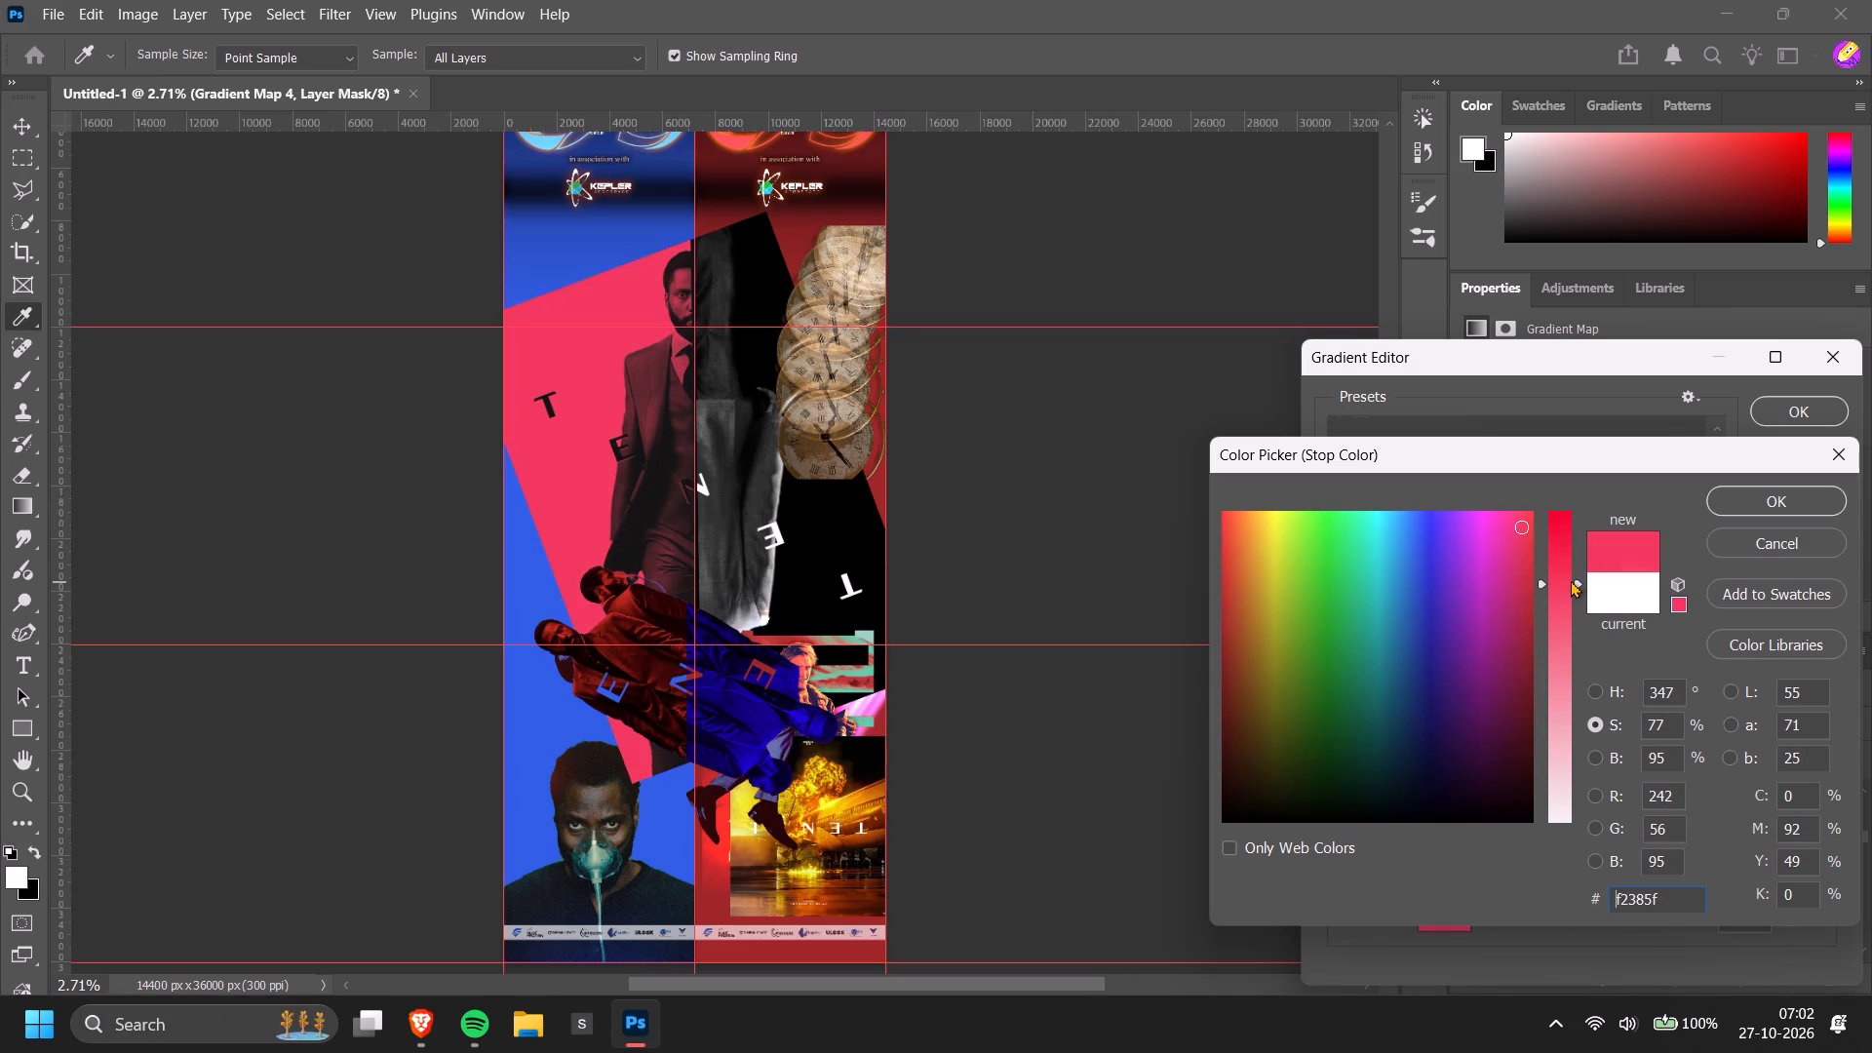
{"action": "left_click", "coordinate": [1567, 589]}
{"action": "left_click", "coordinate": [1559, 575]}
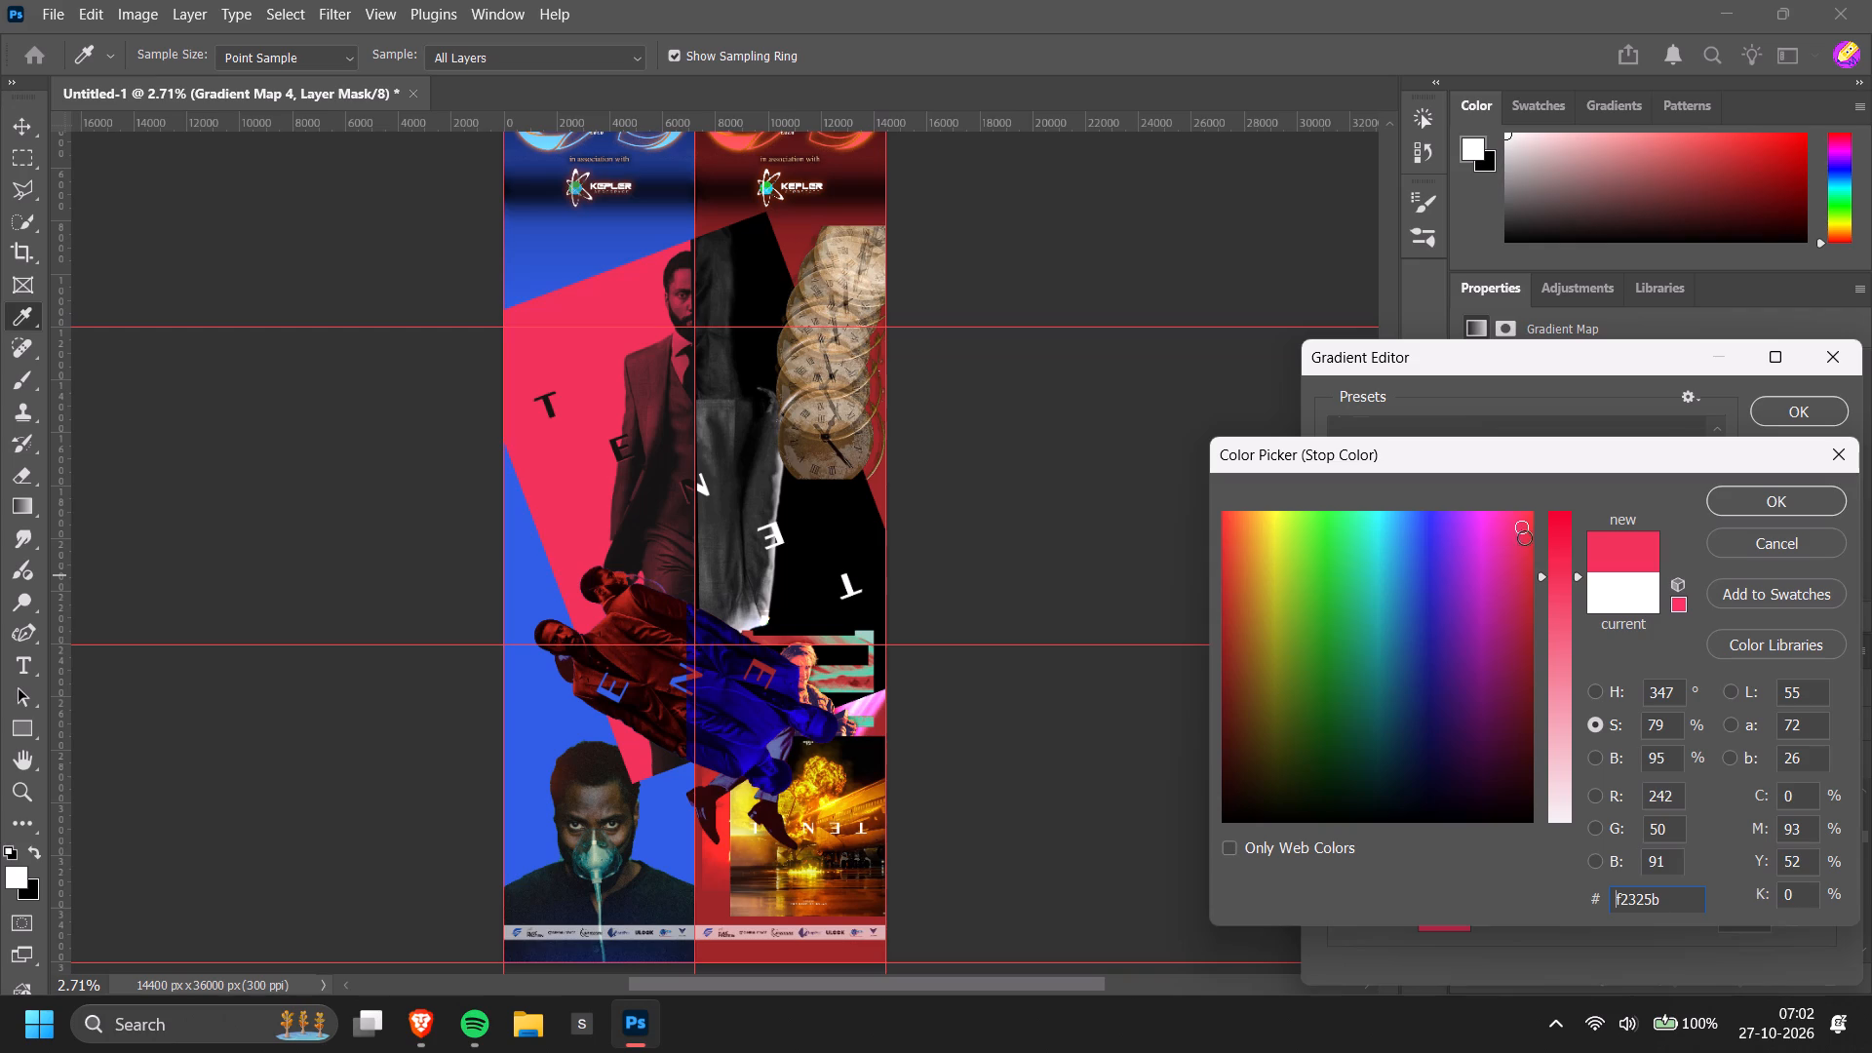
Compare slightly different hues and brightnesses around the pinkish red, settling on #ed3147 for the end stop.
{"action": "left_click", "coordinate": [1524, 537]}
{"action": "left_click", "coordinate": [1519, 534]}
{"action": "left_click", "coordinate": [1516, 534]}
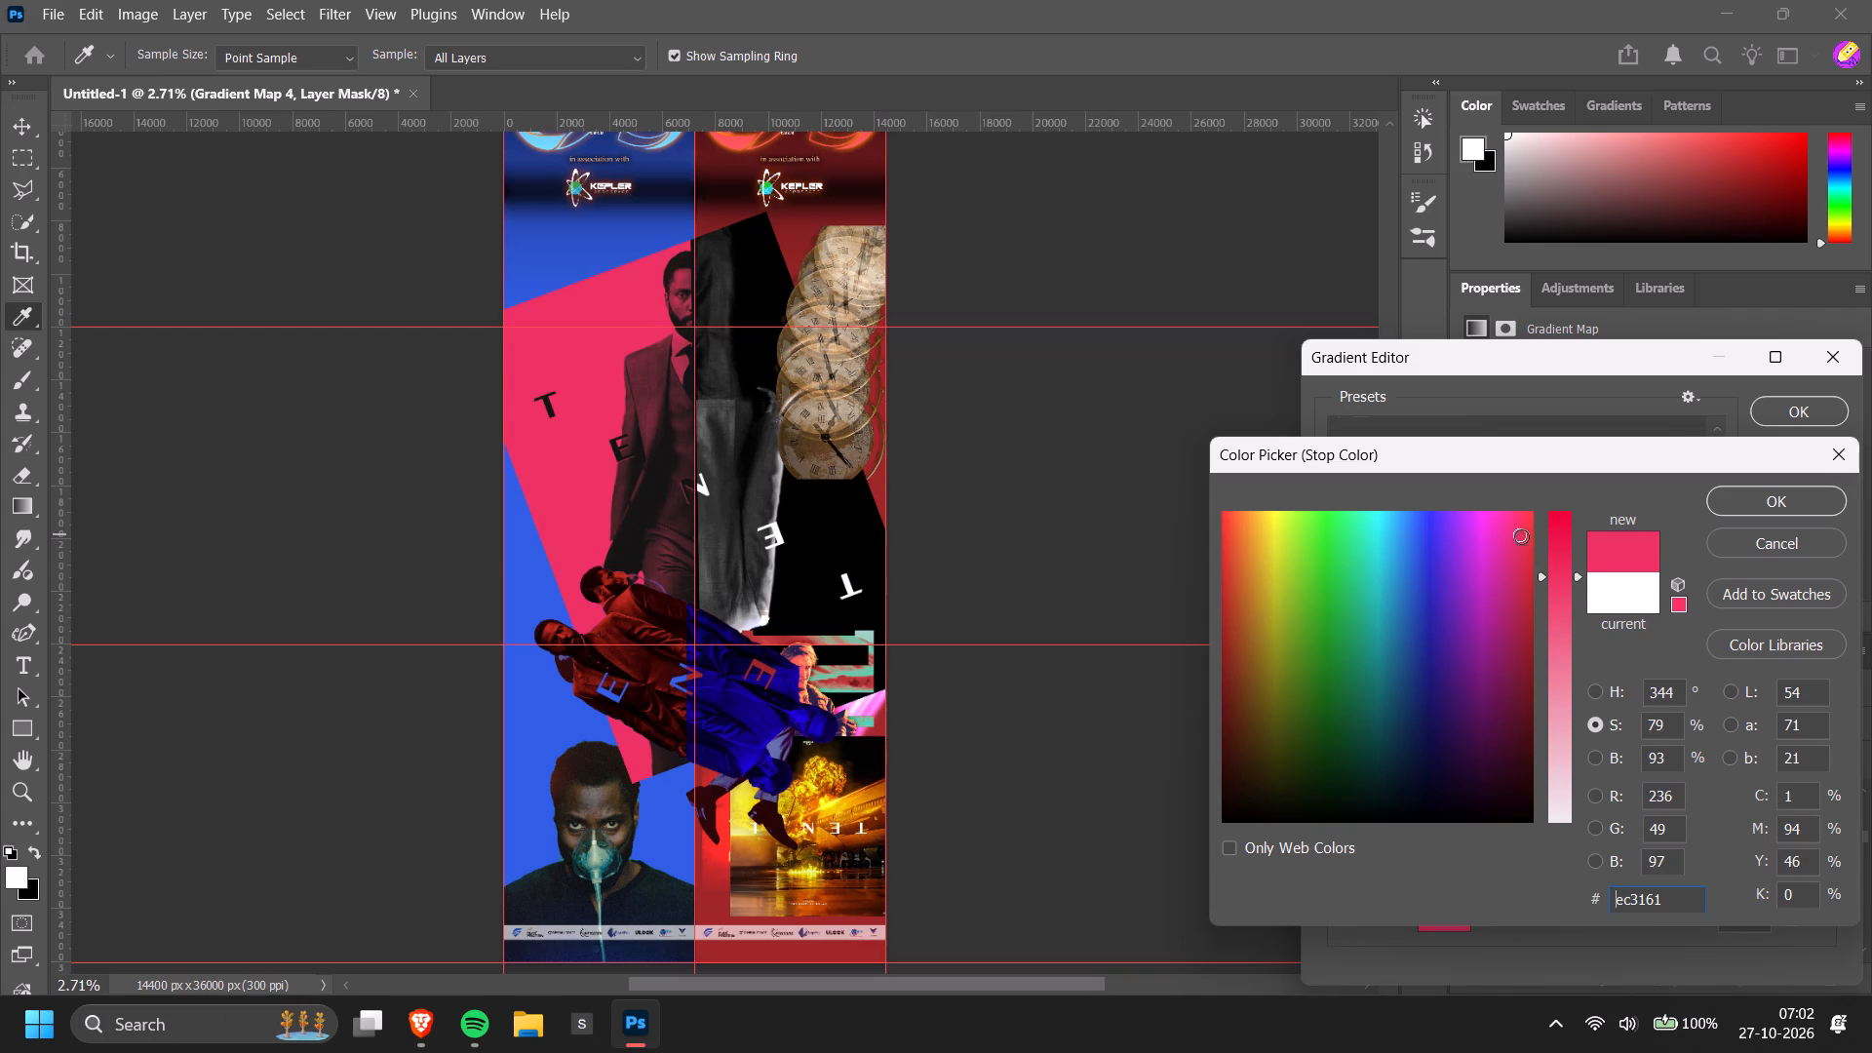
{"action": "left_click", "coordinate": [1527, 534]}
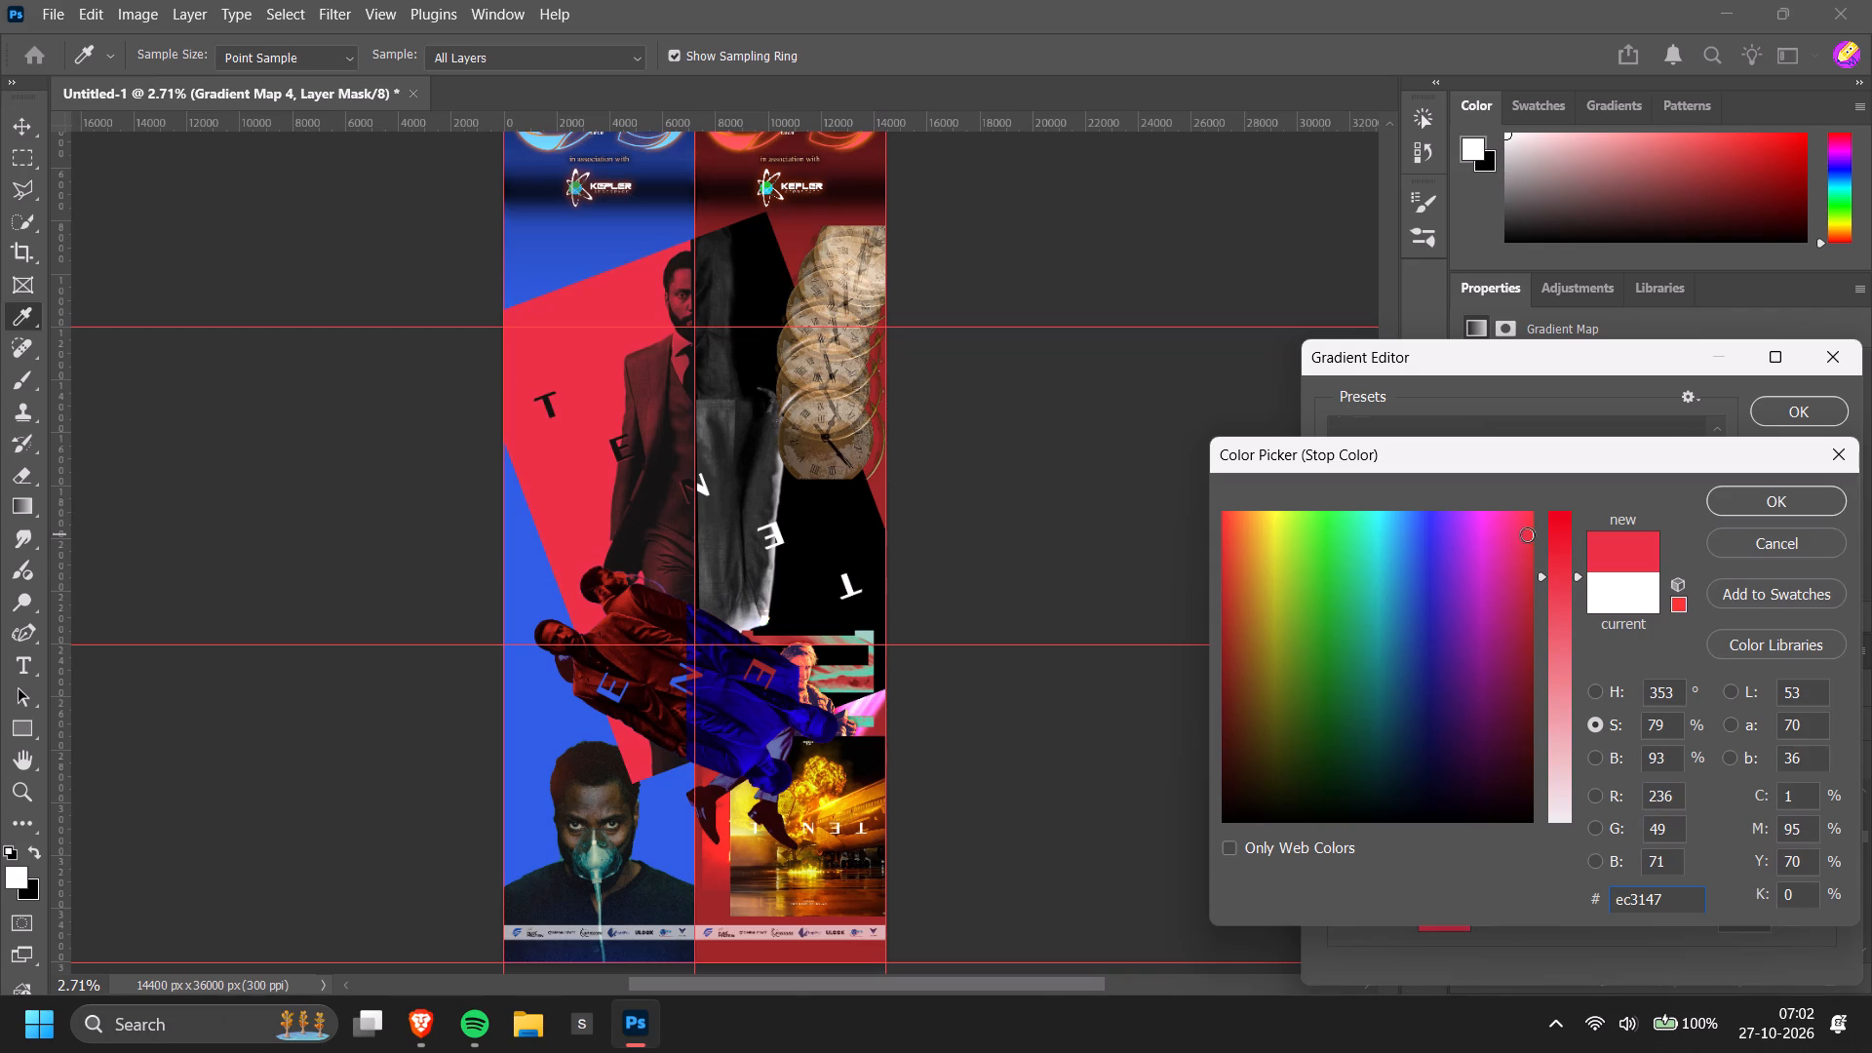
{"action": "left_click", "coordinate": [1527, 534]}
{"action": "left_click_drag", "start_coordinate": [1527, 547], "coordinate": [1528, 558]}
{"action": "left_click", "coordinate": [1532, 538]}
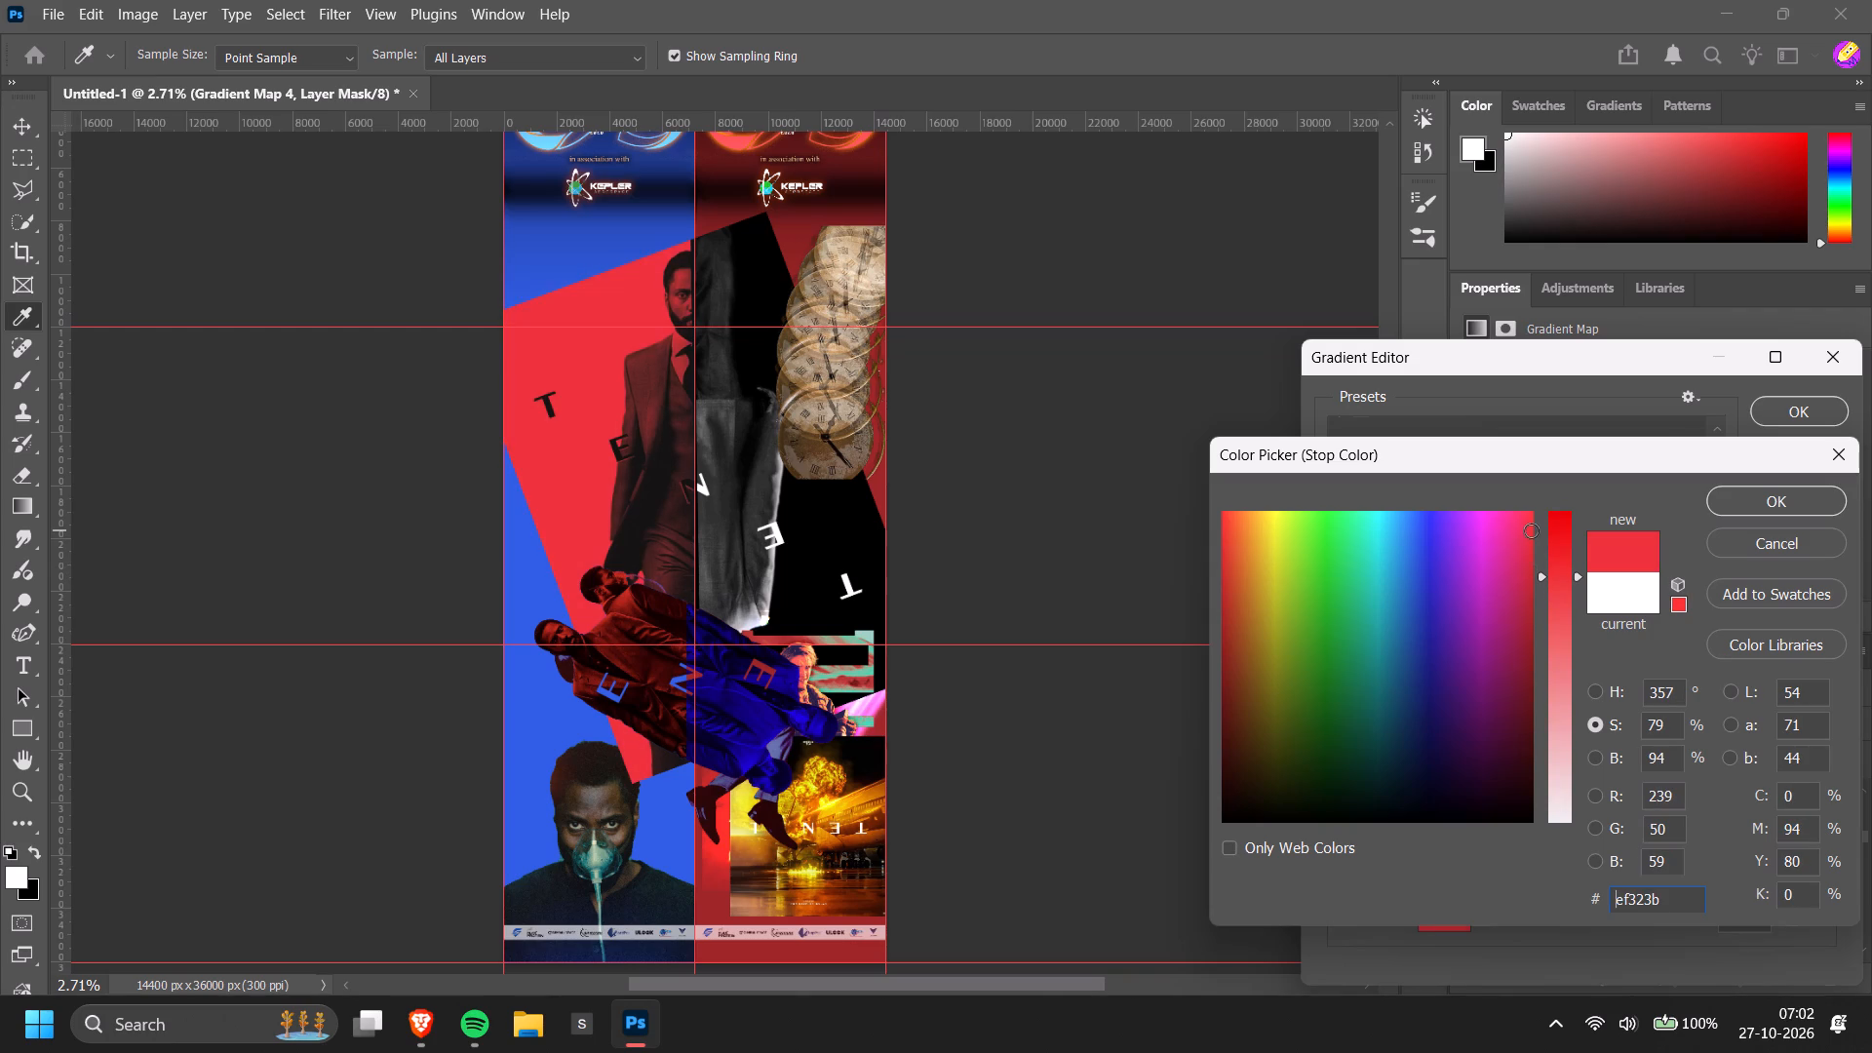
{"action": "left_click", "coordinate": [1528, 534]}
{"action": "left_click", "coordinate": [1521, 535]}
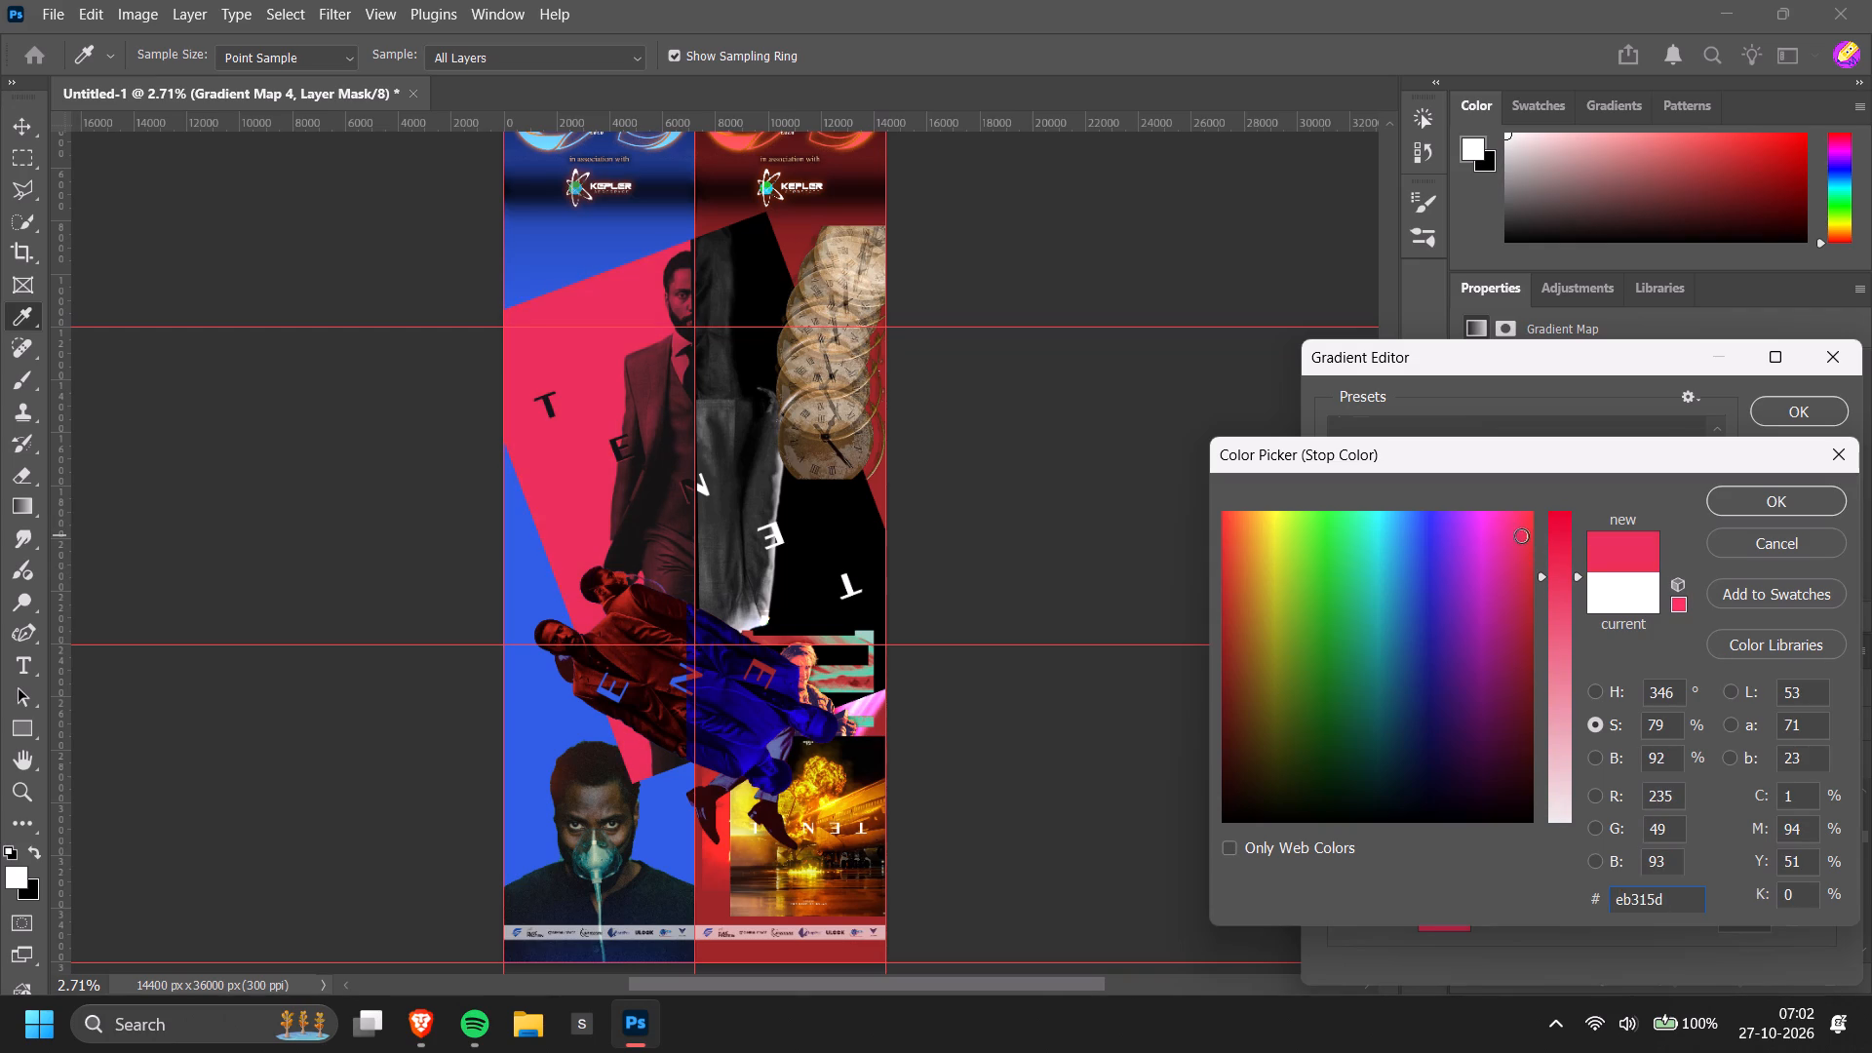
{"action": "left_click", "coordinate": [1521, 534]}
{"action": "left_click", "coordinate": [1528, 535]}
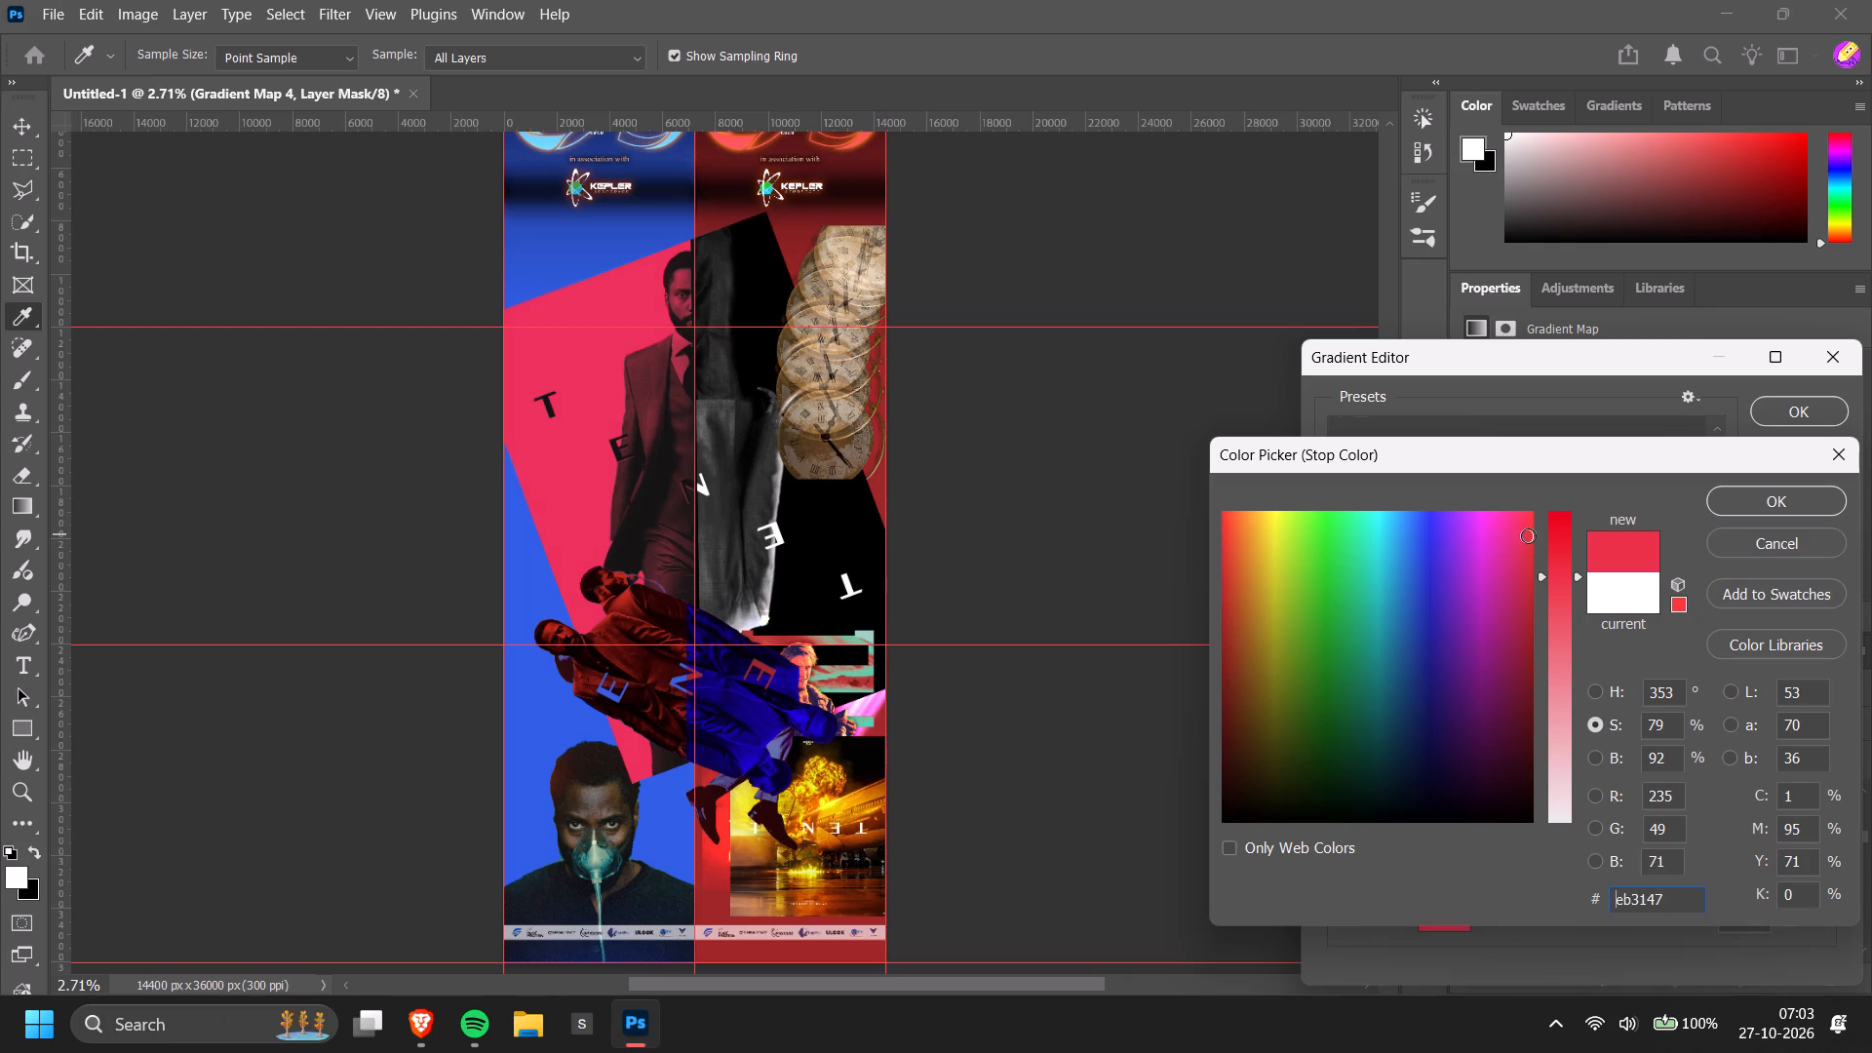
{"action": "left_click", "coordinate": [1525, 534]}
{"action": "left_click", "coordinate": [1525, 534]}
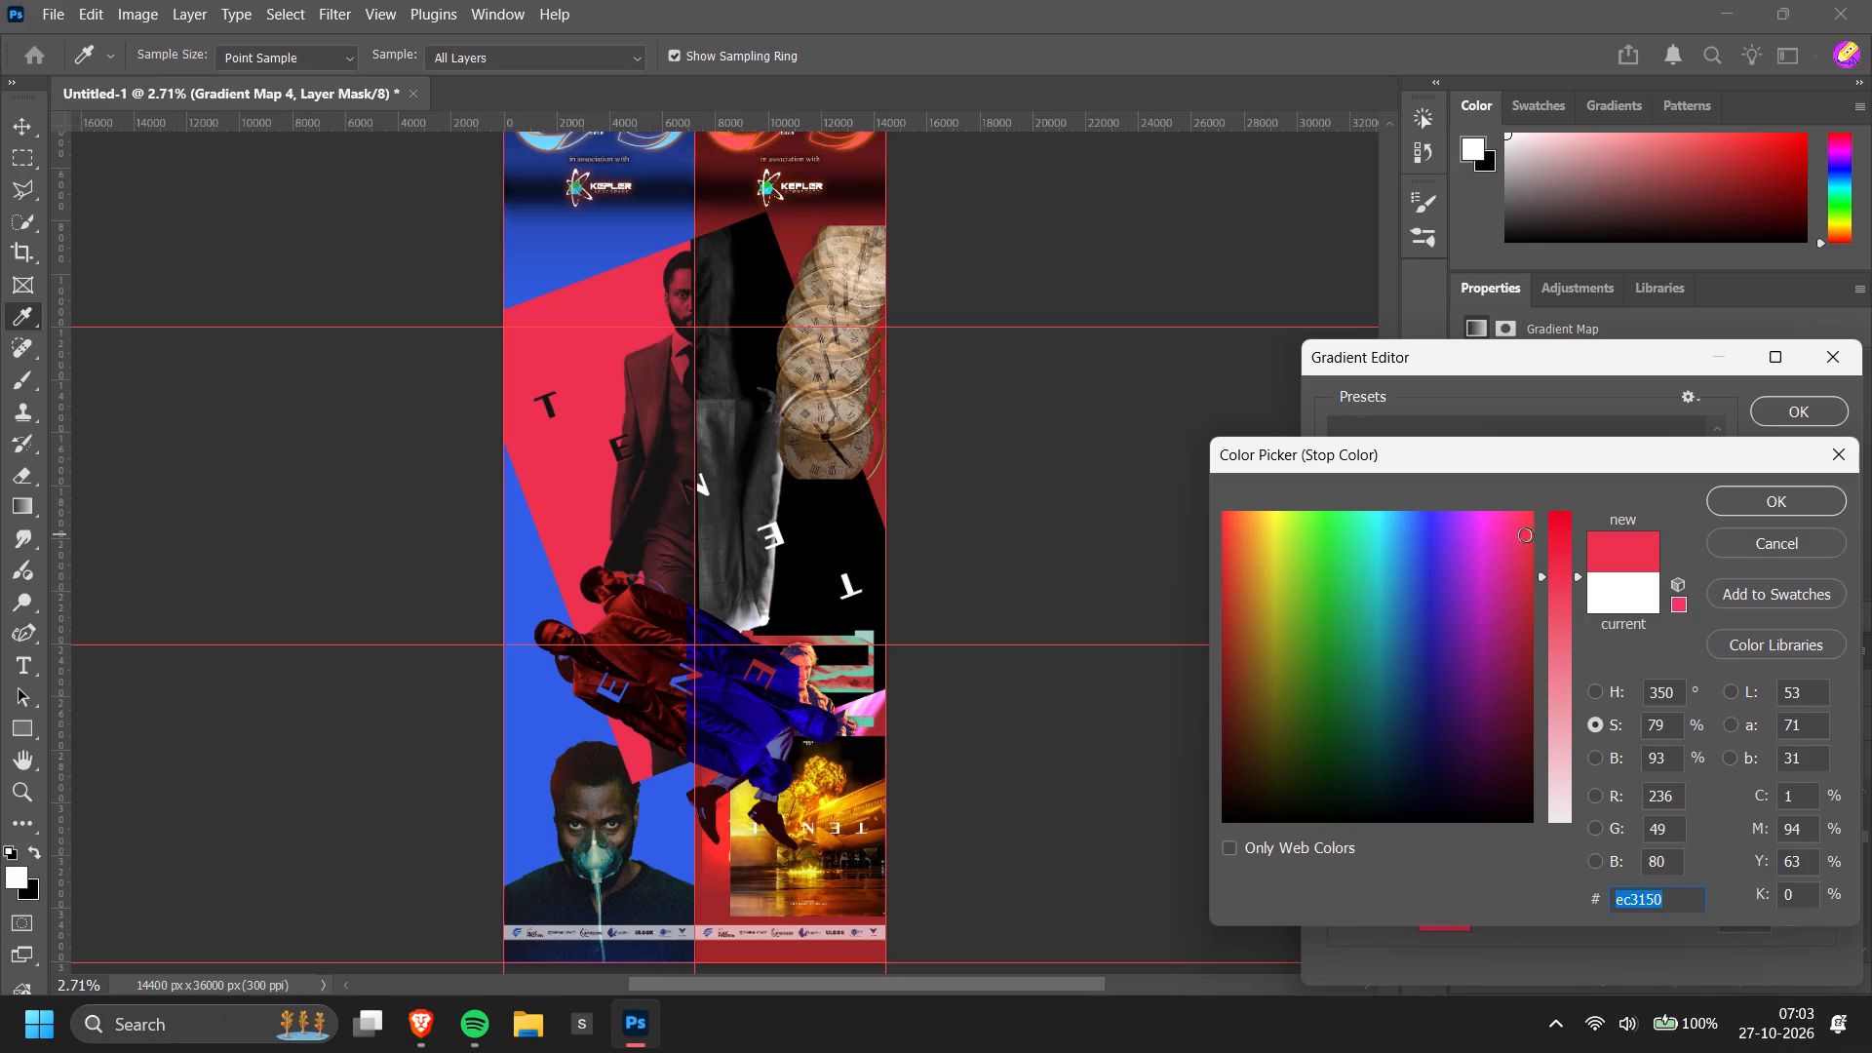
{"action": "left_click", "coordinate": [1531, 534]}
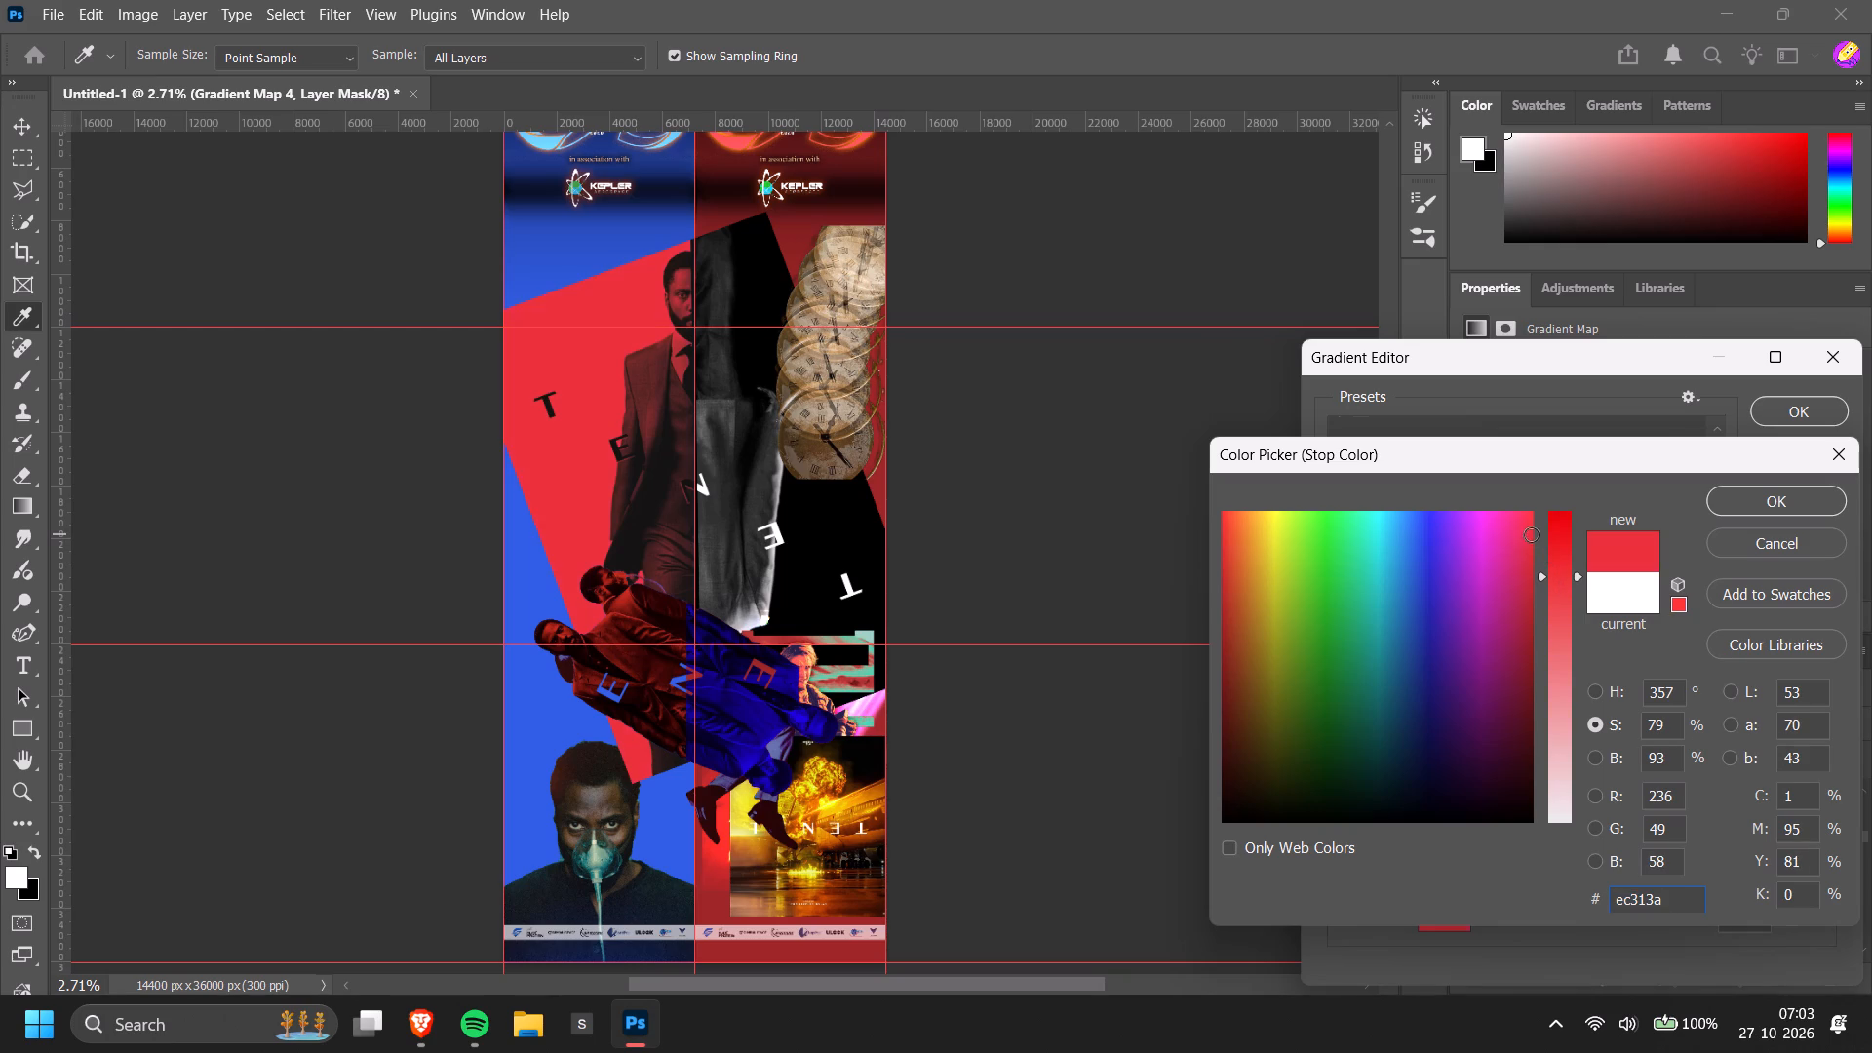
{"action": "left_click", "coordinate": [1528, 532]}
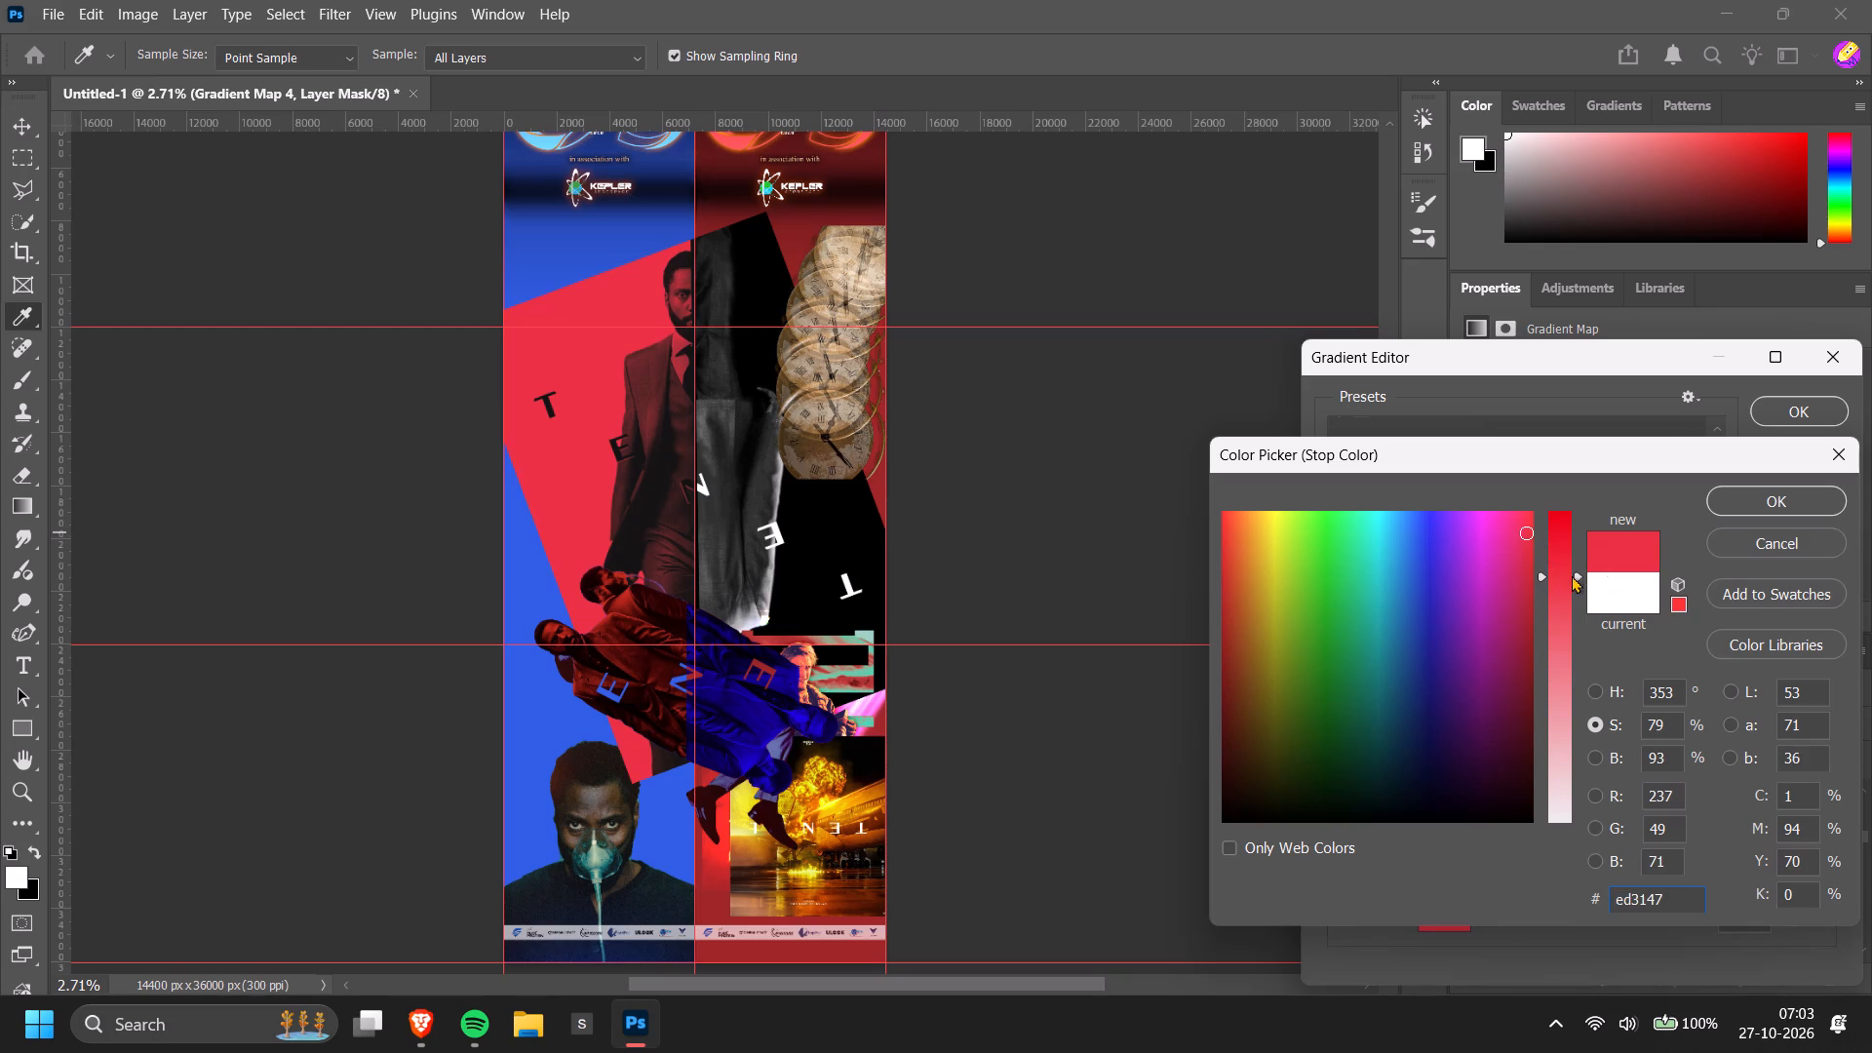
Reduce the end stop's saturation to 77%, giving #ed374c, and accept the colour.
{"action": "left_click", "coordinate": [1567, 579]}
{"action": "left_click_drag", "start_coordinate": [1566, 587], "coordinate": [1565, 609]}
{"action": "left_click_drag", "start_coordinate": [1562, 593], "coordinate": [1562, 583]}
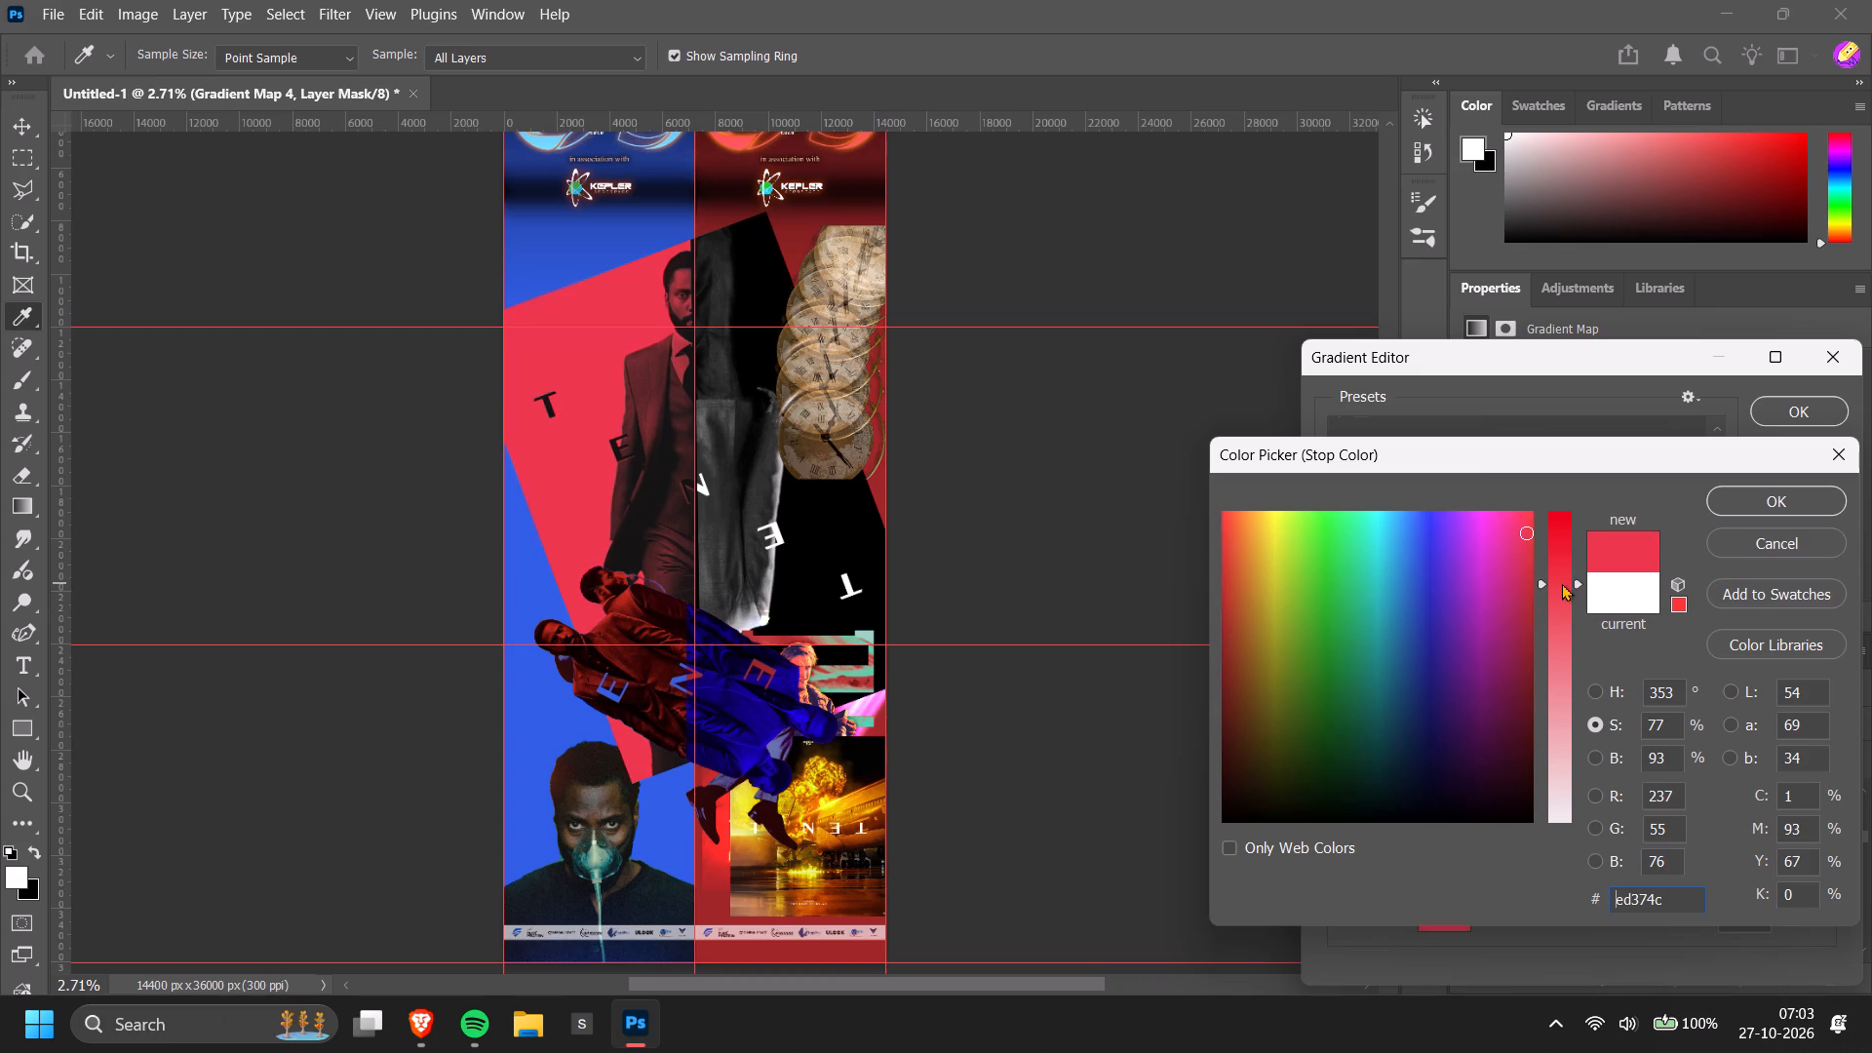
{"action": "left_click", "coordinate": [1768, 514]}
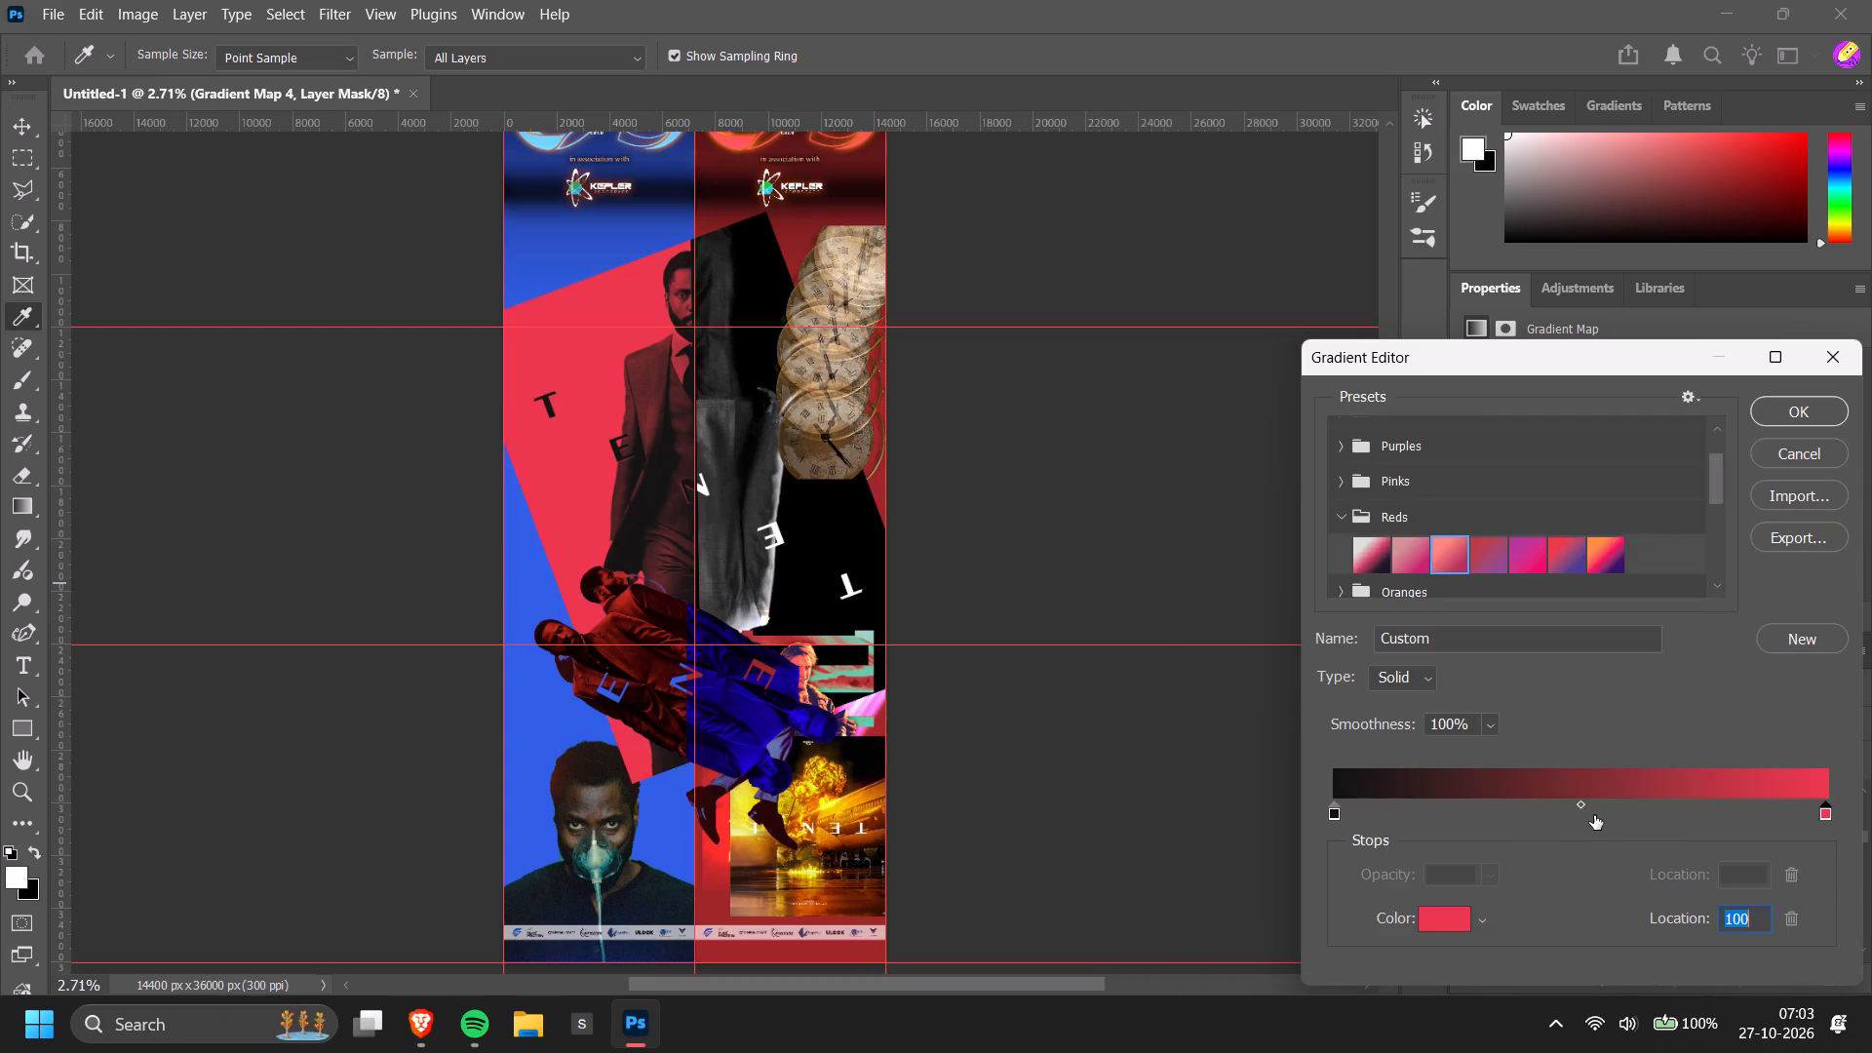
Add a colour stop at location 50 of the gradient and colour it medium blue #265fa5.
{"action": "left_click", "coordinate": [1580, 819]}
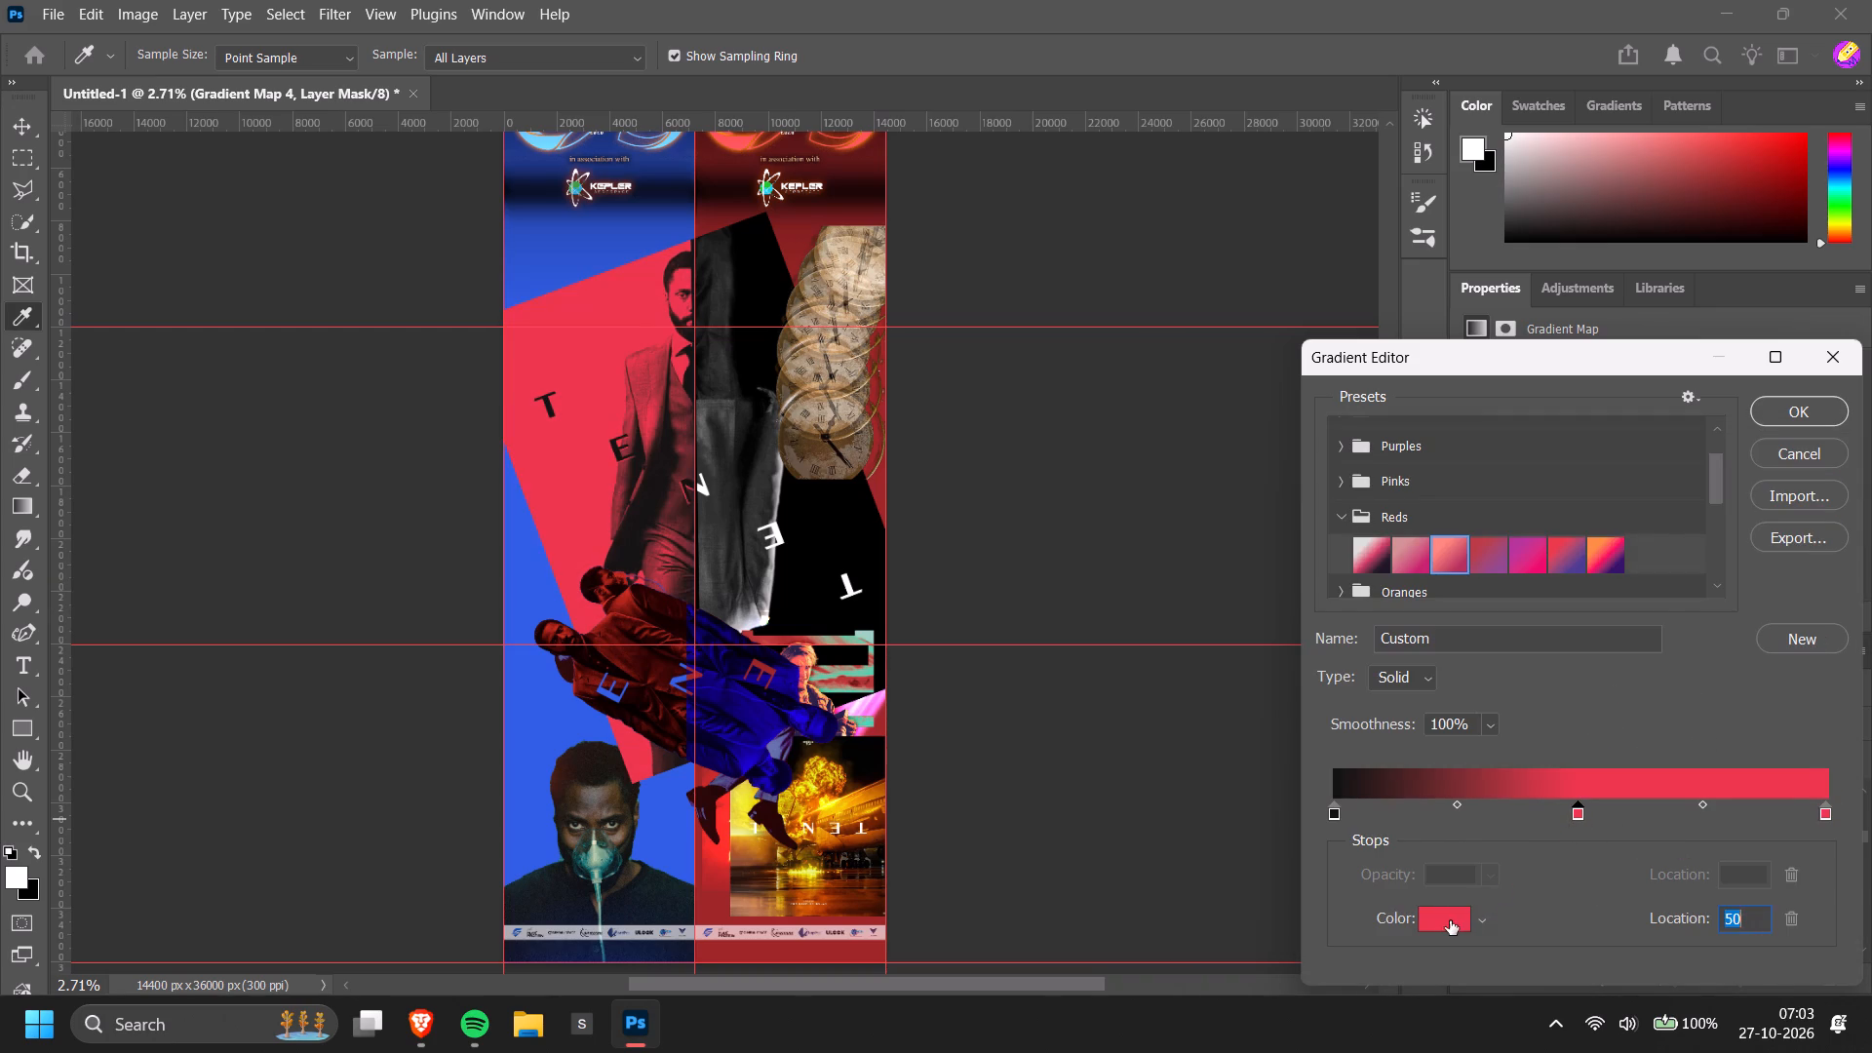
{"action": "left_click", "coordinate": [1450, 920]}
{"action": "left_click", "coordinate": [1364, 617]}
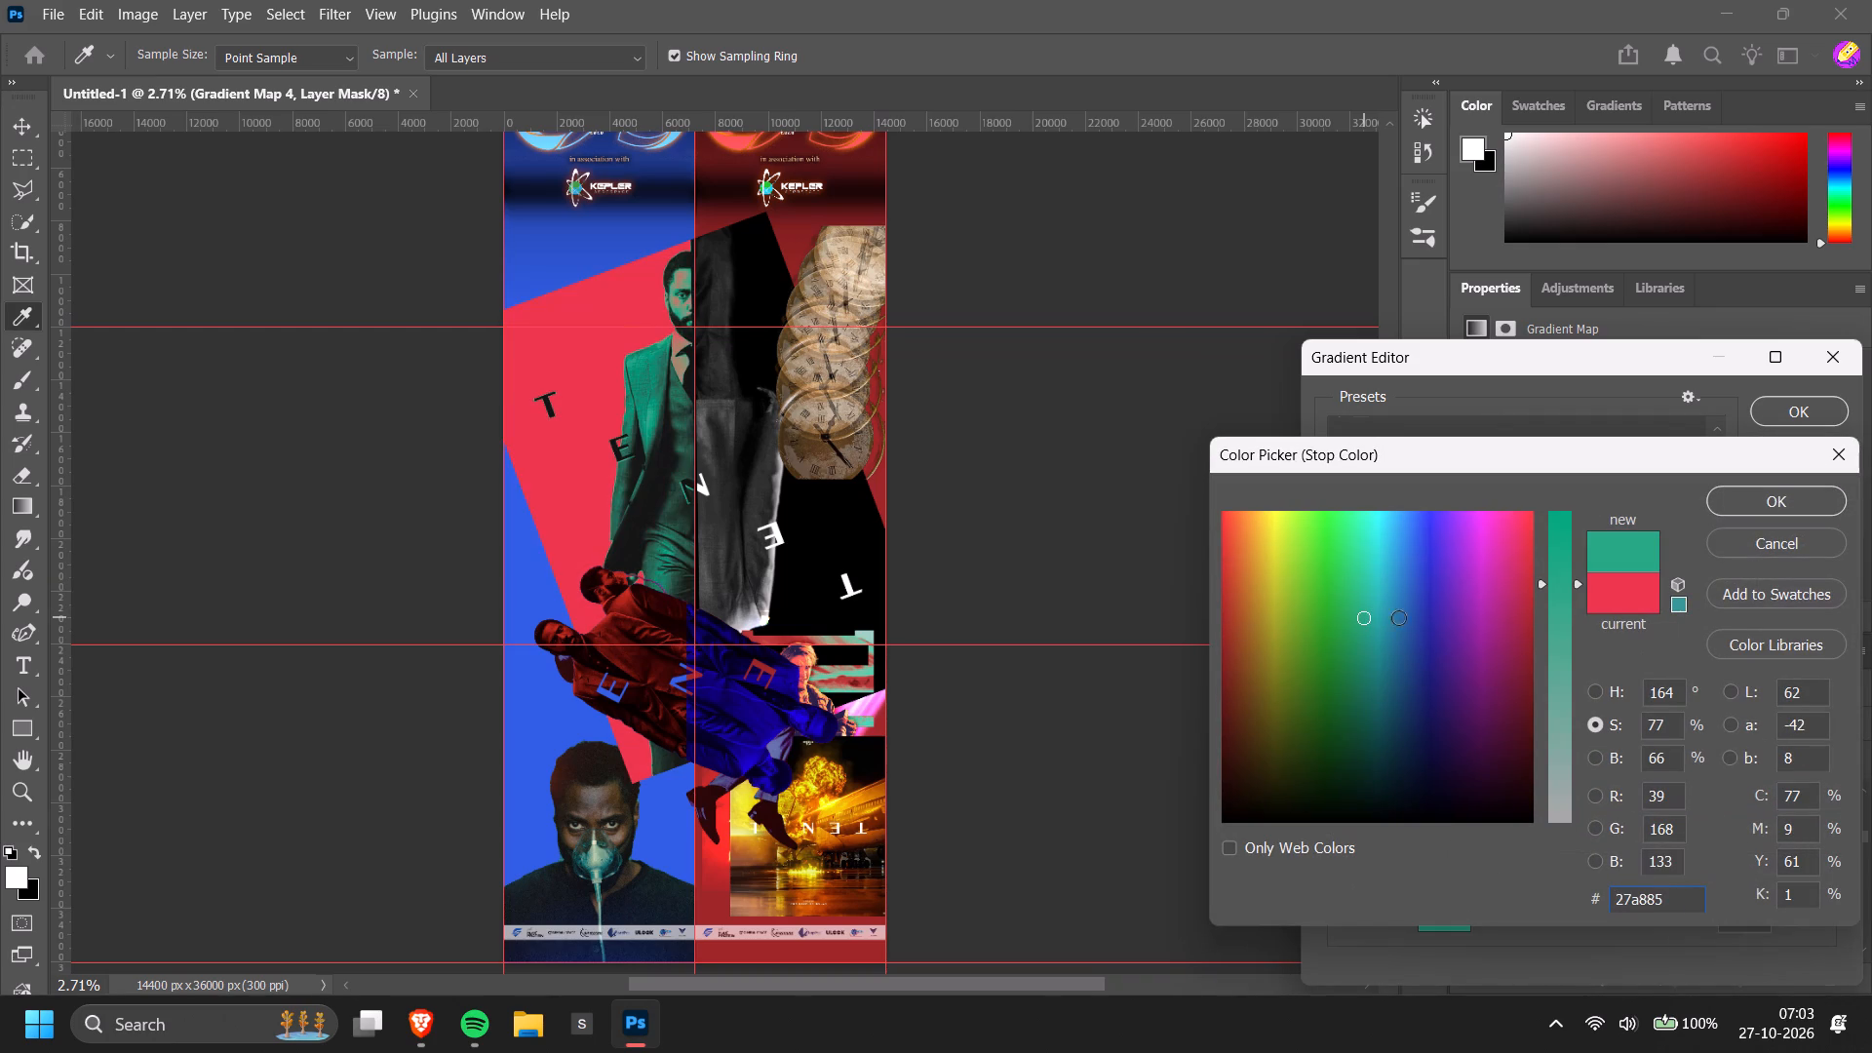
{"action": "left_click", "coordinate": [1414, 616]}
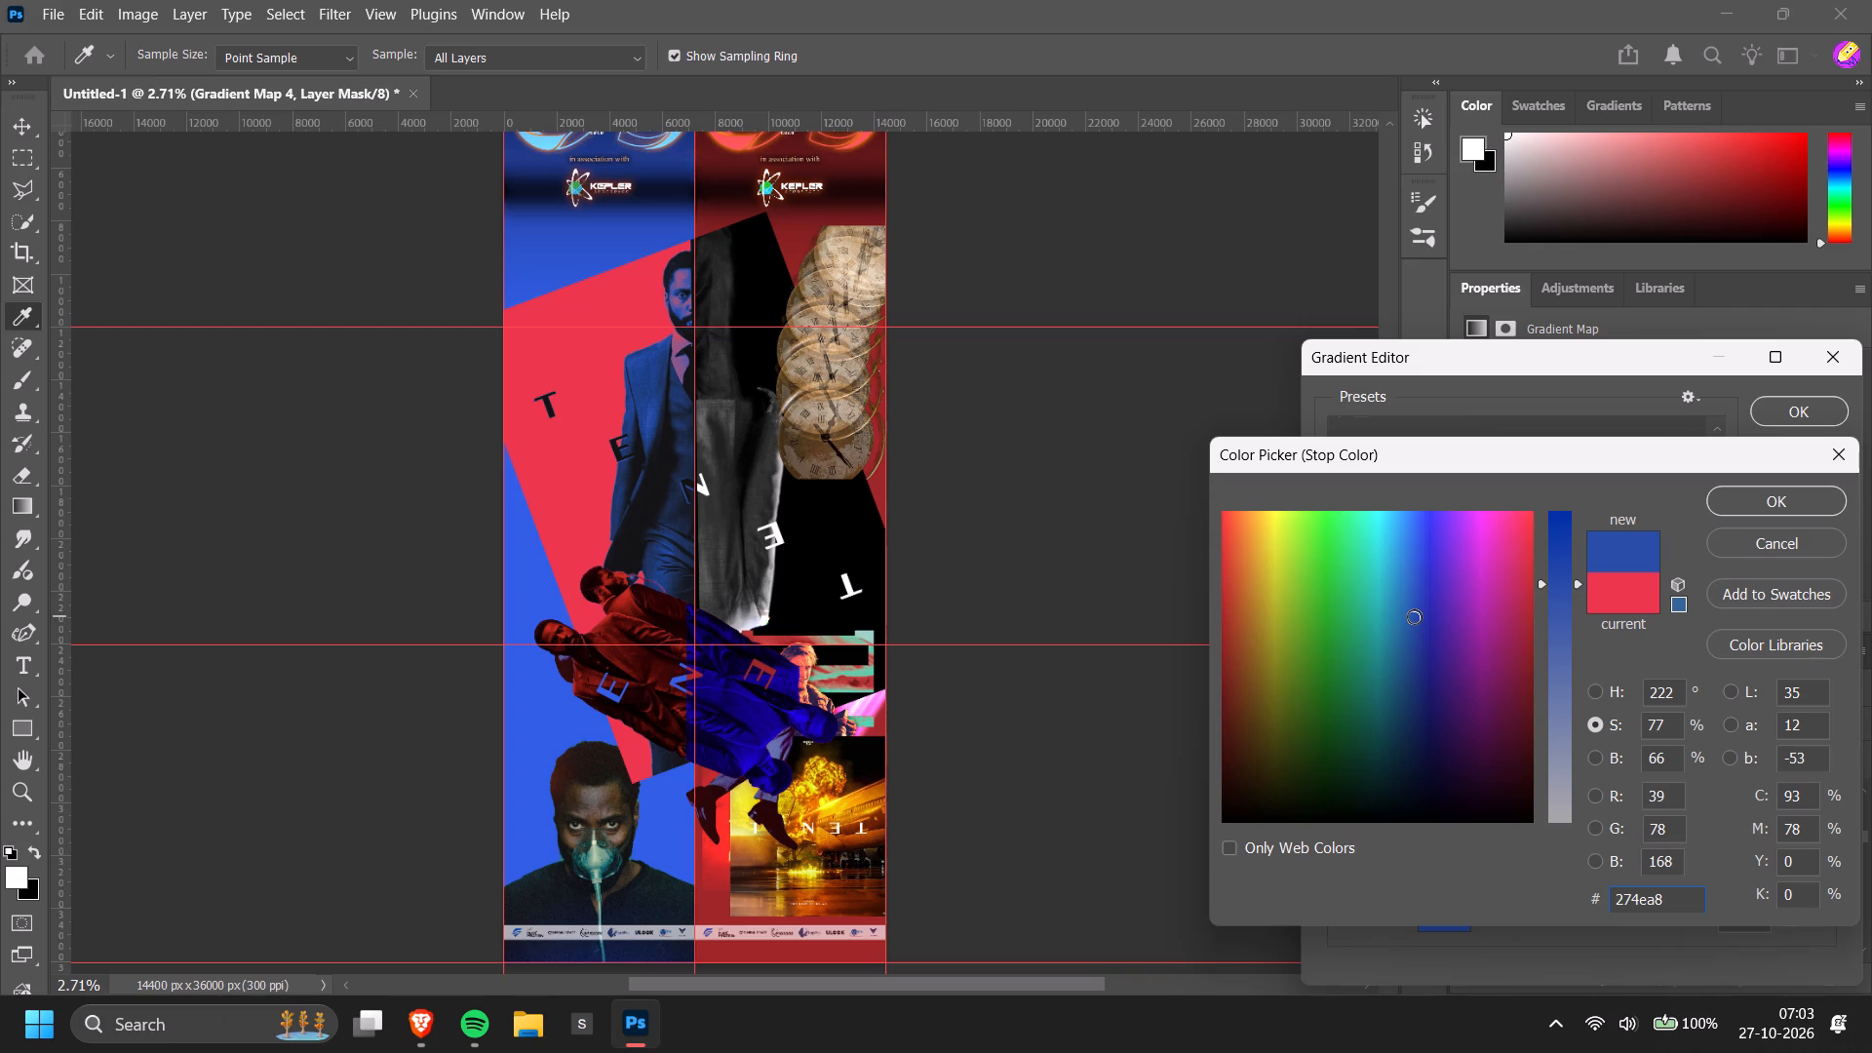
{"action": "left_click", "coordinate": [1410, 620]}
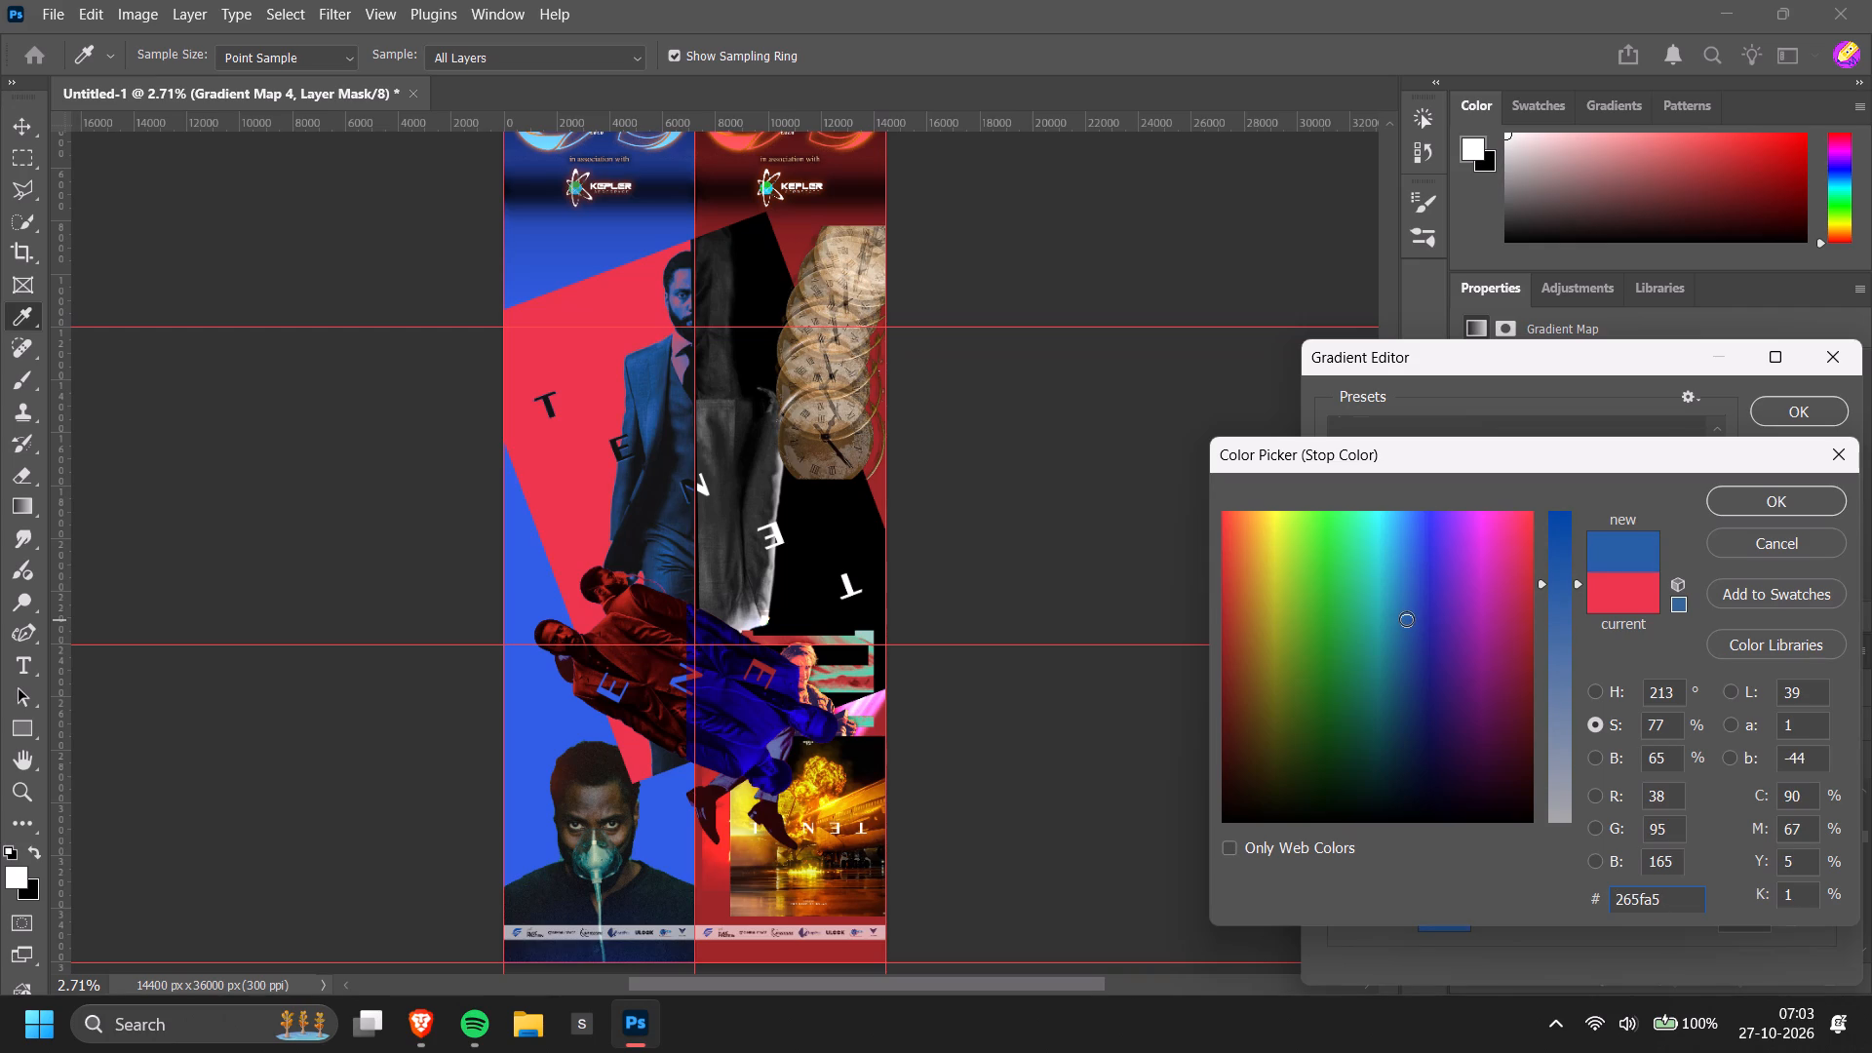
{"action": "left_click", "coordinate": [1810, 509]}
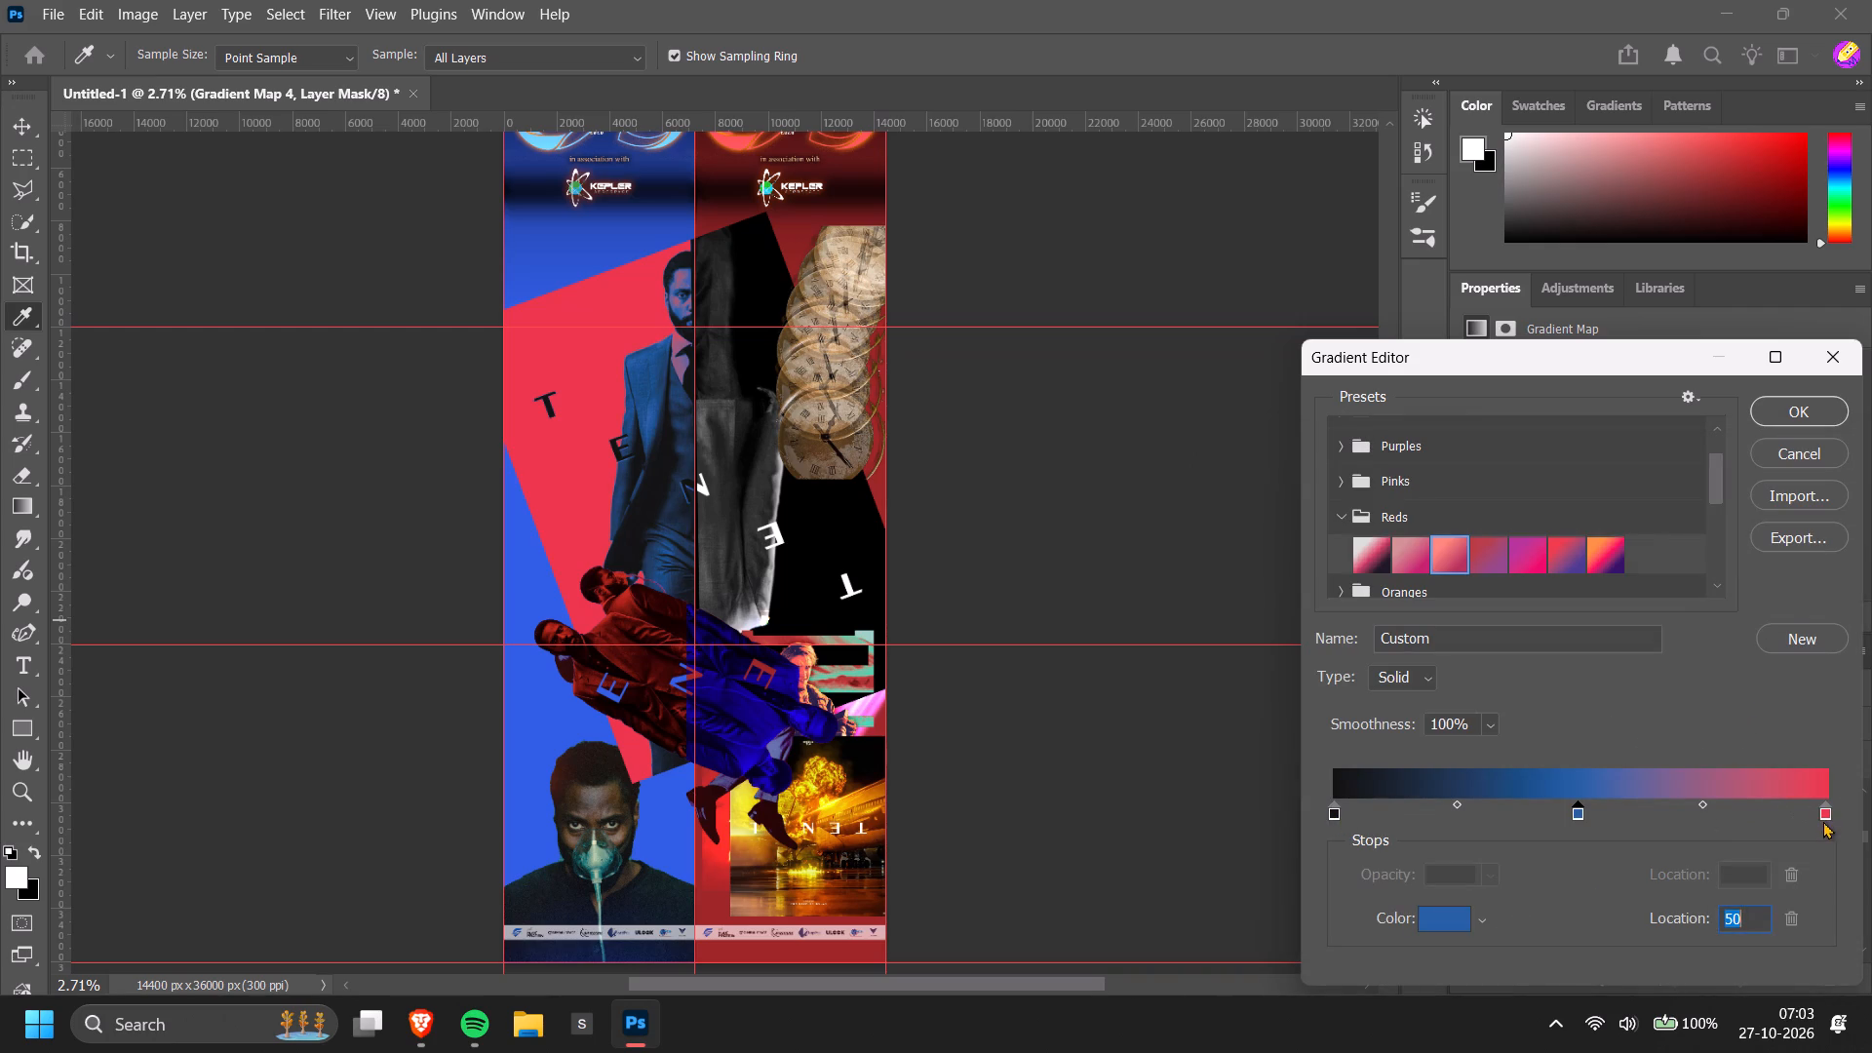
Move the red end stop to location 89 and add another red stop at location 100.
{"action": "left_click_drag", "start_coordinate": [1824, 817], "coordinate": [1774, 816]}
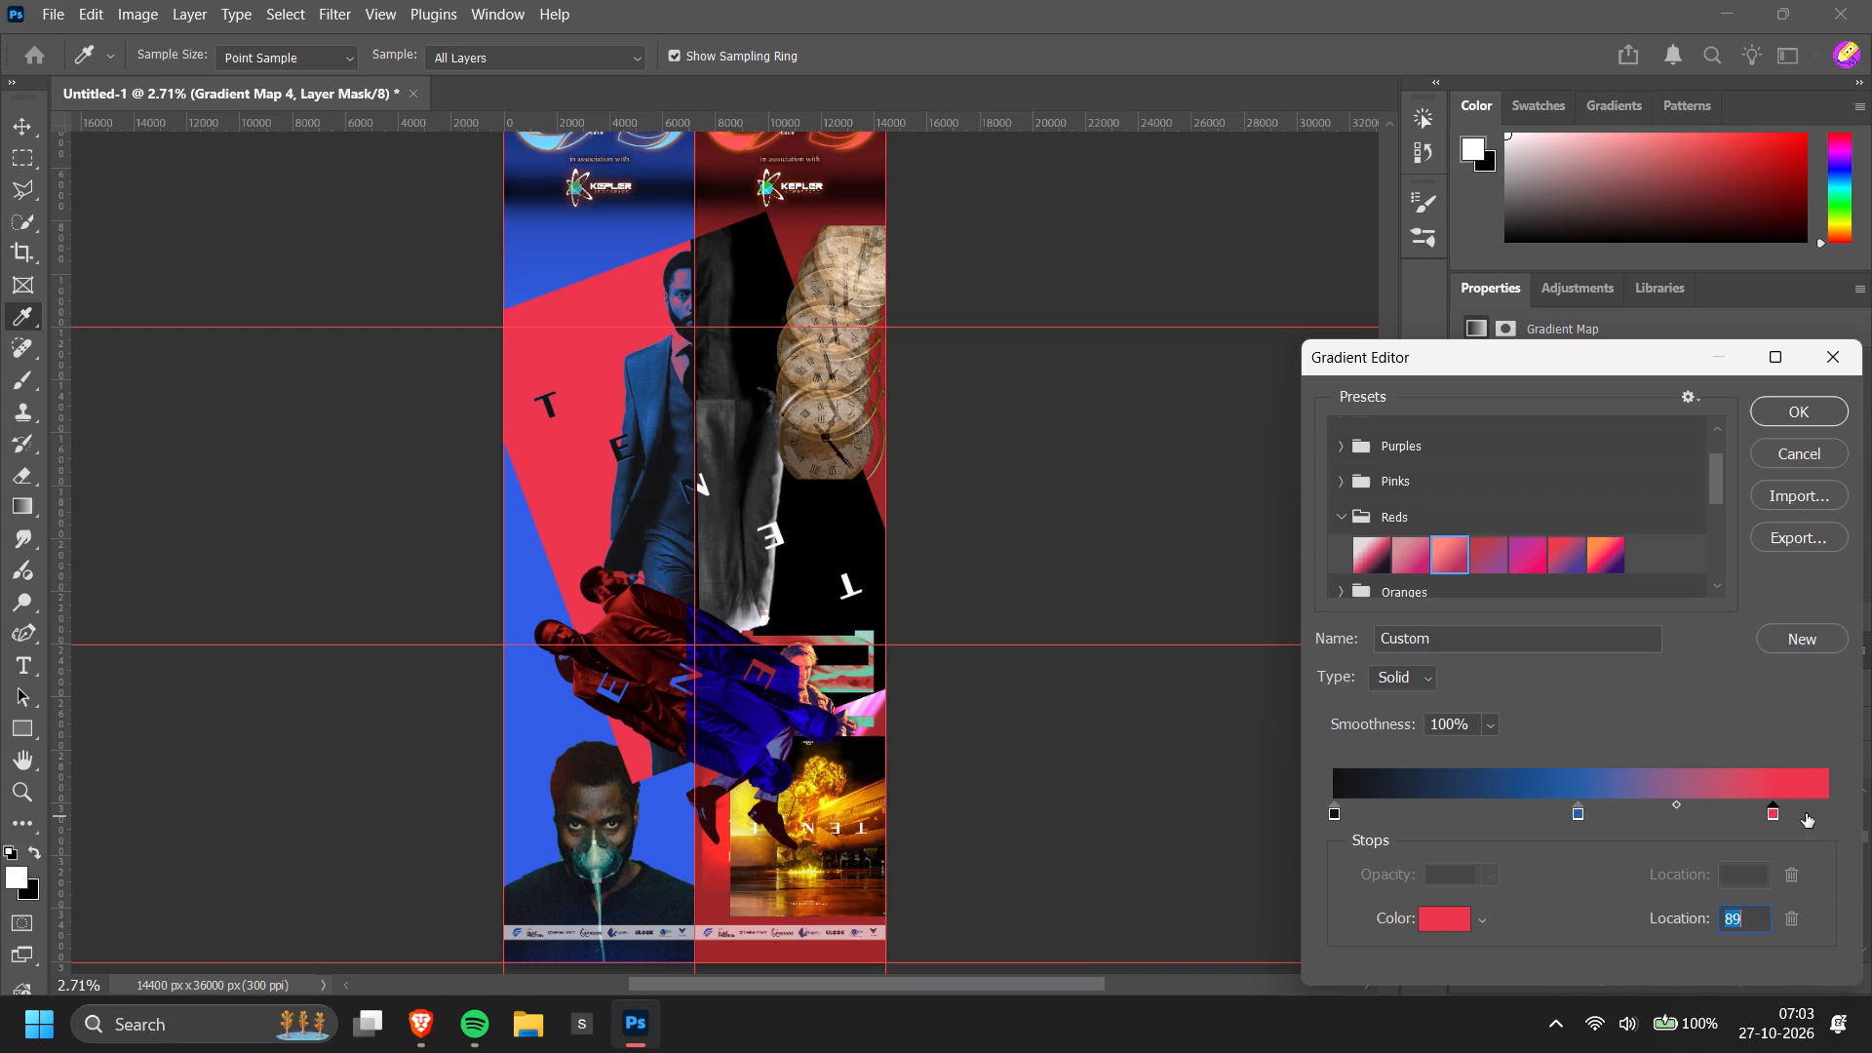
{"action": "left_click_drag", "start_coordinate": [1818, 811], "coordinate": [1857, 811]}
Recolour the stop at location 100 a slightly softer red, #ed3d52, with saturation 74%.
{"action": "left_click", "coordinate": [1440, 916]}
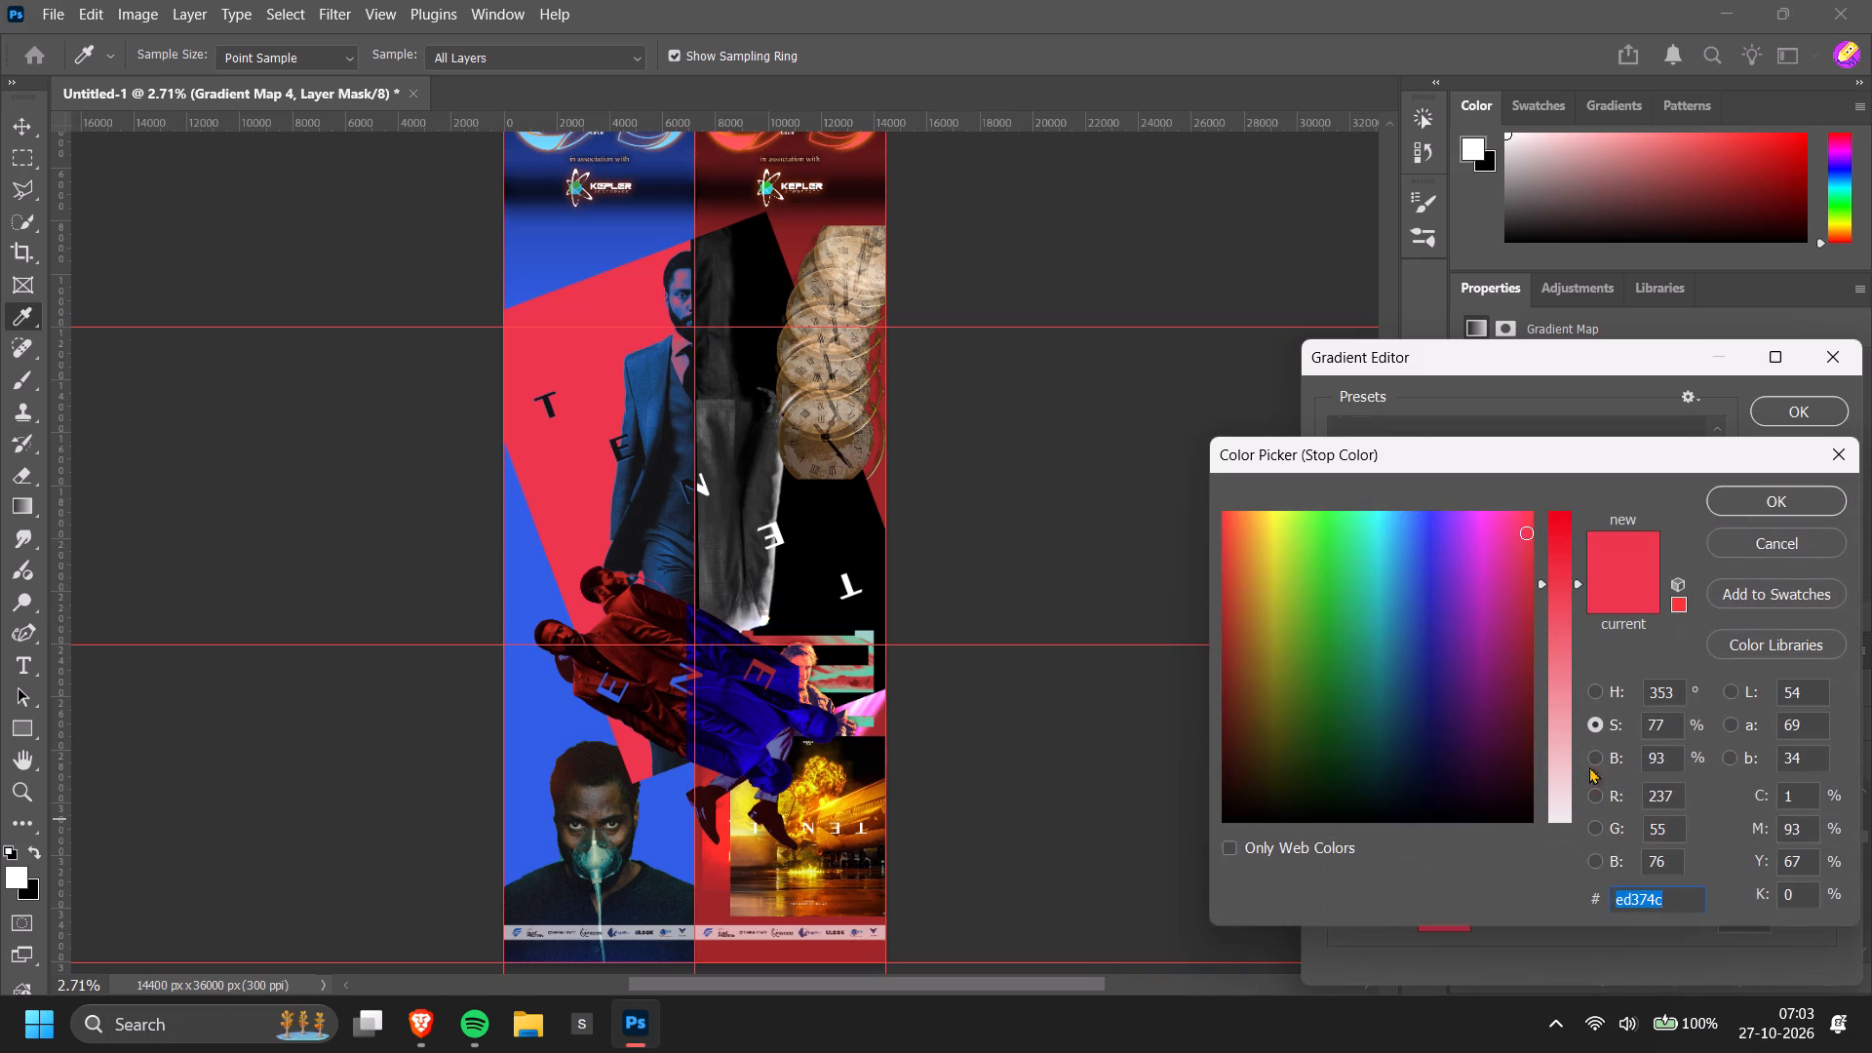
{"action": "left_click_drag", "start_coordinate": [1560, 795], "coordinate": [1564, 867]}
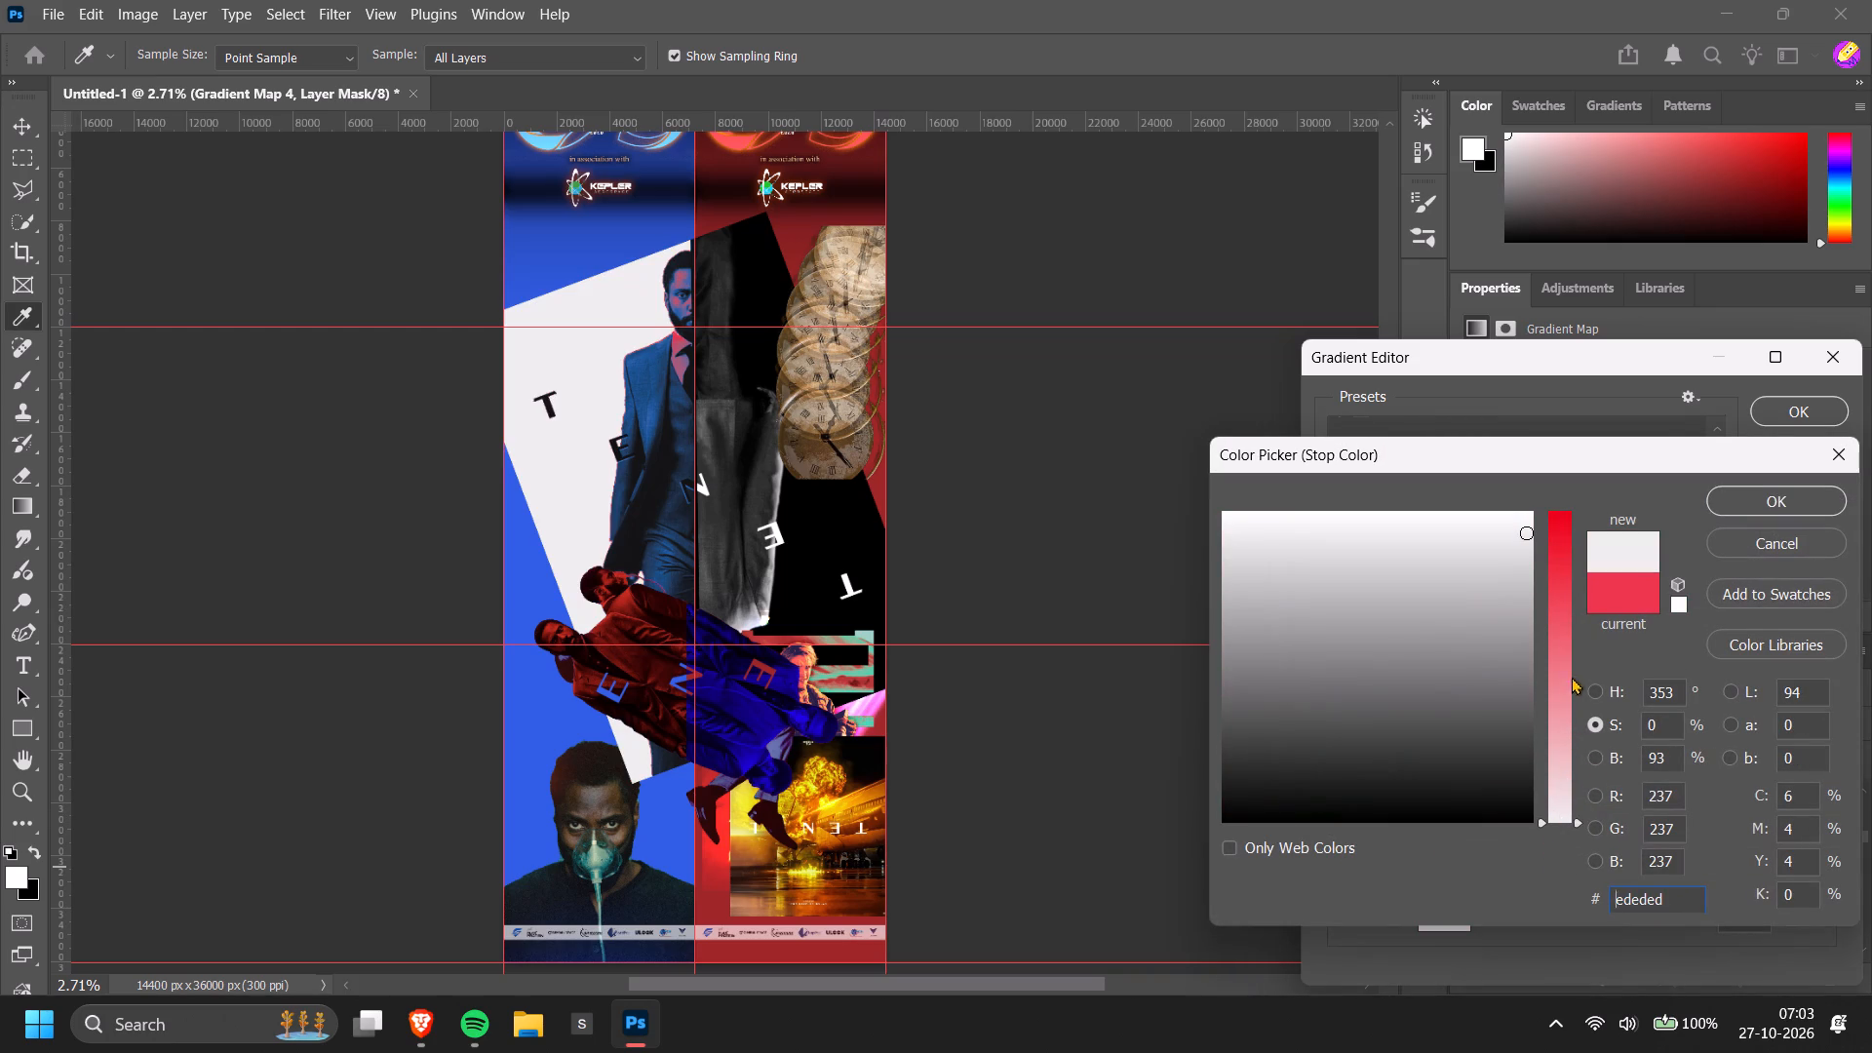
{"action": "left_click_drag", "start_coordinate": [1571, 673], "coordinate": [1568, 587]}
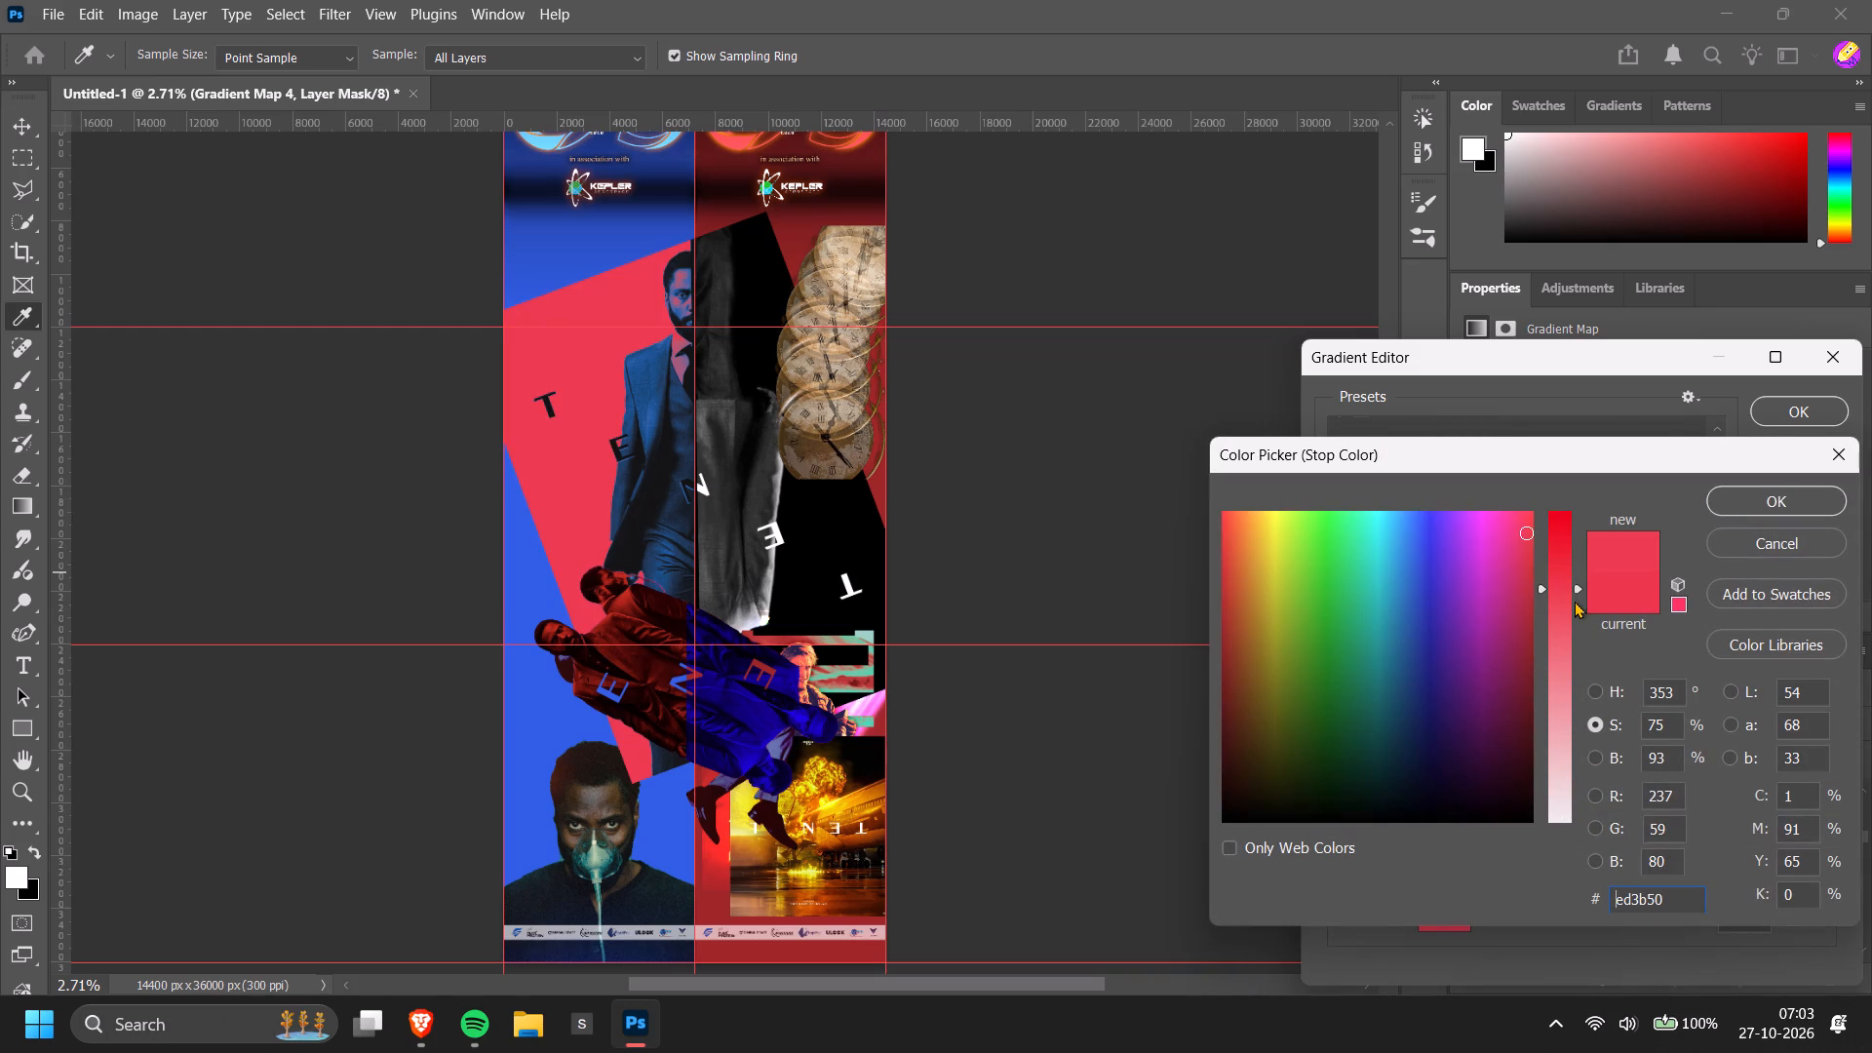
{"action": "left_click", "coordinate": [1566, 601]}
{"action": "left_click", "coordinate": [1566, 591]}
{"action": "left_click_drag", "start_coordinate": [1785, 548], "coordinate": [1799, 495]}
{"action": "left_click", "coordinate": [1799, 495]}
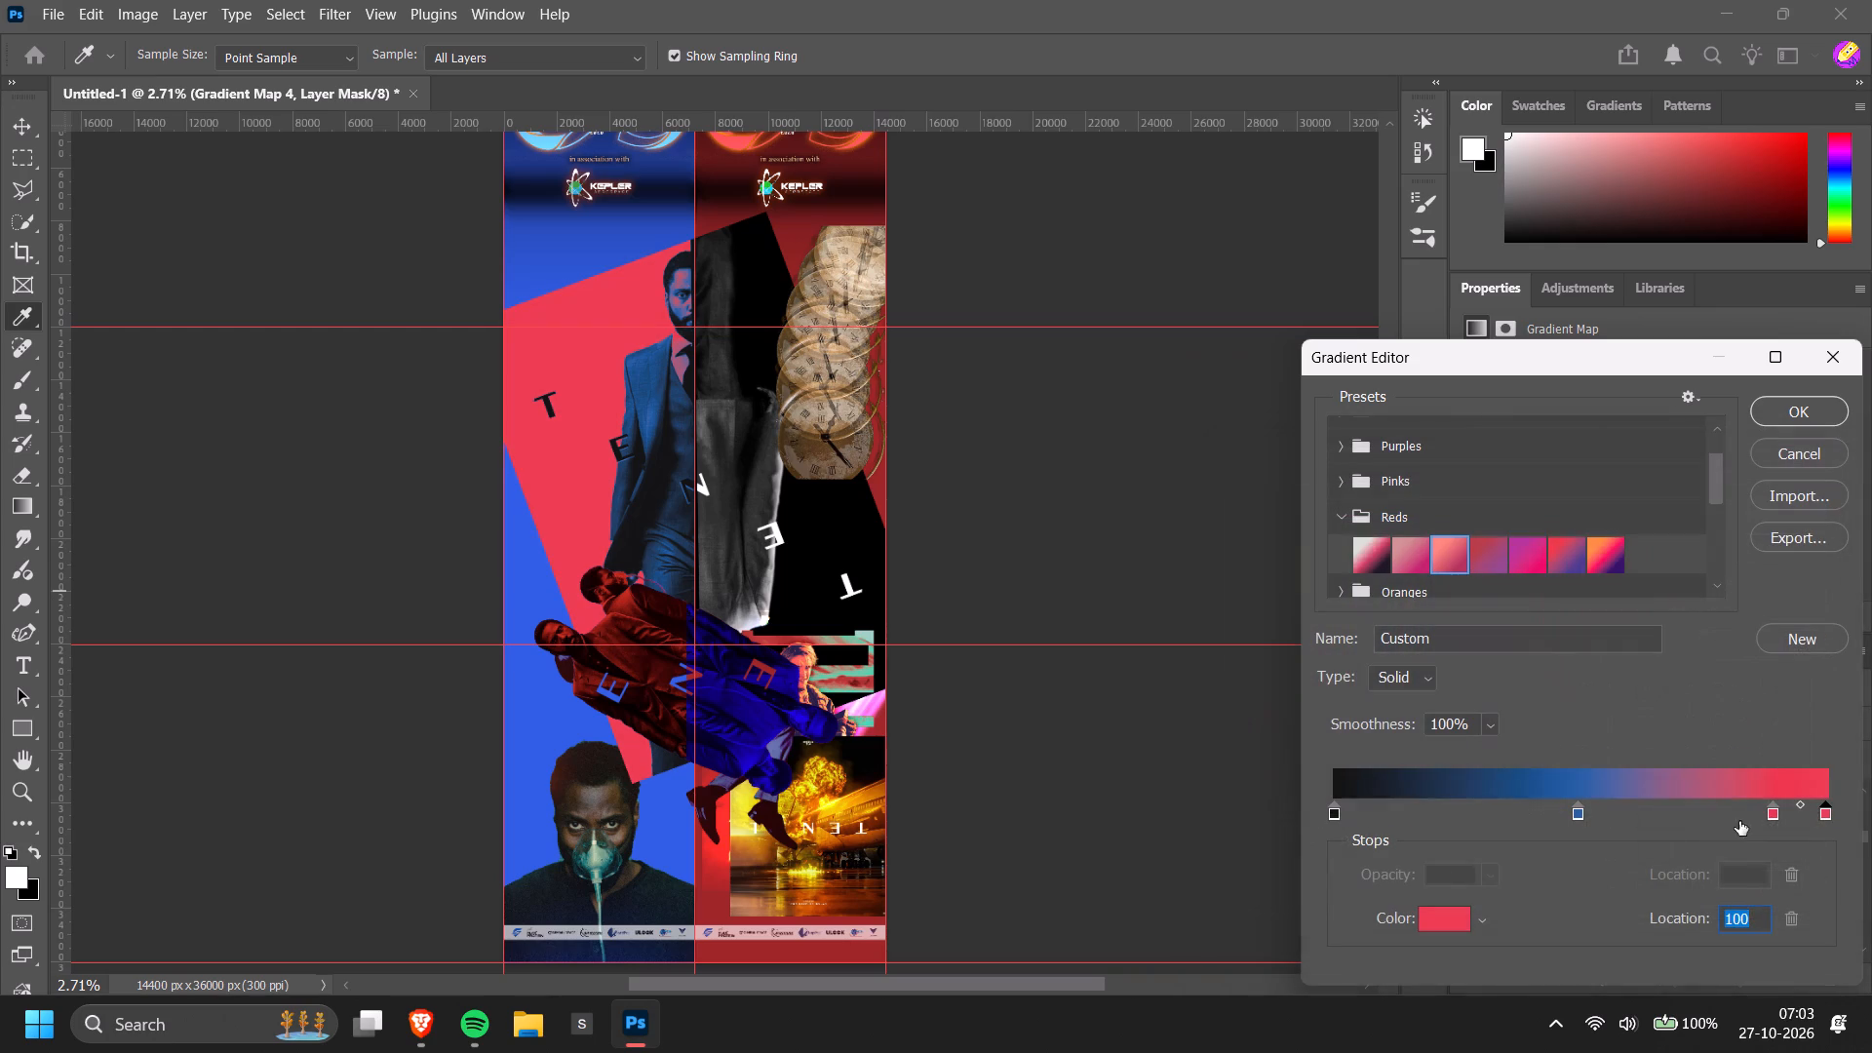
Remove the extra red stop at location 89 from the gradient.
{"action": "left_click_drag", "start_coordinate": [1772, 819], "coordinate": [1793, 915]}
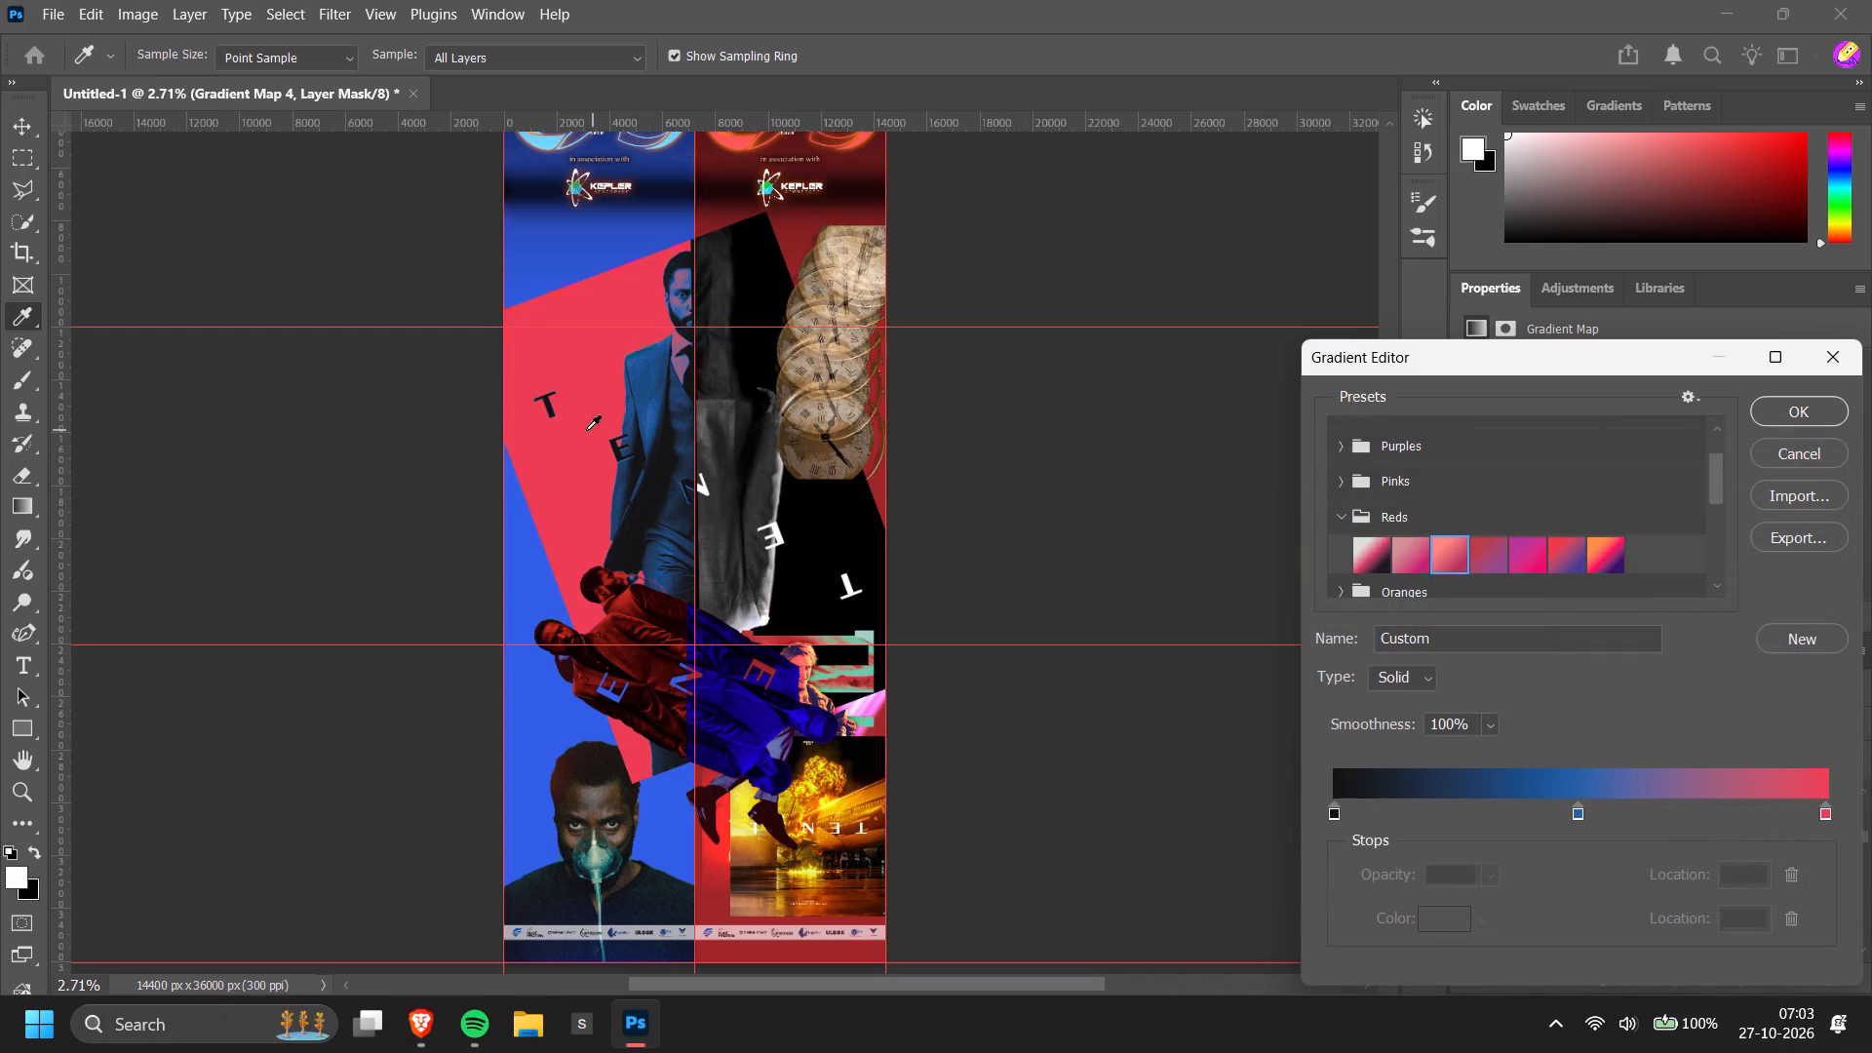
Recolour the black stop at location 0 of the gradient a very dark blue, about #07002c, at 100% saturation.
{"action": "left_click", "coordinate": [1579, 816]}
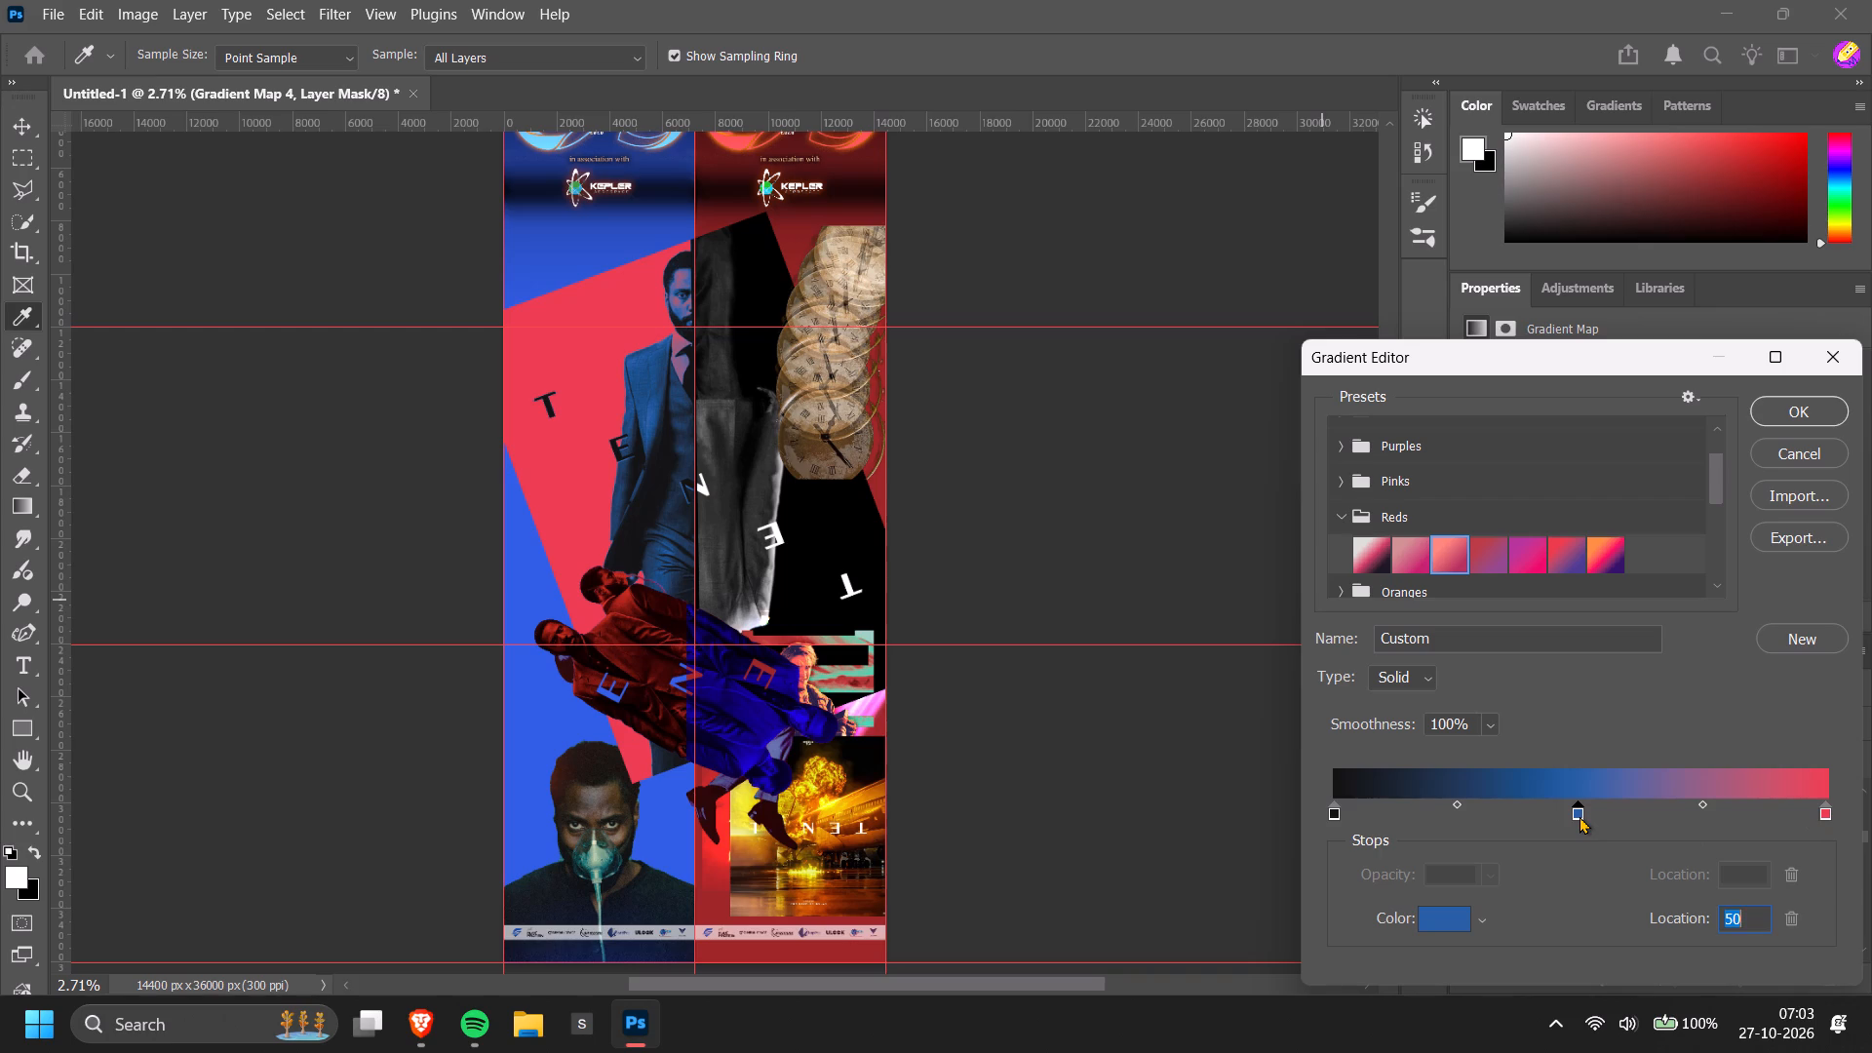
{"action": "left_click", "coordinate": [1334, 822]}
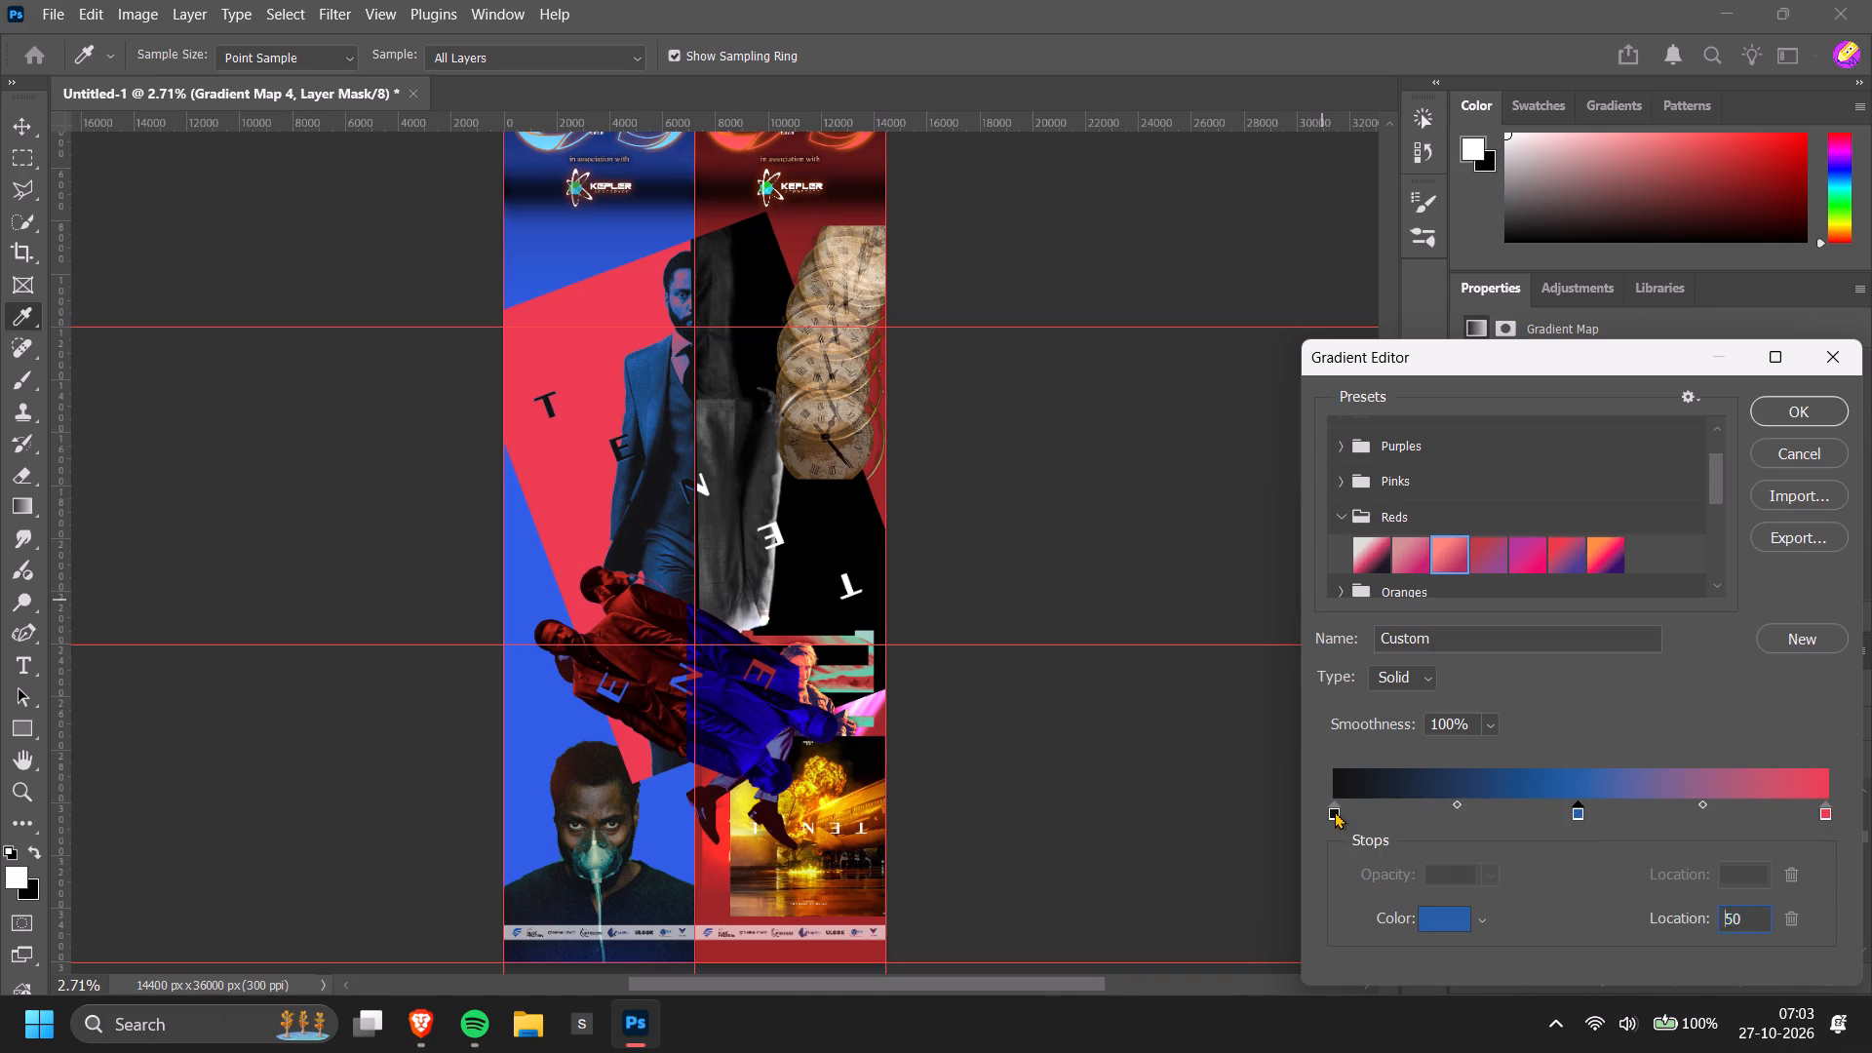
{"action": "left_click", "coordinate": [1335, 811]}
{"action": "left_click", "coordinate": [1407, 895]}
{"action": "left_click", "coordinate": [1428, 911]}
{"action": "left_click_drag", "start_coordinate": [1469, 912], "coordinate": [1457, 918]}
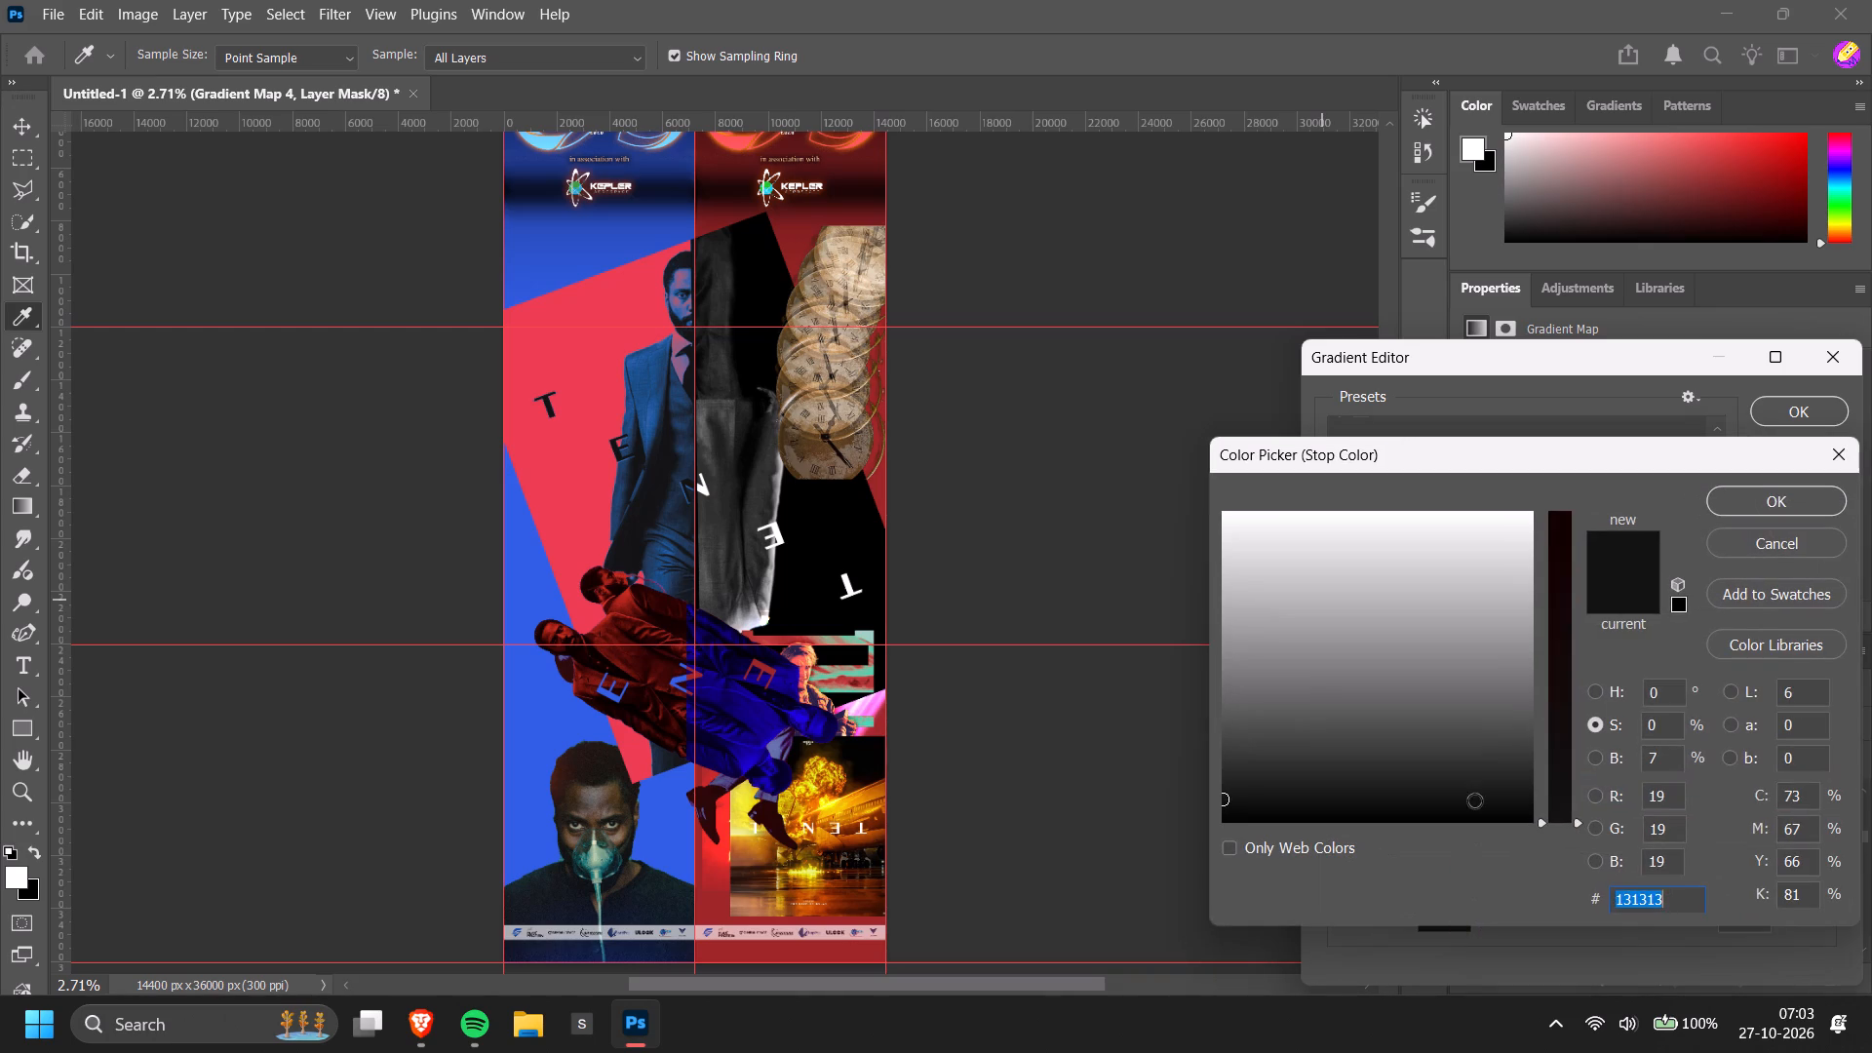
{"action": "left_click", "coordinate": [1525, 748]}
{"action": "left_click_drag", "start_coordinate": [1549, 742], "coordinate": [1549, 713]}
{"action": "left_click_drag", "start_coordinate": [1475, 764], "coordinate": [1466, 779]}
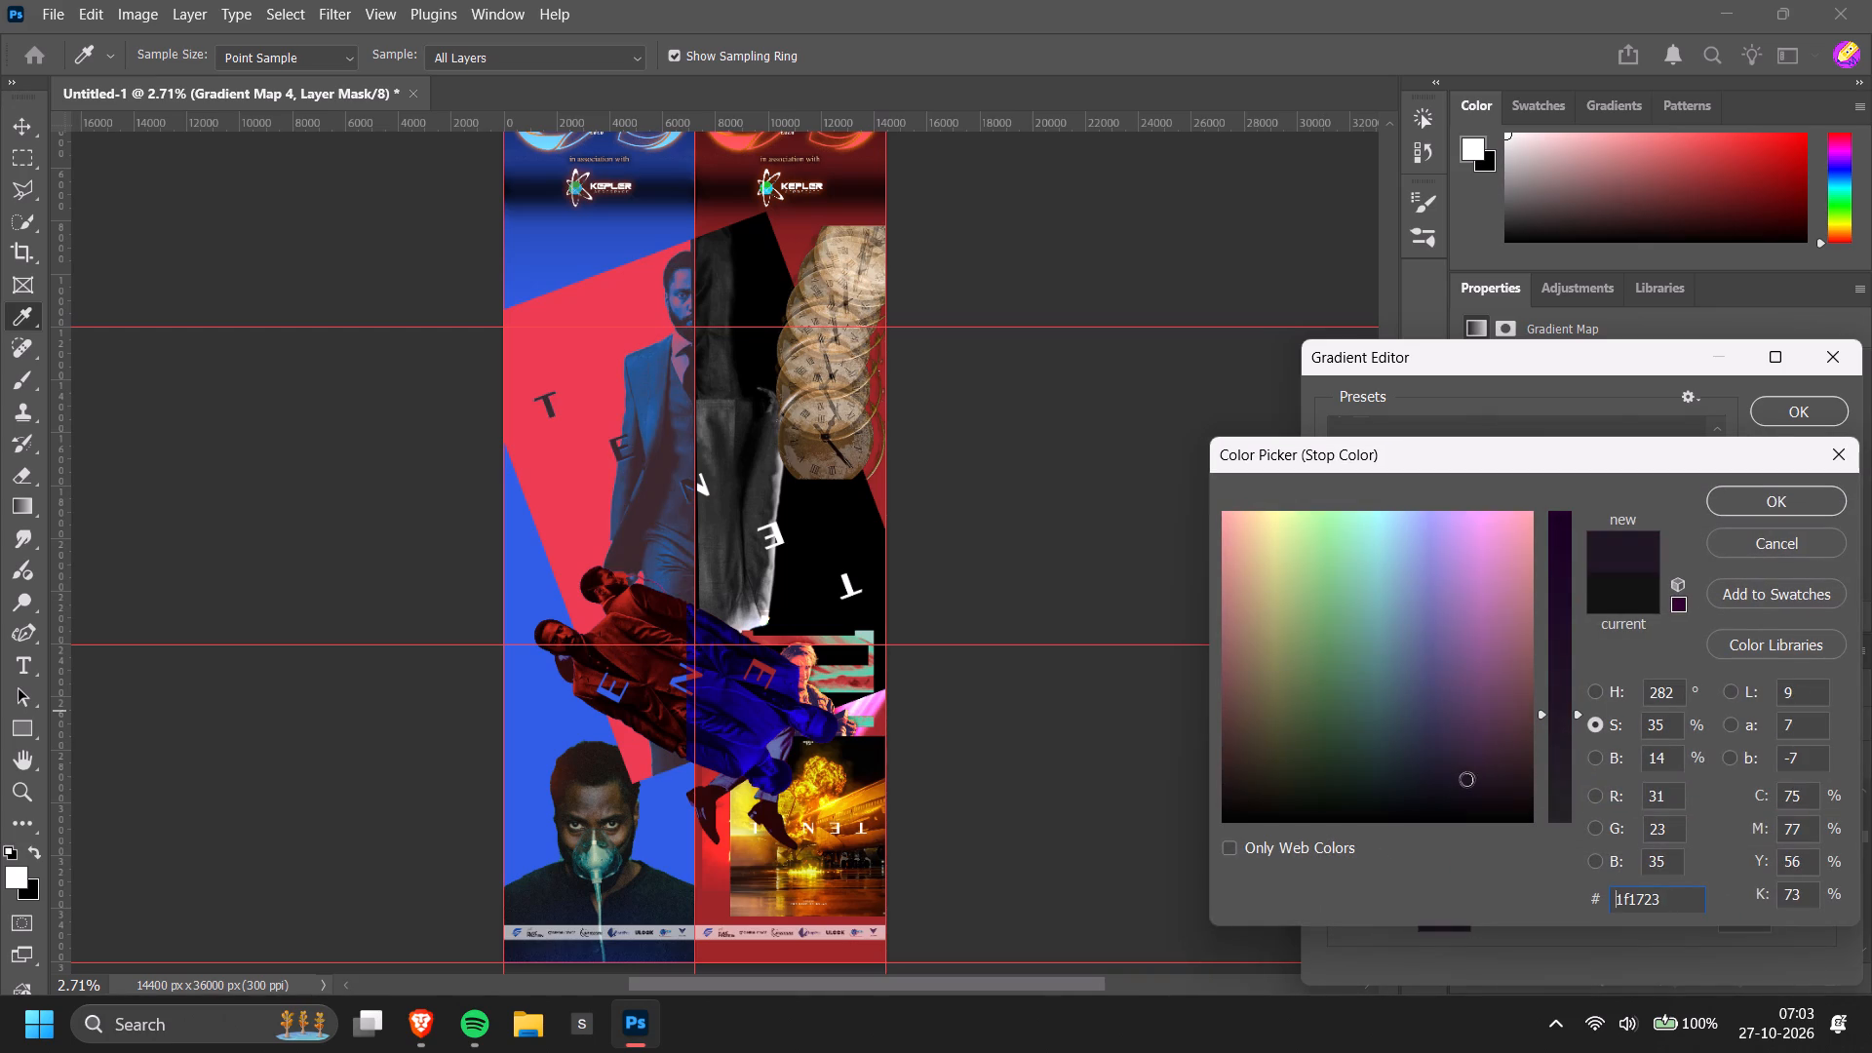
{"action": "left_click_drag", "start_coordinate": [1442, 765], "coordinate": [1421, 782]}
{"action": "left_click", "coordinate": [1433, 787]}
{"action": "left_click", "coordinate": [1586, 686]}
{"action": "left_click_drag", "start_coordinate": [1574, 687], "coordinate": [1610, 432]}
{"action": "left_click", "coordinate": [1440, 778]}
{"action": "left_click", "coordinate": [1442, 777]}
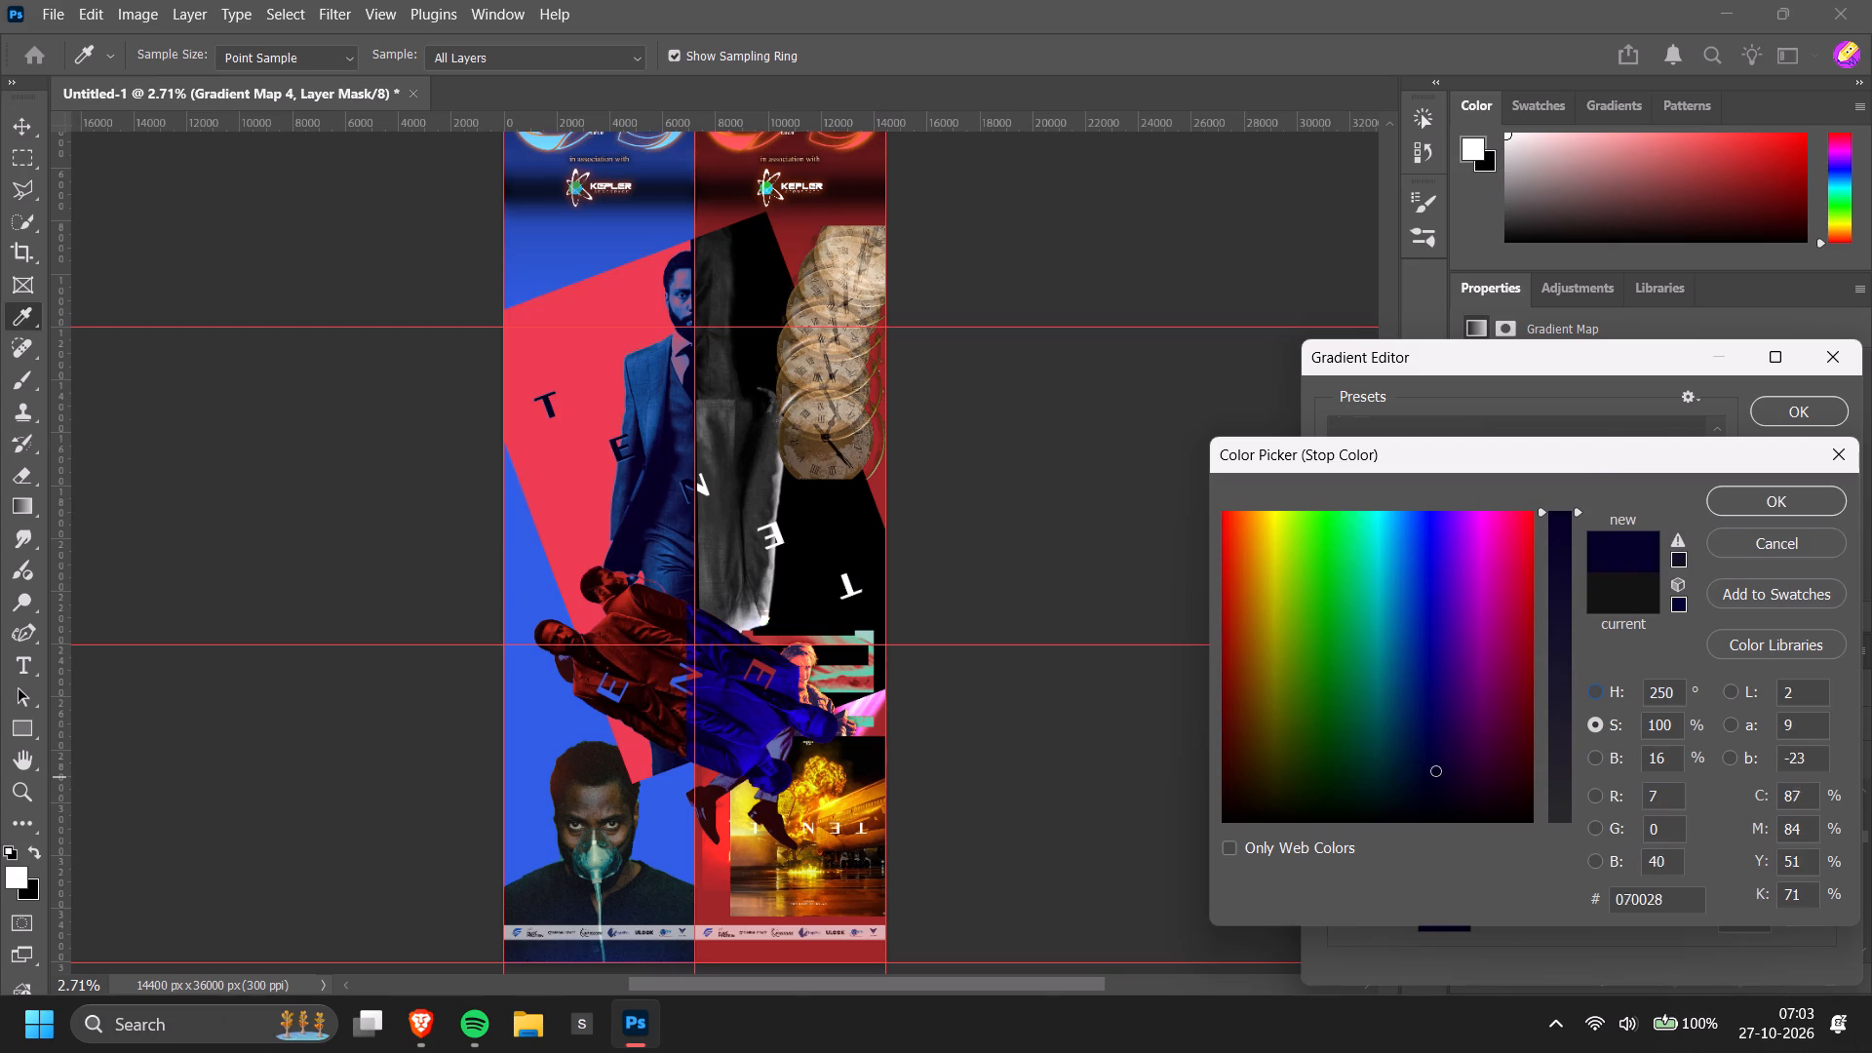
{"action": "left_click_drag", "start_coordinate": [1438, 770], "coordinate": [1439, 752]}
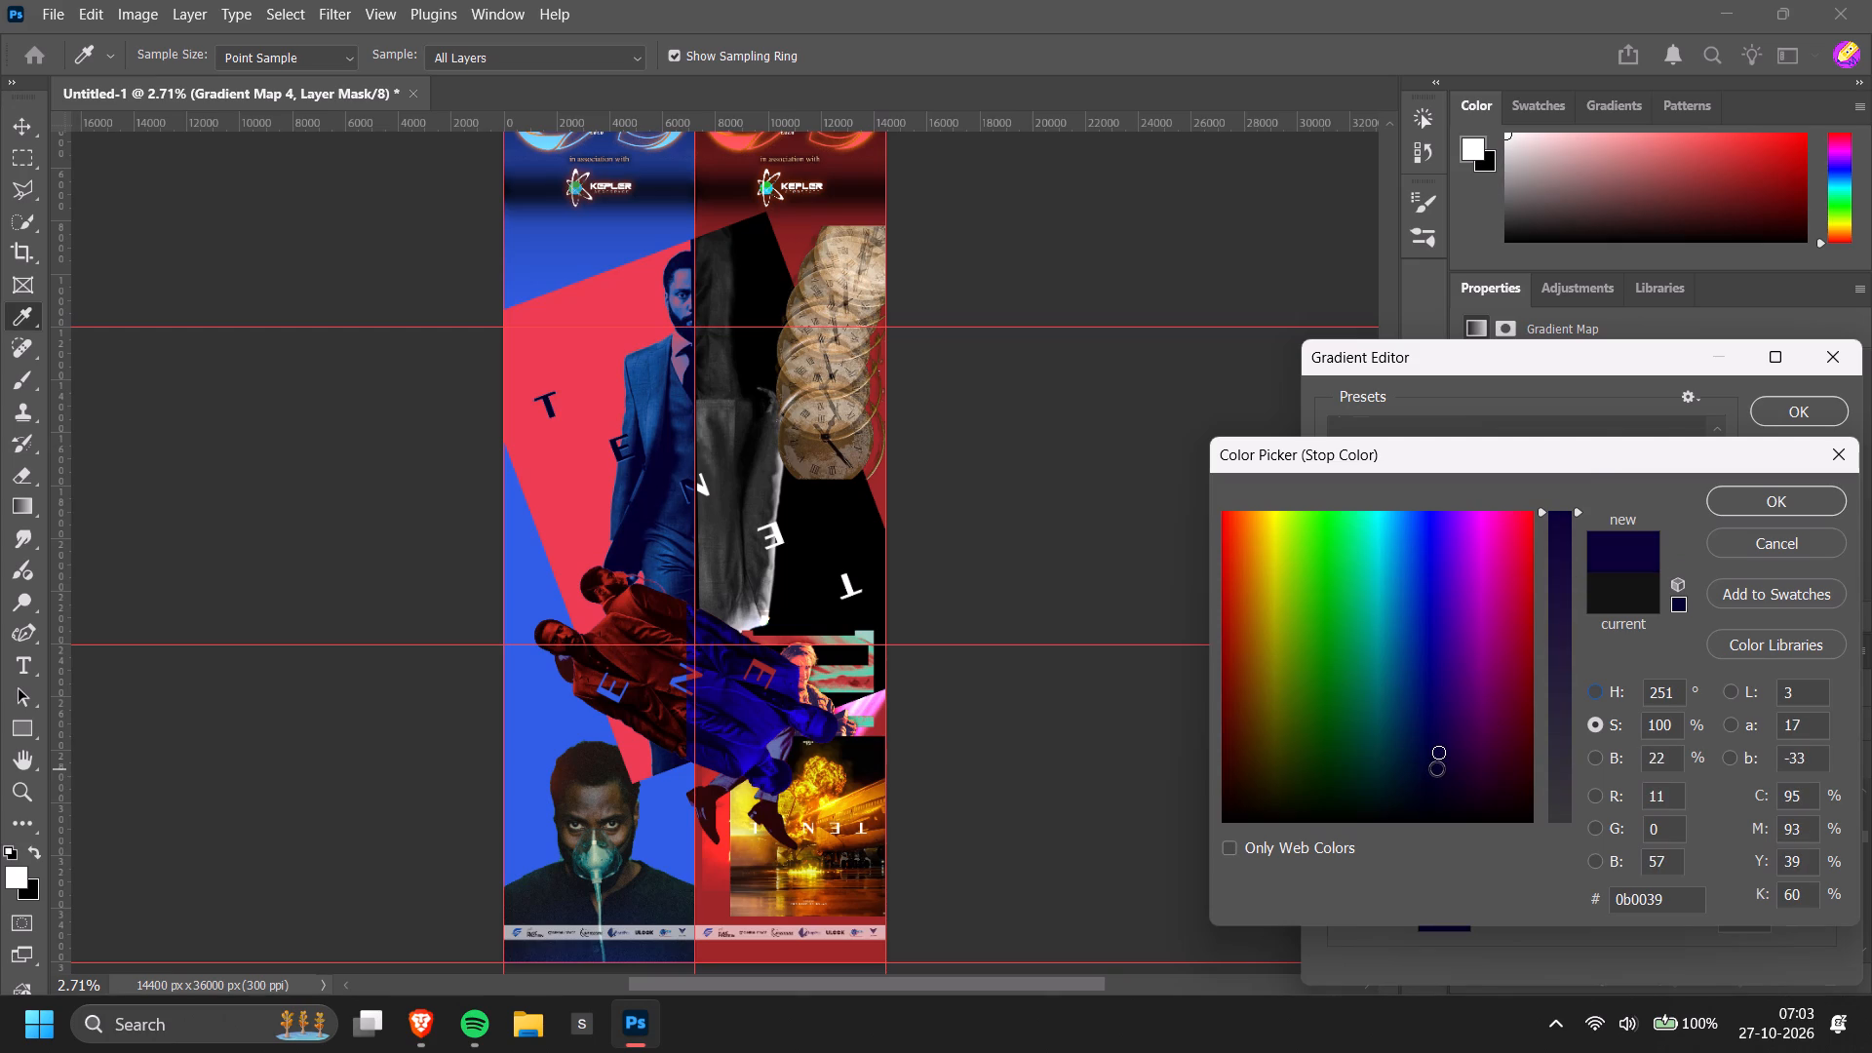
{"action": "left_click", "coordinate": [1436, 768]}
{"action": "left_click", "coordinate": [1431, 762]}
{"action": "left_click", "coordinate": [1441, 769]}
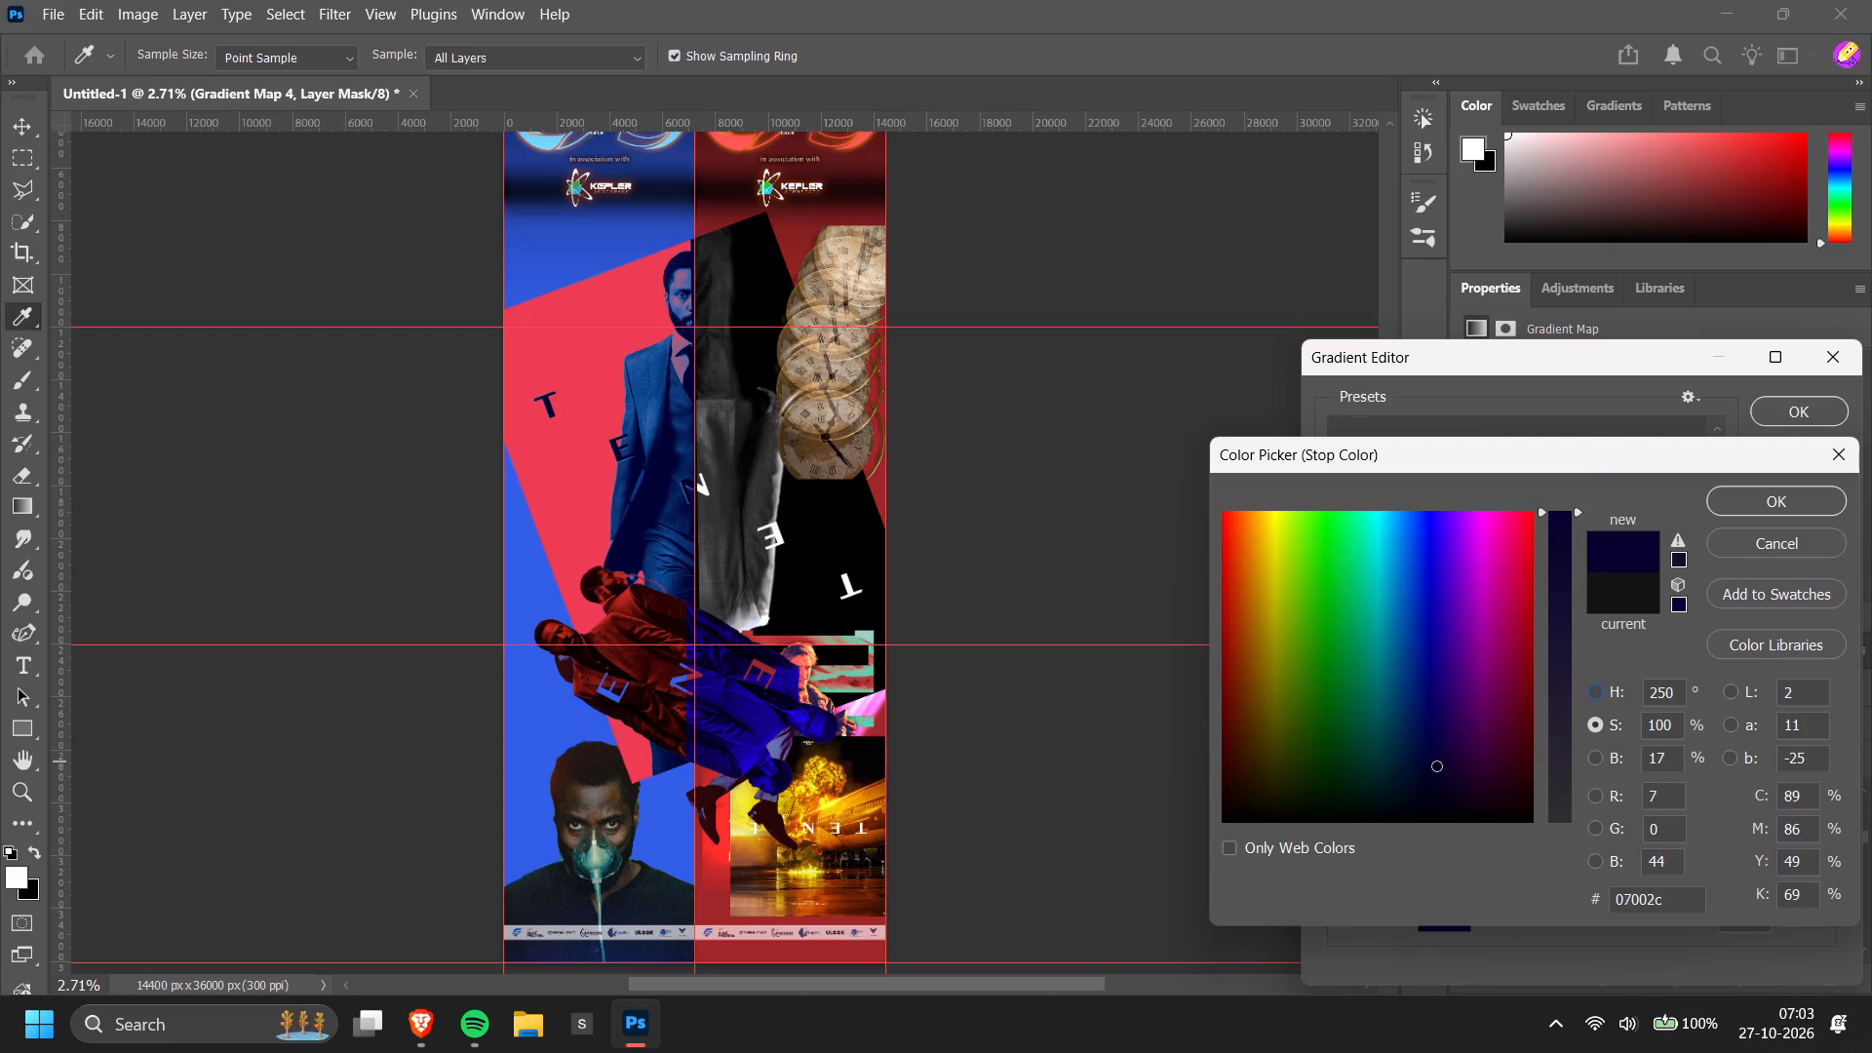
Shift the start stop's colour to dark navy #000f27, keeping 100% saturation, and apply the edited gradient.
{"action": "left_click_drag", "start_coordinate": [1441, 762], "coordinate": [1462, 761]}
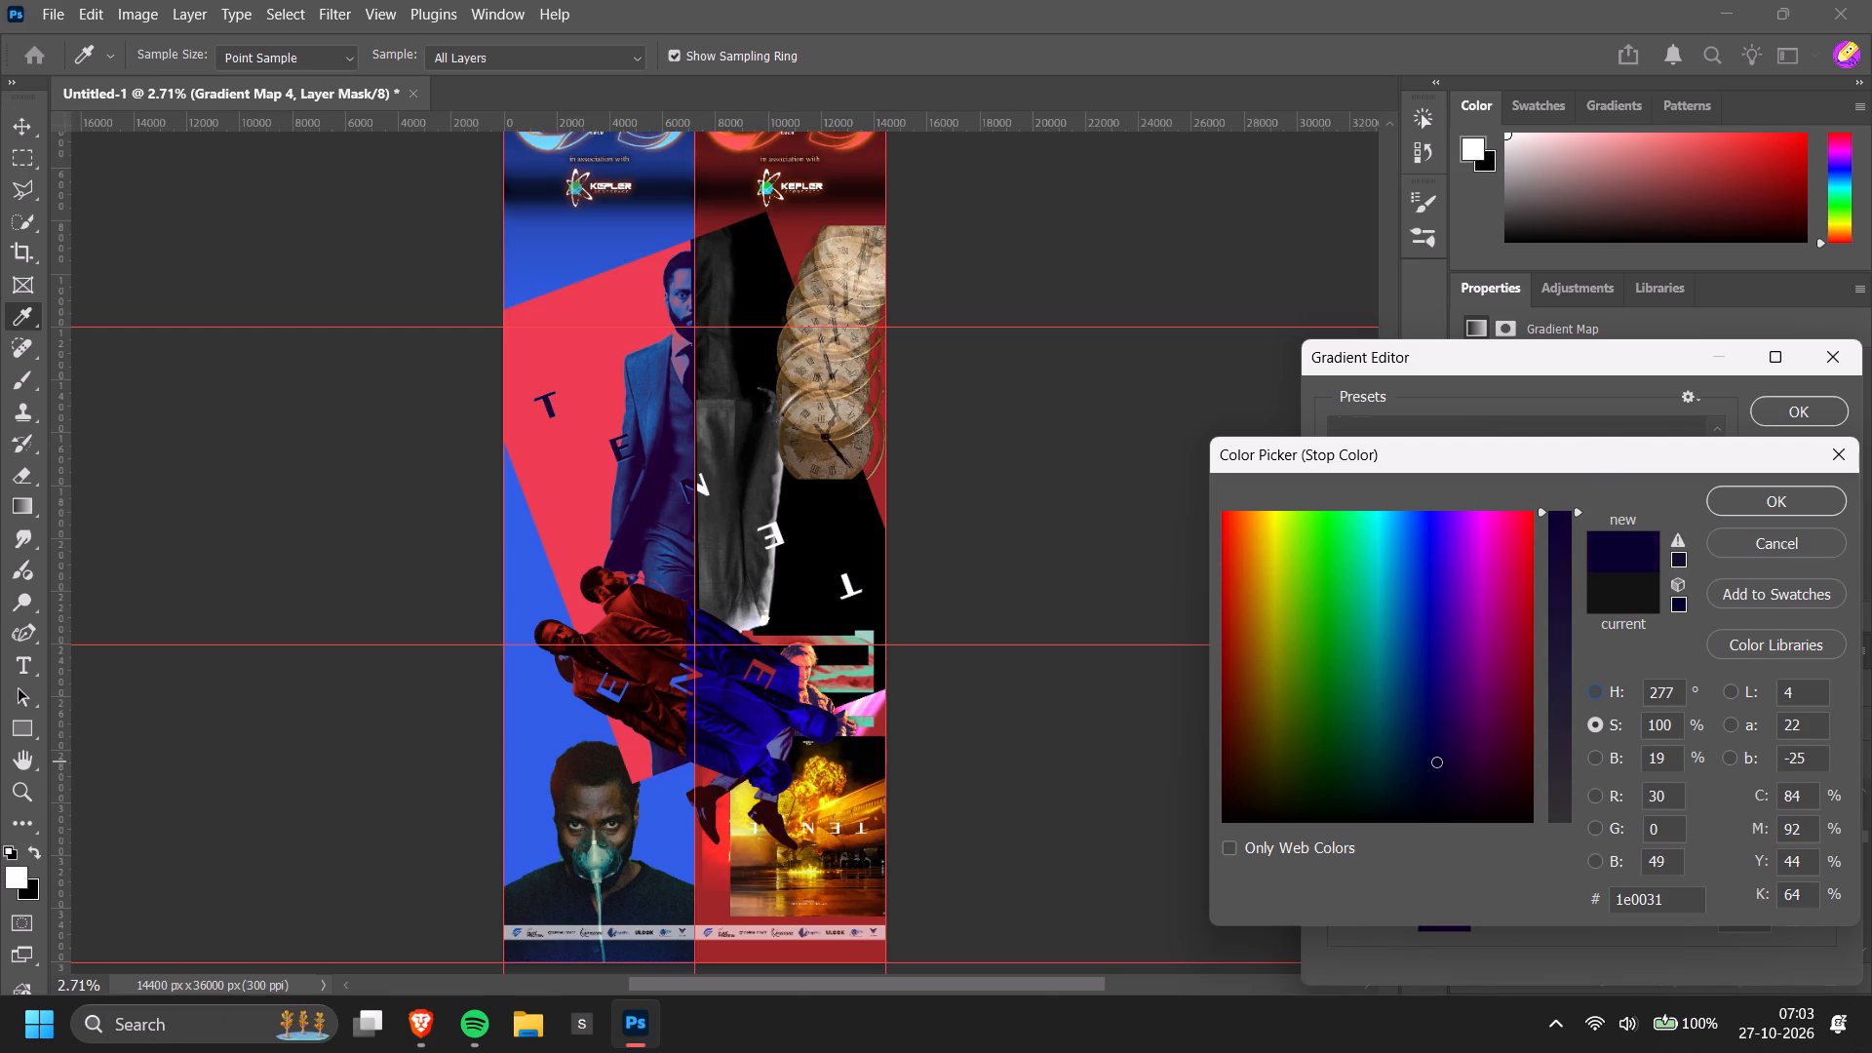
{"action": "left_click", "coordinate": [1439, 762]}
{"action": "left_click_drag", "start_coordinate": [1430, 767], "coordinate": [1396, 762]}
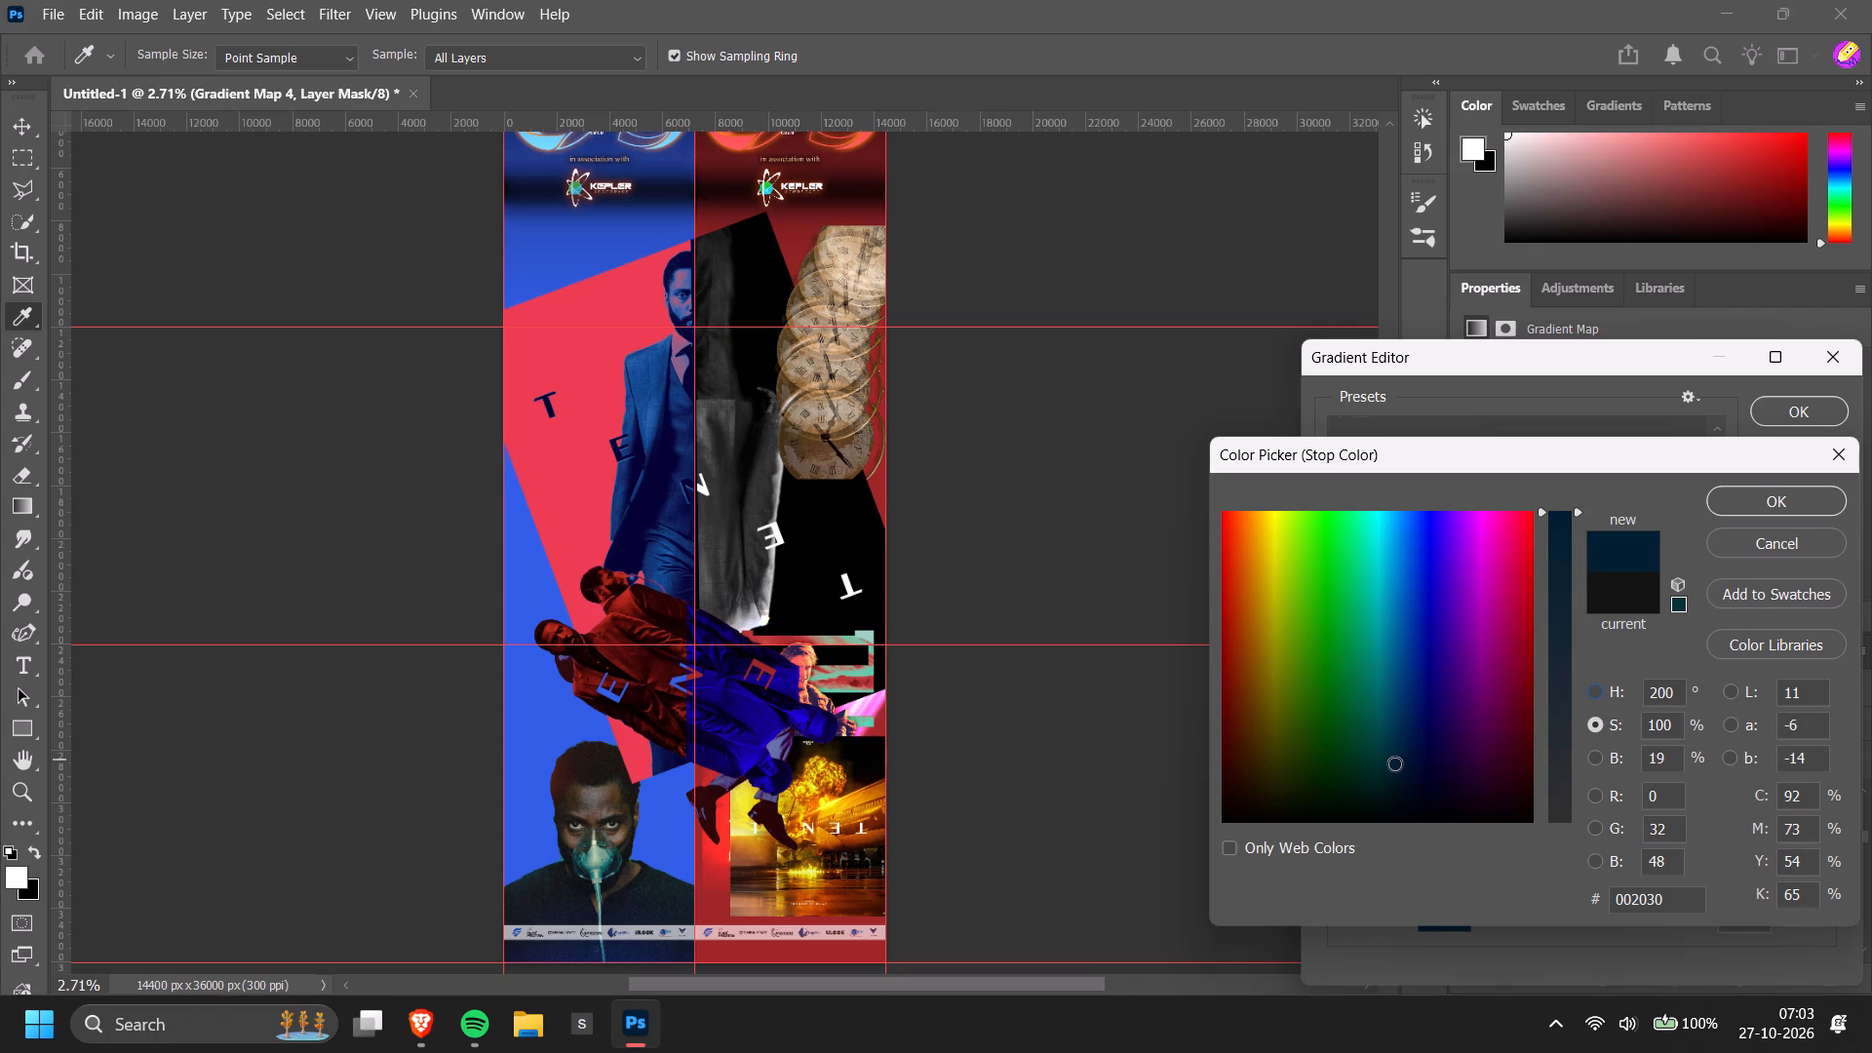
{"action": "left_click", "coordinate": [1396, 766]}
{"action": "left_click", "coordinate": [1403, 771]}
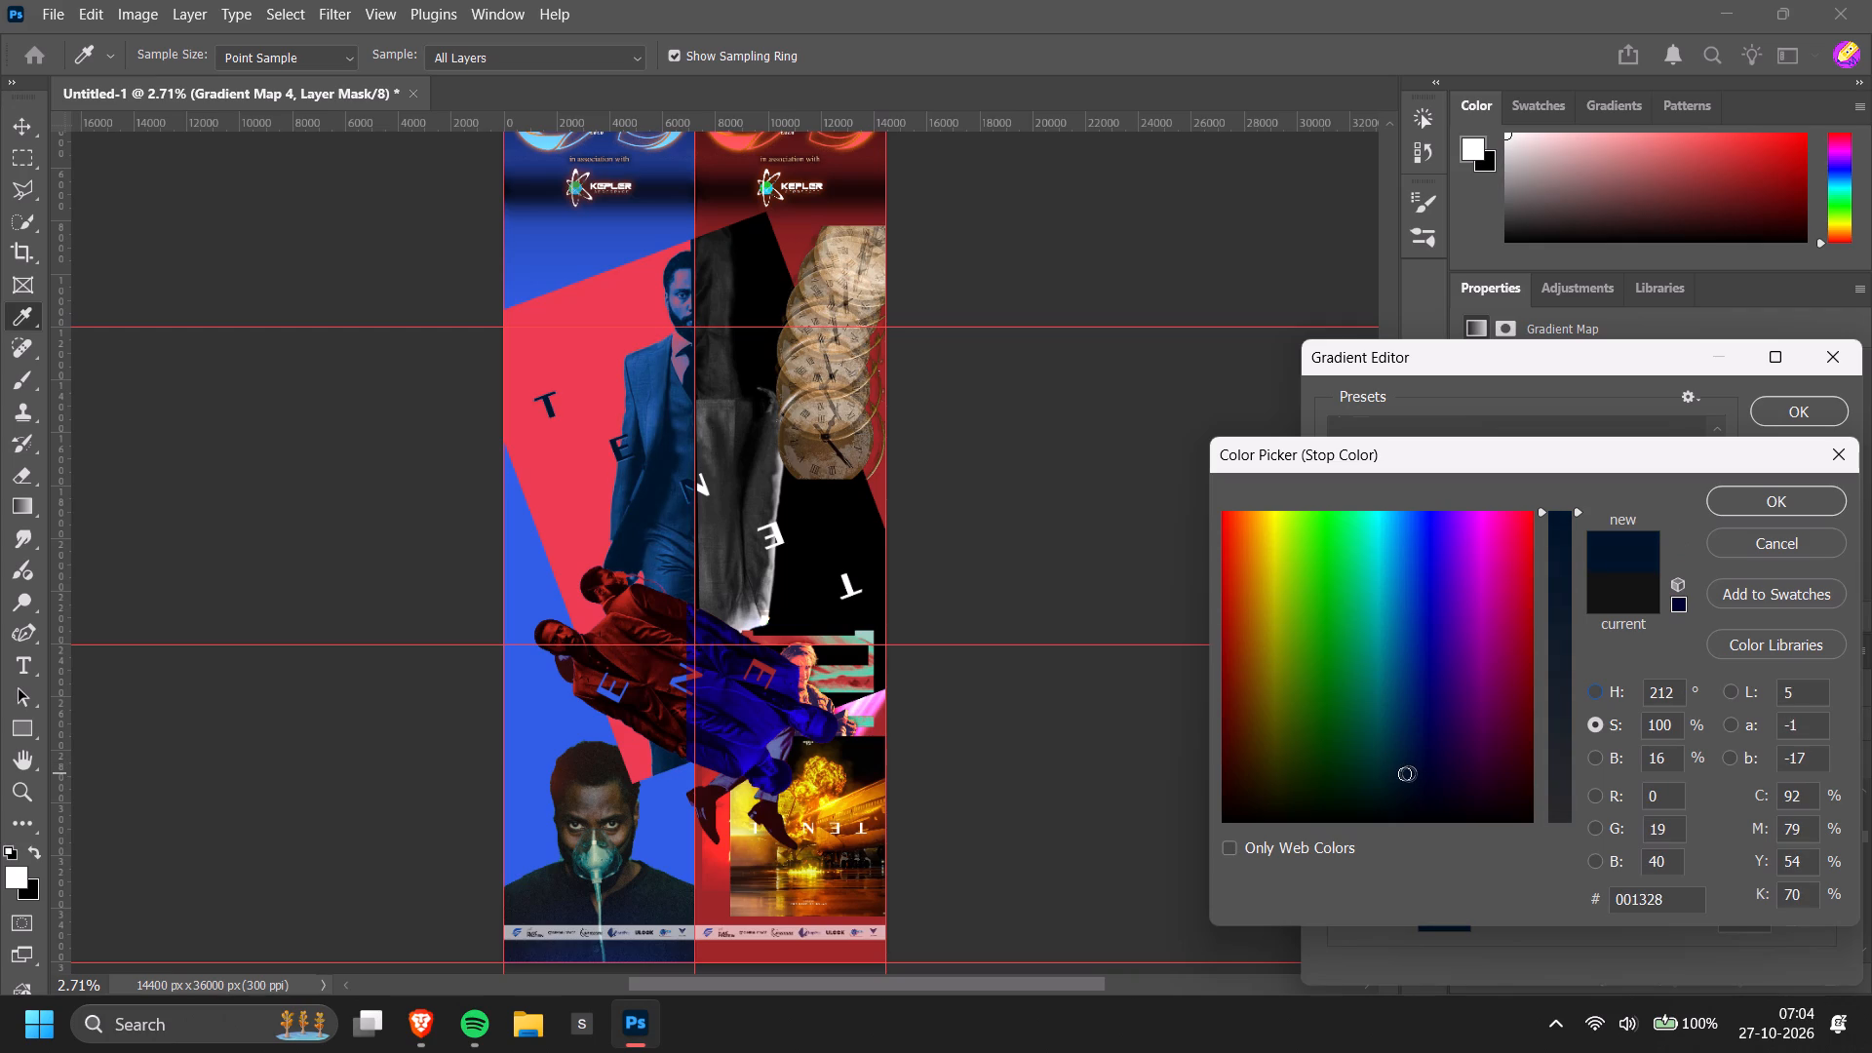
{"action": "left_click", "coordinate": [1408, 773]}
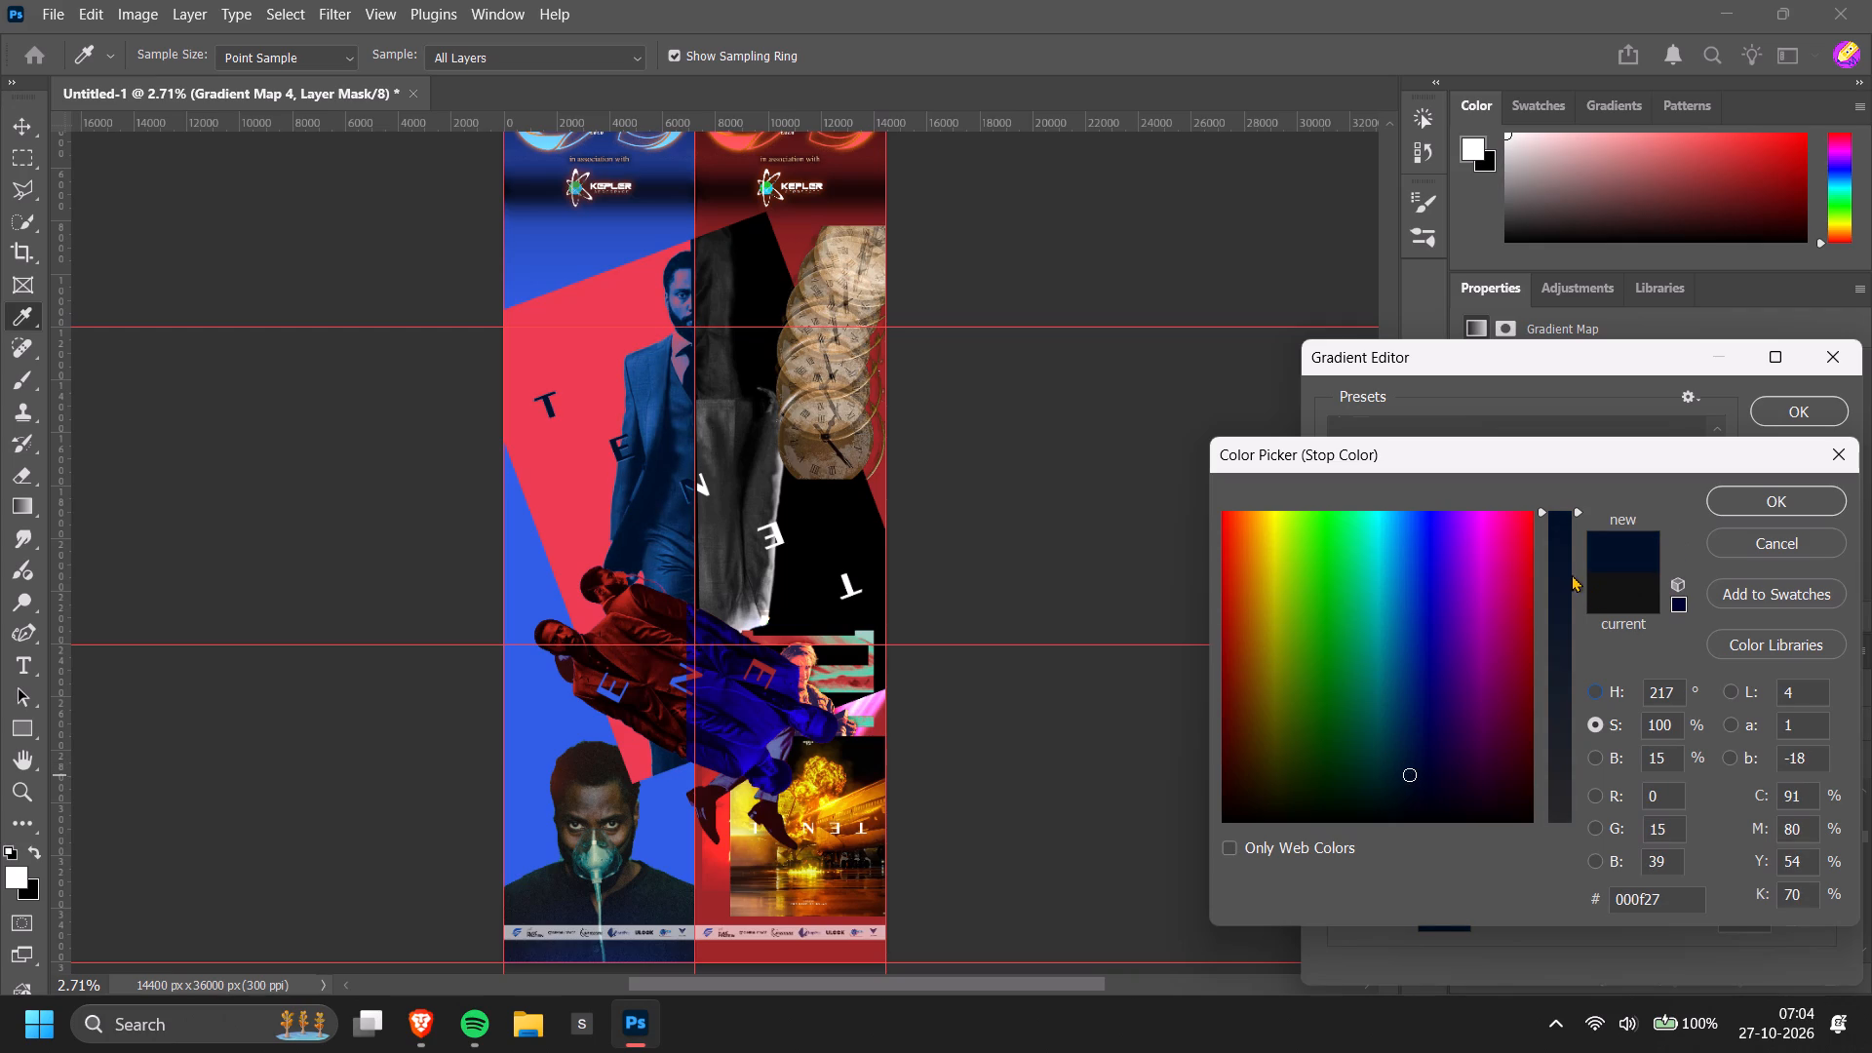
{"action": "left_click", "coordinate": [1569, 571]}
{"action": "left_click_drag", "start_coordinate": [1569, 571], "coordinate": [1595, 494]}
{"action": "left_click_drag", "start_coordinate": [1586, 551], "coordinate": [1576, 745]}
{"action": "left_click_drag", "start_coordinate": [1555, 615], "coordinate": [1558, 695]}
{"action": "left_click_drag", "start_coordinate": [1561, 688], "coordinate": [1589, 481]}
{"action": "left_click", "coordinate": [1760, 499]}
{"action": "scroll", "coordinate": [1135, 532], "scroll_direction": "up", "scroll_amount": 2}
{"action": "left_click", "coordinate": [1823, 421]}
{"action": "scroll", "coordinate": [1009, 536], "scroll_direction": "up", "scroll_amount": 2}
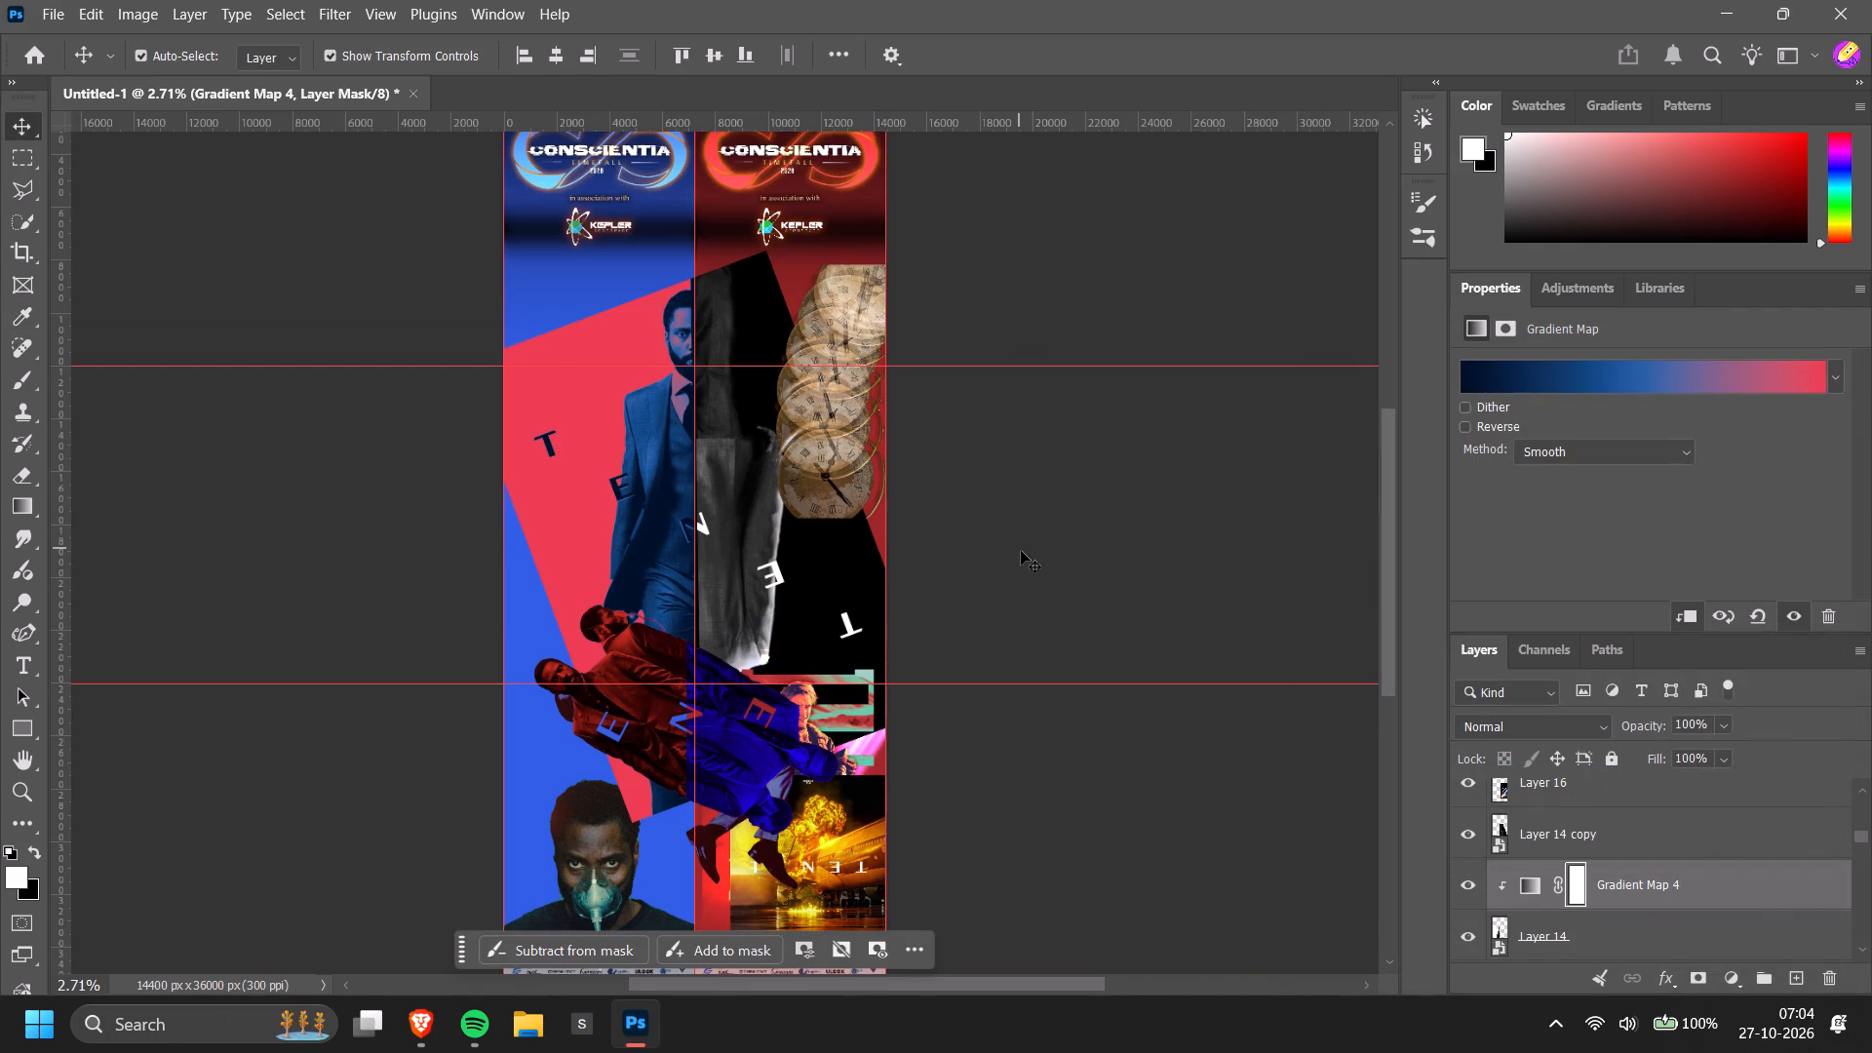
Duplicate Gradient Map 4 directly above Layer 14 copy and clip the duplicate to that layer.
{"action": "left_click", "coordinate": [832, 600]}
{"action": "left_click", "coordinate": [732, 317]}
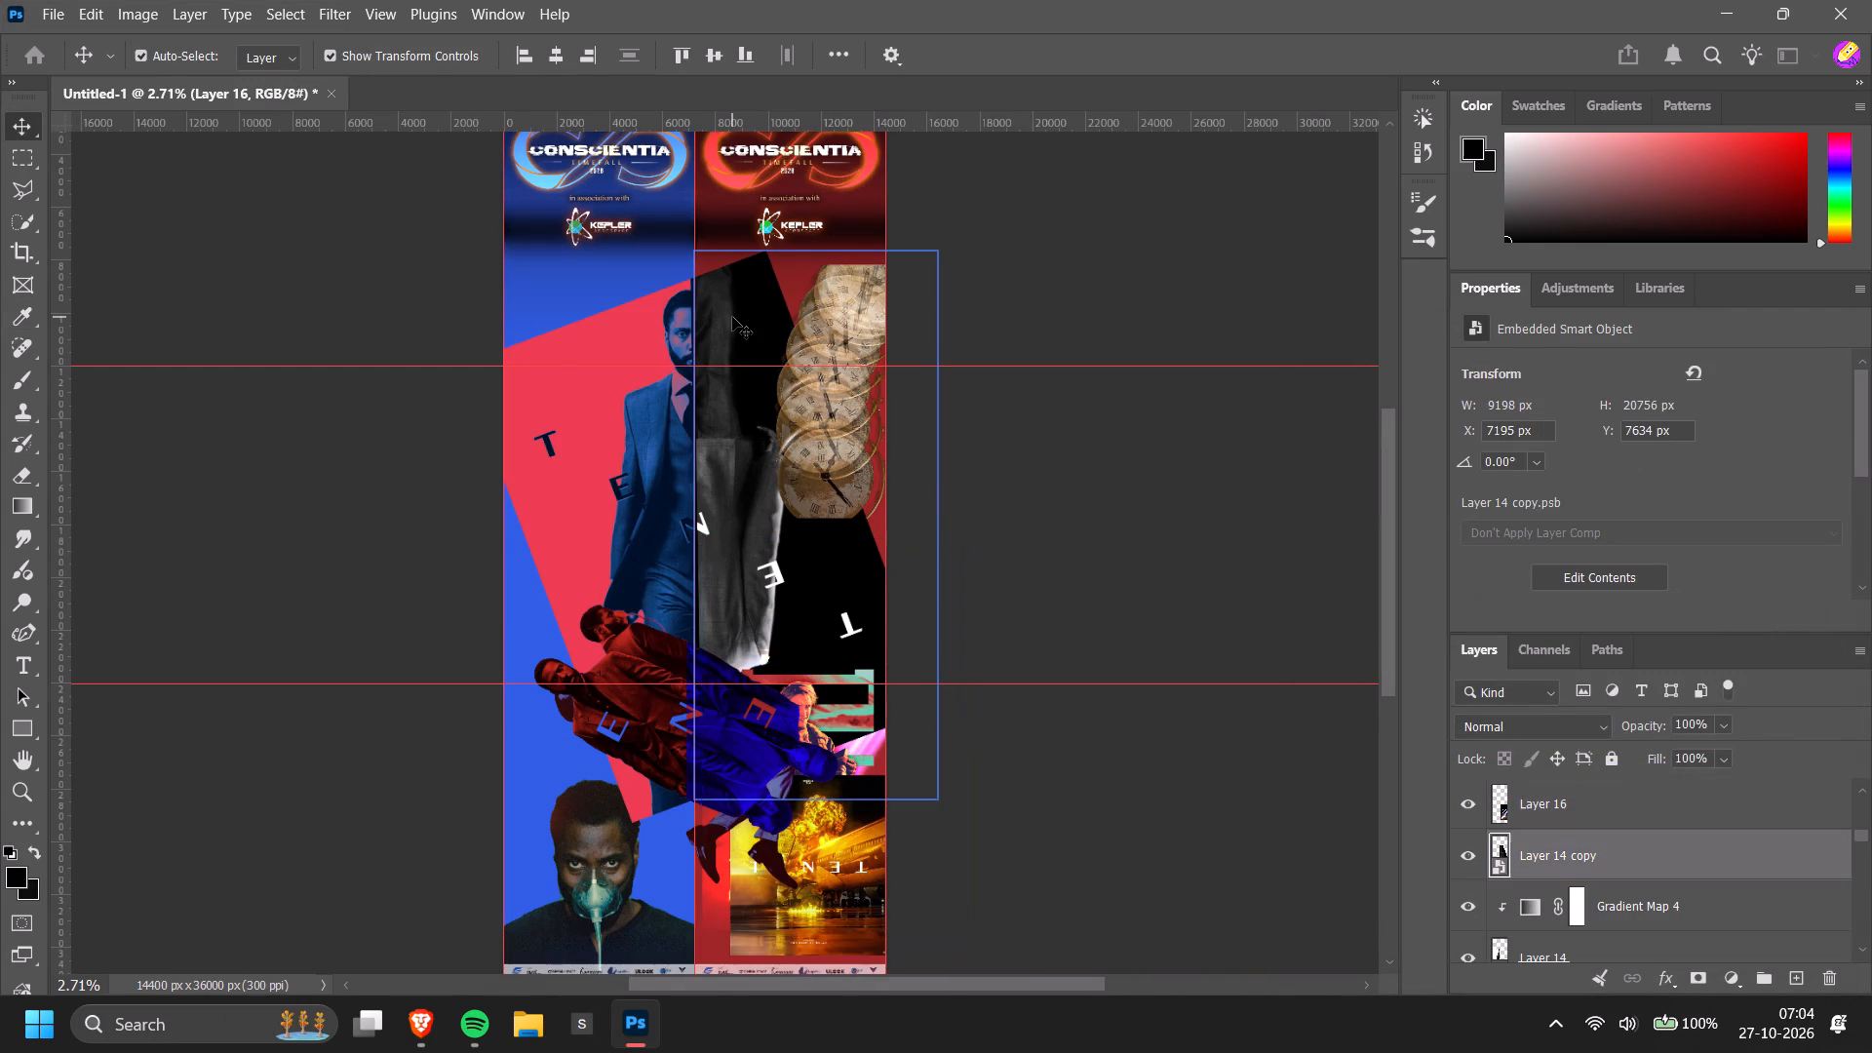
{"action": "left_click_drag", "start_coordinate": [1659, 909], "coordinate": [1661, 868], "text": "alt"}
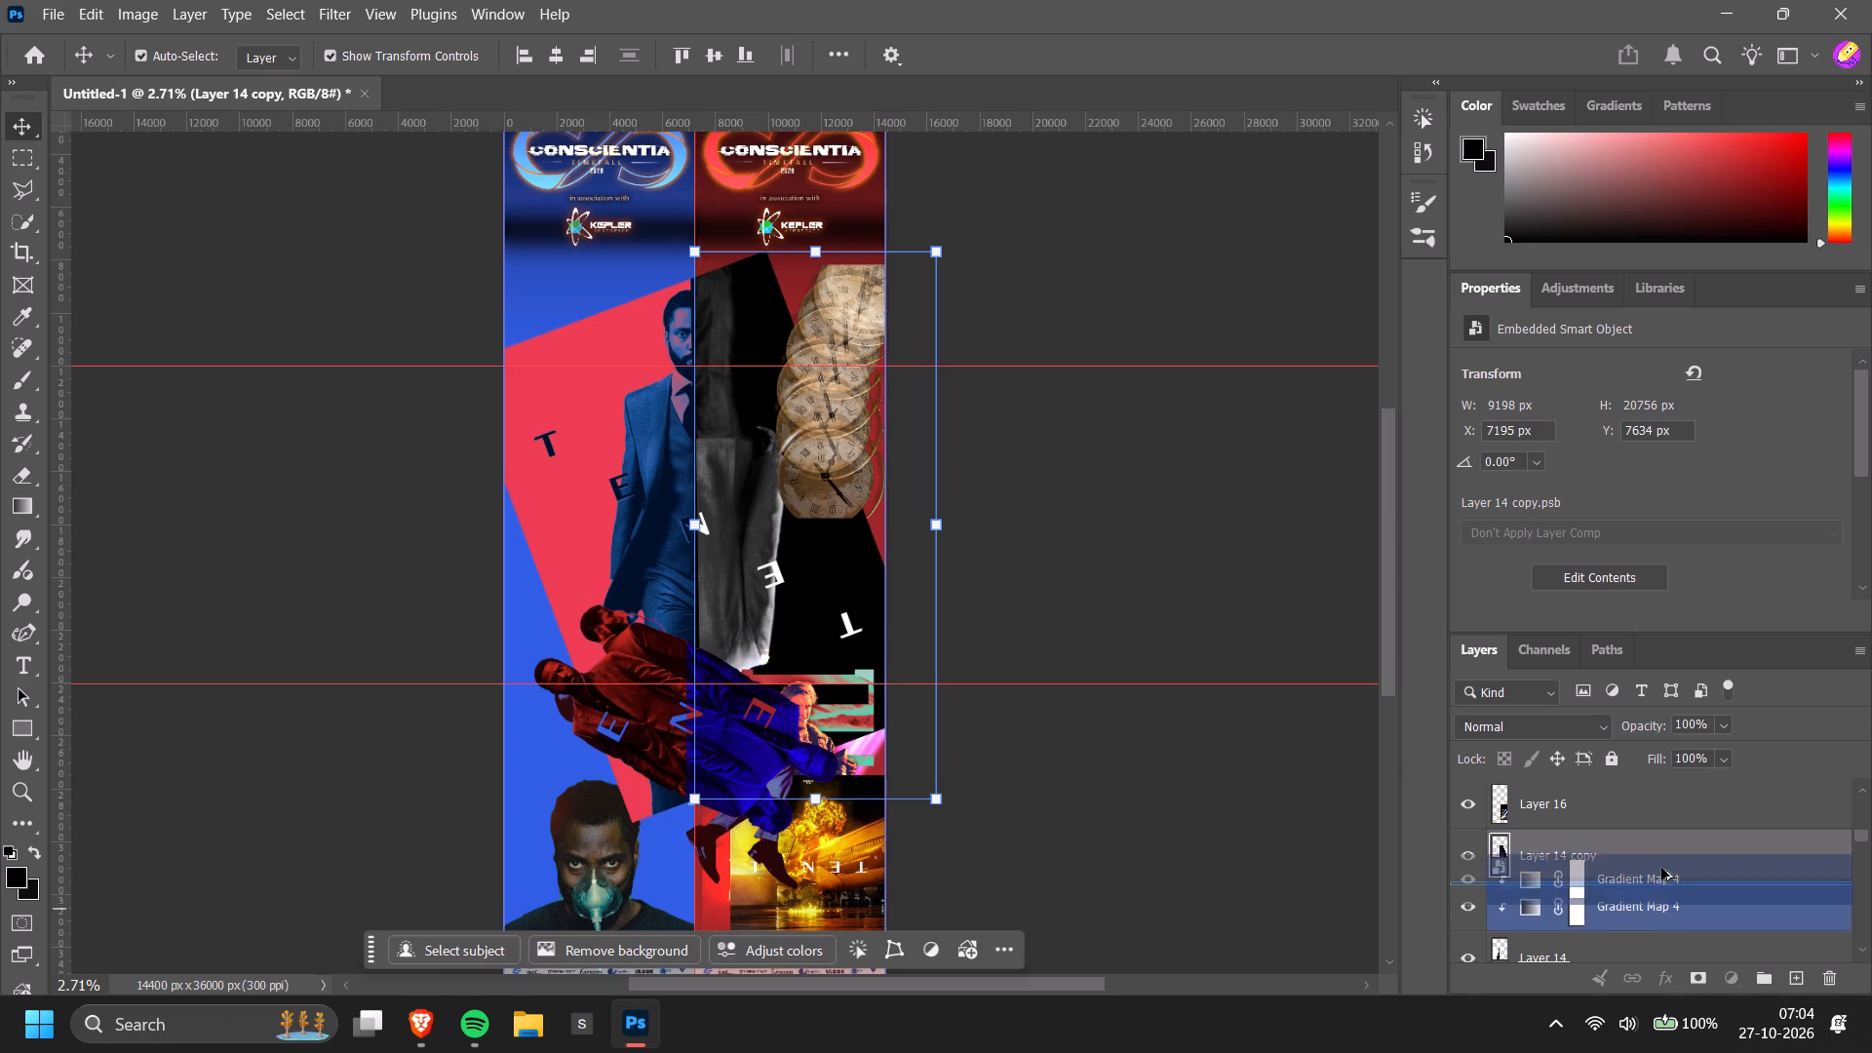
{"action": "left_click_drag", "start_coordinate": [1661, 868], "coordinate": [1661, 830], "text": "alt"}
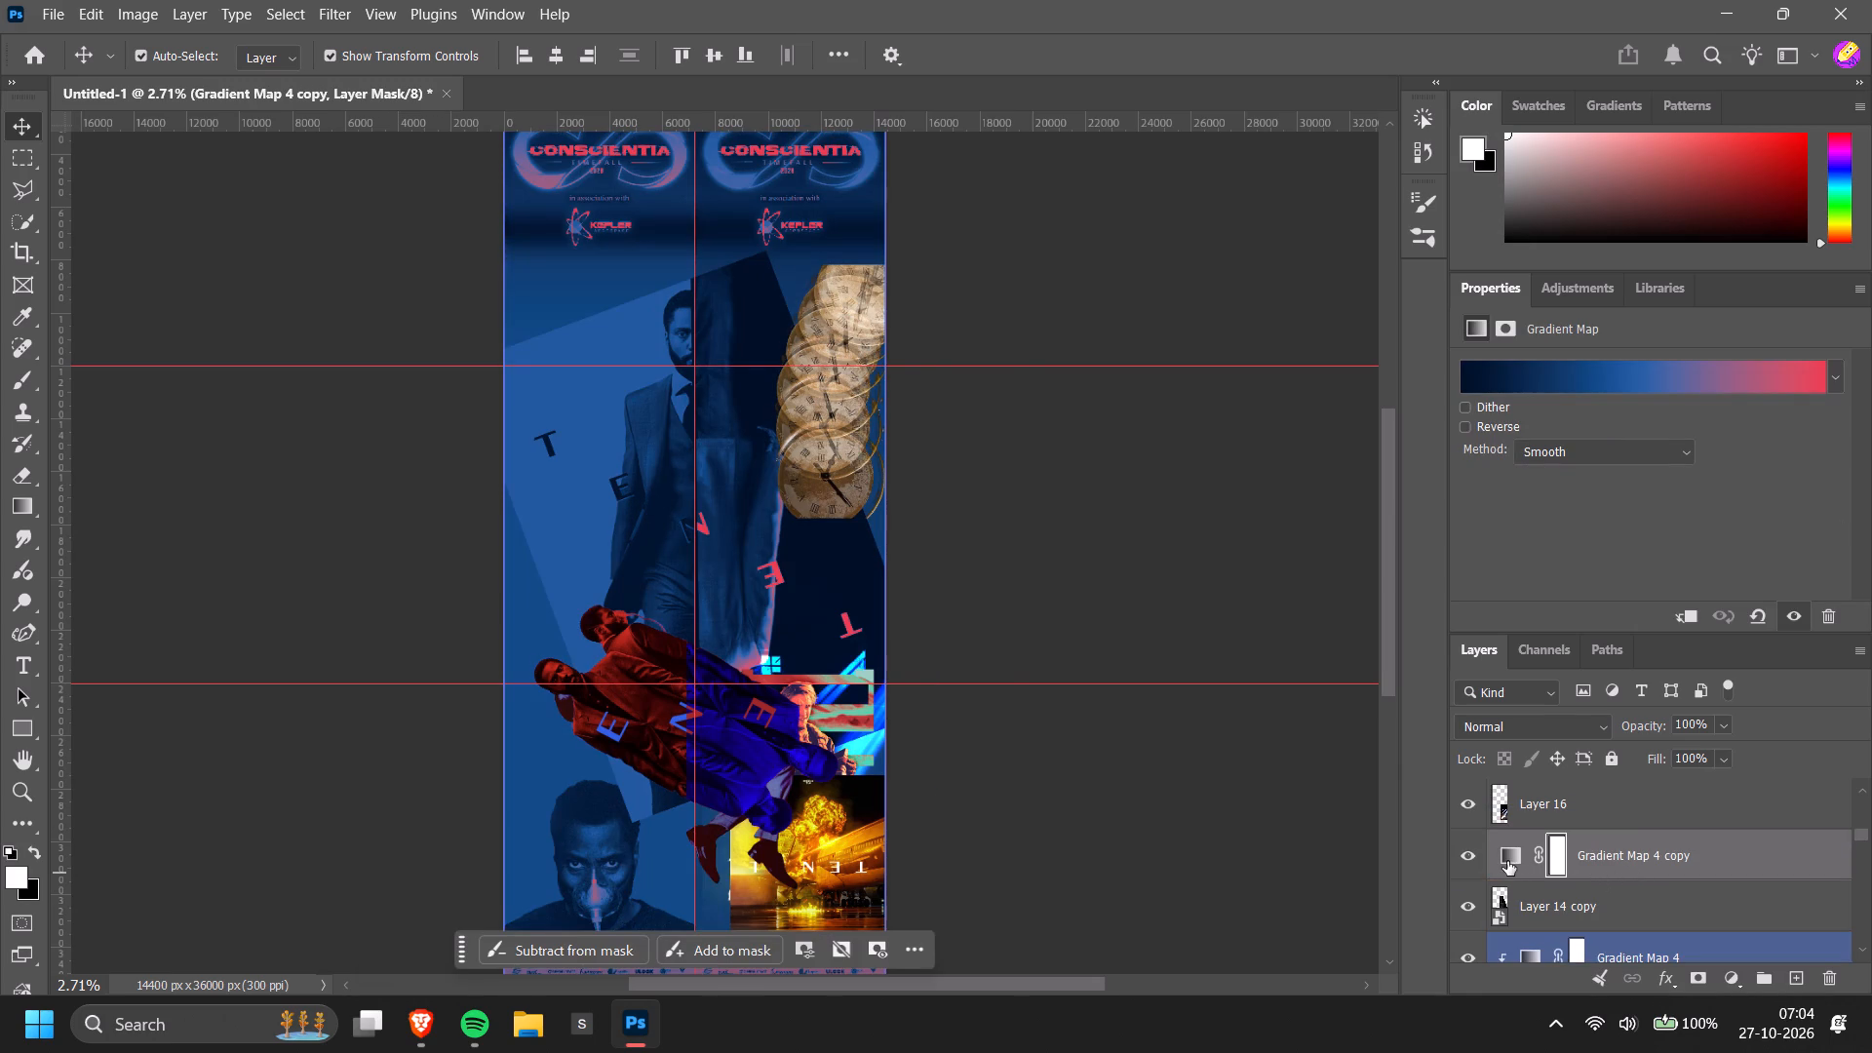
{"action": "left_click", "coordinate": [1507, 861]}
{"action": "left_click", "coordinate": [1655, 847]}
{"action": "key", "text": "ctrl+alt+g"}
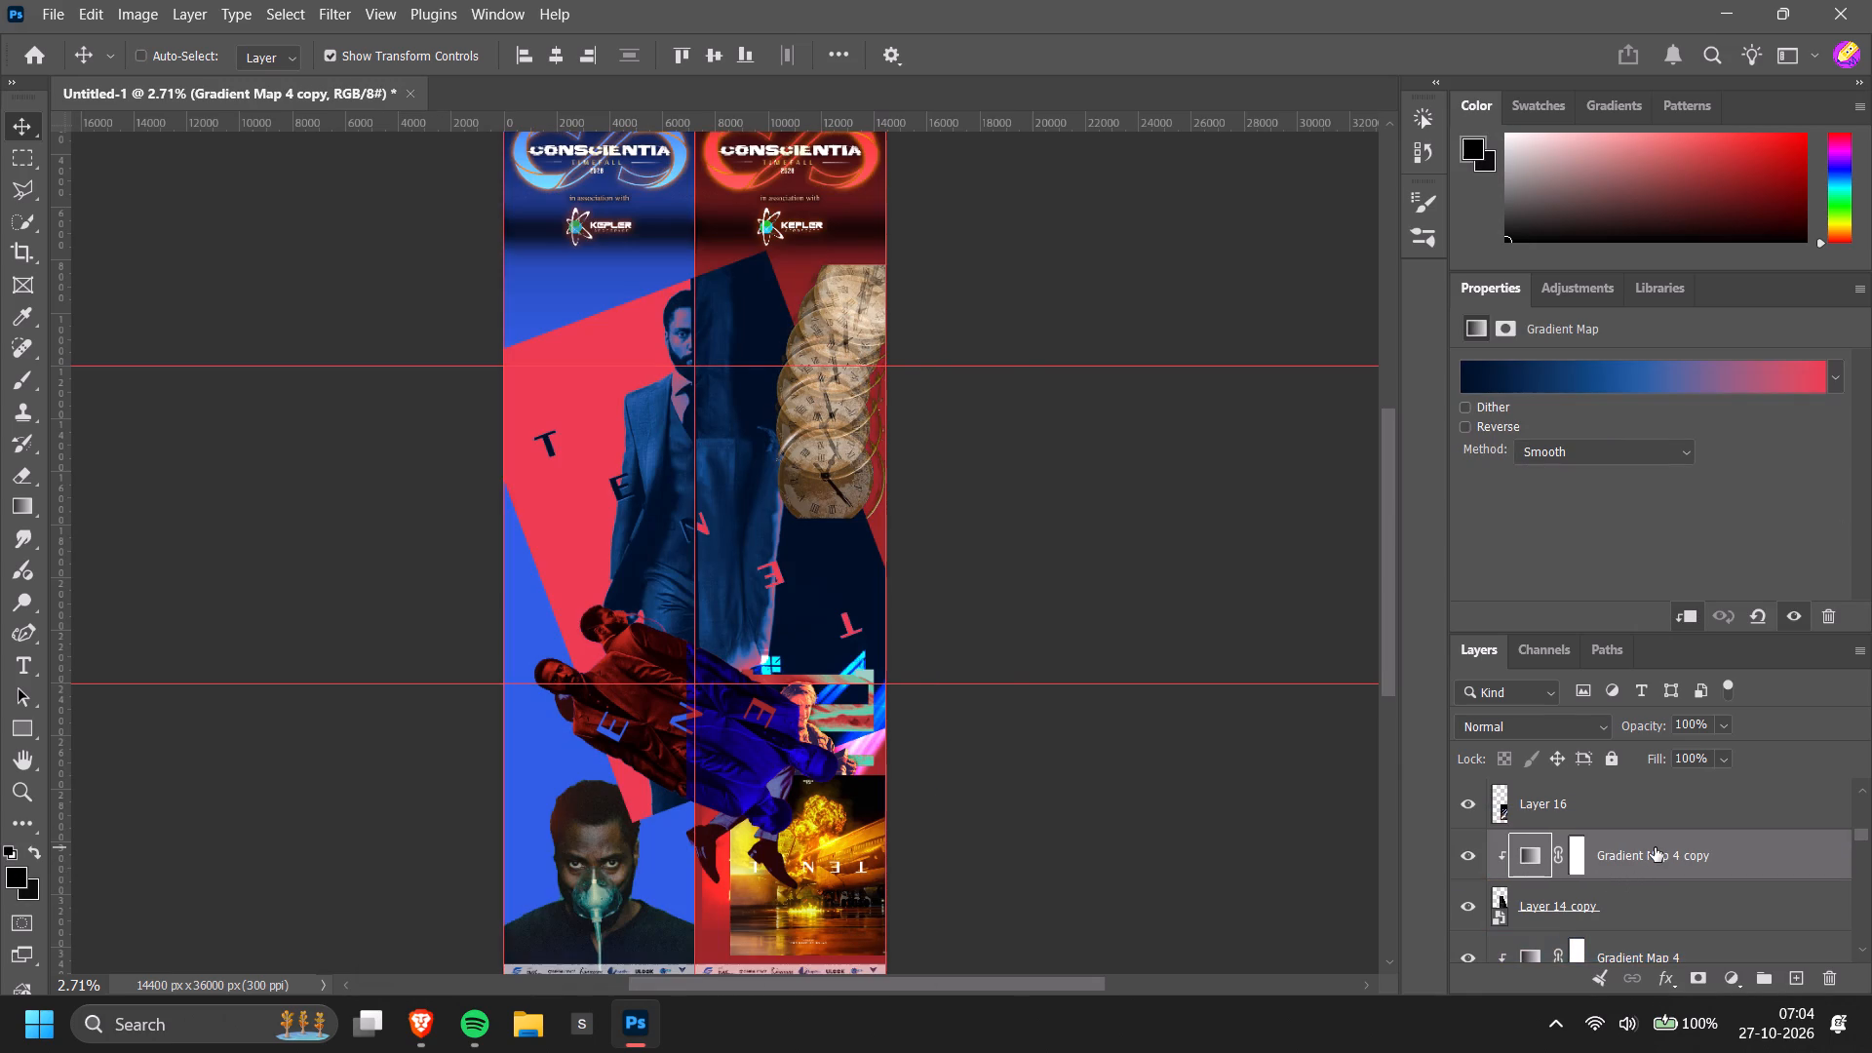
Reverse the end stops of the copied gradient map, placing red at location 0 and dark navy at location 100.
{"action": "left_click", "coordinate": [1657, 385]}
{"action": "left_click_drag", "start_coordinate": [1825, 813], "coordinate": [1166, 776]}
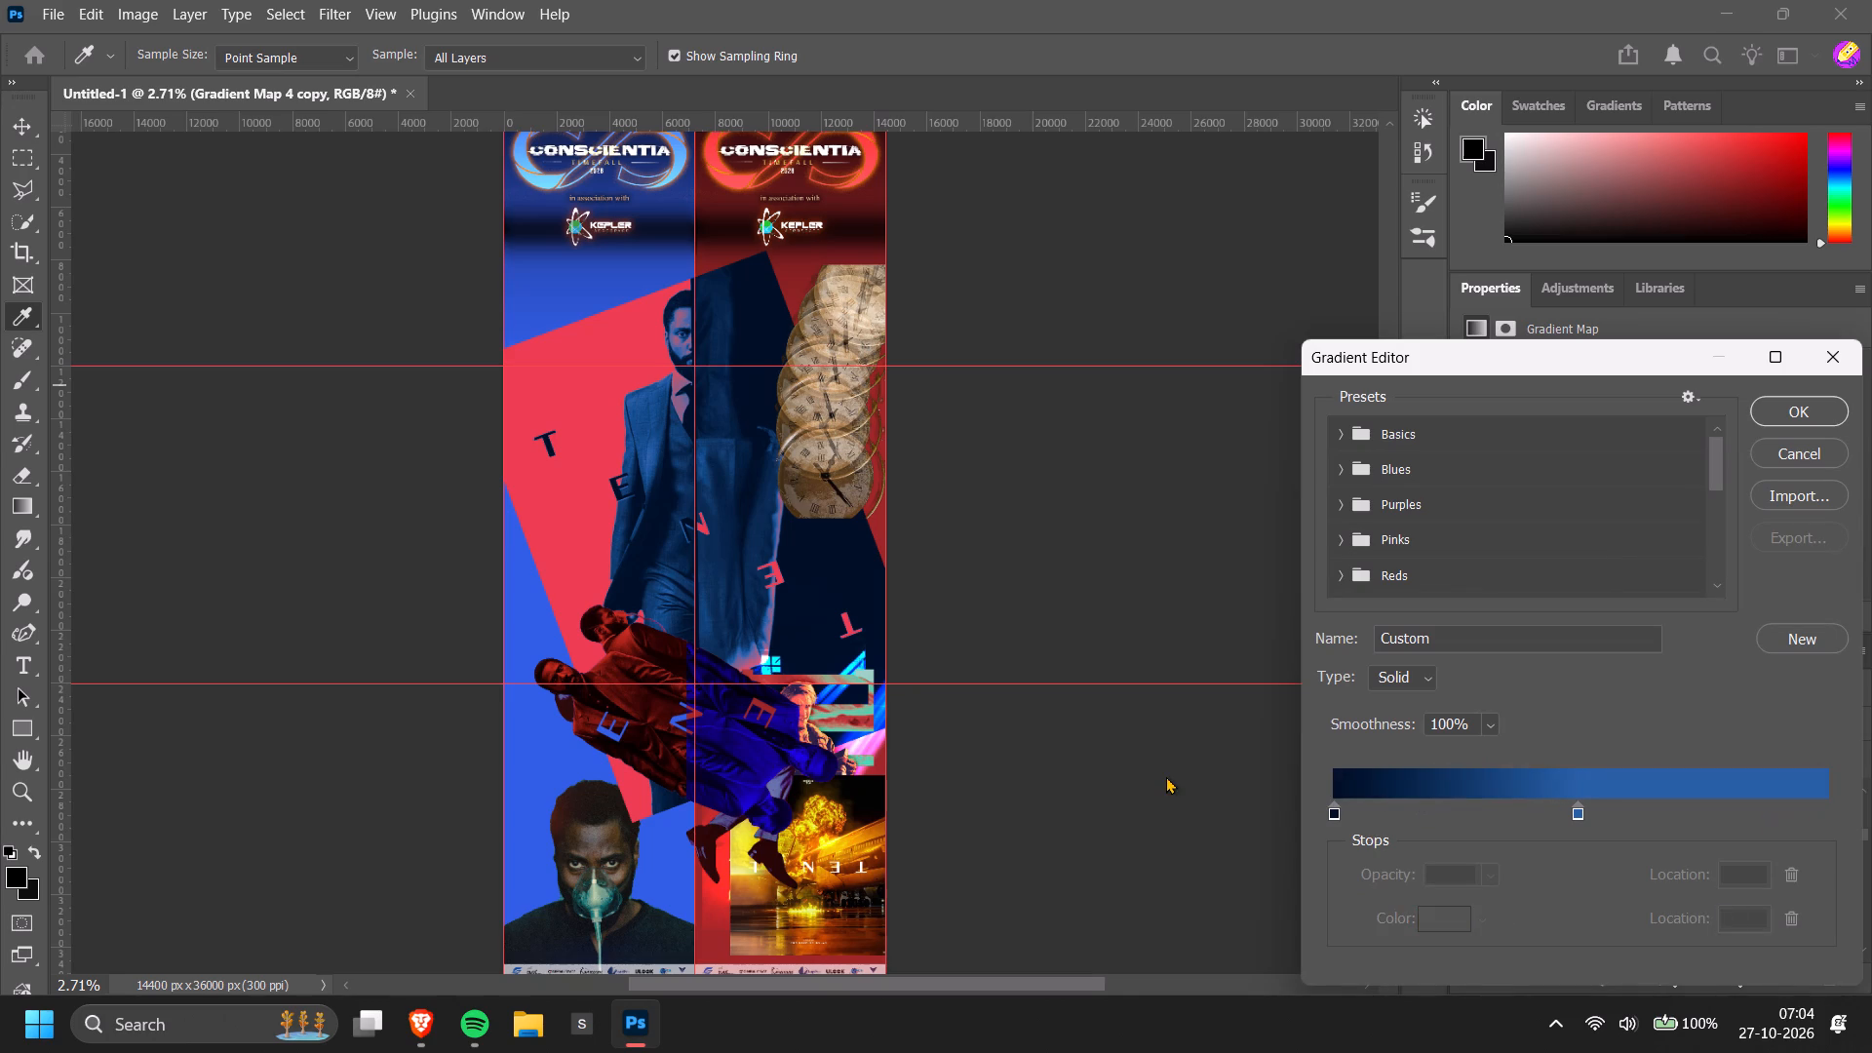
{"action": "left_click_drag", "start_coordinate": [1166, 776], "coordinate": [1366, 813]}
{"action": "left_click_drag", "start_coordinate": [1333, 816], "coordinate": [1809, 798]}
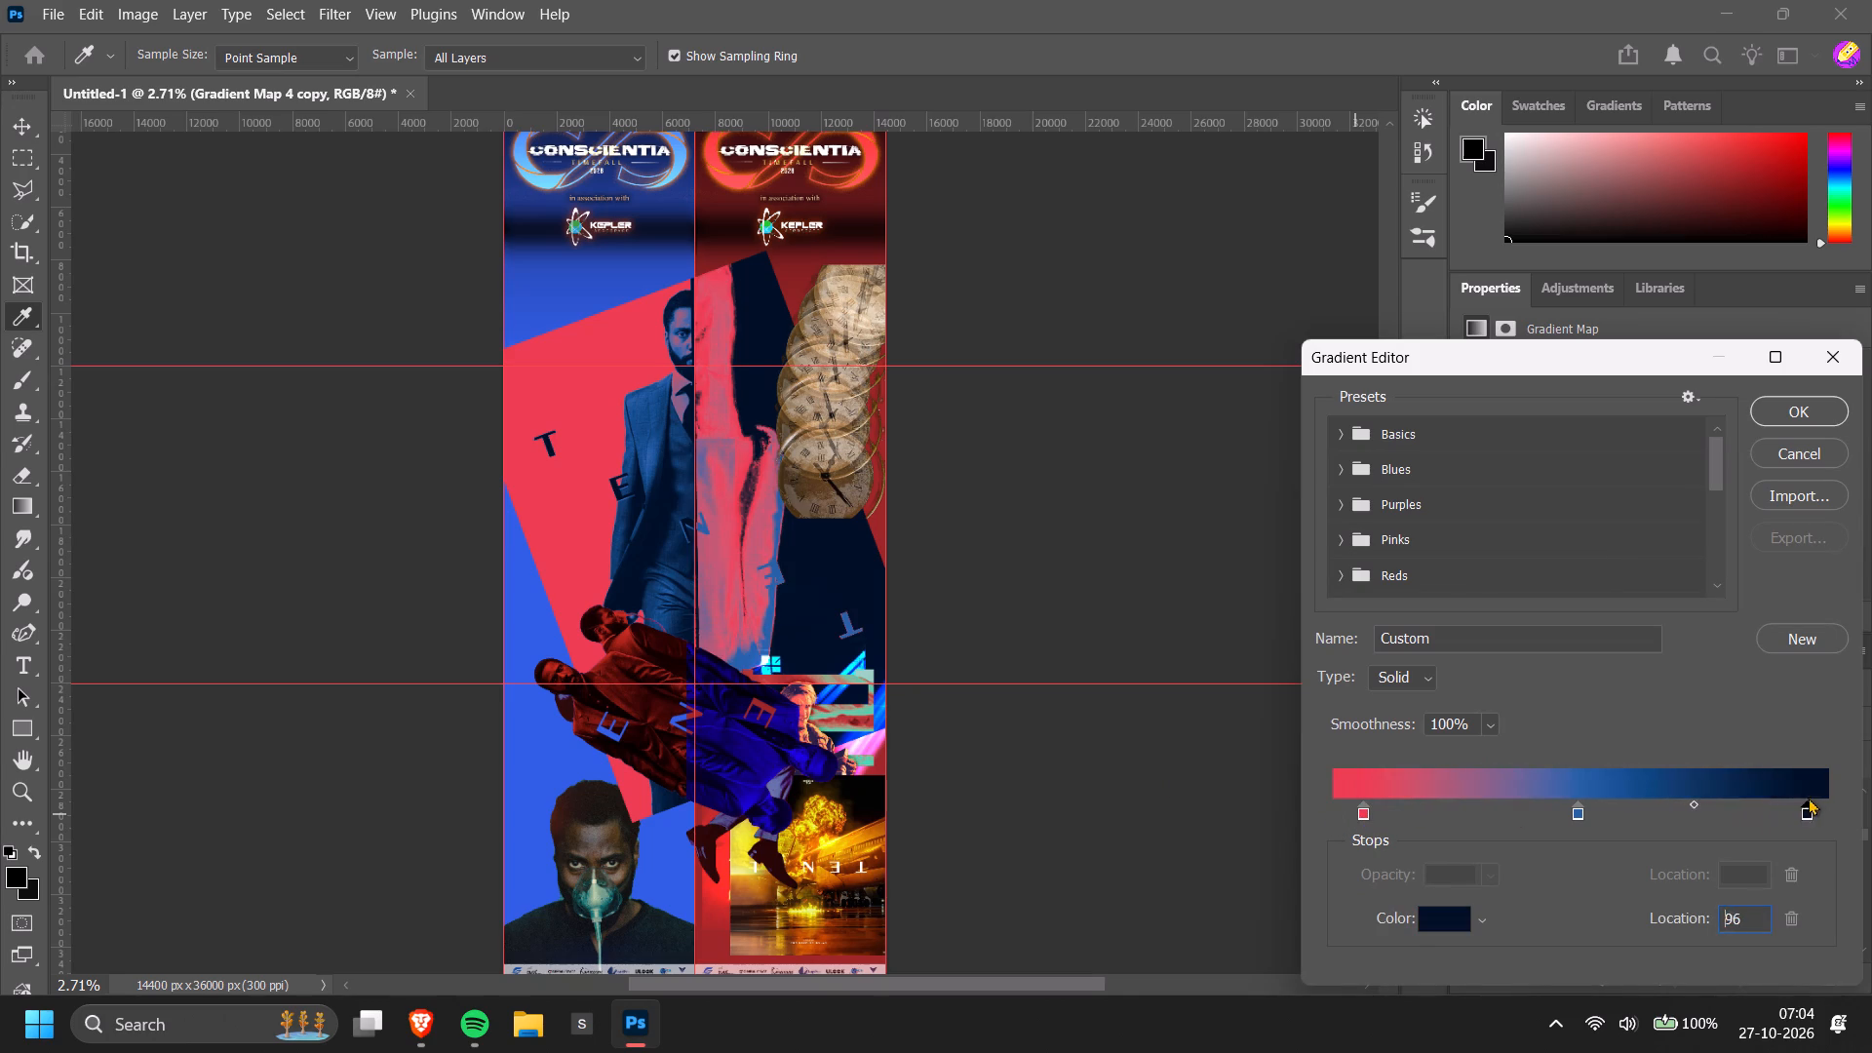
{"action": "left_click_drag", "start_coordinate": [1809, 798], "coordinate": [1838, 799]}
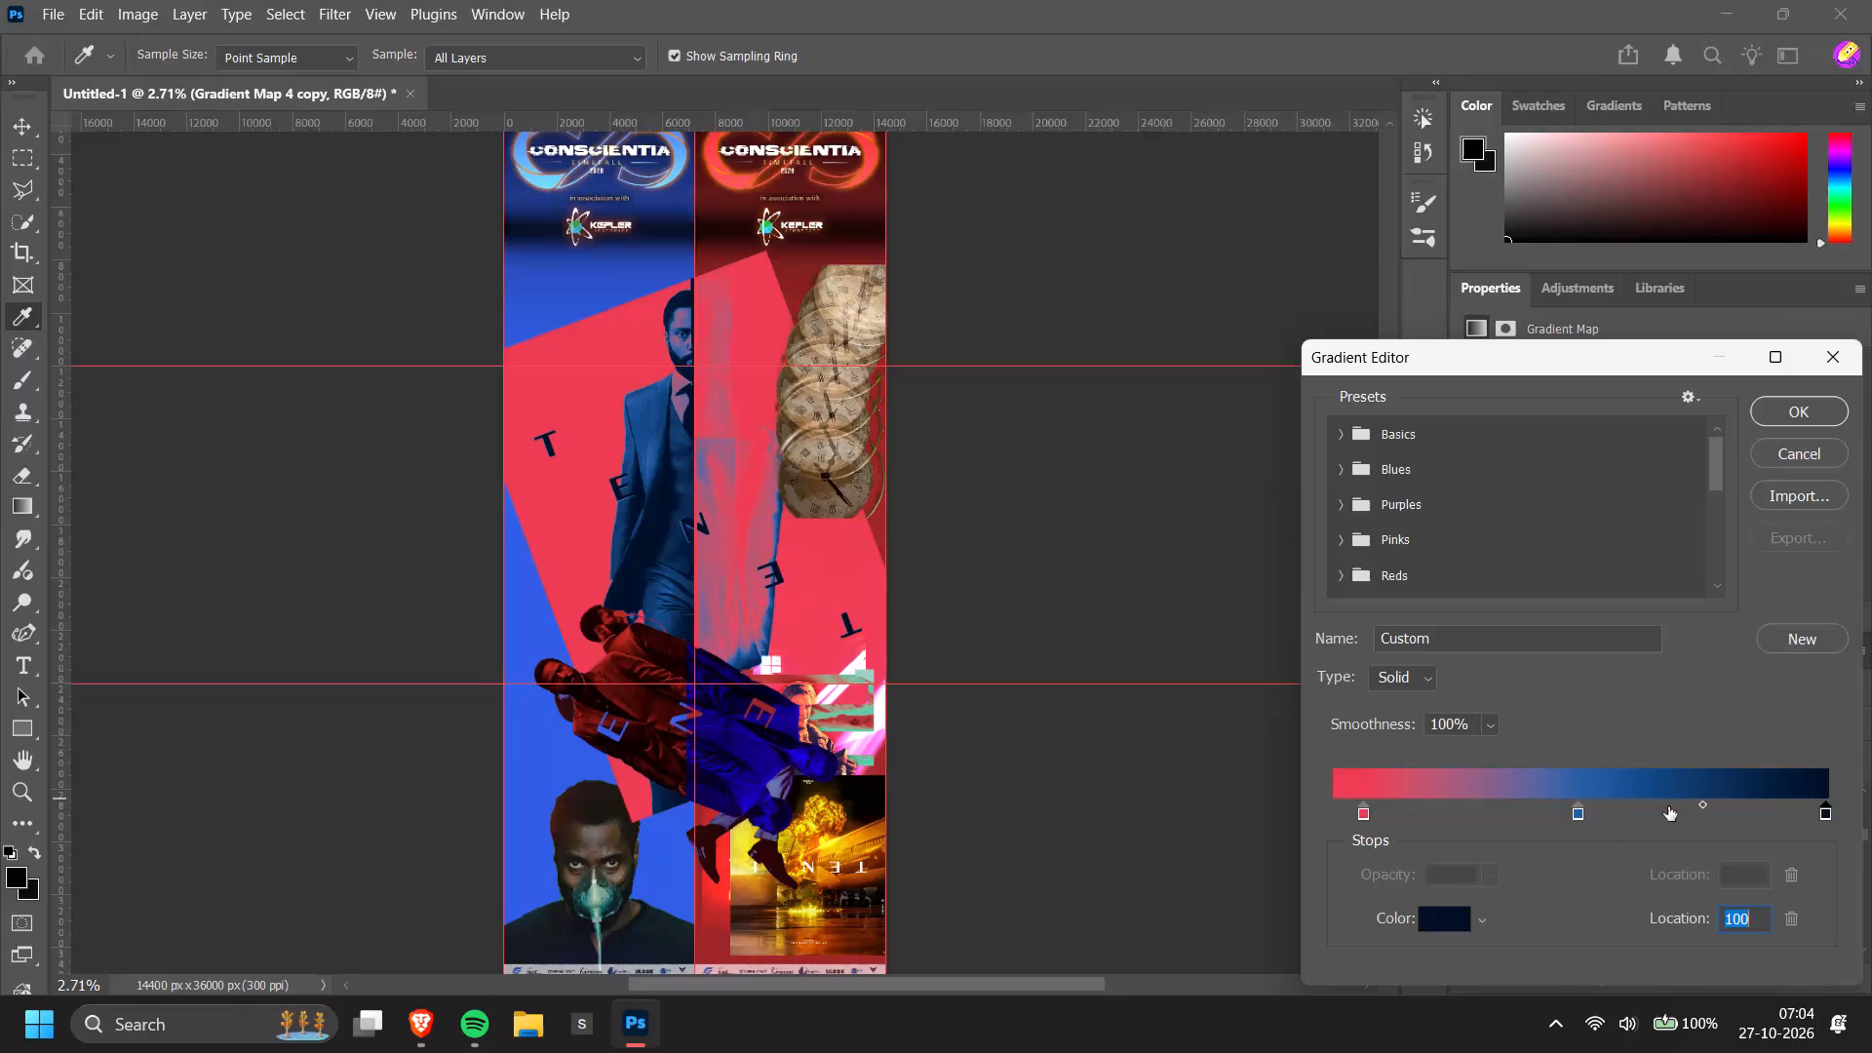
{"action": "left_click_drag", "start_coordinate": [1362, 812], "coordinate": [1300, 818]}
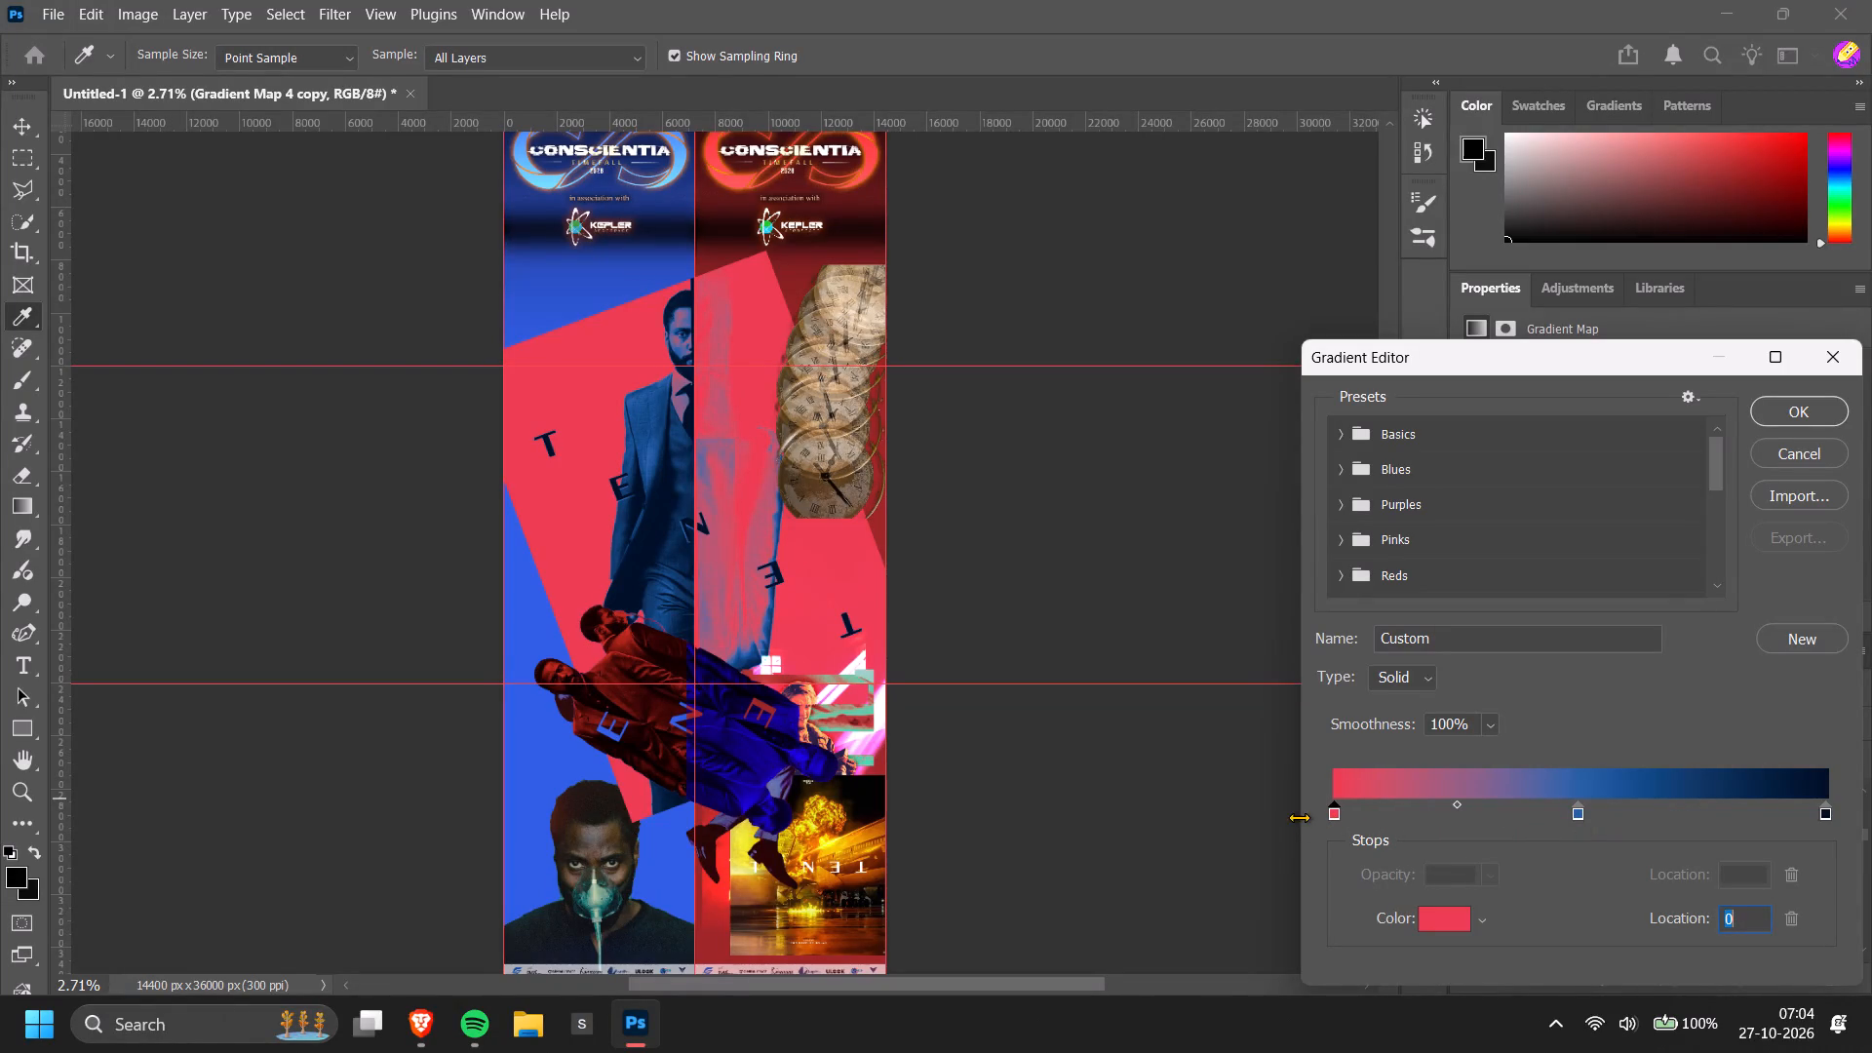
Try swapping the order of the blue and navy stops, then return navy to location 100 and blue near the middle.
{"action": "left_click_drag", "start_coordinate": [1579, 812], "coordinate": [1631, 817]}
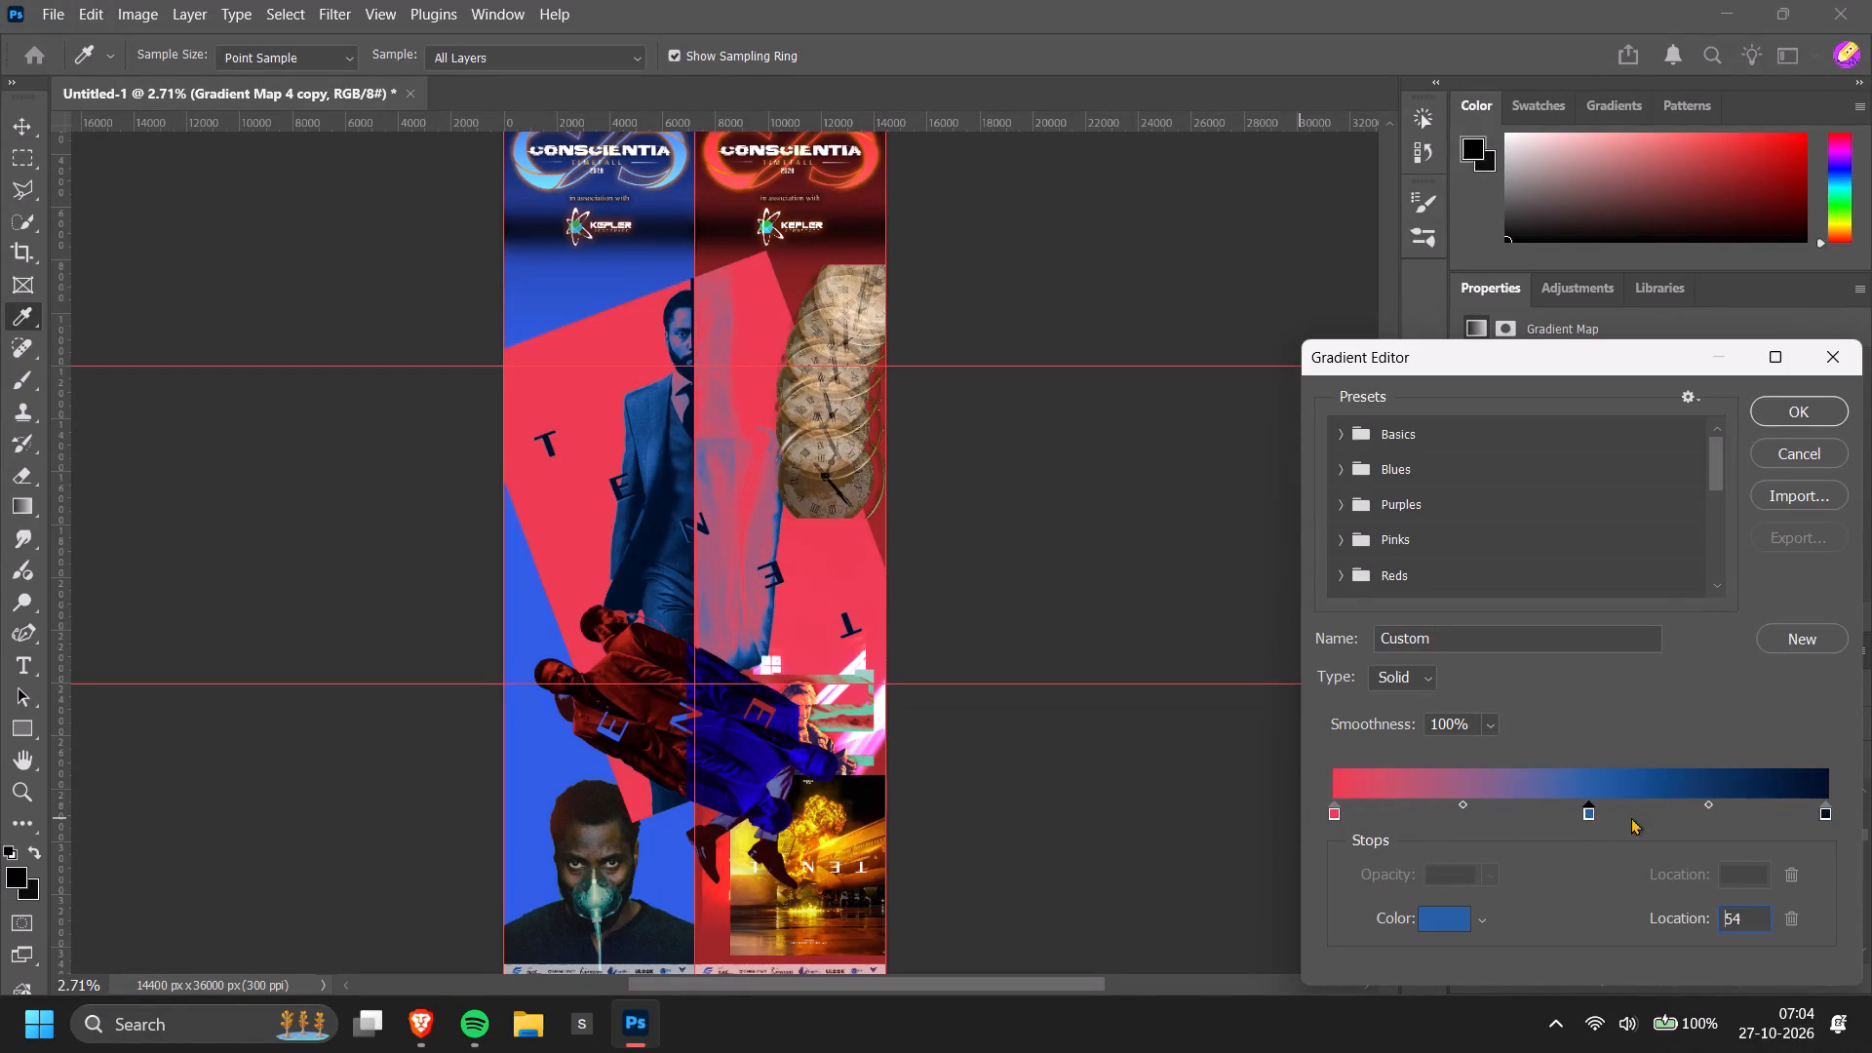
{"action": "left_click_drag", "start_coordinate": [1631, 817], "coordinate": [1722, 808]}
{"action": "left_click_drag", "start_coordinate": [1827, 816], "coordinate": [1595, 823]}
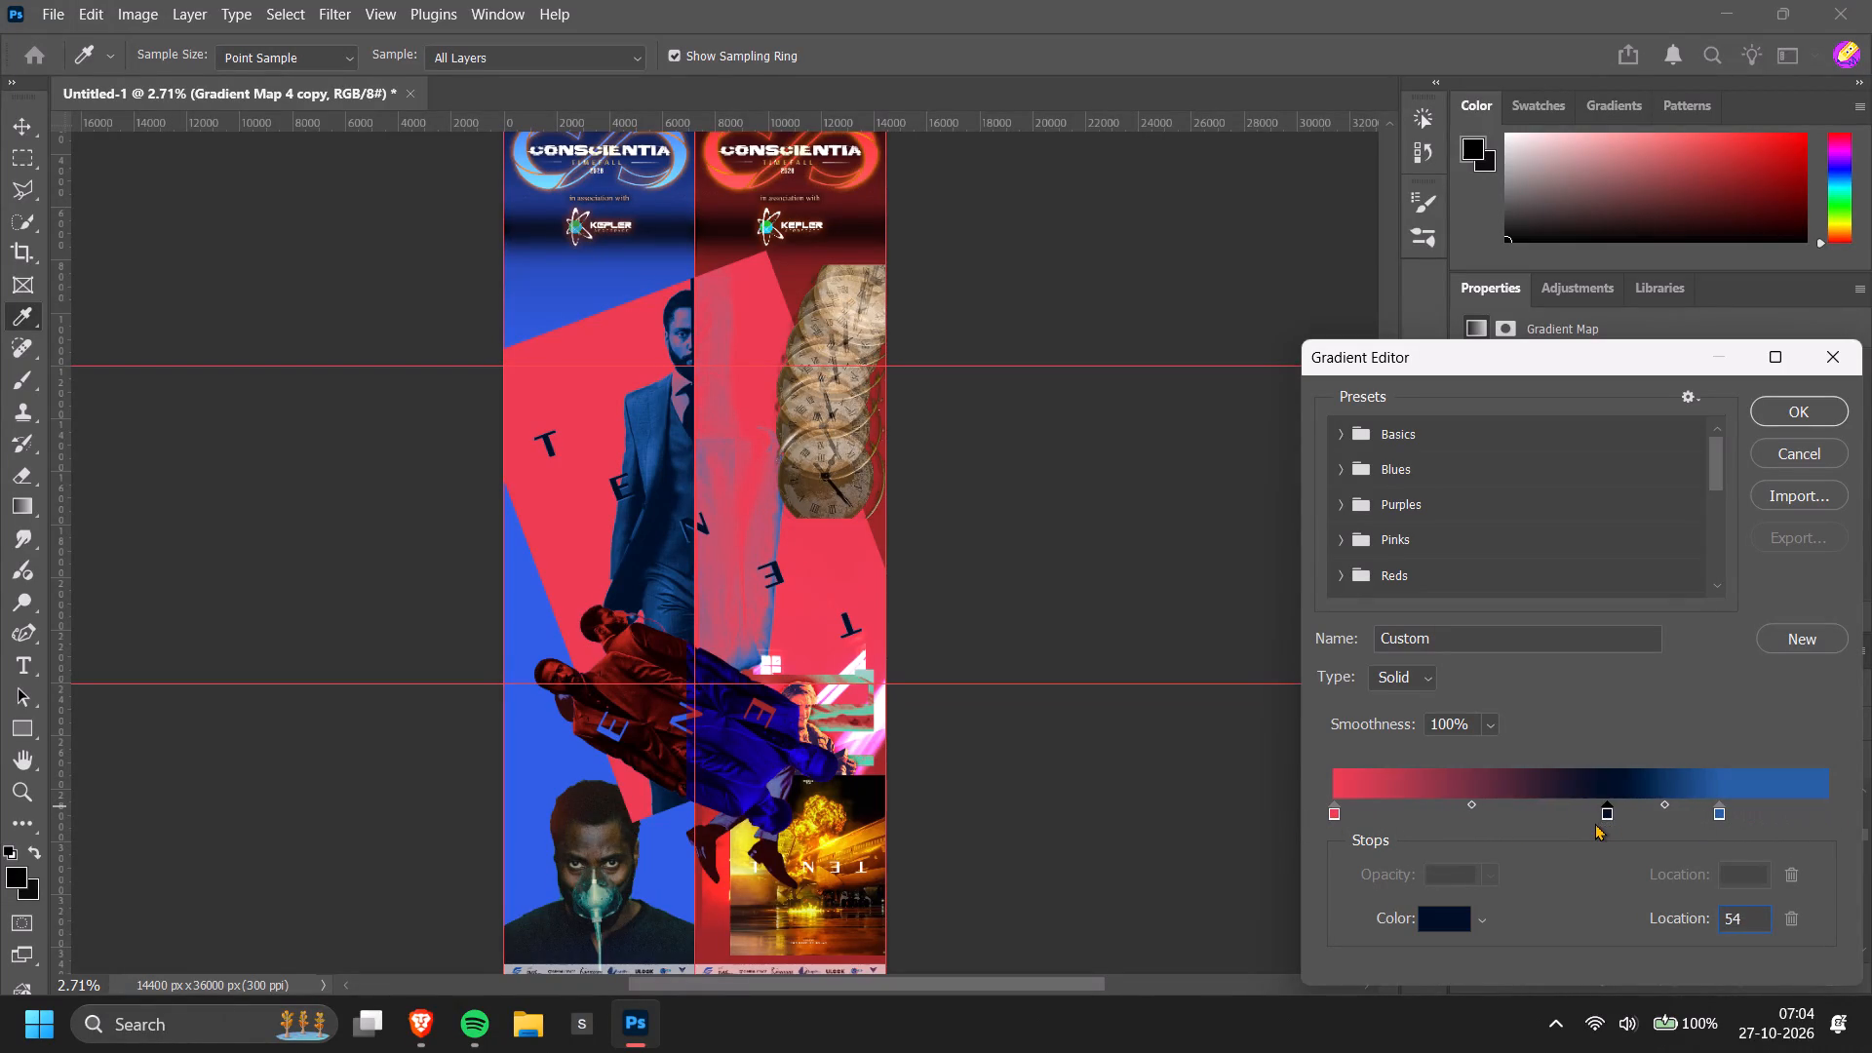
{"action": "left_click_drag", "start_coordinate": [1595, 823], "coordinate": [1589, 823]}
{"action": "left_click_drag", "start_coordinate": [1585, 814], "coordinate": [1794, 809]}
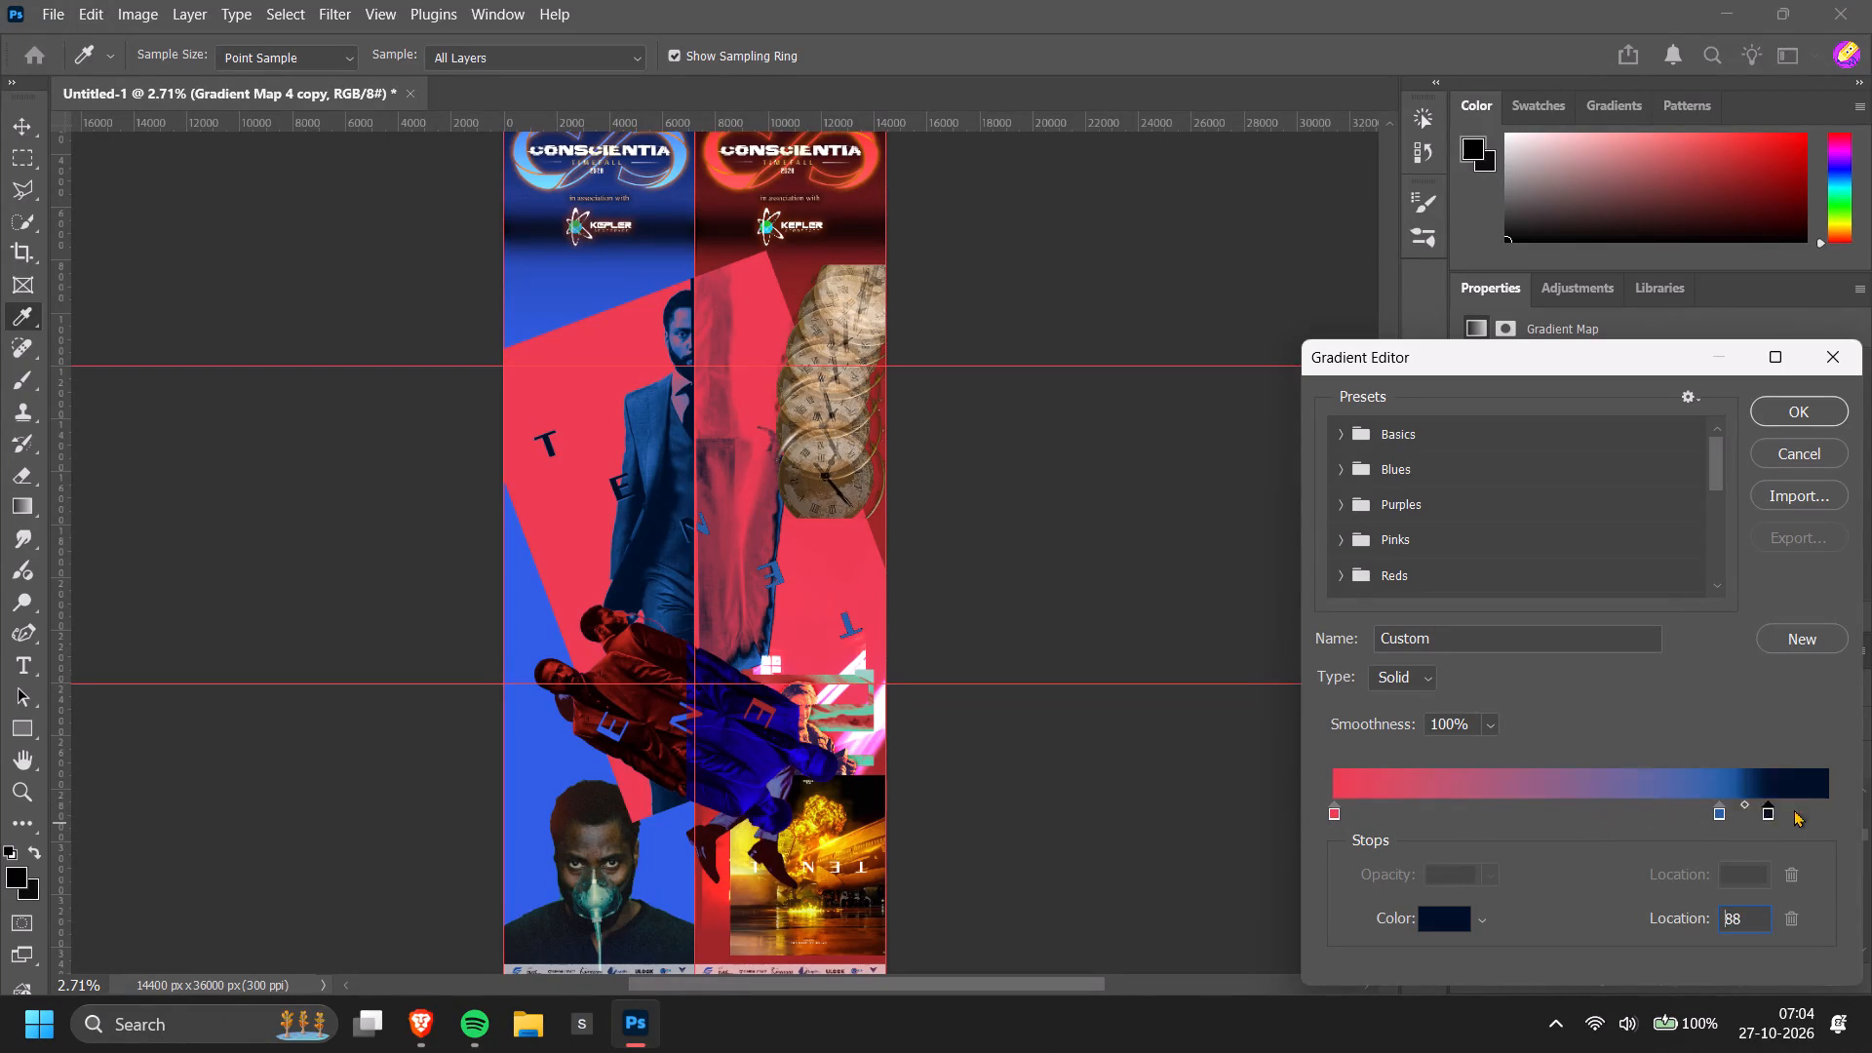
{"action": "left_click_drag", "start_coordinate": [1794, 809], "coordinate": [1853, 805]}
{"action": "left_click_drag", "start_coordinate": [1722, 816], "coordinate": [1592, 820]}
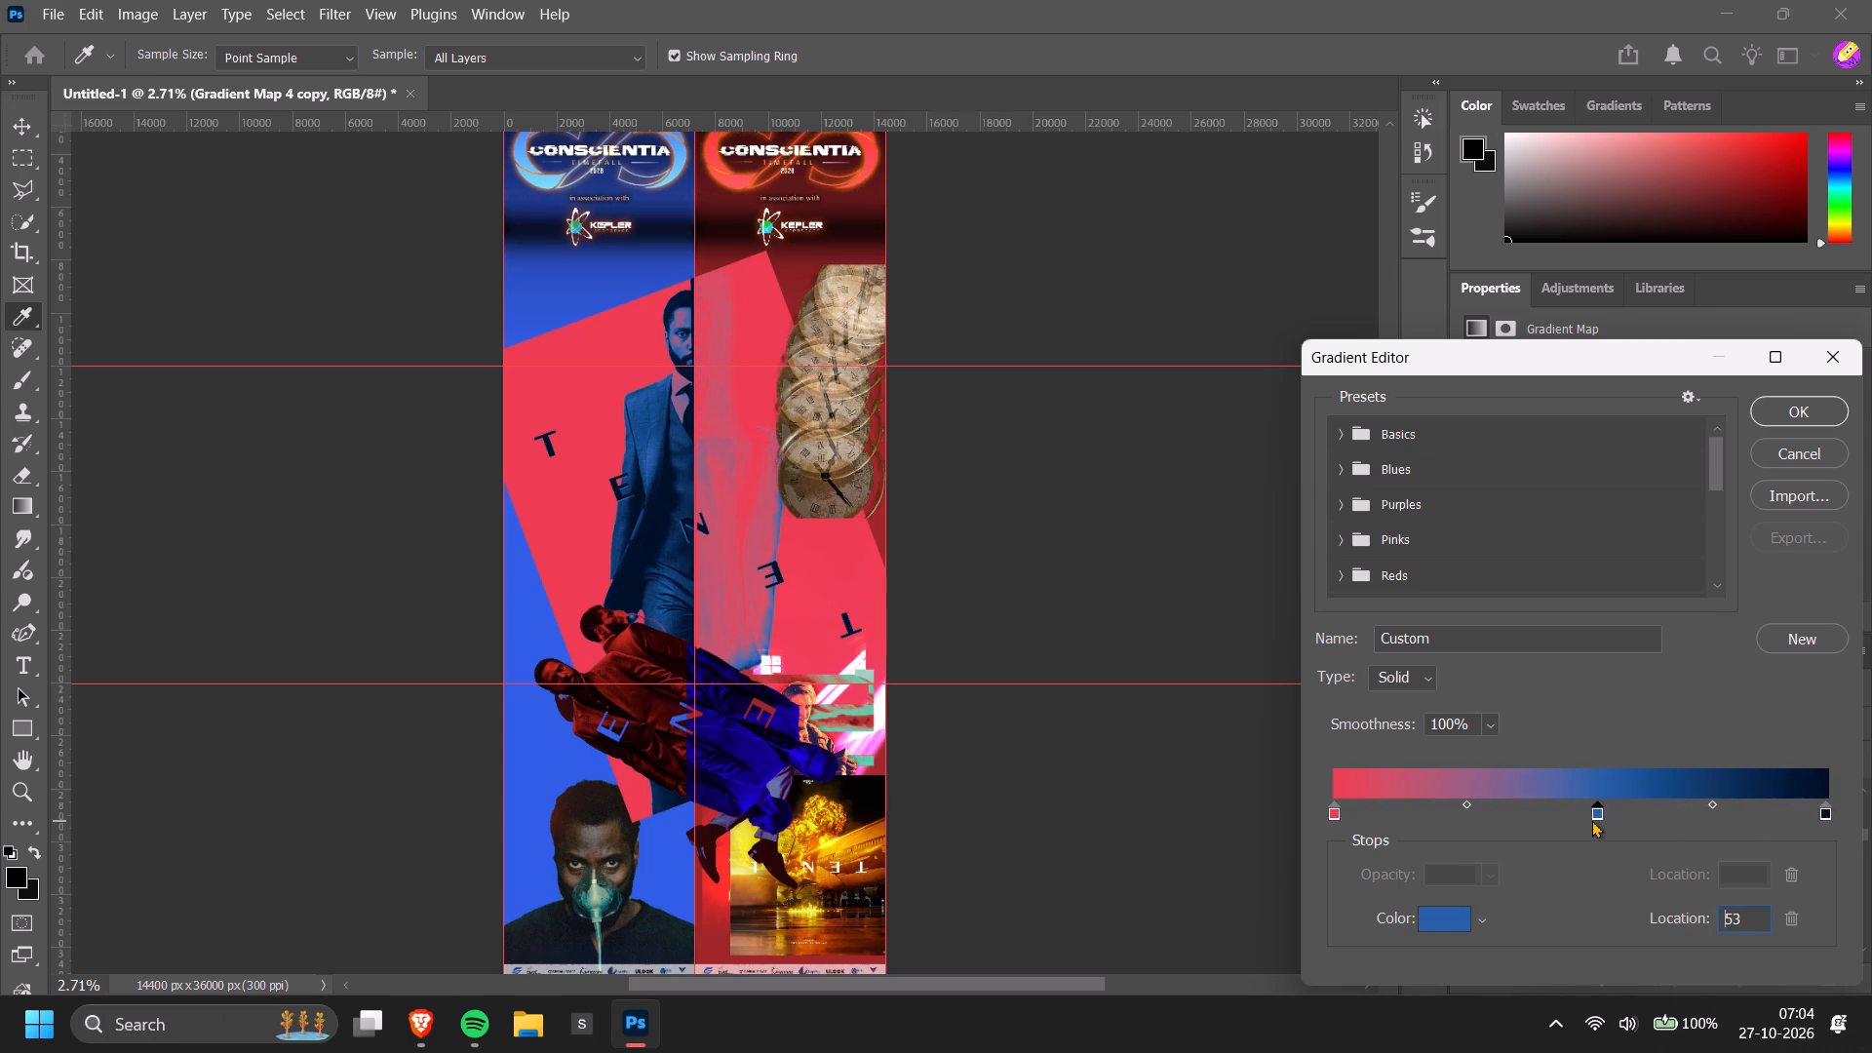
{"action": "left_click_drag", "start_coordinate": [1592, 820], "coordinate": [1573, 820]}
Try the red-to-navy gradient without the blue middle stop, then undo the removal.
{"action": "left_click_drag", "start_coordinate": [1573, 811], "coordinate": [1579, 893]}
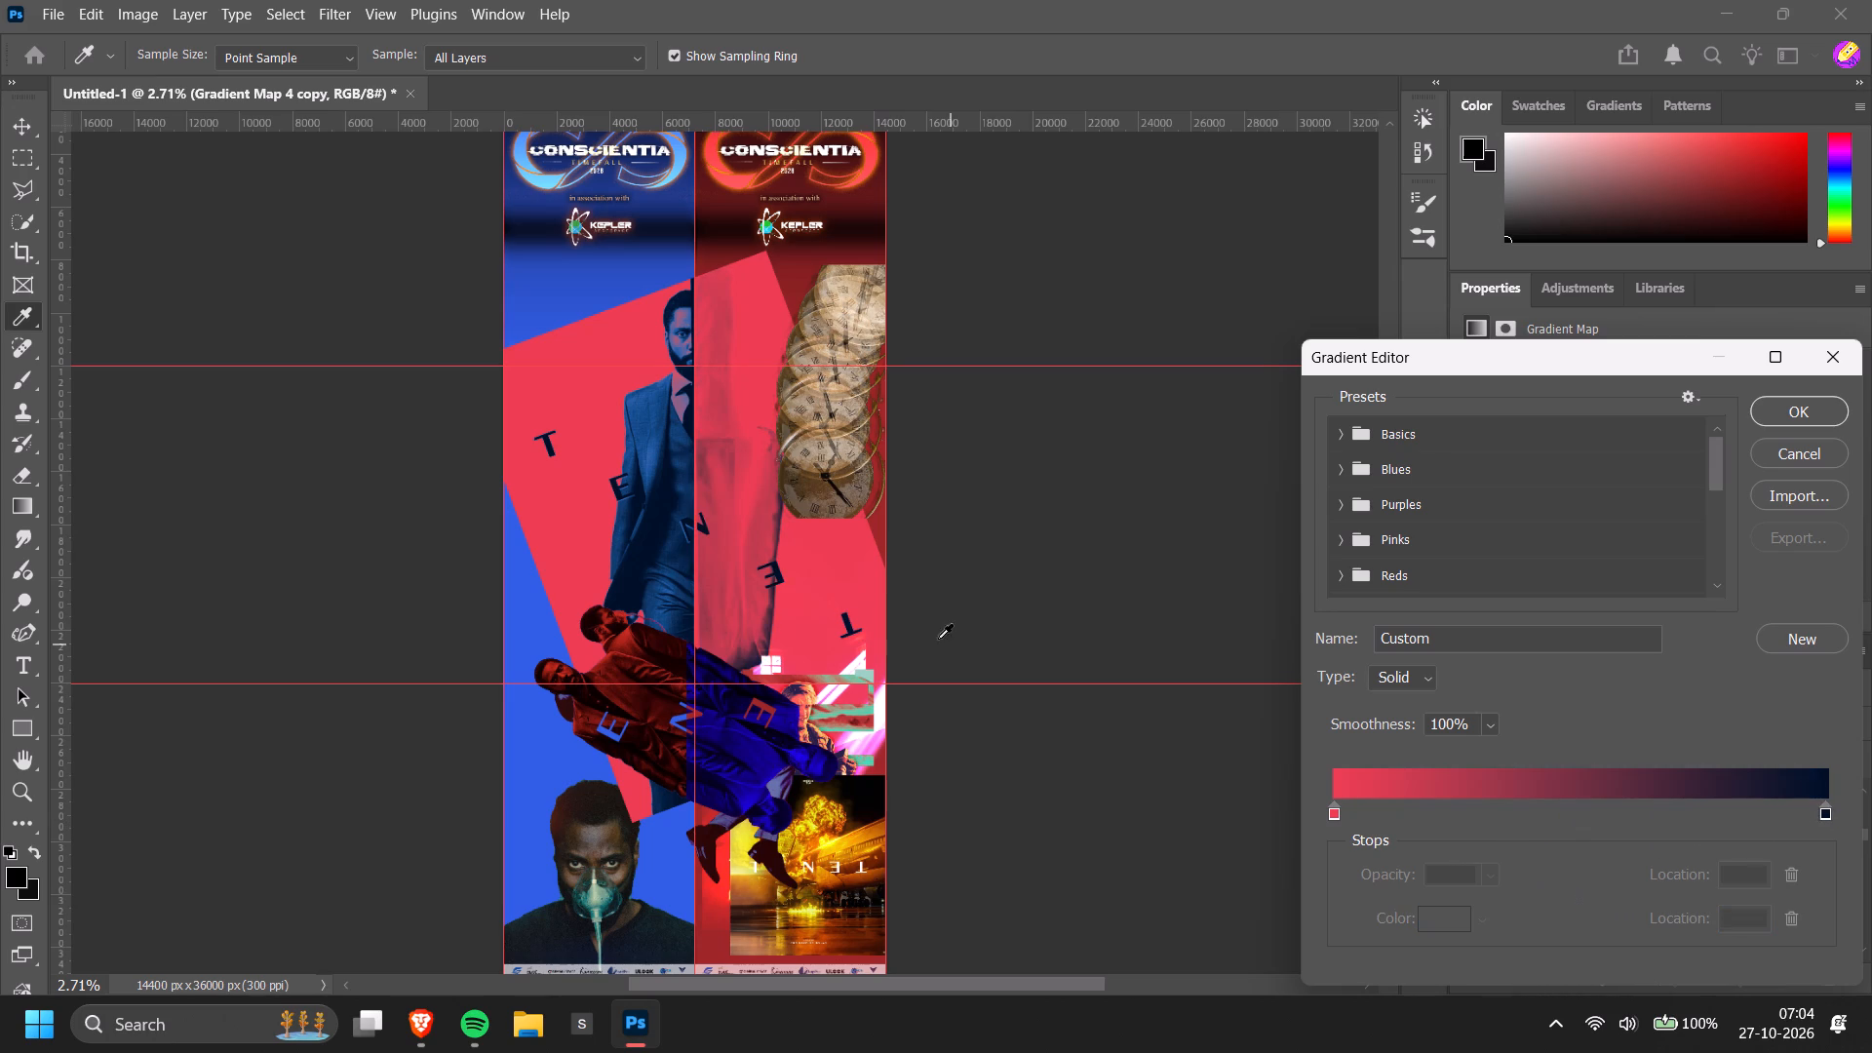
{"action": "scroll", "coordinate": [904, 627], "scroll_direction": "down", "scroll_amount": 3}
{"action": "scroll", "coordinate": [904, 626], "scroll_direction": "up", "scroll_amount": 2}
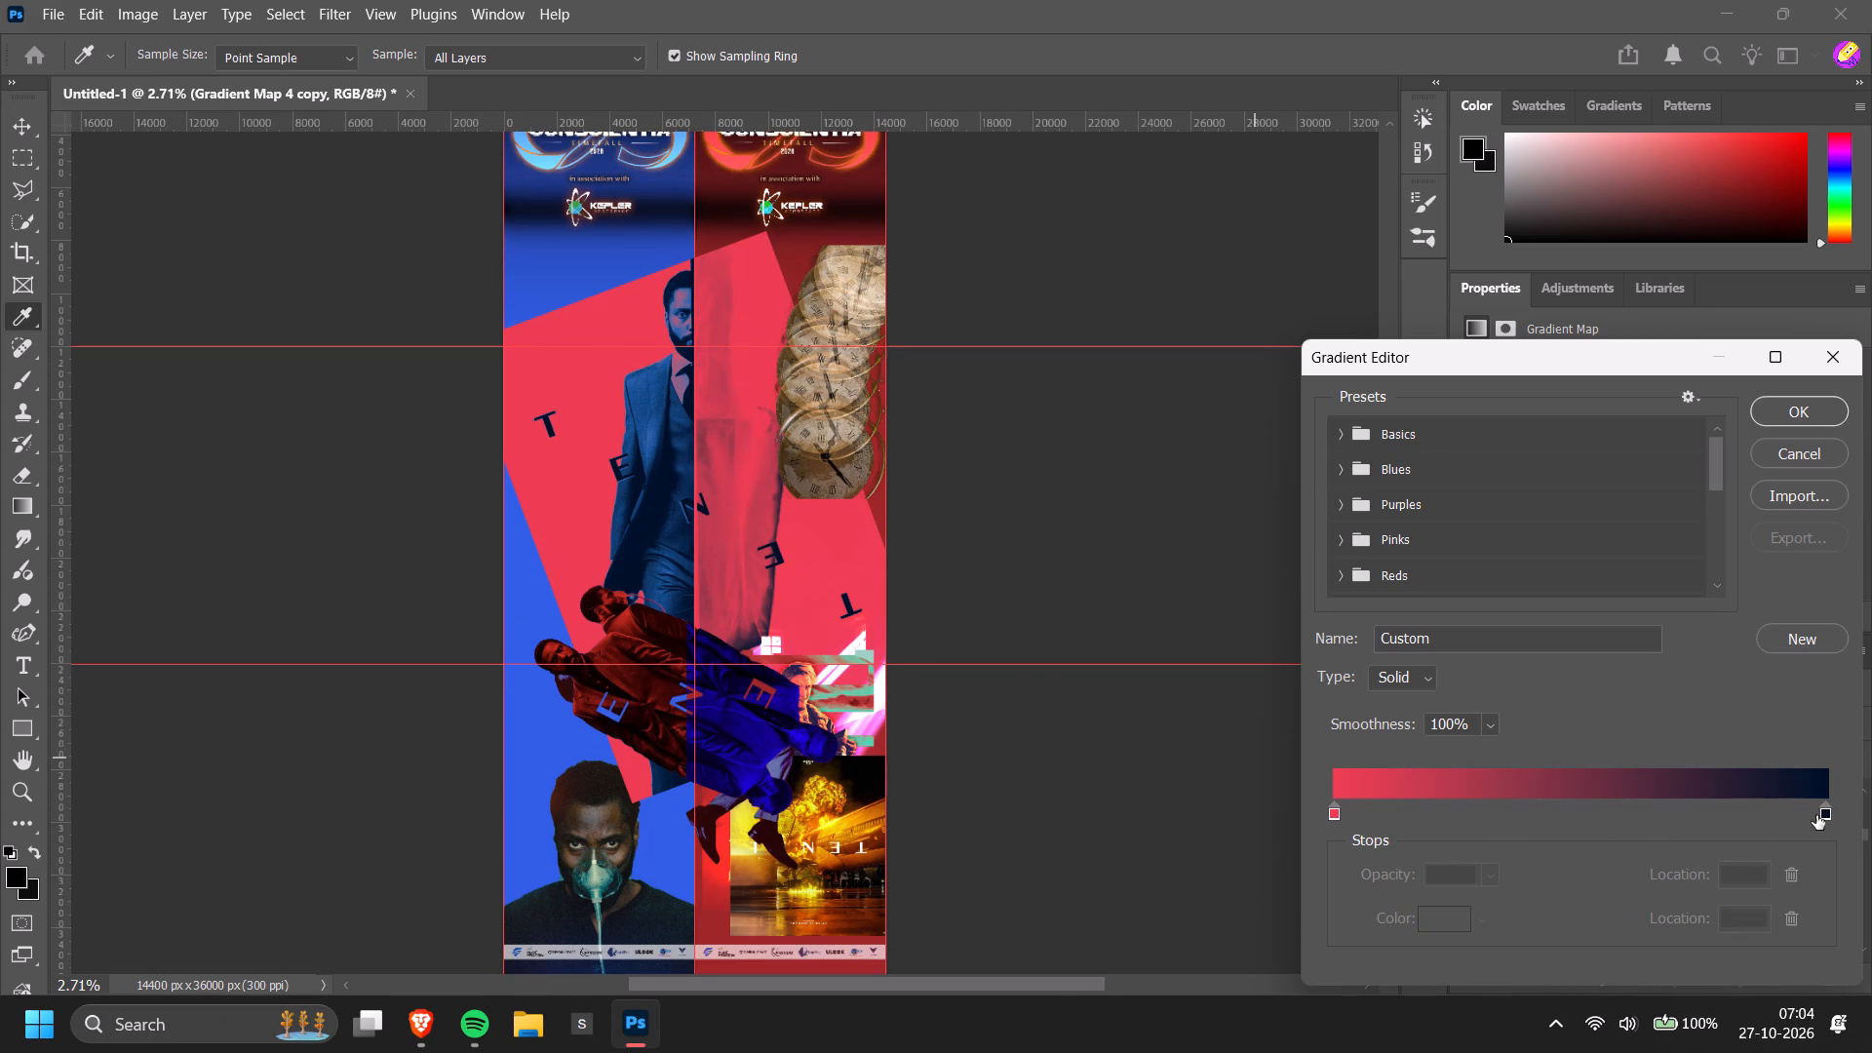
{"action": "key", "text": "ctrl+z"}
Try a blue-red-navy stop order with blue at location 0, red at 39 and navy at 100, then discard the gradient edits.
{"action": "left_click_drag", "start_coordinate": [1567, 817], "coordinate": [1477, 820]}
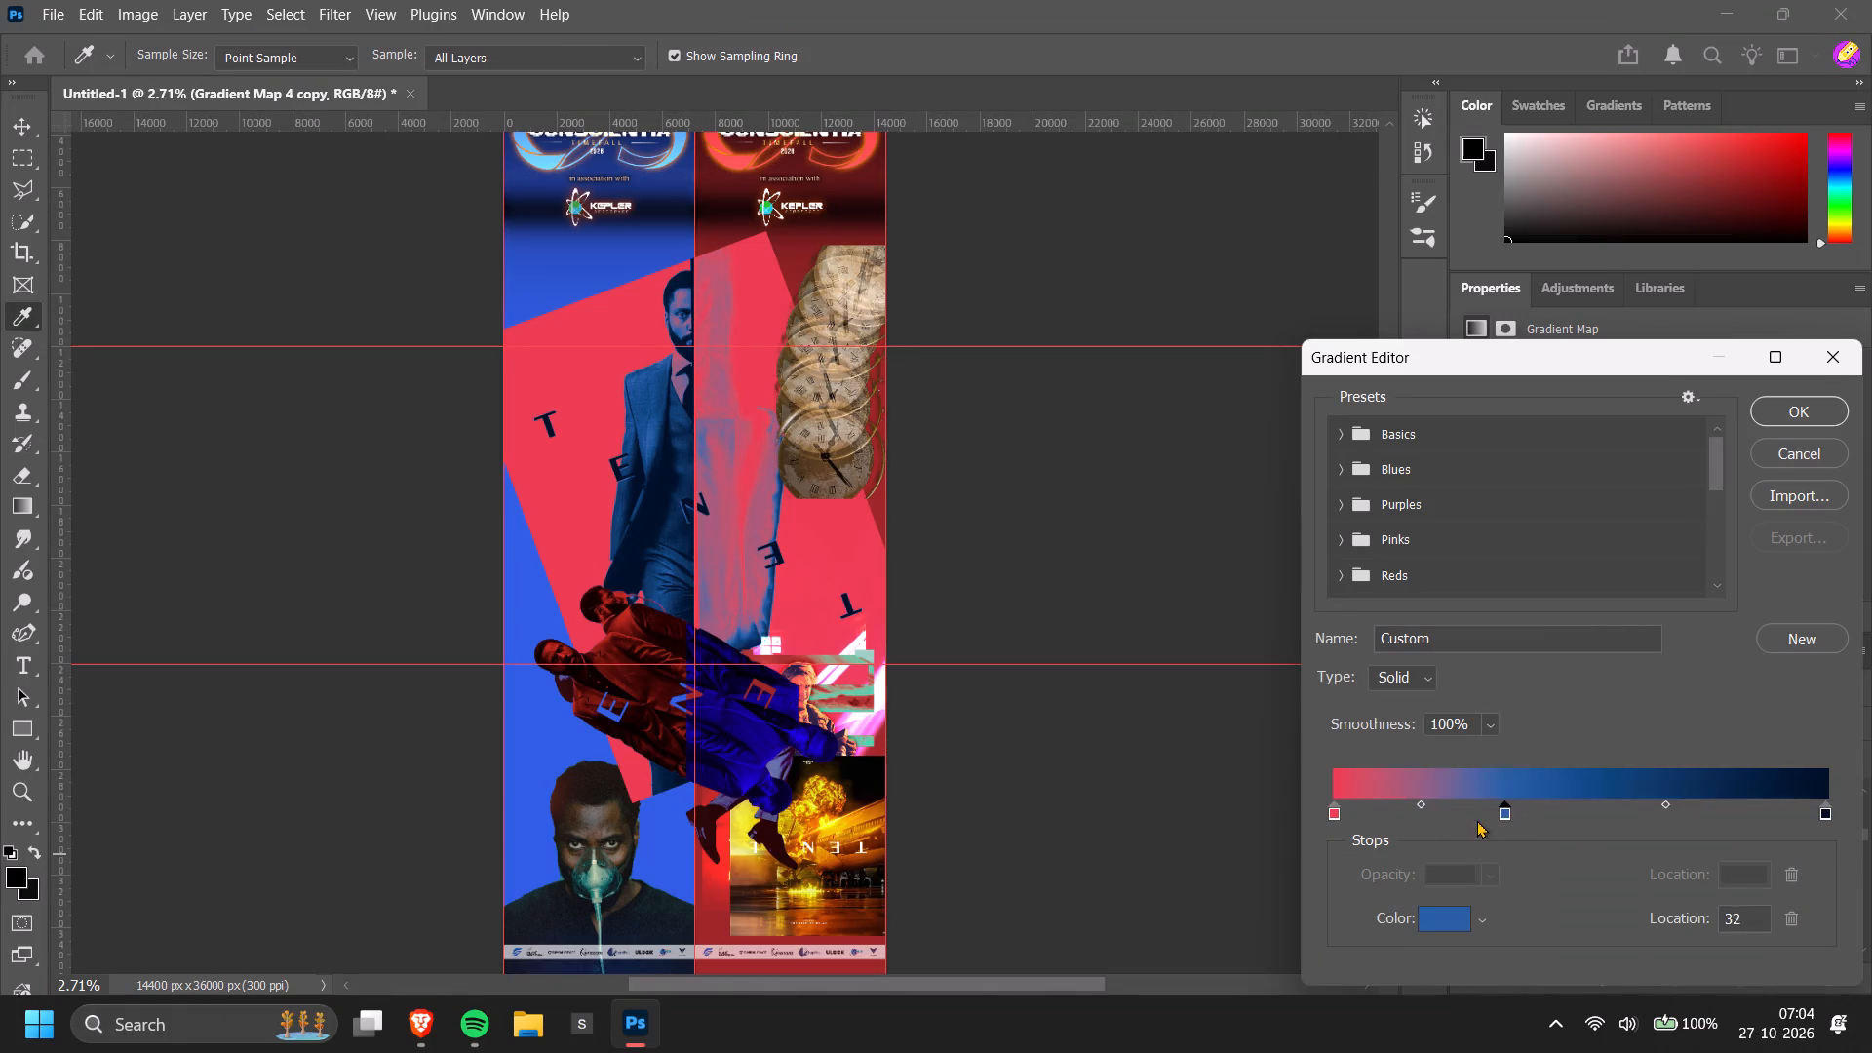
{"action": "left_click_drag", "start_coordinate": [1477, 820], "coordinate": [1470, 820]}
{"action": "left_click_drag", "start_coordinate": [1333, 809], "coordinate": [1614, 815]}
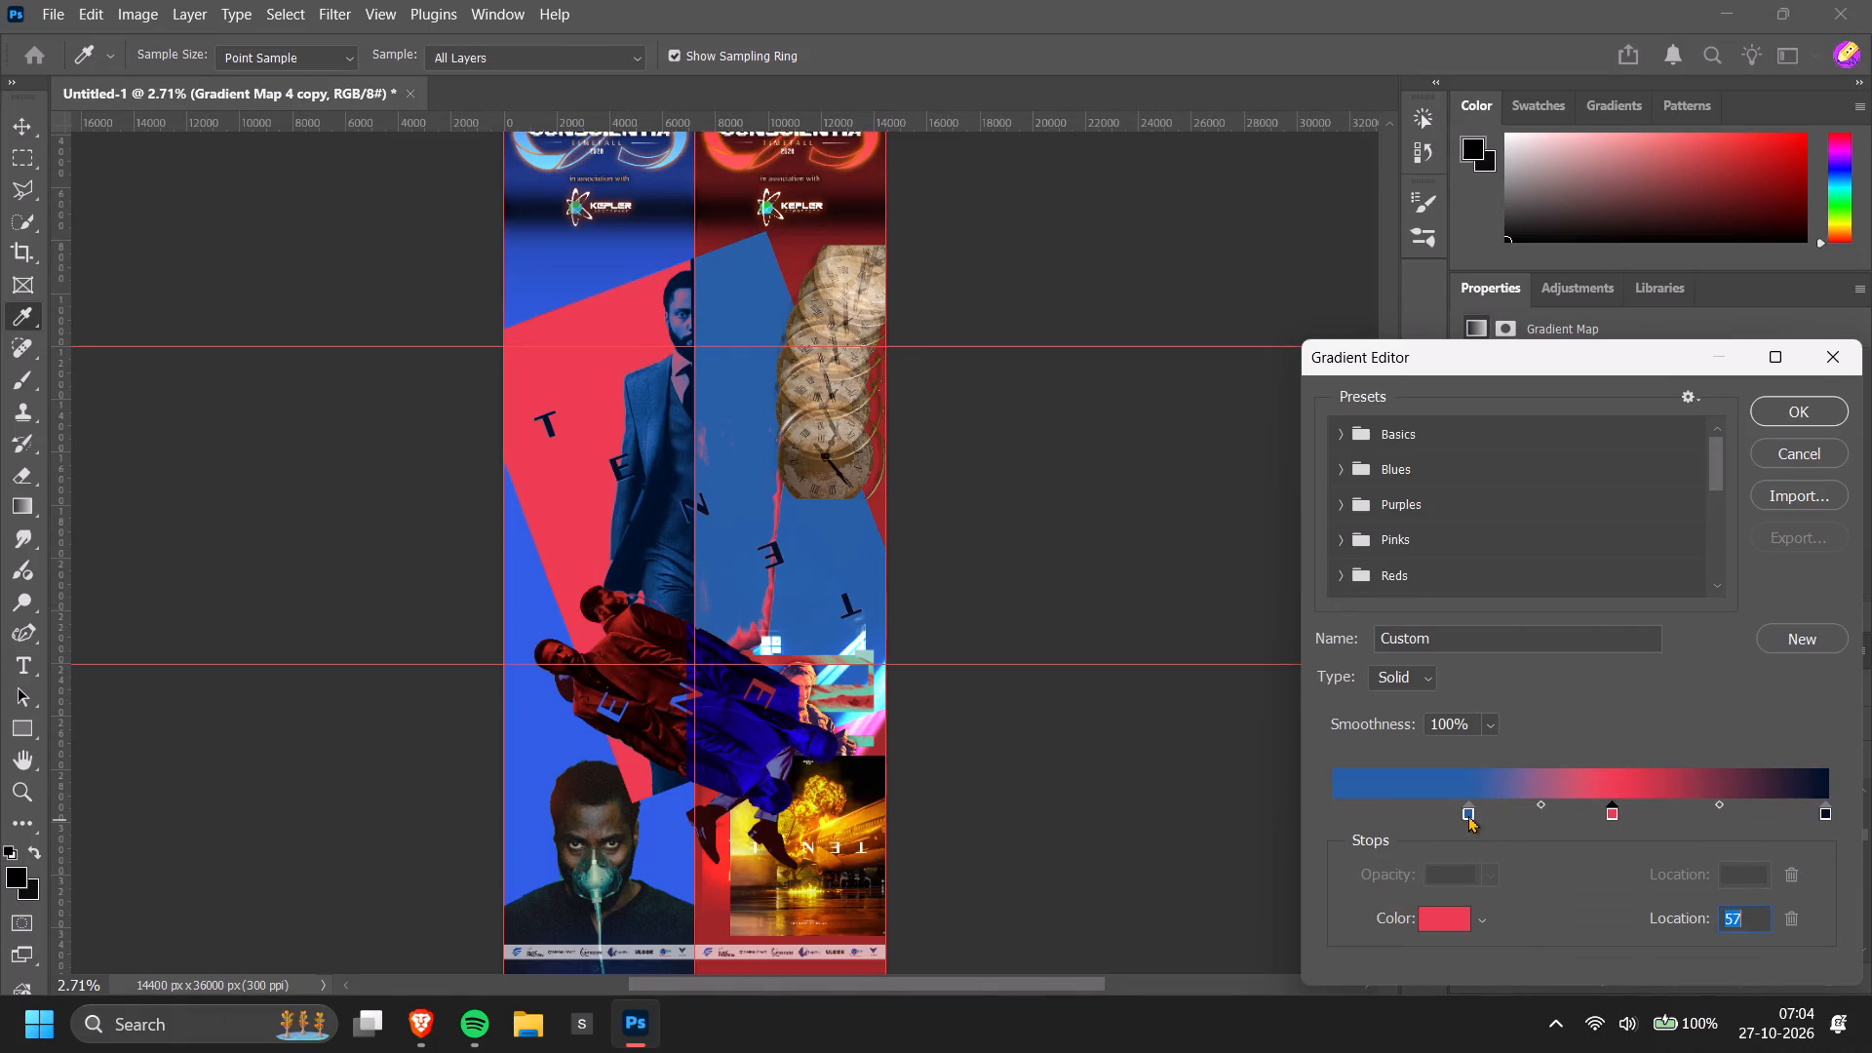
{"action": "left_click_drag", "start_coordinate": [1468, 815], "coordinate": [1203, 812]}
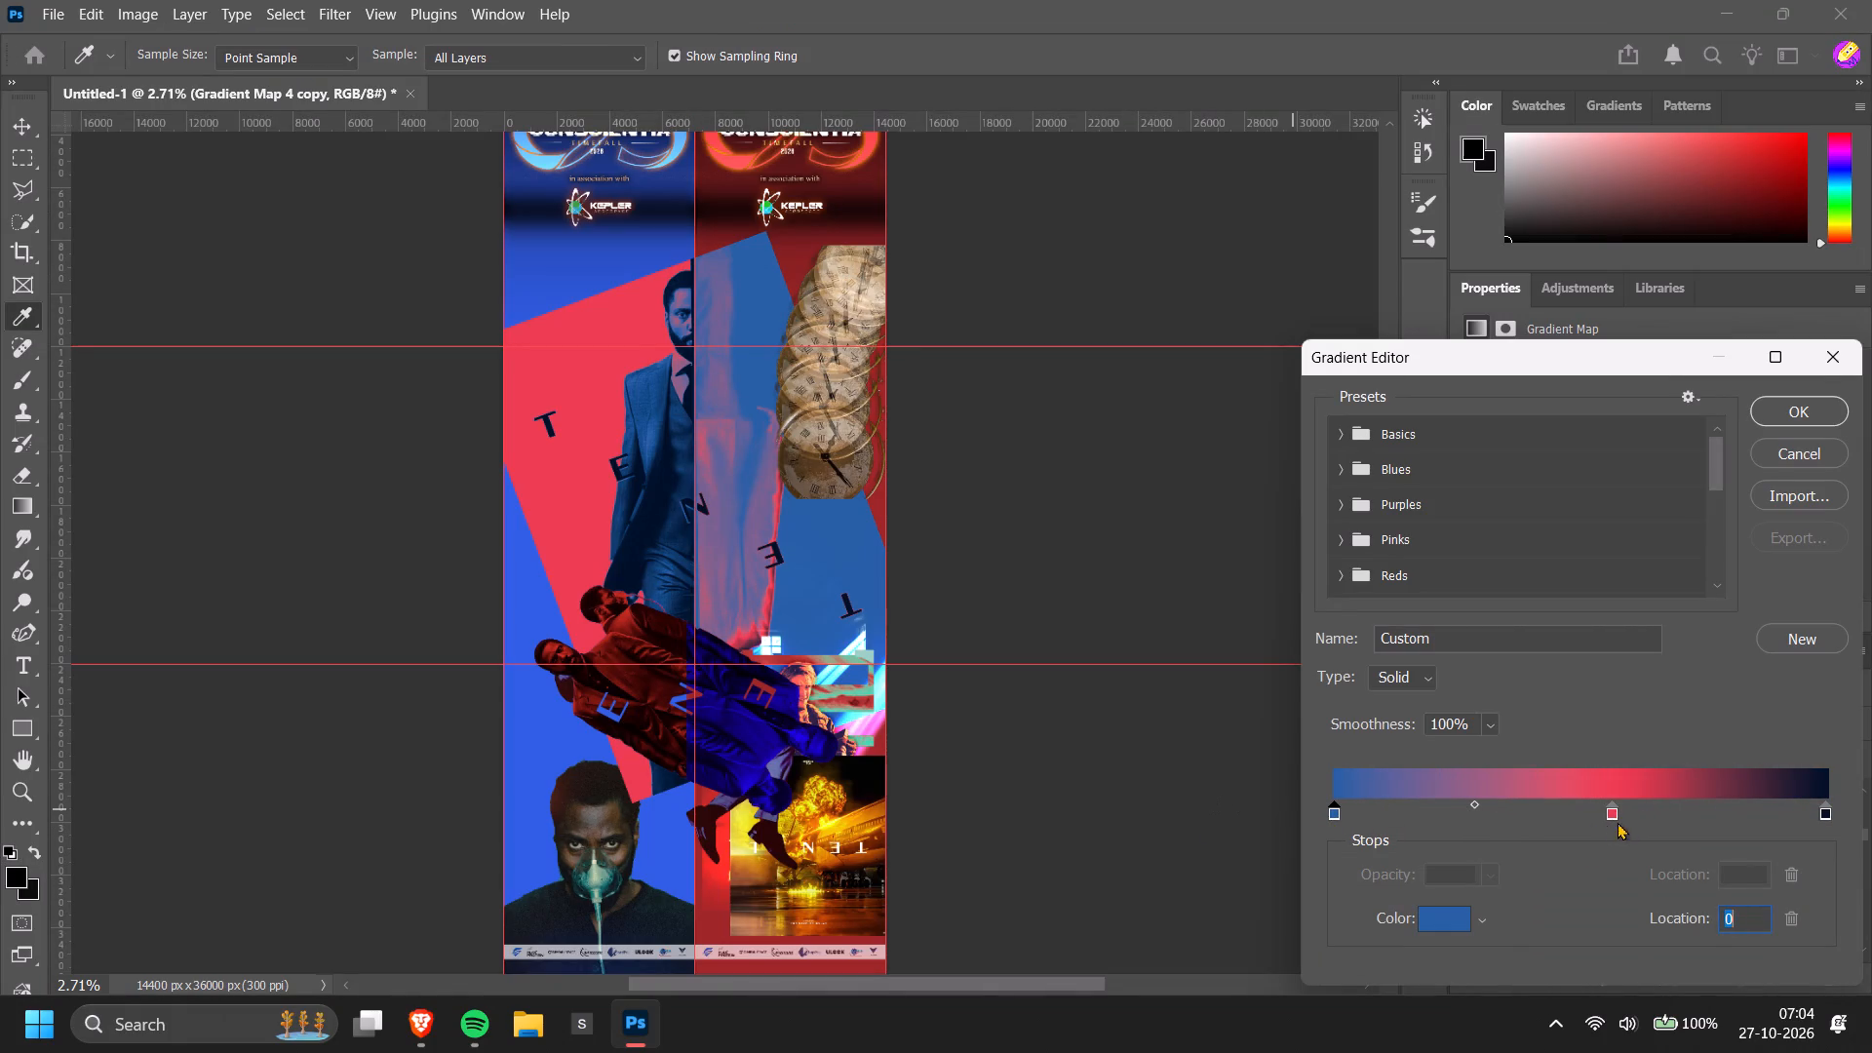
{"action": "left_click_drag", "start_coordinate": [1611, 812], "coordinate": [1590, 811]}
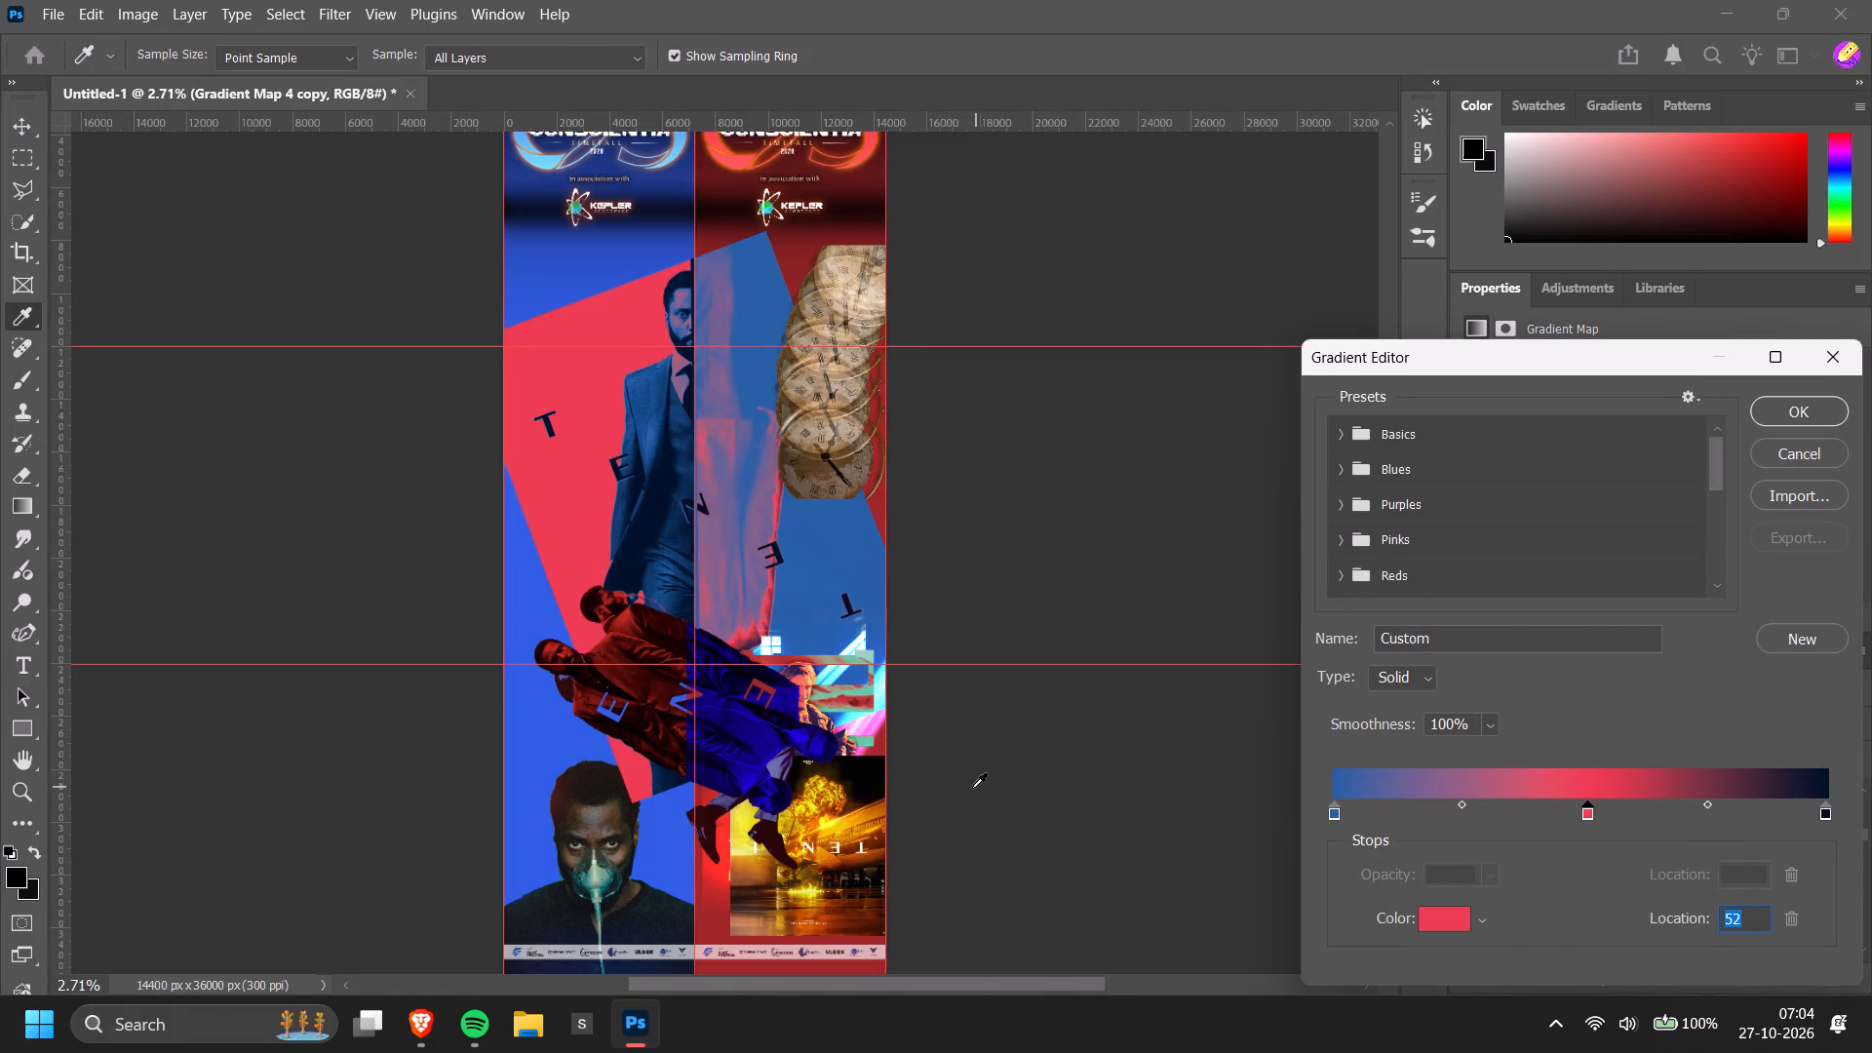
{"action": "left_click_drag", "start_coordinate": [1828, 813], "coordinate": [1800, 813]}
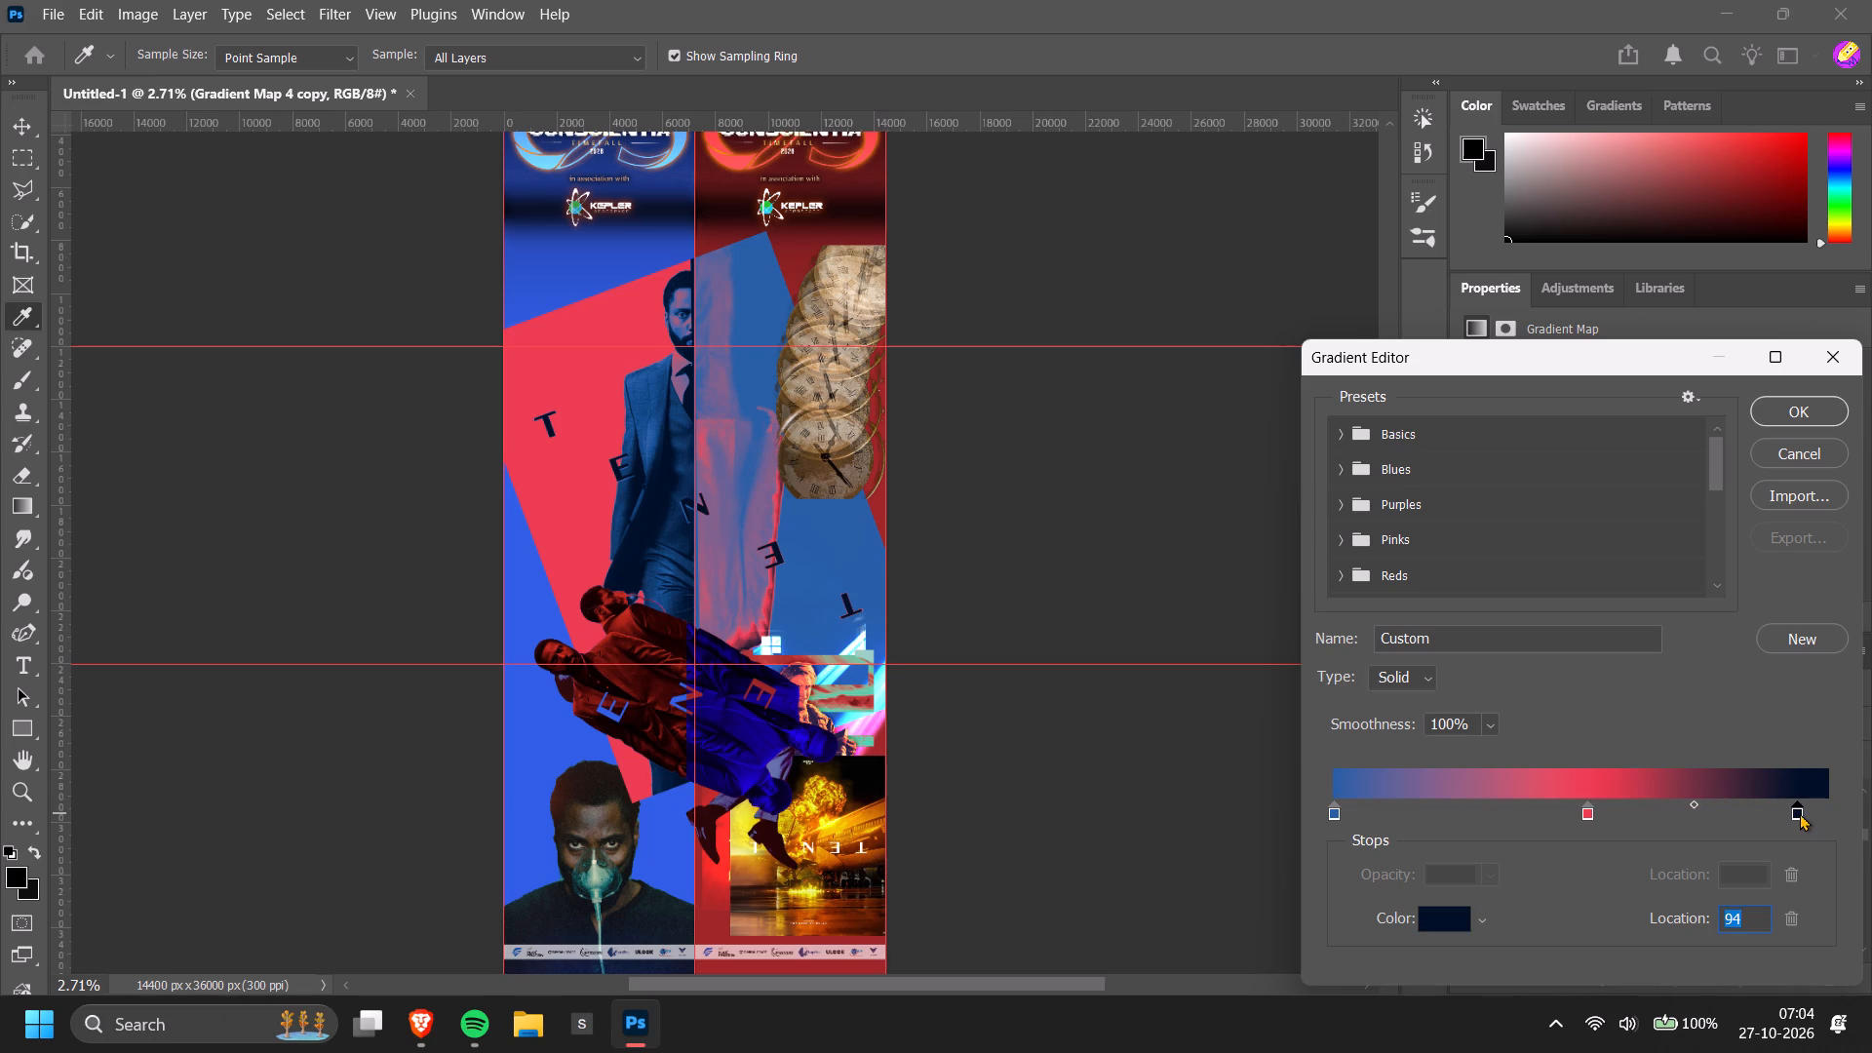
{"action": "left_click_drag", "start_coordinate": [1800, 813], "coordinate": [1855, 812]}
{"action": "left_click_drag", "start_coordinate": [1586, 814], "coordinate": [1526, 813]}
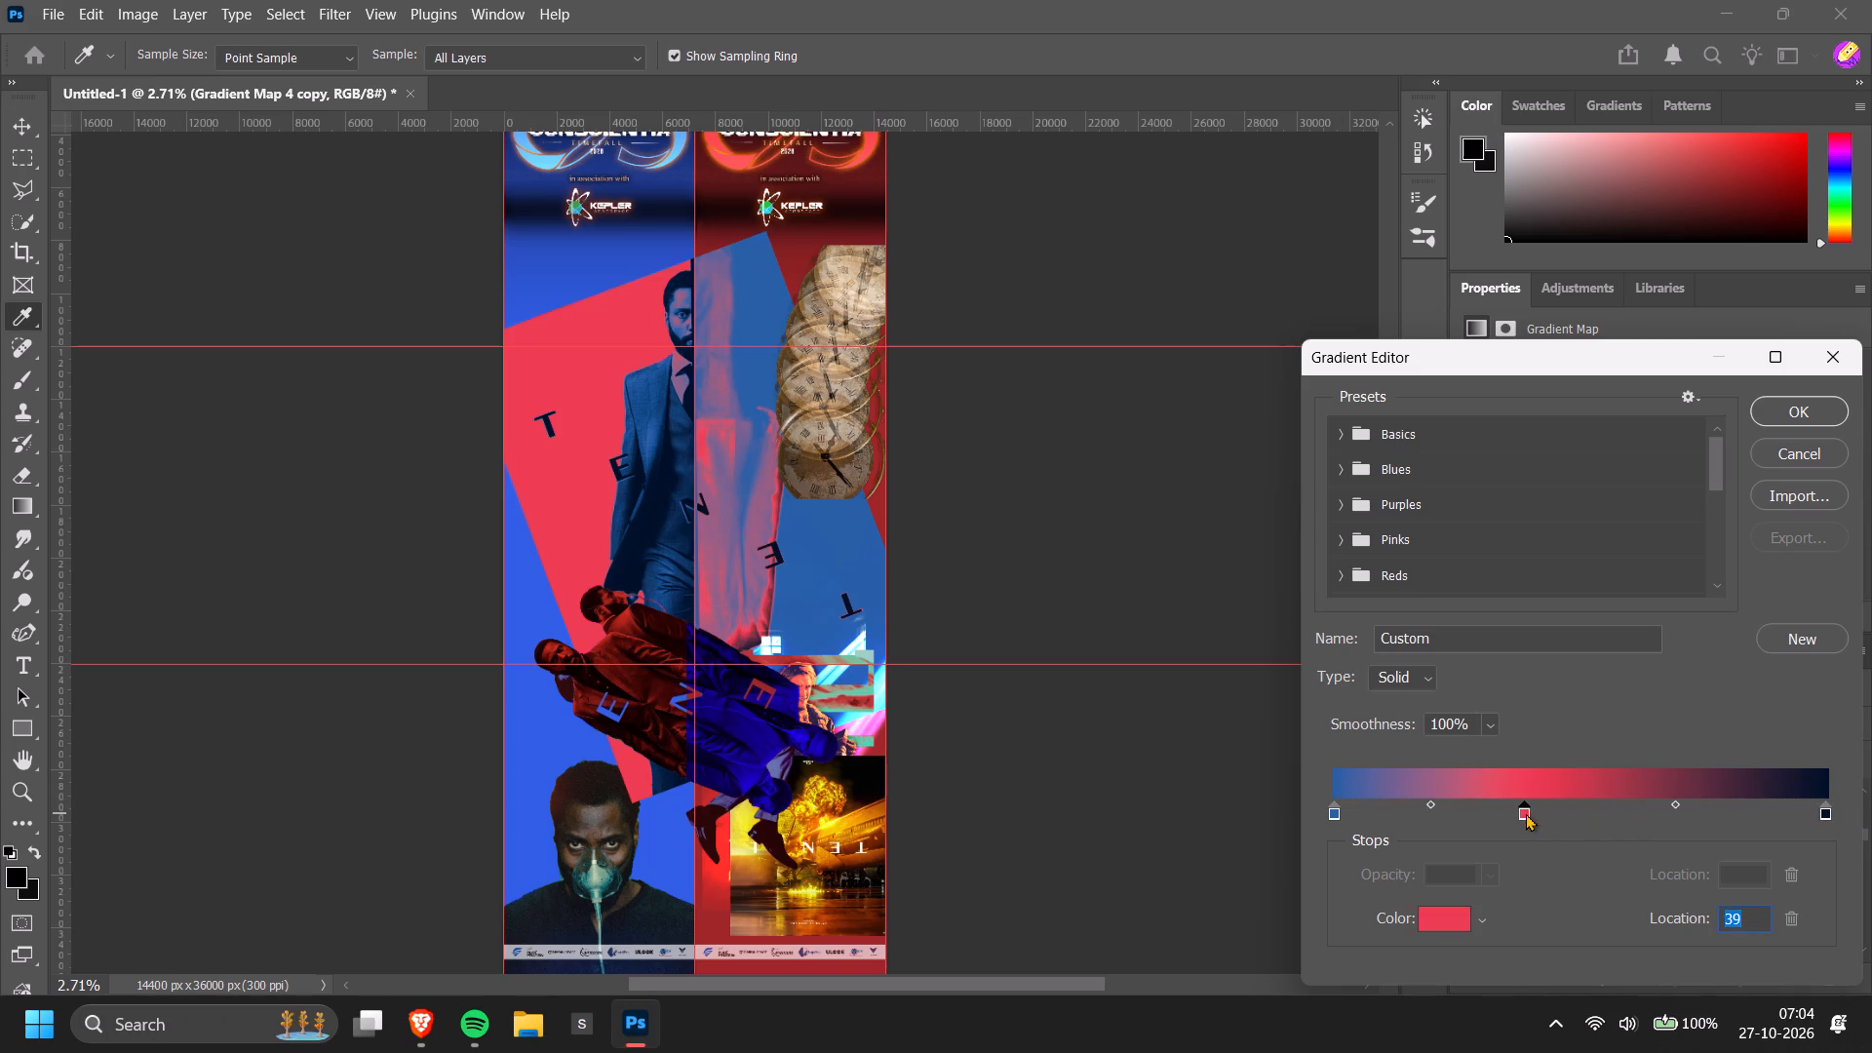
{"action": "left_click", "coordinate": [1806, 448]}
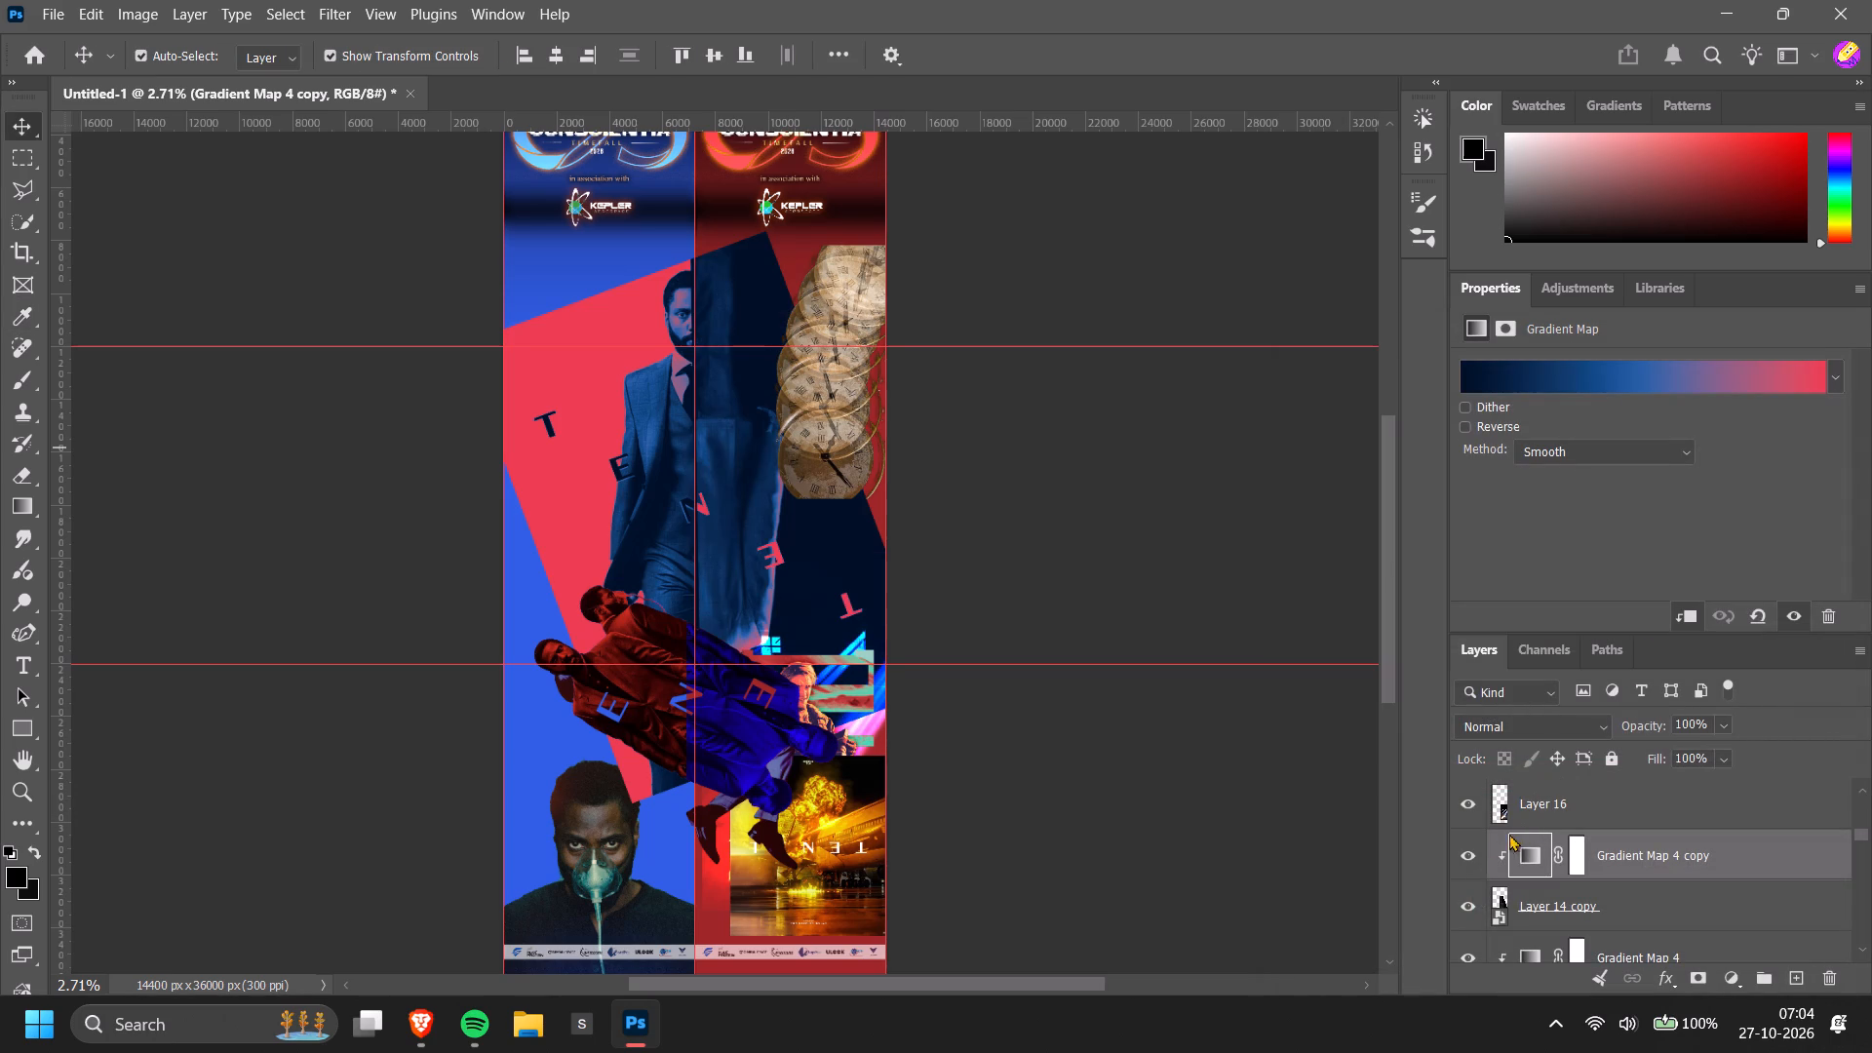
Toggle the visibility of Gradient Map 4 copy to compare the second poster with and without it.
{"action": "left_click", "coordinate": [1470, 850]}
{"action": "left_click", "coordinate": [1464, 858]}
{"action": "scroll", "coordinate": [1204, 772], "scroll_direction": "down", "scroll_amount": 1}
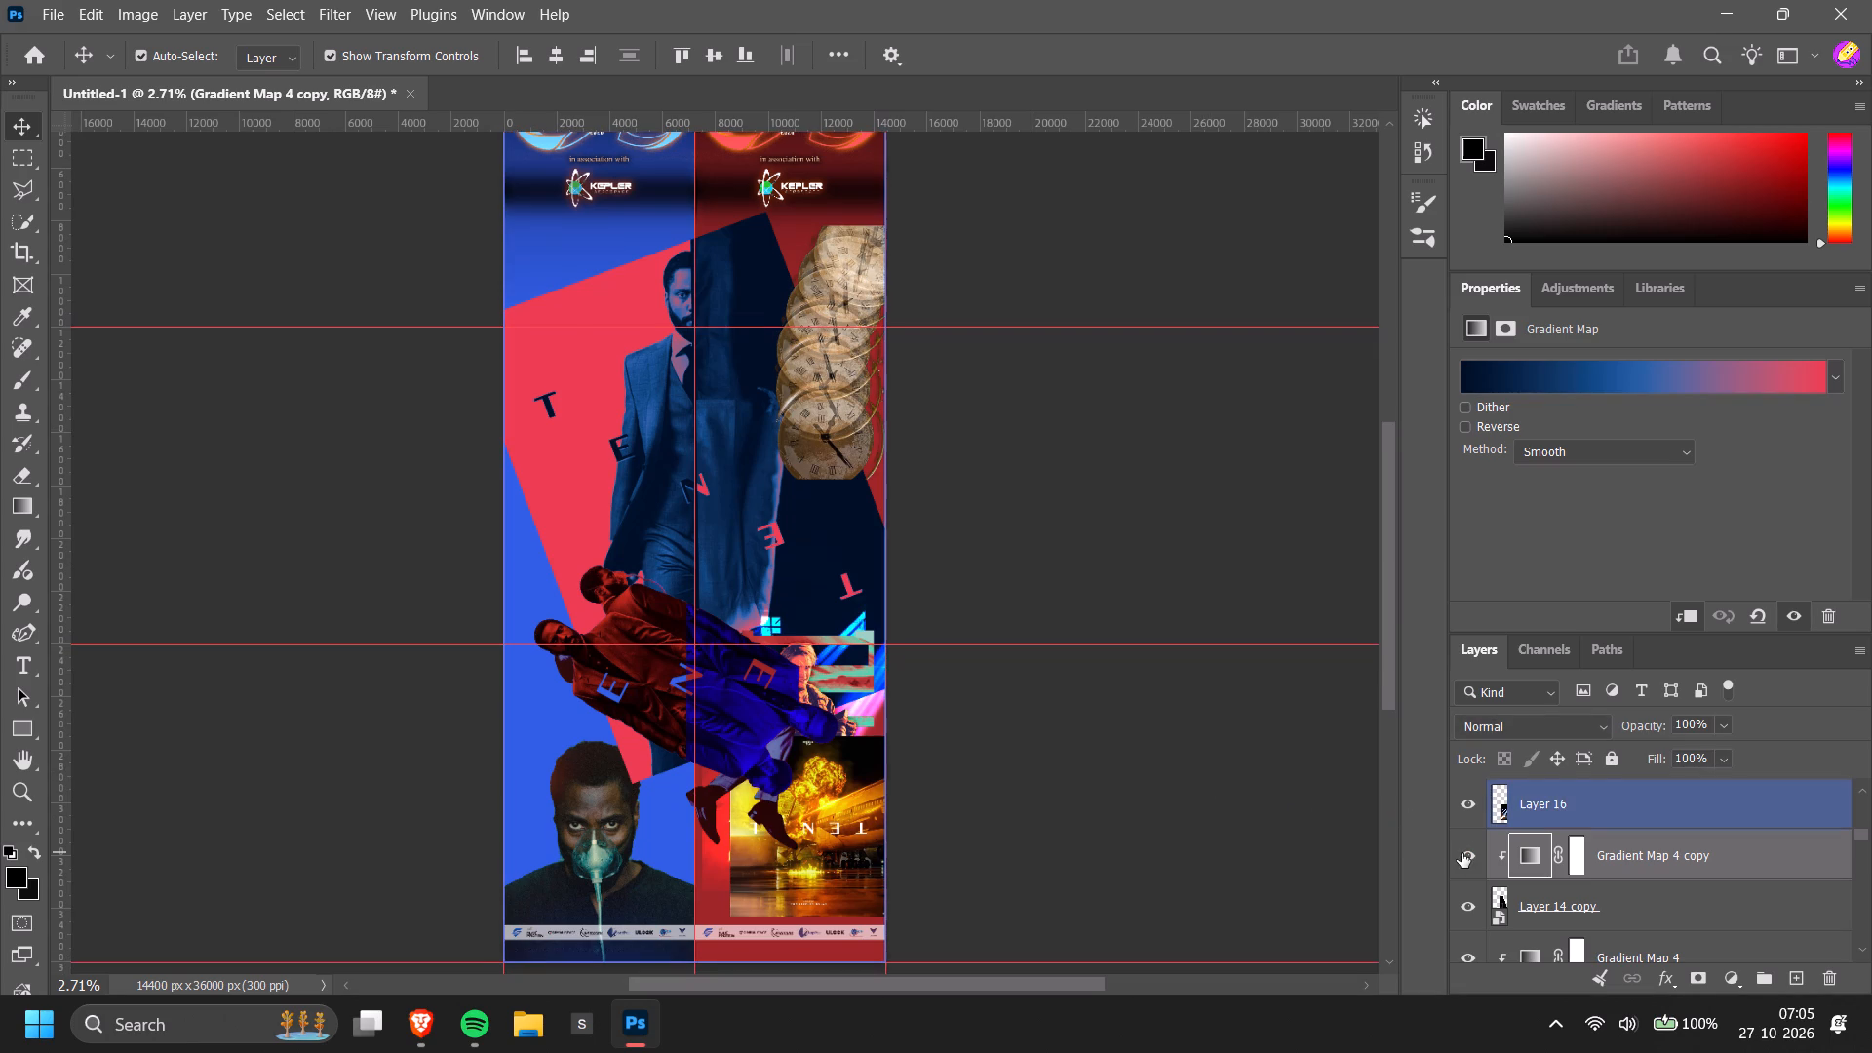
{"action": "left_click", "coordinate": [1462, 855]}
{"action": "left_click", "coordinate": [1467, 855]}
{"action": "left_click", "coordinate": [1467, 855]}
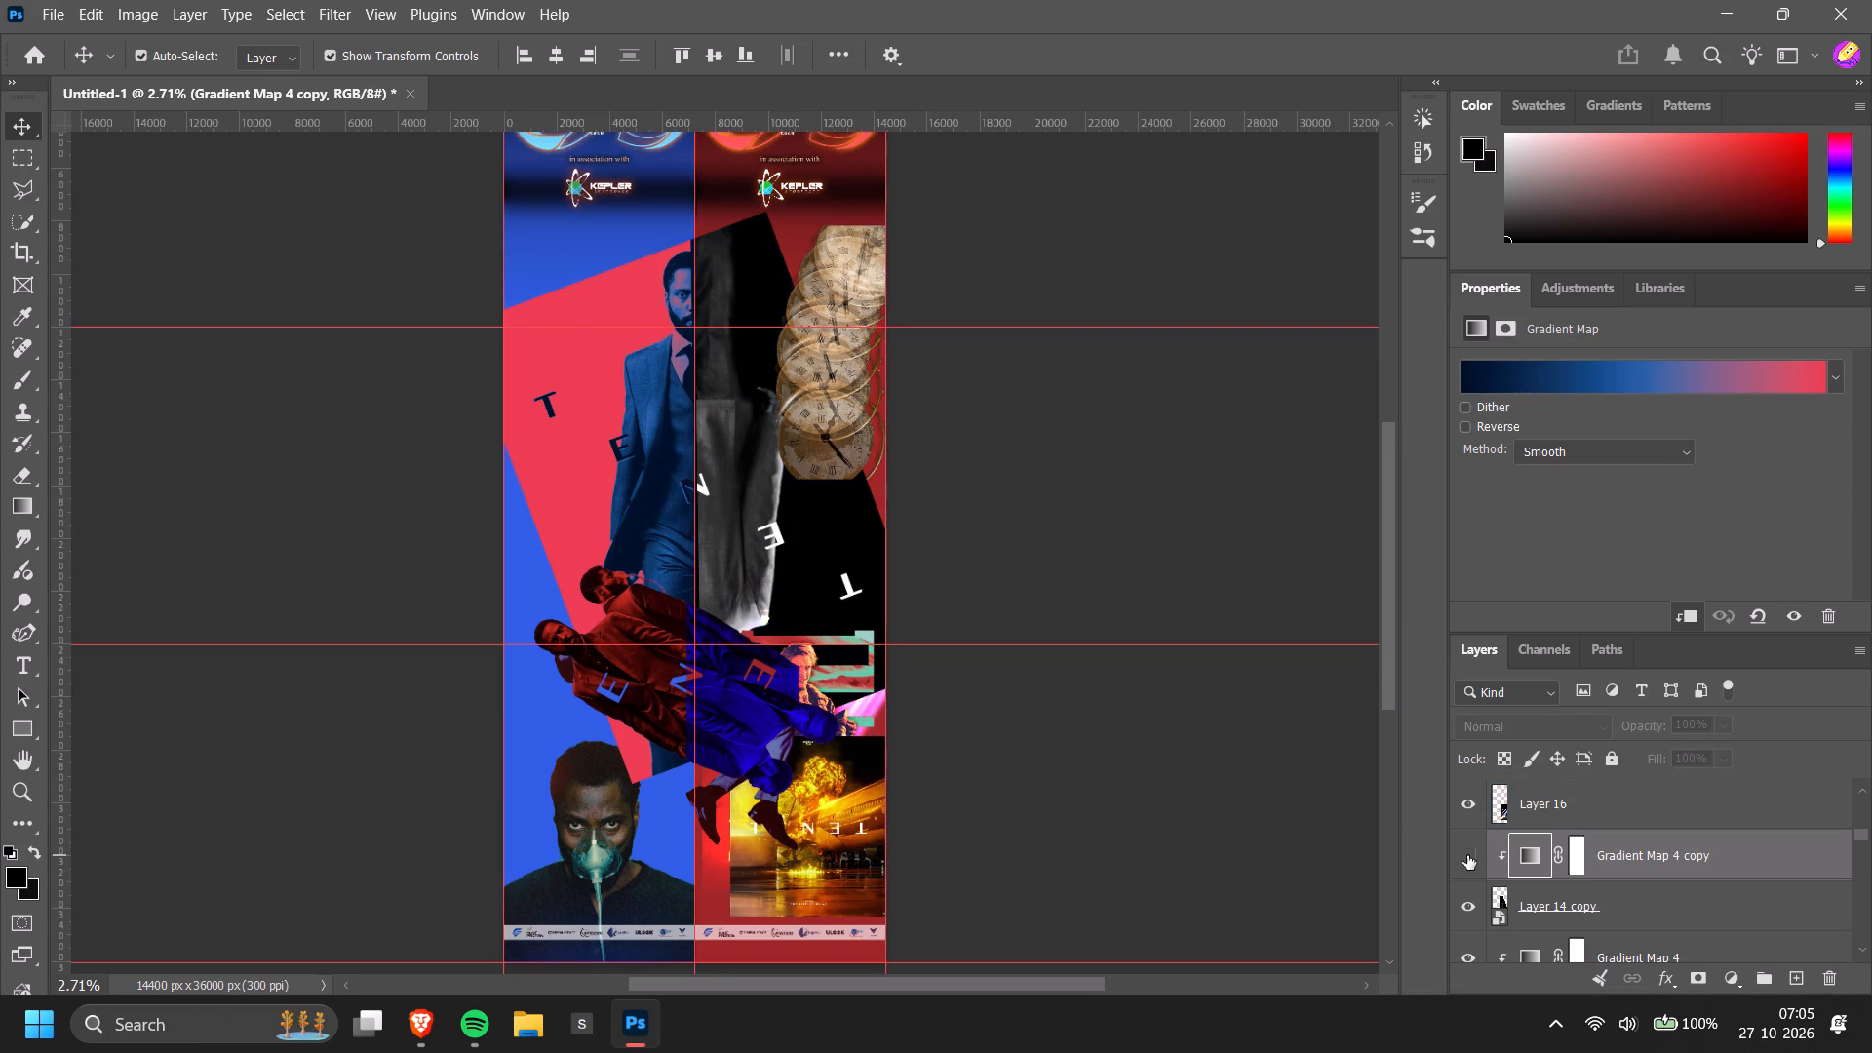
{"action": "left_click", "coordinate": [1467, 855]}
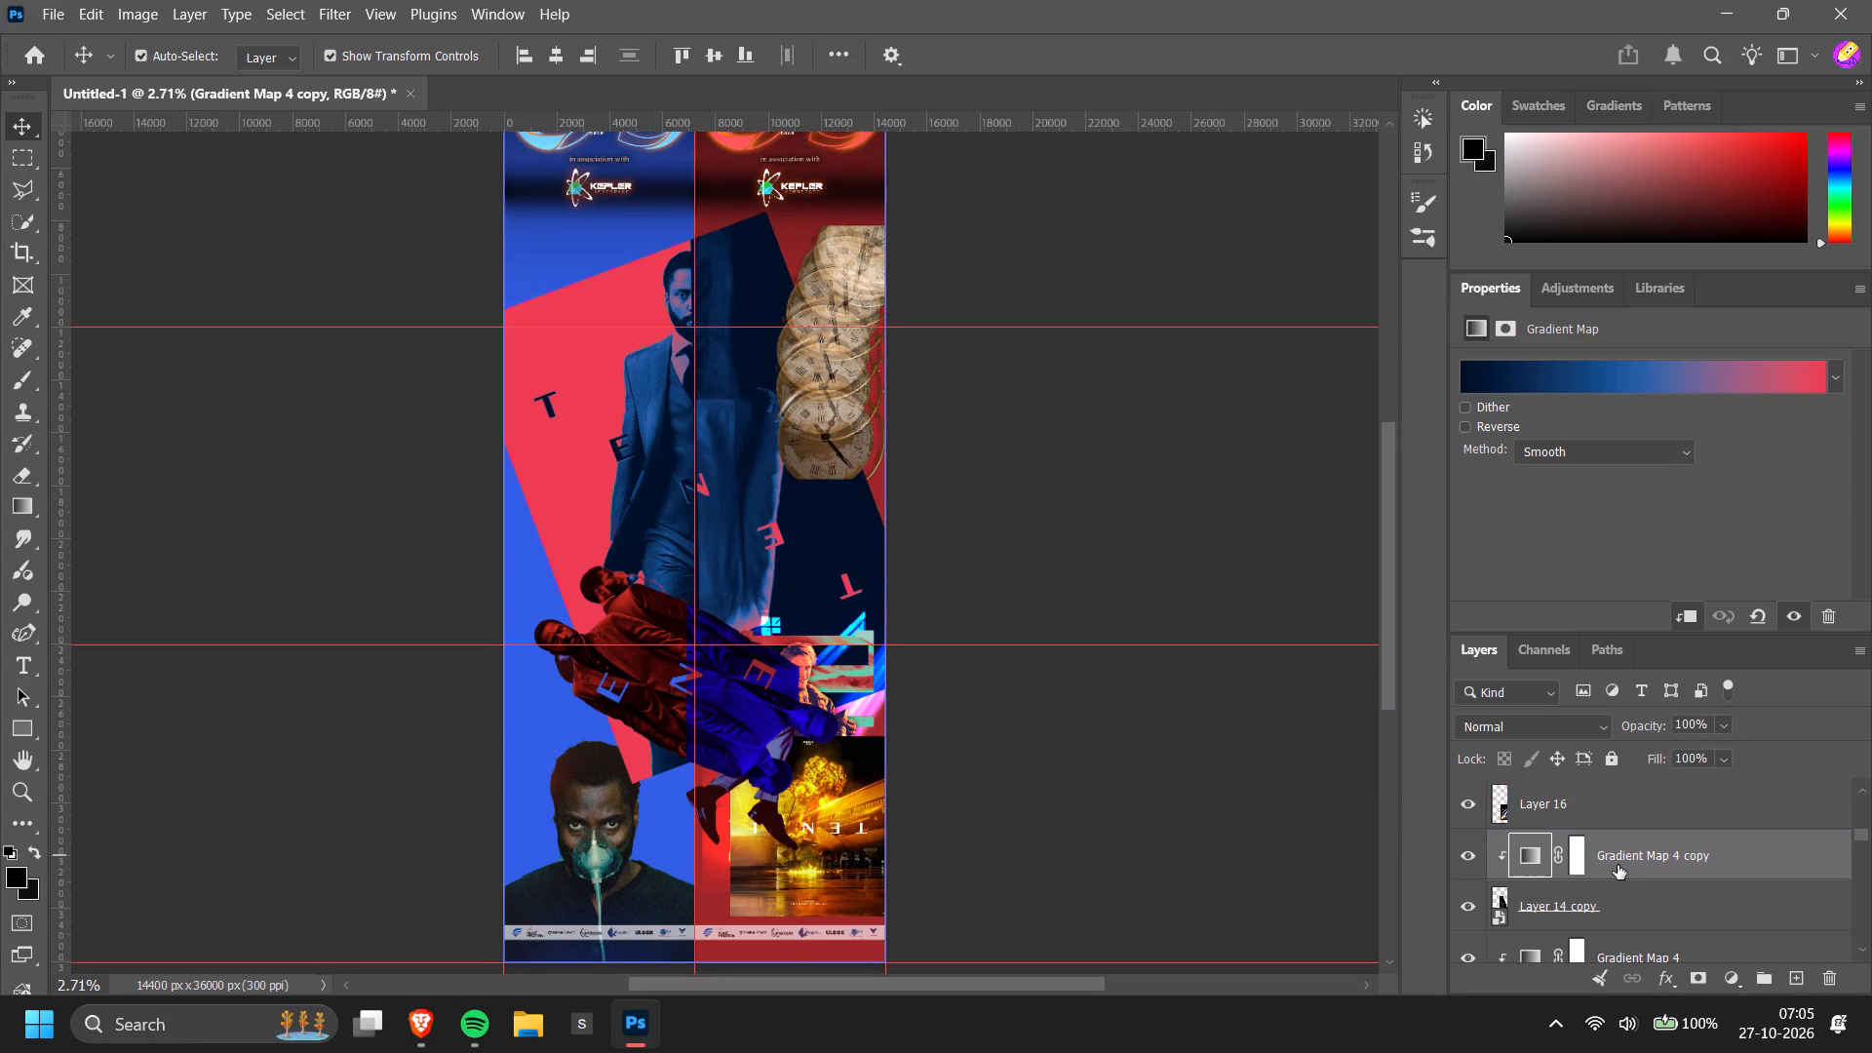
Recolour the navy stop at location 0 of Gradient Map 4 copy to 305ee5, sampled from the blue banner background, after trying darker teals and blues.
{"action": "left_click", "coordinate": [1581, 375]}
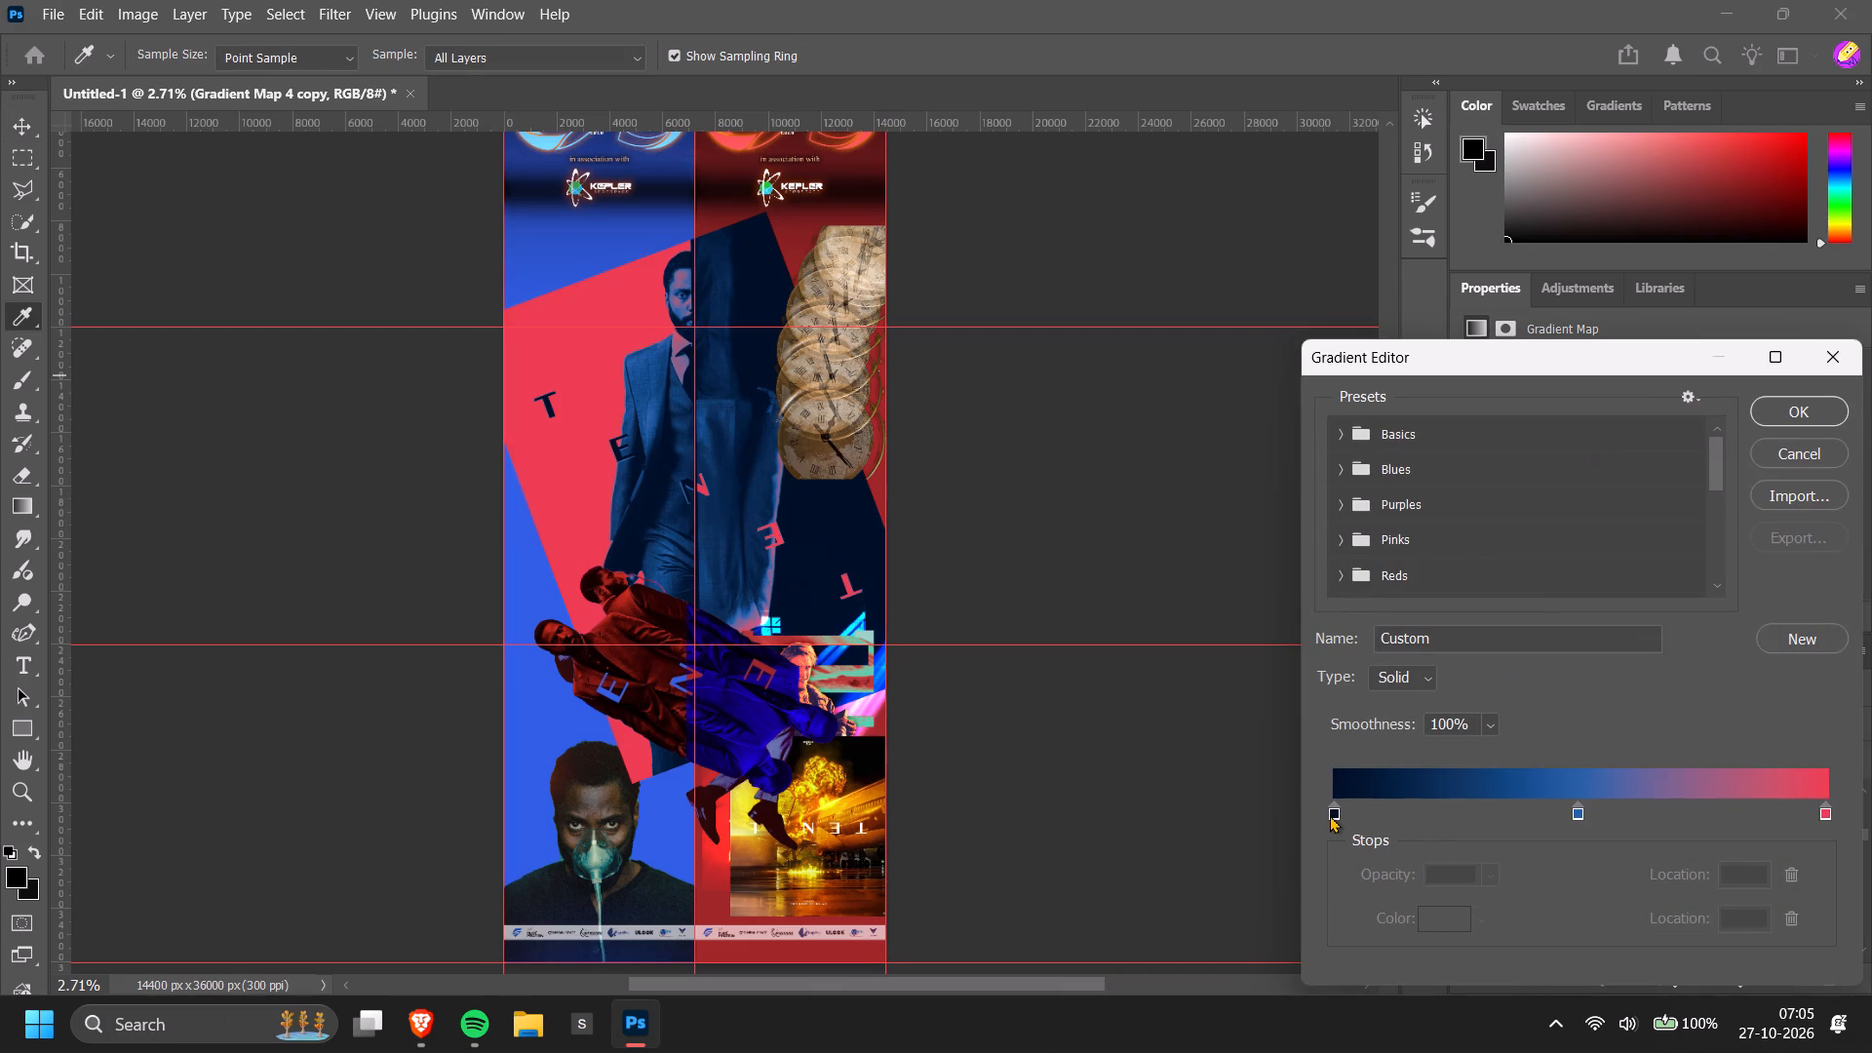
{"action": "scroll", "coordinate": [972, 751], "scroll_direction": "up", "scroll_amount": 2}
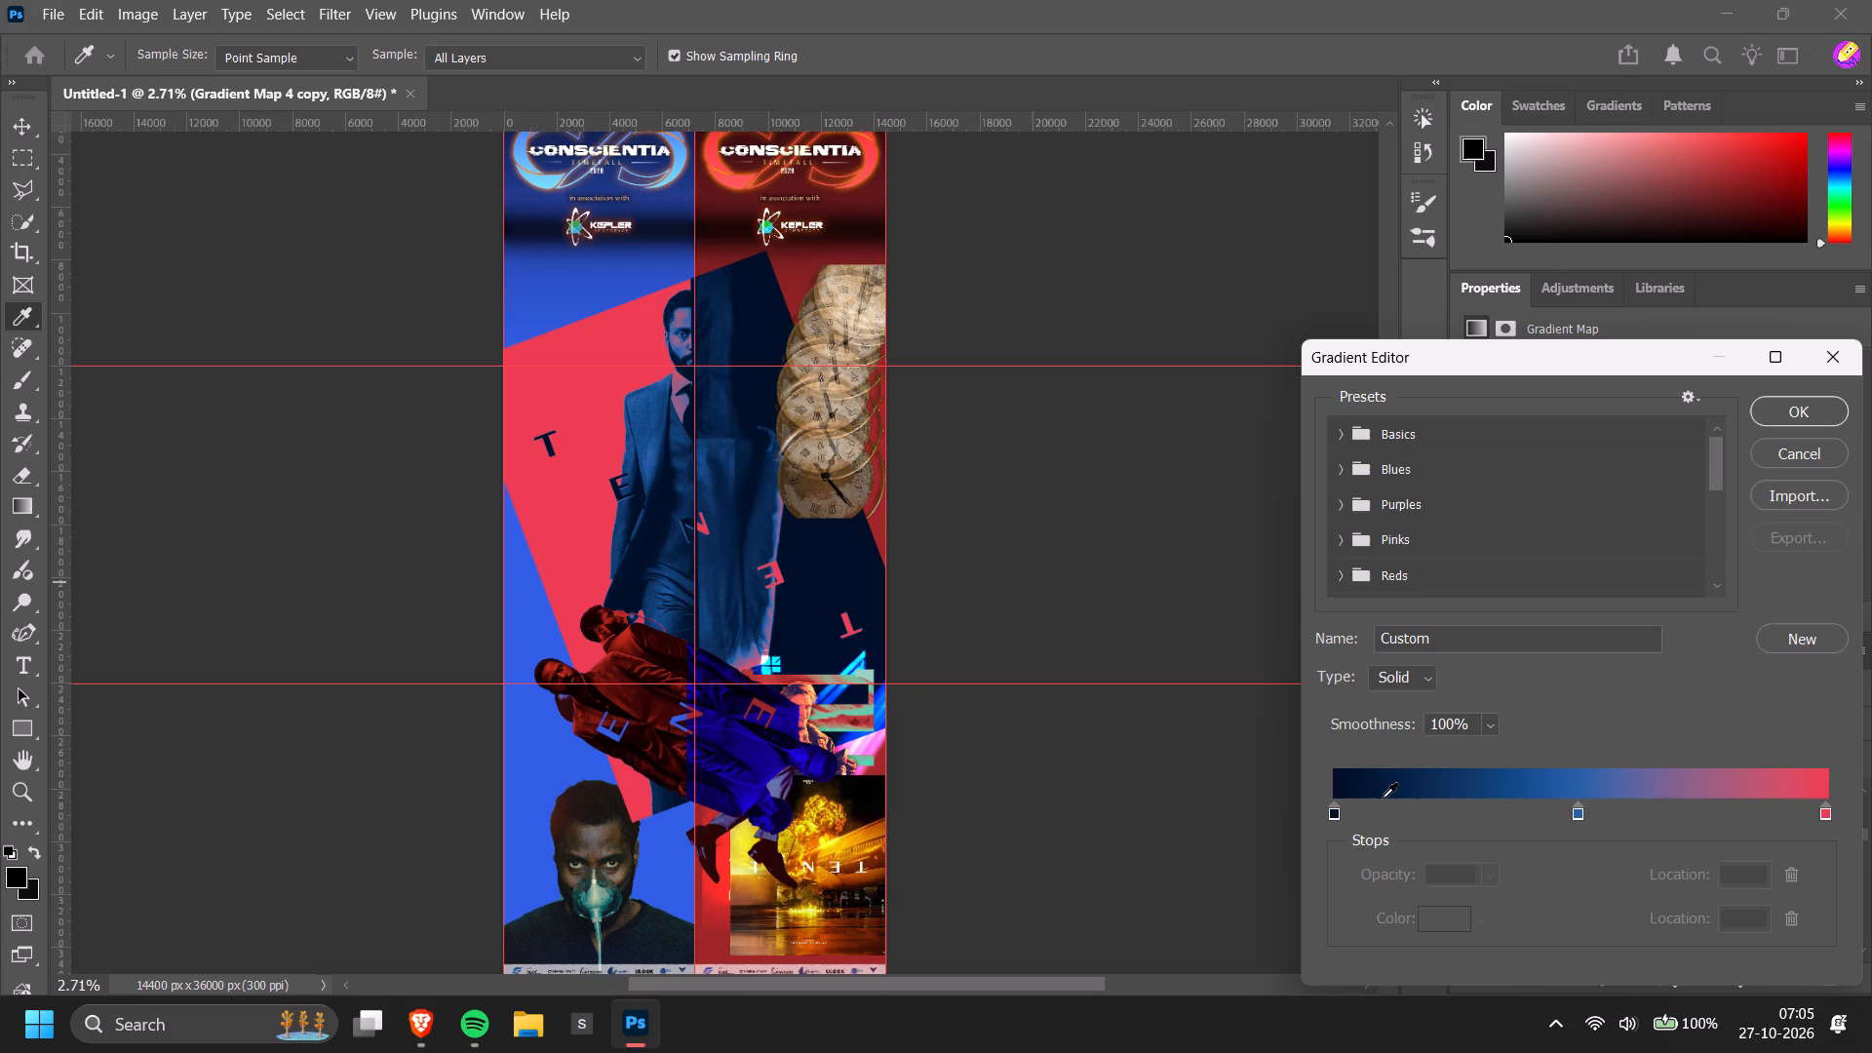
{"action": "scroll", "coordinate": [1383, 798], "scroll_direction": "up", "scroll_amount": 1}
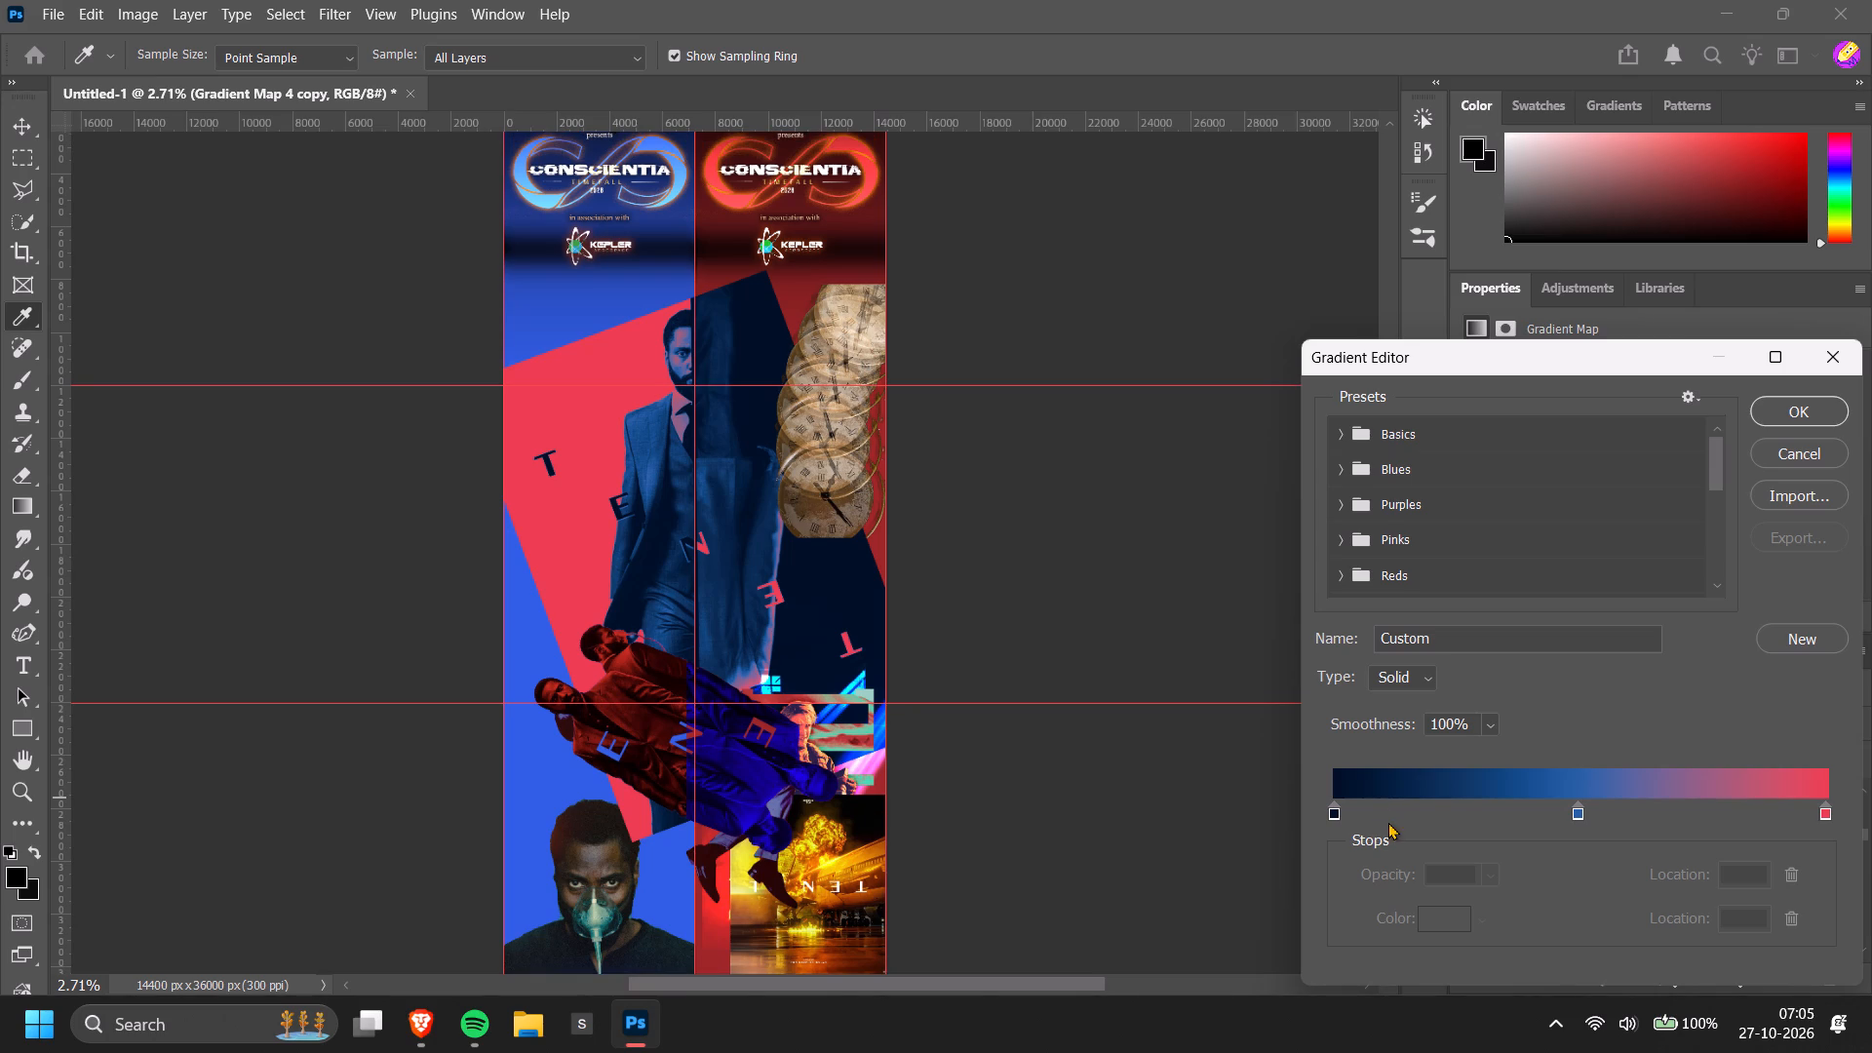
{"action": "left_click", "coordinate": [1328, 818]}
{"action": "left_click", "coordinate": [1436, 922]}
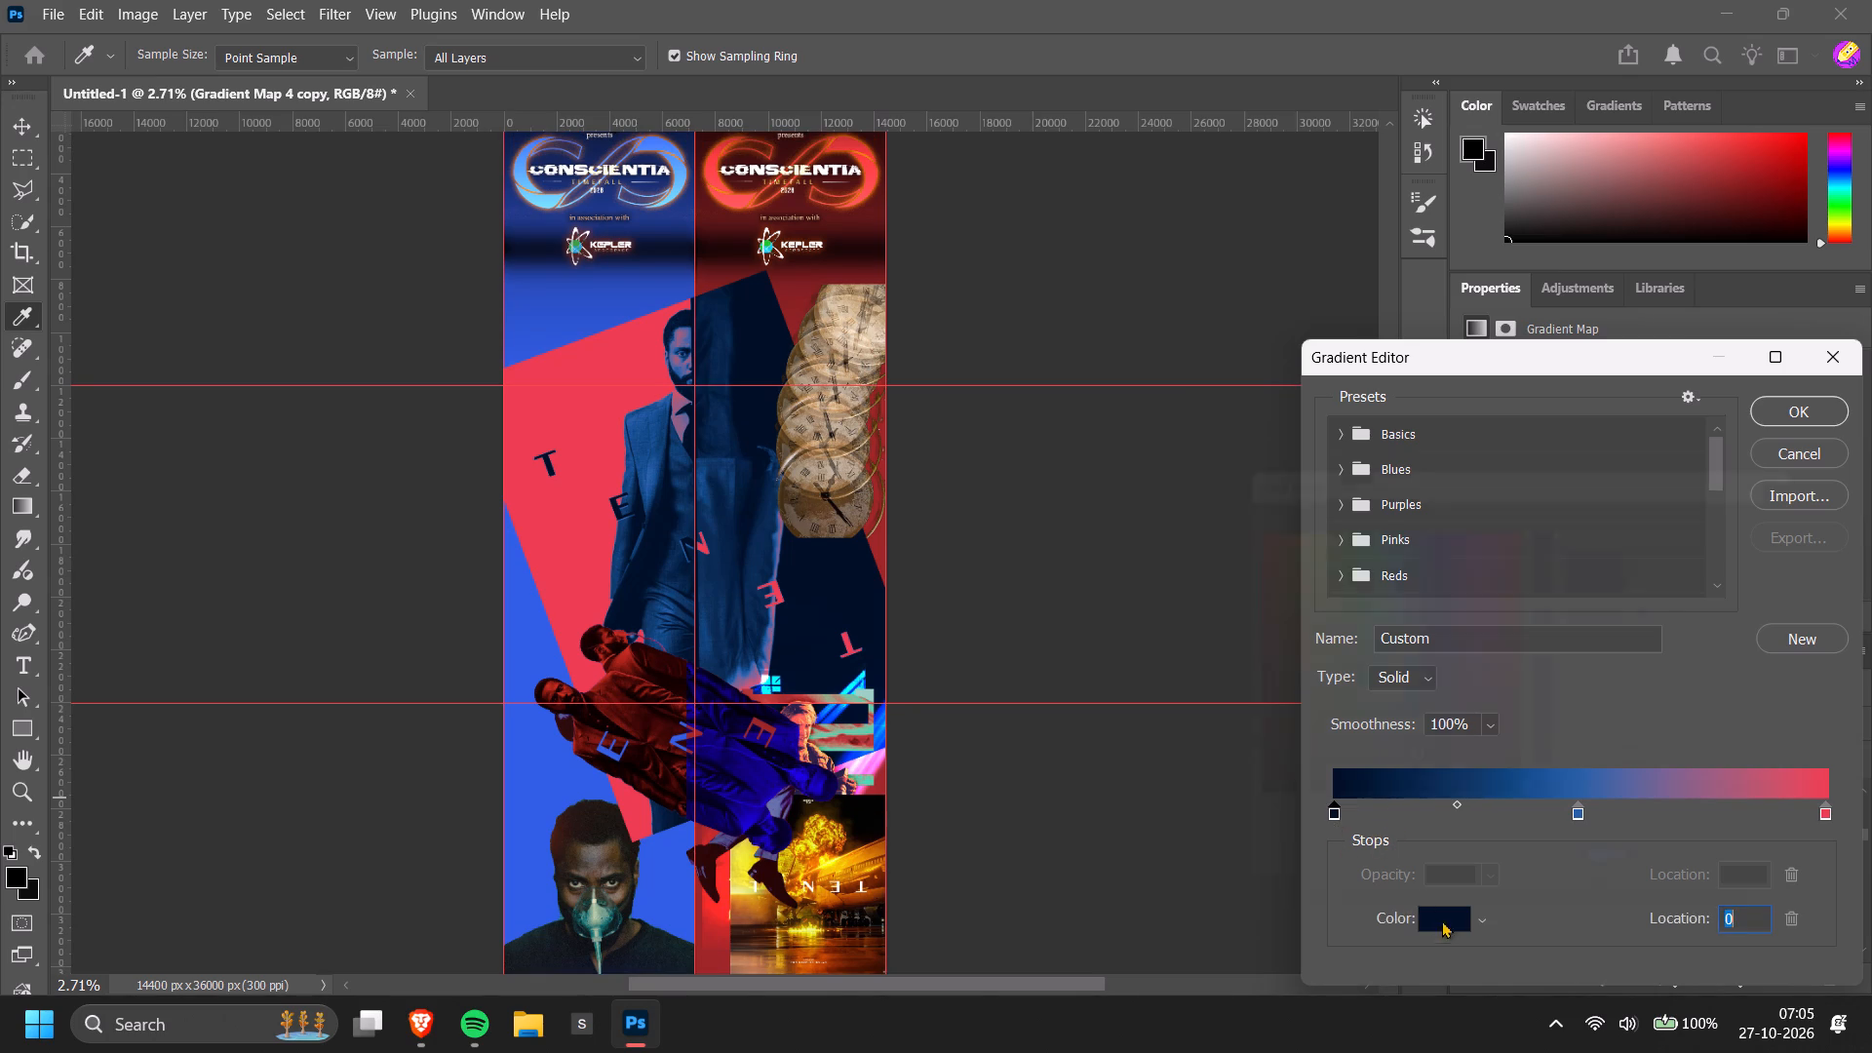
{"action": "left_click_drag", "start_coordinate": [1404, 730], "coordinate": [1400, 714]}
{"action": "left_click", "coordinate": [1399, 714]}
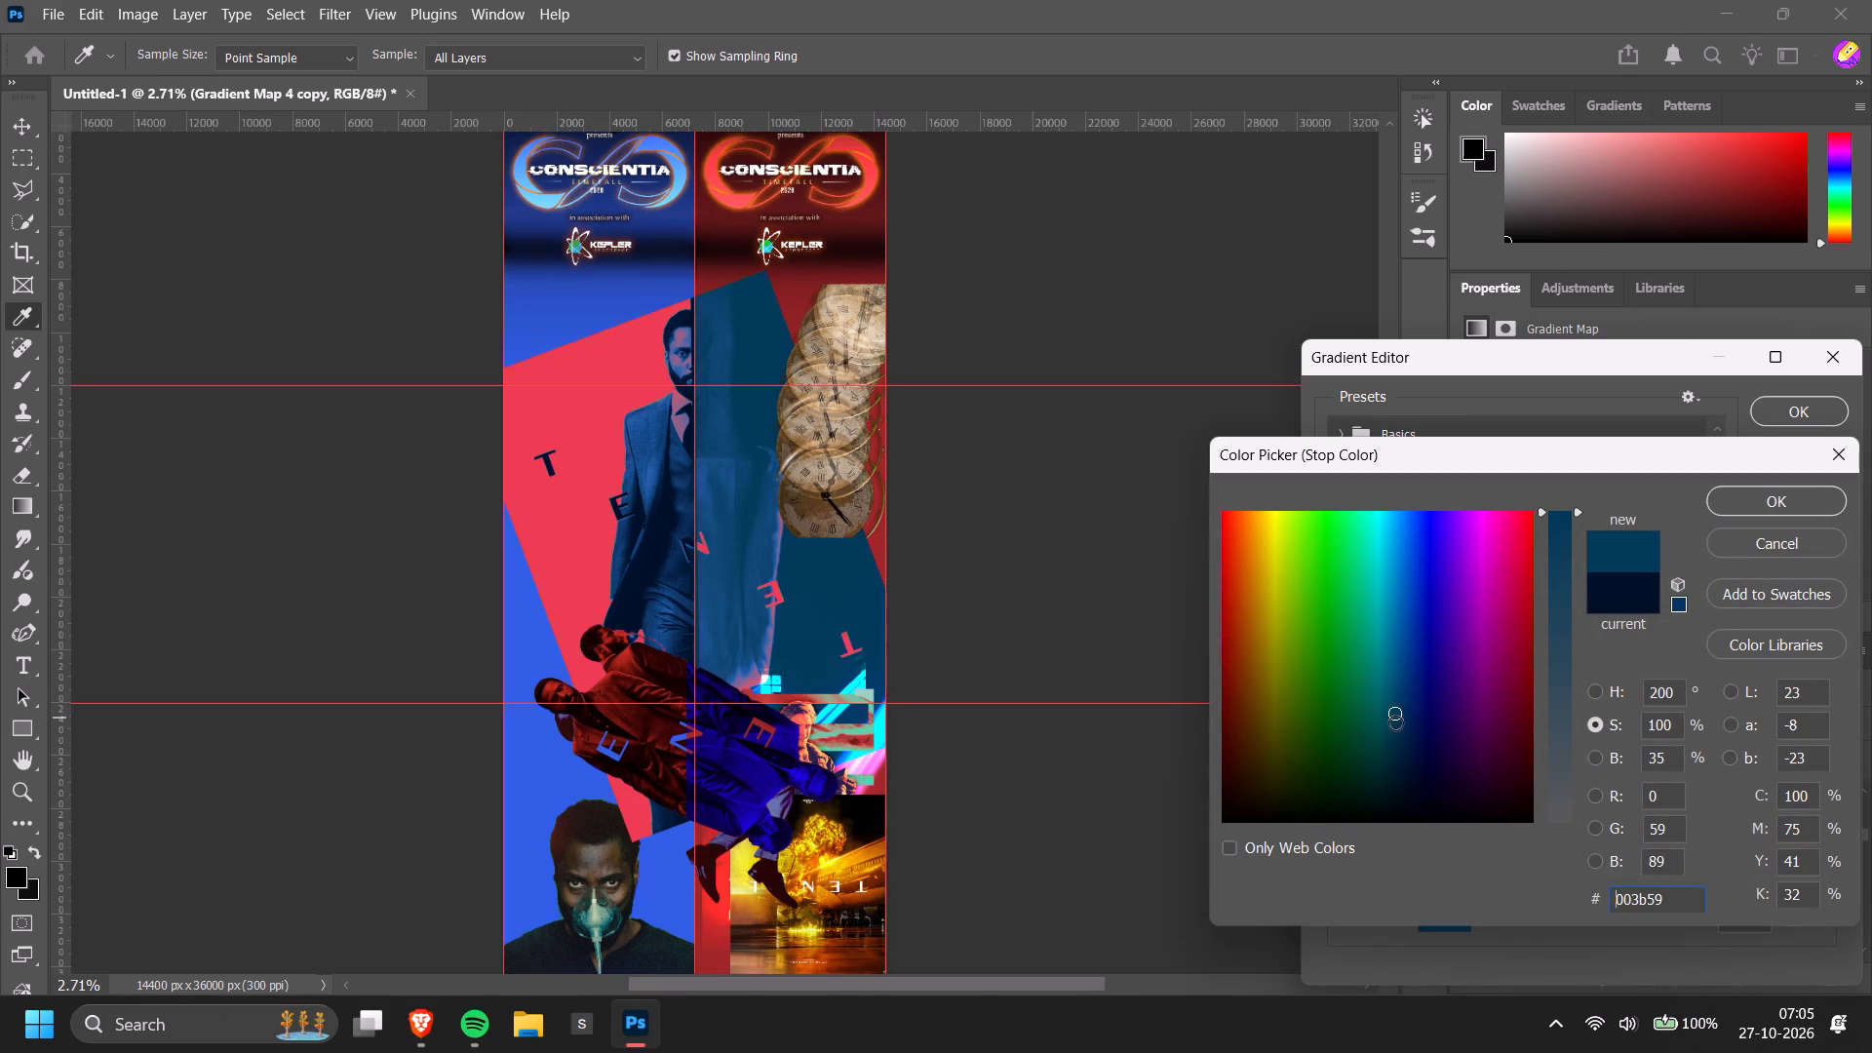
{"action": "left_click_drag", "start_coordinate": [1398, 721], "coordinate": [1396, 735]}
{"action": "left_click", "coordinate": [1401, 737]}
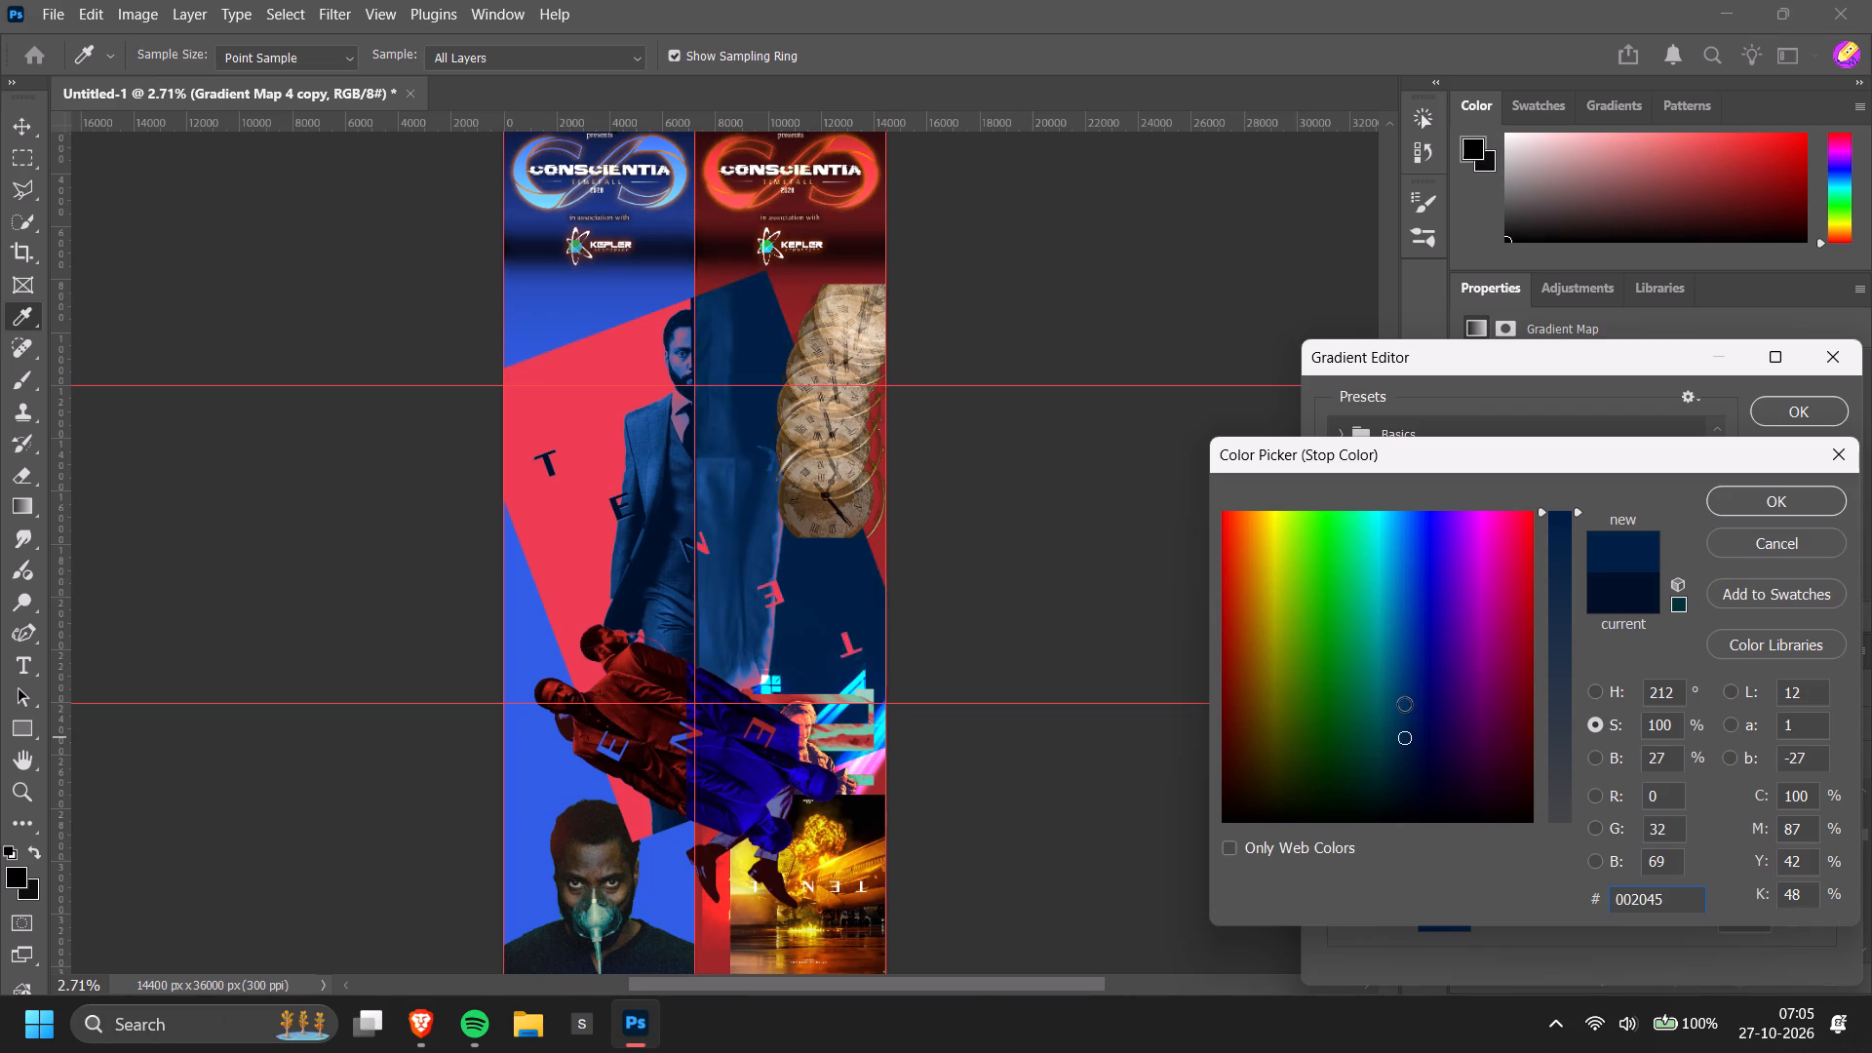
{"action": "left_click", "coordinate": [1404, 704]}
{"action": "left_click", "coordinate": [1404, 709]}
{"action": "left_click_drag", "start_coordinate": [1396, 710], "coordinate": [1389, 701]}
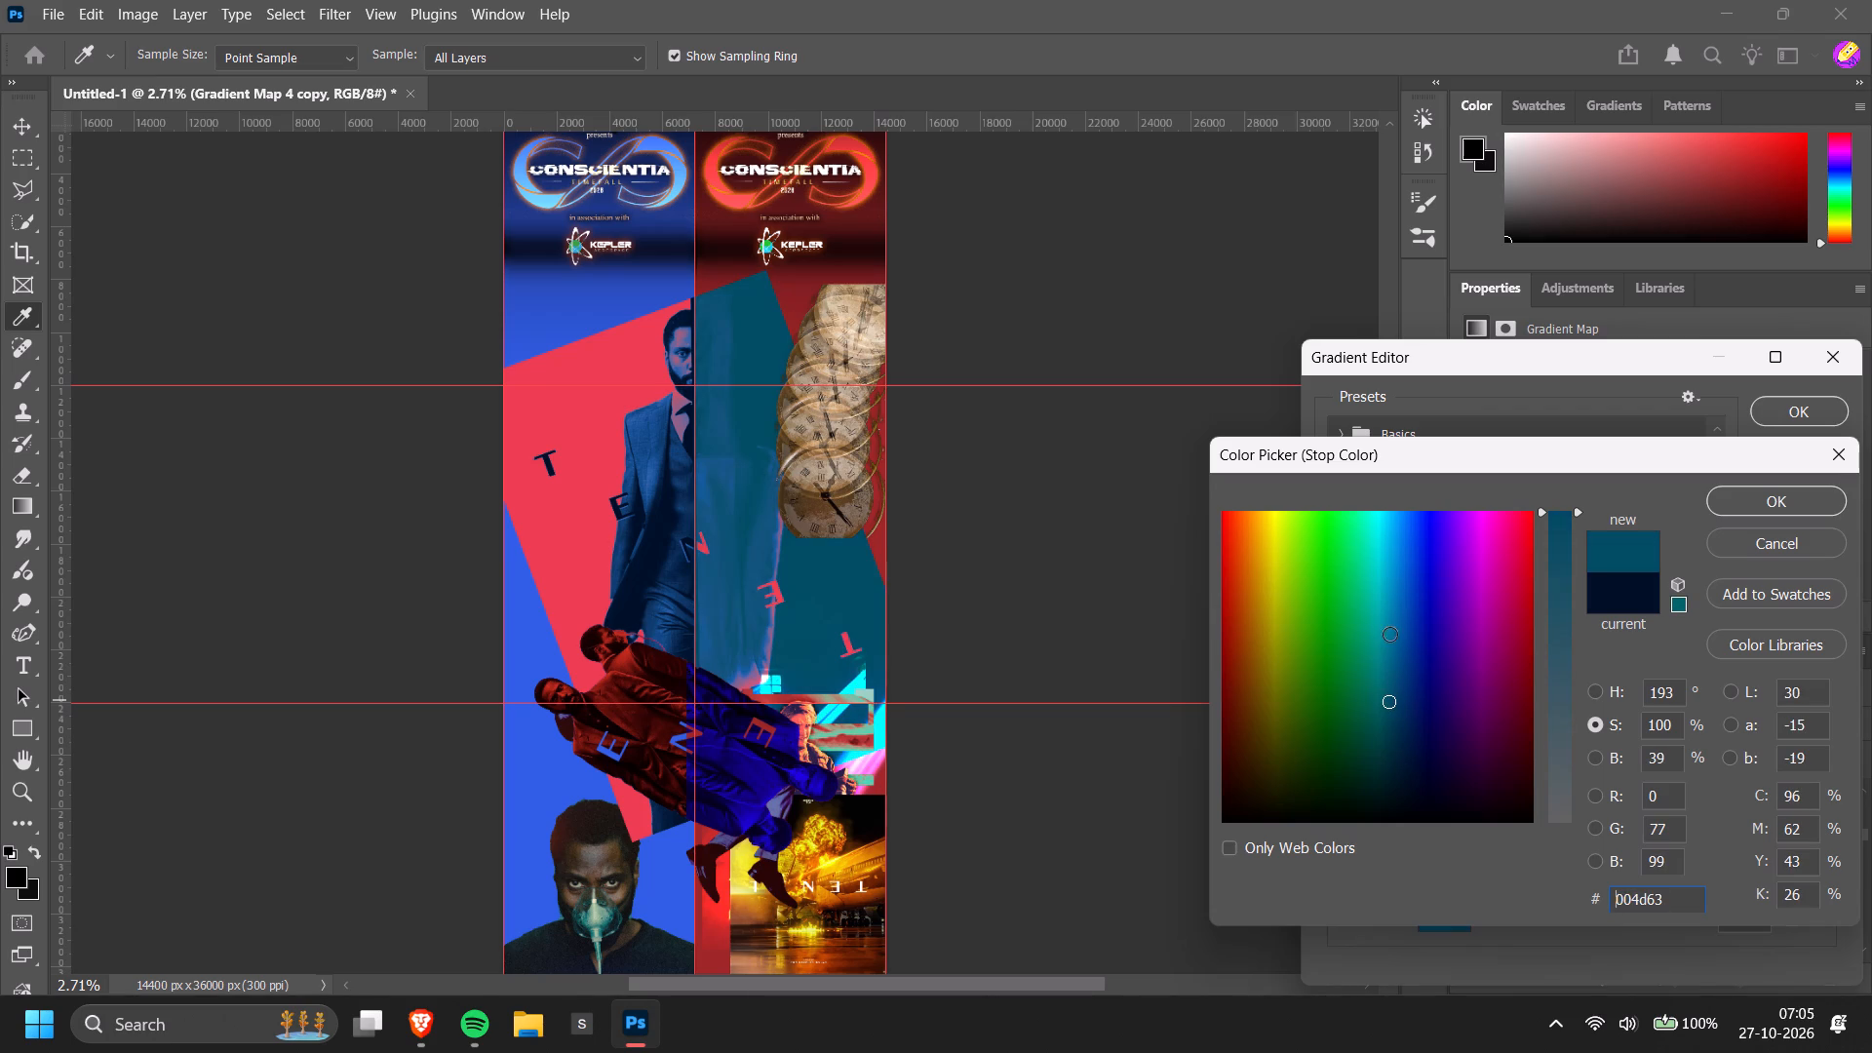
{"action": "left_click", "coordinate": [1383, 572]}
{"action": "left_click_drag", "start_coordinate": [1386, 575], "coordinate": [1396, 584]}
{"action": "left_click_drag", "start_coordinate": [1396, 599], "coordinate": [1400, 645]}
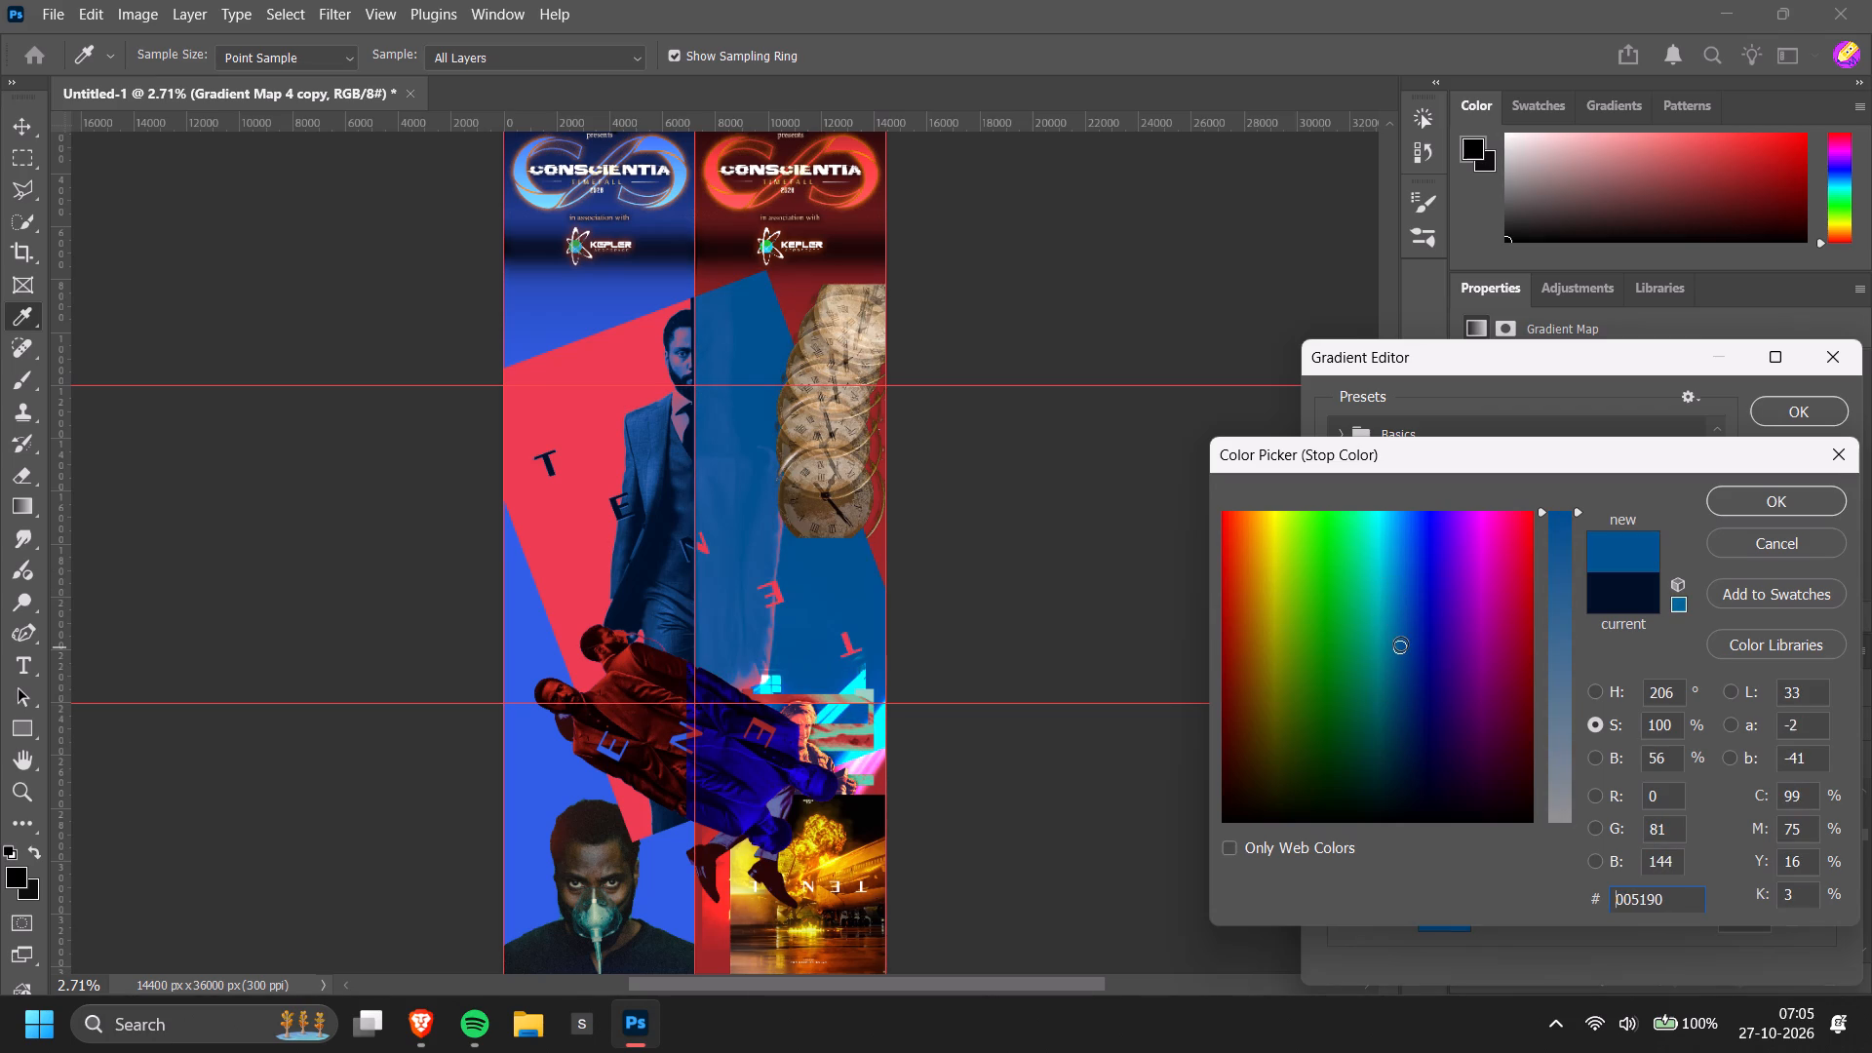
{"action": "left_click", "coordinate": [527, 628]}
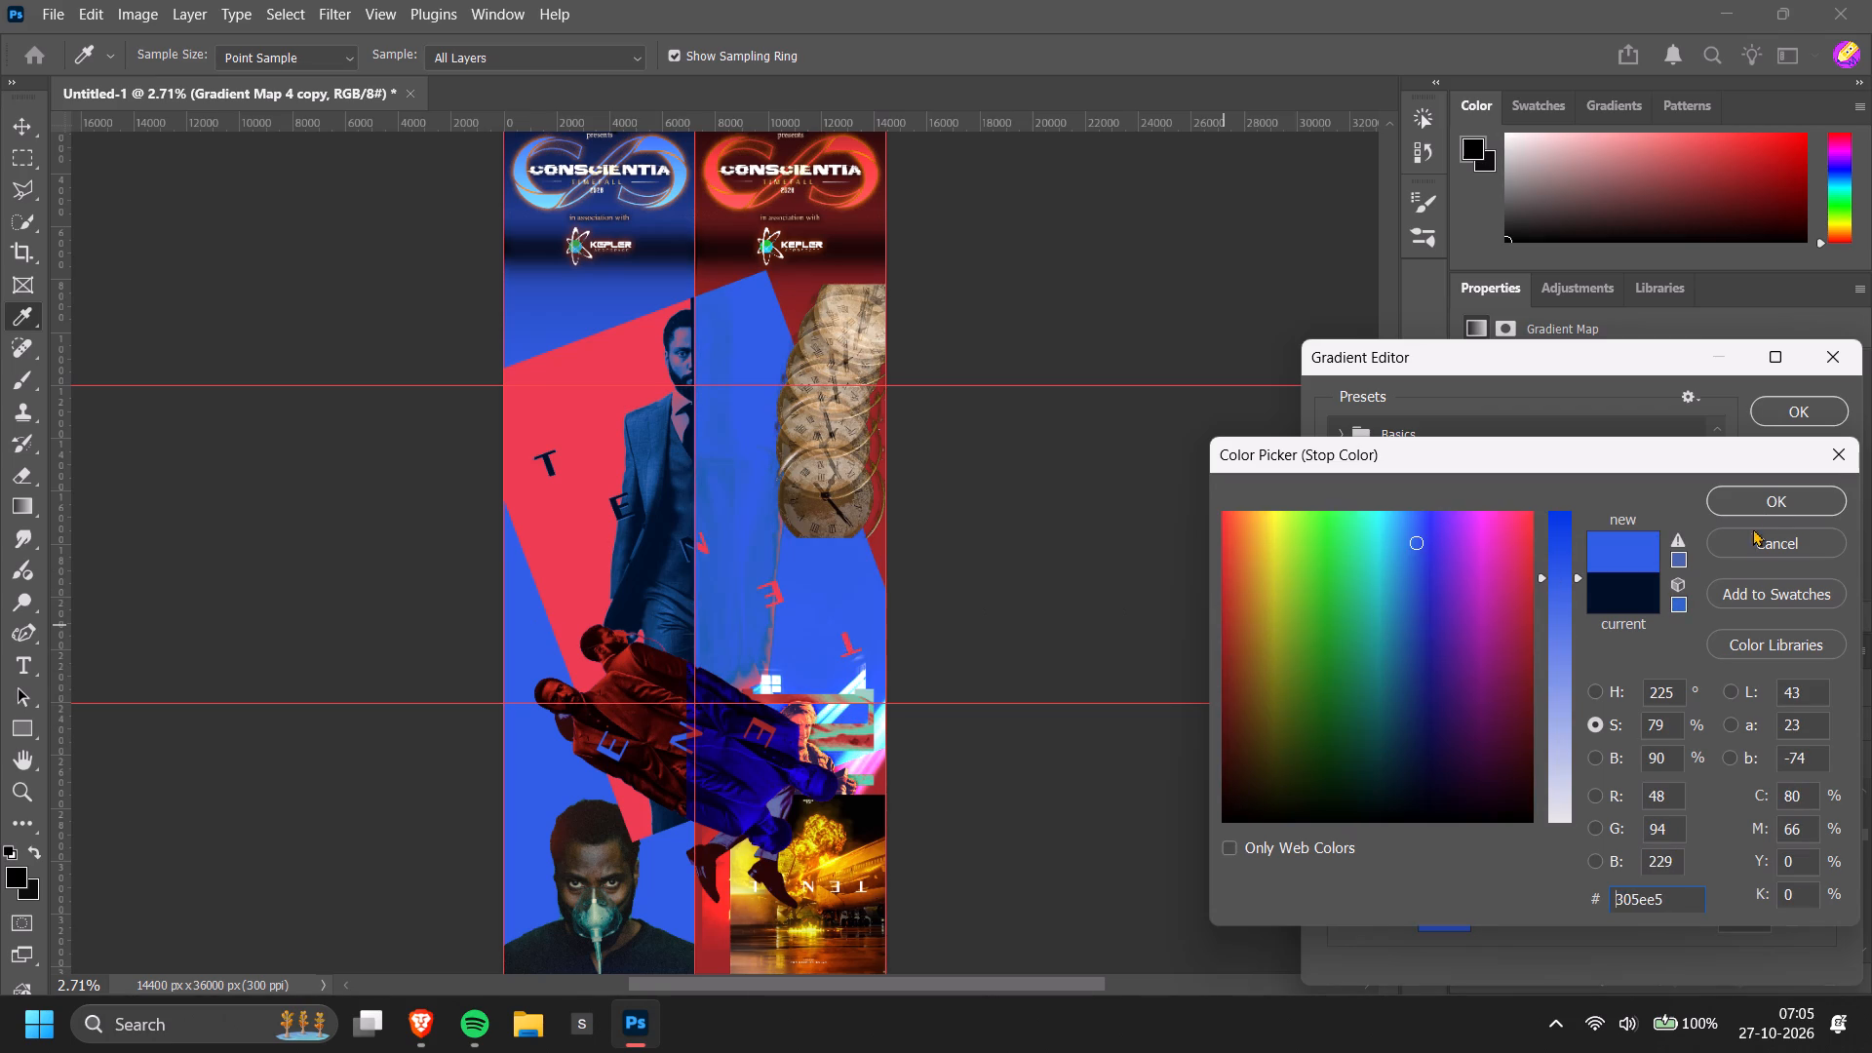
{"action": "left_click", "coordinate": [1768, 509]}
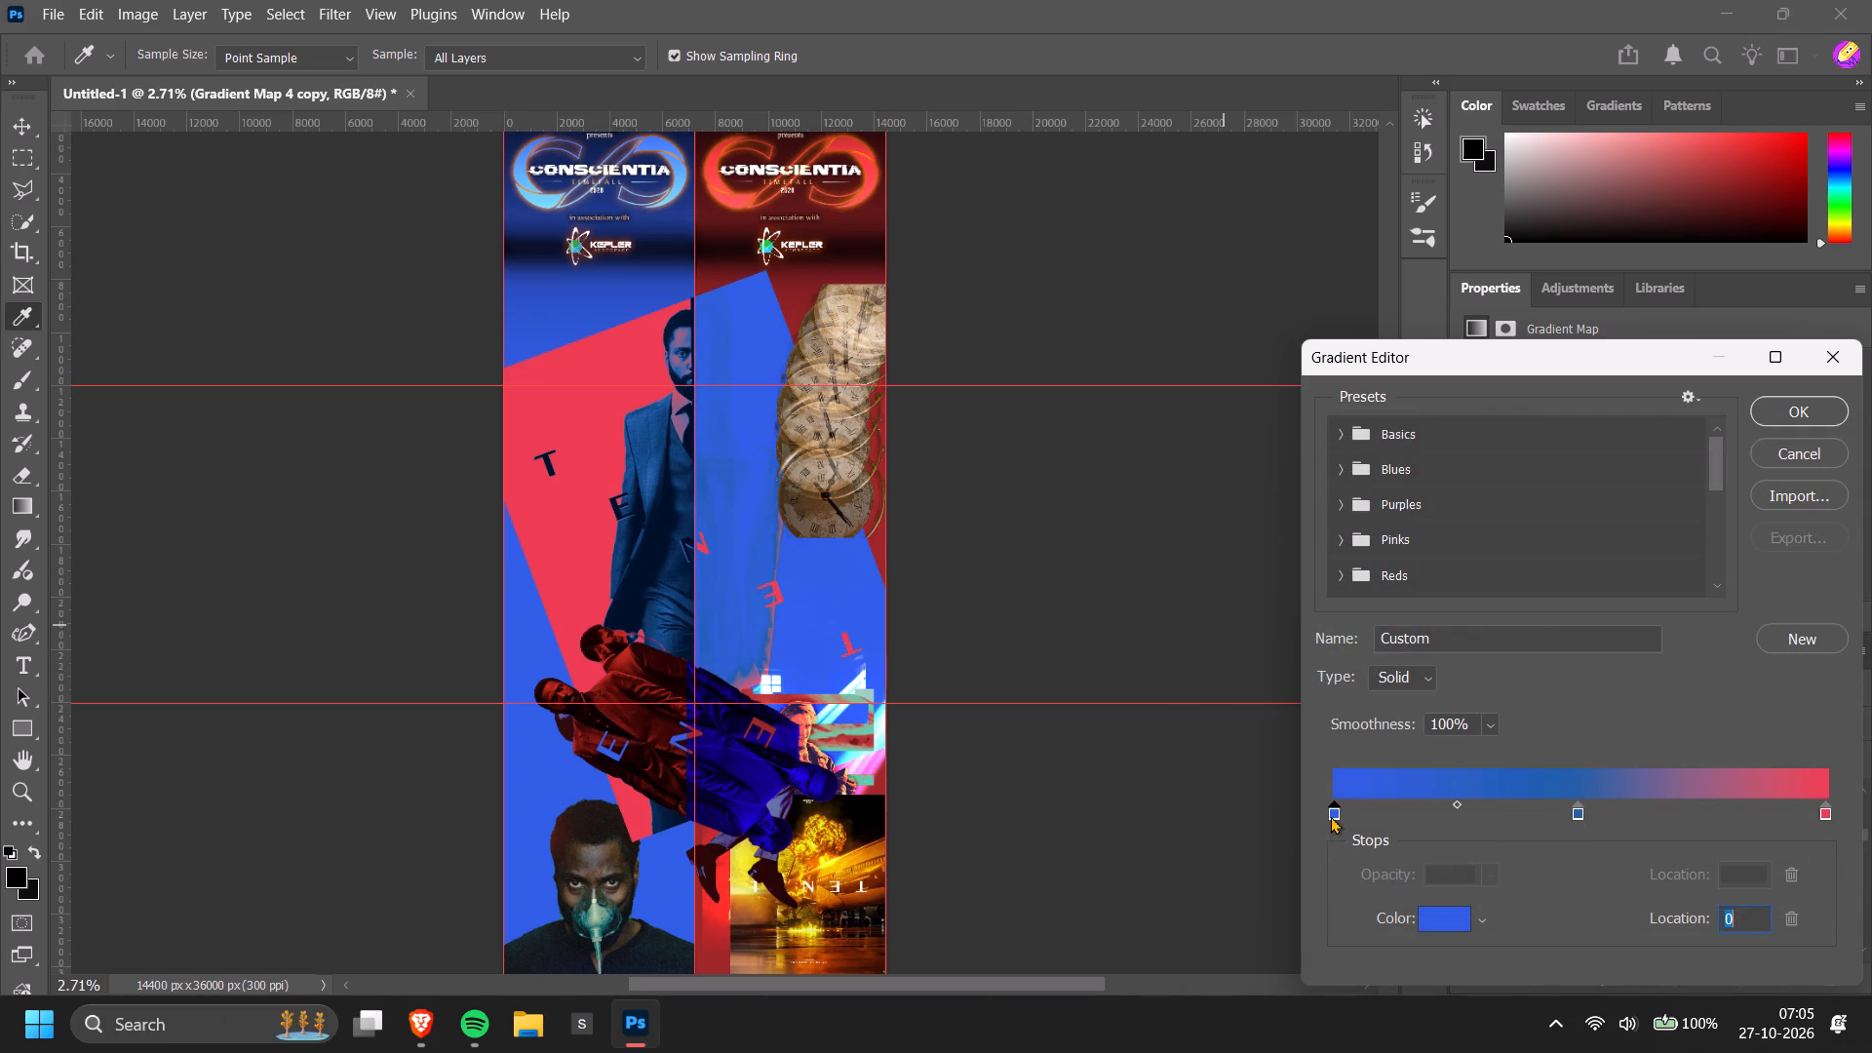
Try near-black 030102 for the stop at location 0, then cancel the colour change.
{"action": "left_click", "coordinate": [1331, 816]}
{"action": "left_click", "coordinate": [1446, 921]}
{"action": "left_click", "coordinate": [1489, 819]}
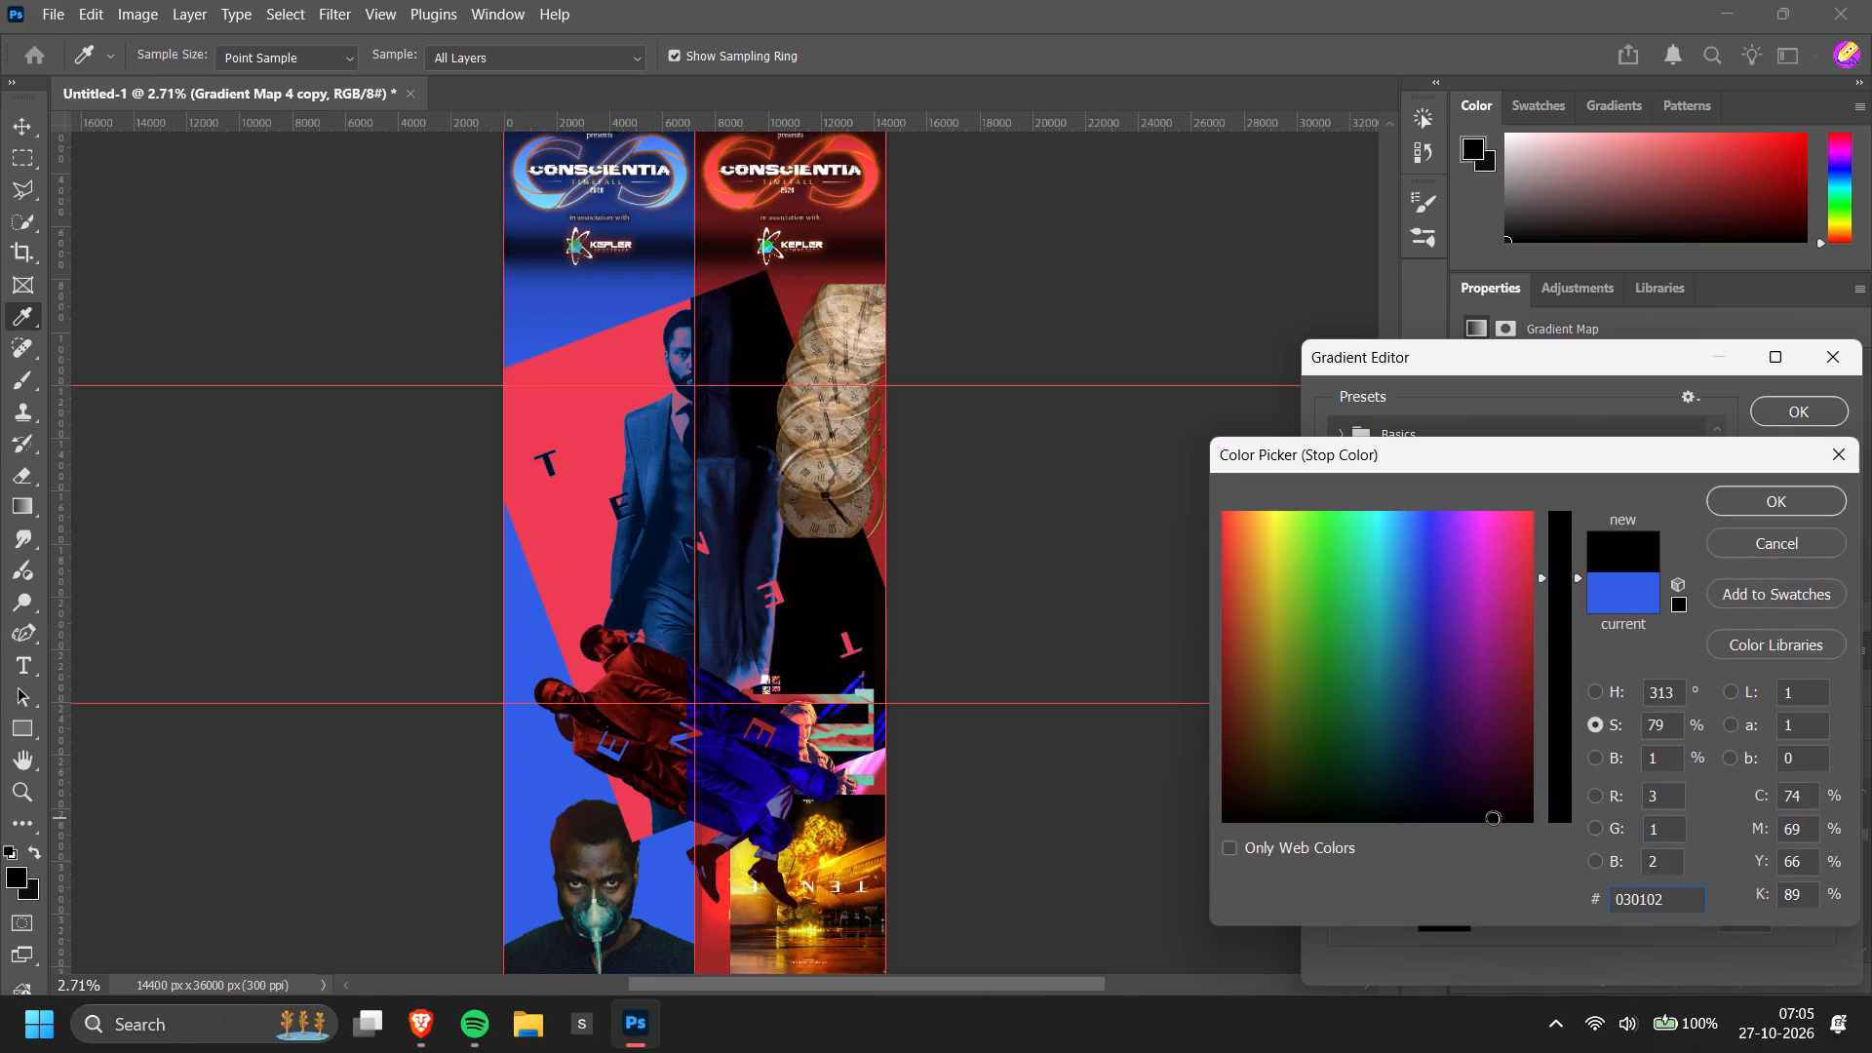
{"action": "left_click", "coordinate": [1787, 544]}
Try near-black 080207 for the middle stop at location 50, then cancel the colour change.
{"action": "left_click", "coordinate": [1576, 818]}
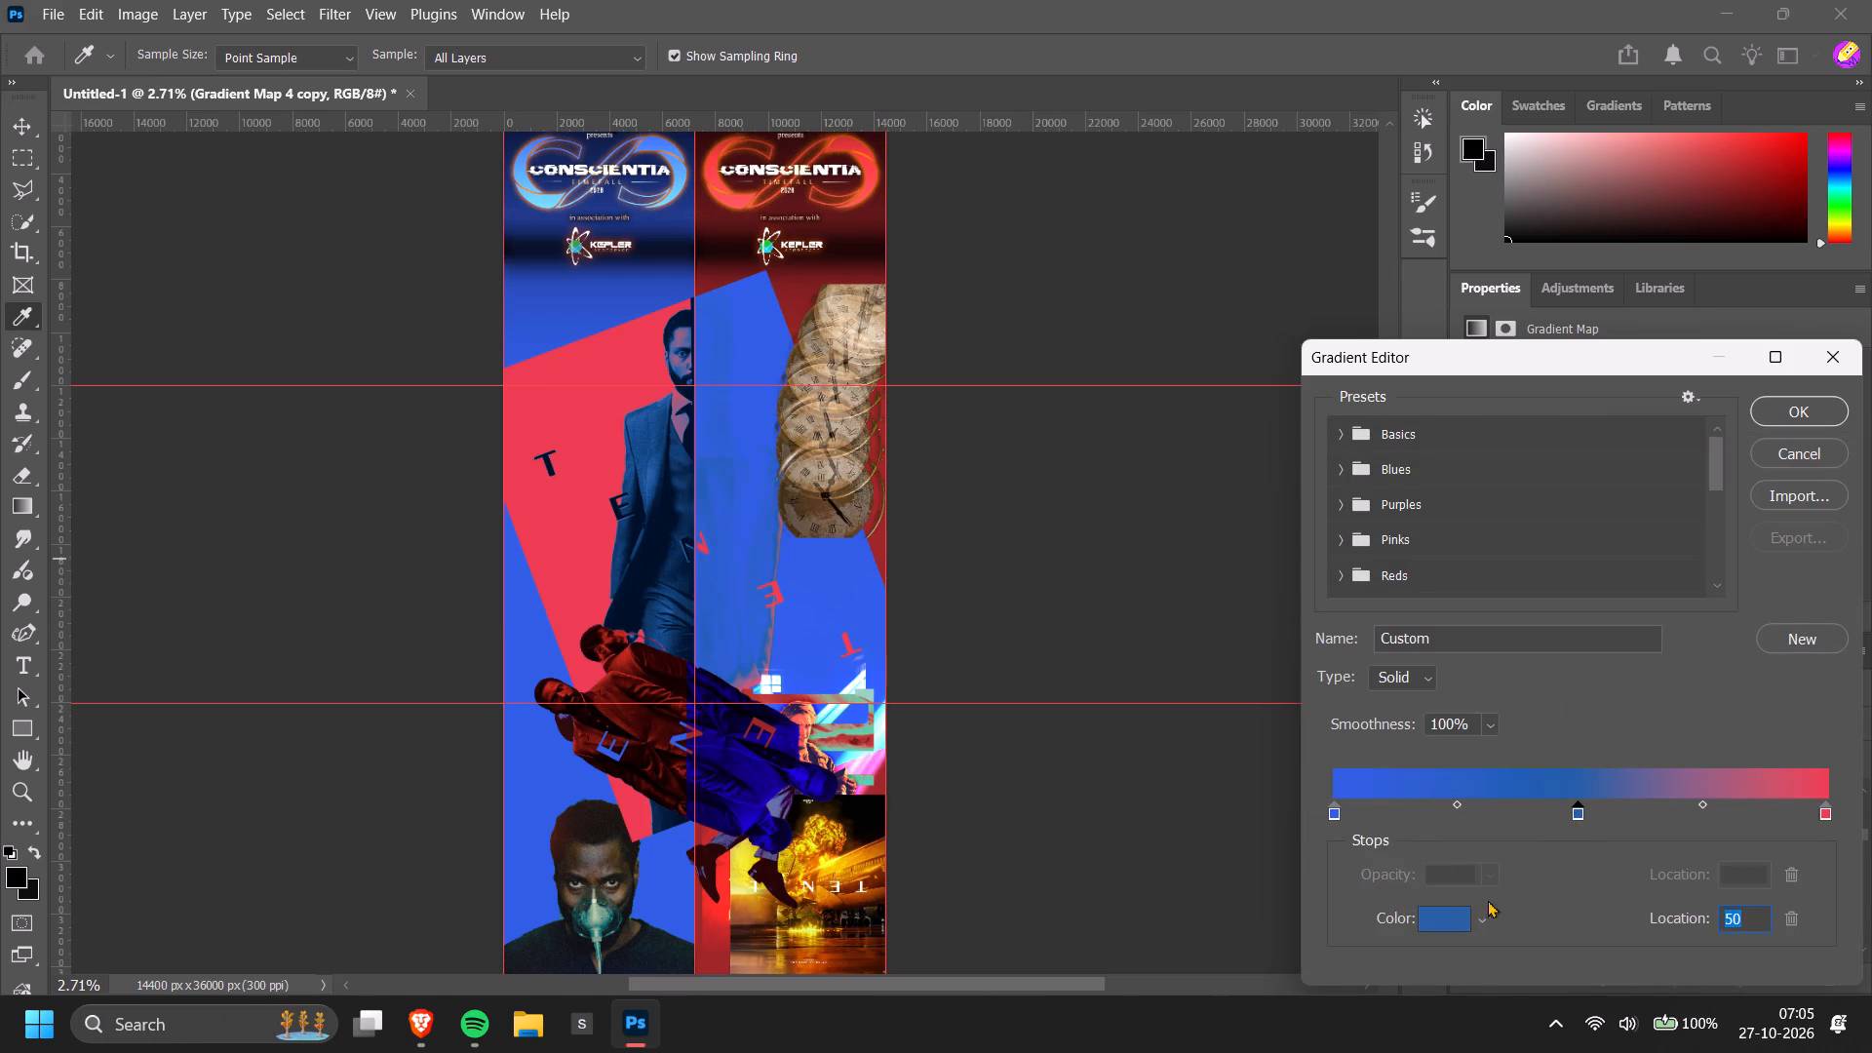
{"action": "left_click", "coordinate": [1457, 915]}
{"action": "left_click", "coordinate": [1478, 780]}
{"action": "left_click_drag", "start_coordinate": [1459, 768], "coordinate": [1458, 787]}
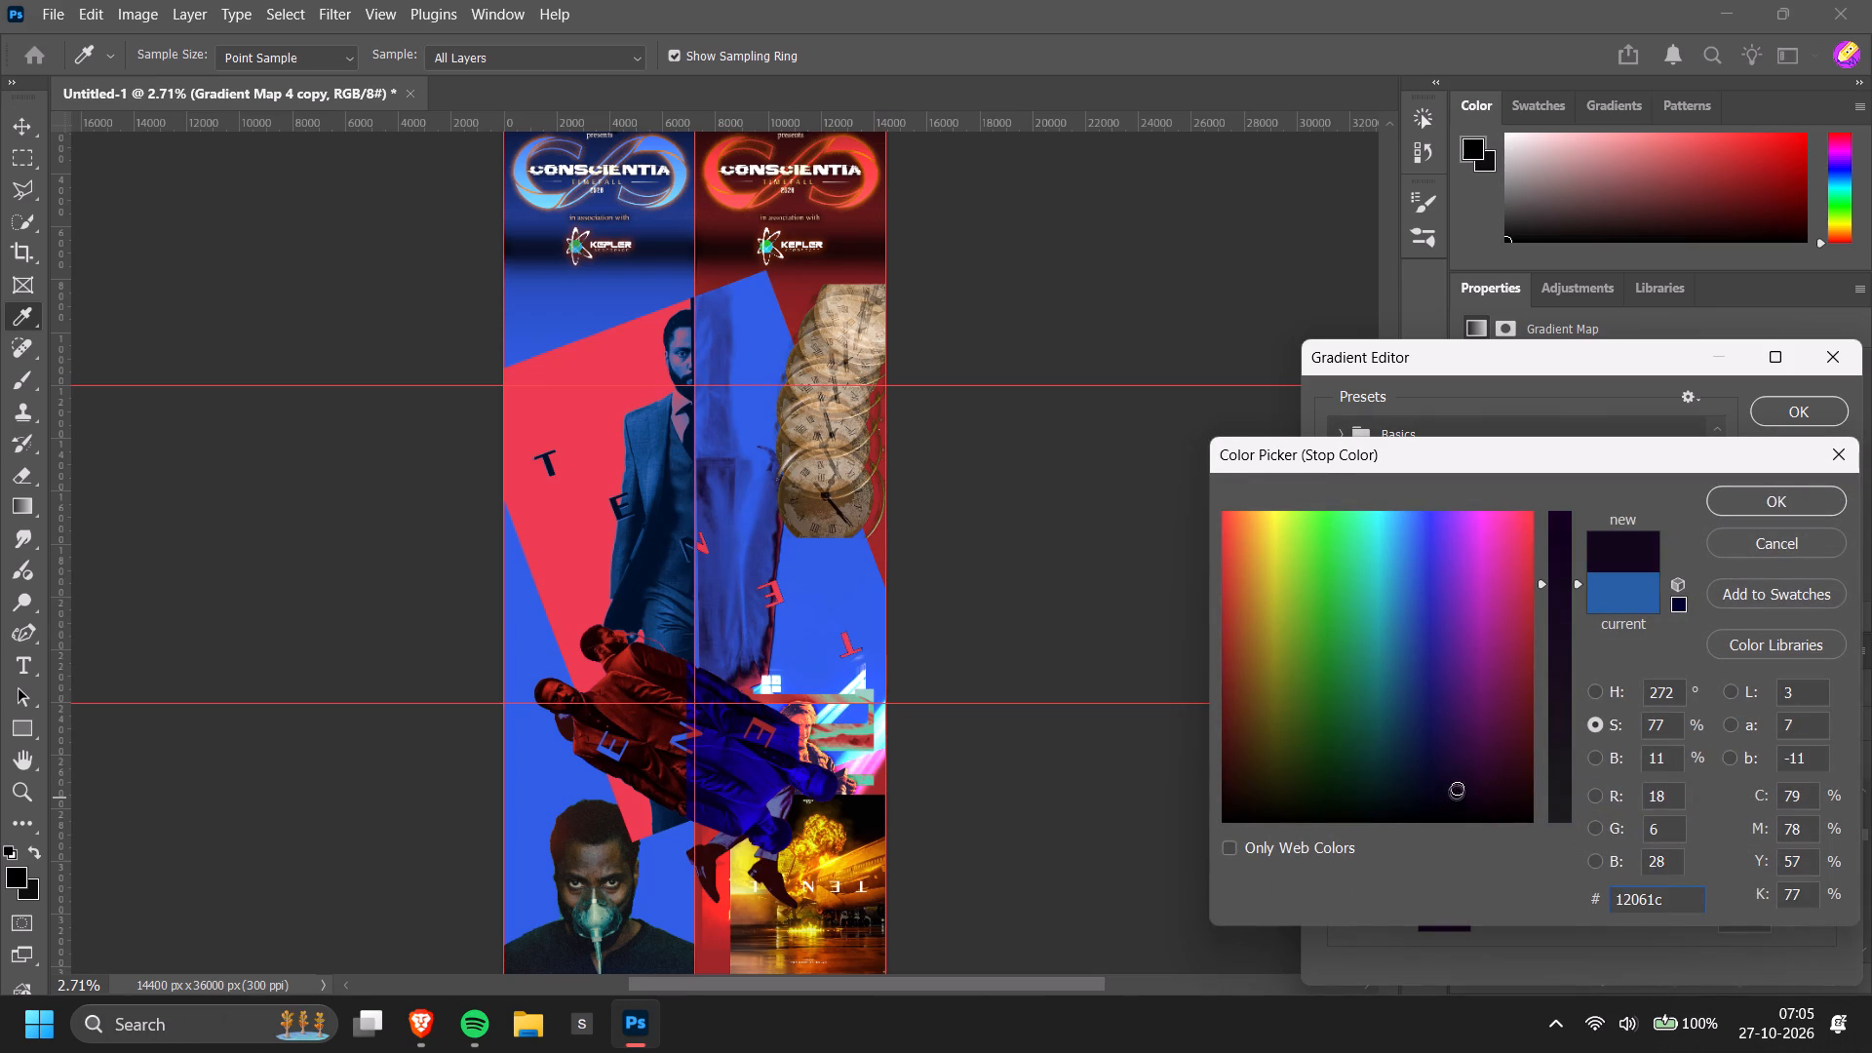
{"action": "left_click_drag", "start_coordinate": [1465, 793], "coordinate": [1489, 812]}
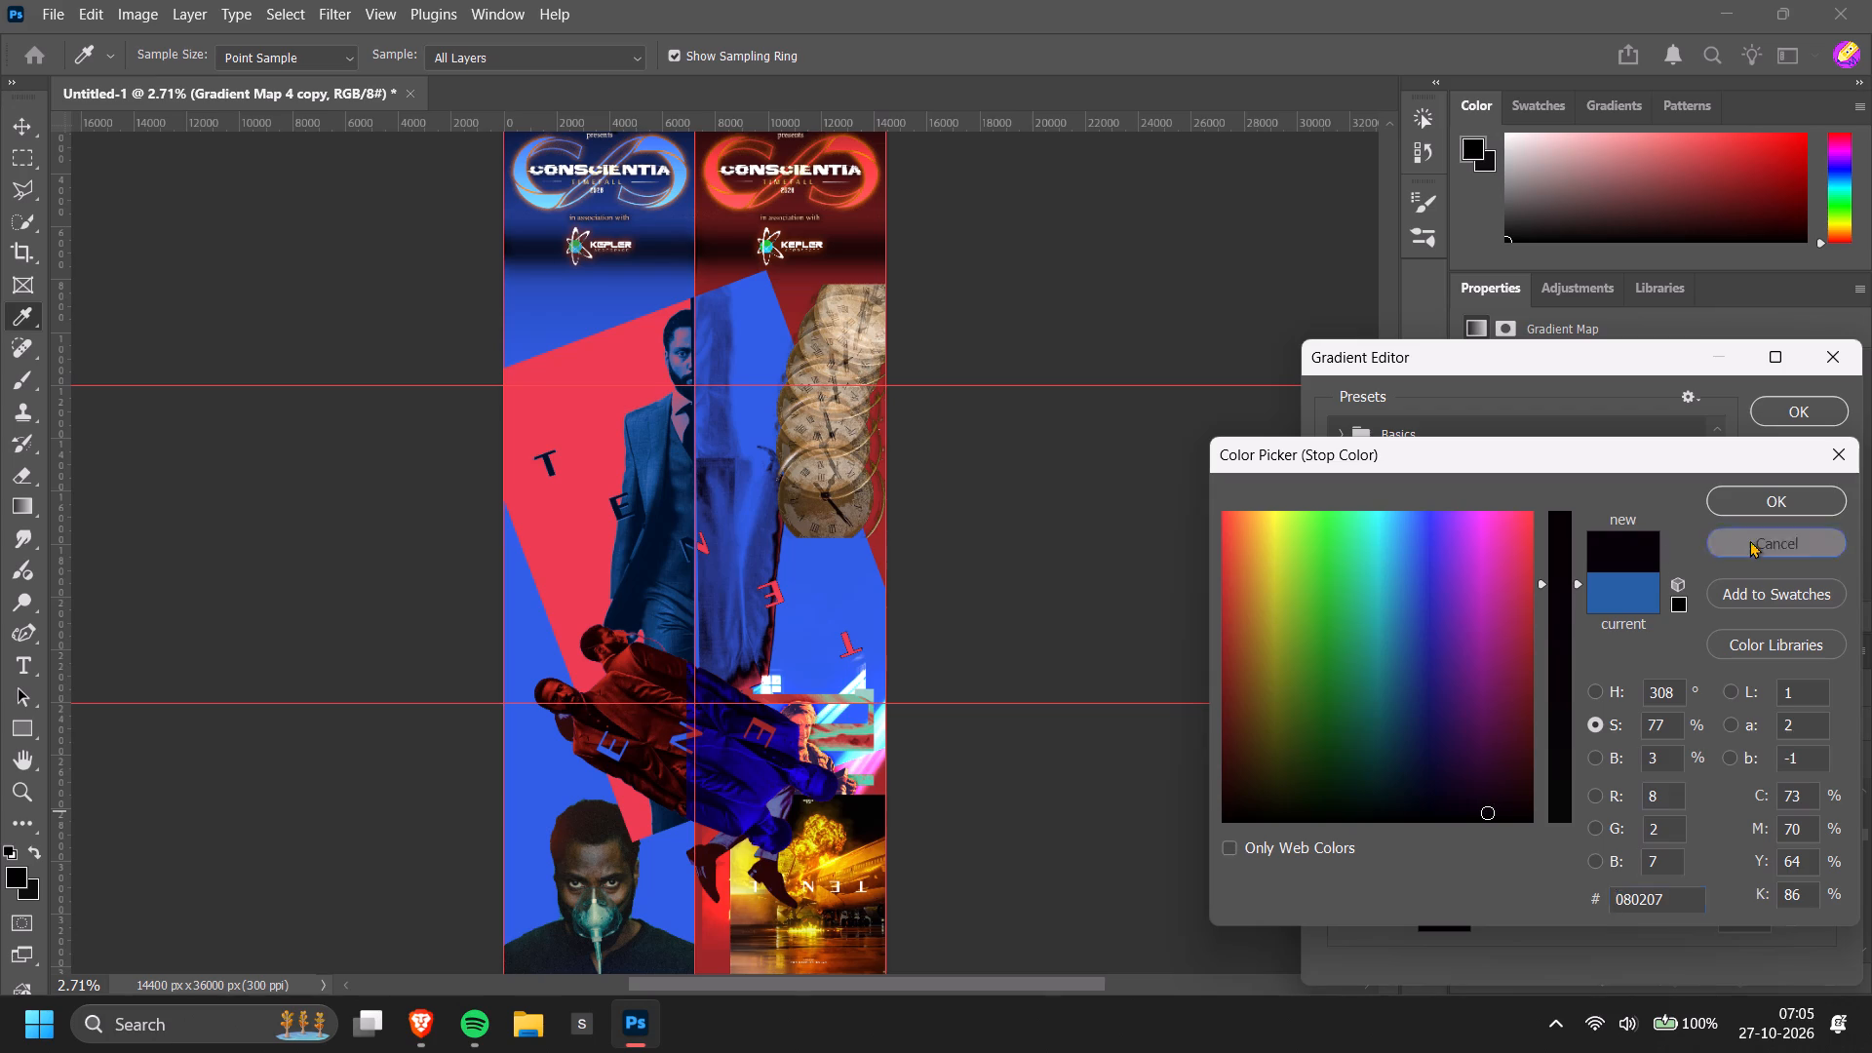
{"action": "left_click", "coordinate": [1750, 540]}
Set the colour of the gradient stop at location 0 to dark indigo 180d3e.
{"action": "left_click", "coordinate": [1332, 815]}
{"action": "left_click", "coordinate": [1458, 917]}
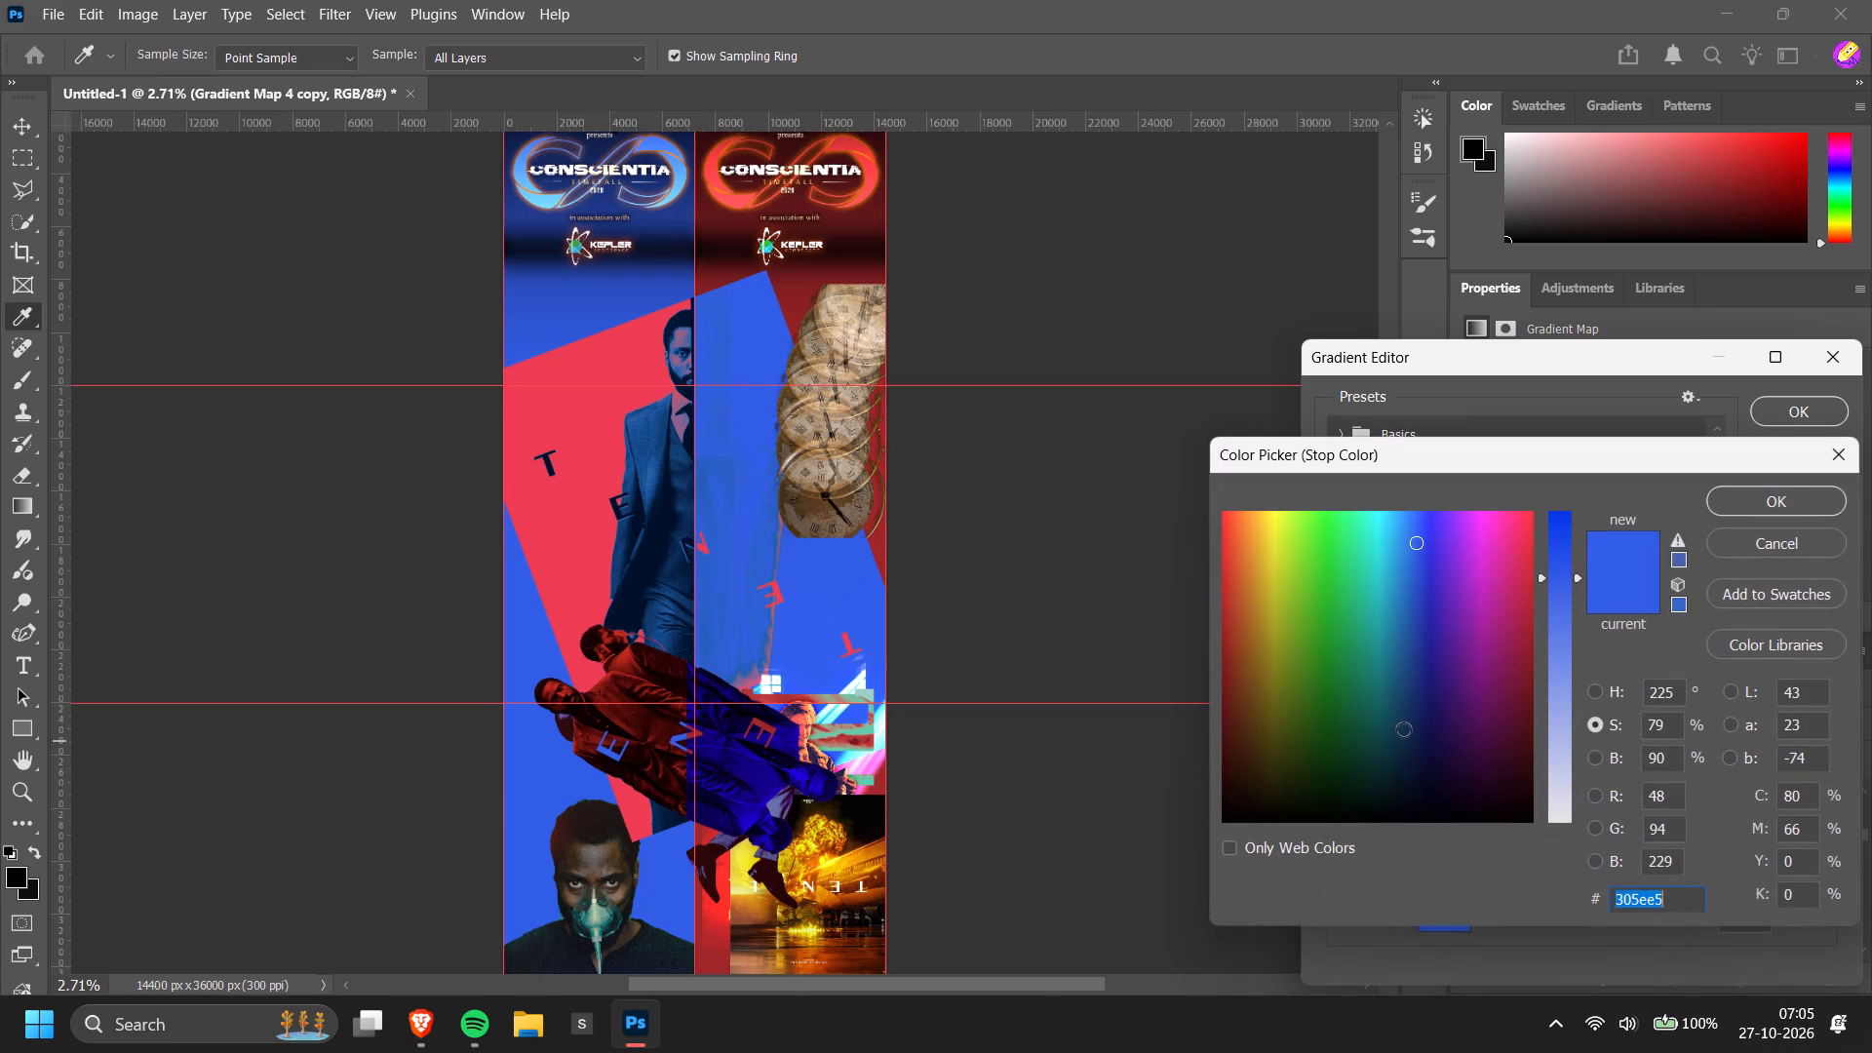
{"action": "left_click", "coordinate": [1430, 715]}
{"action": "left_click_drag", "start_coordinate": [1440, 736], "coordinate": [1440, 754]}
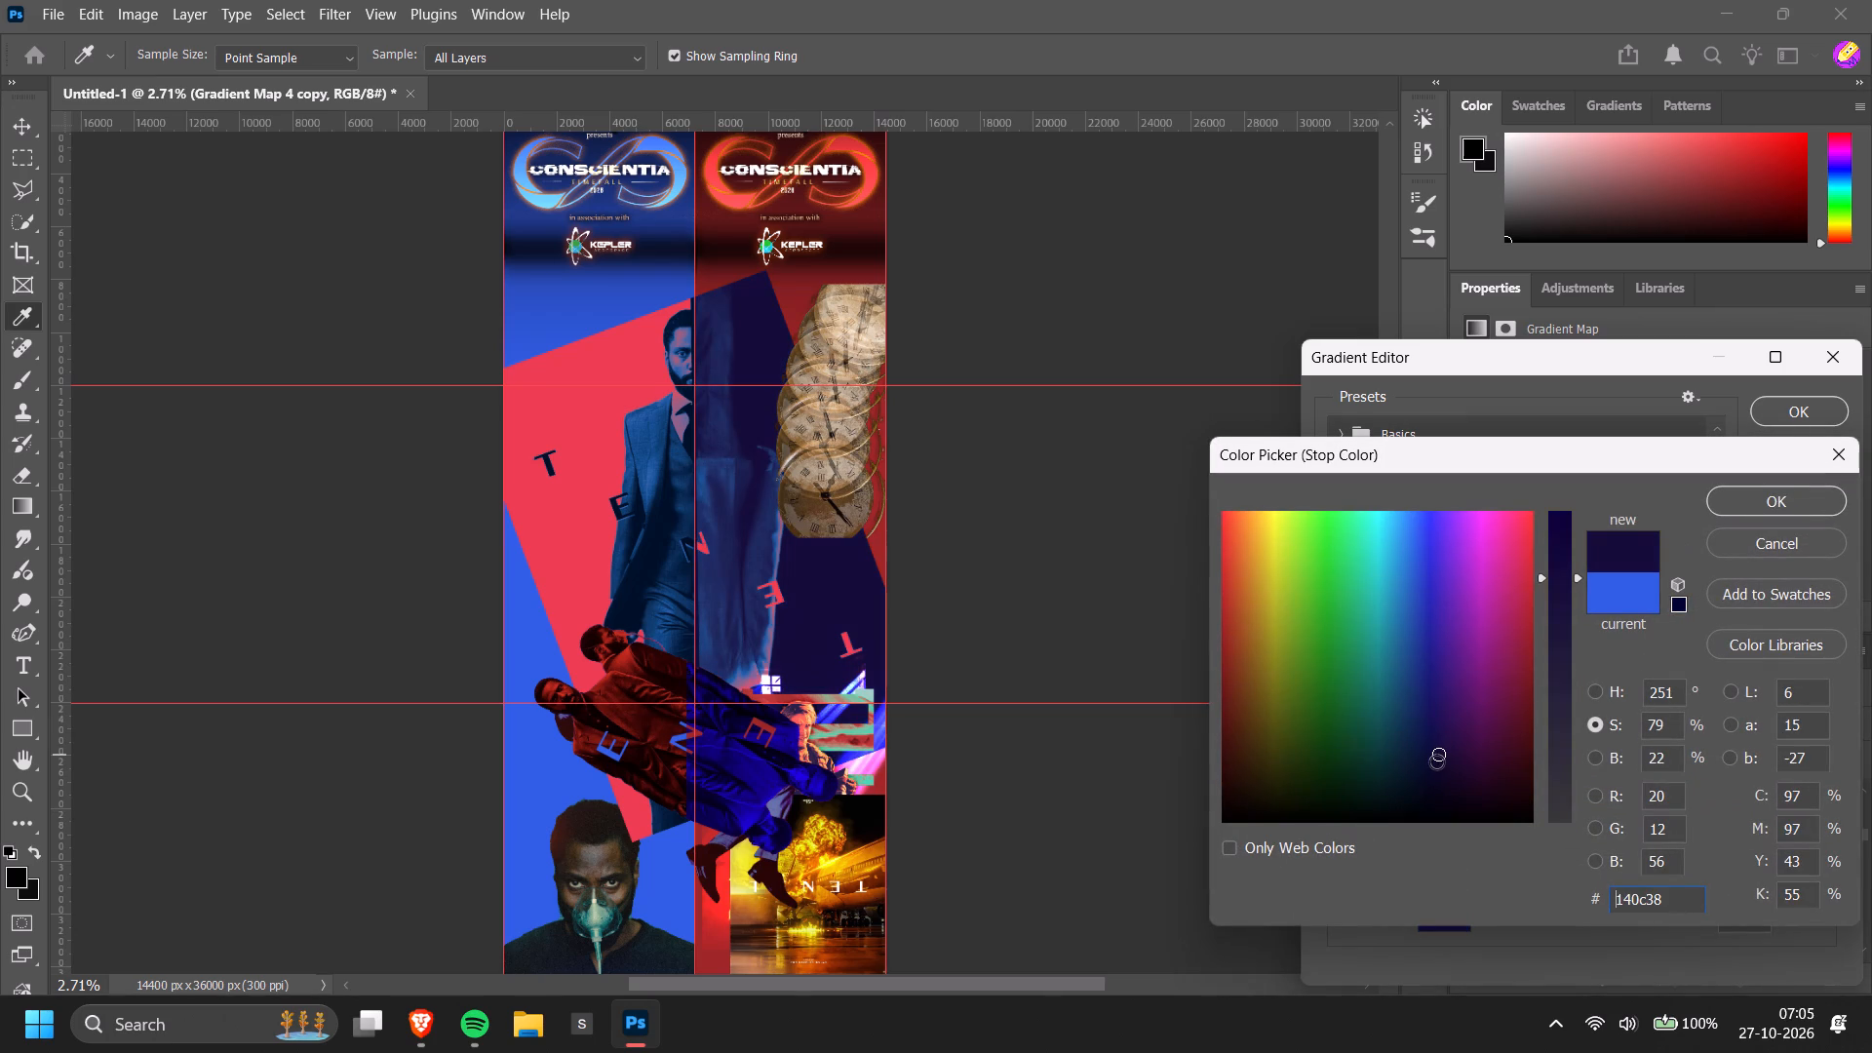
{"action": "left_click", "coordinate": [1435, 760]}
{"action": "left_click", "coordinate": [1442, 758]}
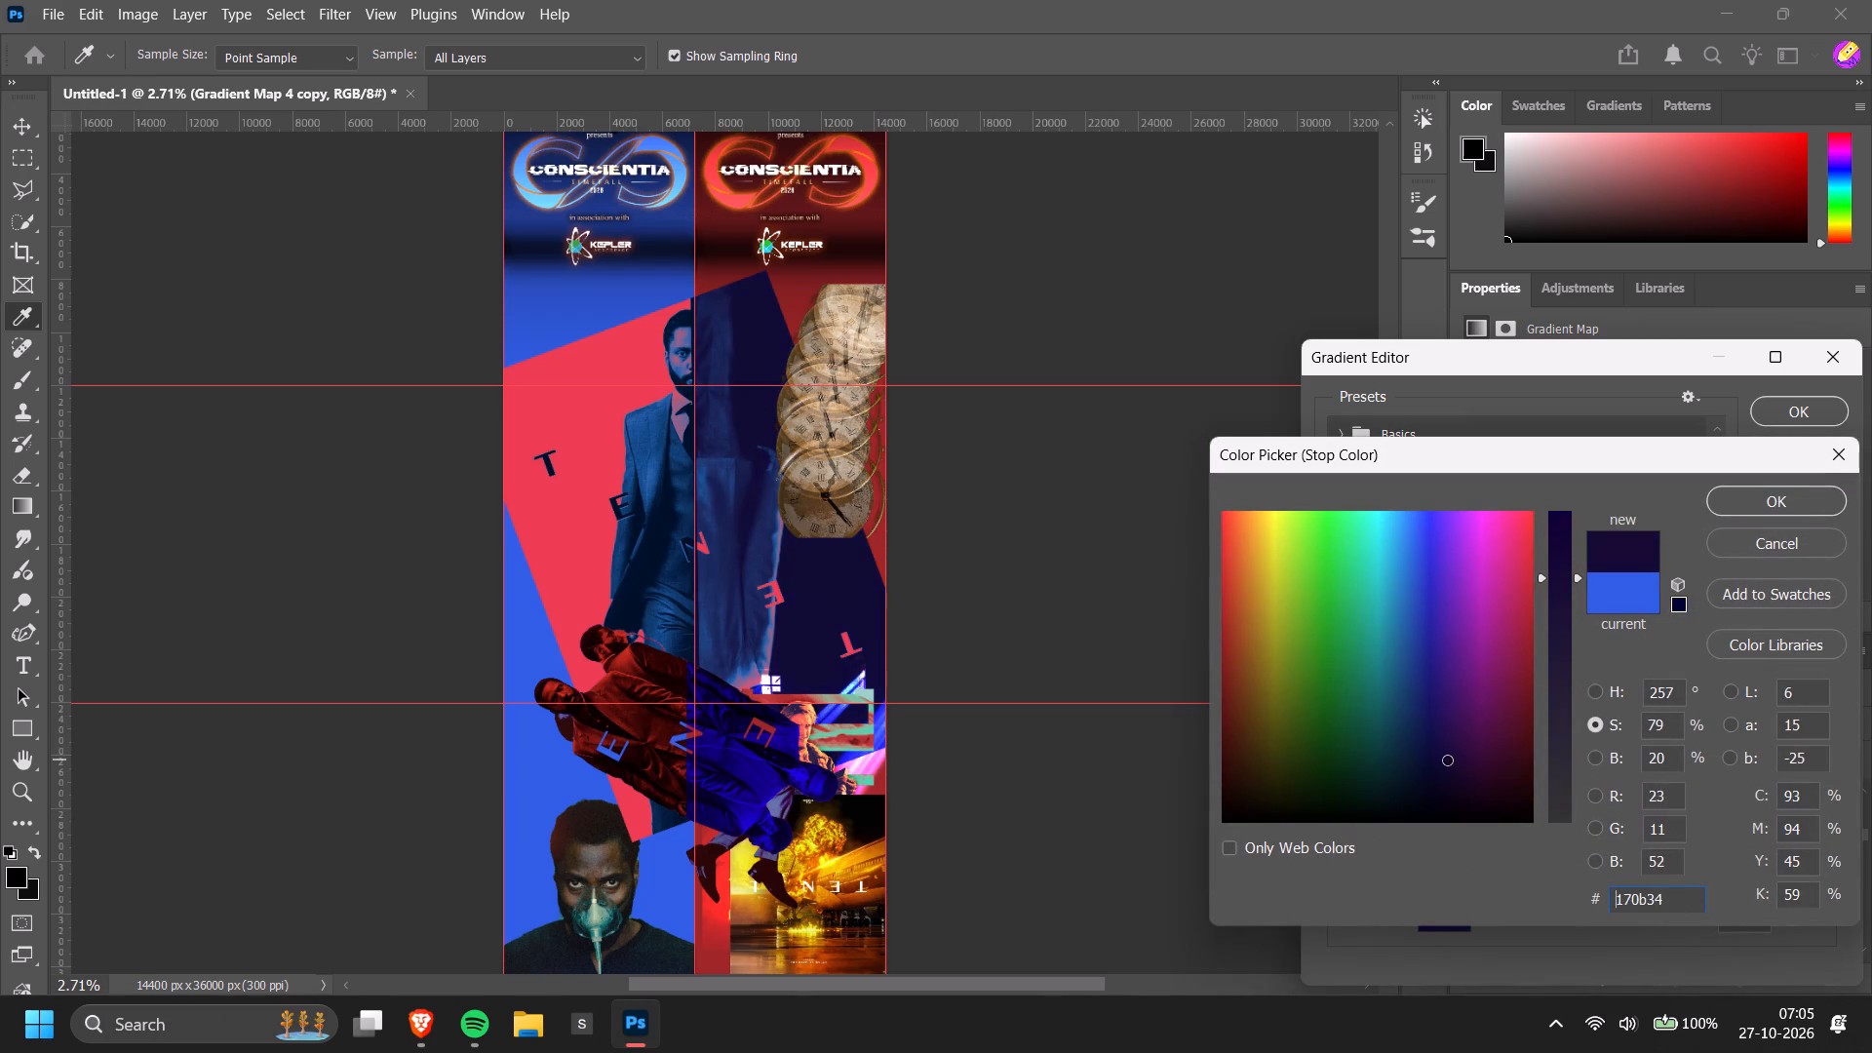
{"action": "left_click", "coordinate": [1444, 755]}
{"action": "left_click", "coordinate": [1437, 750]}
{"action": "left_click", "coordinate": [1436, 751]}
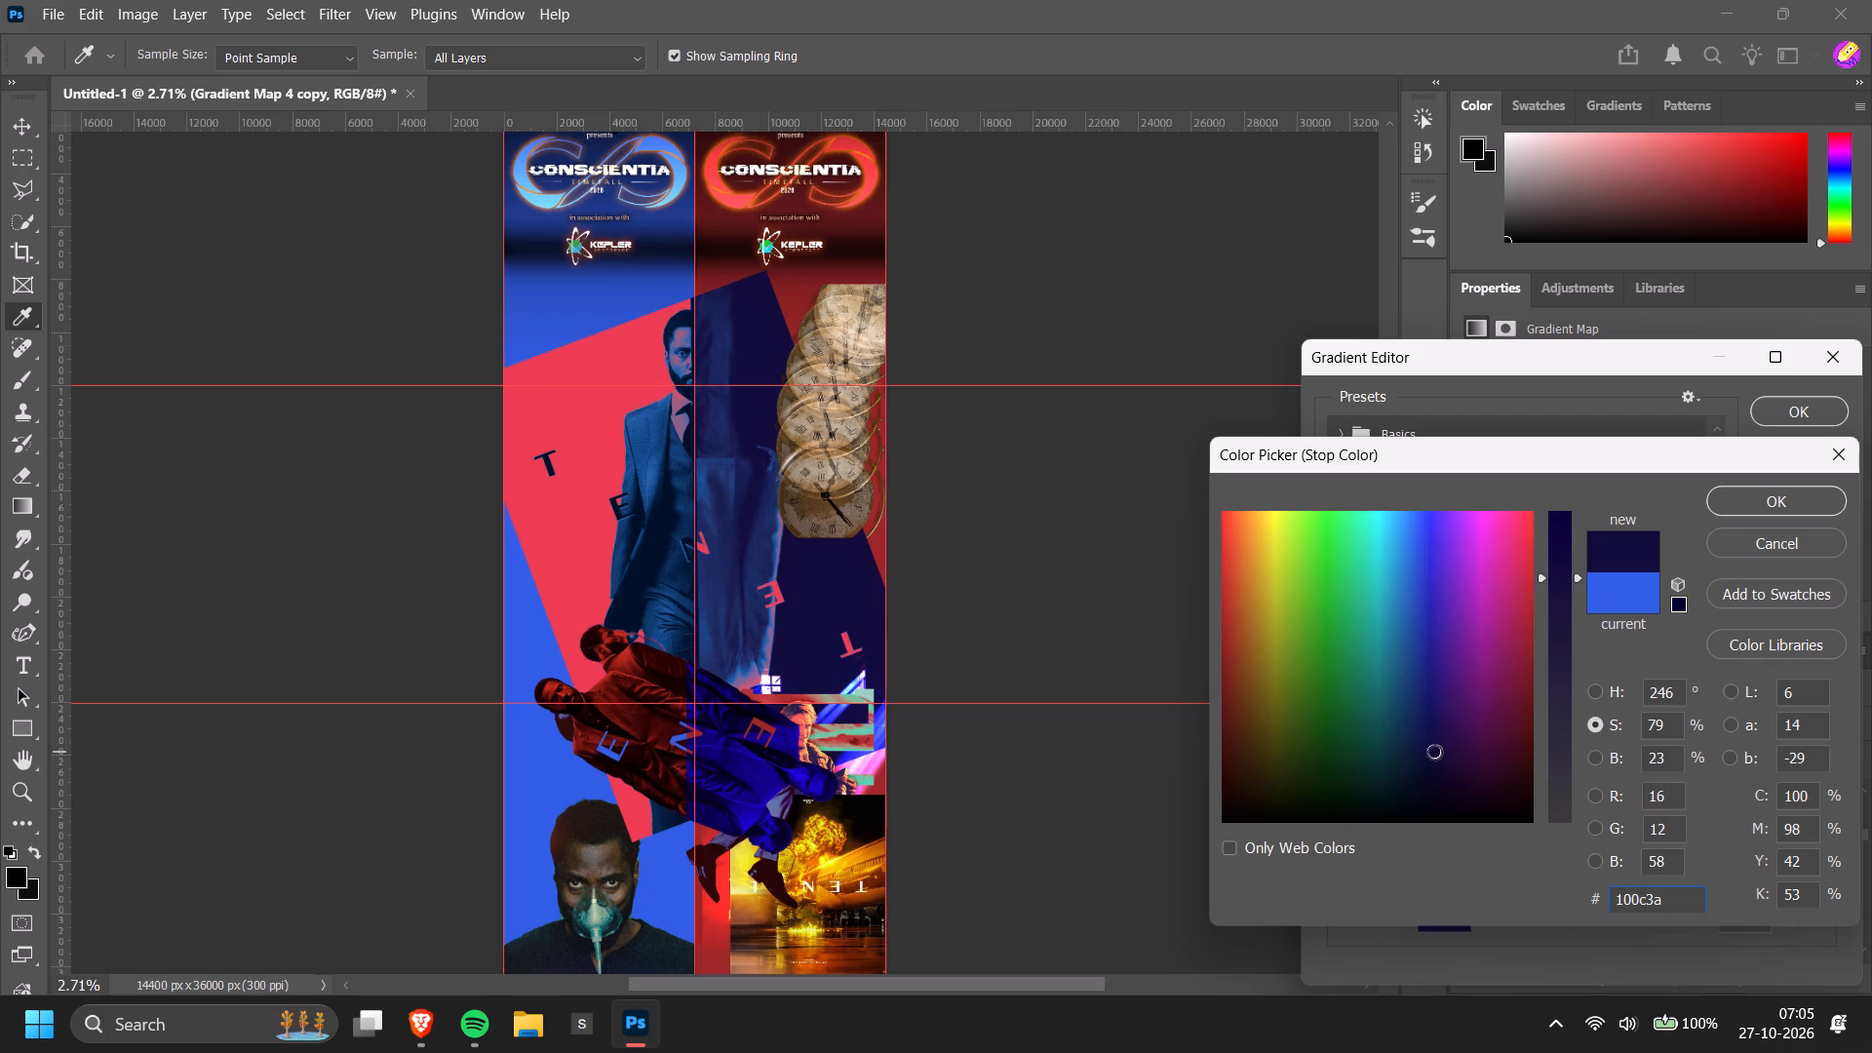
{"action": "left_click", "coordinate": [1437, 751]}
{"action": "left_click", "coordinate": [1441, 746]}
{"action": "left_click", "coordinate": [1441, 746]}
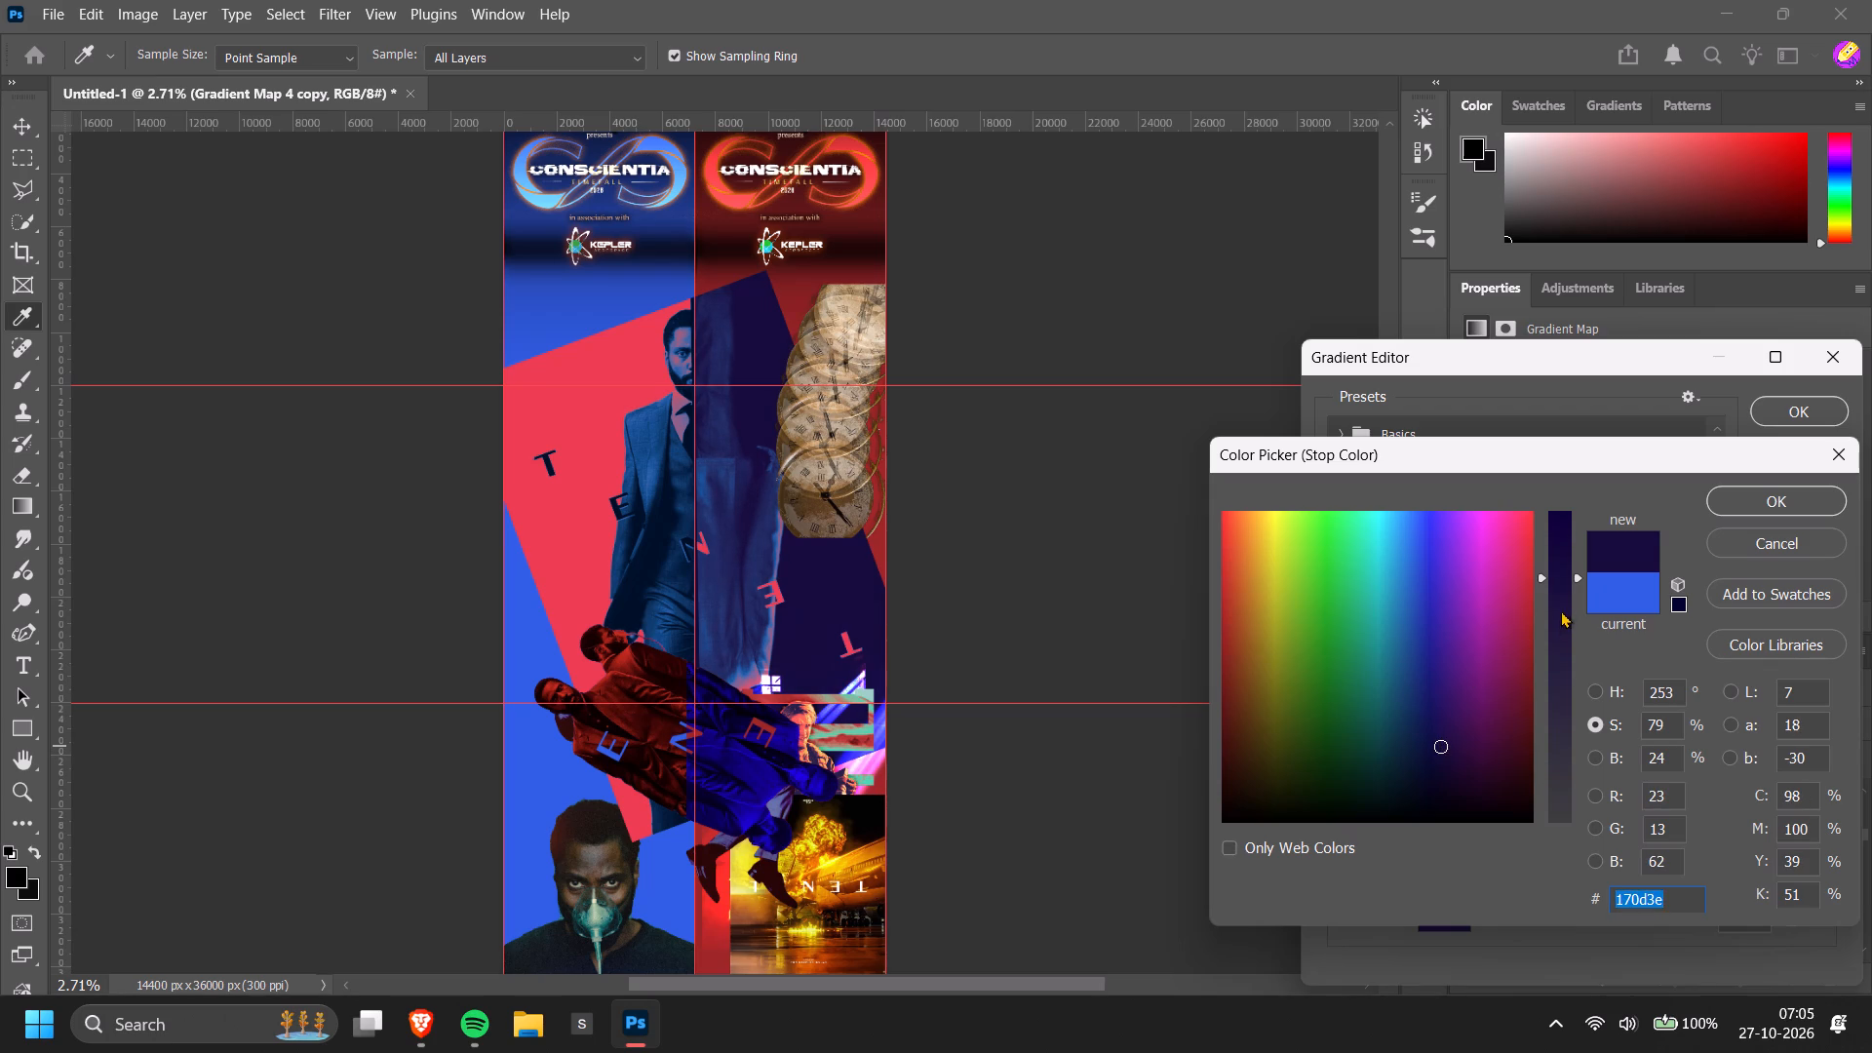
{"action": "left_click", "coordinate": [1563, 590]}
{"action": "left_click", "coordinate": [1562, 549]}
{"action": "left_click", "coordinate": [1556, 570]}
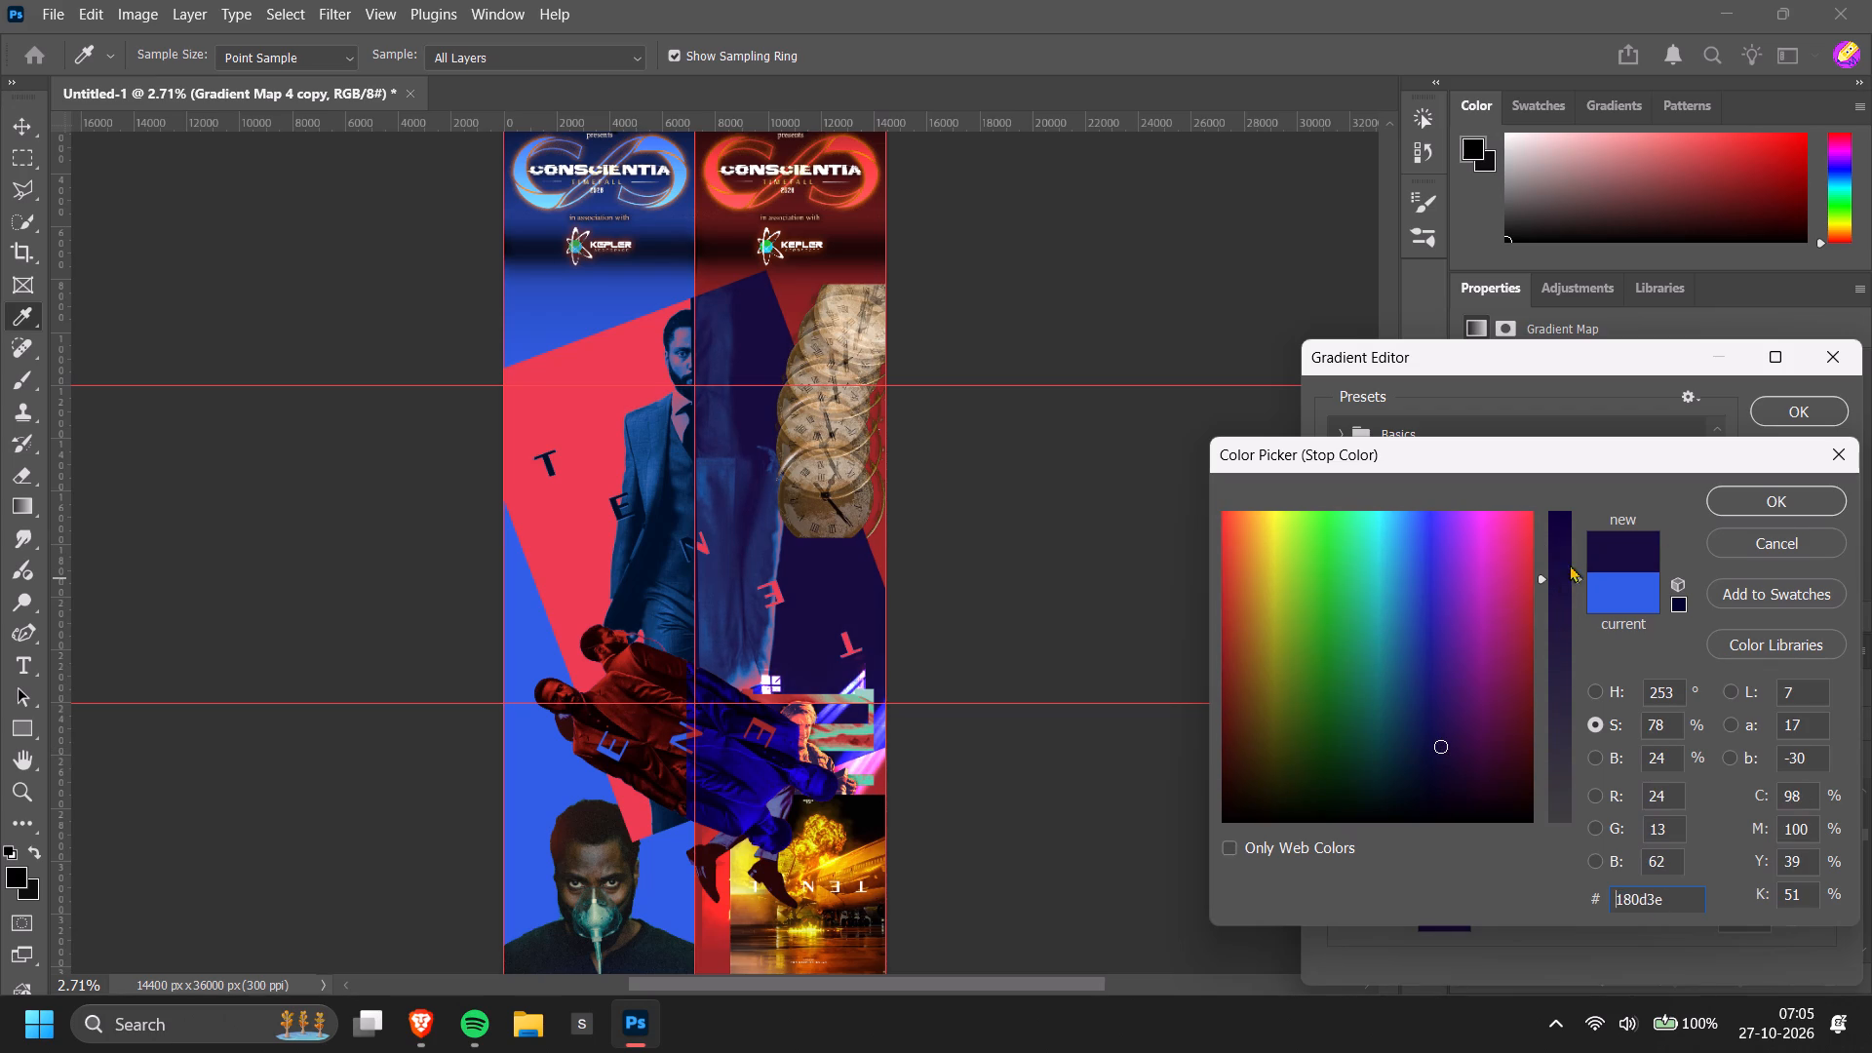
{"action": "left_click", "coordinate": [1804, 494]}
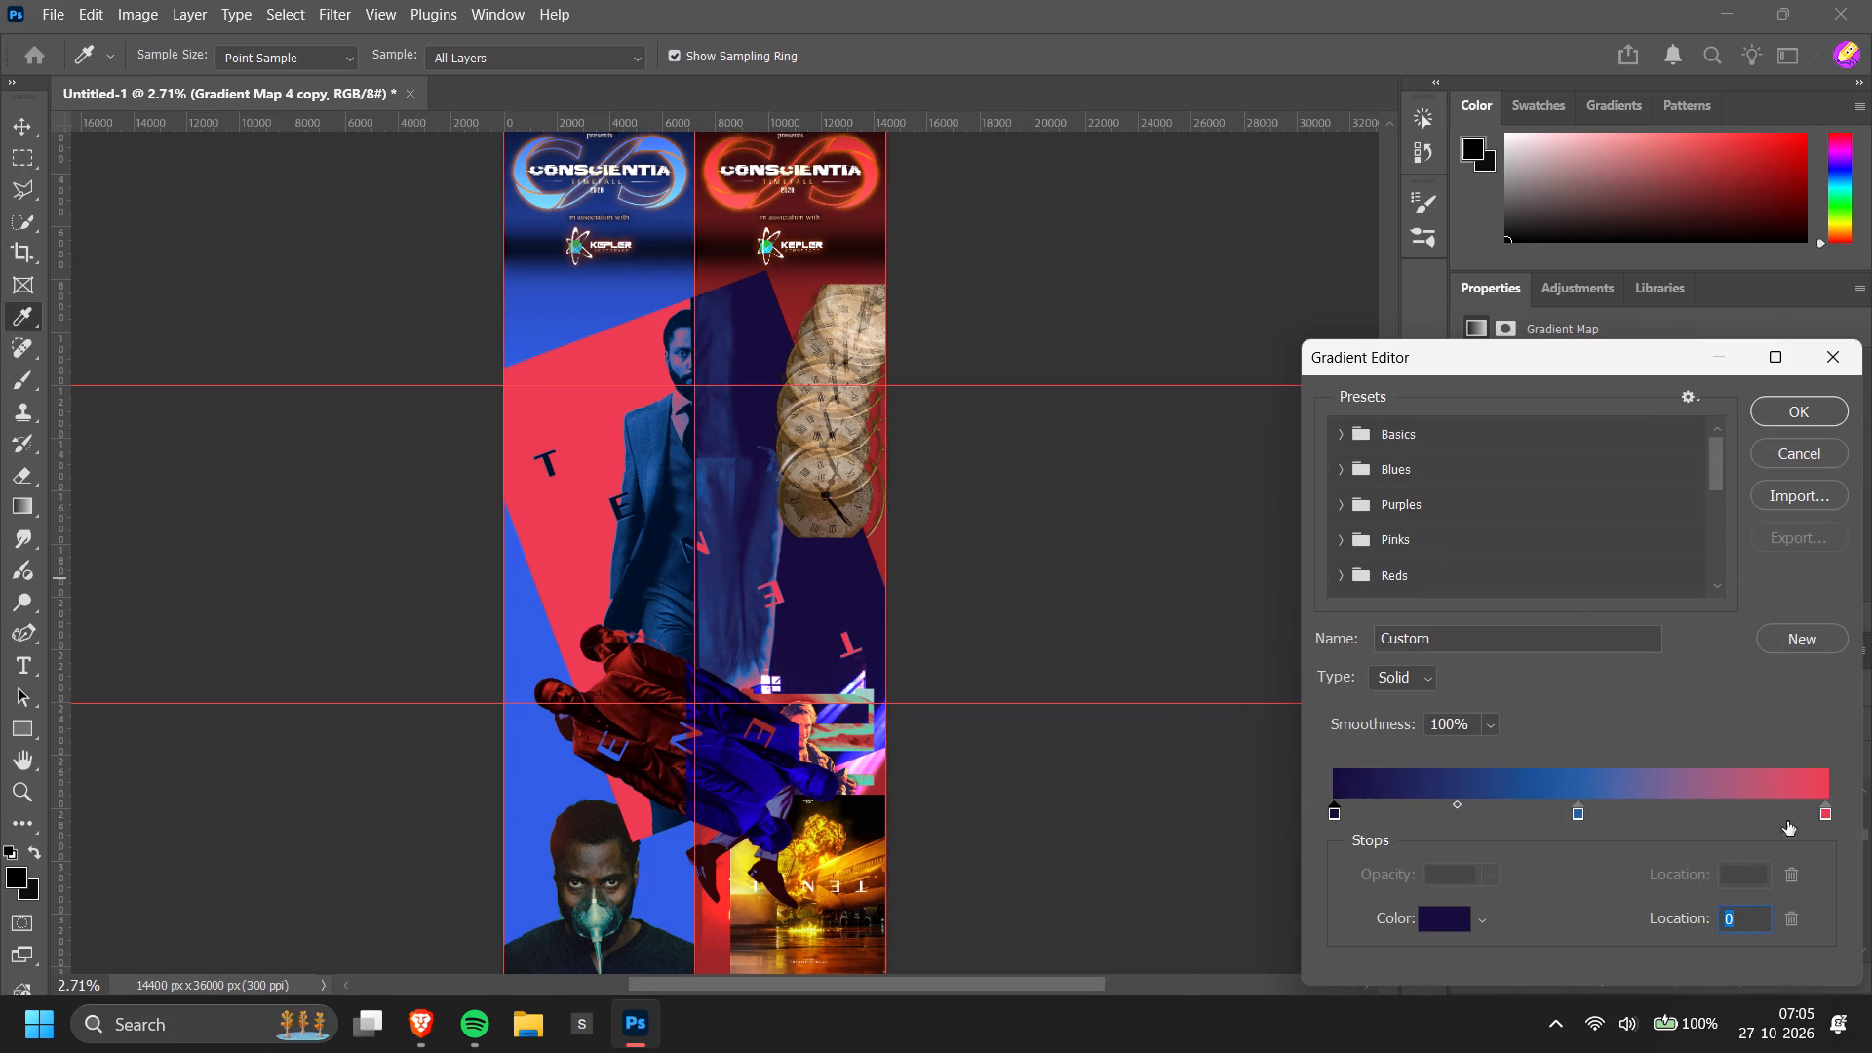
Remove the blue middle stop and keep the red stop at the far end of the gradient.
{"action": "left_click_drag", "start_coordinate": [1582, 814], "coordinate": [1580, 845]}
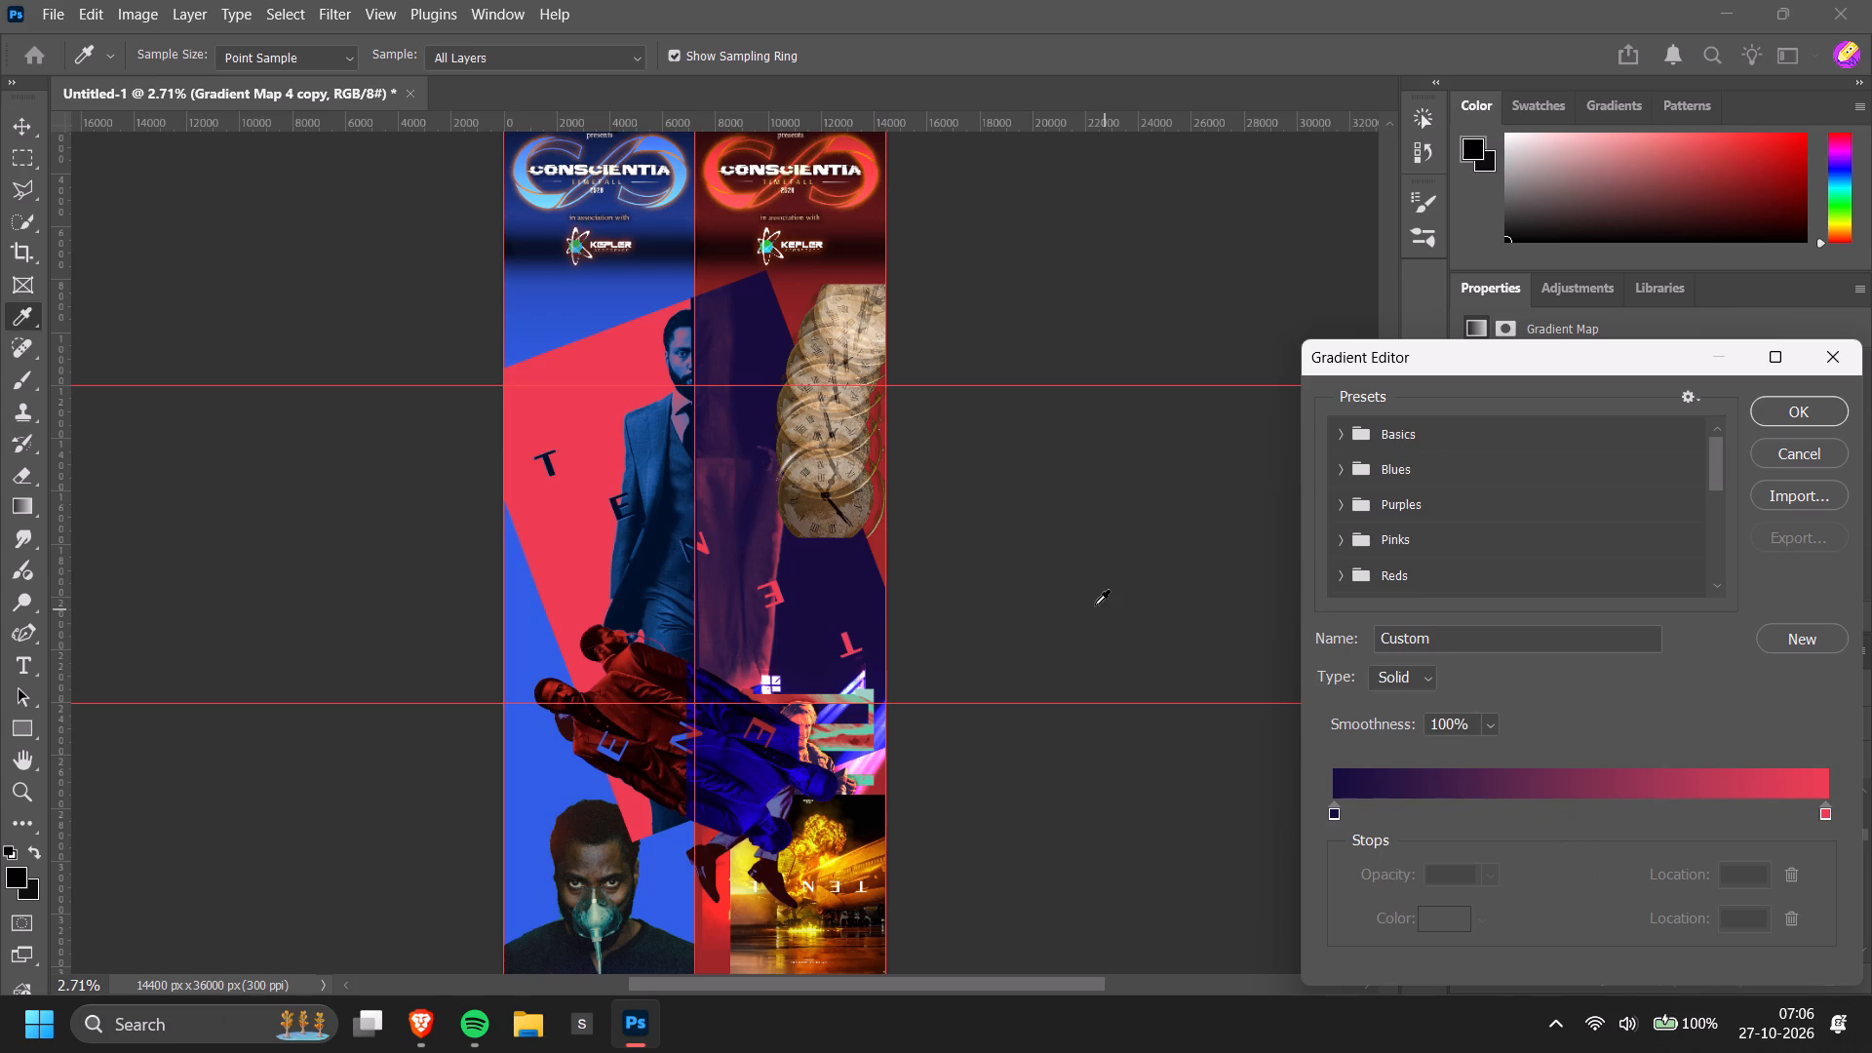
{"action": "left_click_drag", "start_coordinate": [1822, 819], "coordinate": [1777, 816]}
{"action": "left_click_drag", "start_coordinate": [1780, 813], "coordinate": [1834, 827]}
Add a gradient stop at location 71 and set its colour to pinkish red e43254.
{"action": "left_click", "coordinate": [1692, 821]}
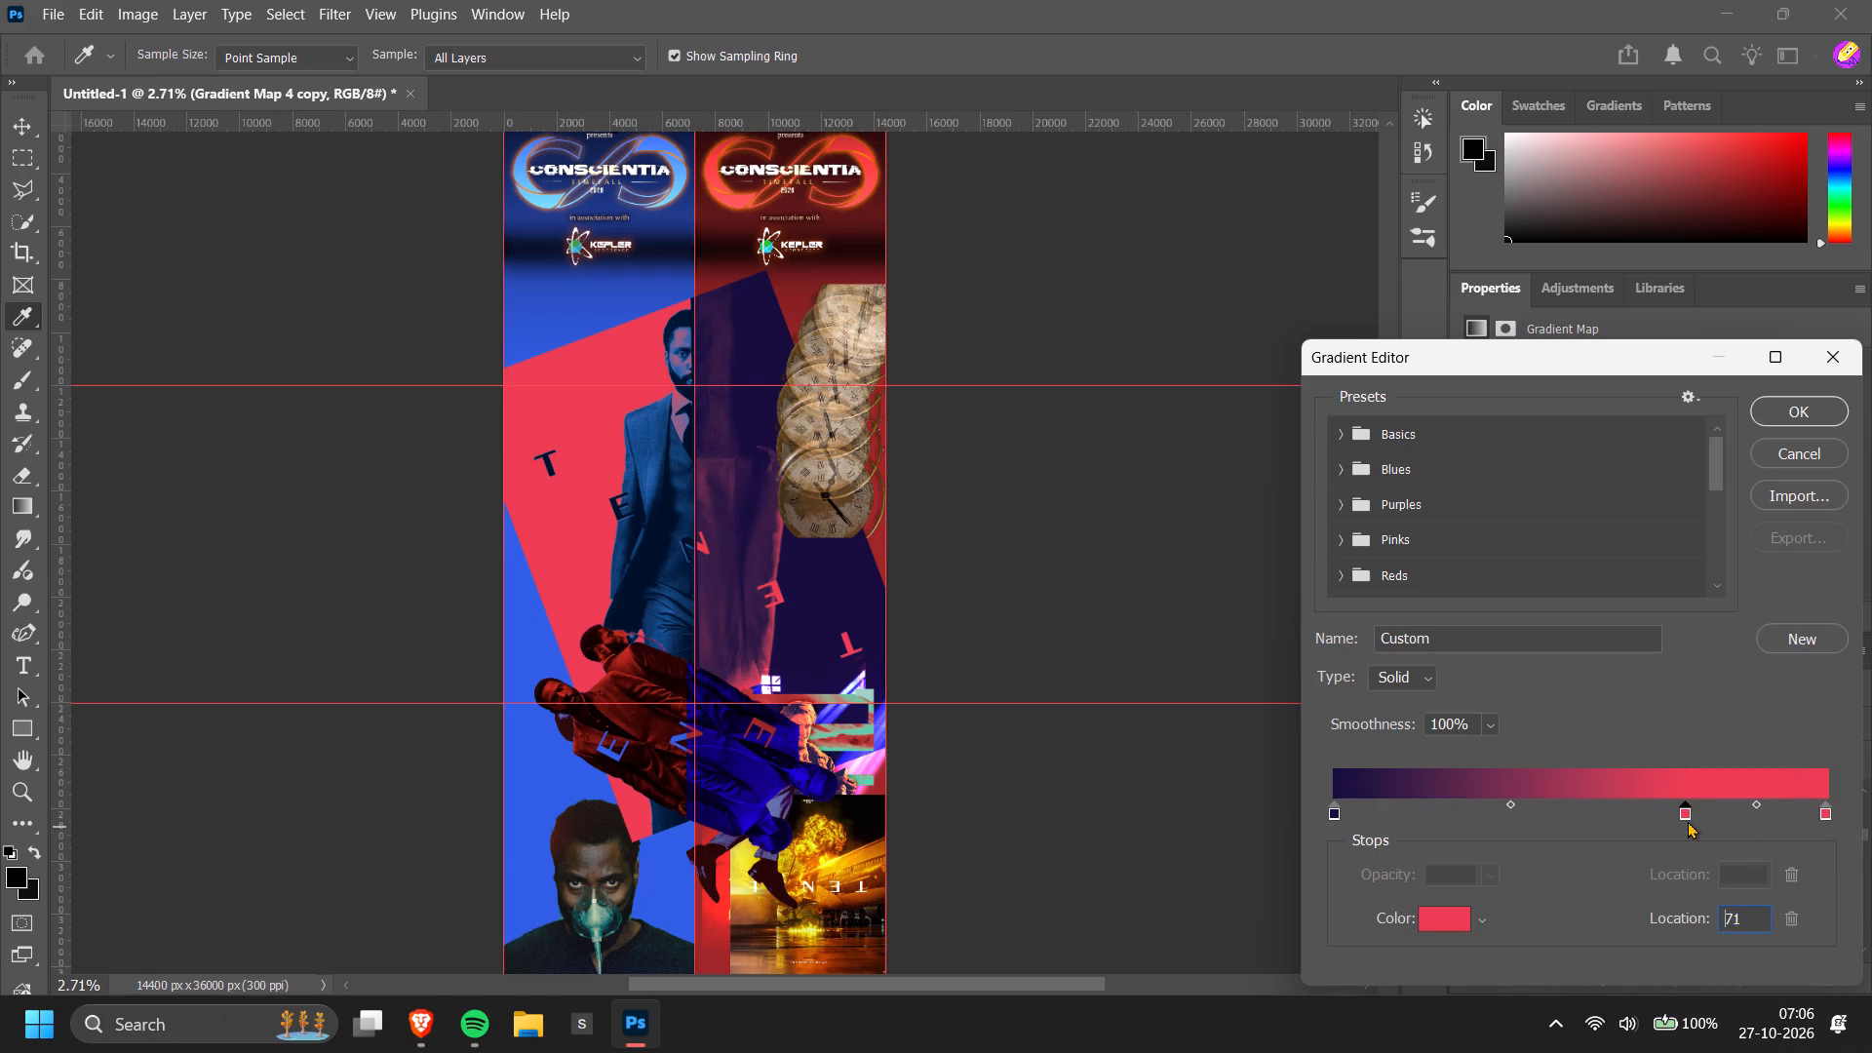
{"action": "left_click", "coordinate": [1436, 919]}
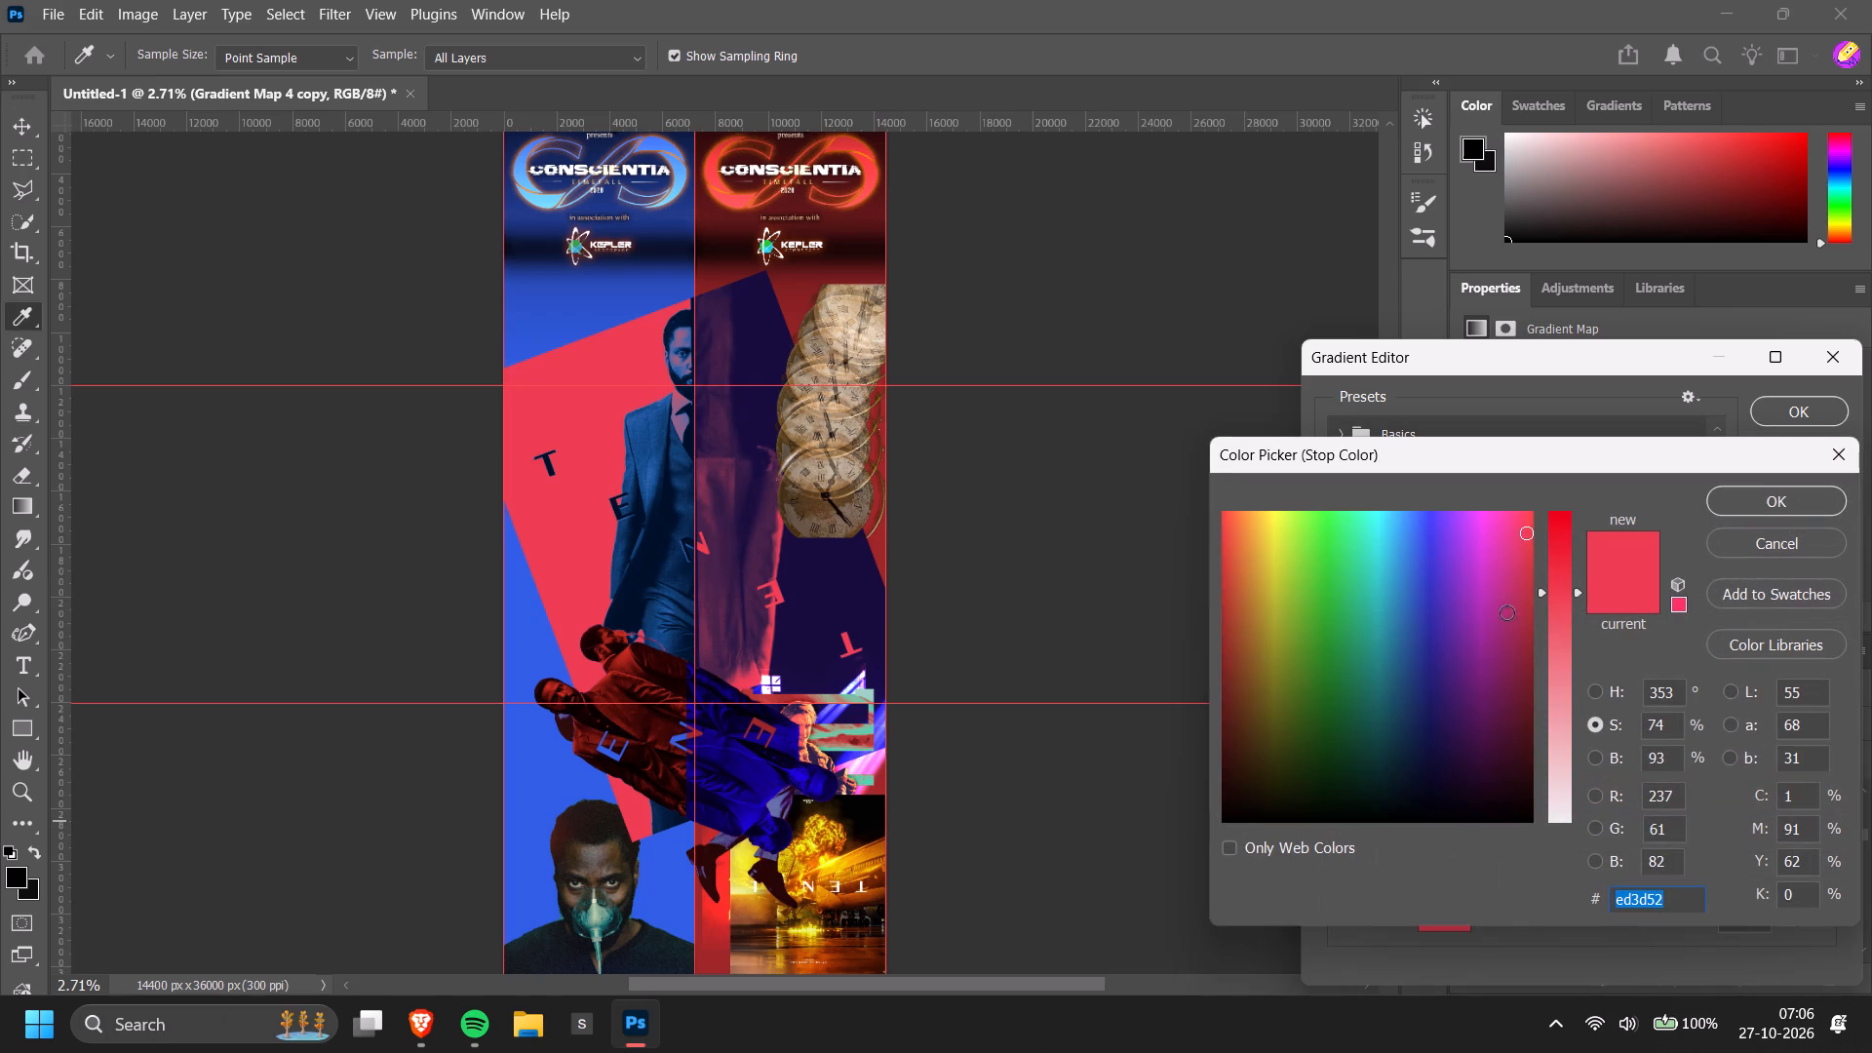
{"action": "left_click_drag", "start_coordinate": [1554, 580], "coordinate": [1558, 568]}
{"action": "left_click_drag", "start_coordinate": [1558, 580], "coordinate": [1566, 620]}
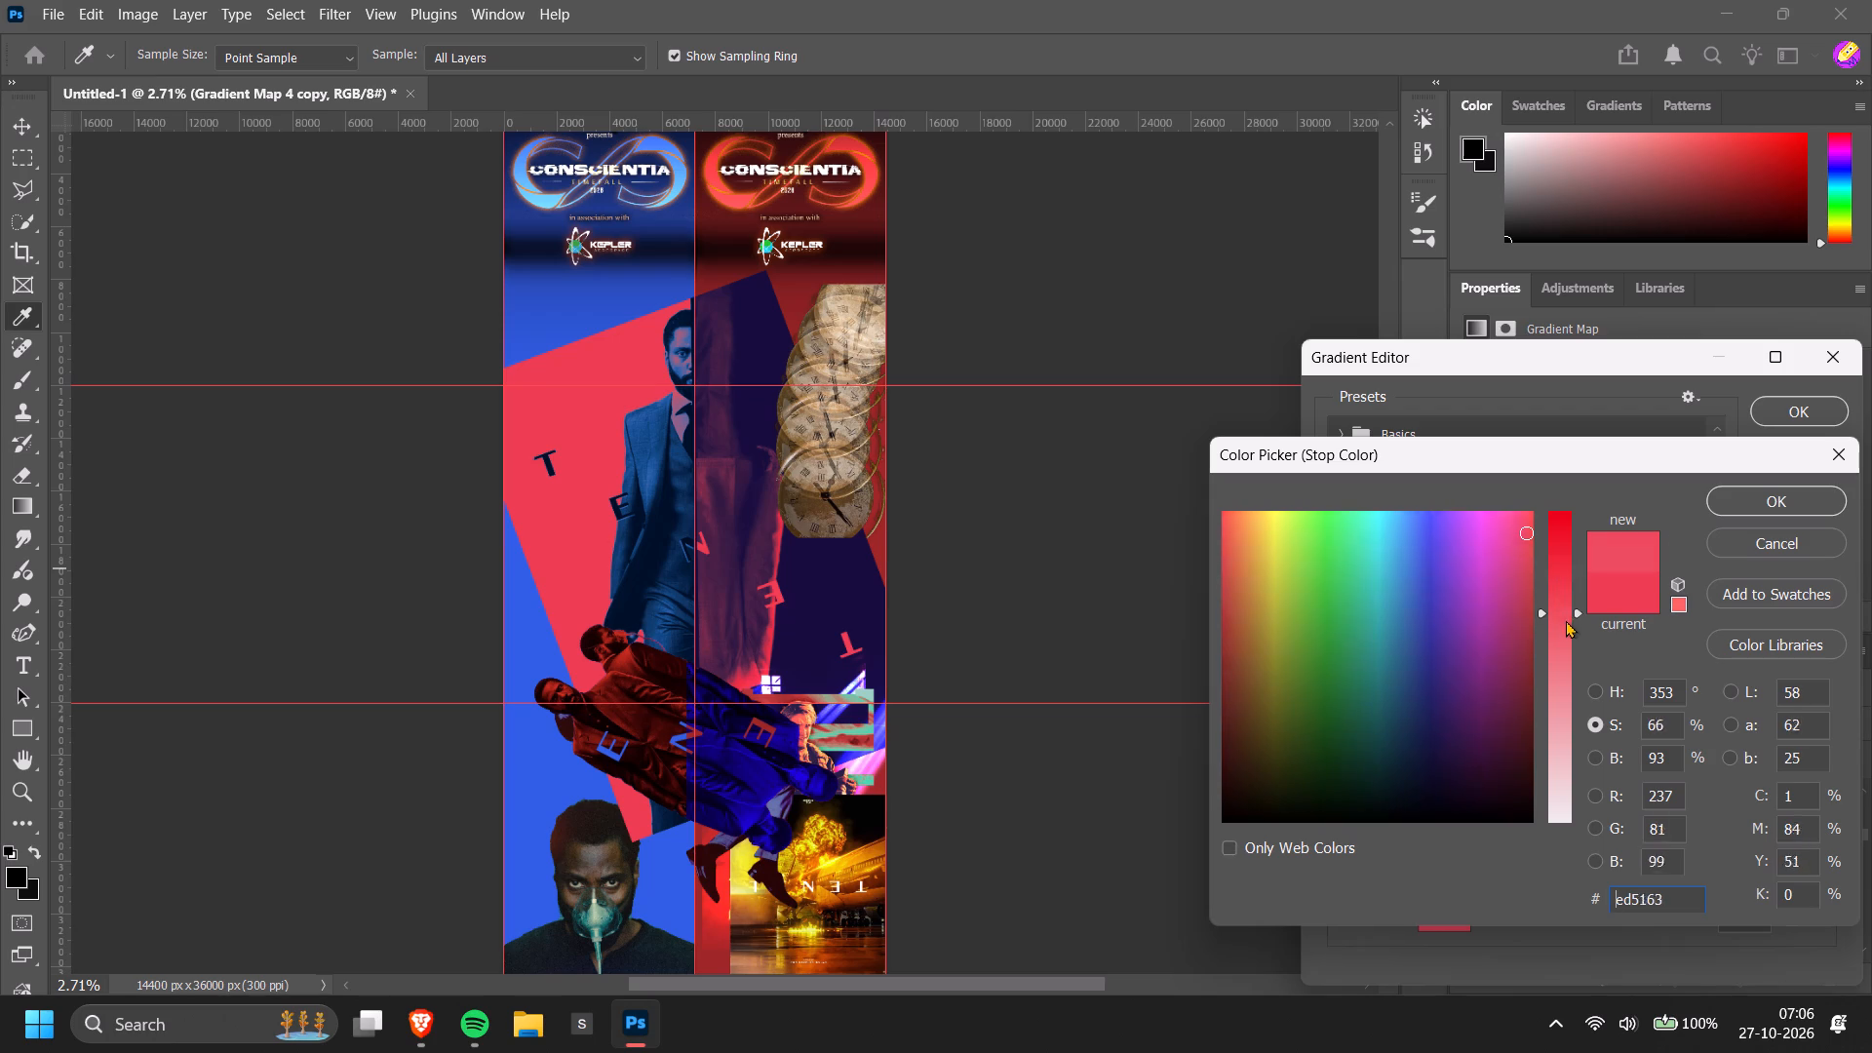
{"action": "left_click_drag", "start_coordinate": [1566, 620], "coordinate": [1566, 621]}
{"action": "left_click_drag", "start_coordinate": [1566, 598], "coordinate": [1569, 577]}
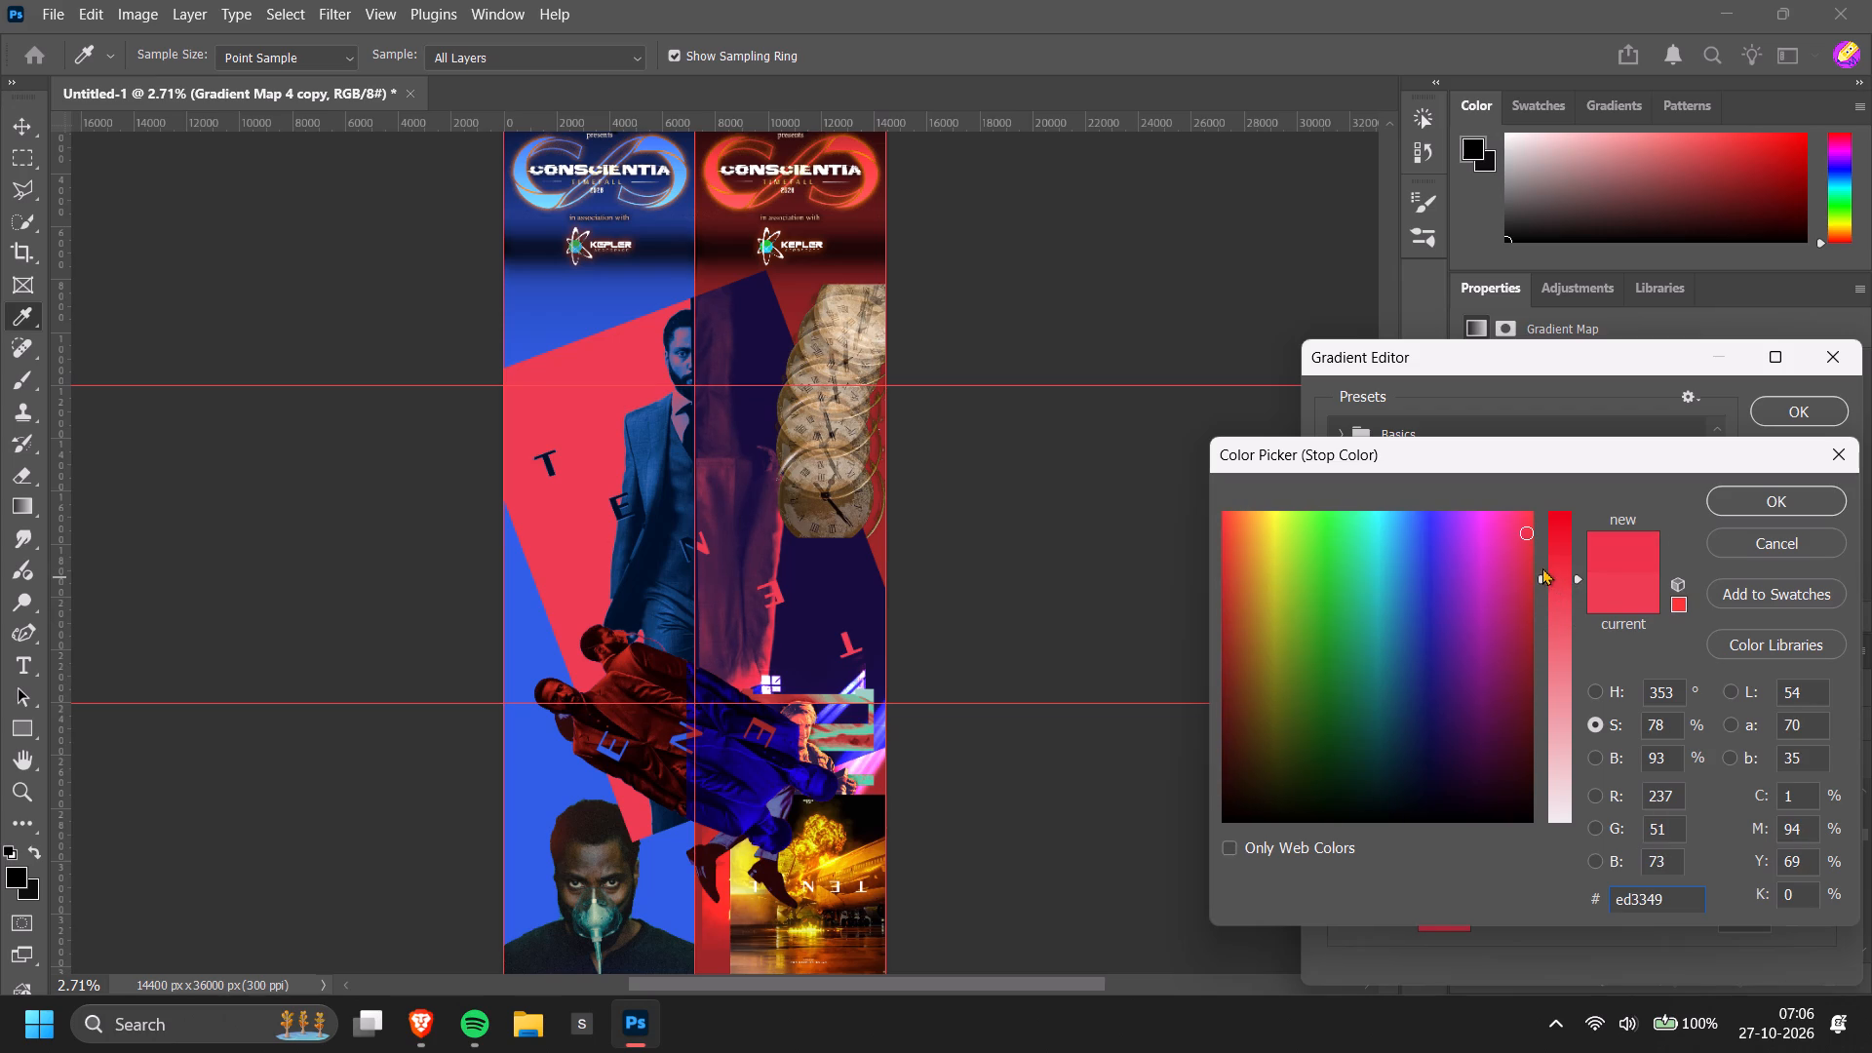
{"action": "left_click", "coordinate": [1519, 548]}
{"action": "left_click_drag", "start_coordinate": [1522, 554], "coordinate": [1524, 543]}
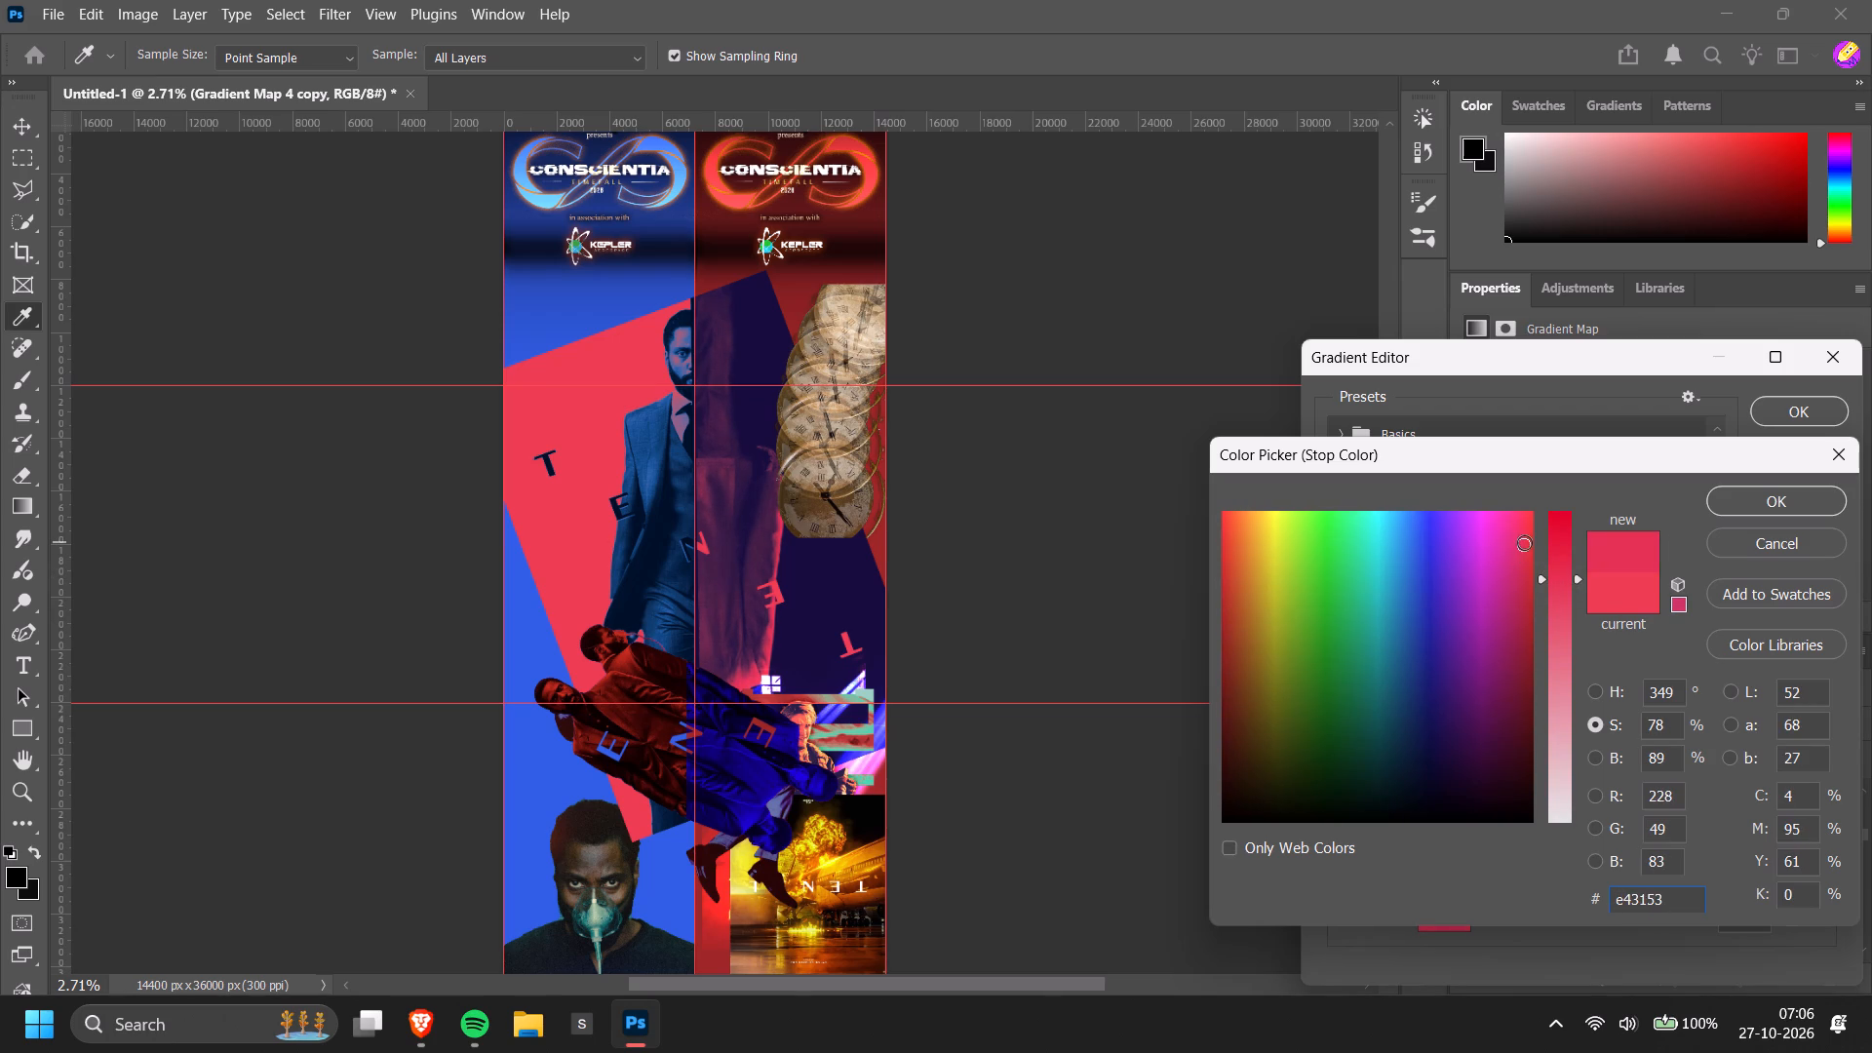
{"action": "left_click", "coordinate": [1556, 579]}
{"action": "left_click", "coordinate": [1751, 512]}
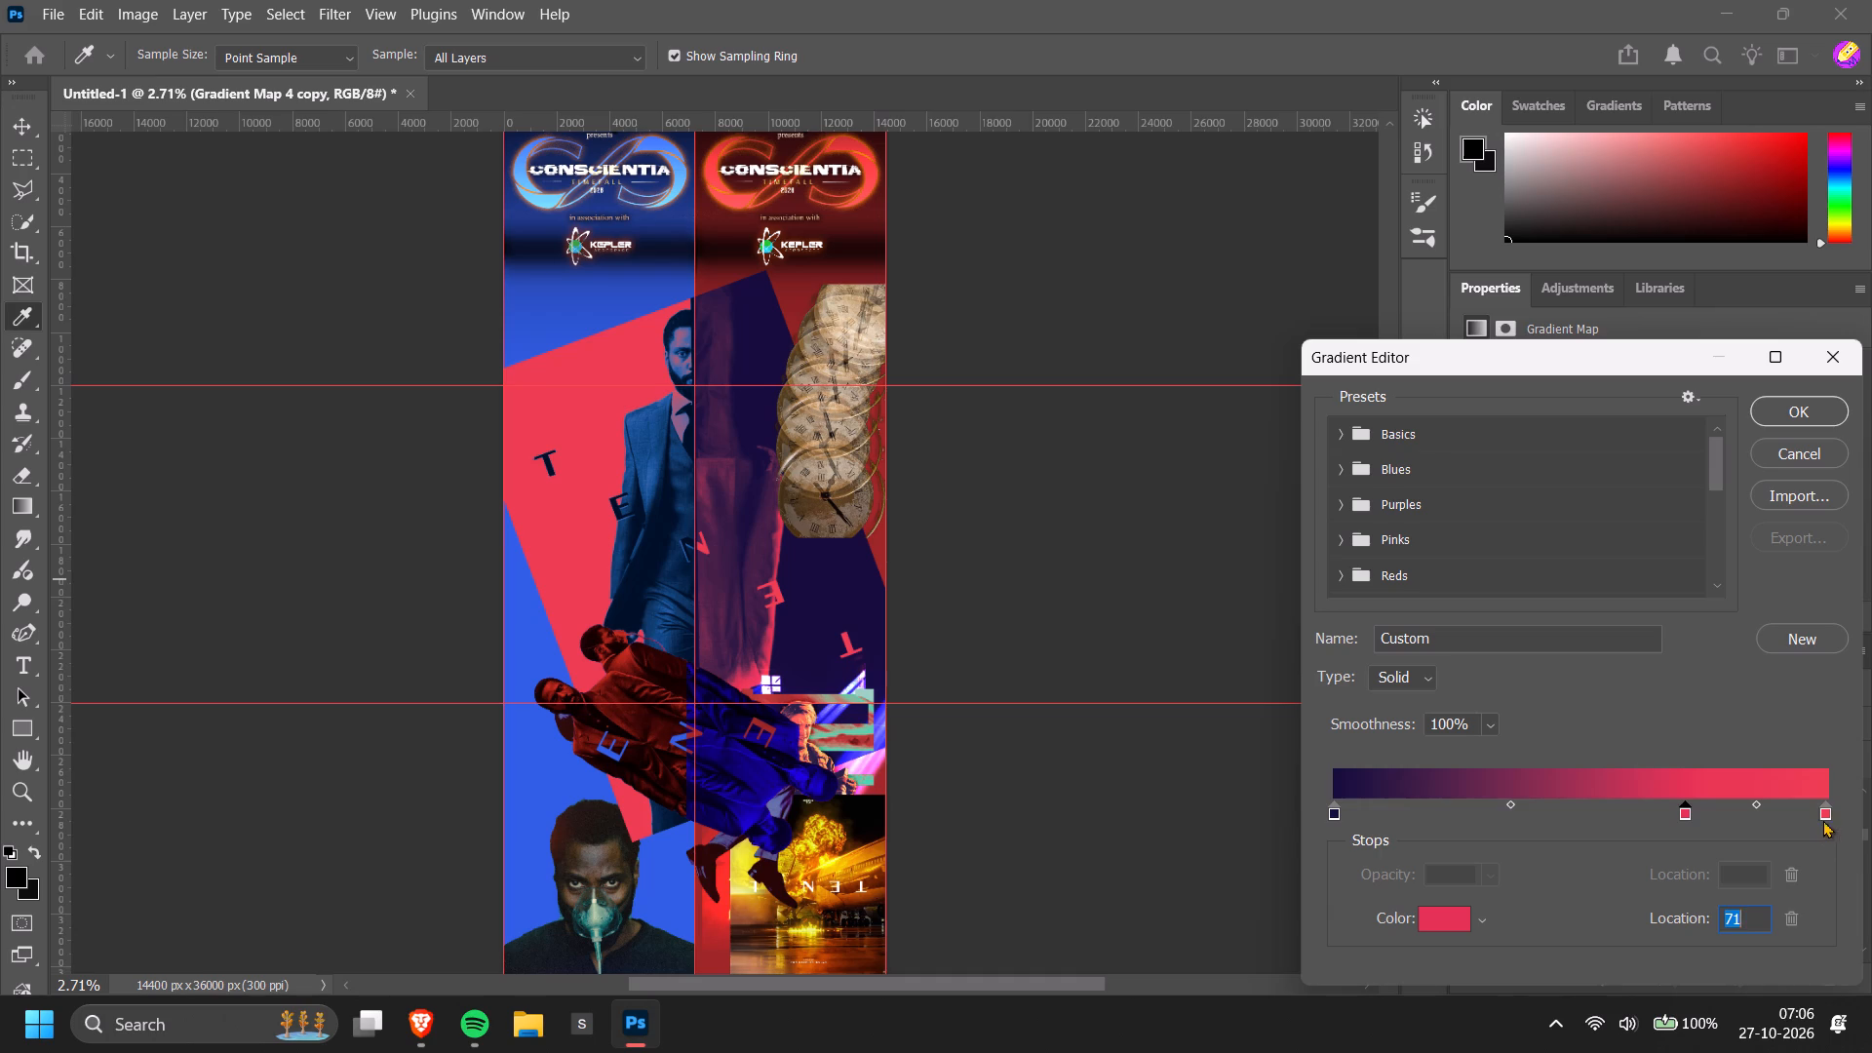
Set the gradient's end stop to a lighter red, about f04949, and accept the edited gradient.
{"action": "left_click", "coordinate": [1823, 820]}
{"action": "left_click", "coordinate": [1443, 920]}
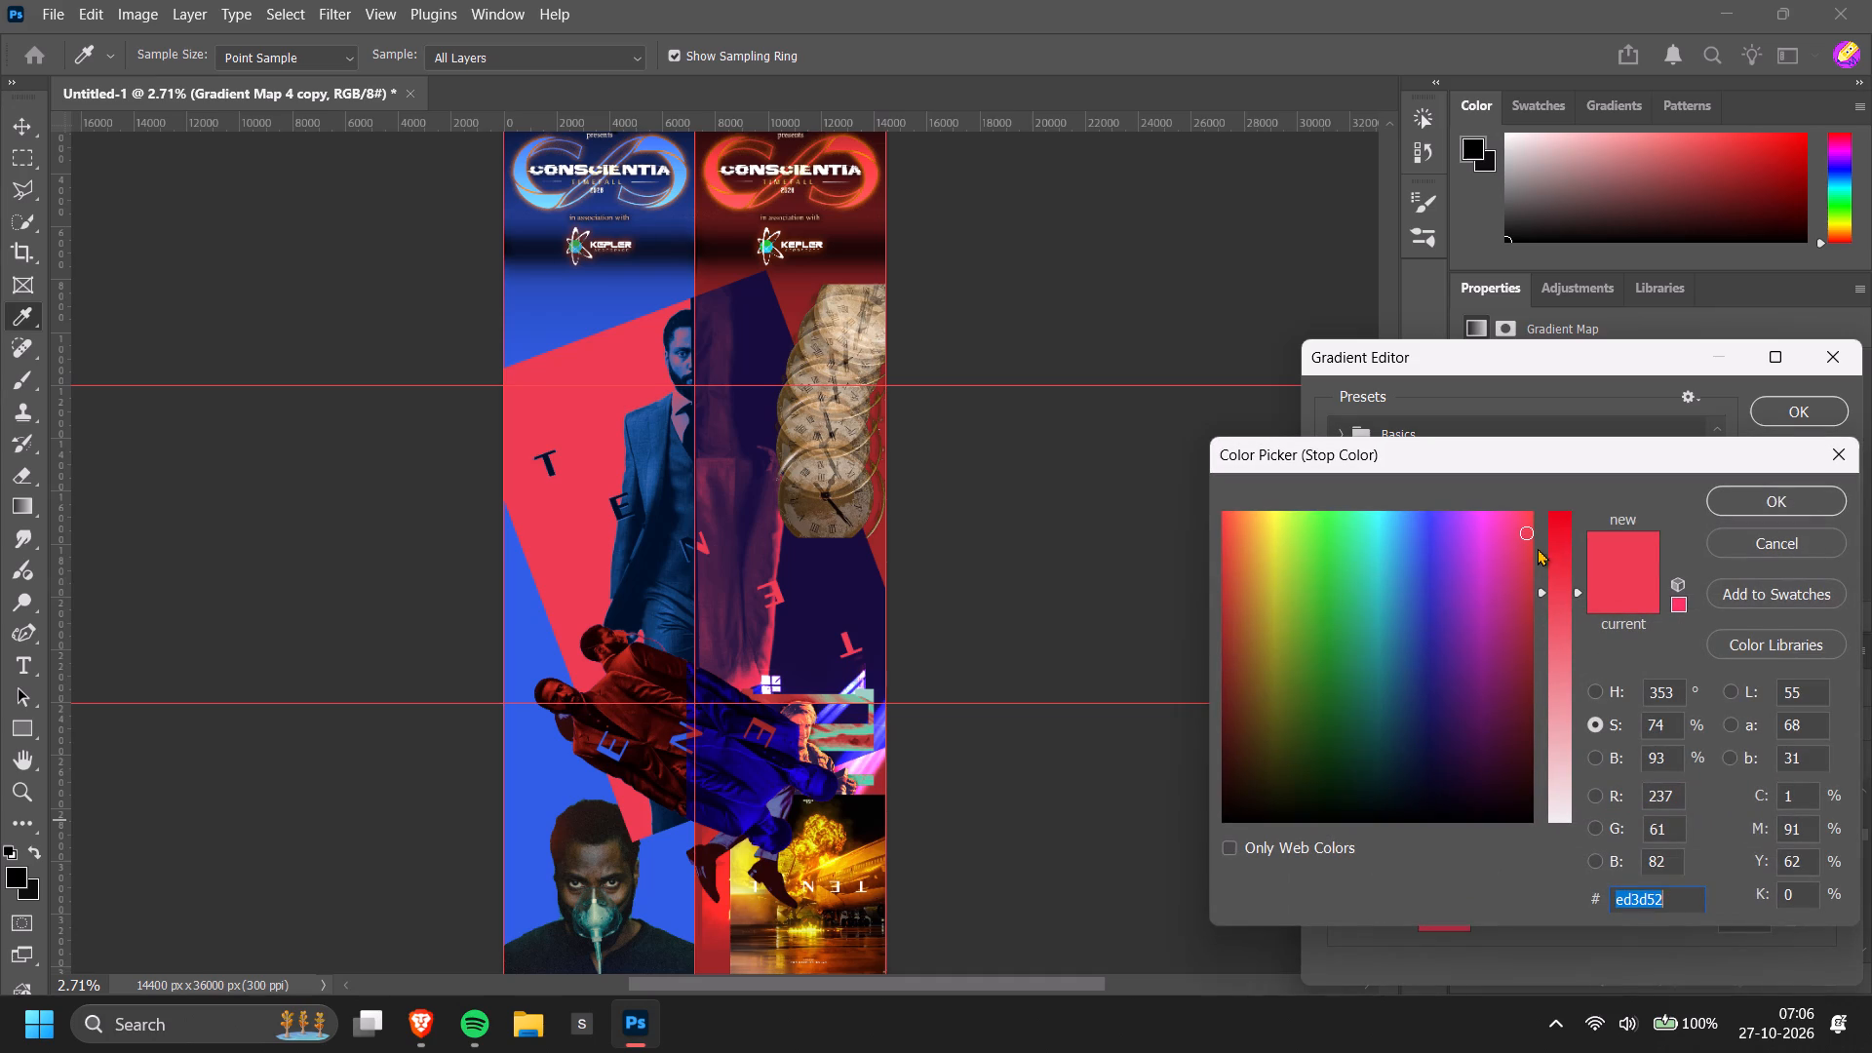
{"action": "left_click_drag", "start_coordinate": [1529, 530], "coordinate": [1552, 529]}
{"action": "left_click", "coordinate": [1560, 605]}
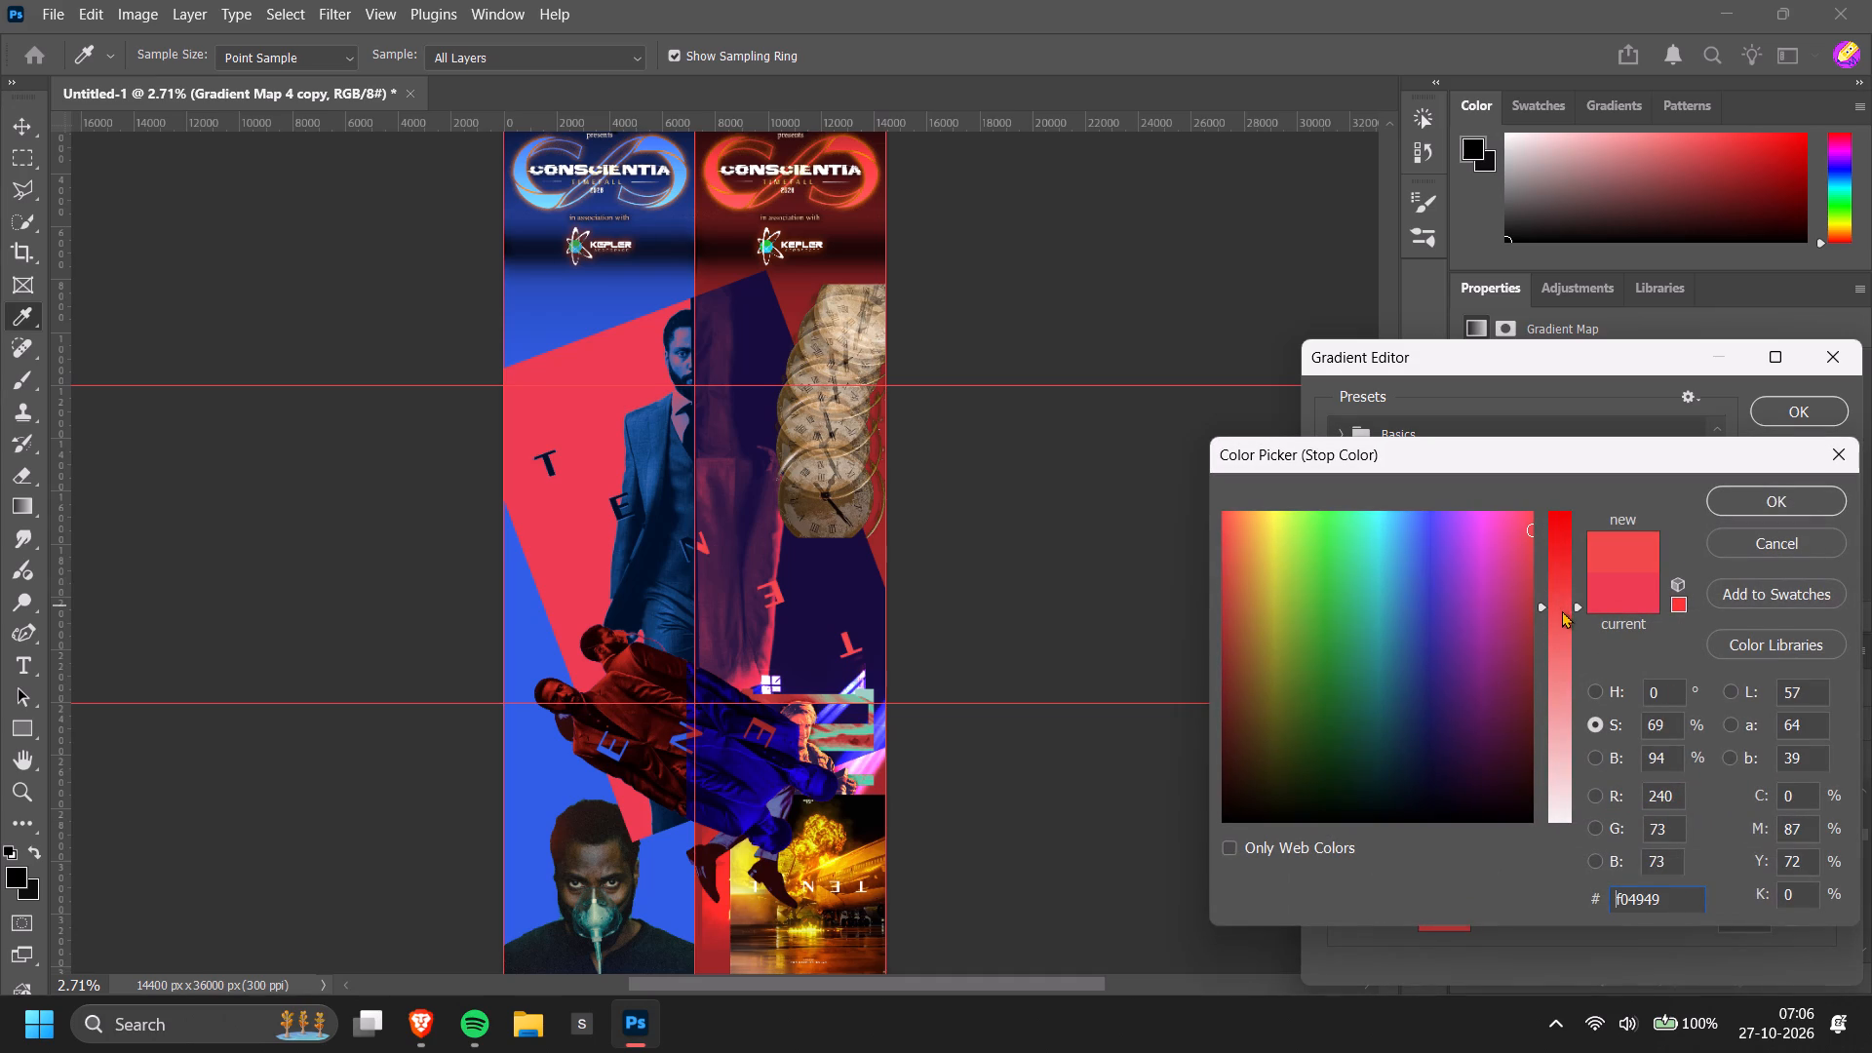
{"action": "left_click", "coordinate": [1562, 611]}
{"action": "left_click", "coordinate": [1732, 499]}
{"action": "left_click", "coordinate": [1792, 409]}
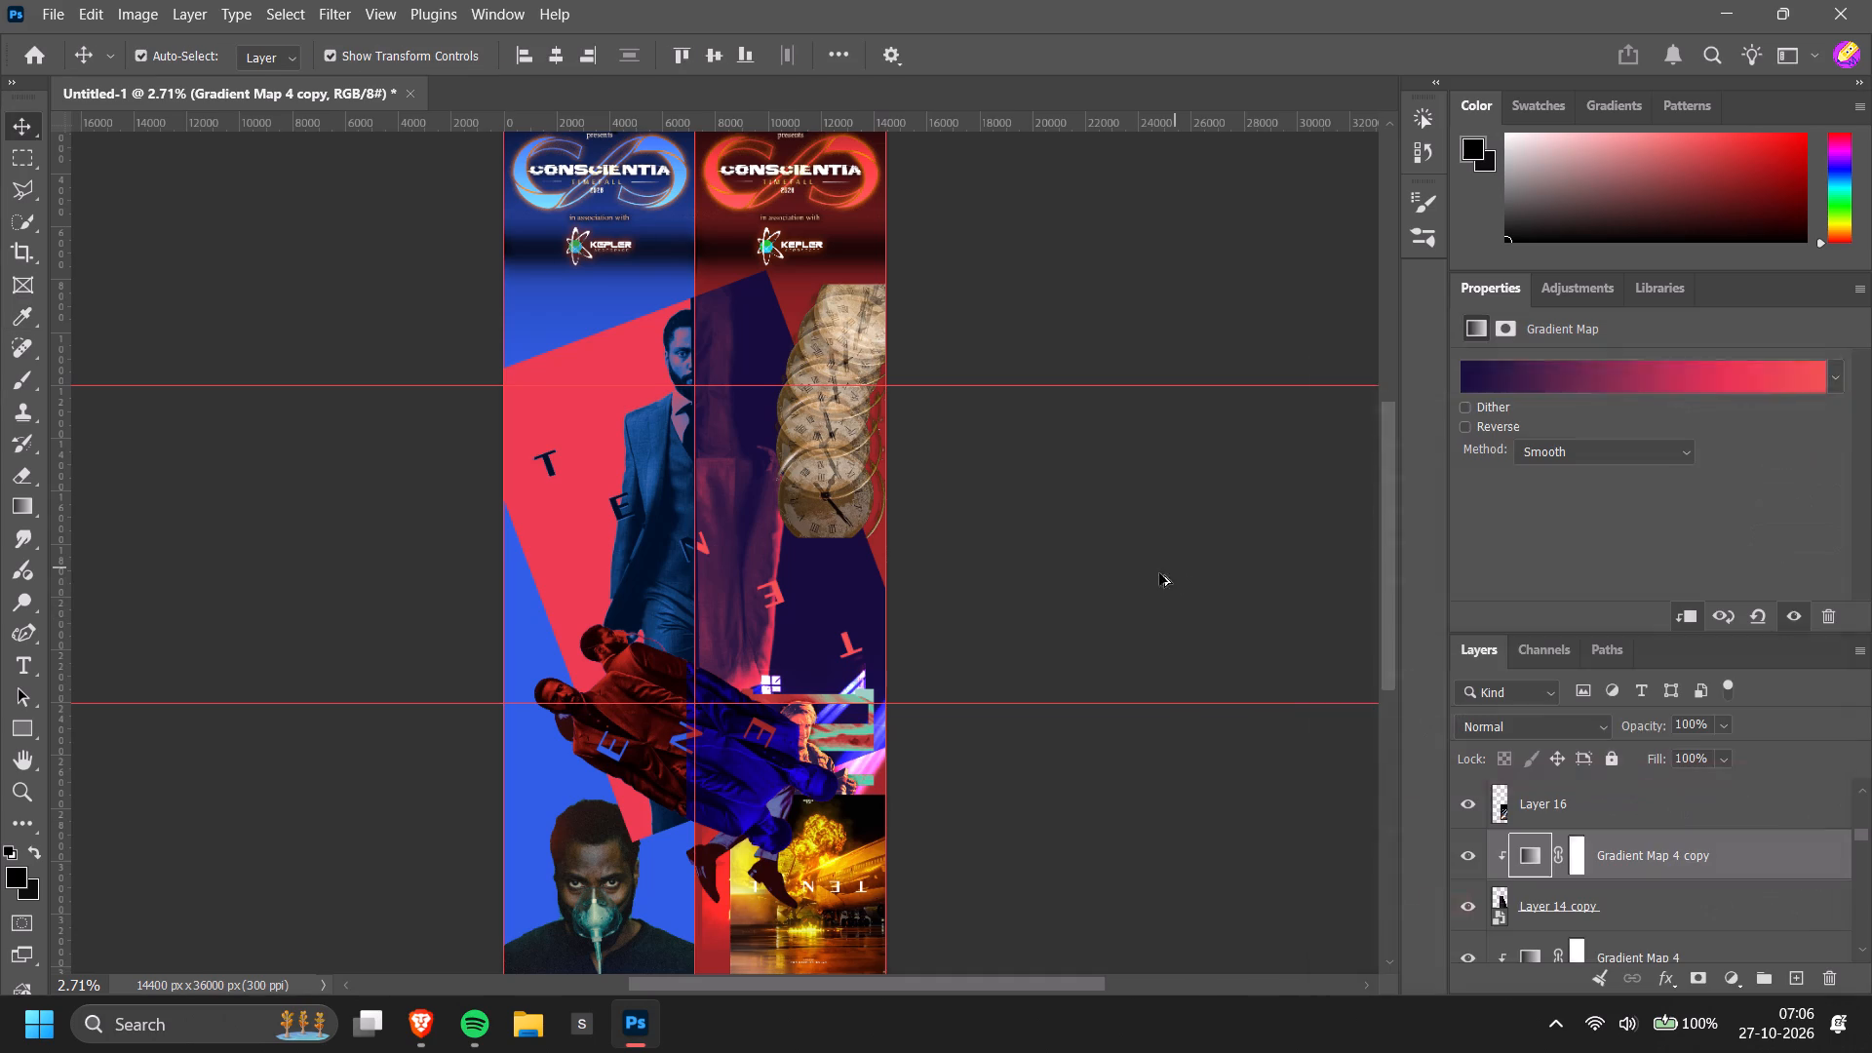
Examine the recoloured posters on Layer 14 and Layer 14 copy across both banners.
{"action": "scroll", "coordinate": [1125, 591], "scroll_direction": "down", "scroll_amount": 3, "text": "alt"}
{"action": "key", "text": "v"}
{"action": "left_click", "coordinate": [1112, 808]}
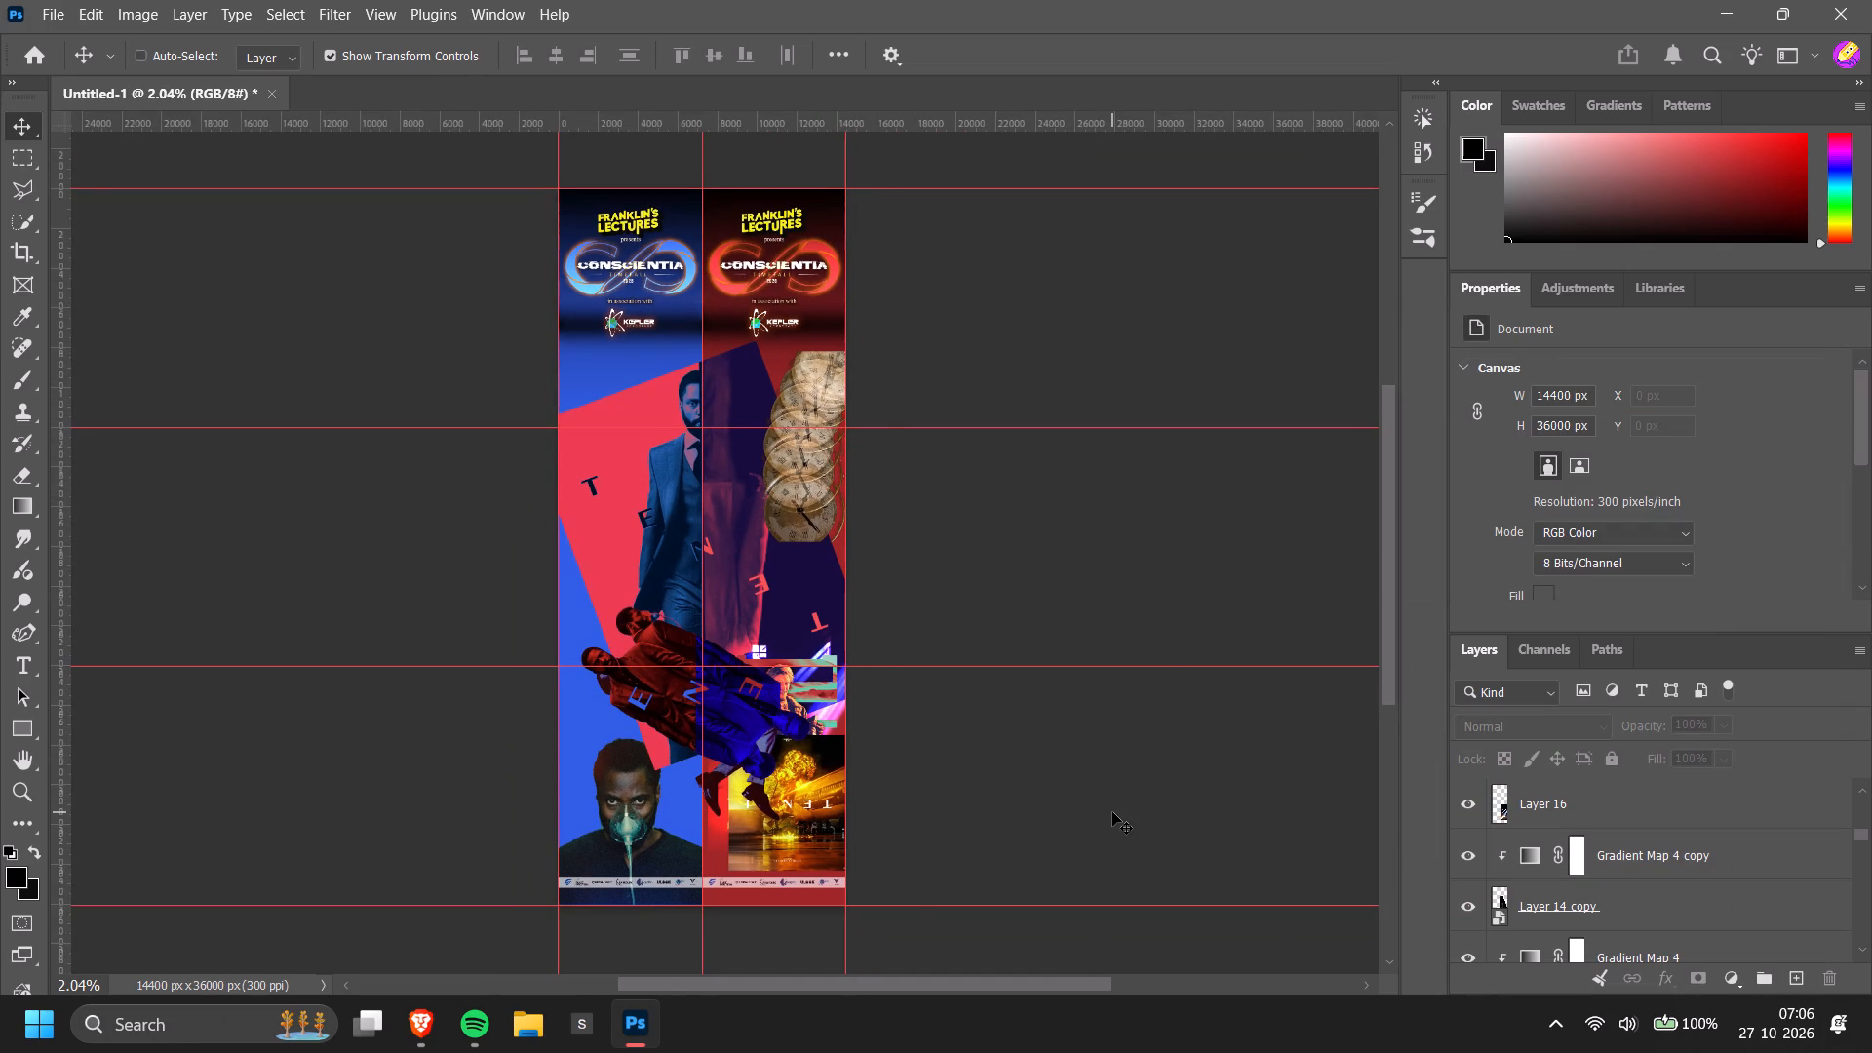
{"action": "scroll", "coordinate": [1112, 812], "scroll_direction": "up", "scroll_amount": 4, "text": "ctrl"}
{"action": "left_click", "coordinate": [732, 490]}
{"action": "scroll", "coordinate": [732, 490], "scroll_direction": "up", "scroll_amount": 3, "text": "alt"}
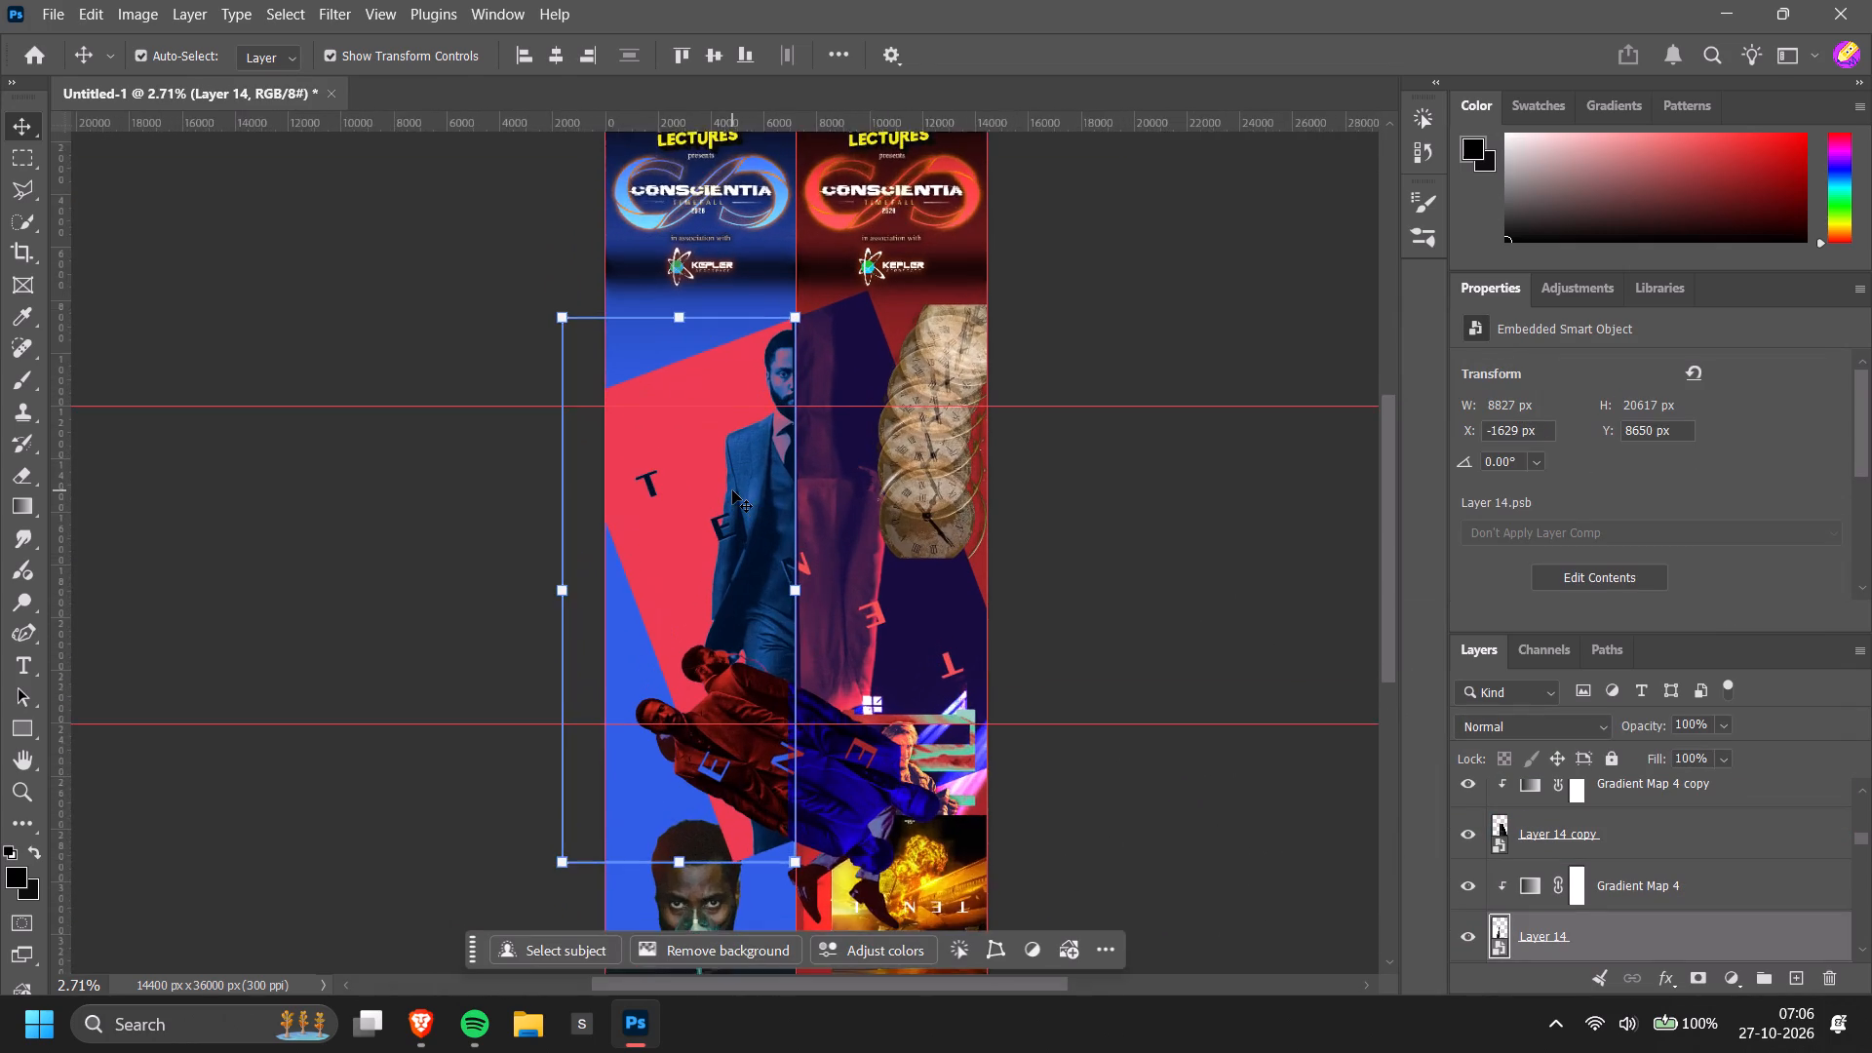
{"action": "scroll", "coordinate": [732, 490], "scroll_direction": "up", "scroll_amount": 2, "text": "alt"}
{"action": "left_click", "coordinate": [1147, 563]}
{"action": "left_click", "coordinate": [869, 553]}
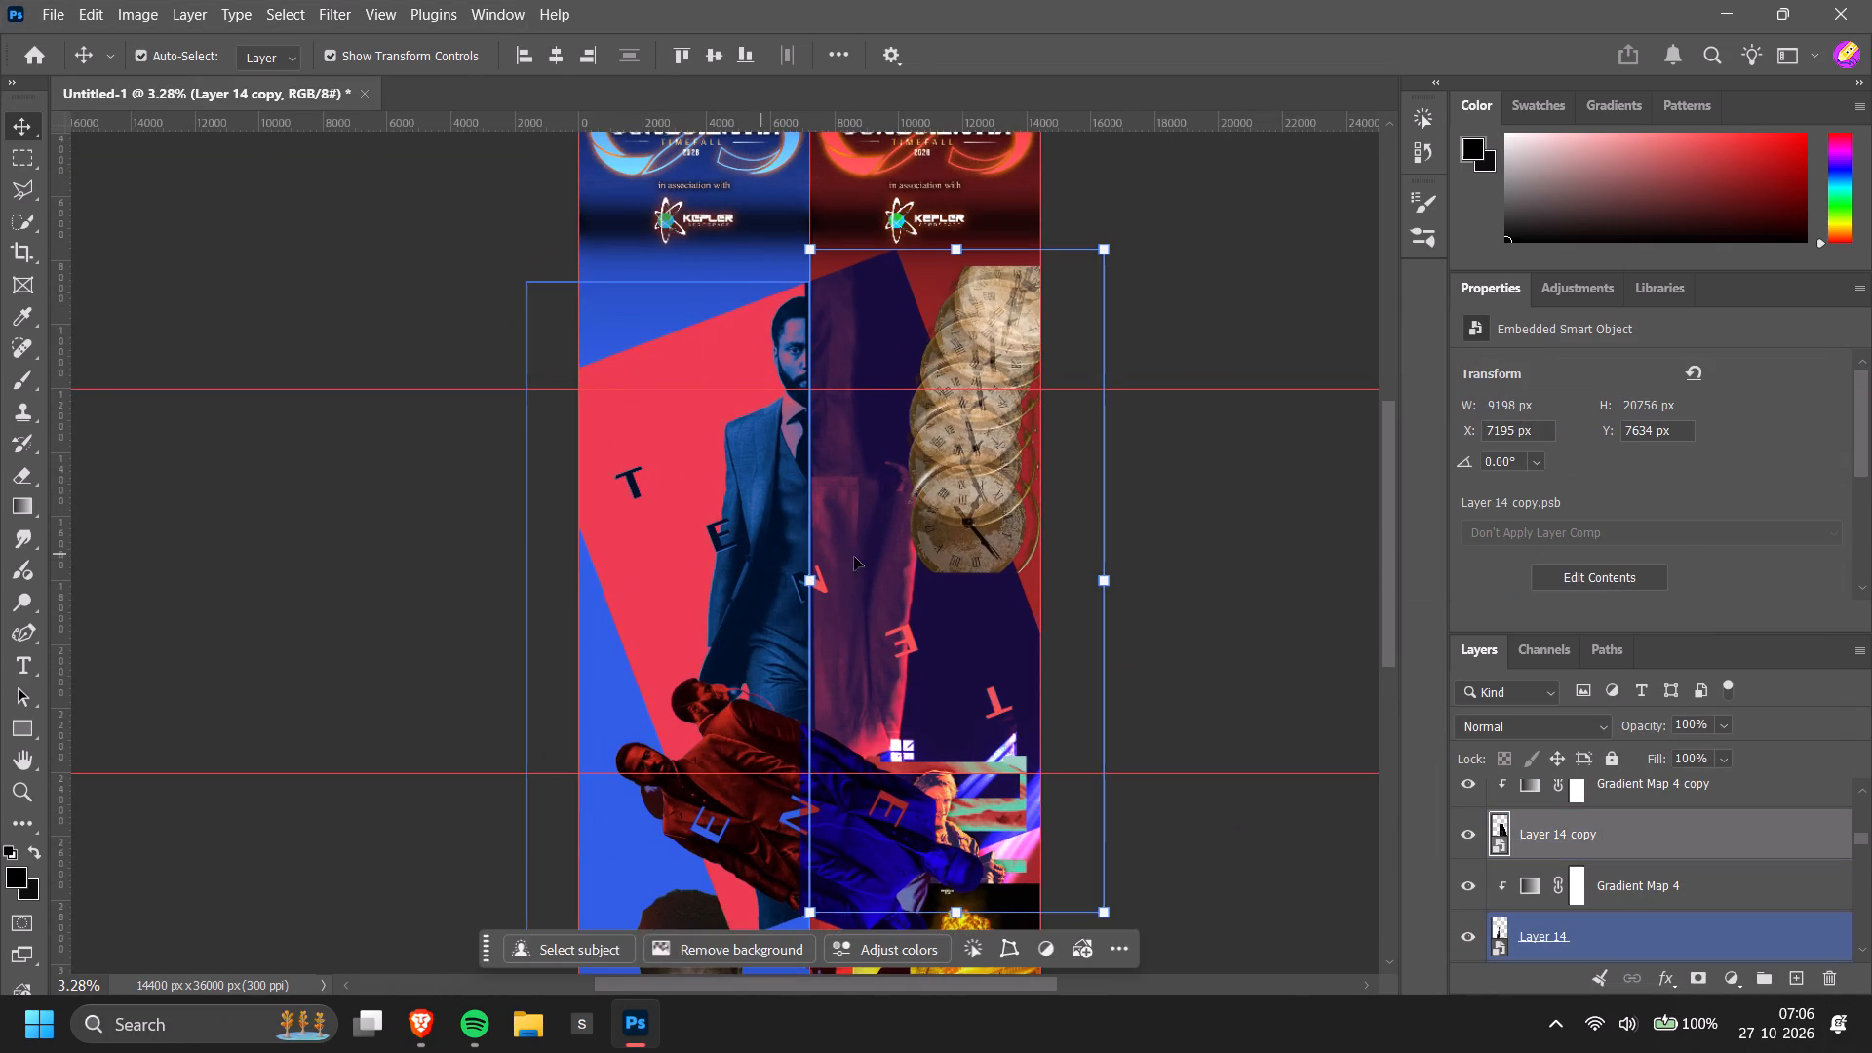
{"action": "left_click", "coordinate": [1276, 579]}
{"action": "scroll", "coordinate": [1282, 596], "scroll_direction": "down", "scroll_amount": 5}
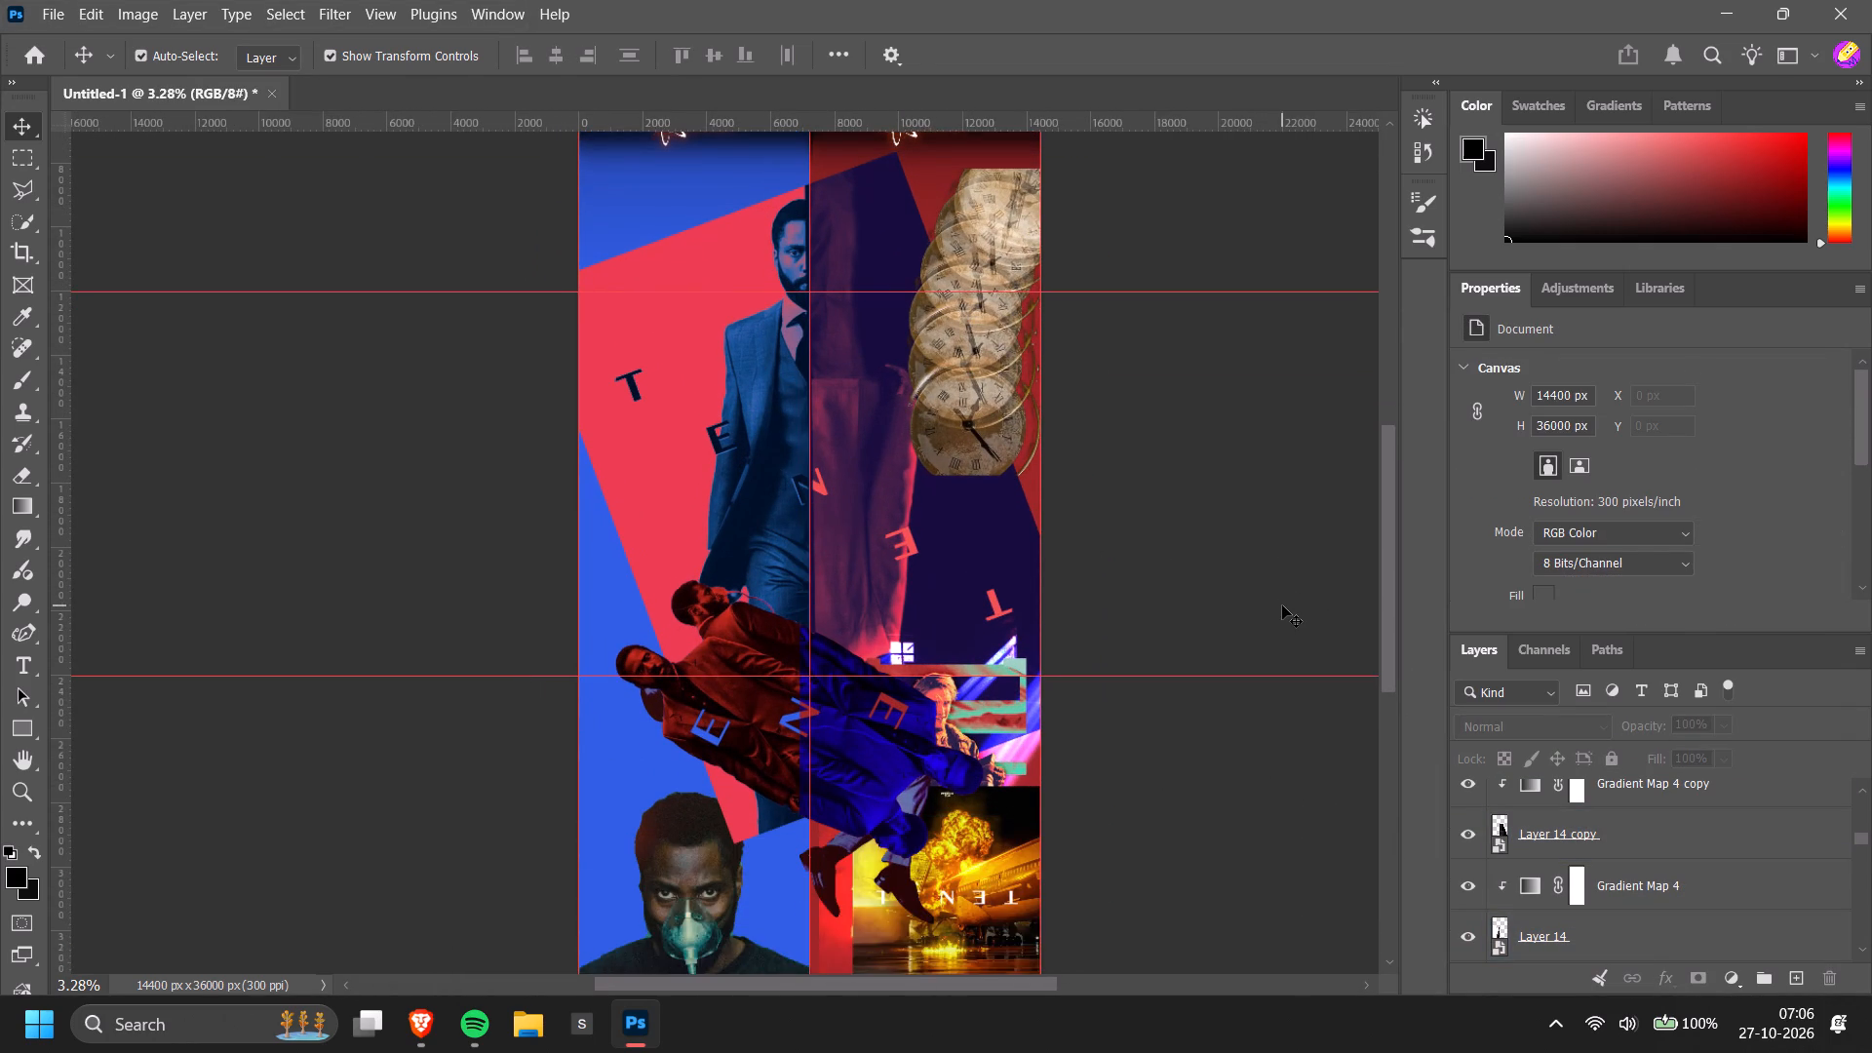
Scale the clocks on Layer 17 to about 122%, rotate them about -12.4°, and shift them upward on the red banner.
{"action": "scroll", "coordinate": [1242, 609], "scroll_direction": "up", "scroll_amount": 4}
{"action": "left_click", "coordinate": [944, 414]}
{"action": "left_click_drag", "start_coordinate": [1058, 561], "coordinate": [1108, 581]}
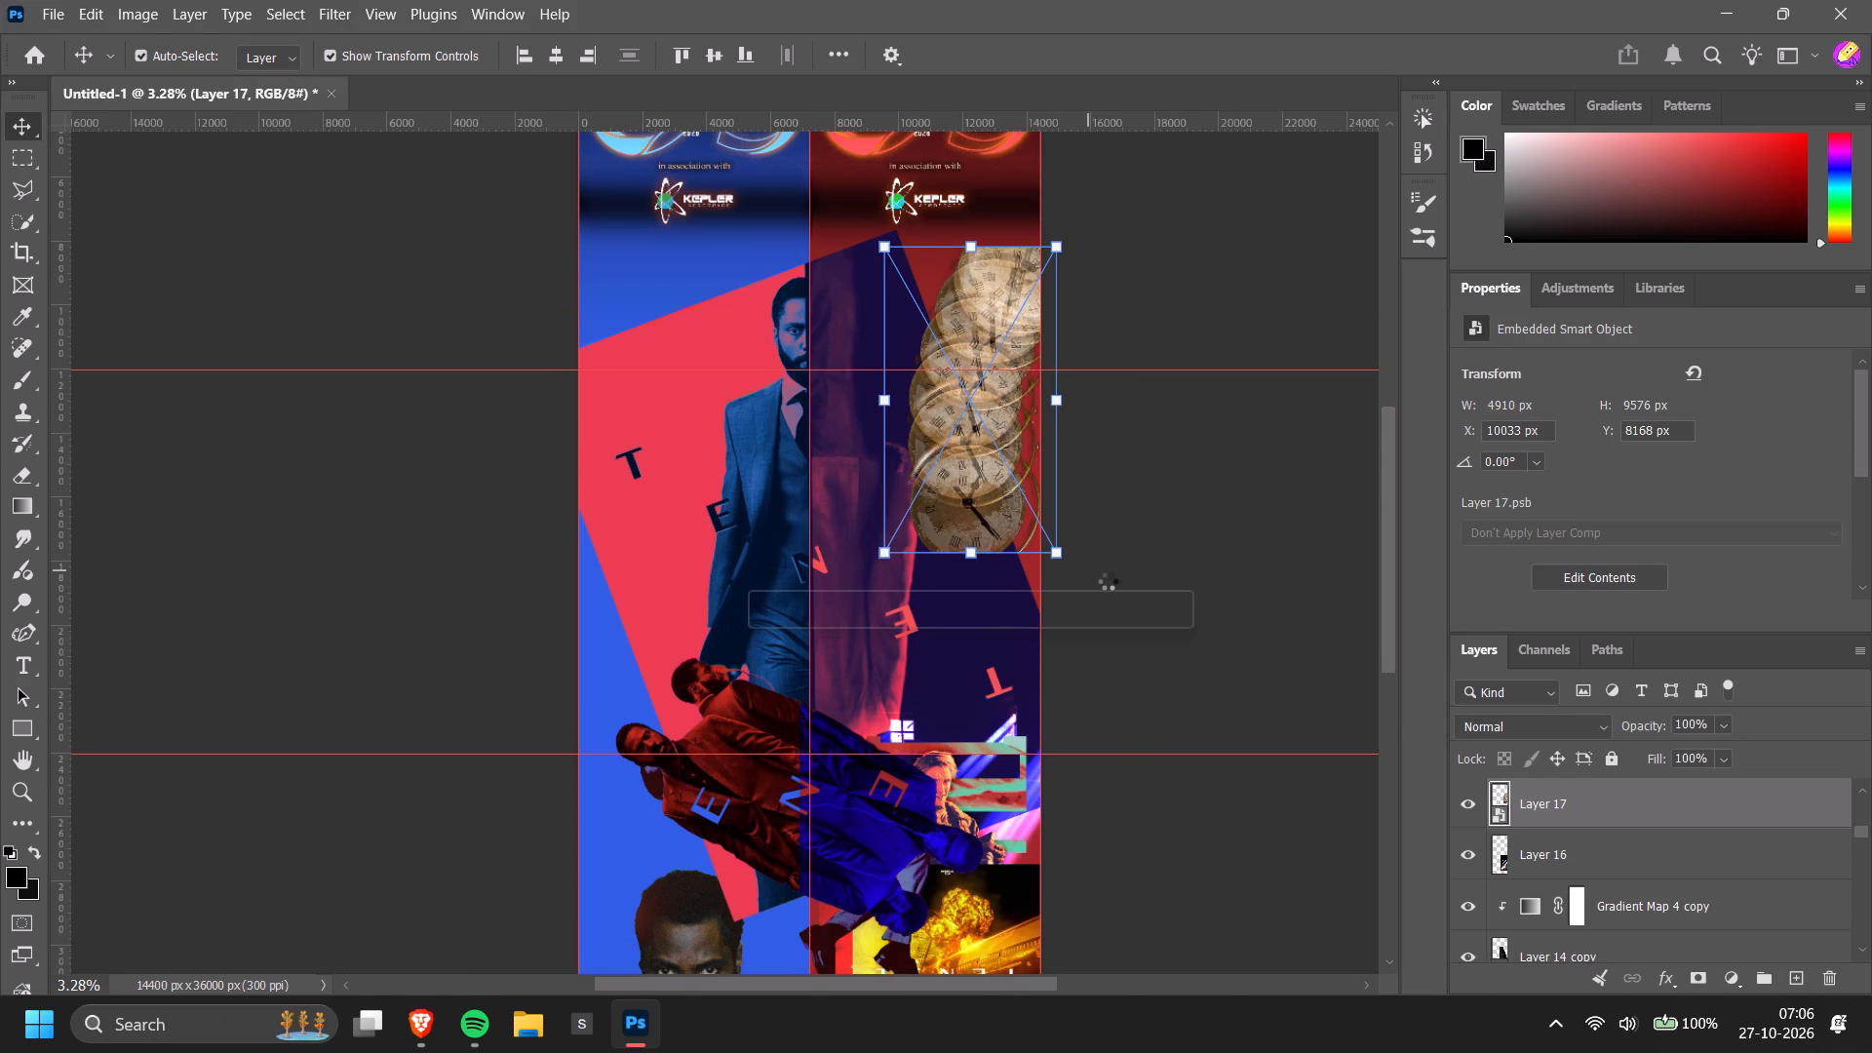
{"action": "left_click_drag", "start_coordinate": [1108, 581], "coordinate": [1108, 582]}
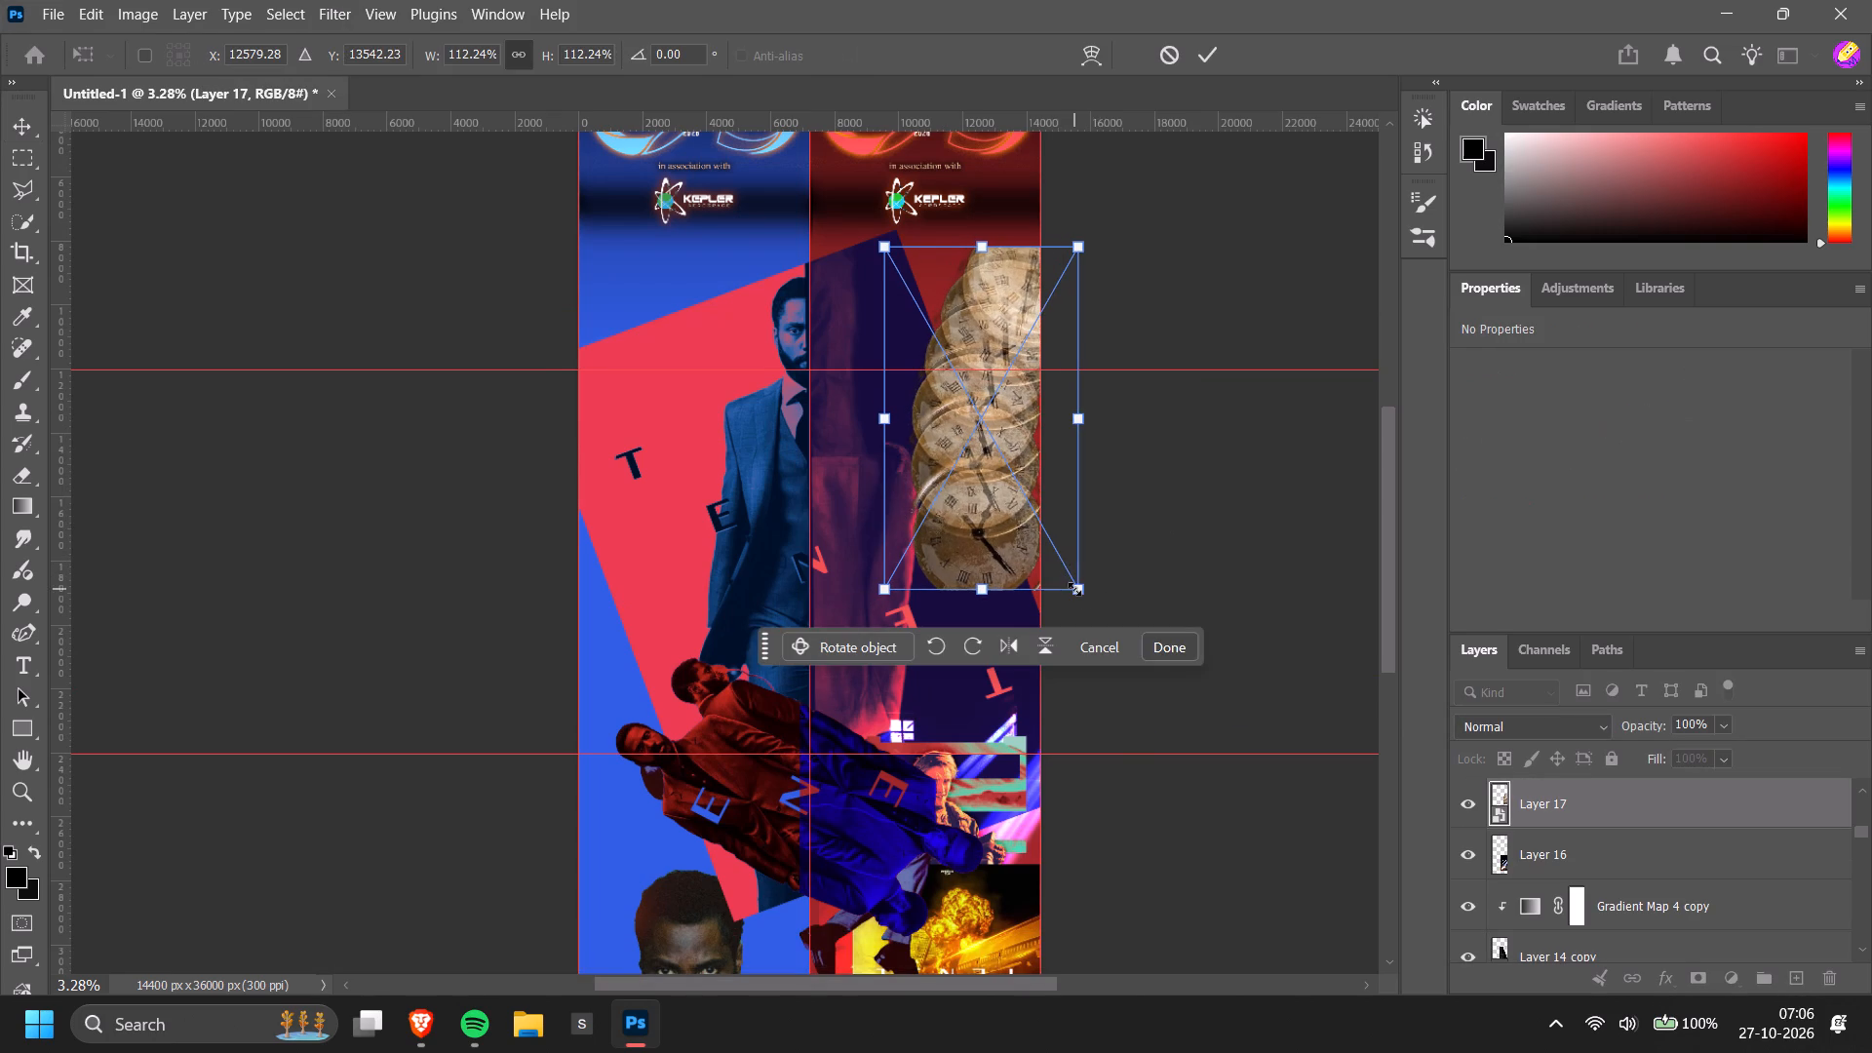
{"action": "left_click_drag", "start_coordinate": [1081, 601], "coordinate": [1112, 621]}
{"action": "left_click_drag", "start_coordinate": [1117, 618], "coordinate": [1150, 565]}
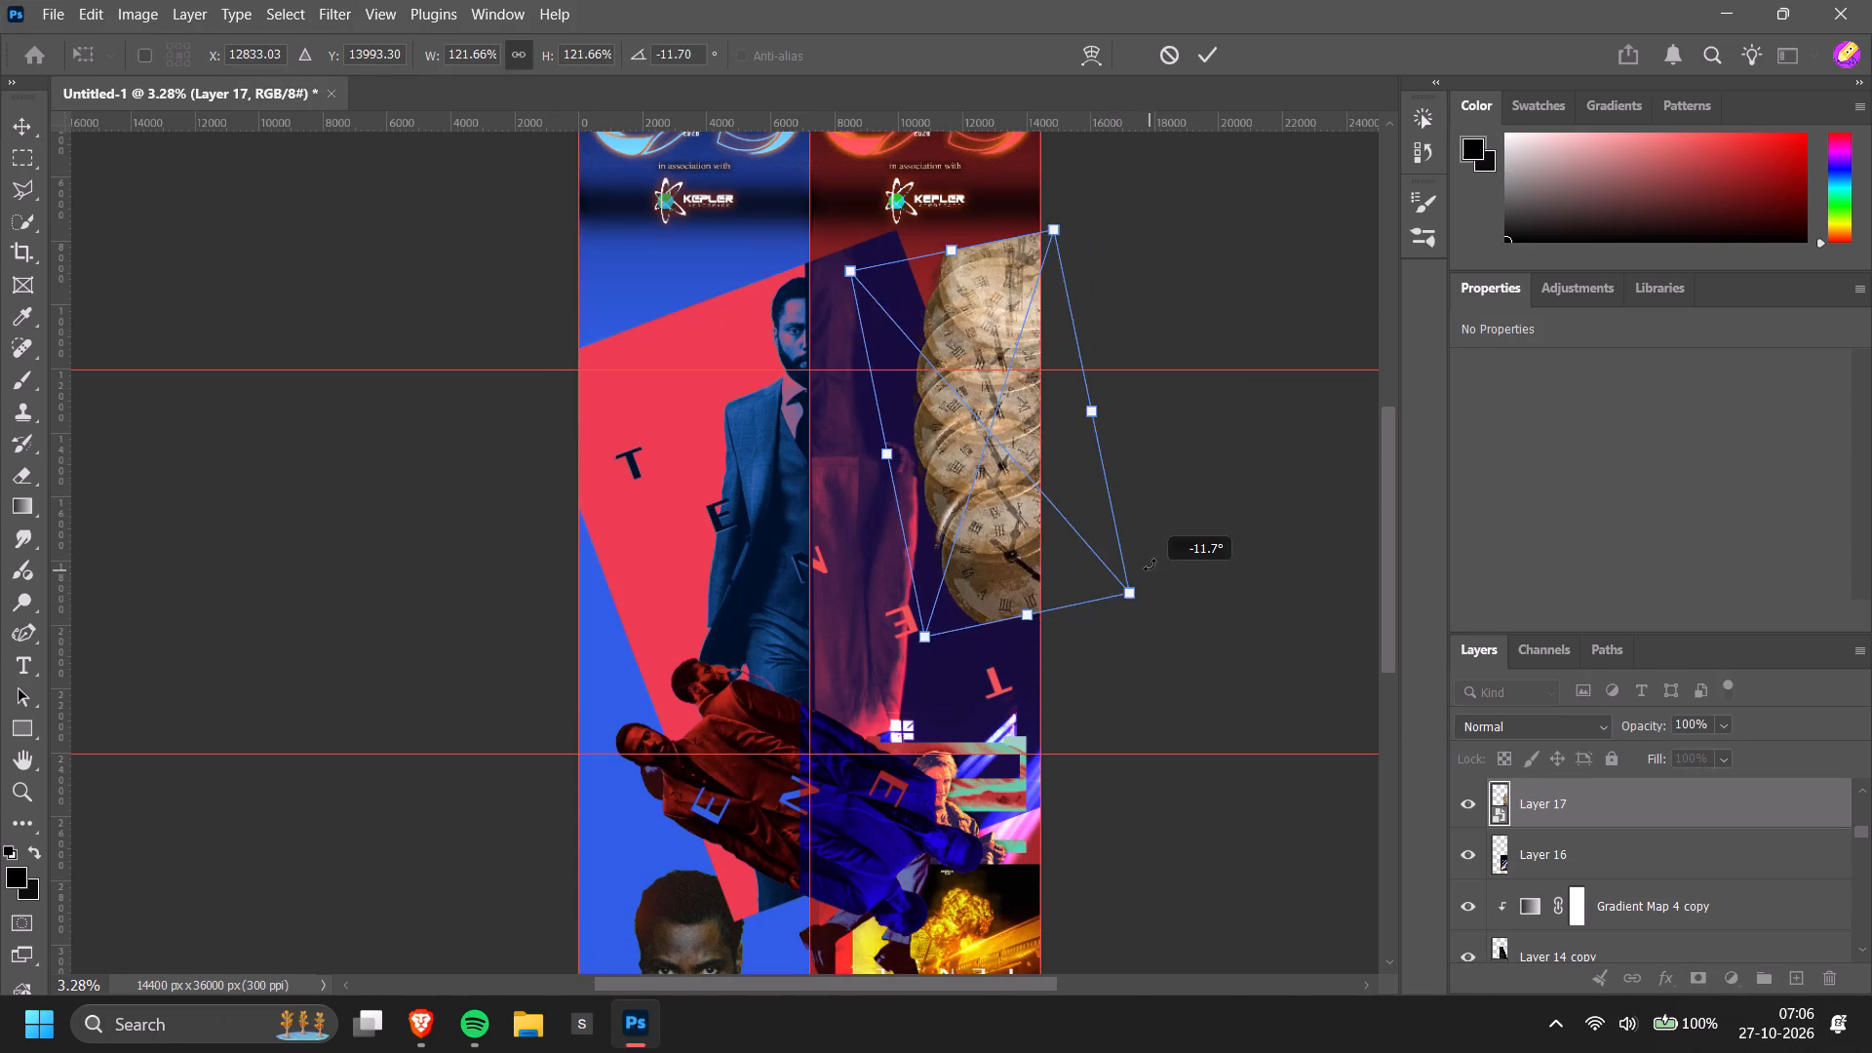
{"action": "left_click_drag", "start_coordinate": [1150, 565], "coordinate": [1140, 573]}
{"action": "left_click_drag", "start_coordinate": [1067, 518], "coordinate": [1072, 482]}
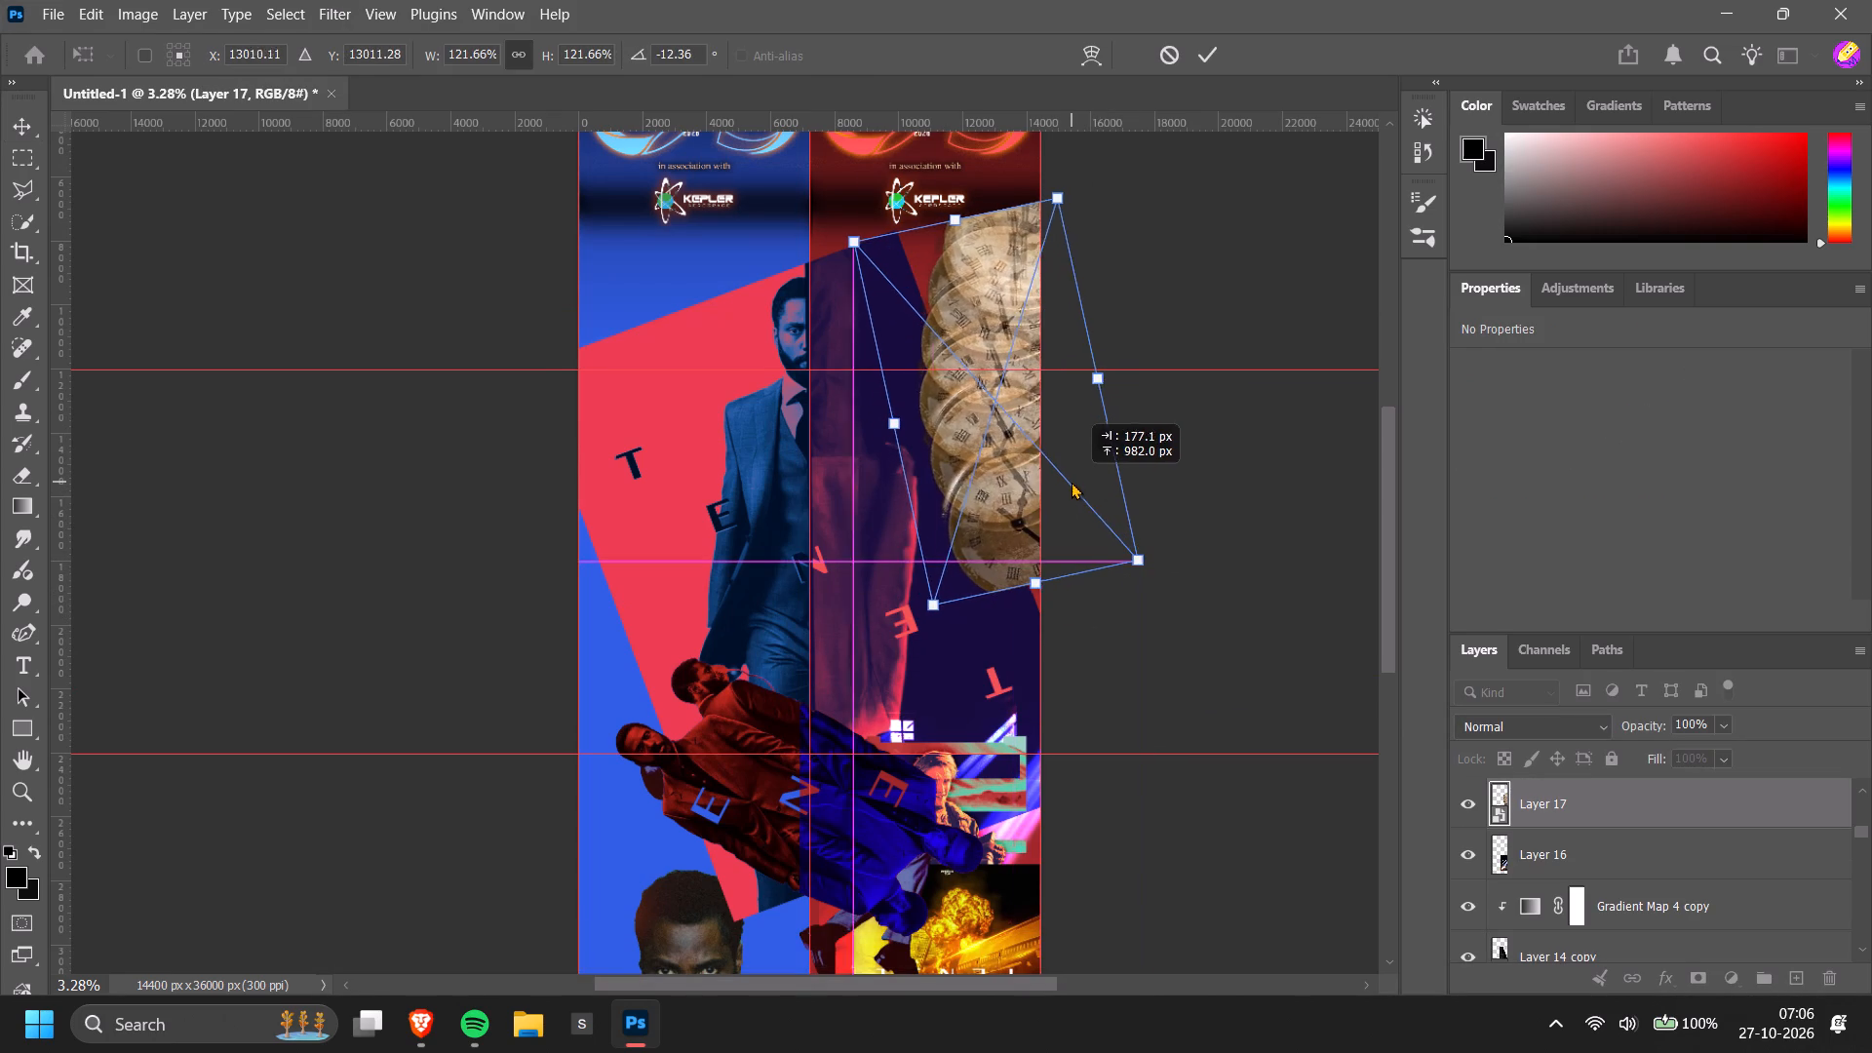
{"action": "left_click_drag", "start_coordinate": [1072, 482], "coordinate": [1072, 483]}
{"action": "scroll", "coordinate": [1064, 504], "scroll_direction": "down", "scroll_amount": 7, "text": "alt"}
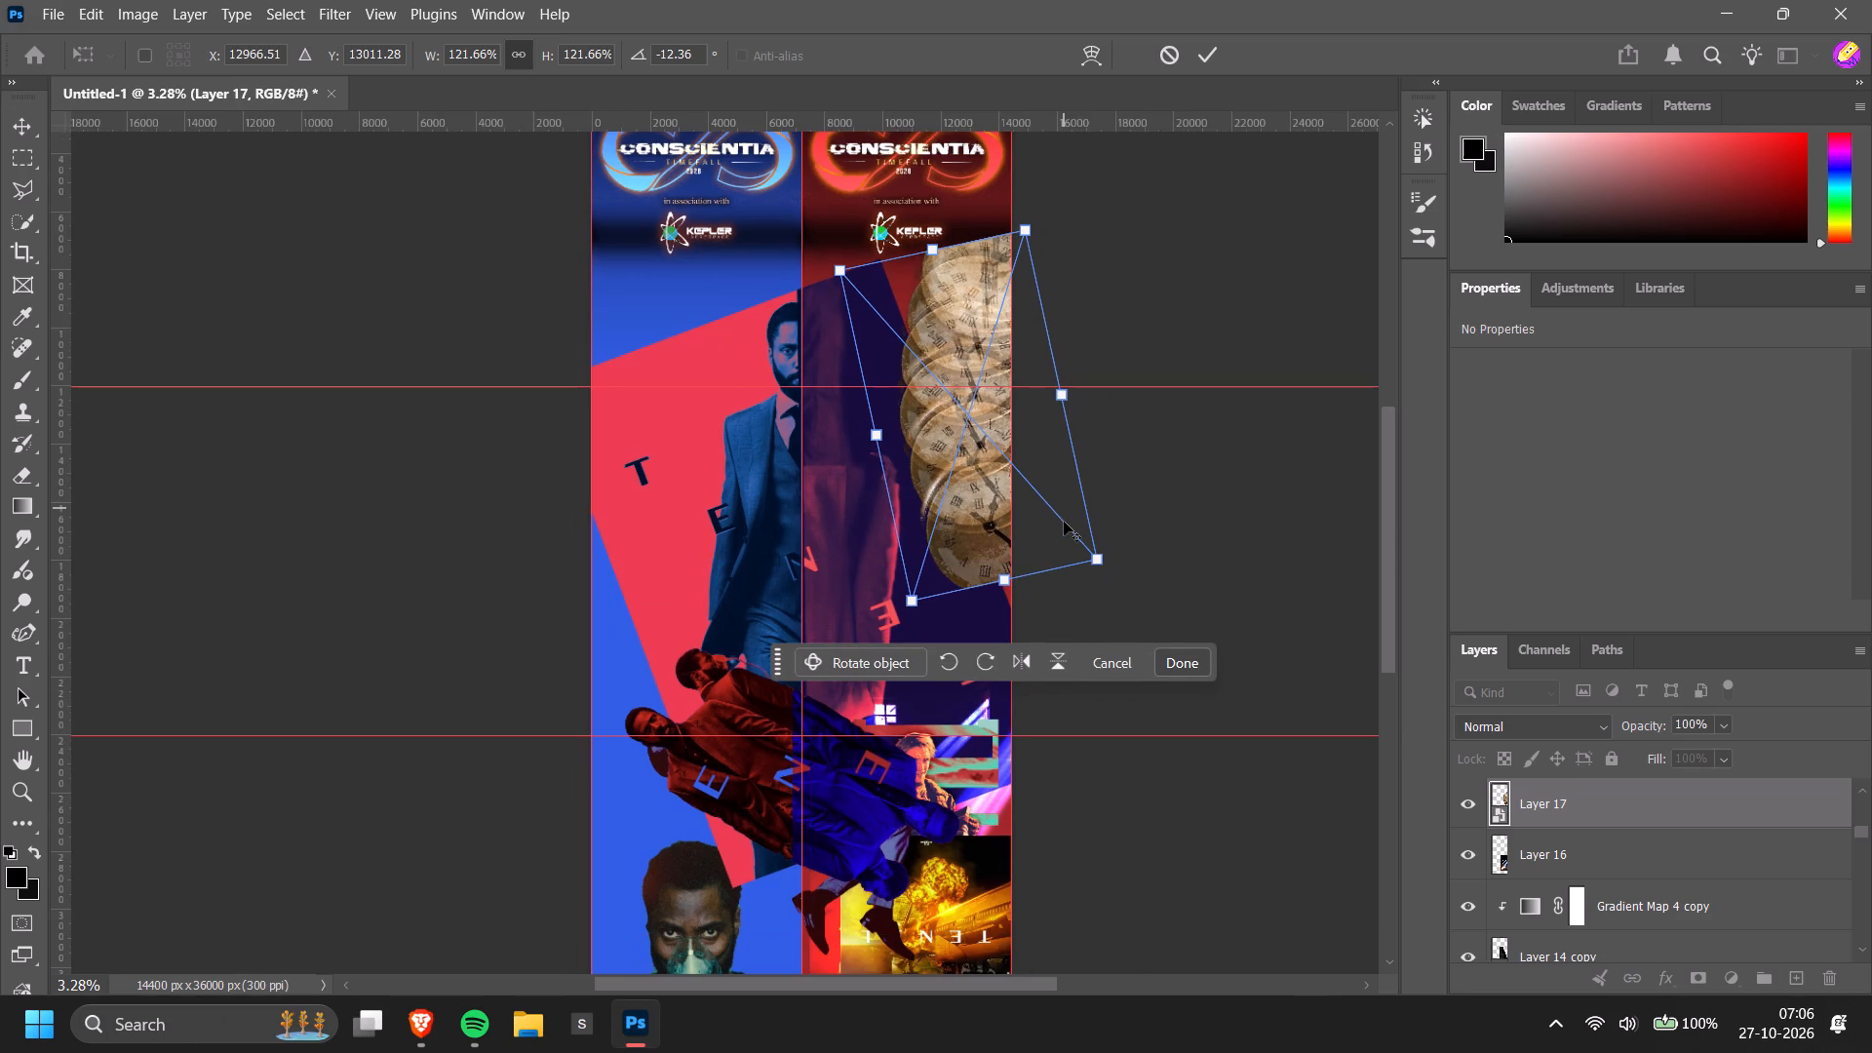
{"action": "scroll", "coordinate": [1064, 522], "scroll_direction": "down", "scroll_amount": 2, "text": "alt"}
{"action": "scroll", "coordinate": [1170, 570], "scroll_direction": "down", "scroll_amount": 2}
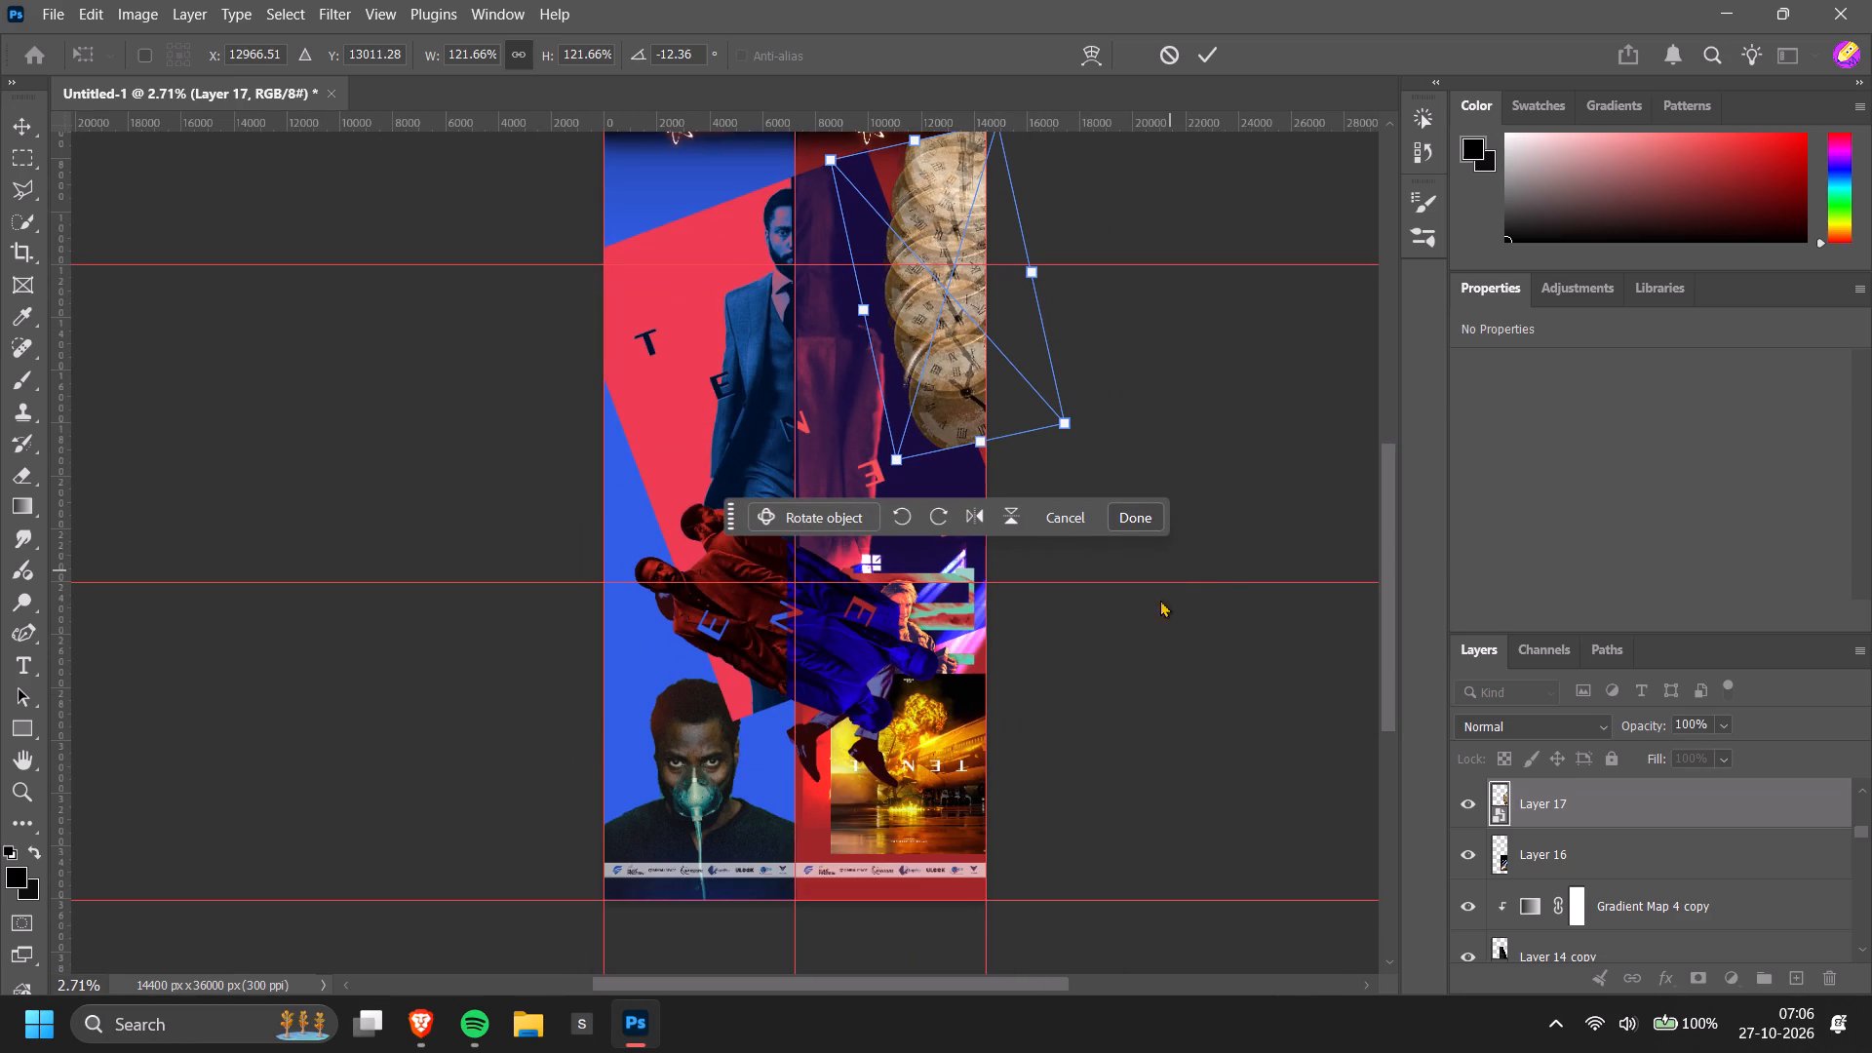
{"action": "scroll", "coordinate": [1094, 596], "scroll_direction": "up", "scroll_amount": 5}
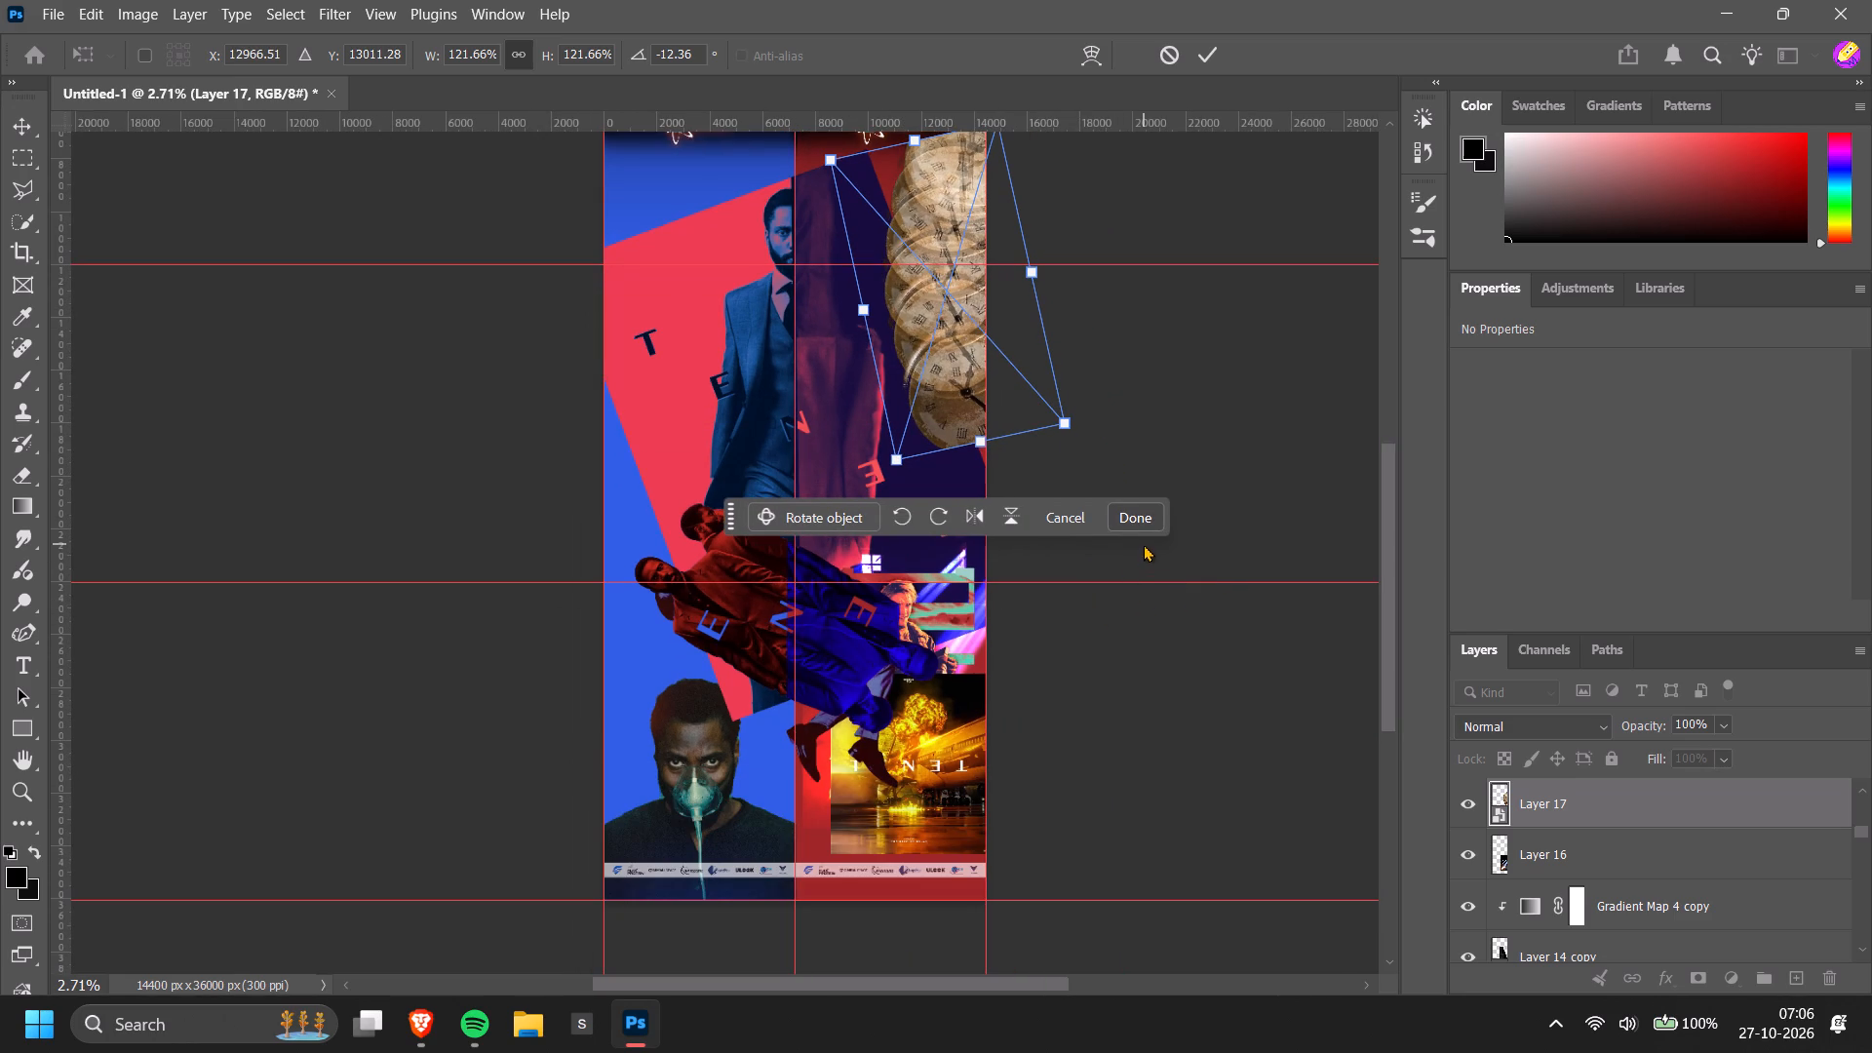
{"action": "left_click", "coordinate": [1144, 525]}
{"action": "scroll", "coordinate": [1126, 566], "scroll_direction": "up", "scroll_amount": 4}
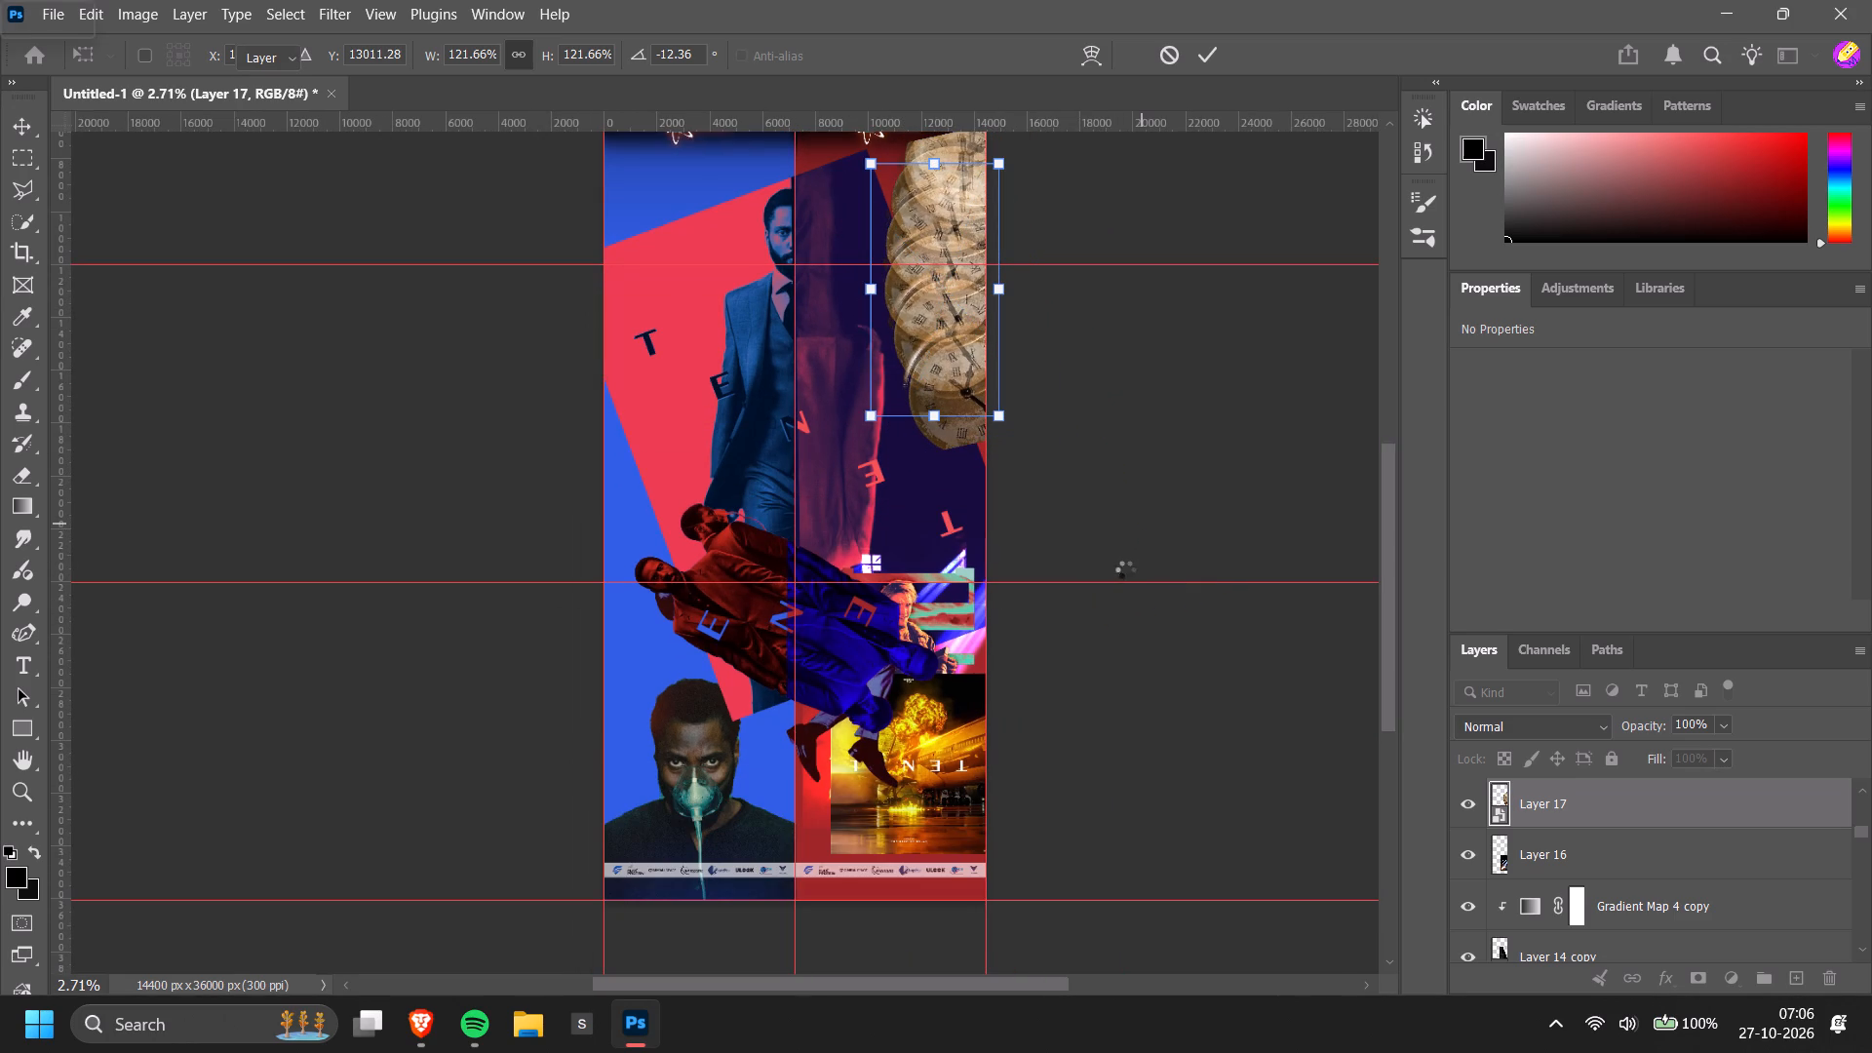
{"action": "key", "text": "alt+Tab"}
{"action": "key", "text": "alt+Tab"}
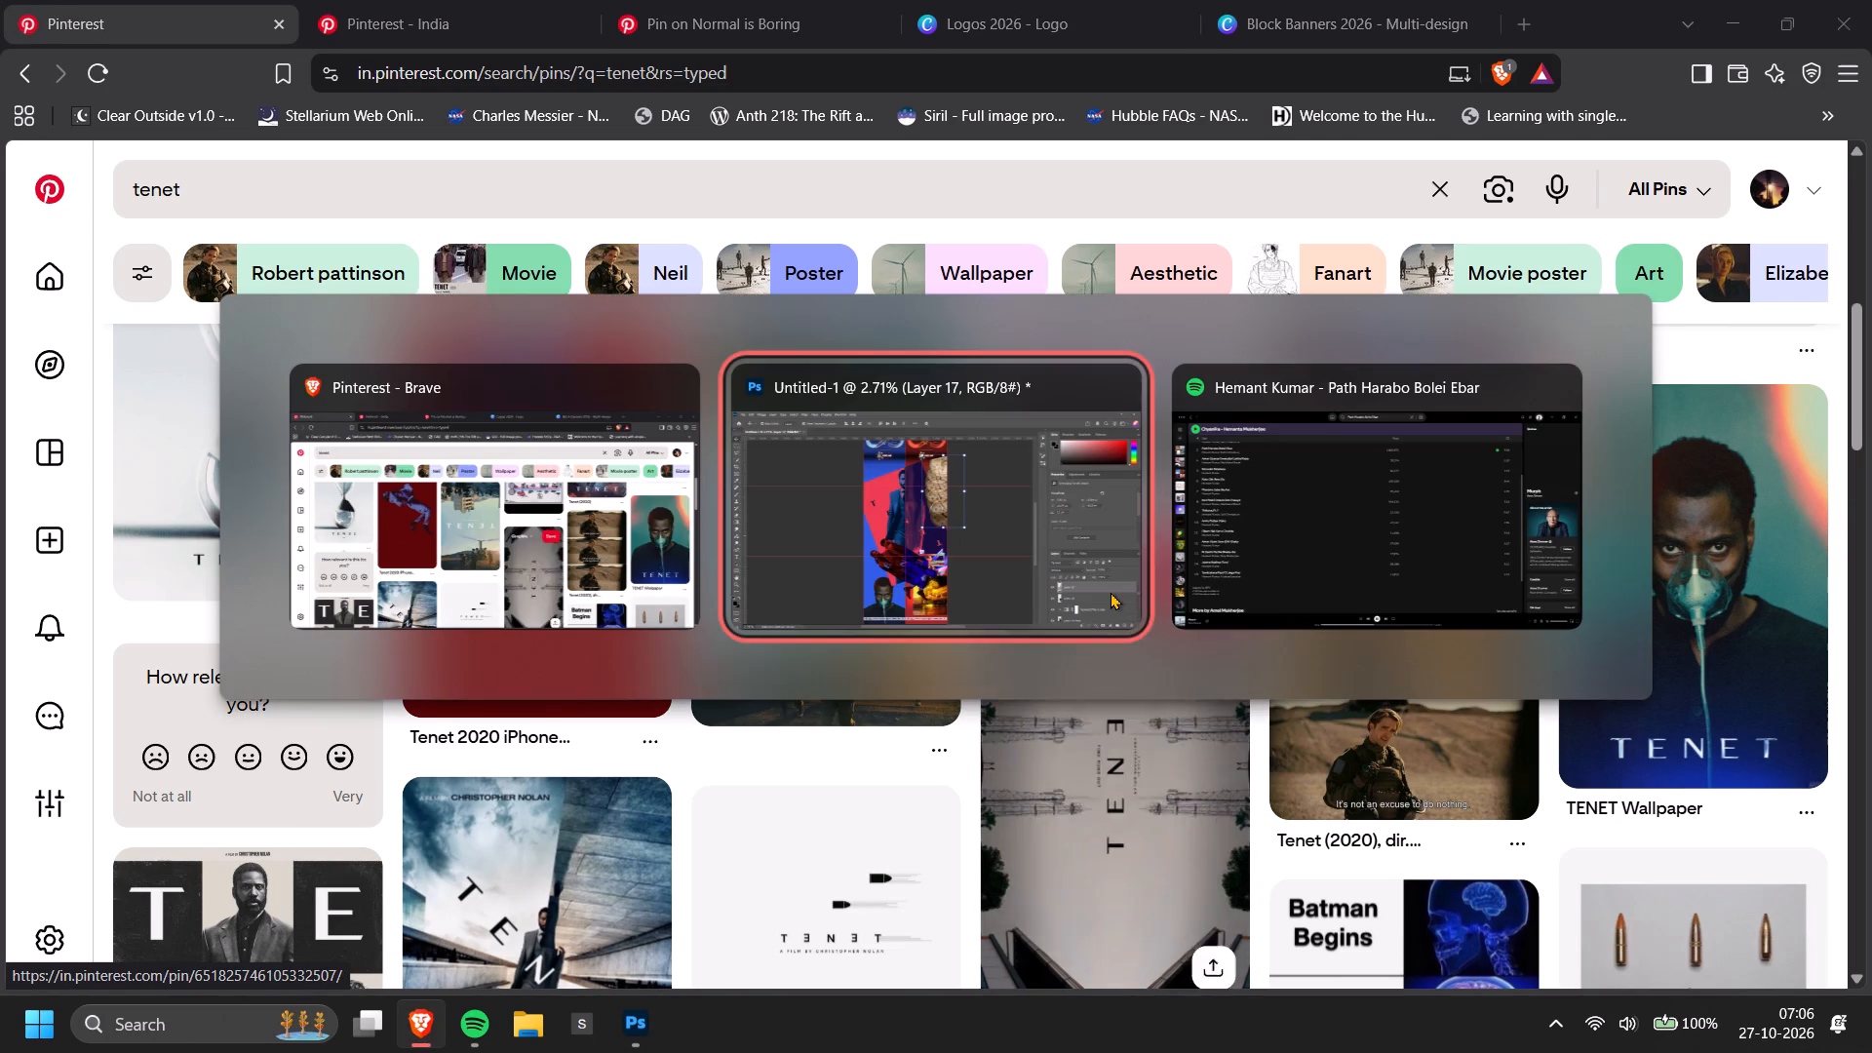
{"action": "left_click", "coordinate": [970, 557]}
Set the blend mode of the clocks on Layer 17 to Vivid Light.
{"action": "scroll", "coordinate": [939, 560], "scroll_direction": "up", "scroll_amount": 4}
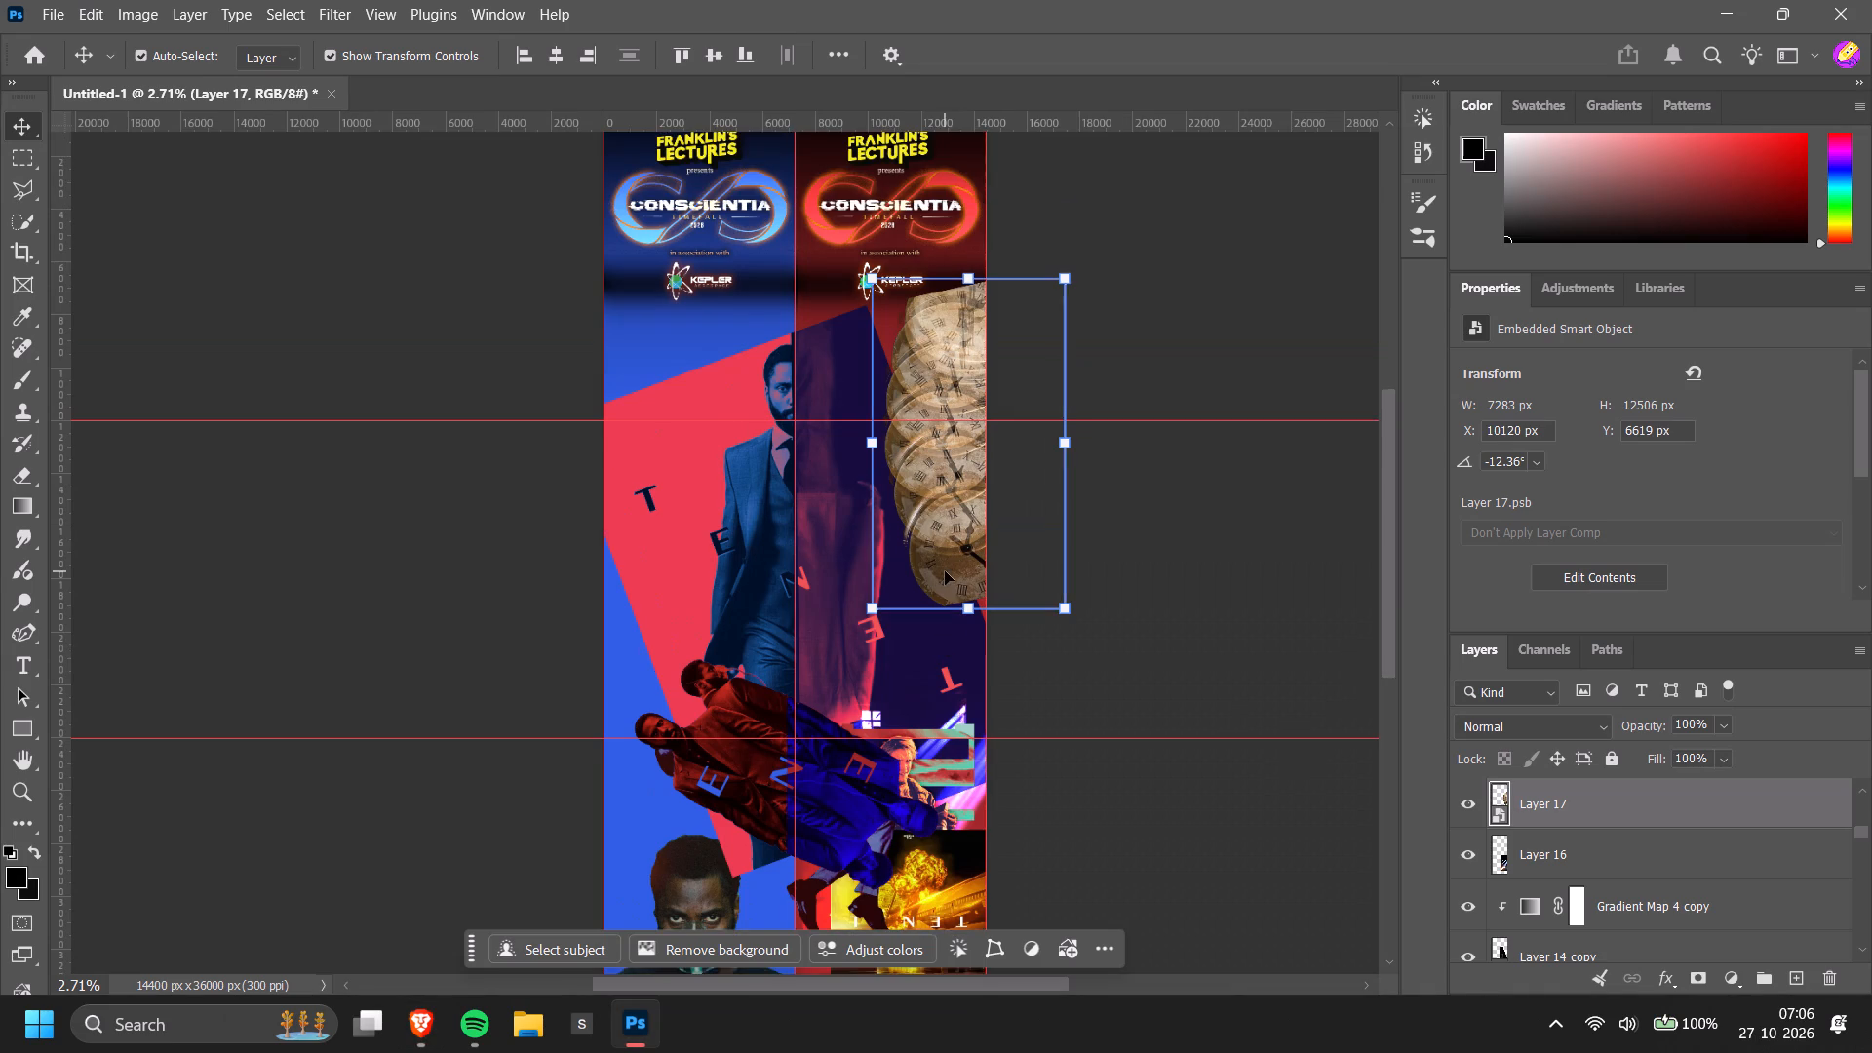
{"action": "scroll", "coordinate": [950, 539], "scroll_direction": "up", "scroll_amount": 2}
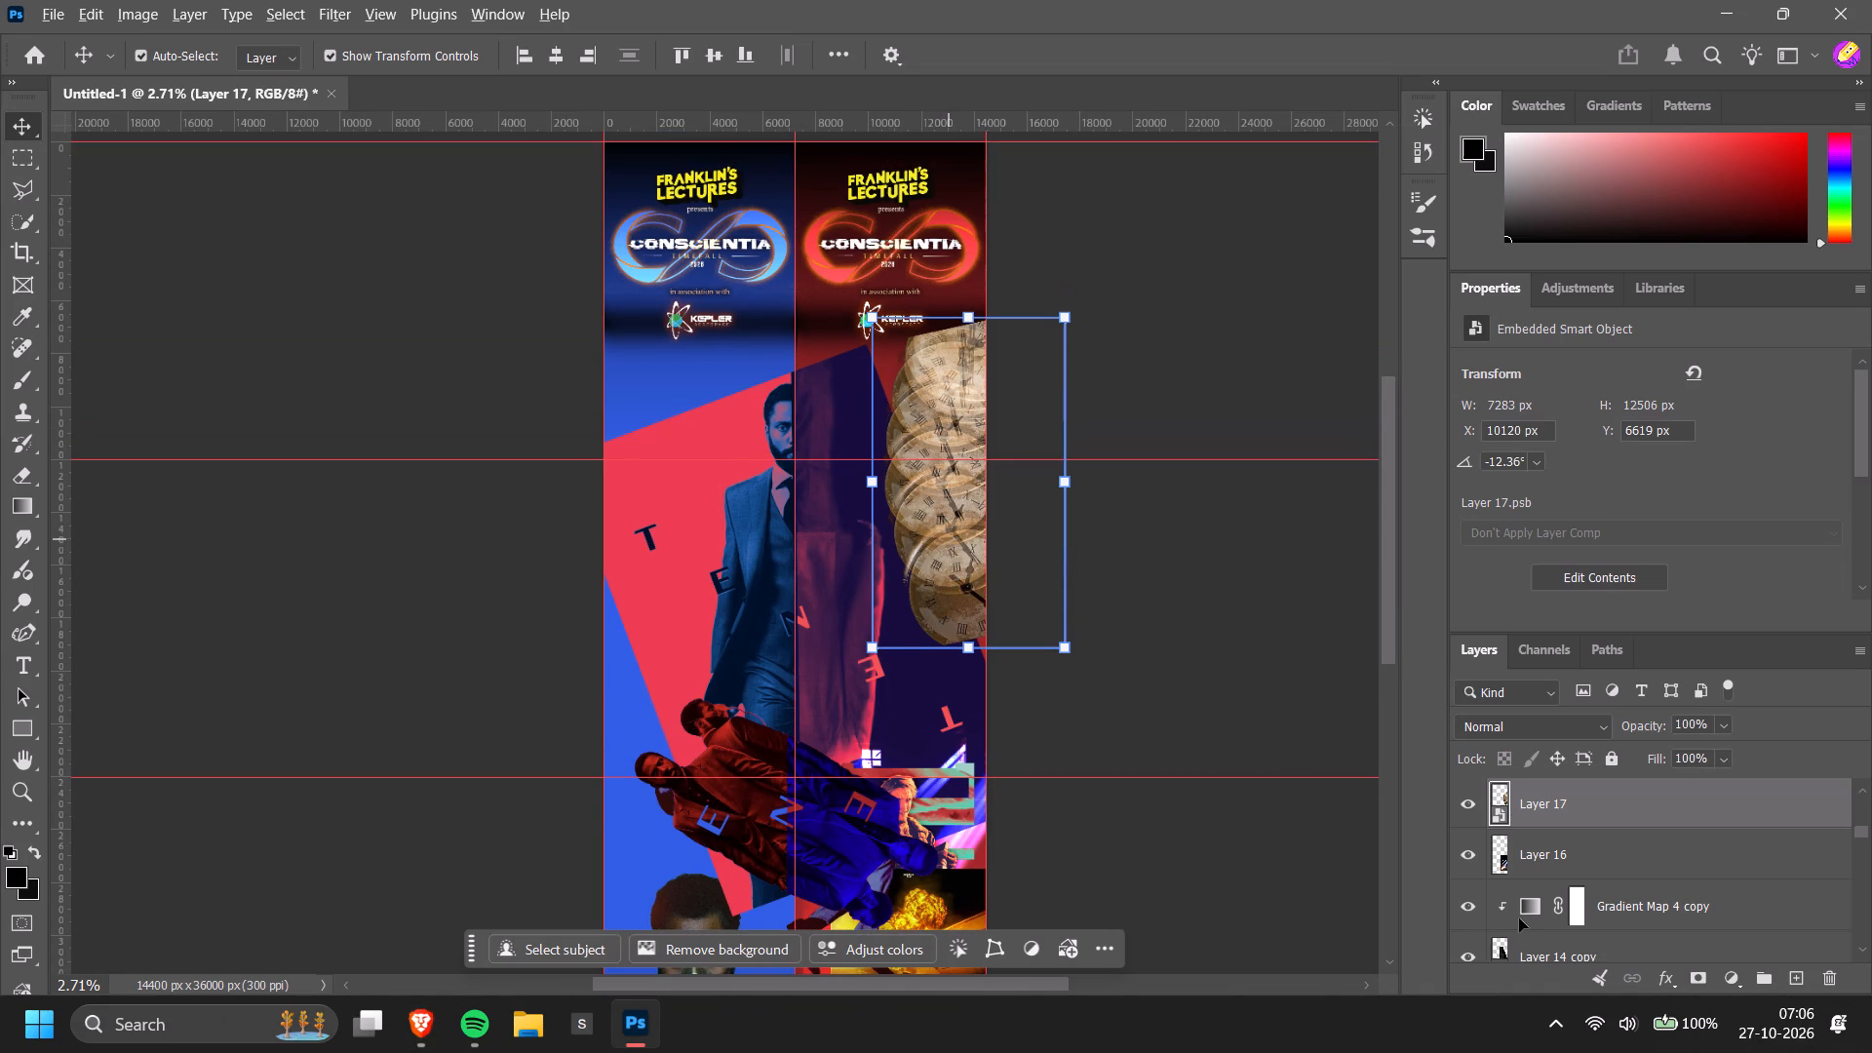
{"action": "scroll", "coordinate": [1454, 877], "scroll_direction": "up", "scroll_amount": 1}
{"action": "left_click", "coordinate": [1505, 721]}
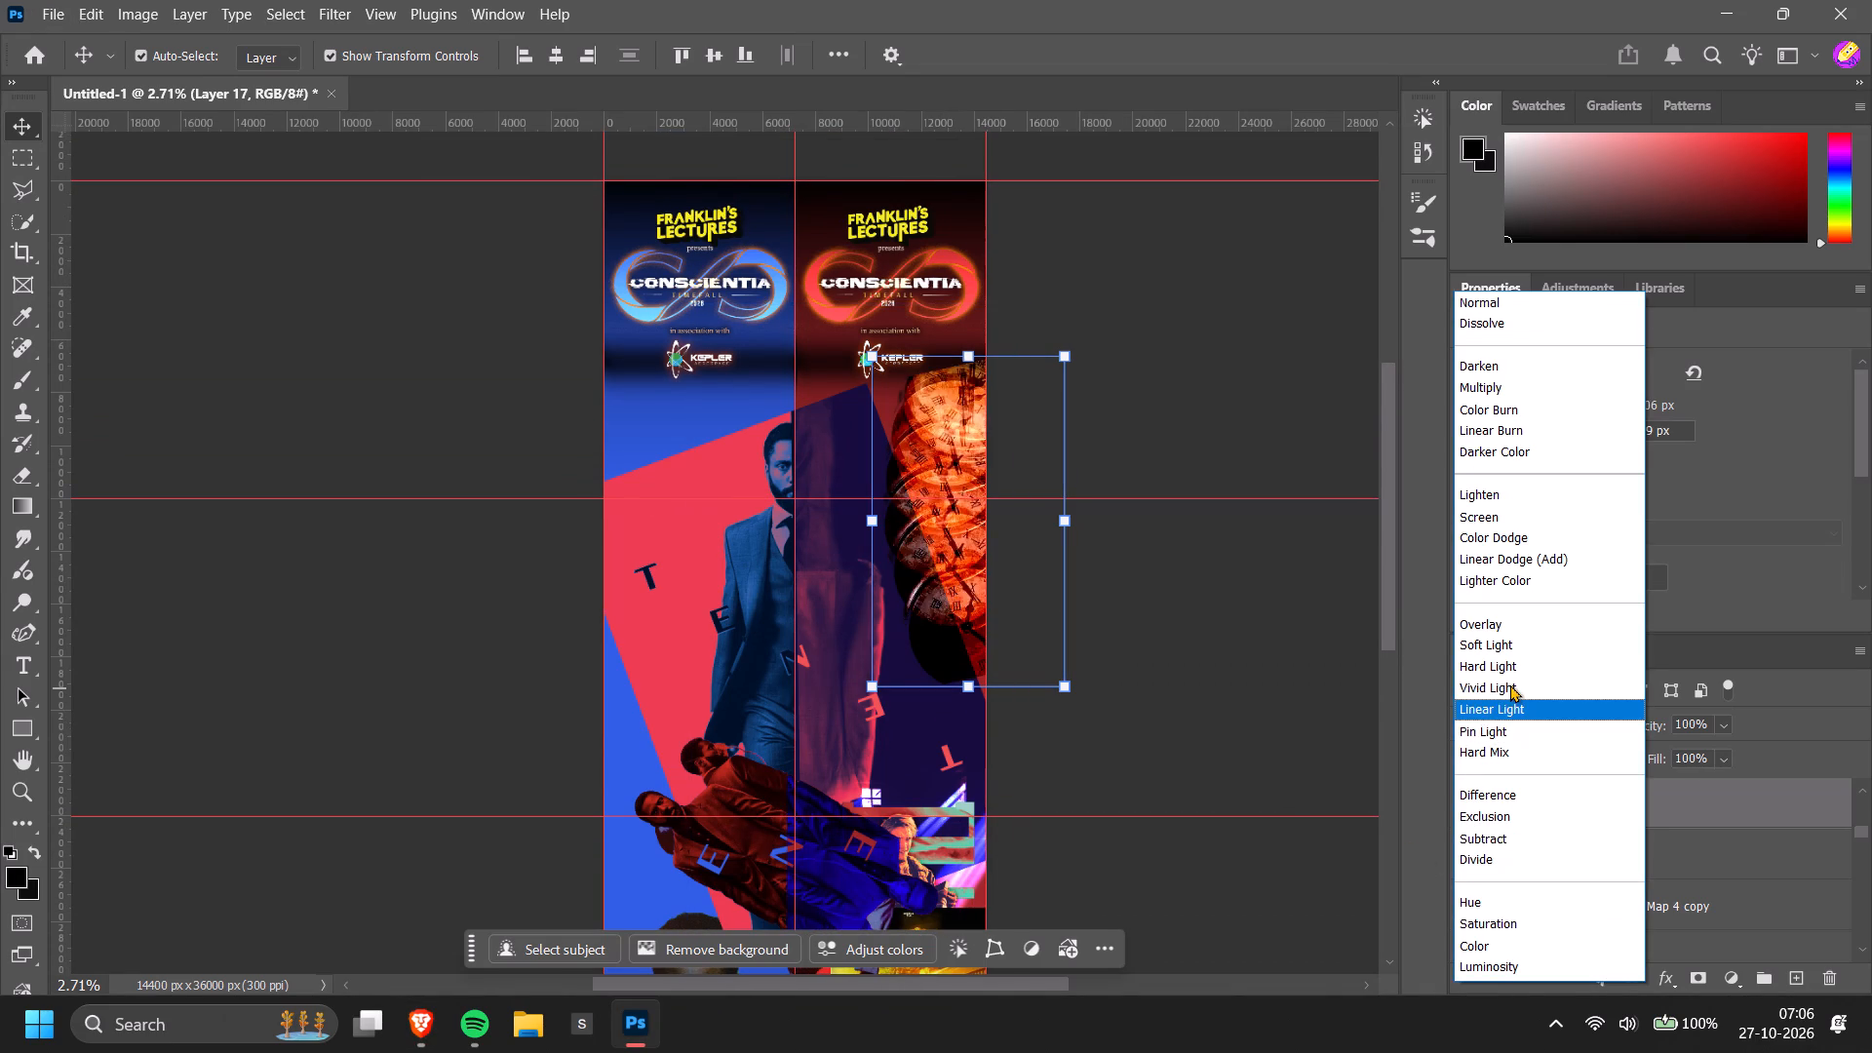
{"action": "left_click", "coordinate": [1510, 684]}
{"action": "left_click", "coordinate": [1228, 652]}
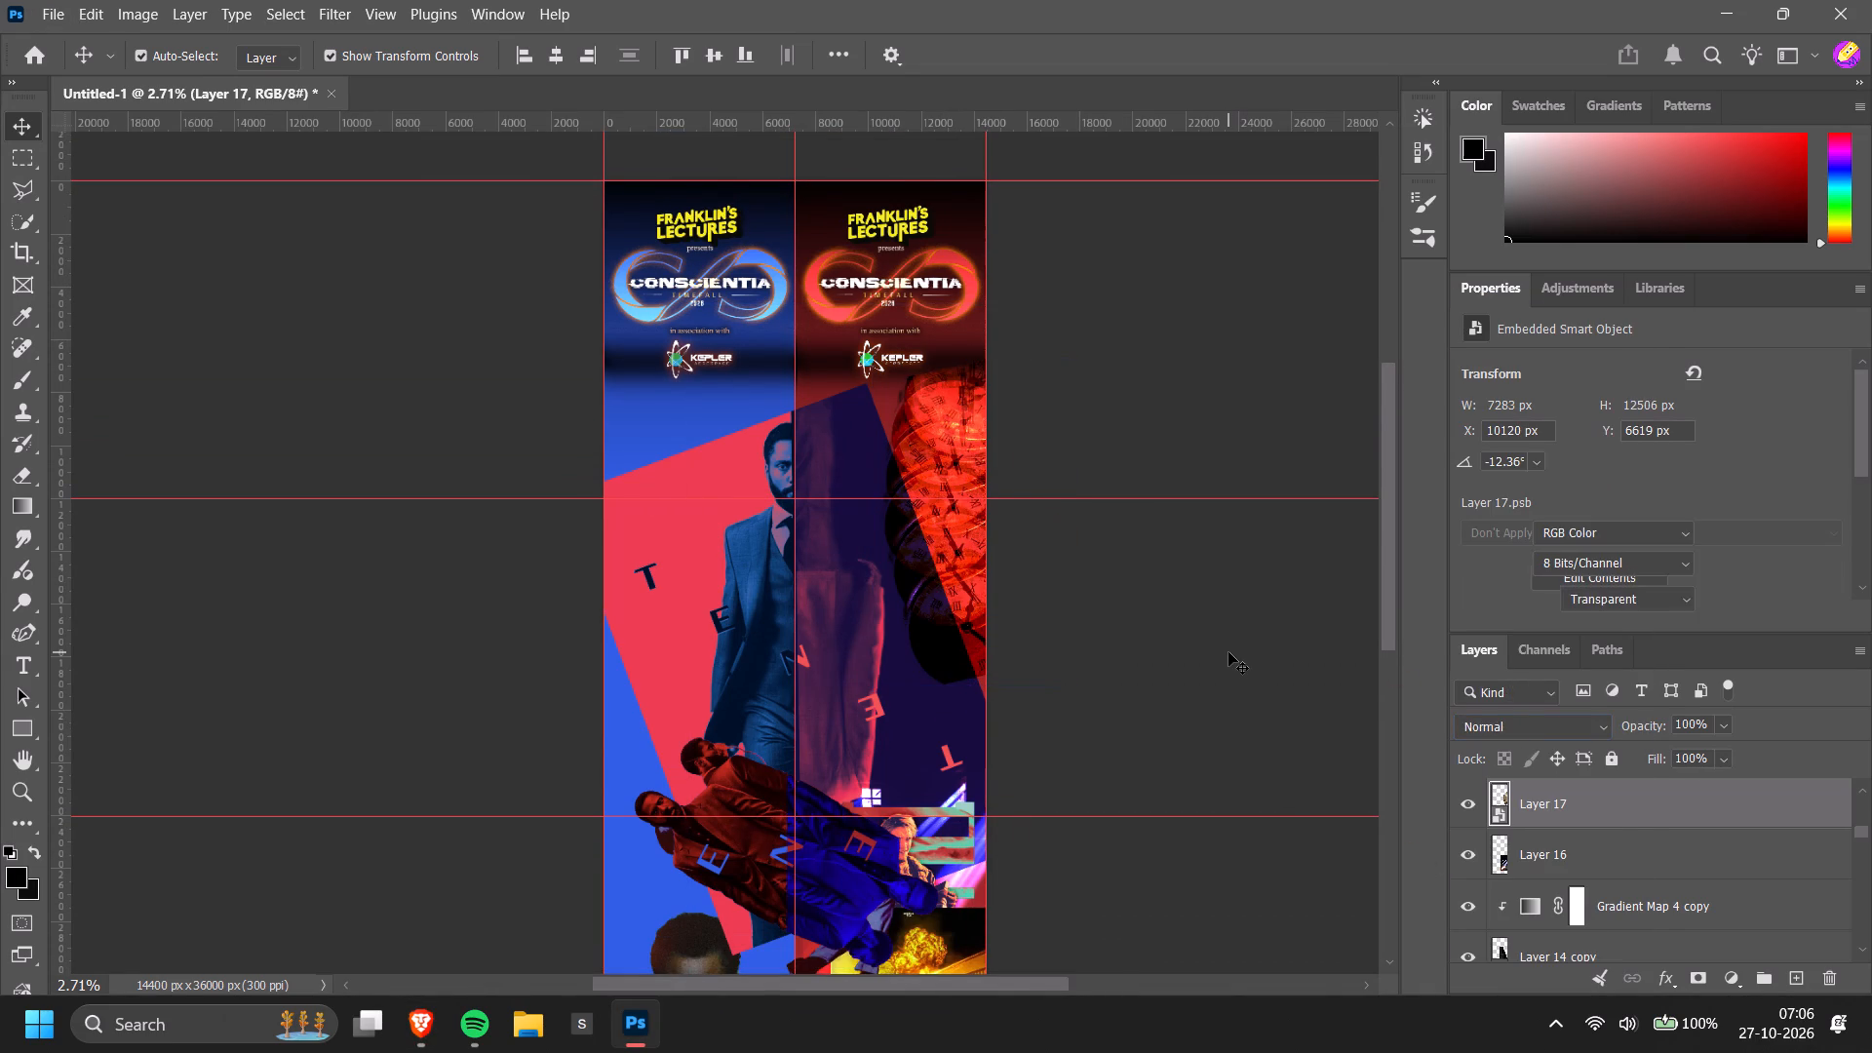
Rasterize the clocks' smart object on Layer 17 so the Eraser can work on it.
{"action": "left_click", "coordinate": [915, 529]}
{"action": "type", "text": "we"}
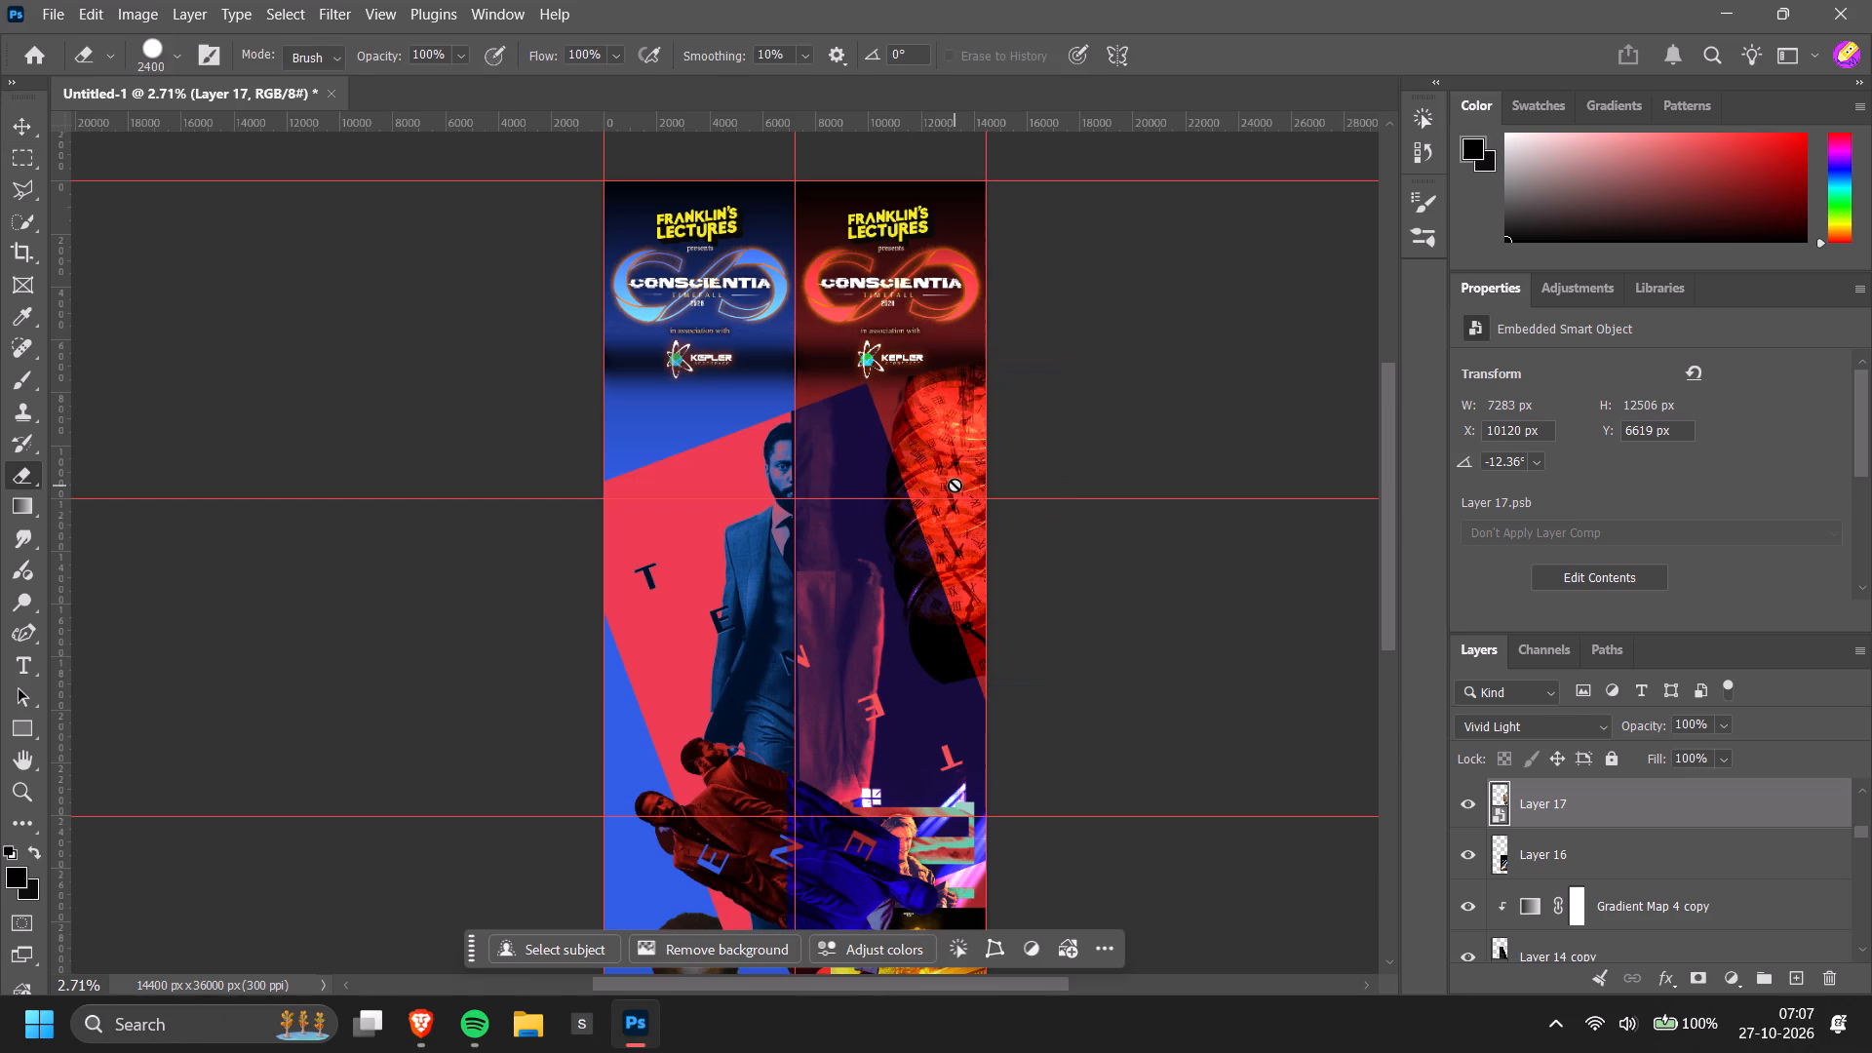
{"action": "left_click", "coordinate": [955, 452]}
{"action": "left_click", "coordinate": [869, 390]}
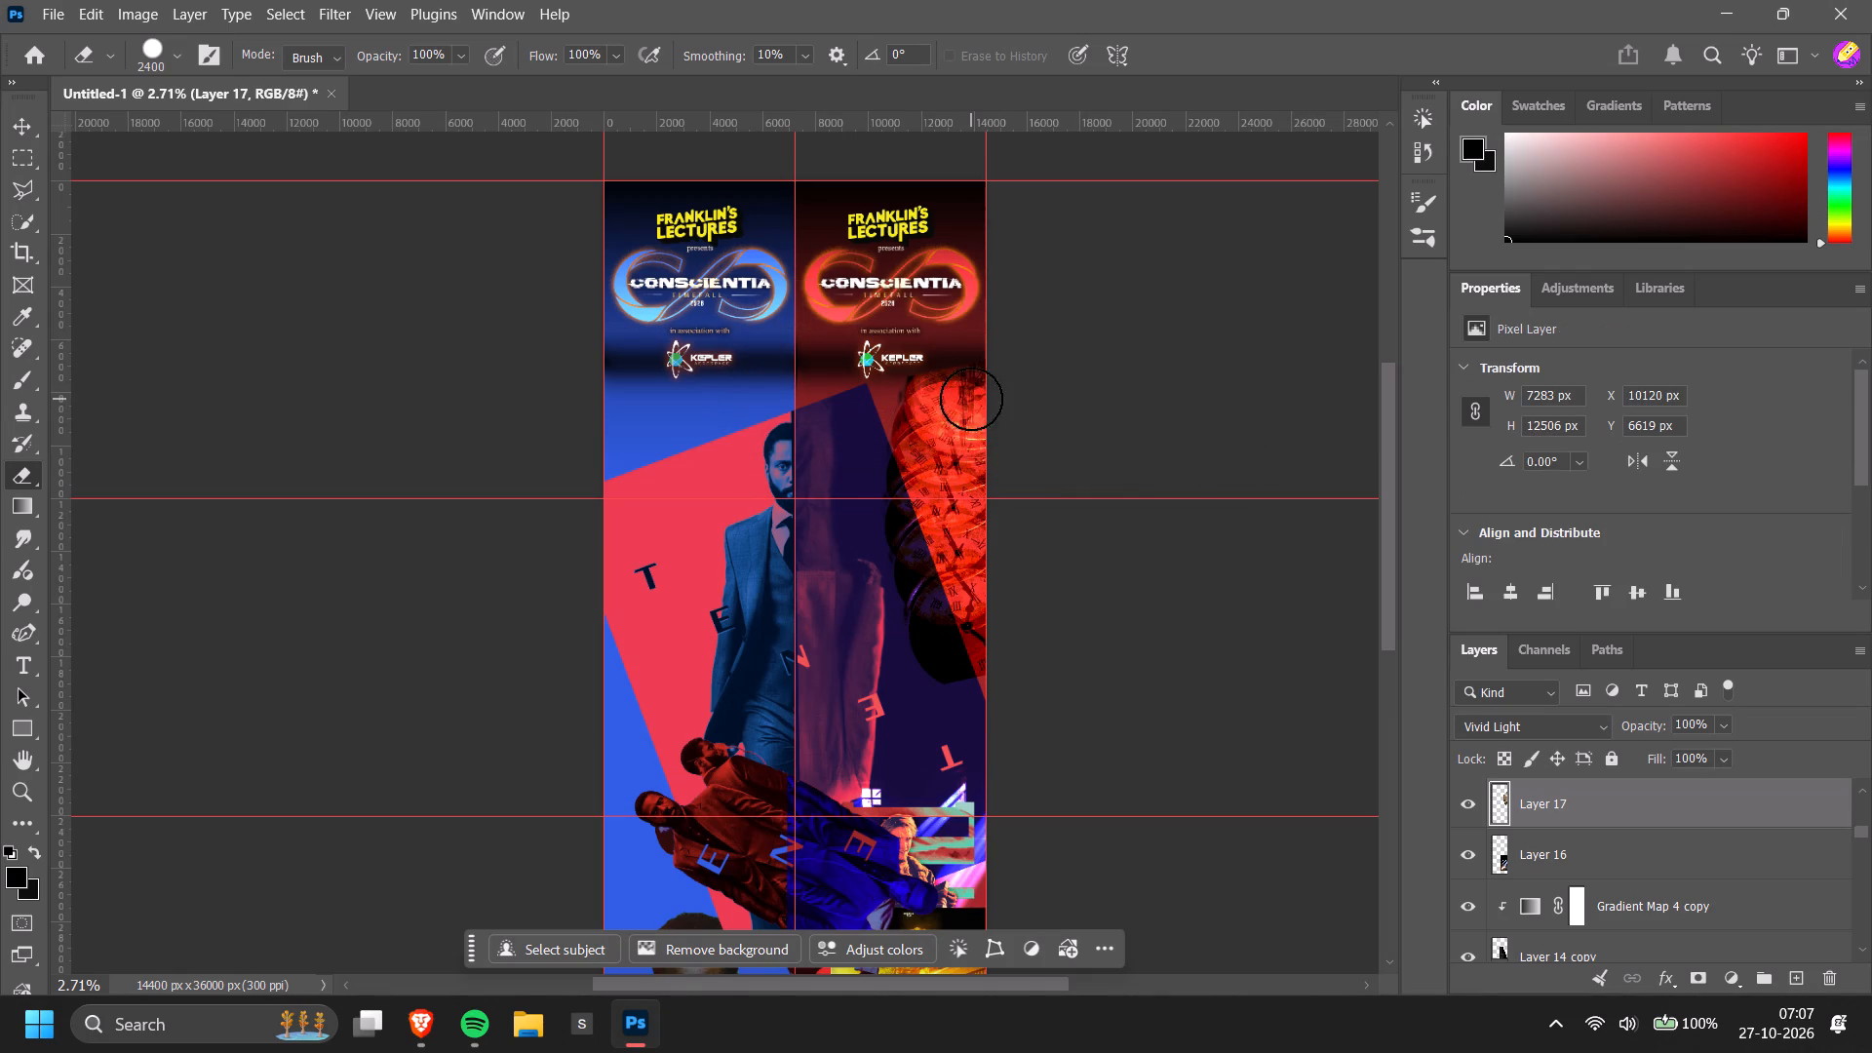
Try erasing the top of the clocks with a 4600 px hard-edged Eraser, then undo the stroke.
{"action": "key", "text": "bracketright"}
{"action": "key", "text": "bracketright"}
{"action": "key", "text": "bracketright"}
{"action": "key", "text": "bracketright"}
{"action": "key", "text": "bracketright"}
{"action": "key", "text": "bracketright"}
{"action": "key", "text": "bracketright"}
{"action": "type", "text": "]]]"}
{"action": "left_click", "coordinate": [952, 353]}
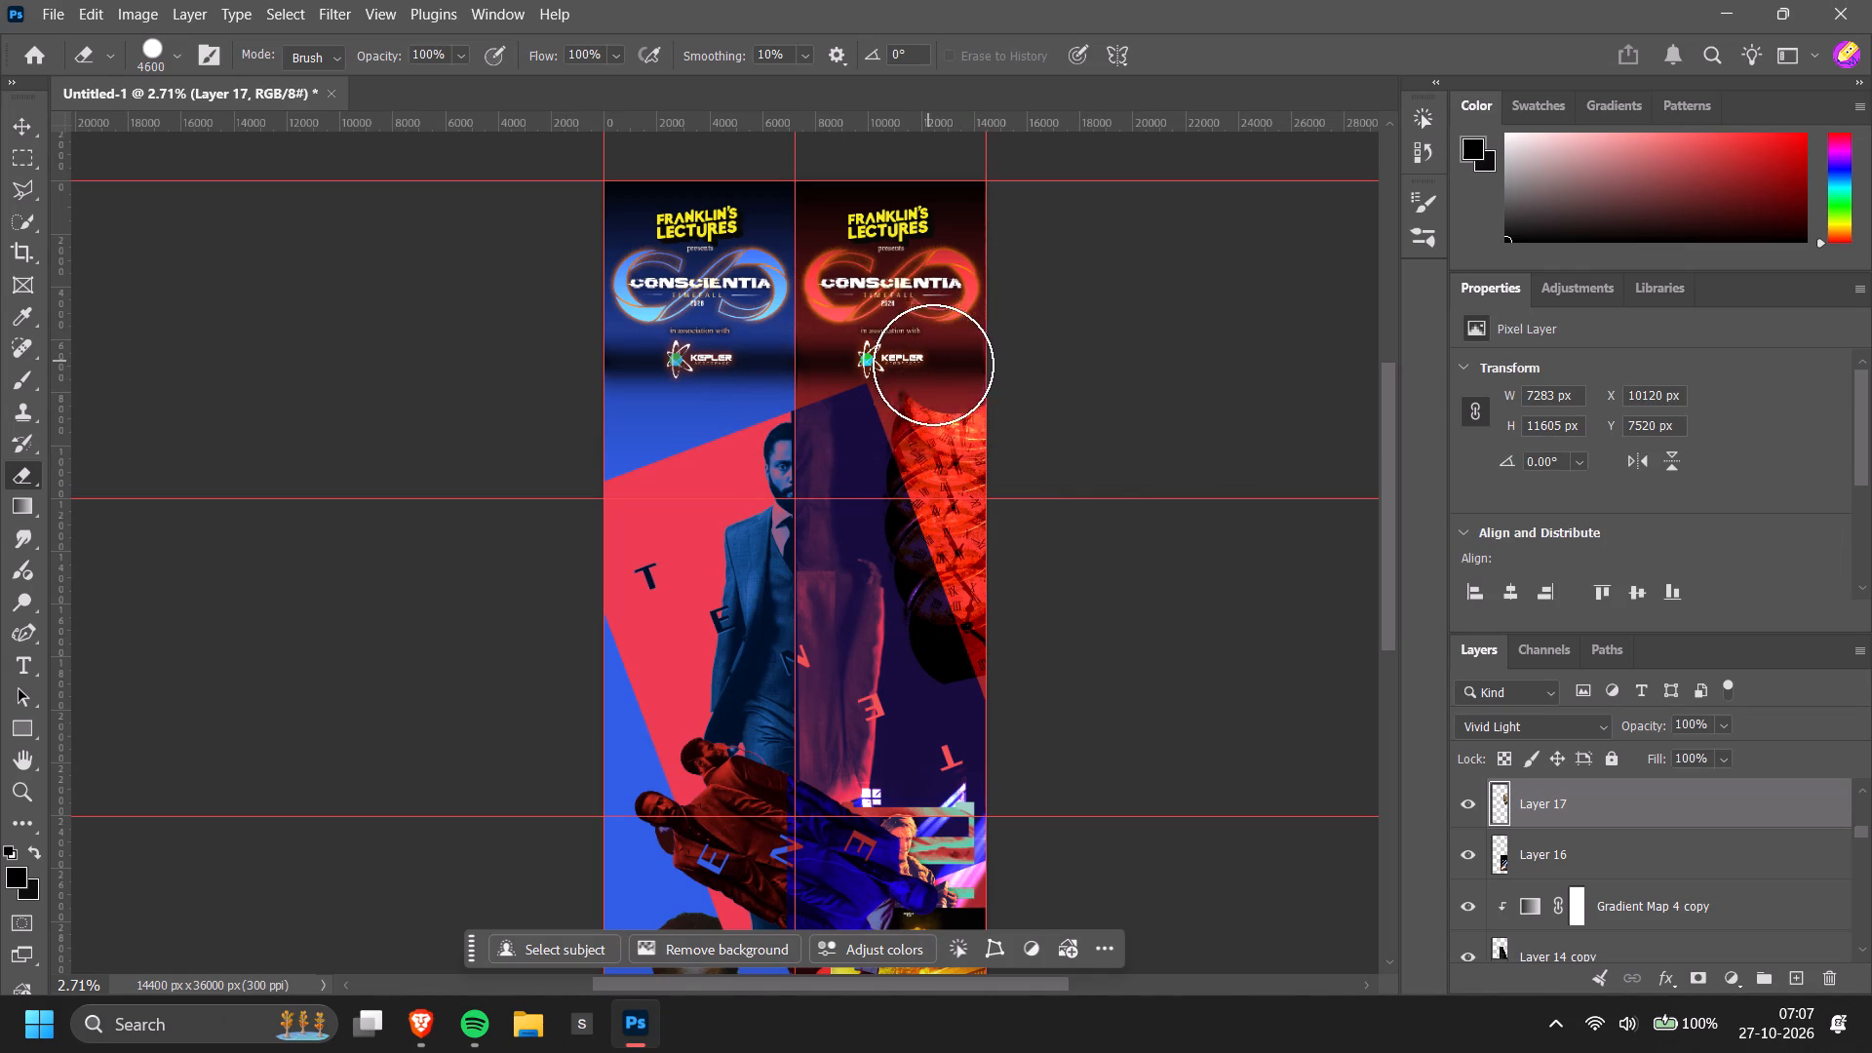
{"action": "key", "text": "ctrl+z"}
Fade the top edge of the clocks beneath the Kepler logo using the Eraser at 0% hardness and 5000 px.
{"action": "left_click", "coordinate": [144, 58]}
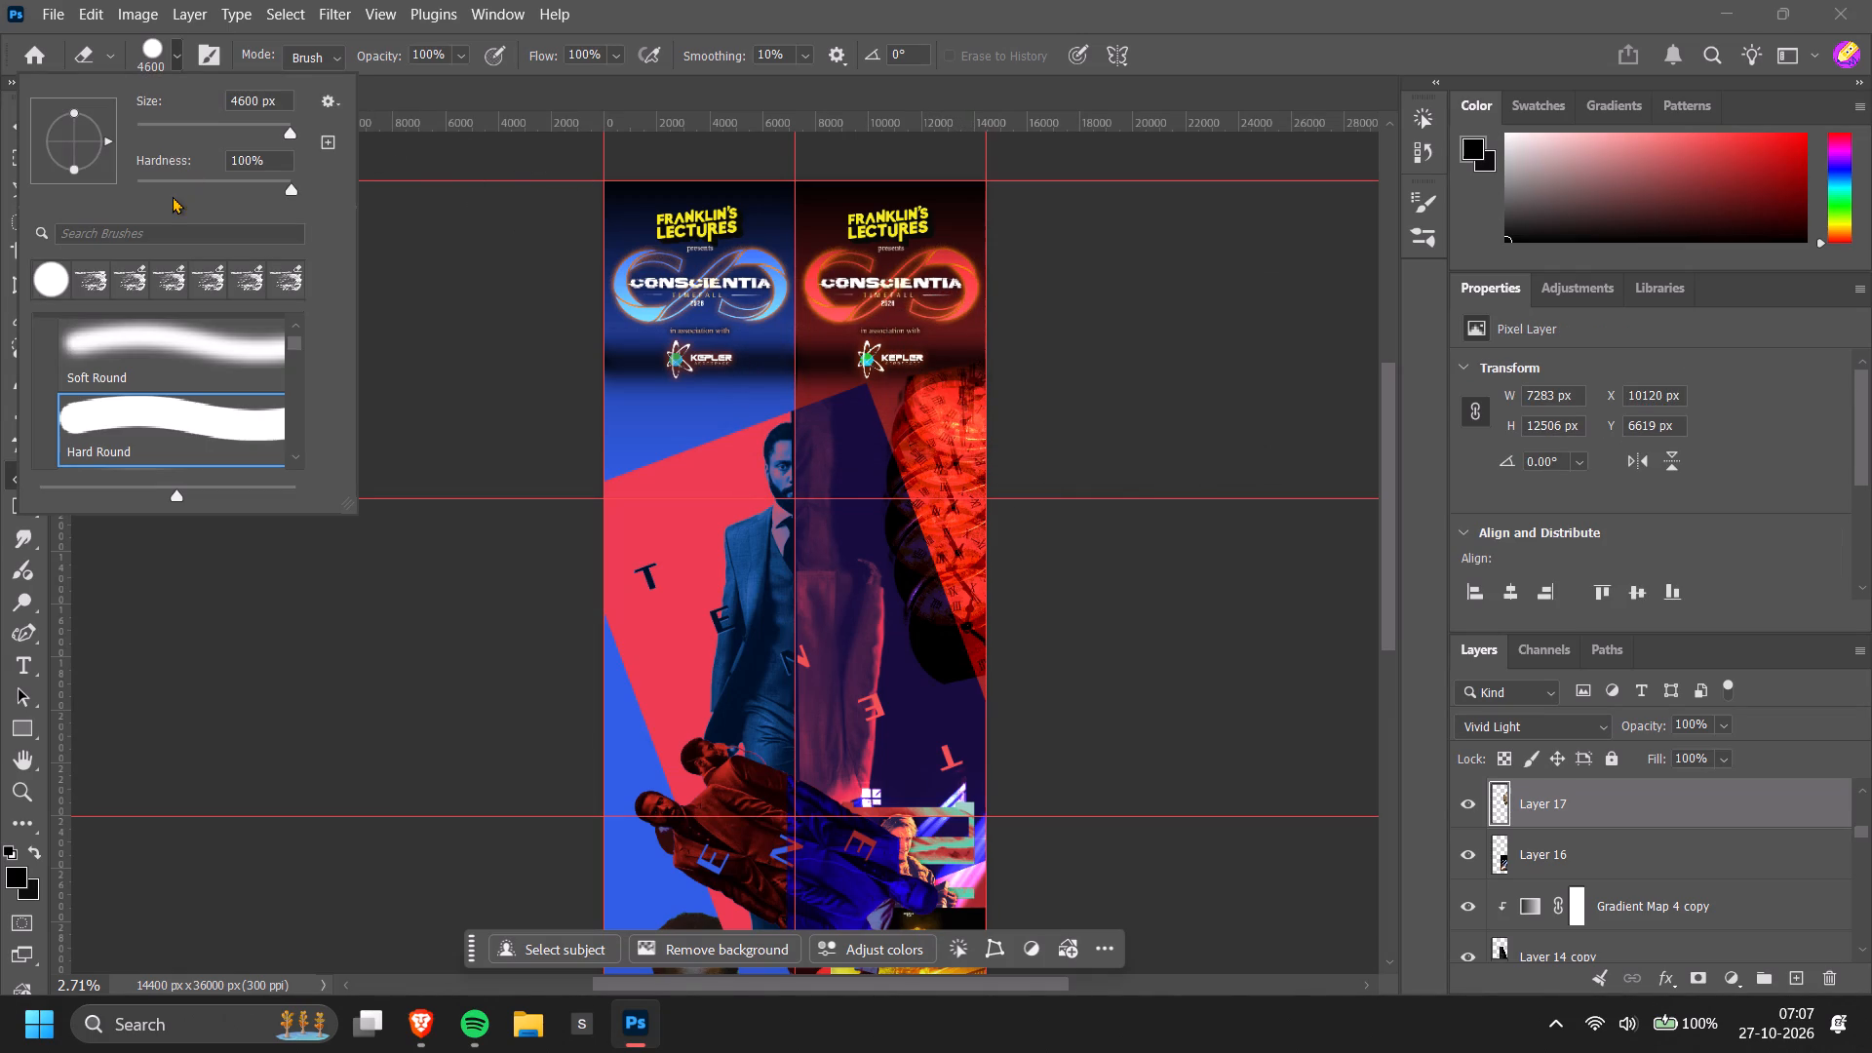
{"action": "left_click_drag", "start_coordinate": [175, 184], "coordinate": [1, 200]}
{"action": "left_click", "coordinate": [937, 332]}
{"action": "left_click", "coordinate": [985, 341]}
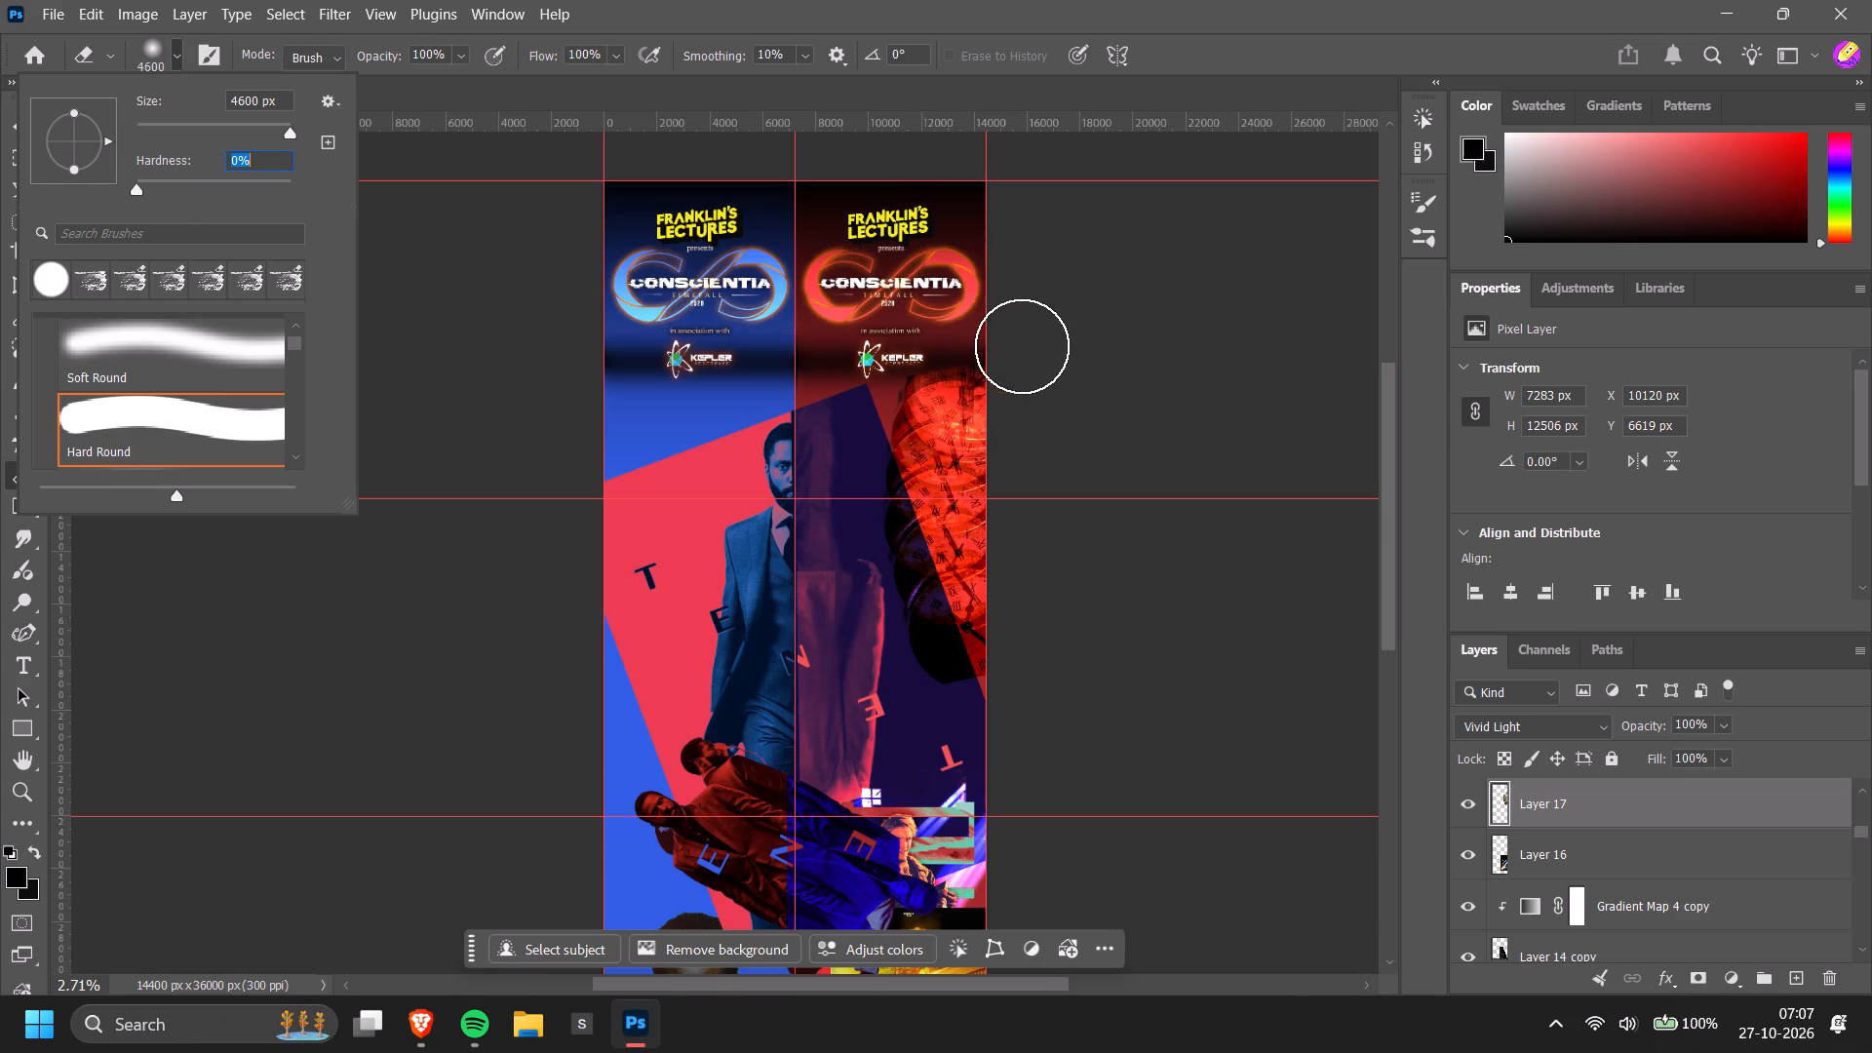
{"action": "key", "text": "bracketright"}
{"action": "key", "text": "bracketright"}
{"action": "key", "text": "bracketright"}
{"action": "key", "text": "bracketright"}
{"action": "type", "text": "]]"}
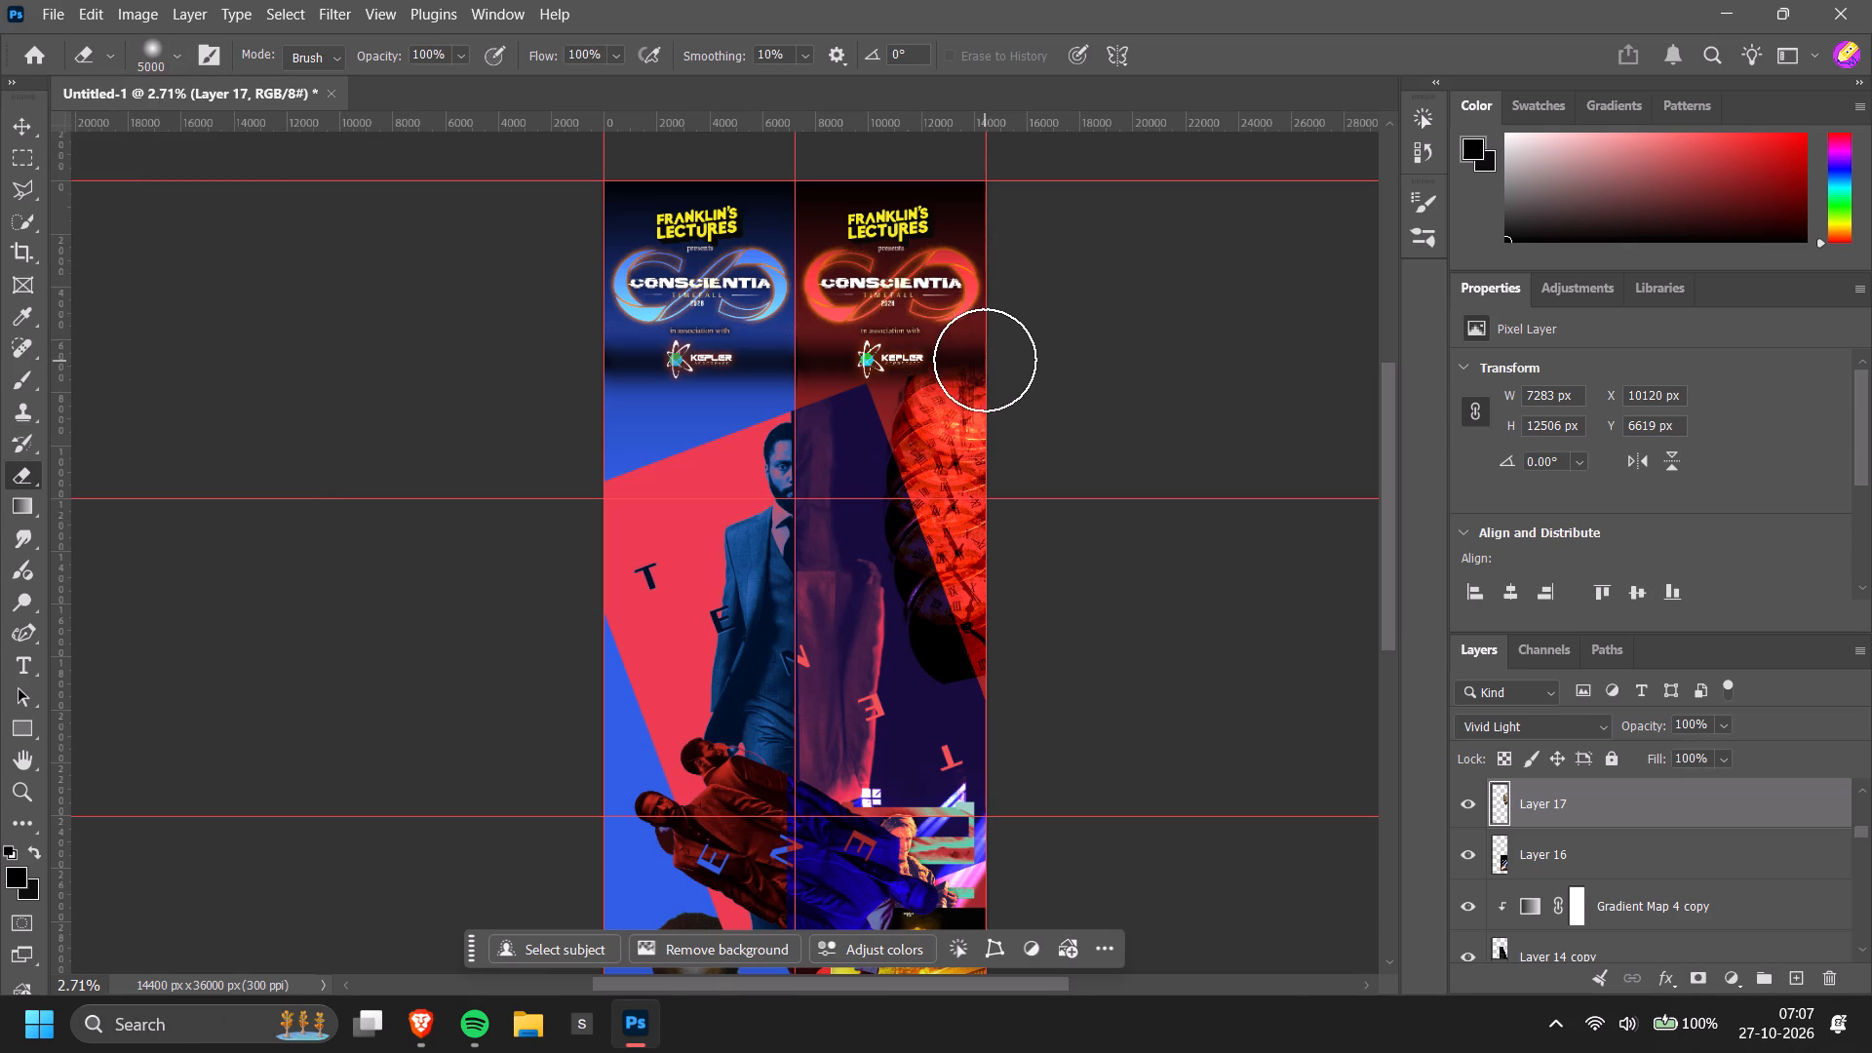
{"action": "left_click", "coordinate": [918, 333]}
{"action": "left_click", "coordinate": [907, 351]}
{"action": "left_click_drag", "start_coordinate": [926, 338], "coordinate": [946, 338]}
{"action": "left_click_drag", "start_coordinate": [957, 336], "coordinate": [973, 336]}
{"action": "left_click_drag", "start_coordinate": [987, 337], "coordinate": [993, 338]}
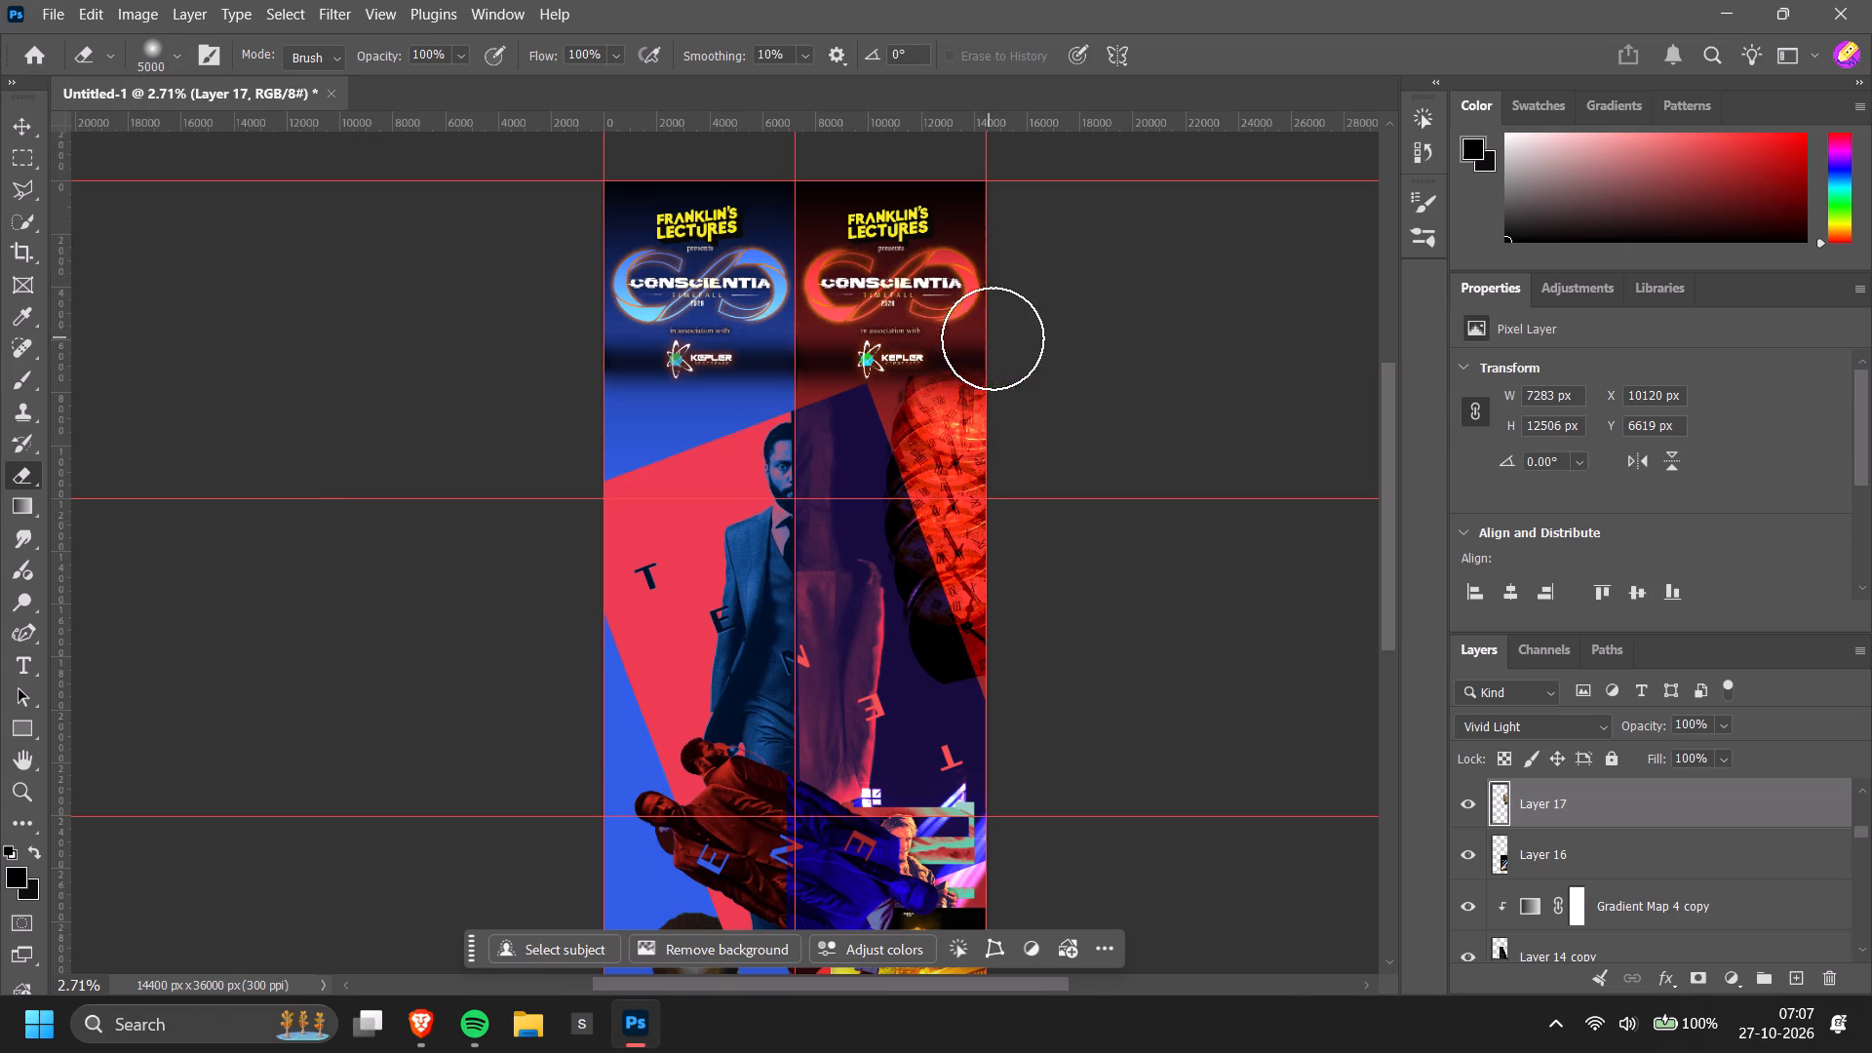
{"action": "left_click_drag", "start_coordinate": [993, 338], "coordinate": [1006, 343]}
{"action": "left_click_drag", "start_coordinate": [970, 331], "coordinate": [907, 342]}
{"action": "left_click", "coordinate": [907, 342]}
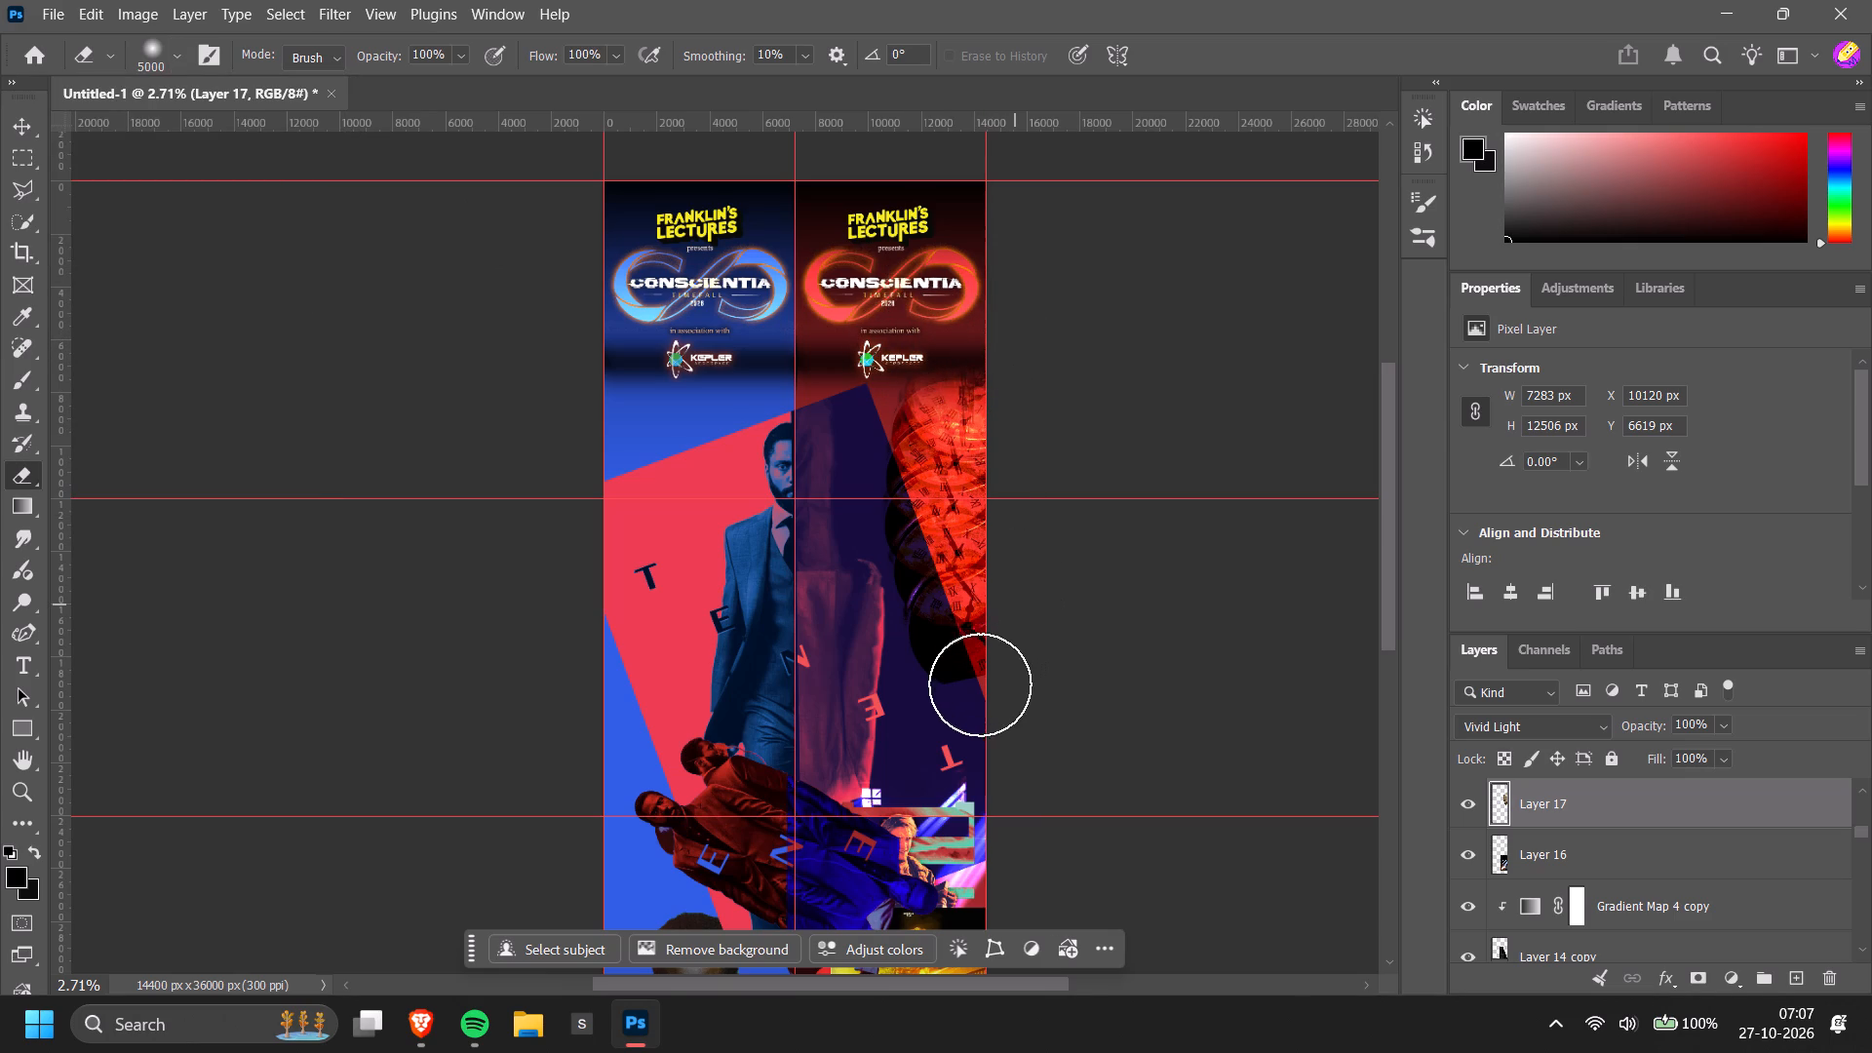
Soften the top and lower edges of the clocks on Layer 17 with the Eraser, reducing its size to 4500 px for the lower edge.
{"action": "left_click", "coordinate": [1029, 359]}
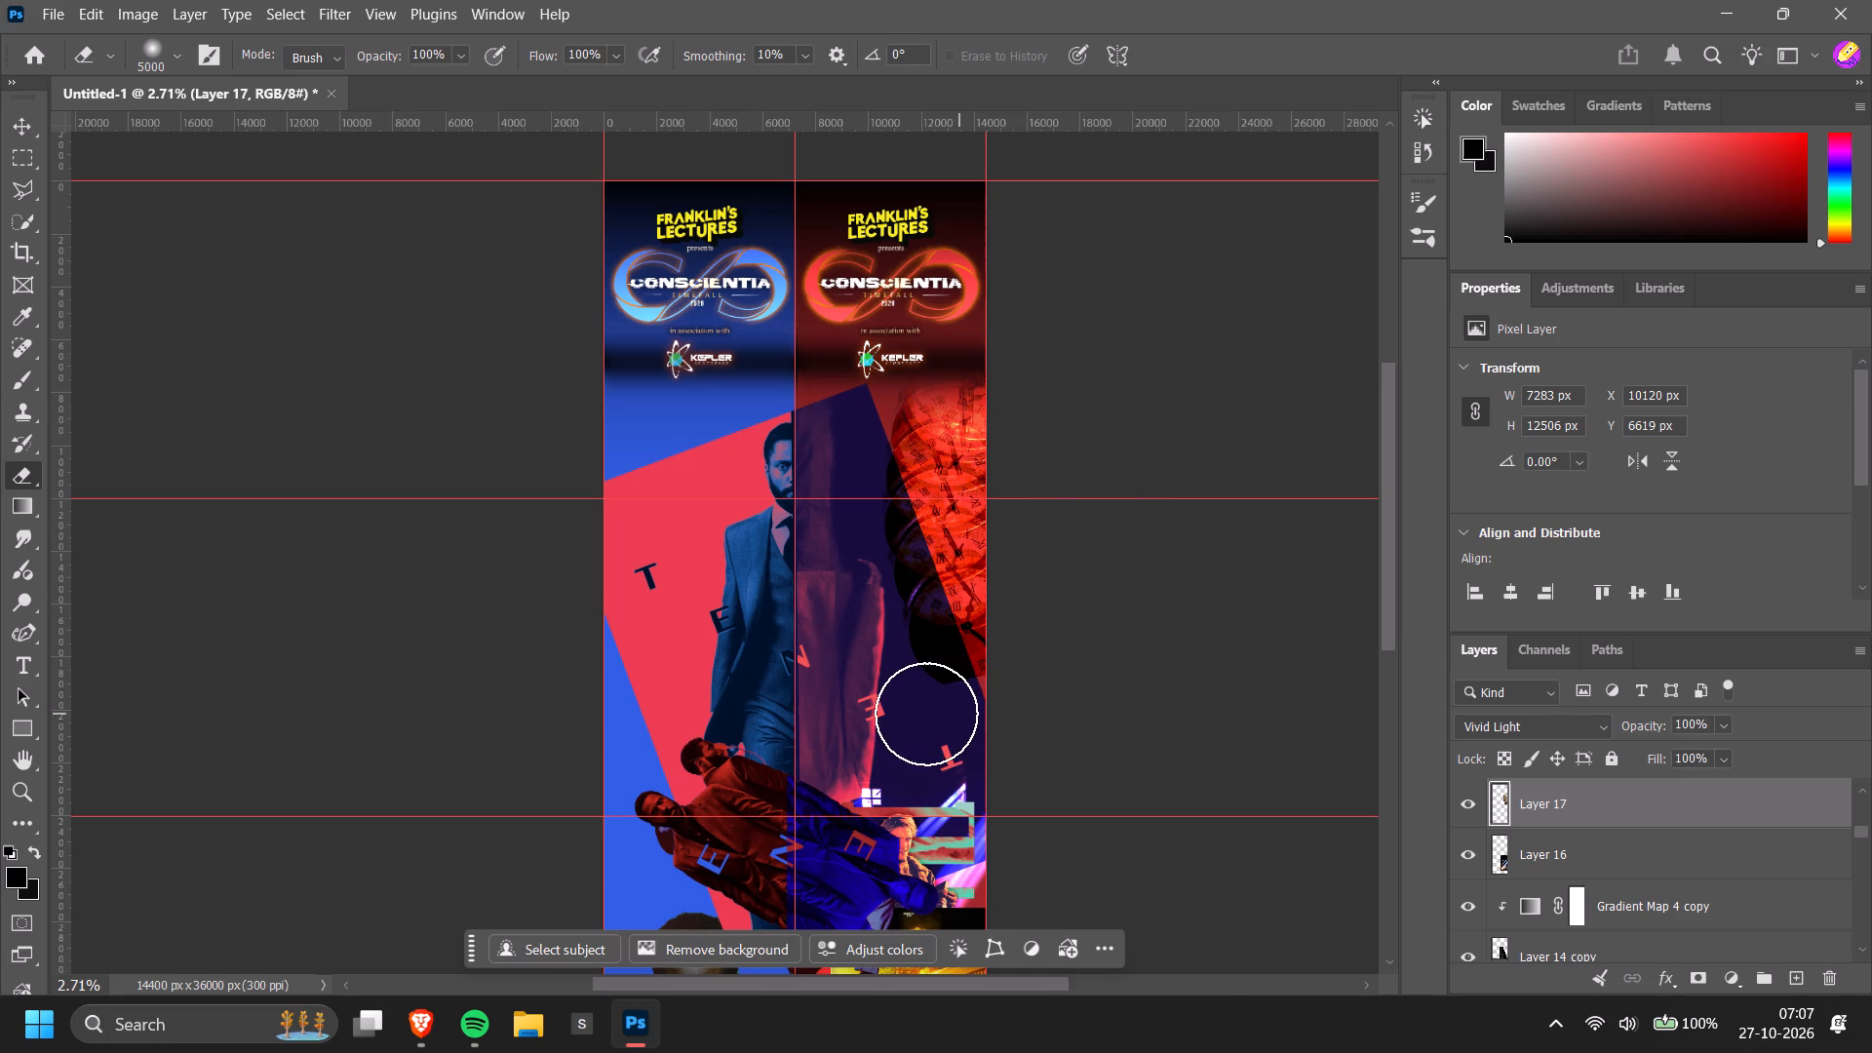
{"action": "key", "text": "bracketleft"}
{"action": "key", "text": "bracketleft"}
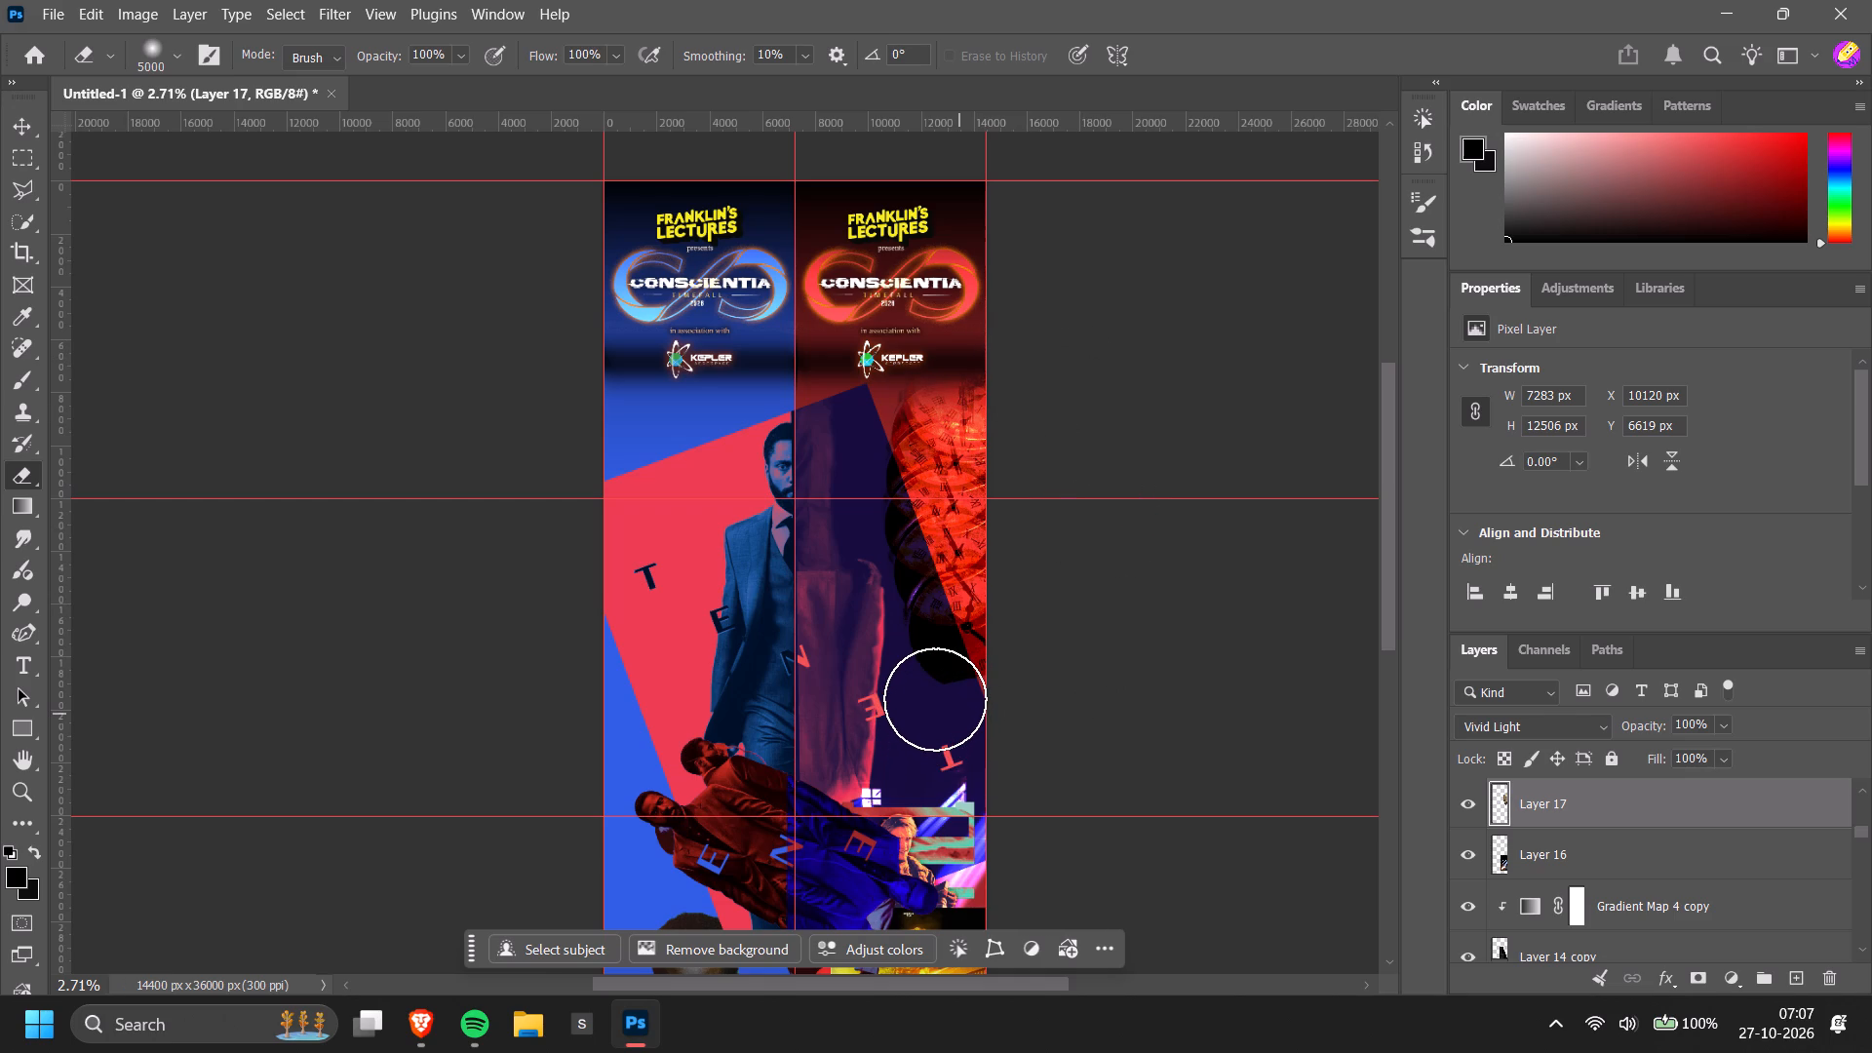
{"action": "type", "text": "[[[["}
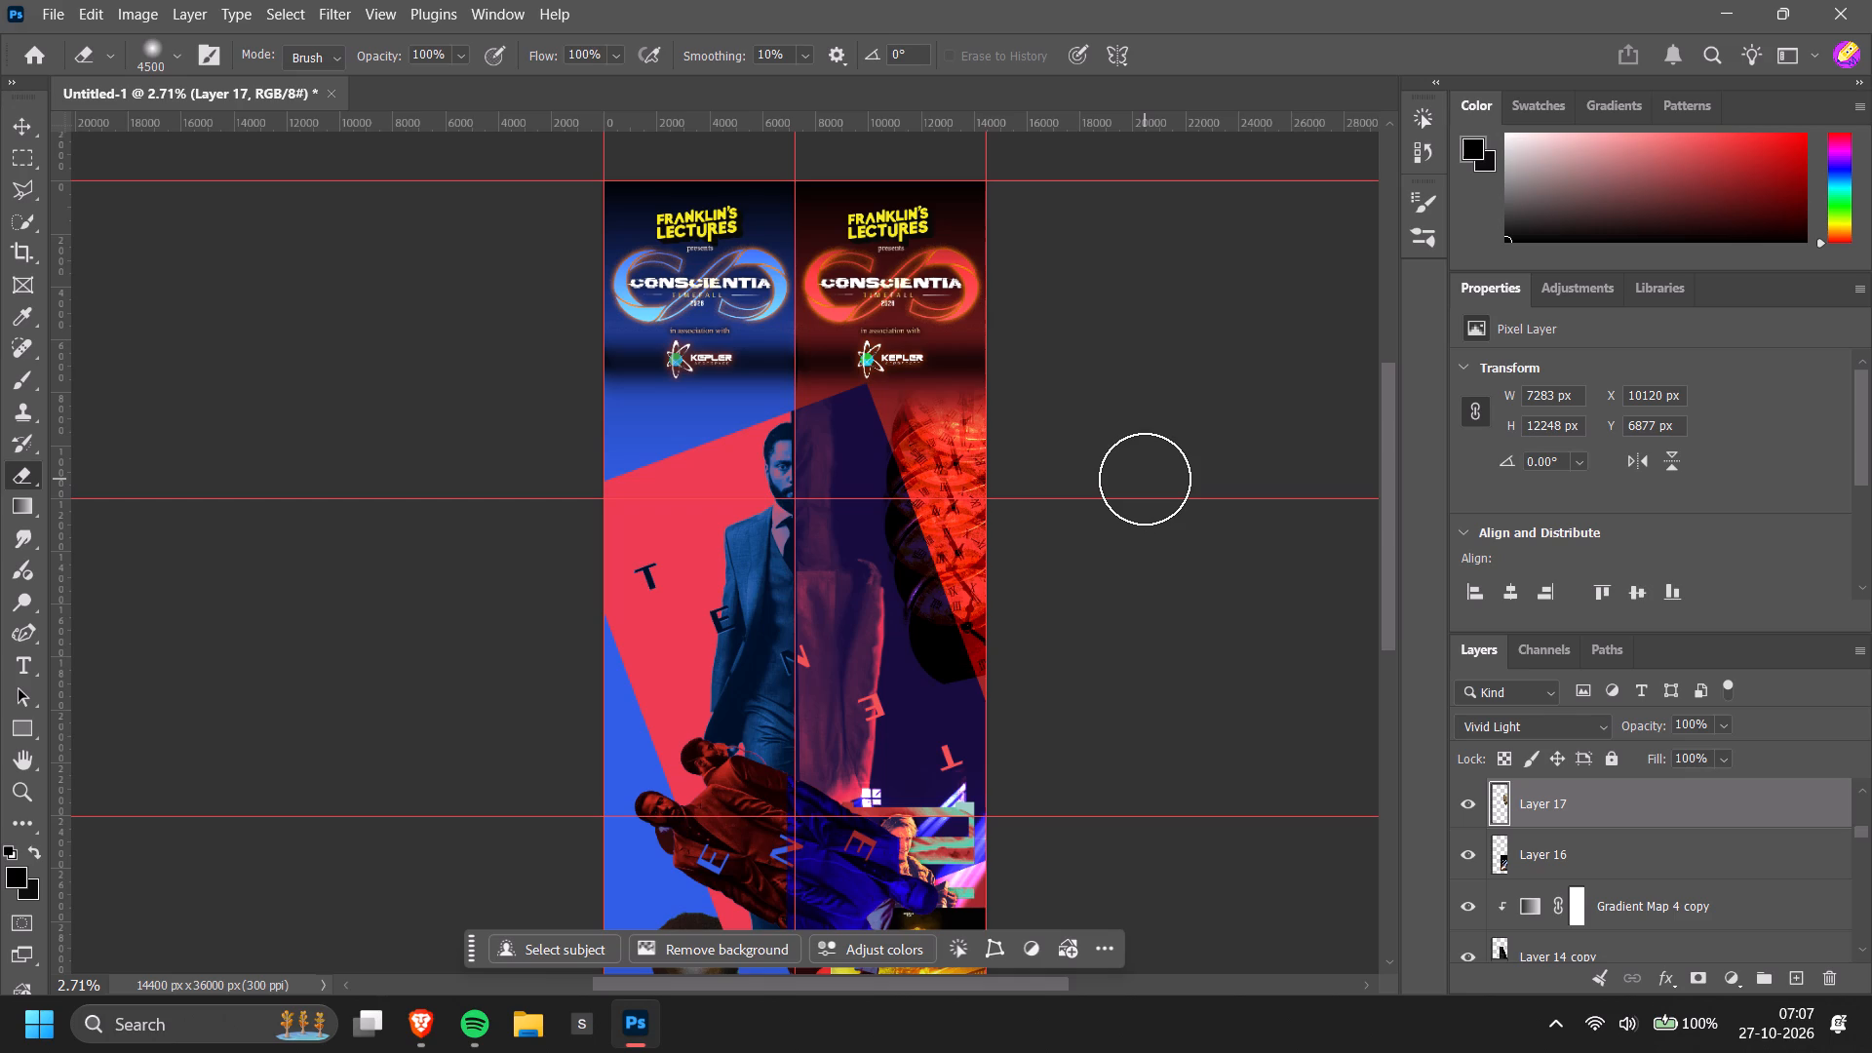
{"action": "left_click_drag", "start_coordinate": [911, 683], "coordinate": [922, 686]}
{"action": "left_click_drag", "start_coordinate": [934, 695], "coordinate": [948, 704]}
{"action": "left_click_drag", "start_coordinate": [955, 707], "coordinate": [965, 710]}
{"action": "left_click", "coordinate": [971, 710]}
{"action": "left_click_drag", "start_coordinate": [915, 700], "coordinate": [974, 715]}
Compare the overall layout of the two banners with the "tenet" reference pins on Pinterest in Brave.
{"action": "scroll", "coordinate": [1089, 704], "scroll_direction": "up", "scroll_amount": 4, "text": "alt"}
{"action": "key", "text": "alt+Tab"}
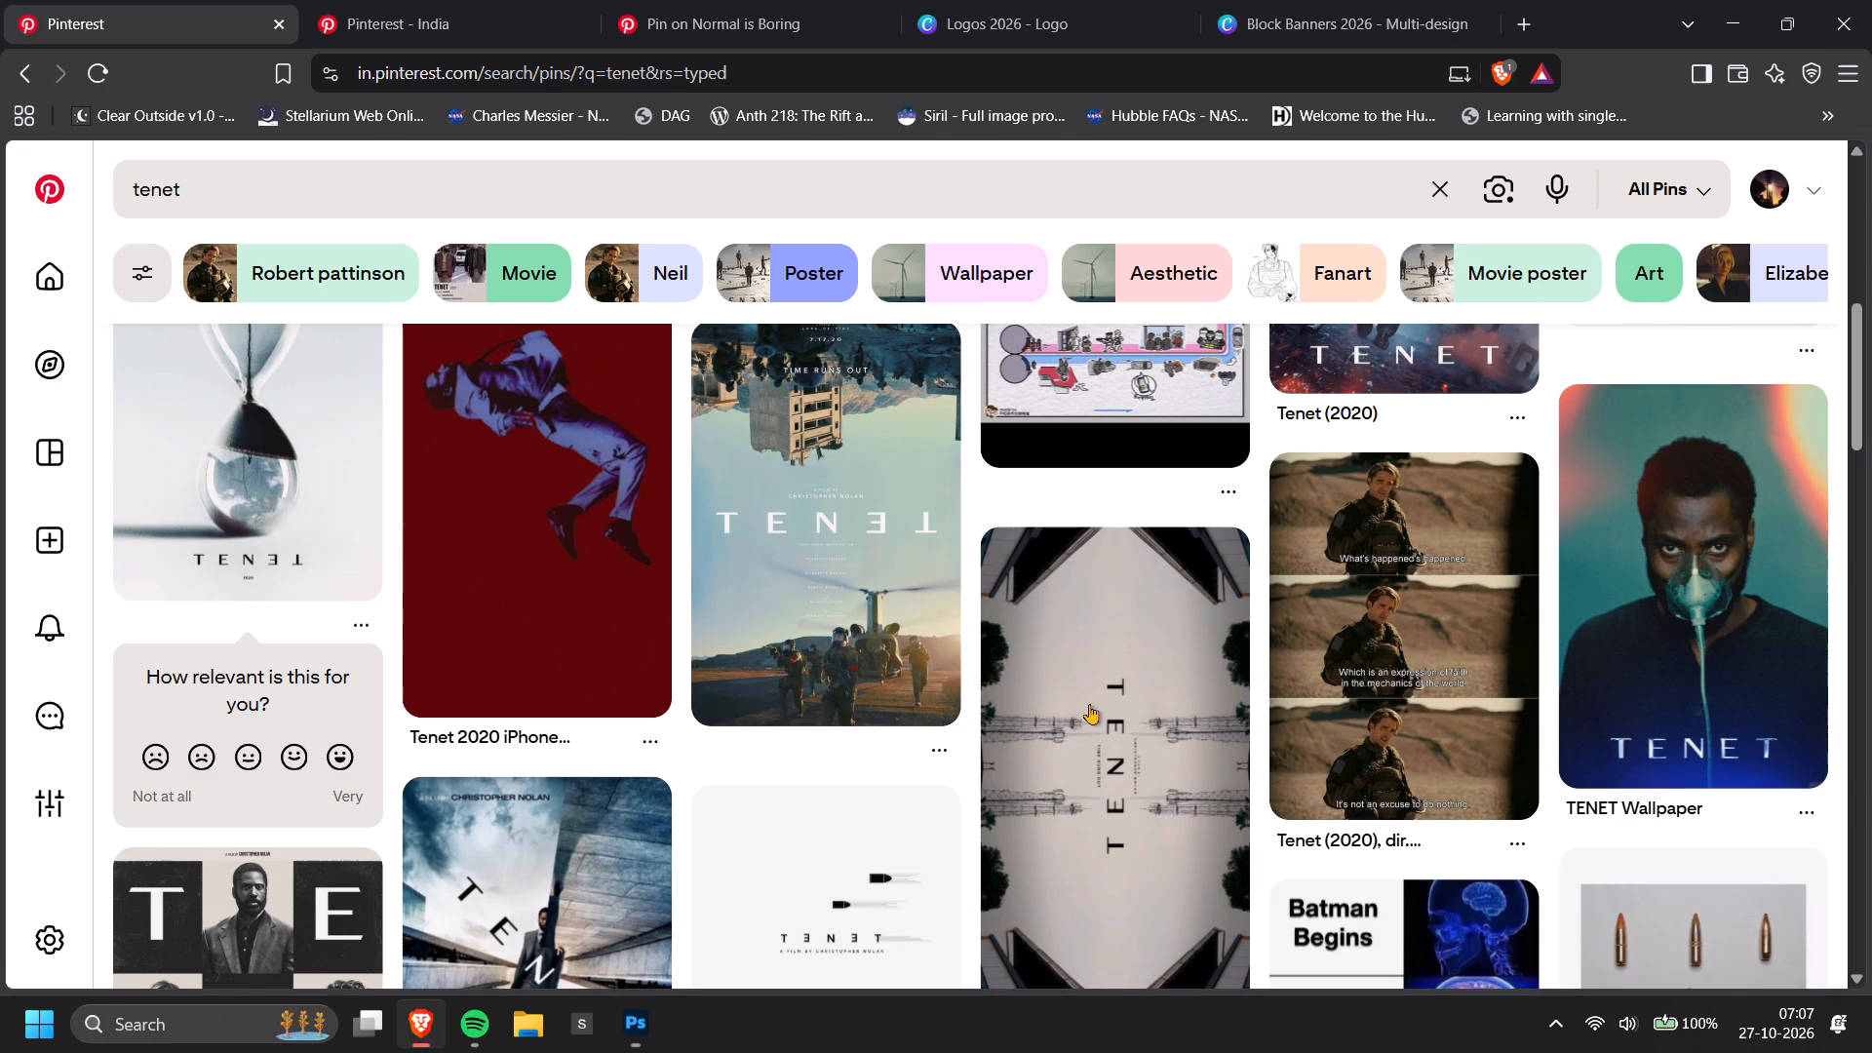
{"action": "scroll", "coordinate": [877, 691], "scroll_direction": "up", "scroll_amount": 11}
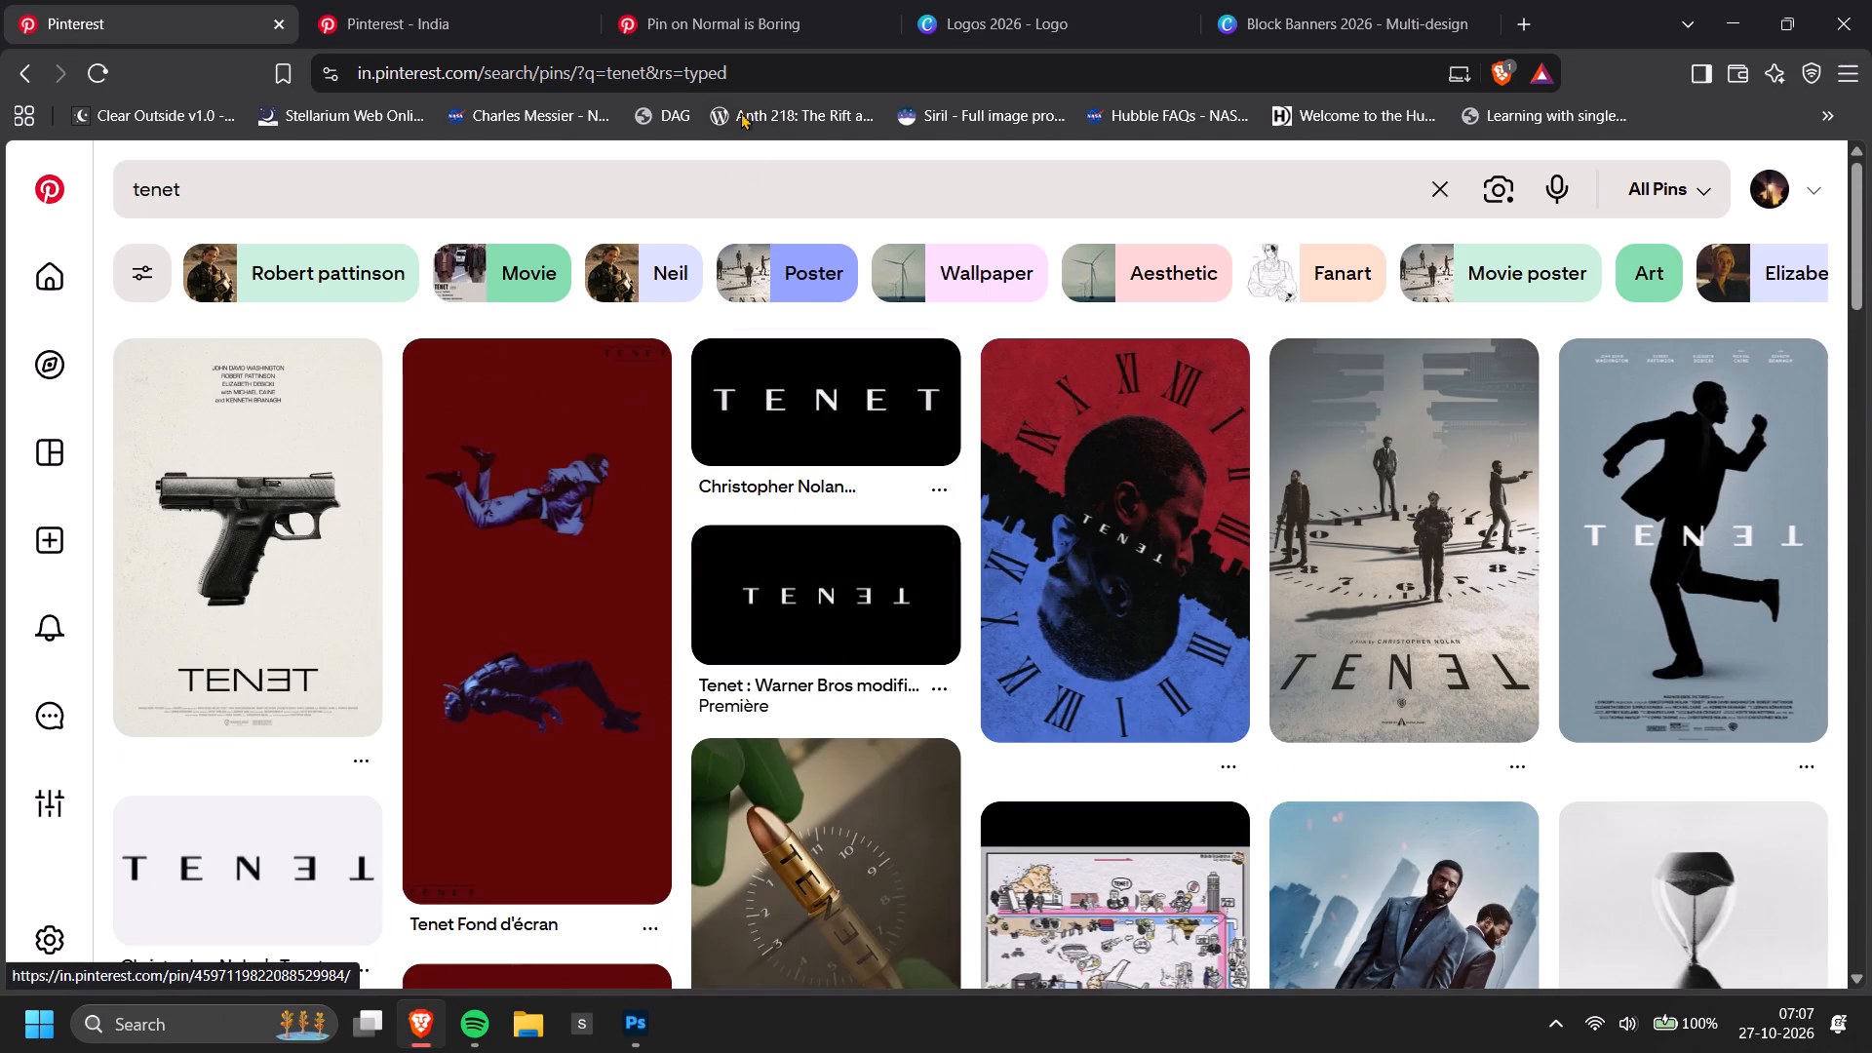
{"action": "key", "text": "alt+Tab"}
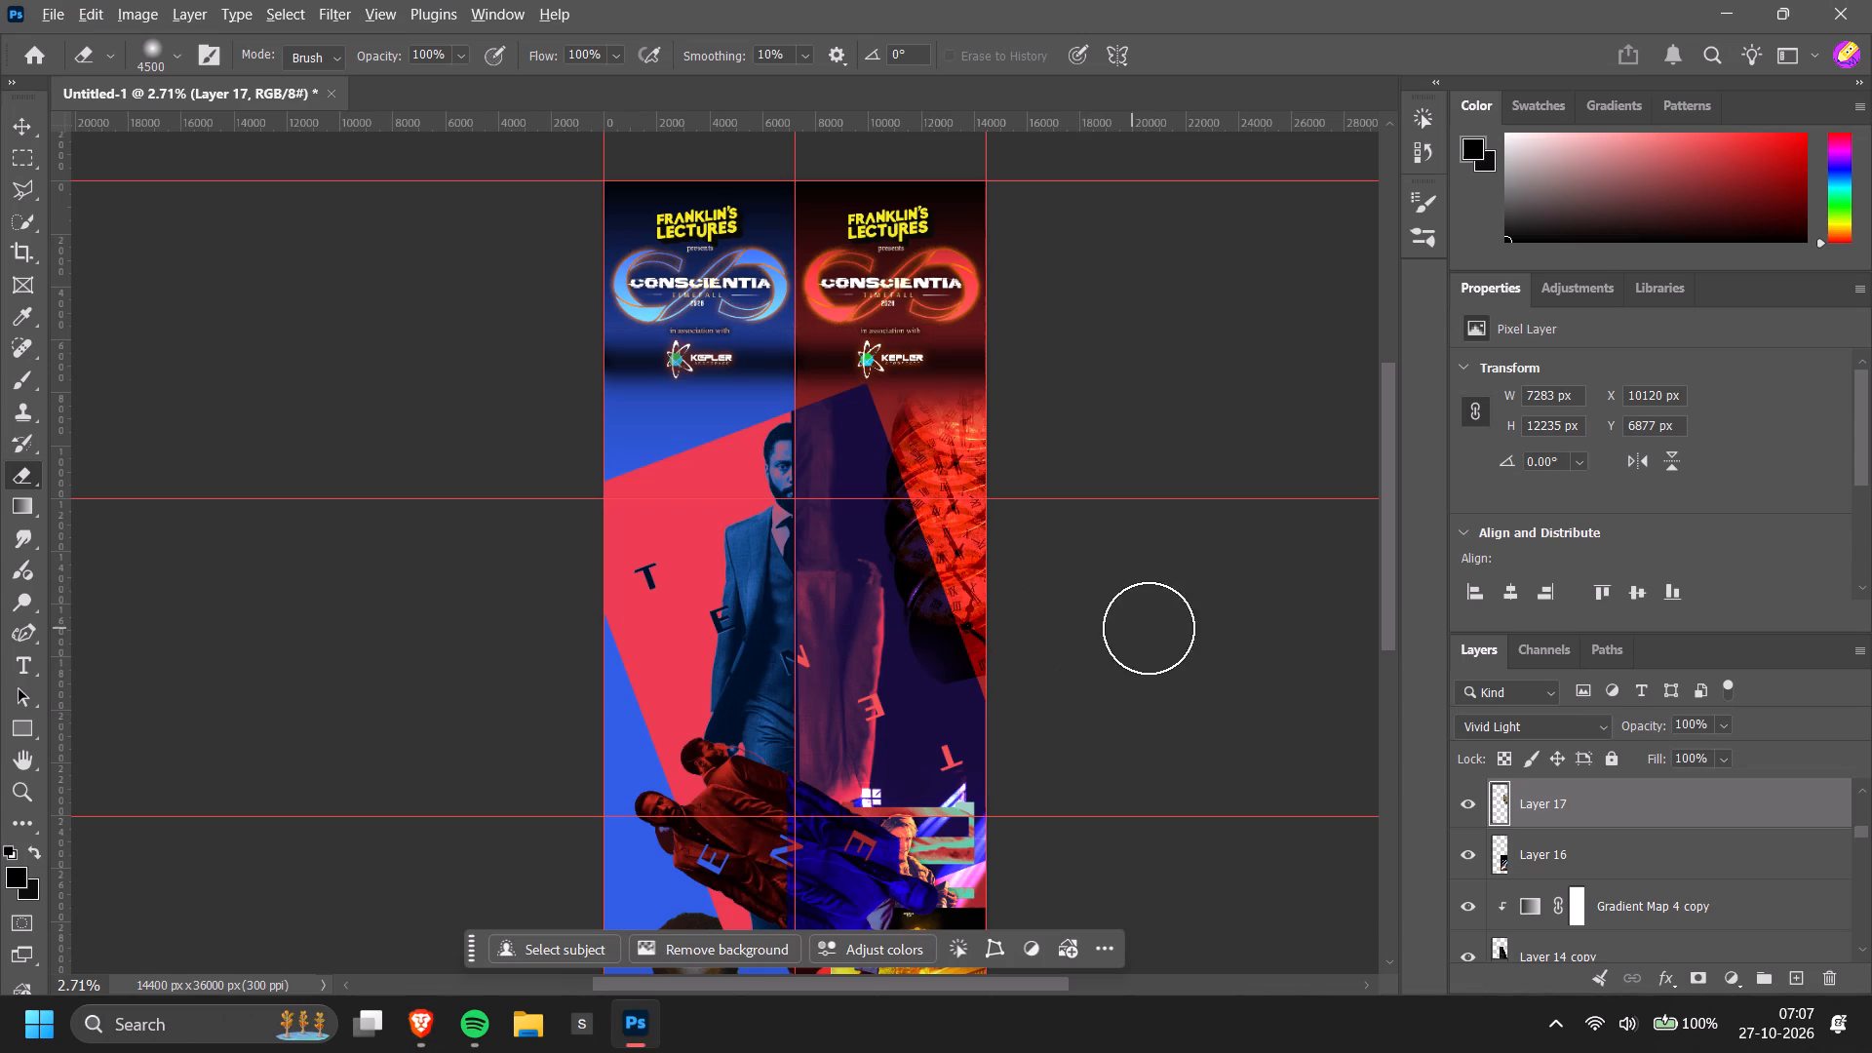
{"action": "scroll", "coordinate": [1058, 710], "scroll_direction": "down", "scroll_amount": 11}
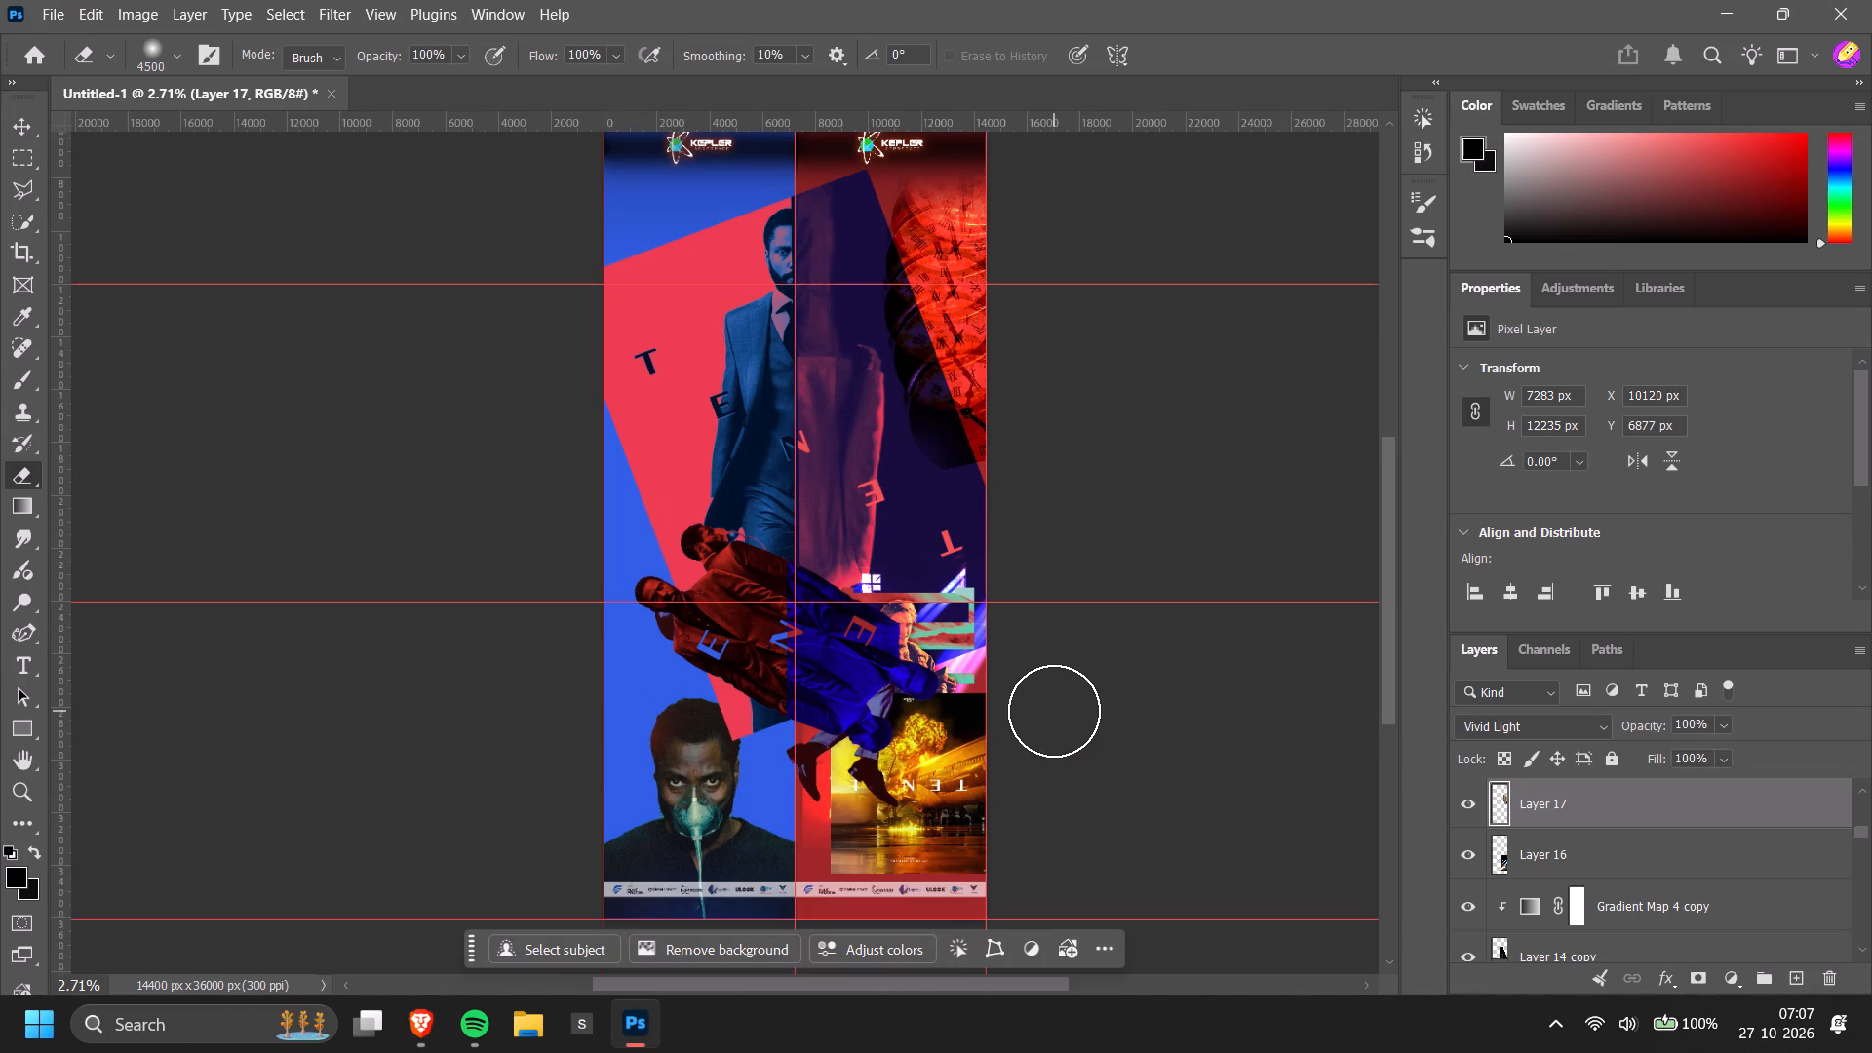
{"action": "scroll", "coordinate": [1054, 711], "scroll_direction": "down", "scroll_amount": 4, "text": "alt"}
{"action": "key", "text": "alt+Tab"}
{"action": "scroll", "coordinate": [867, 465], "scroll_direction": "up", "scroll_amount": 4}
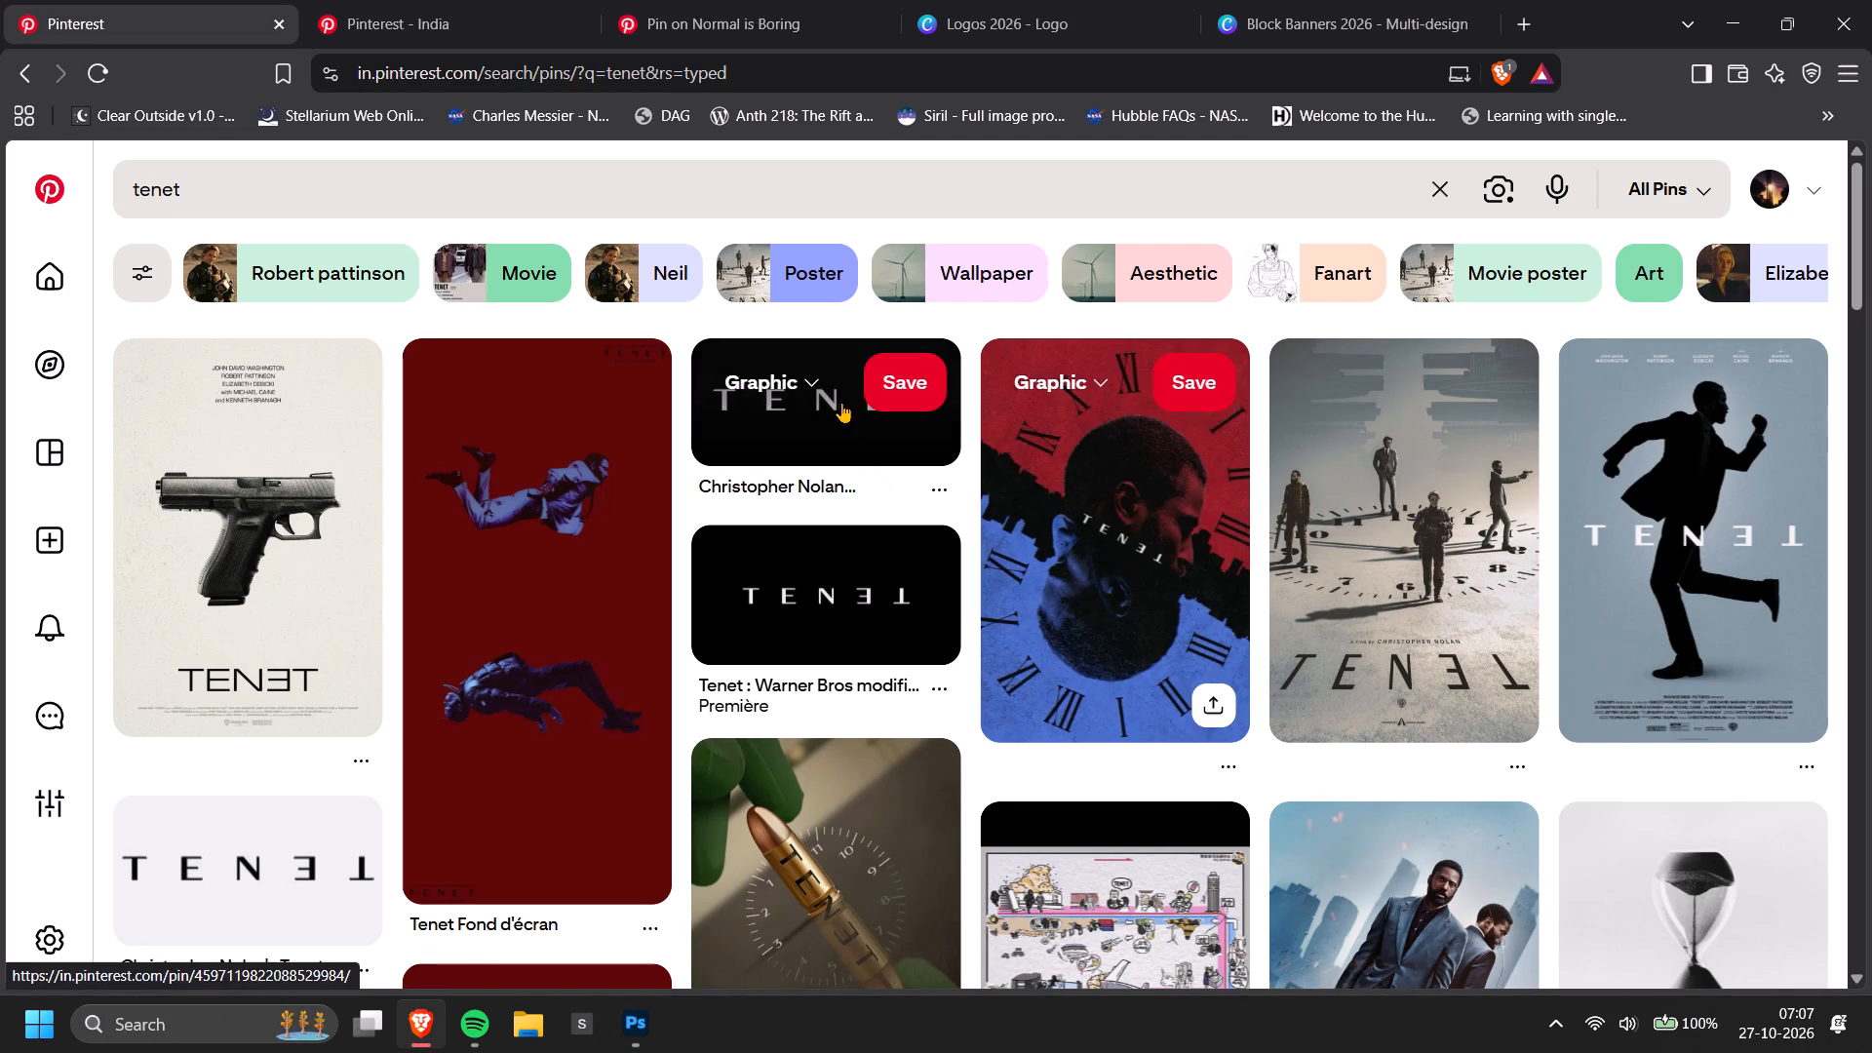
{"action": "key", "text": "alt+Tab"}
{"action": "scroll", "coordinate": [993, 530], "scroll_direction": "up", "scroll_amount": 2, "text": "alt"}
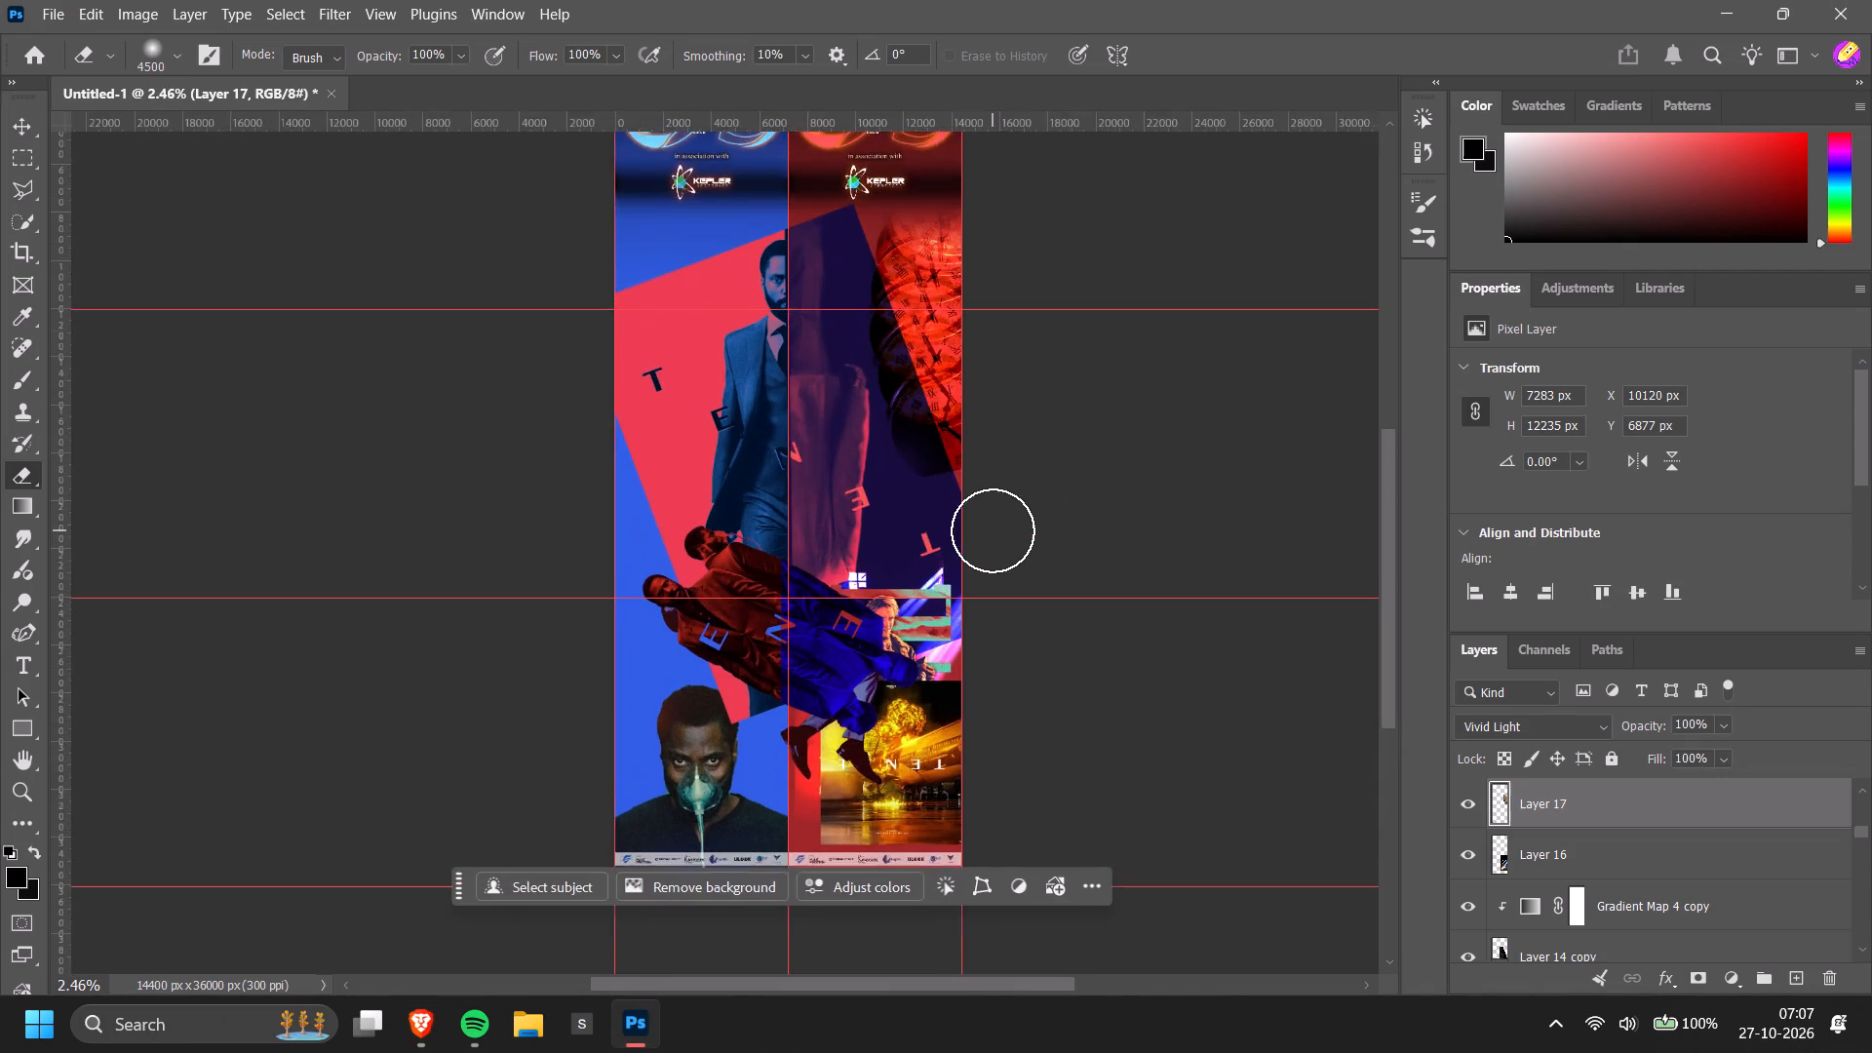
{"action": "scroll", "coordinate": [993, 530], "scroll_direction": "up", "scroll_amount": 7, "text": "alt"}
Switch to the second Pinterest tab in Brave and search for "predestination".
{"action": "key", "text": "alt+Tab"}
{"action": "left_click", "coordinate": [435, 36]}
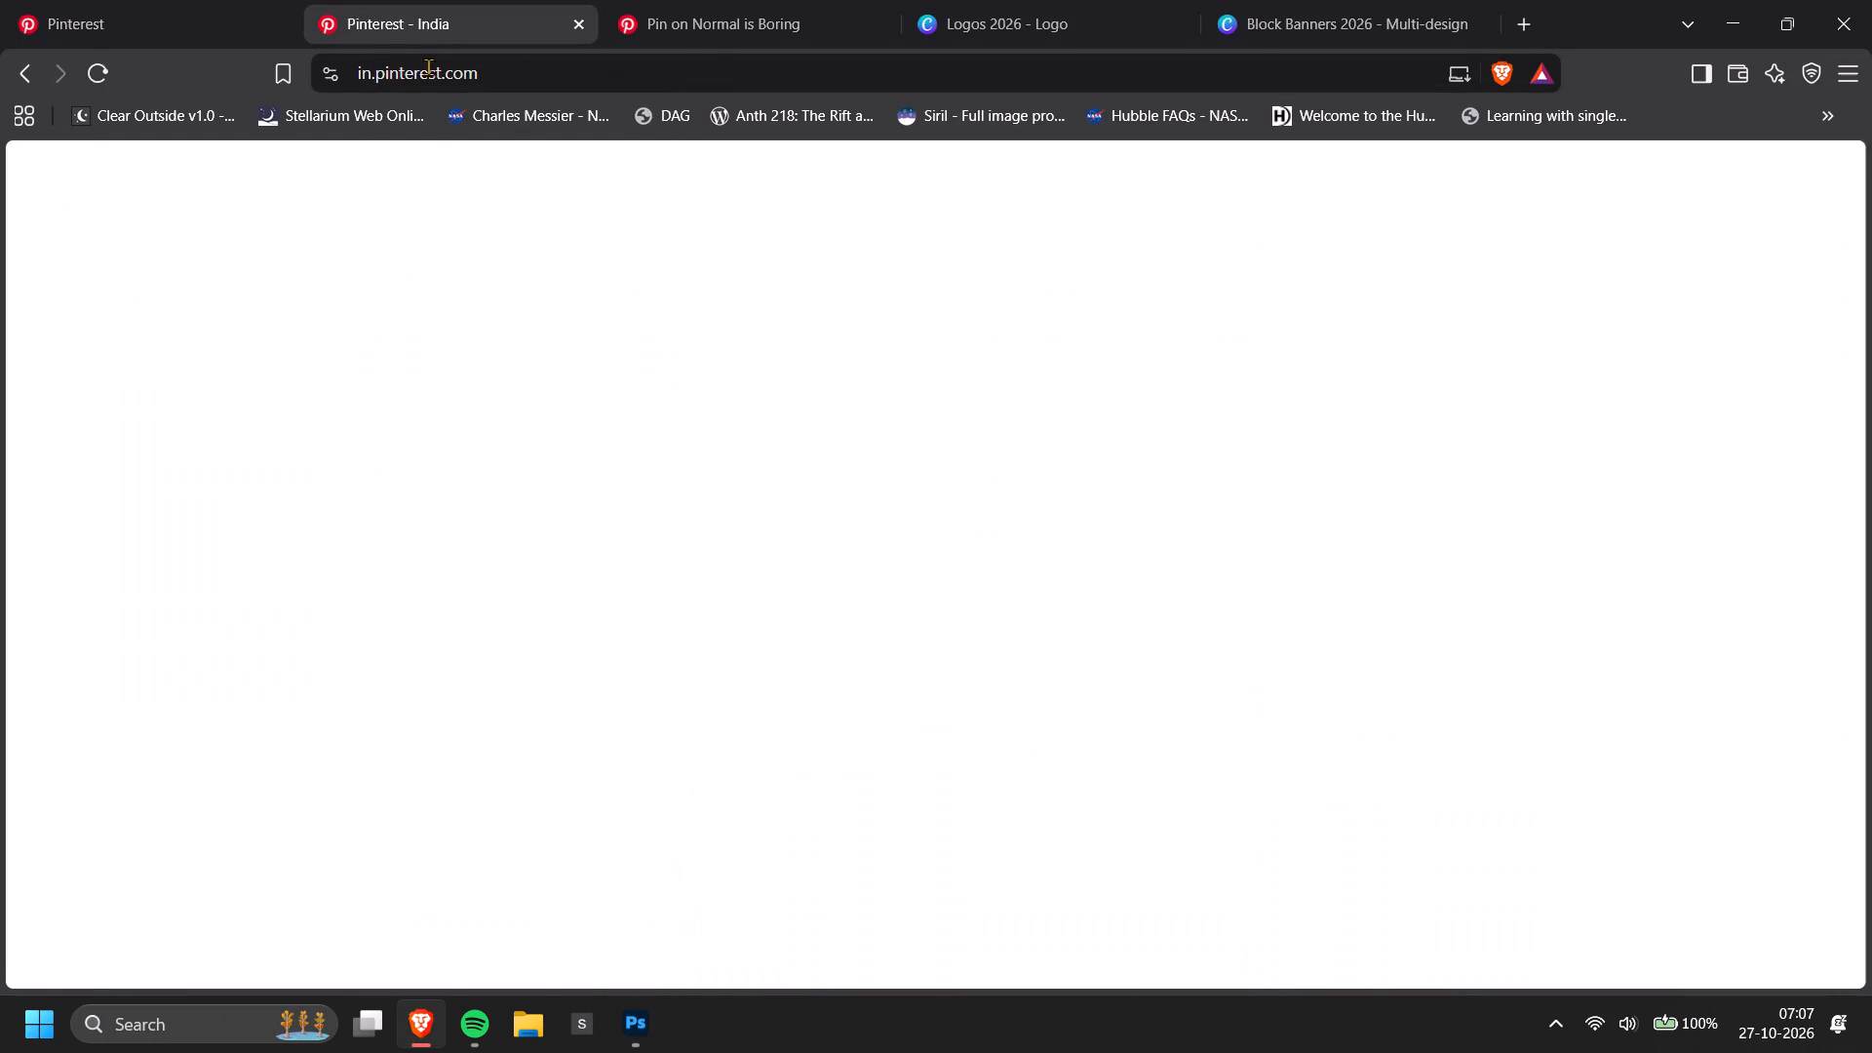
{"action": "left_click", "coordinate": [439, 187]}
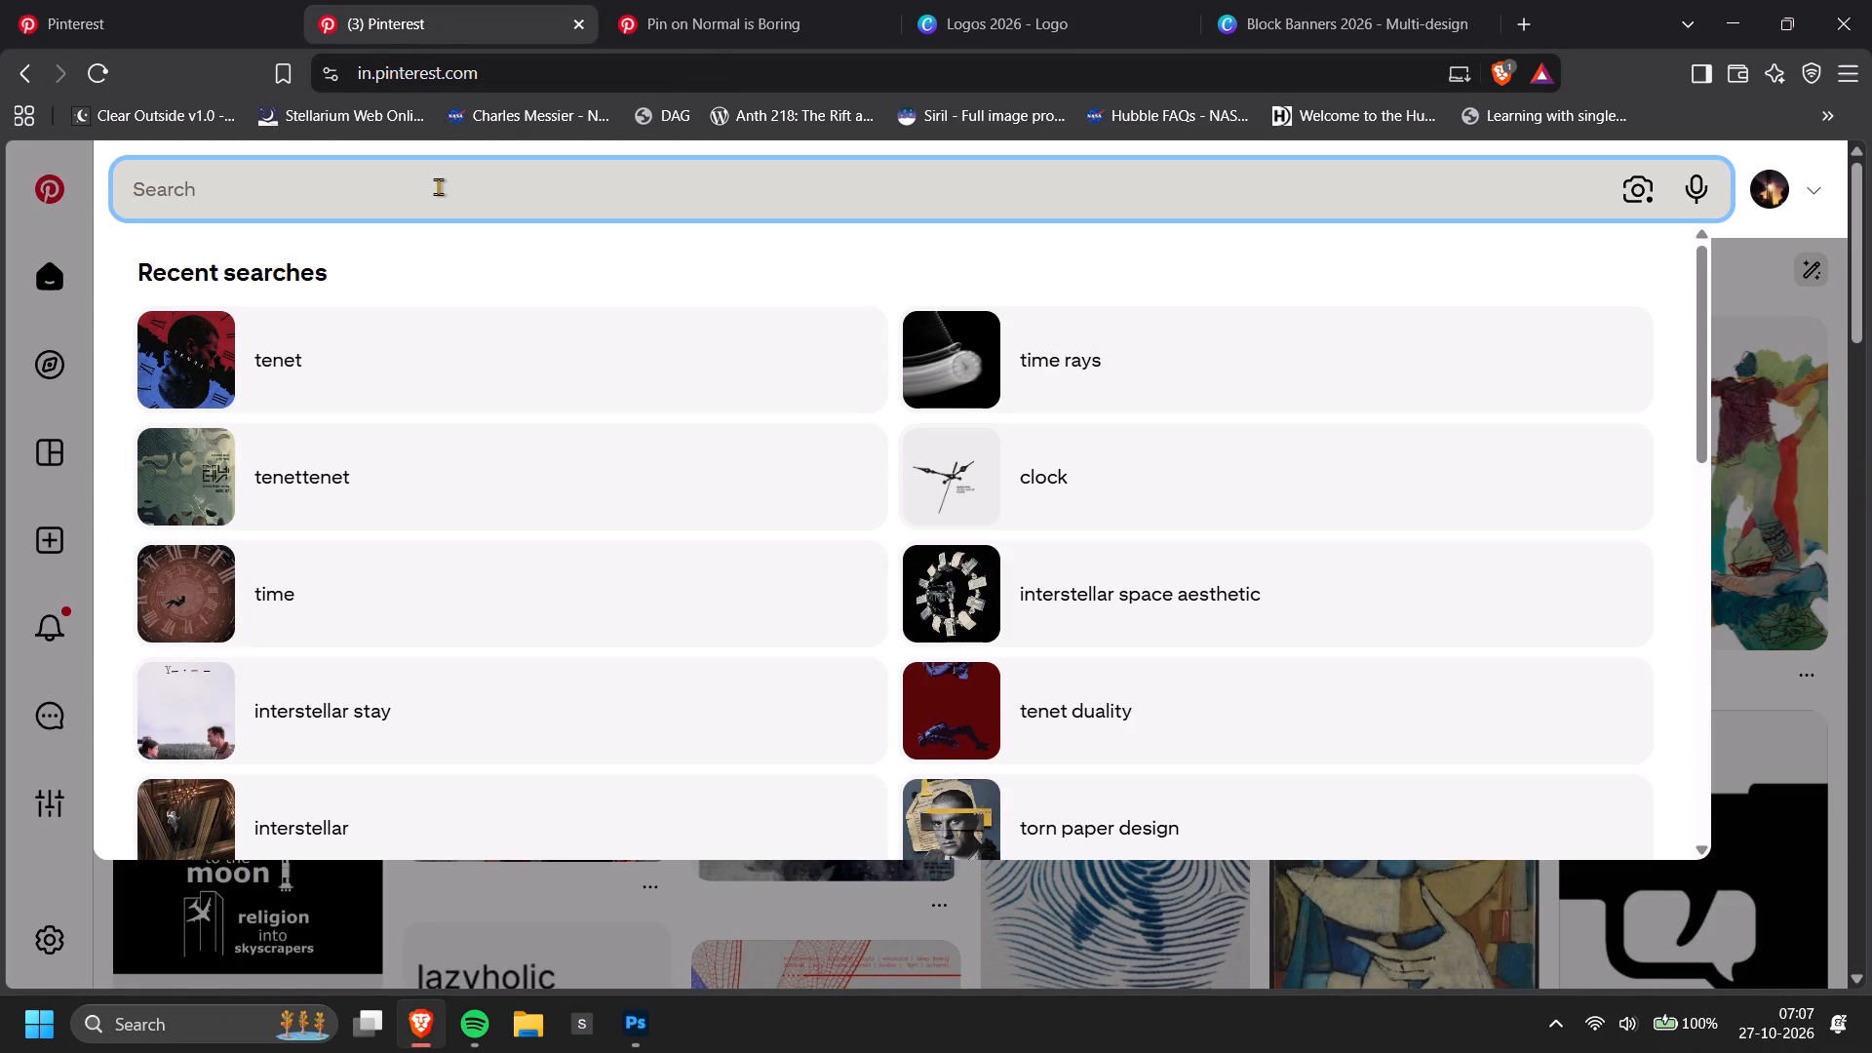
{"action": "type", "text": "predes"}
{"action": "type", "text": "tination"}
{"action": "key", "text": "Return"}
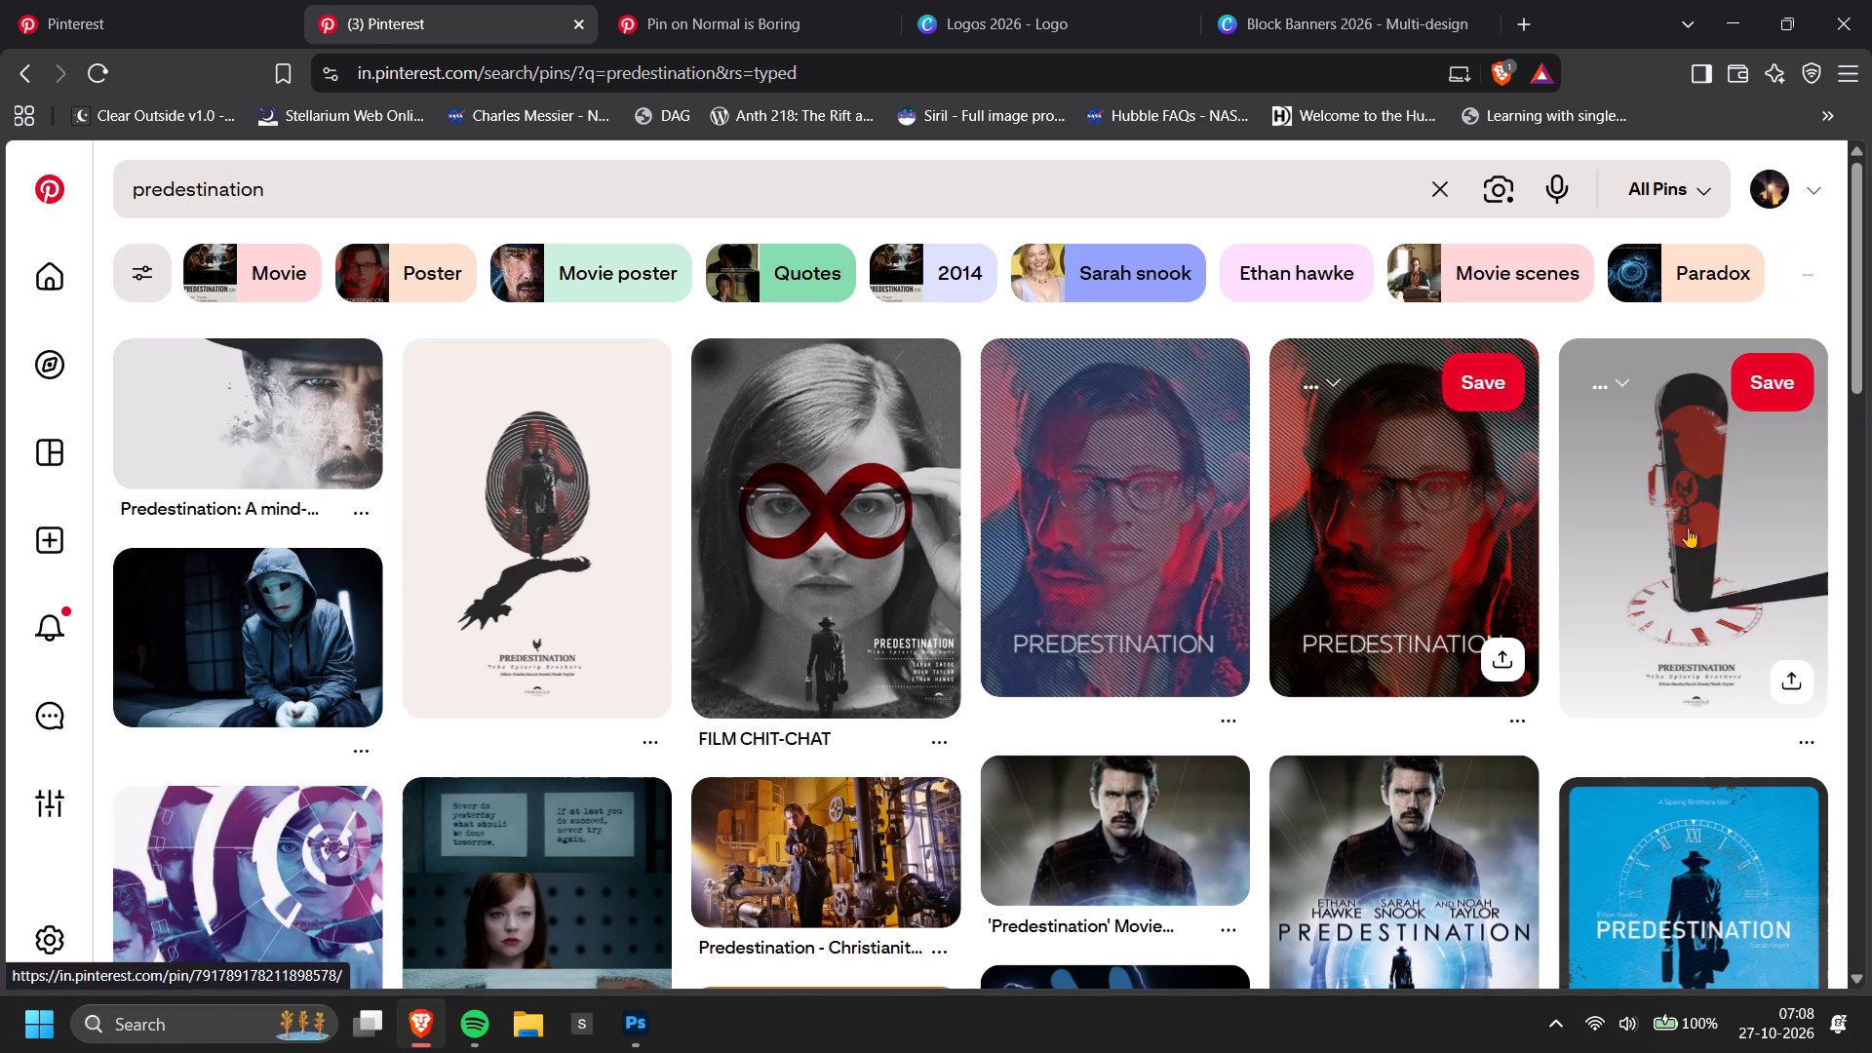
Examine the violin-case clock poster pin and the dissolving face-with-hat pin as possible Predestination artwork, returning to the results after each.
{"action": "left_click", "coordinate": [1735, 514]}
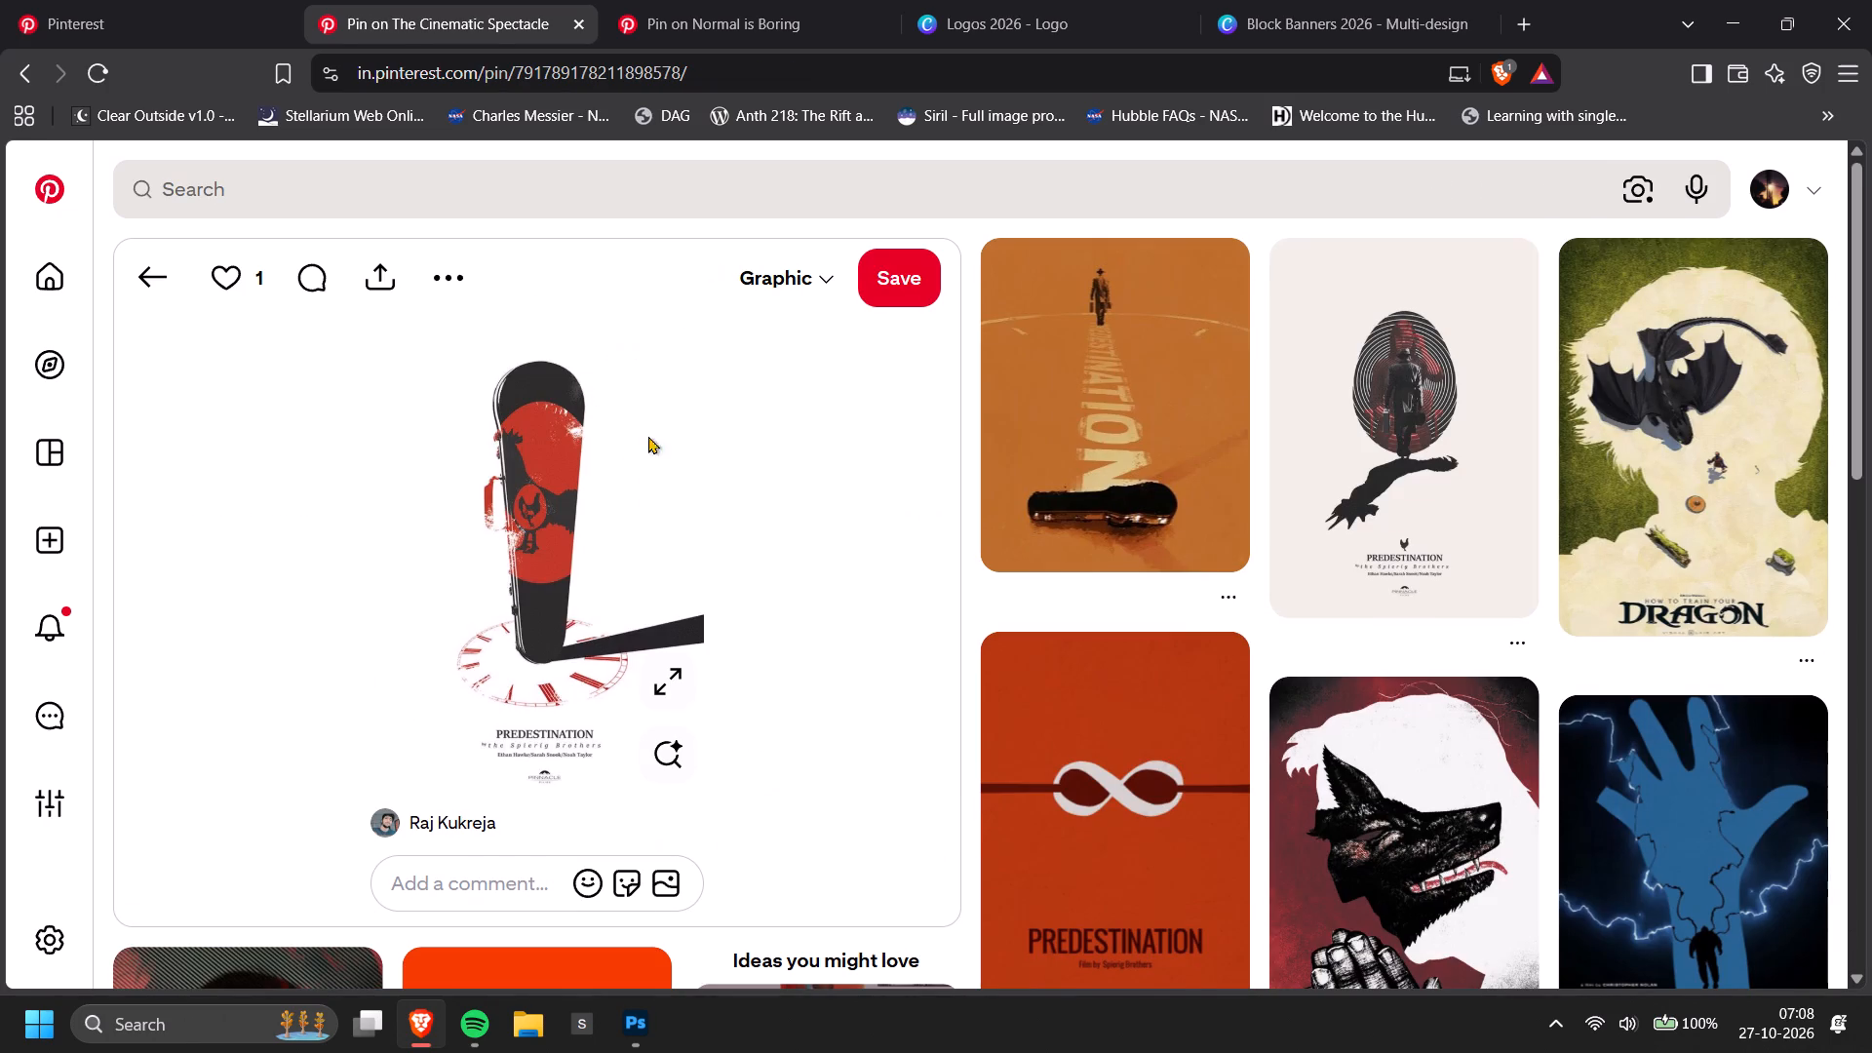
{"action": "scroll", "coordinate": [643, 493], "scroll_direction": "down", "scroll_amount": 1}
{"action": "left_click", "coordinate": [151, 290]}
{"action": "key", "text": "alt+Tab"}
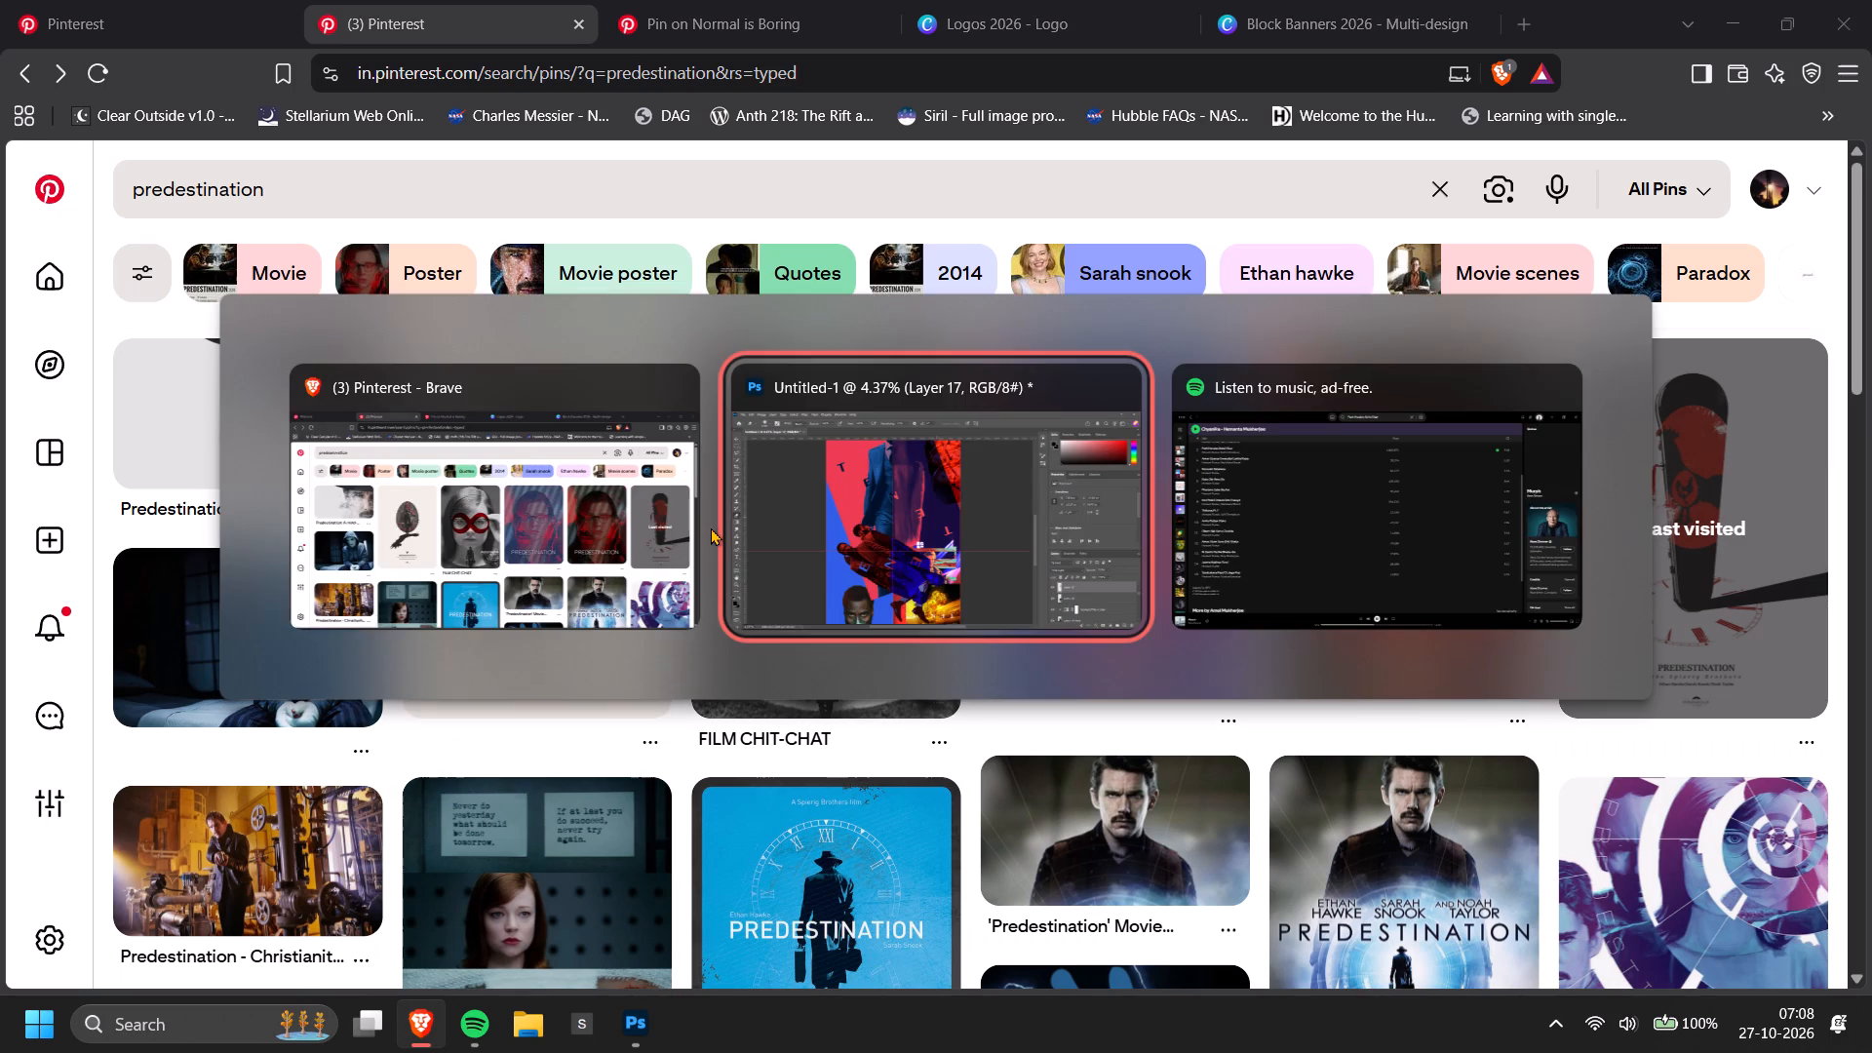
{"action": "key", "text": "alt+Tab"}
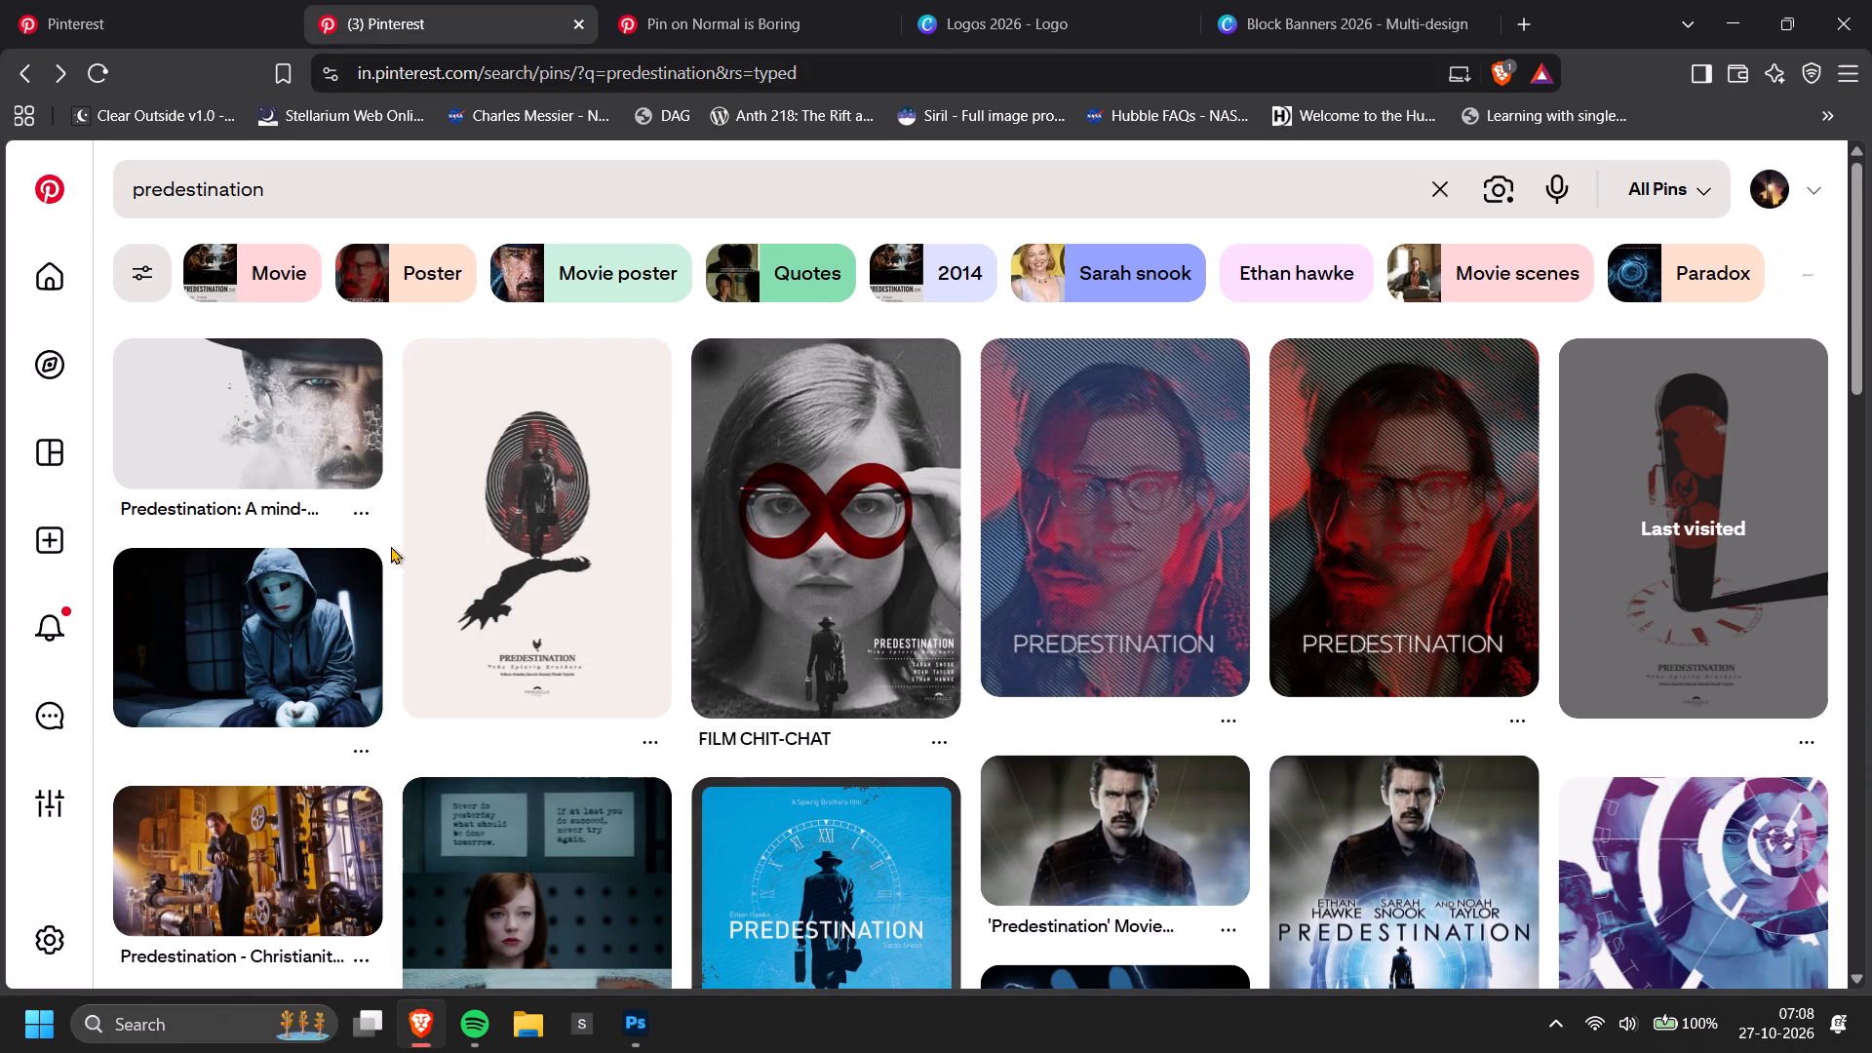
{"action": "left_click", "coordinate": [250, 465]}
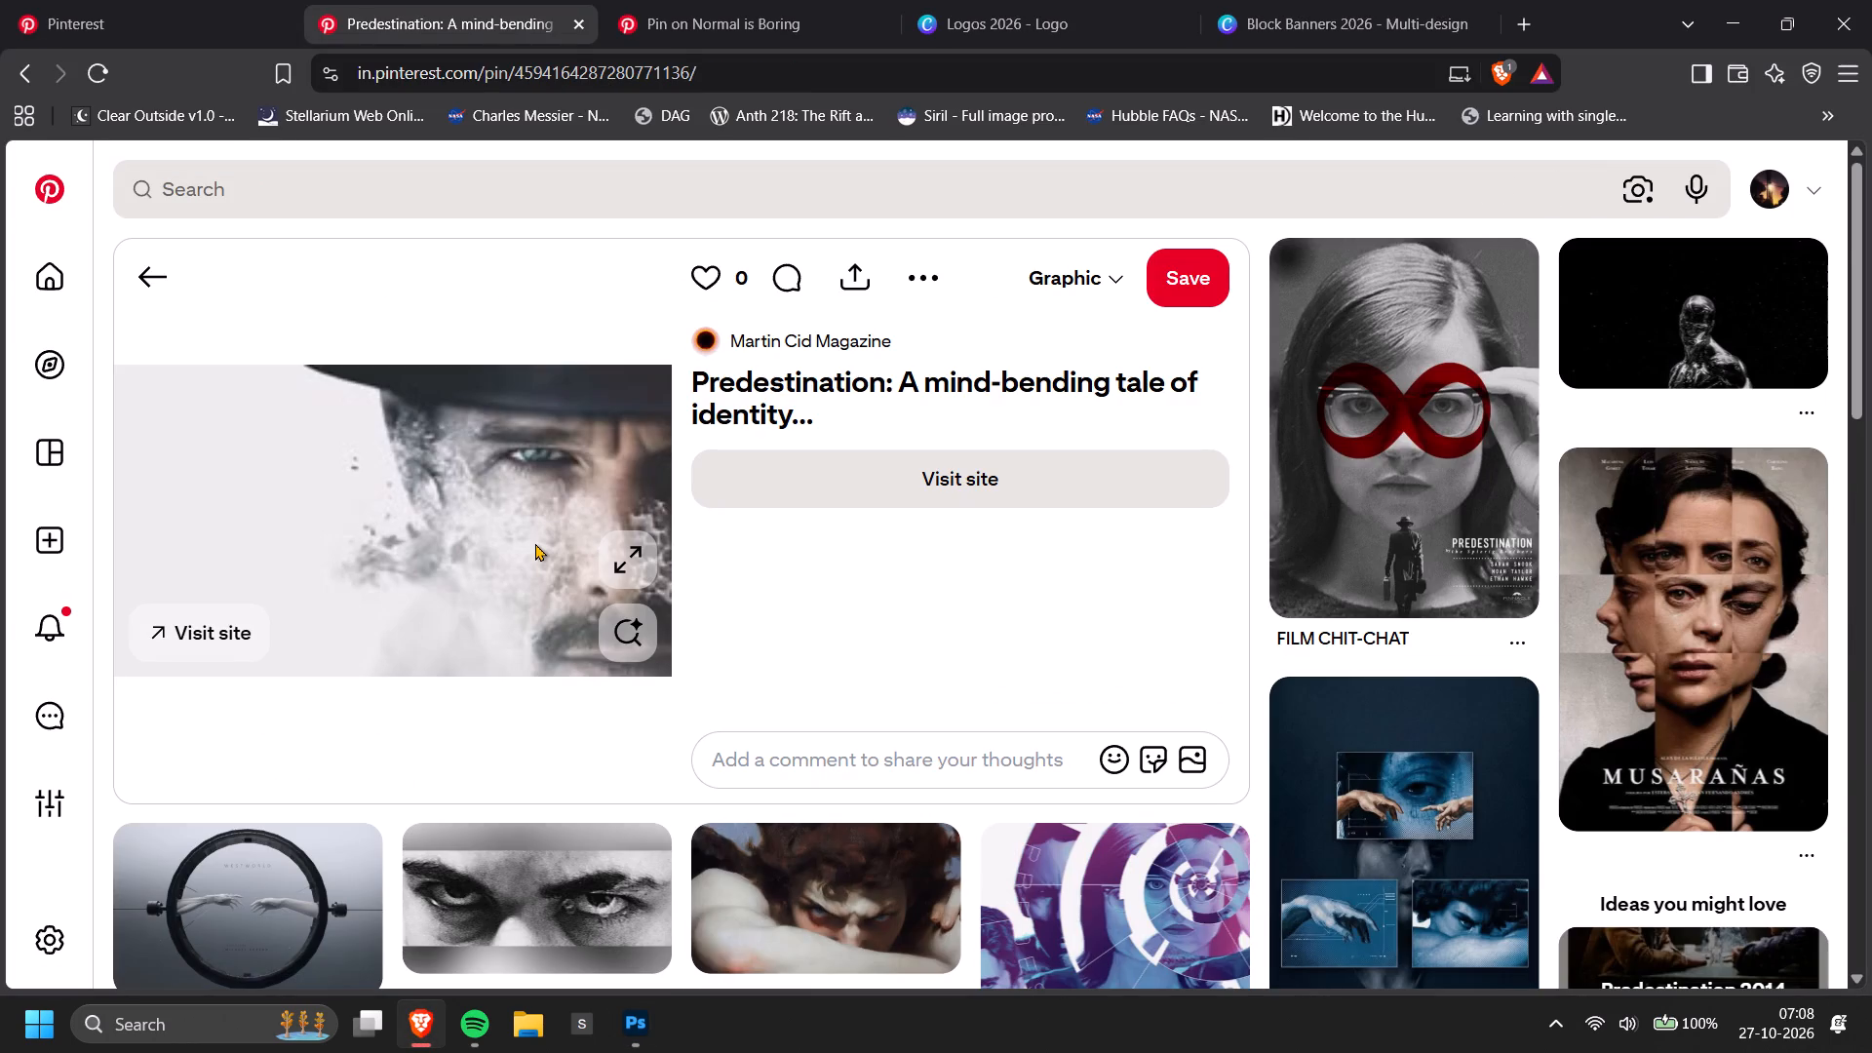
{"action": "scroll", "coordinate": [1249, 482], "scroll_direction": "down", "scroll_amount": 4}
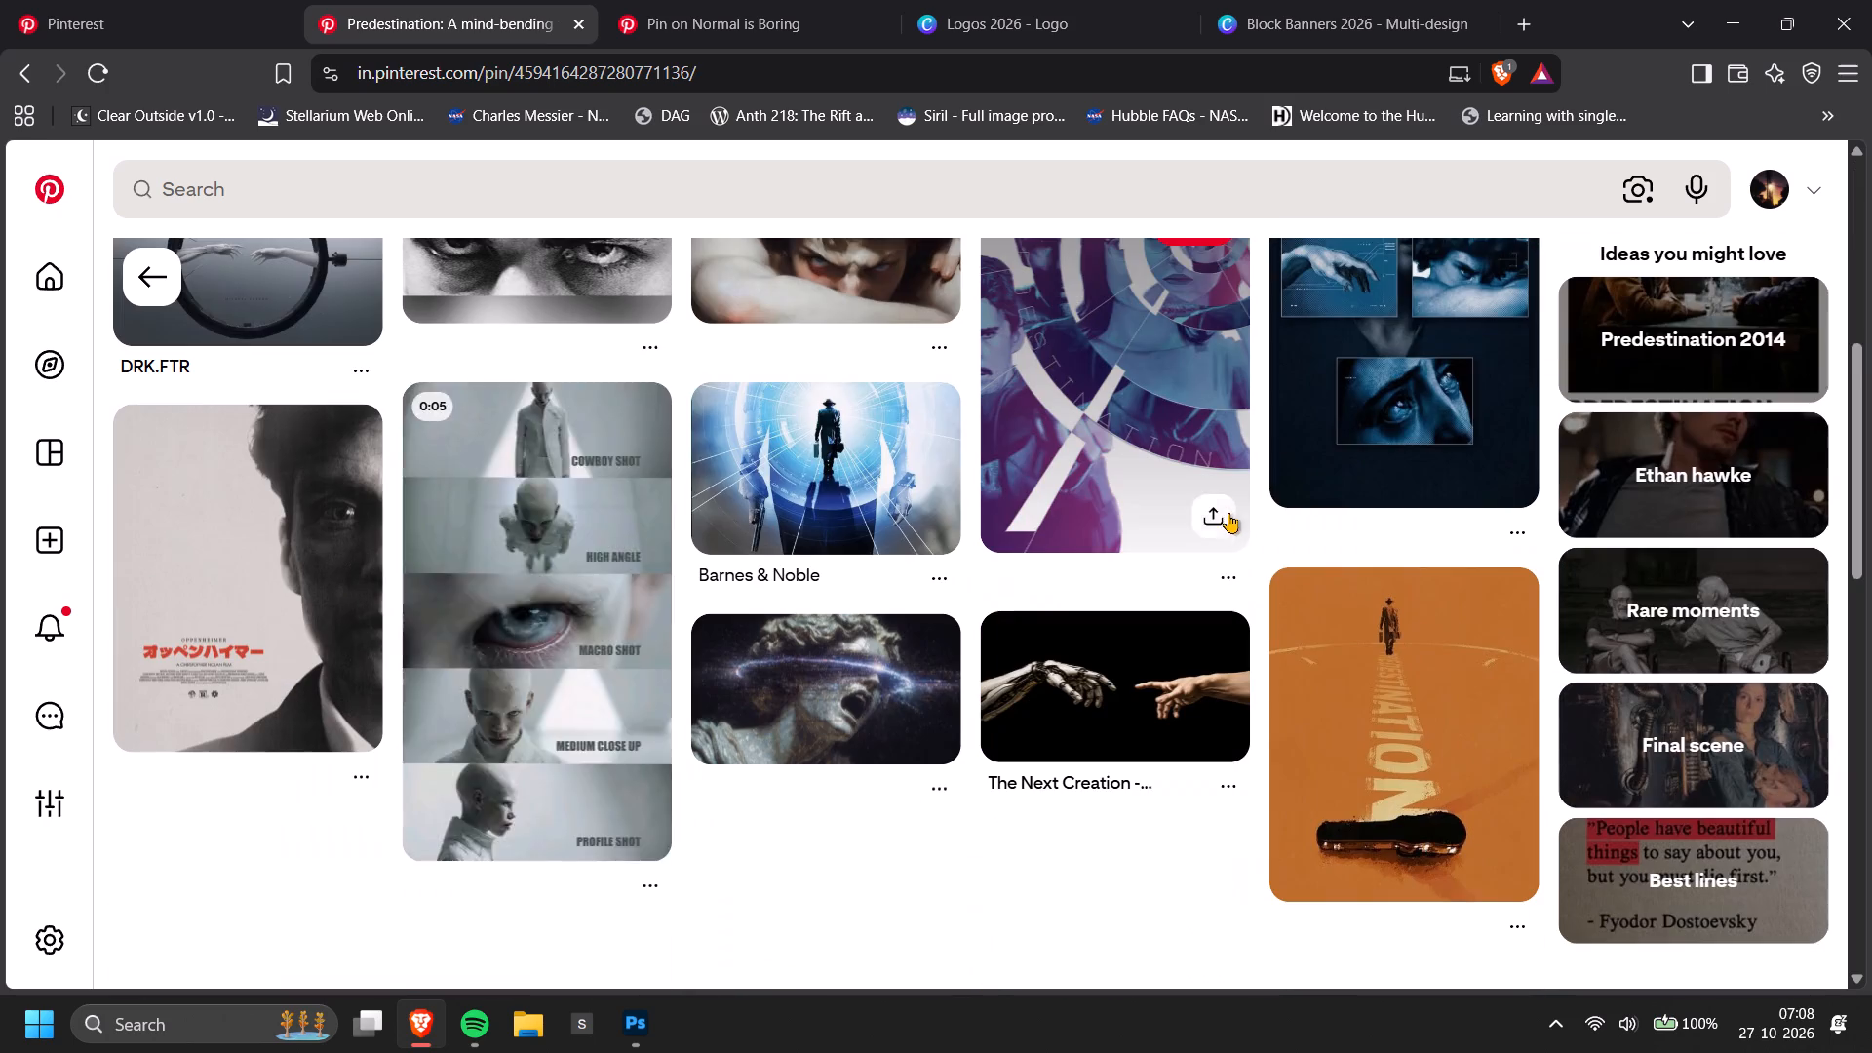
{"action": "scroll", "coordinate": [731, 531], "scroll_direction": "up", "scroll_amount": 2}
{"action": "left_click", "coordinate": [153, 268]}
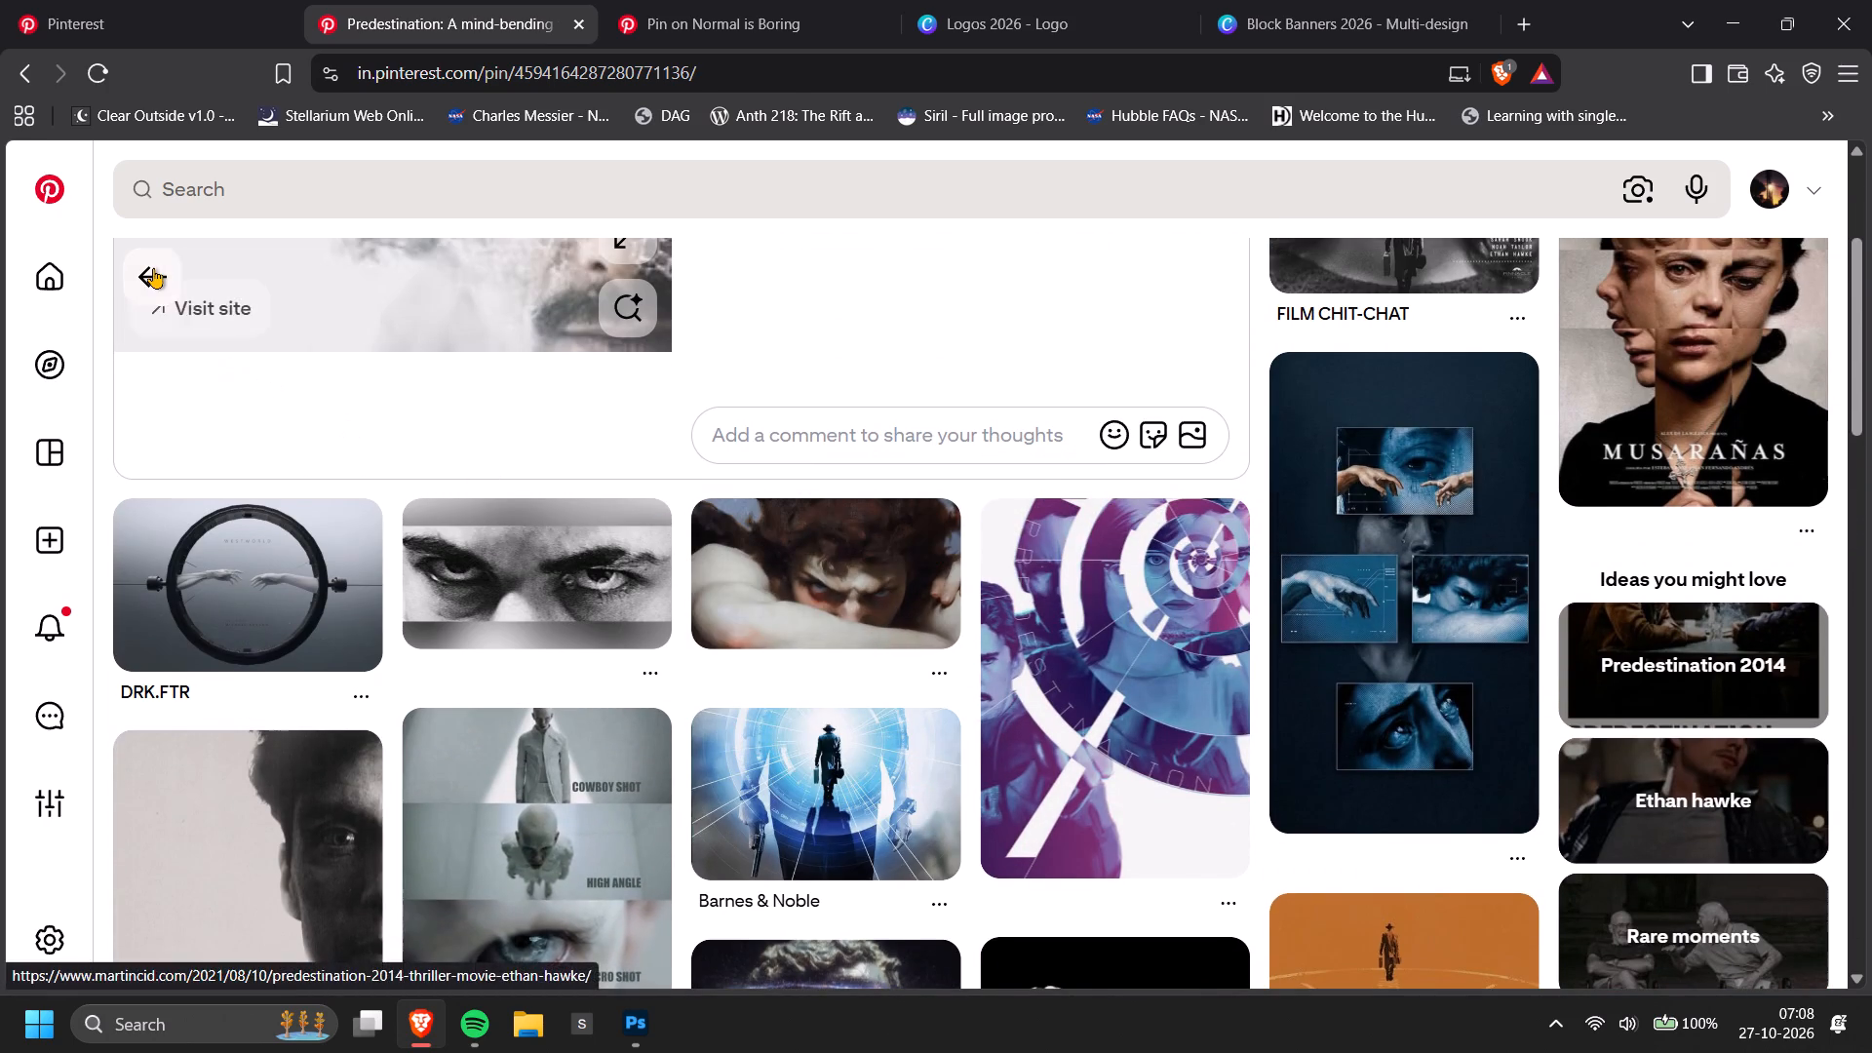
Look through the Predestination results and examine the blue clock poster pin with the silhouetted man, then return to the results.
{"action": "scroll", "coordinate": [712, 531], "scroll_direction": "down", "scroll_amount": 2}
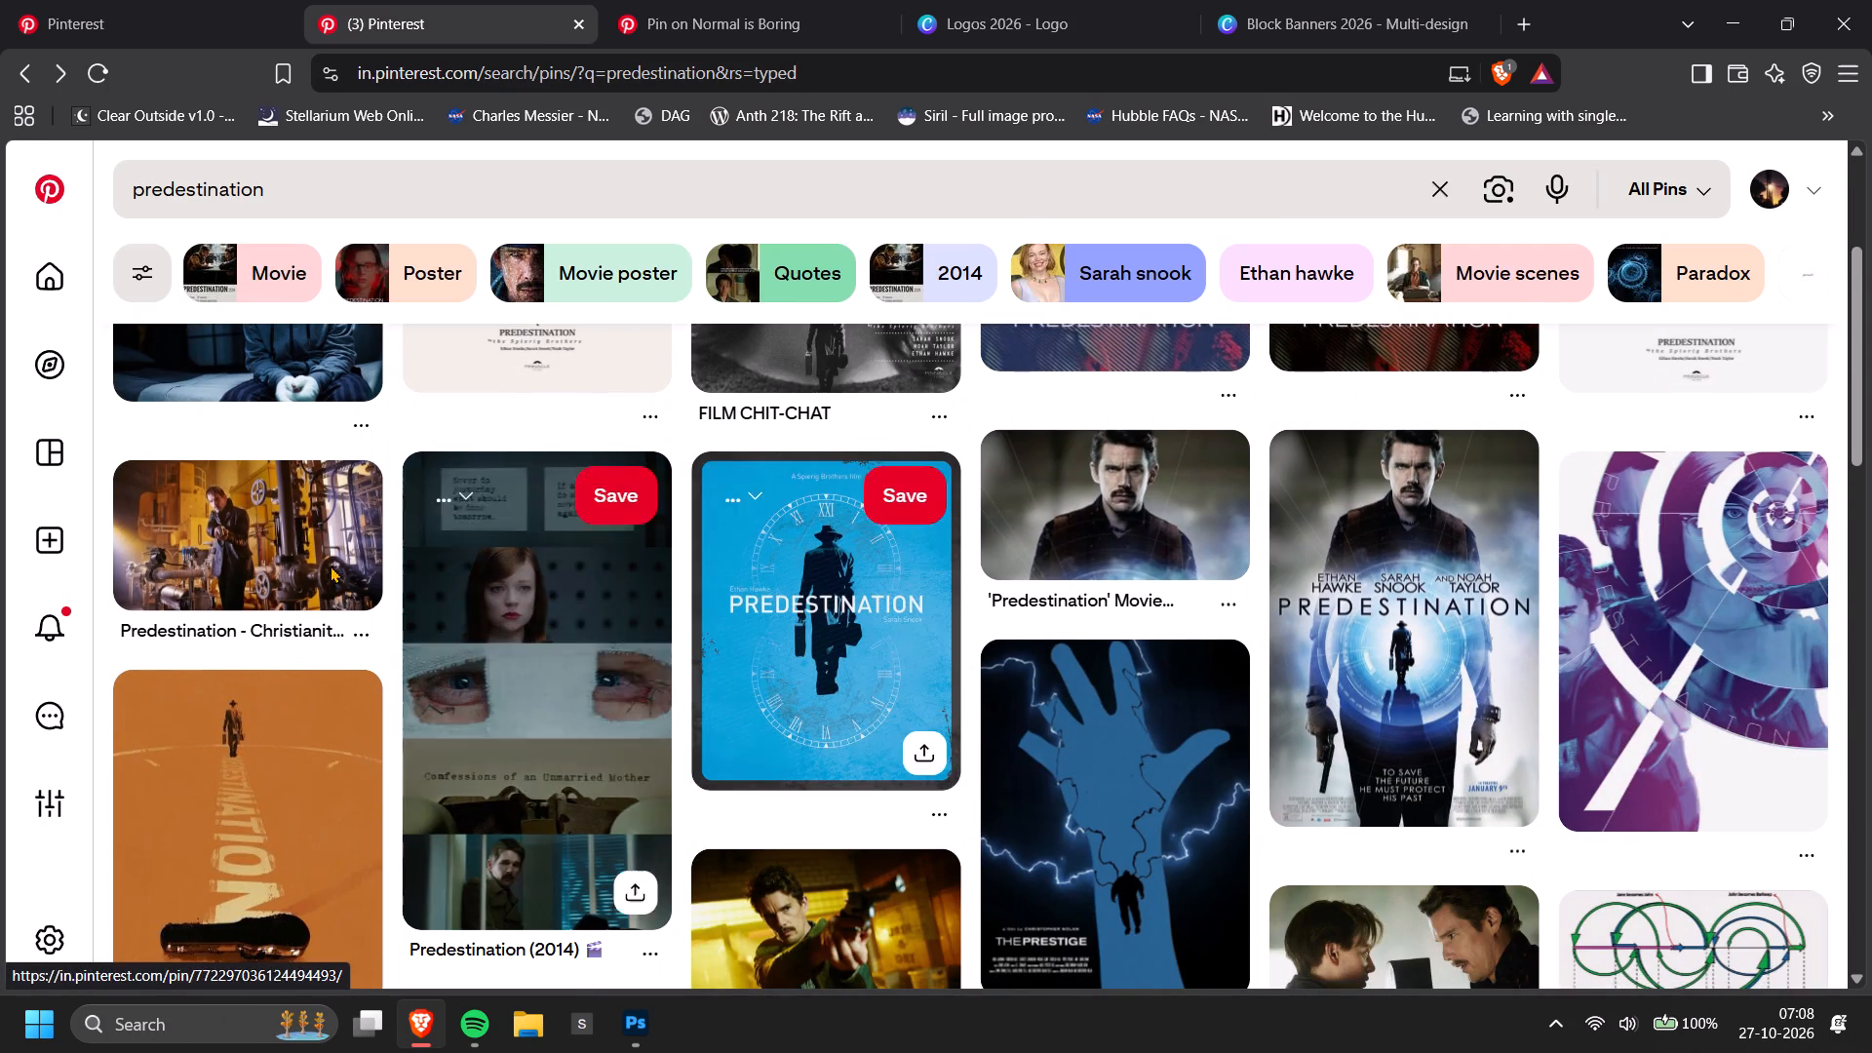
{"action": "scroll", "coordinate": [328, 565], "scroll_direction": "down", "scroll_amount": 1}
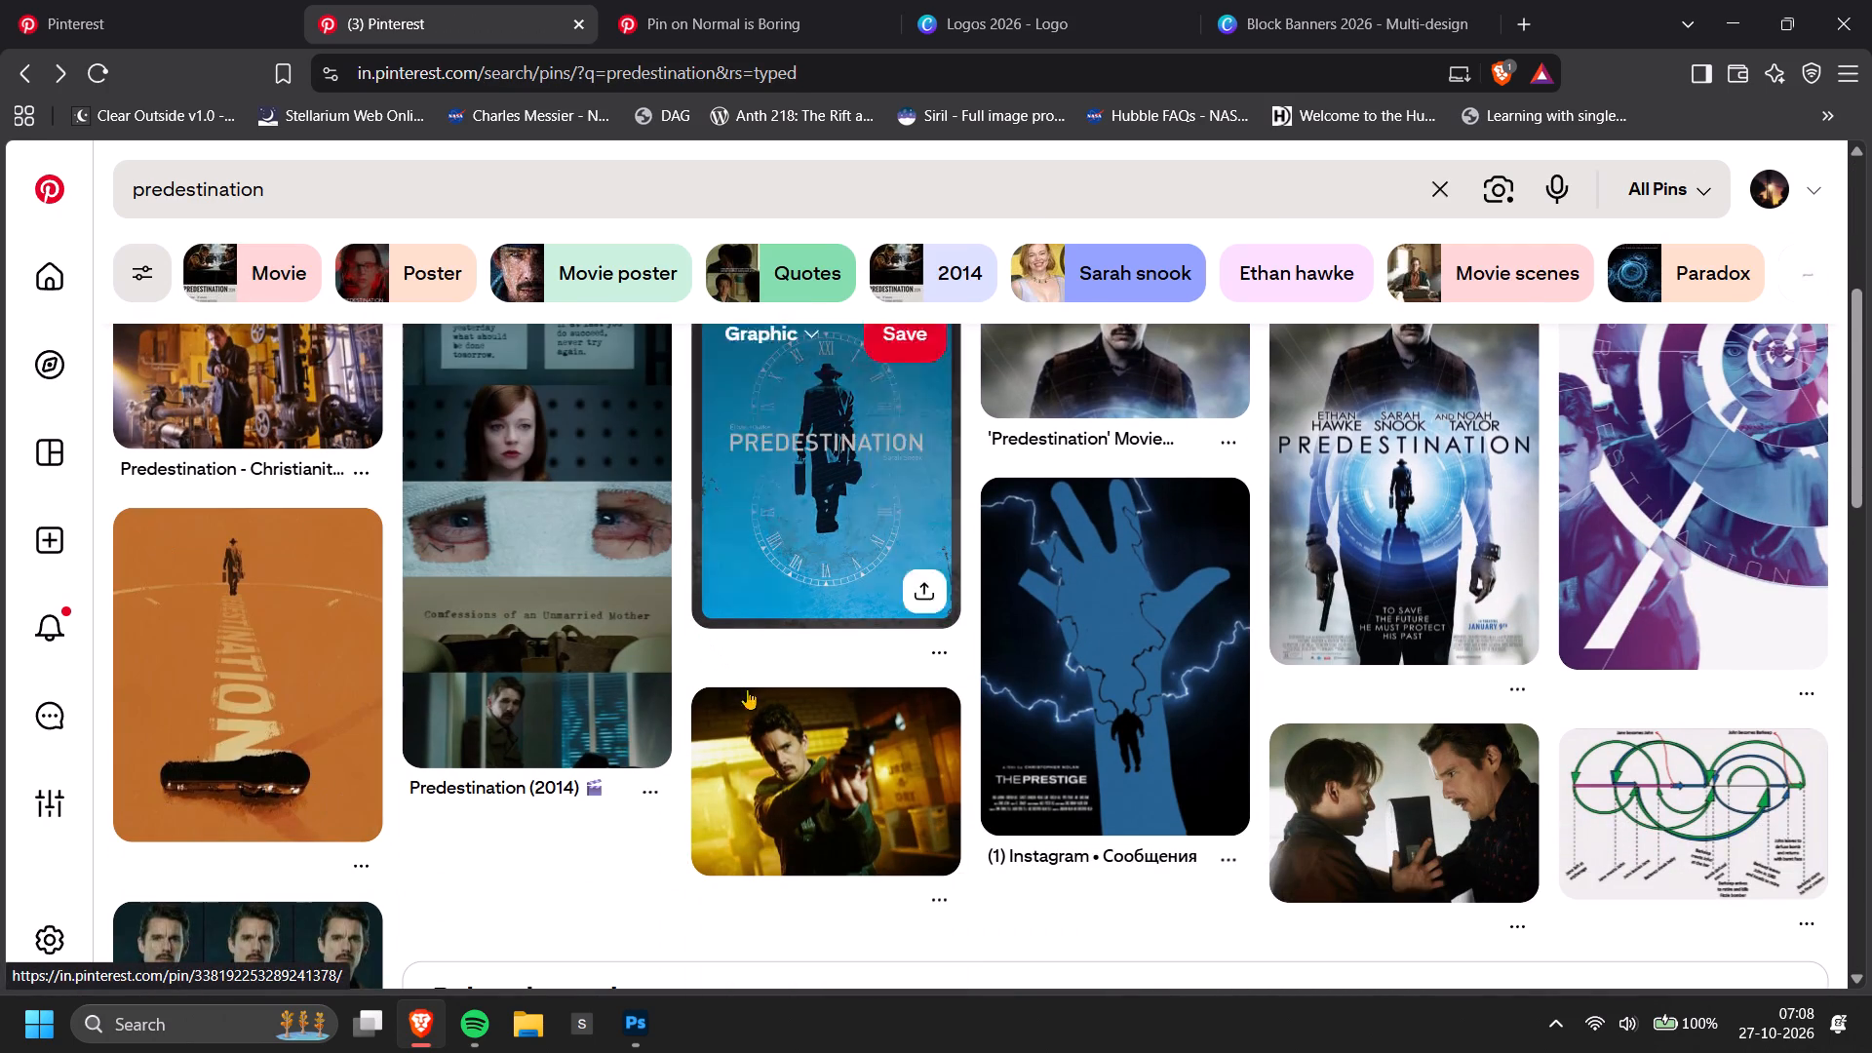
{"action": "scroll", "coordinate": [794, 690], "scroll_direction": "up", "scroll_amount": 2}
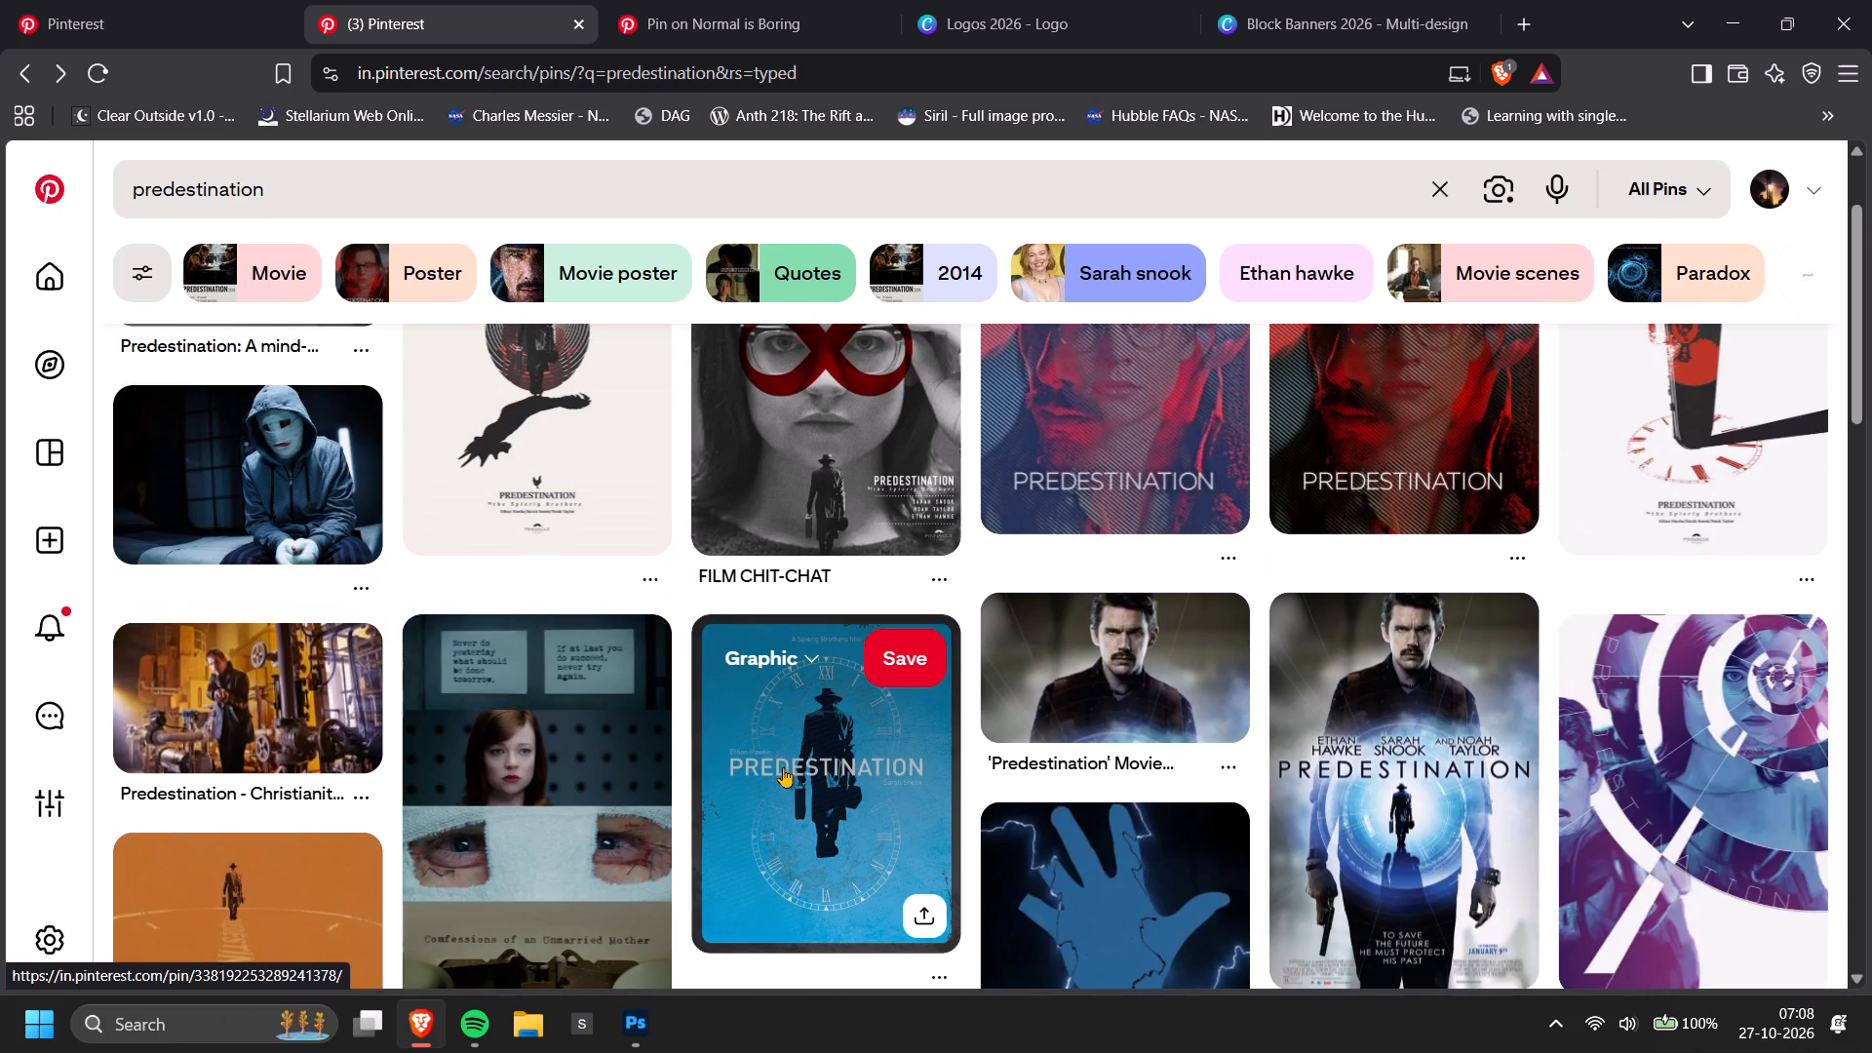
{"action": "left_click", "coordinate": [788, 776]}
{"action": "scroll", "coordinate": [715, 590], "scroll_direction": "down", "scroll_amount": 3}
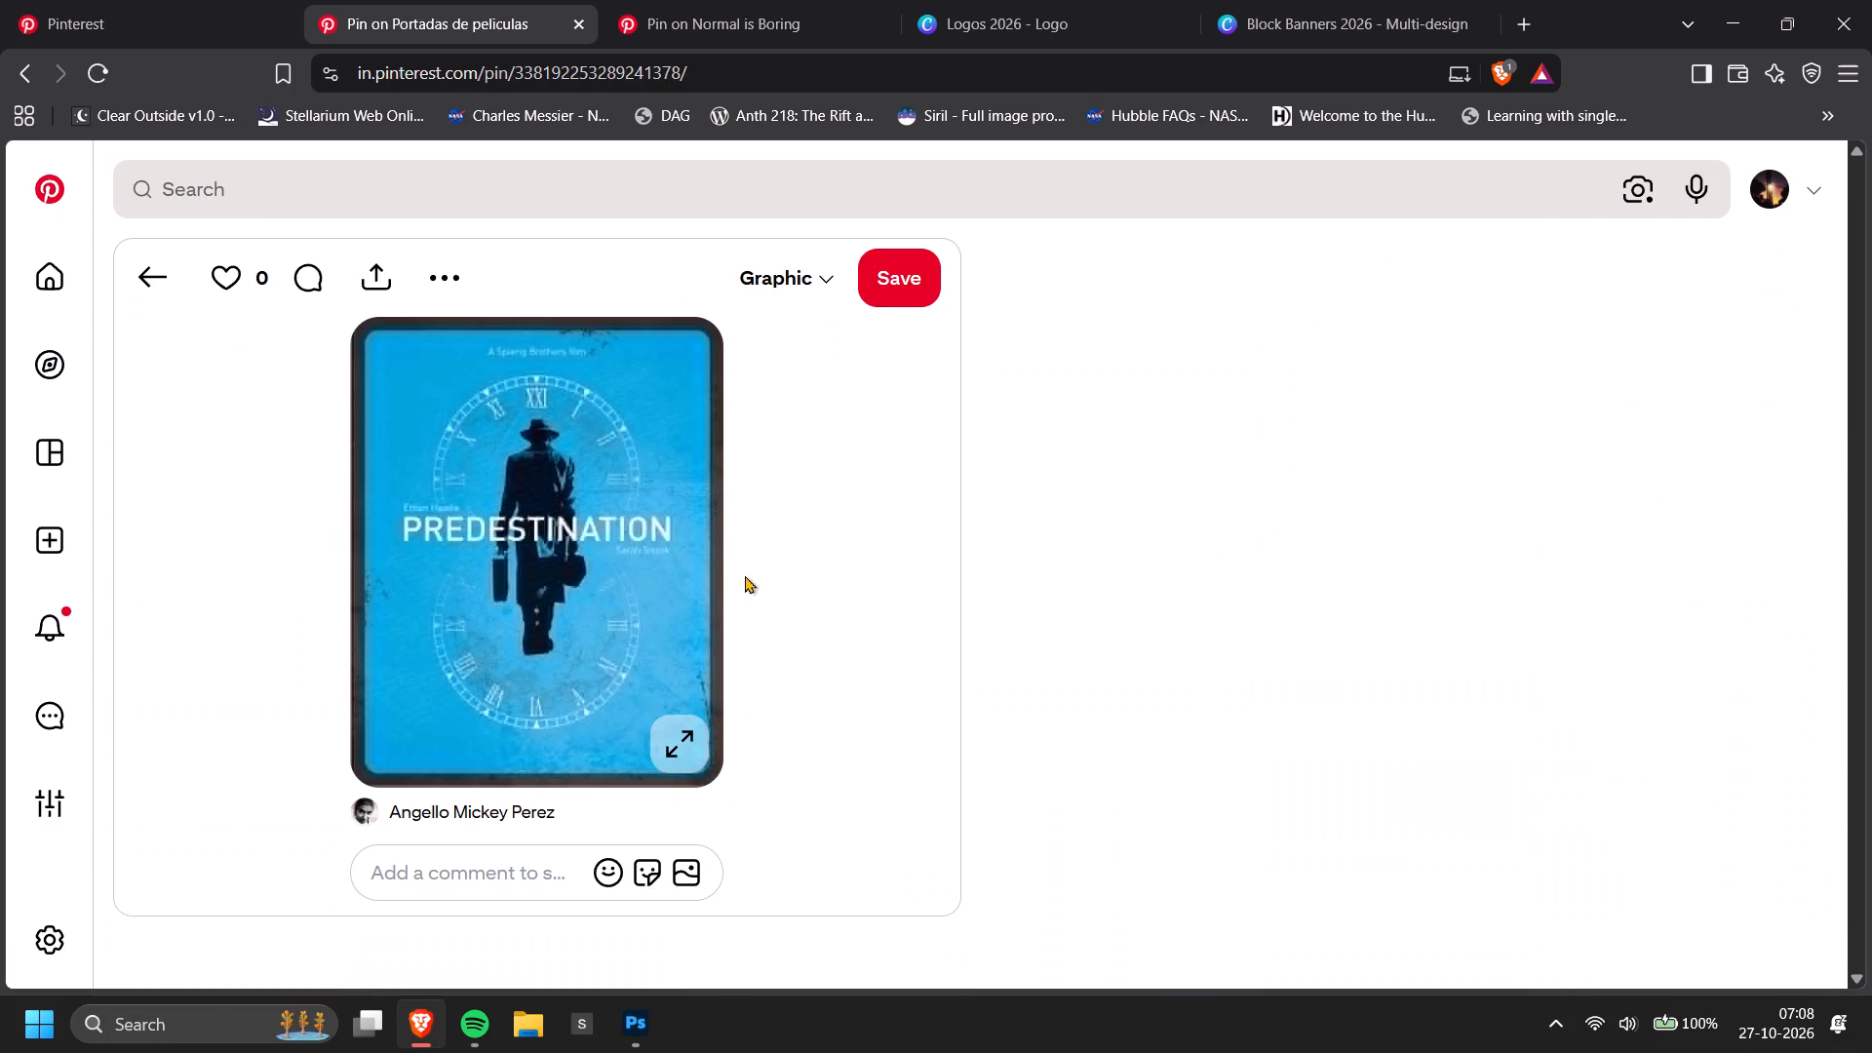
{"action": "scroll", "coordinate": [836, 568], "scroll_direction": "down", "scroll_amount": 3}
{"action": "scroll", "coordinate": [324, 424], "scroll_direction": "down", "scroll_amount": 3}
{"action": "left_click", "coordinate": [134, 270]}
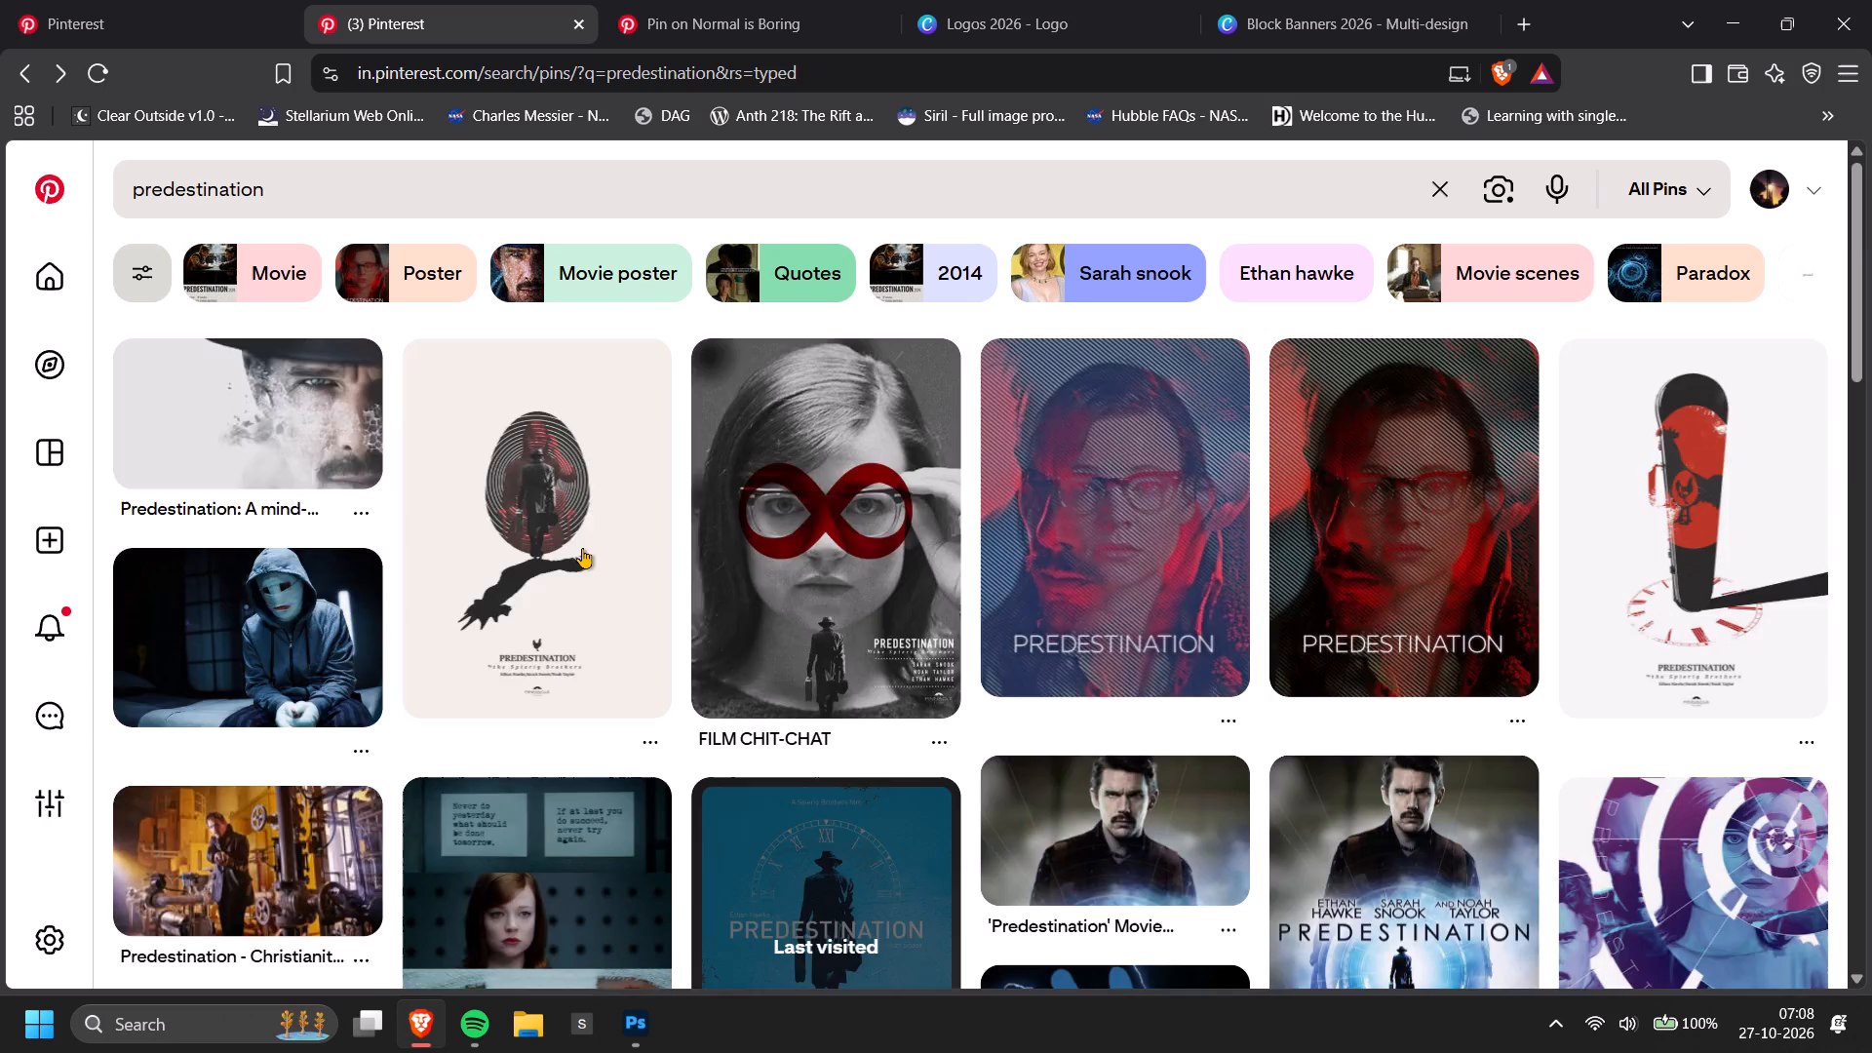
Browse further Predestination results, examine the pin of the man with a briefcase before a blue time dial and its related pins, then return.
{"action": "scroll", "coordinate": [778, 600], "scroll_direction": "down", "scroll_amount": 4}
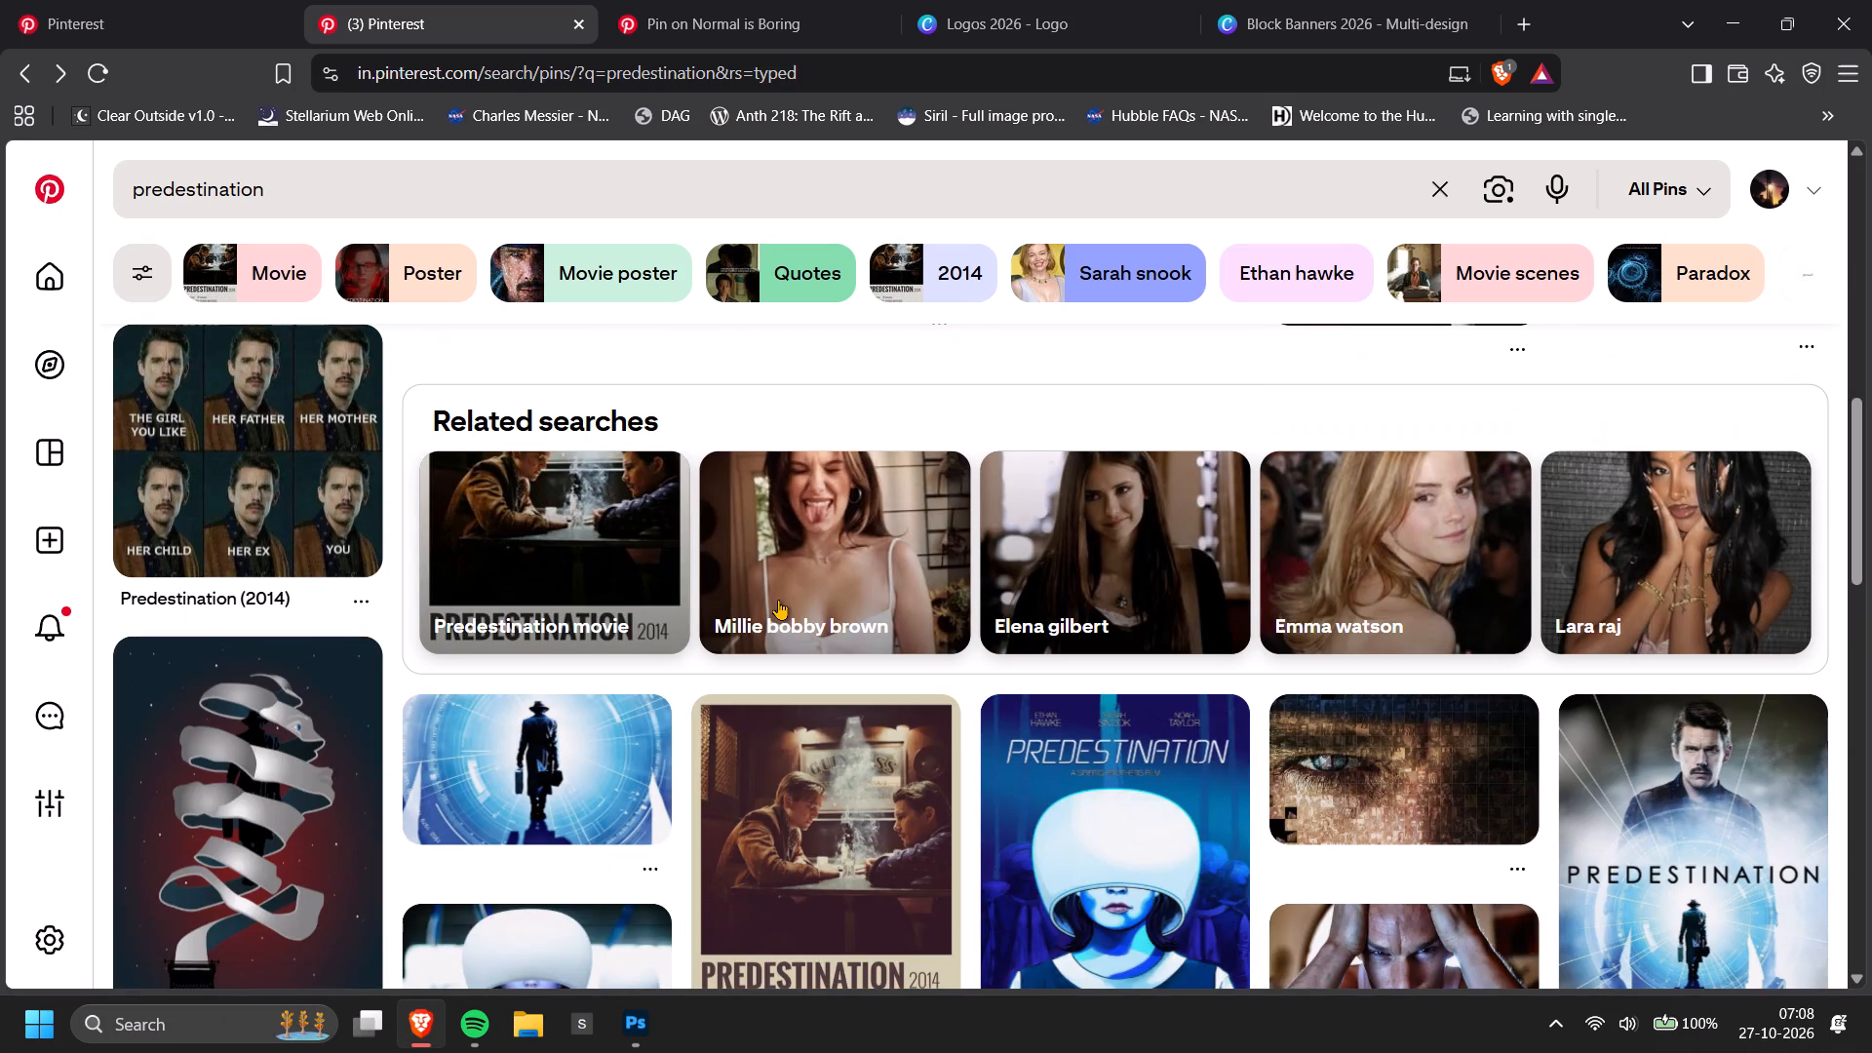
{"action": "scroll", "coordinate": [798, 627], "scroll_direction": "down", "scroll_amount": 1}
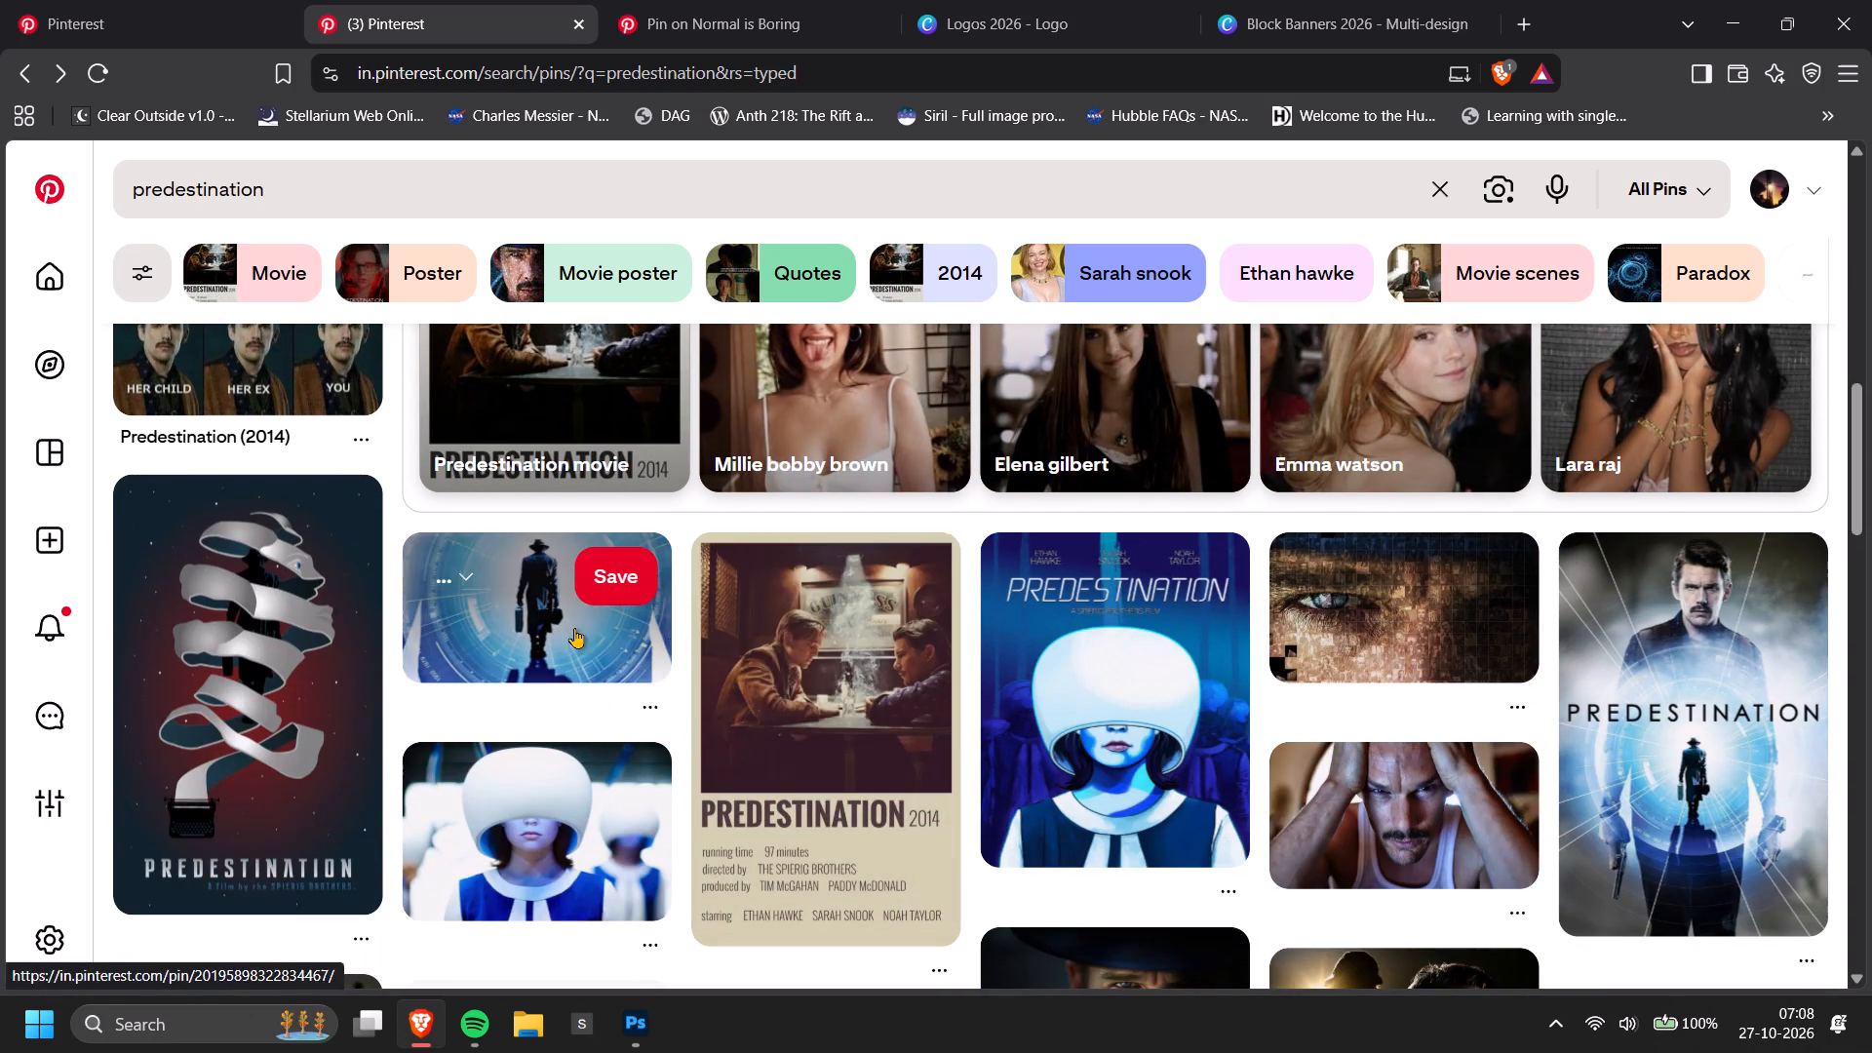
{"action": "scroll", "coordinate": [802, 634], "scroll_direction": "down", "scroll_amount": 8}
{"action": "scroll", "coordinate": [811, 669], "scroll_direction": "up", "scroll_amount": 3}
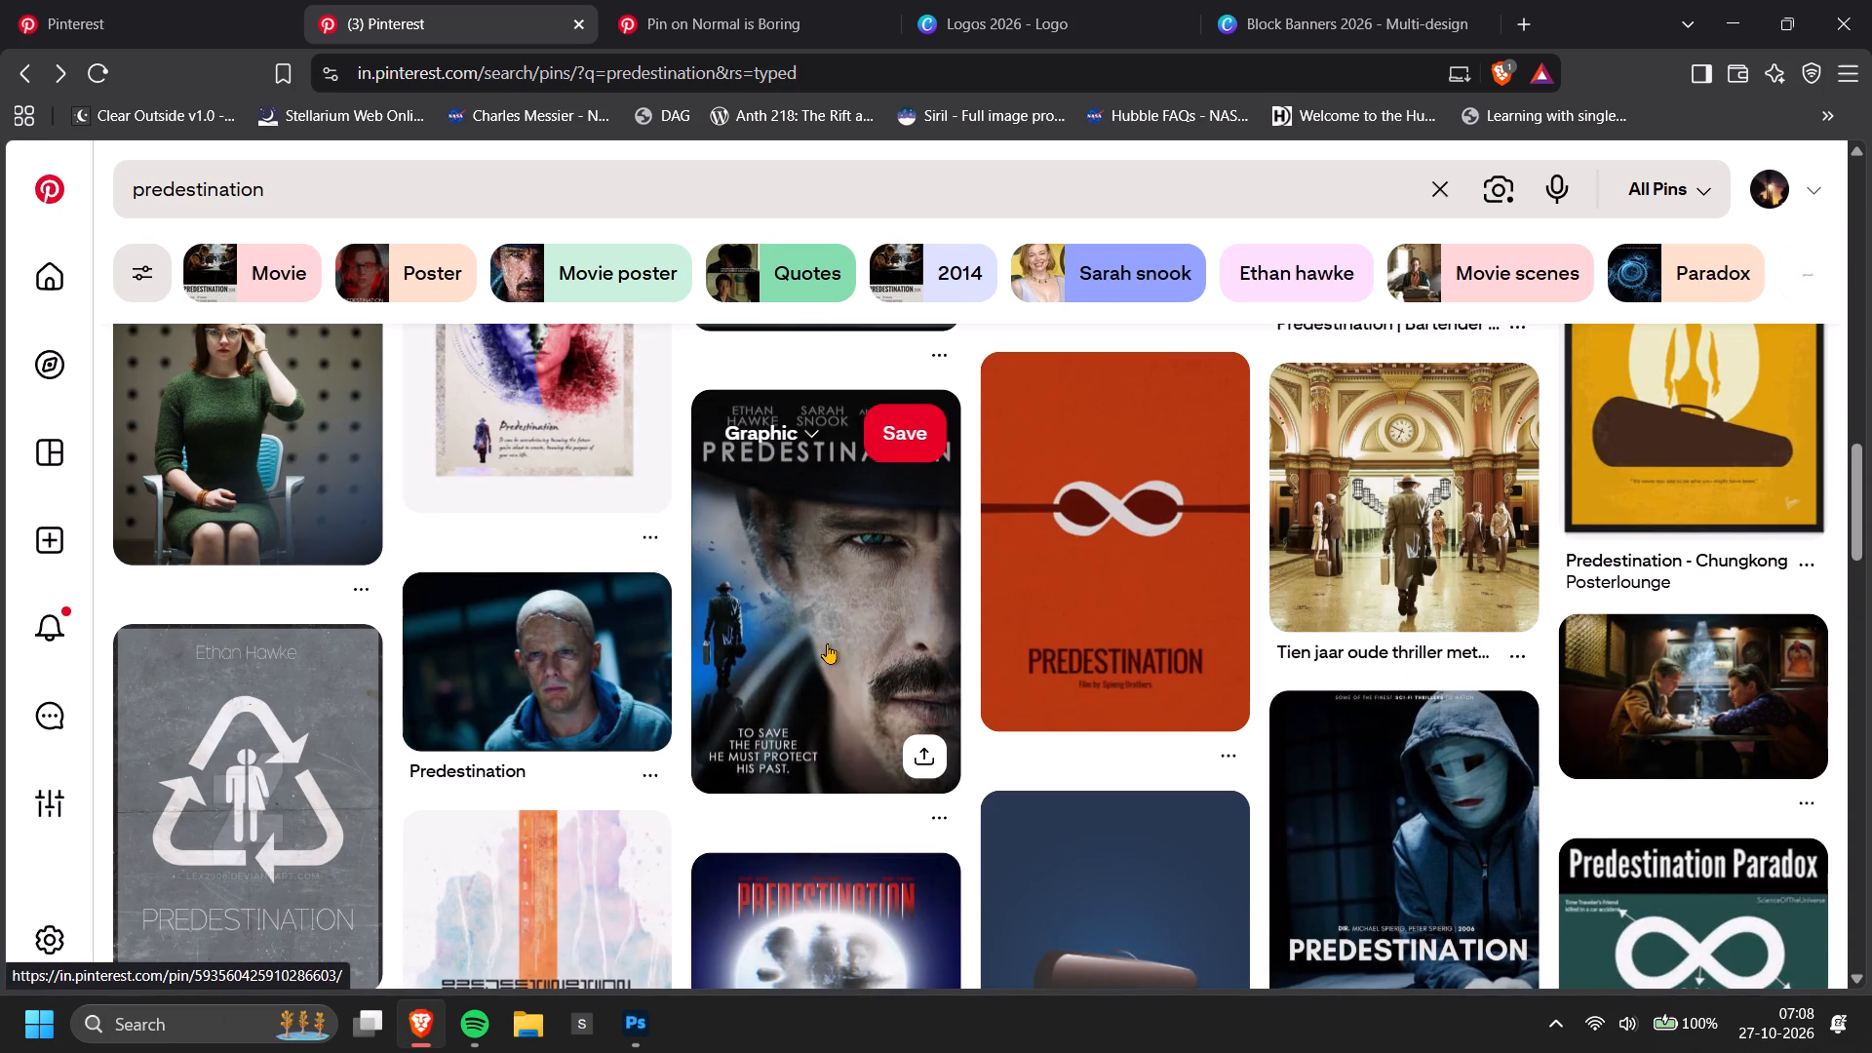
{"action": "scroll", "coordinate": [827, 643], "scroll_direction": "down", "scroll_amount": 2}
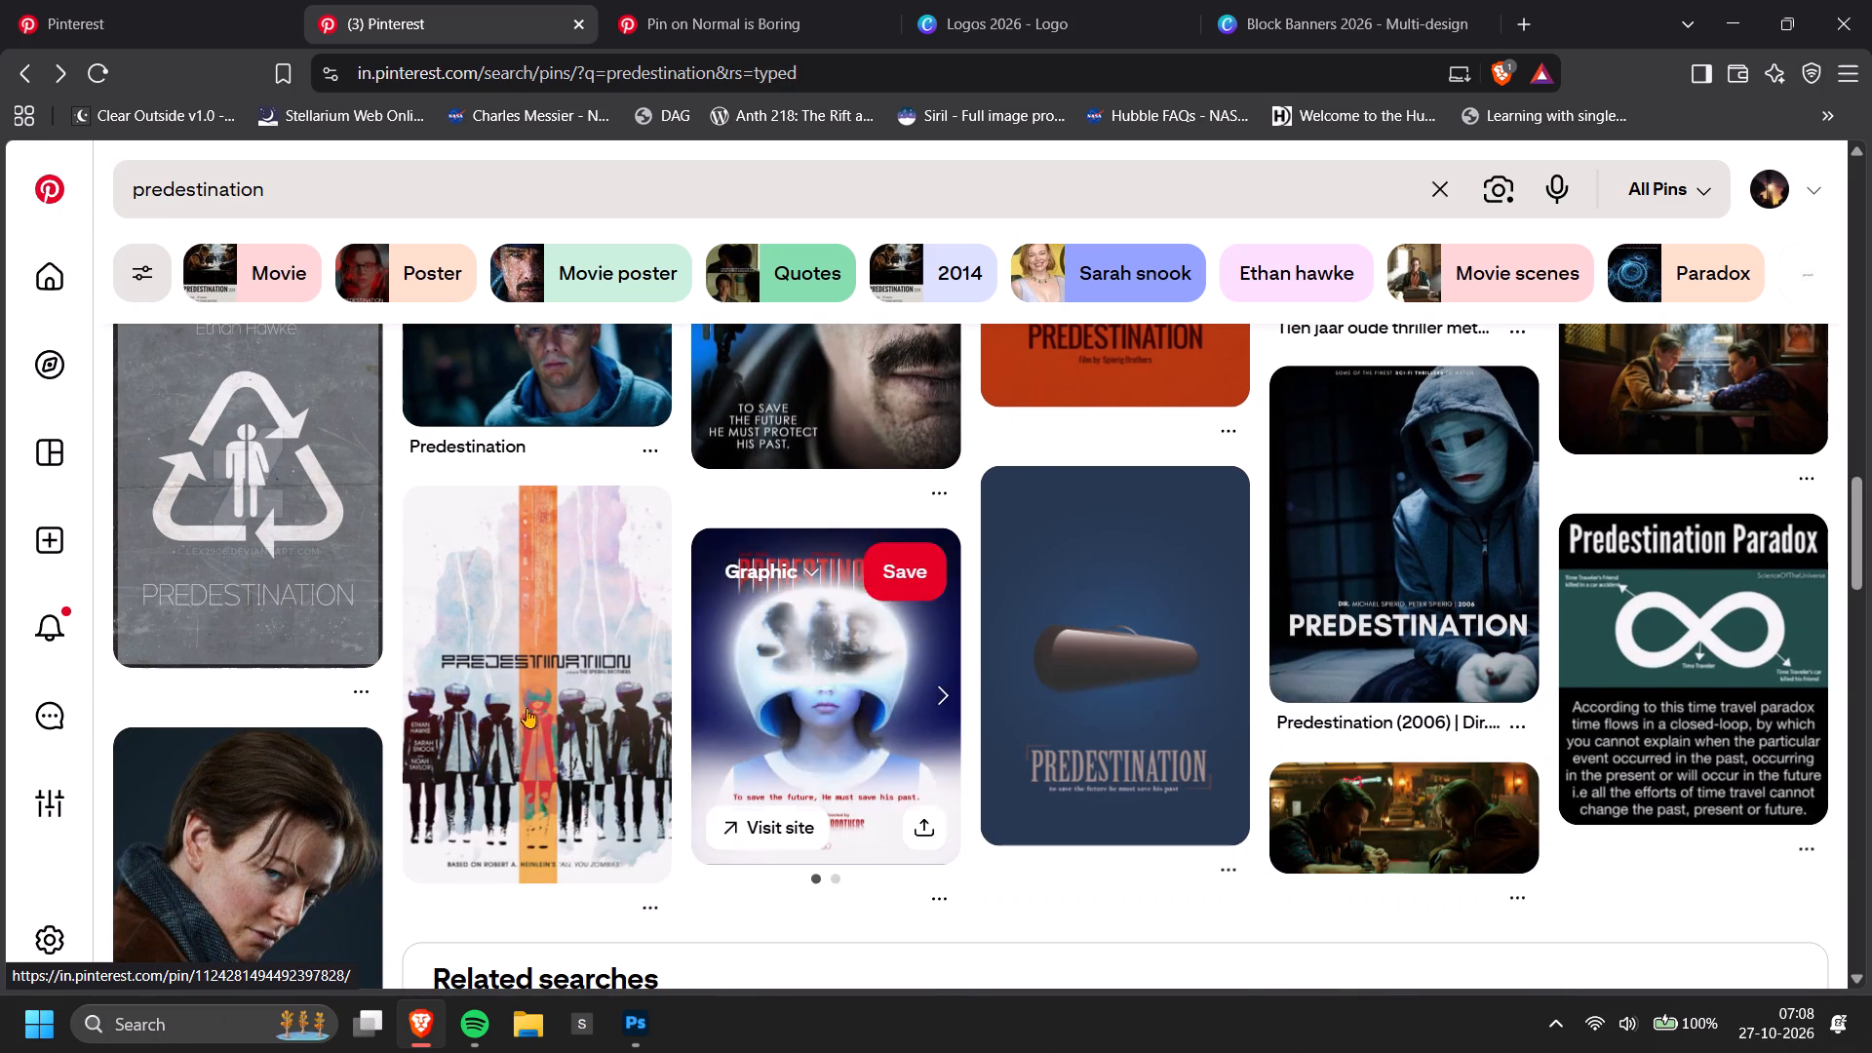
{"action": "scroll", "coordinate": [509, 708], "scroll_direction": "up", "scroll_amount": 5}
{"action": "scroll", "coordinate": [510, 672], "scroll_direction": "down", "scroll_amount": 1}
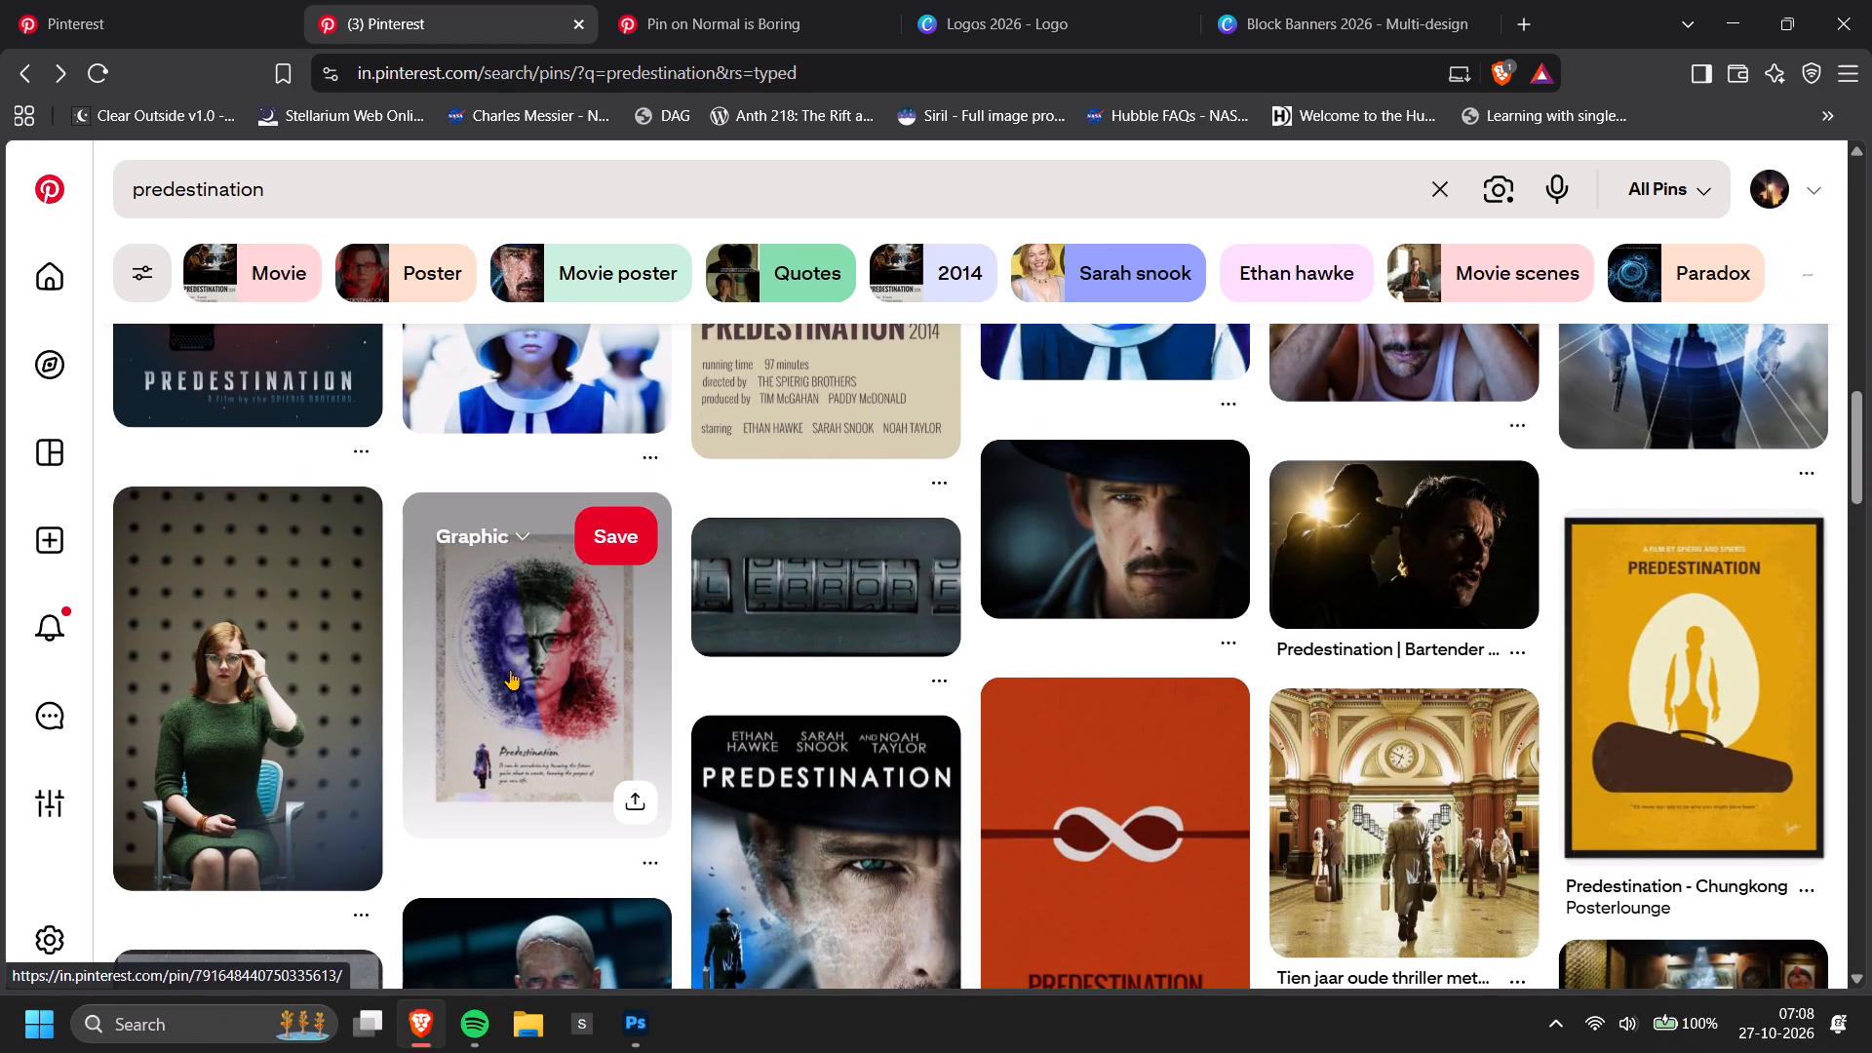
{"action": "scroll", "coordinate": [510, 670], "scroll_direction": "up", "scroll_amount": 2}
{"action": "left_click", "coordinate": [557, 458]}
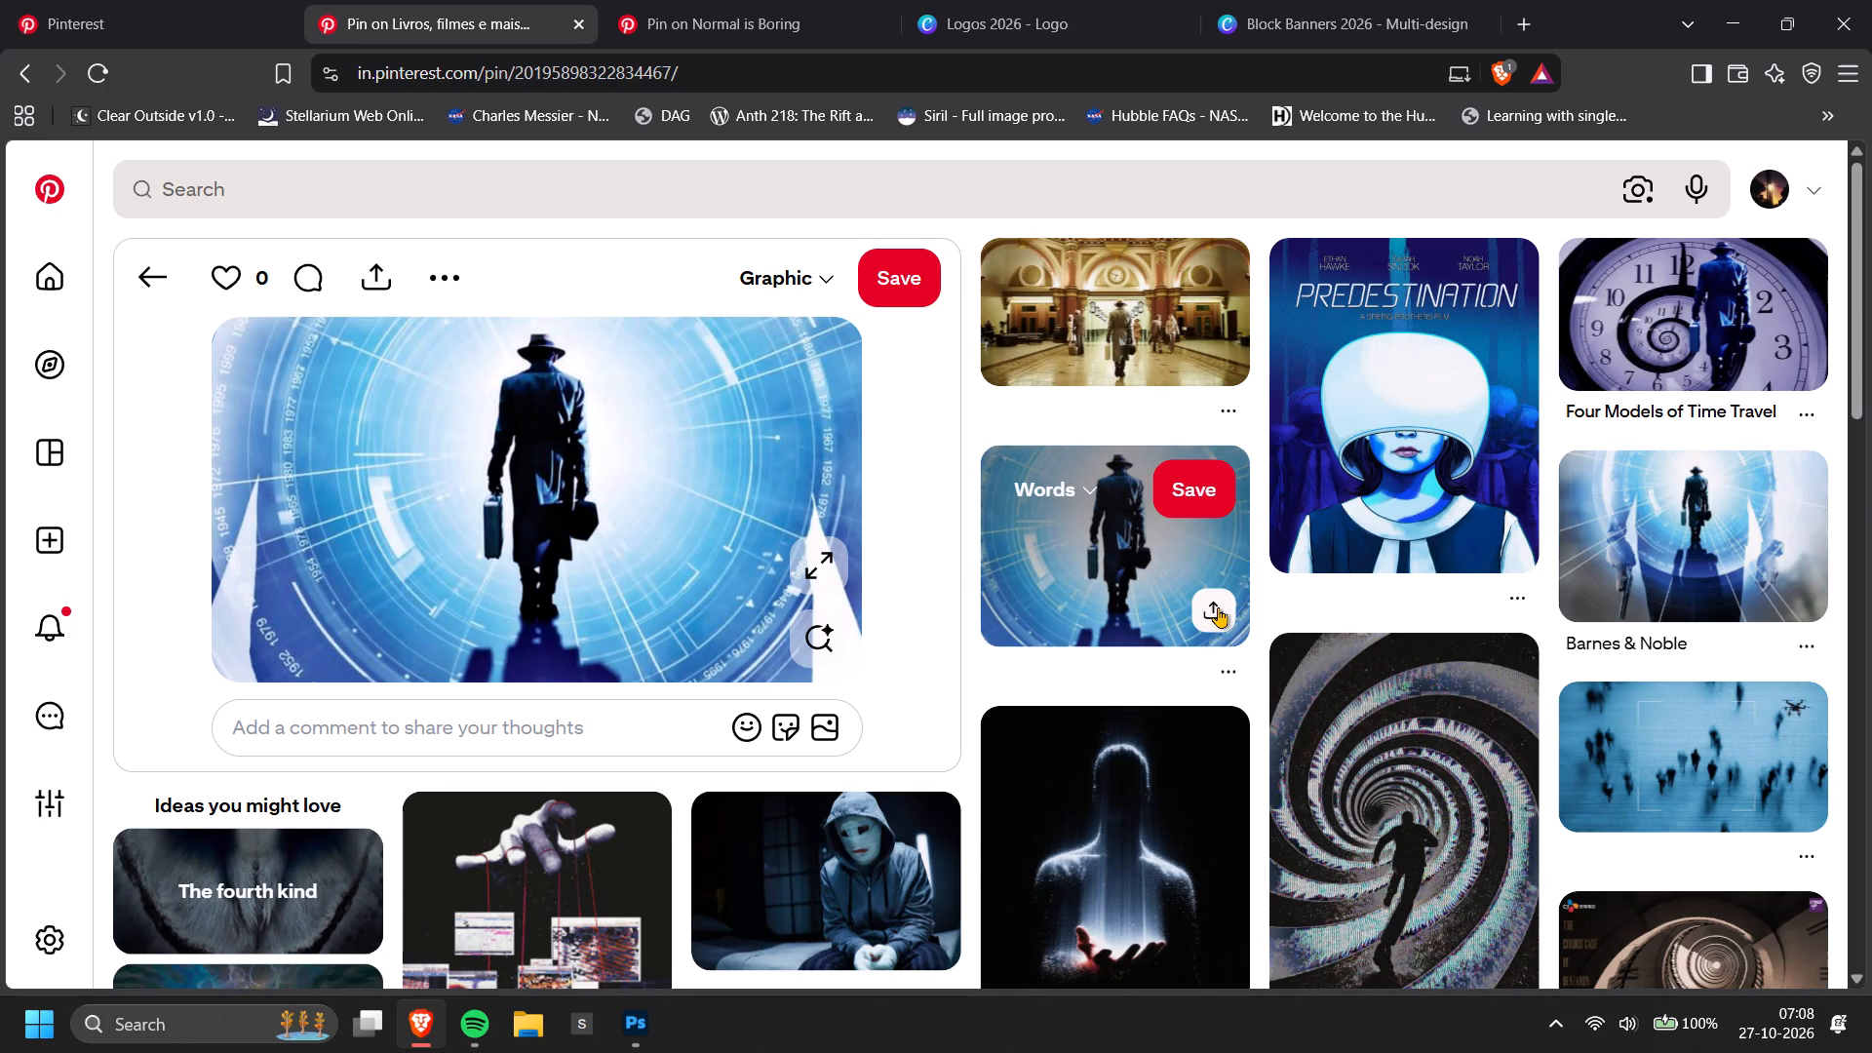
{"action": "scroll", "coordinate": [1220, 624], "scroll_direction": "down", "scroll_amount": 5}
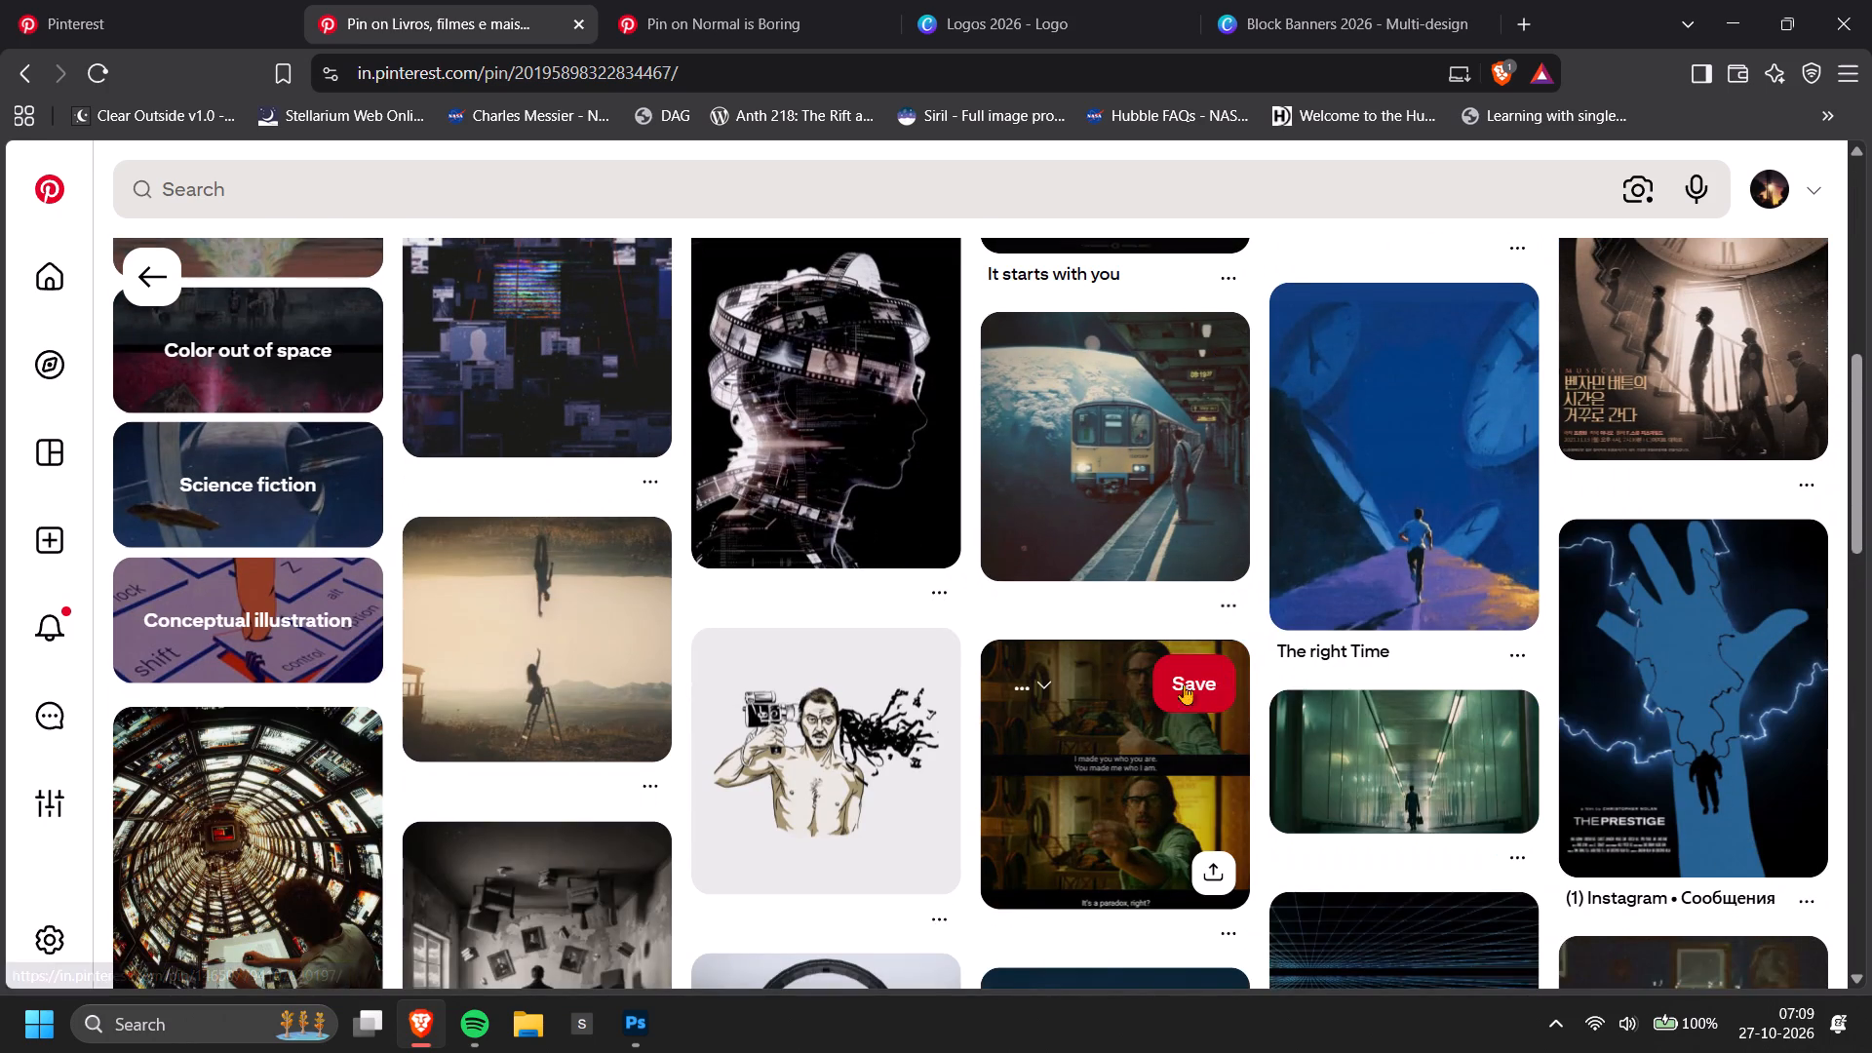
{"action": "left_click", "coordinate": [155, 259]}
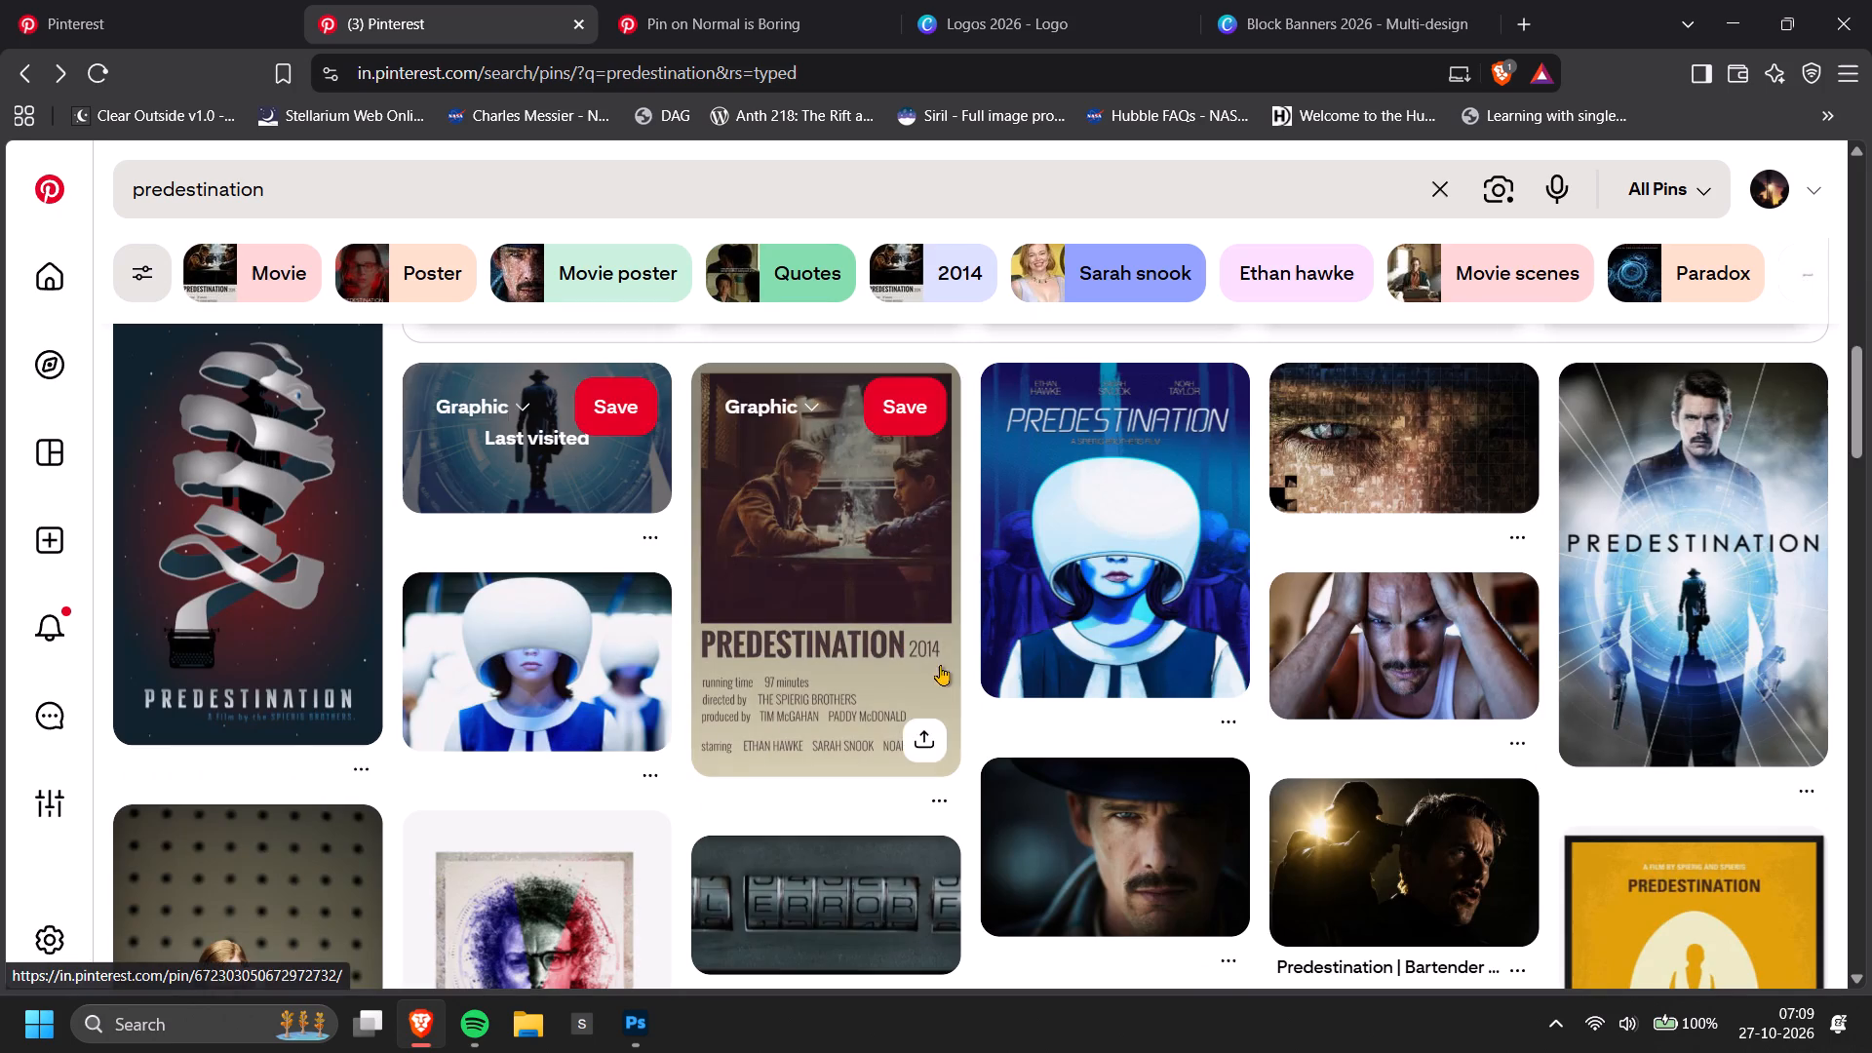
Open the photo-mosaic eye close-up pin from the Predestination results.
{"action": "scroll", "coordinate": [679, 575], "scroll_direction": "up", "scroll_amount": 3}
{"action": "scroll", "coordinate": [681, 583], "scroll_direction": "down", "scroll_amount": 2}
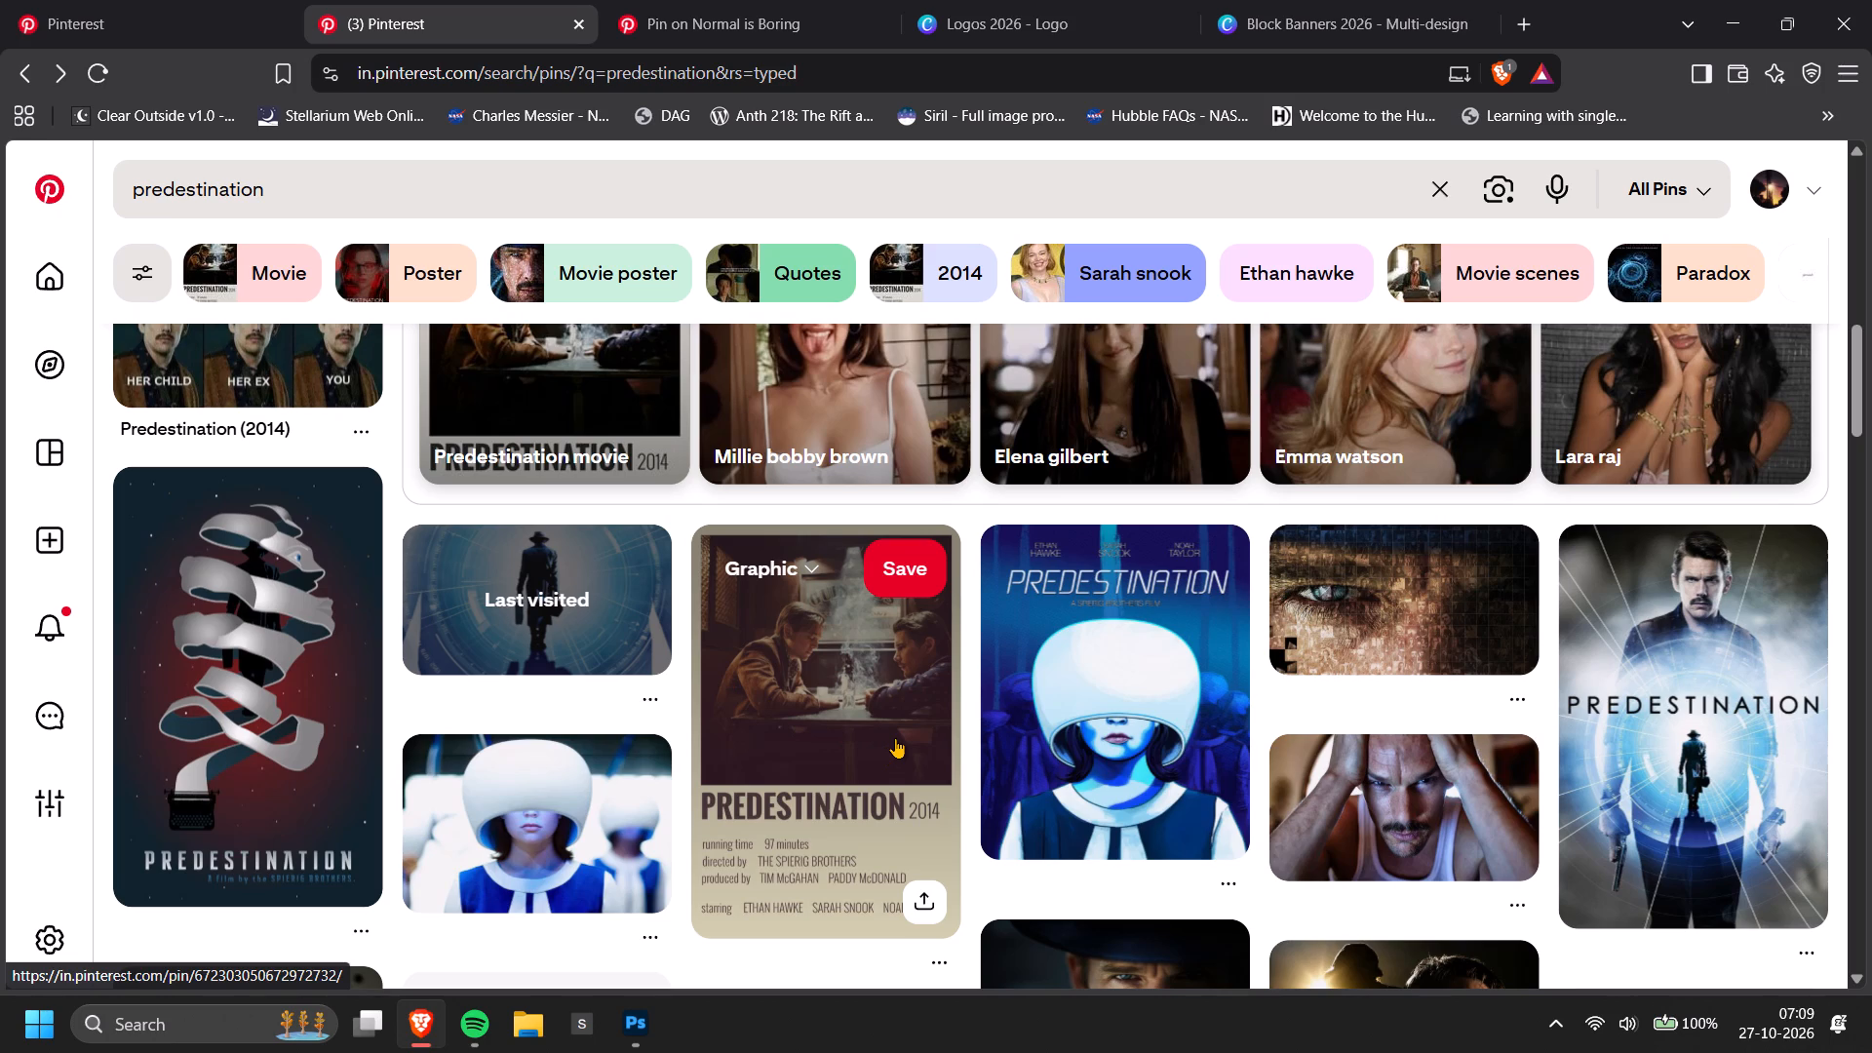
{"action": "scroll", "coordinate": [895, 738], "scroll_direction": "up", "scroll_amount": 2}
{"action": "left_click", "coordinate": [1501, 920]}
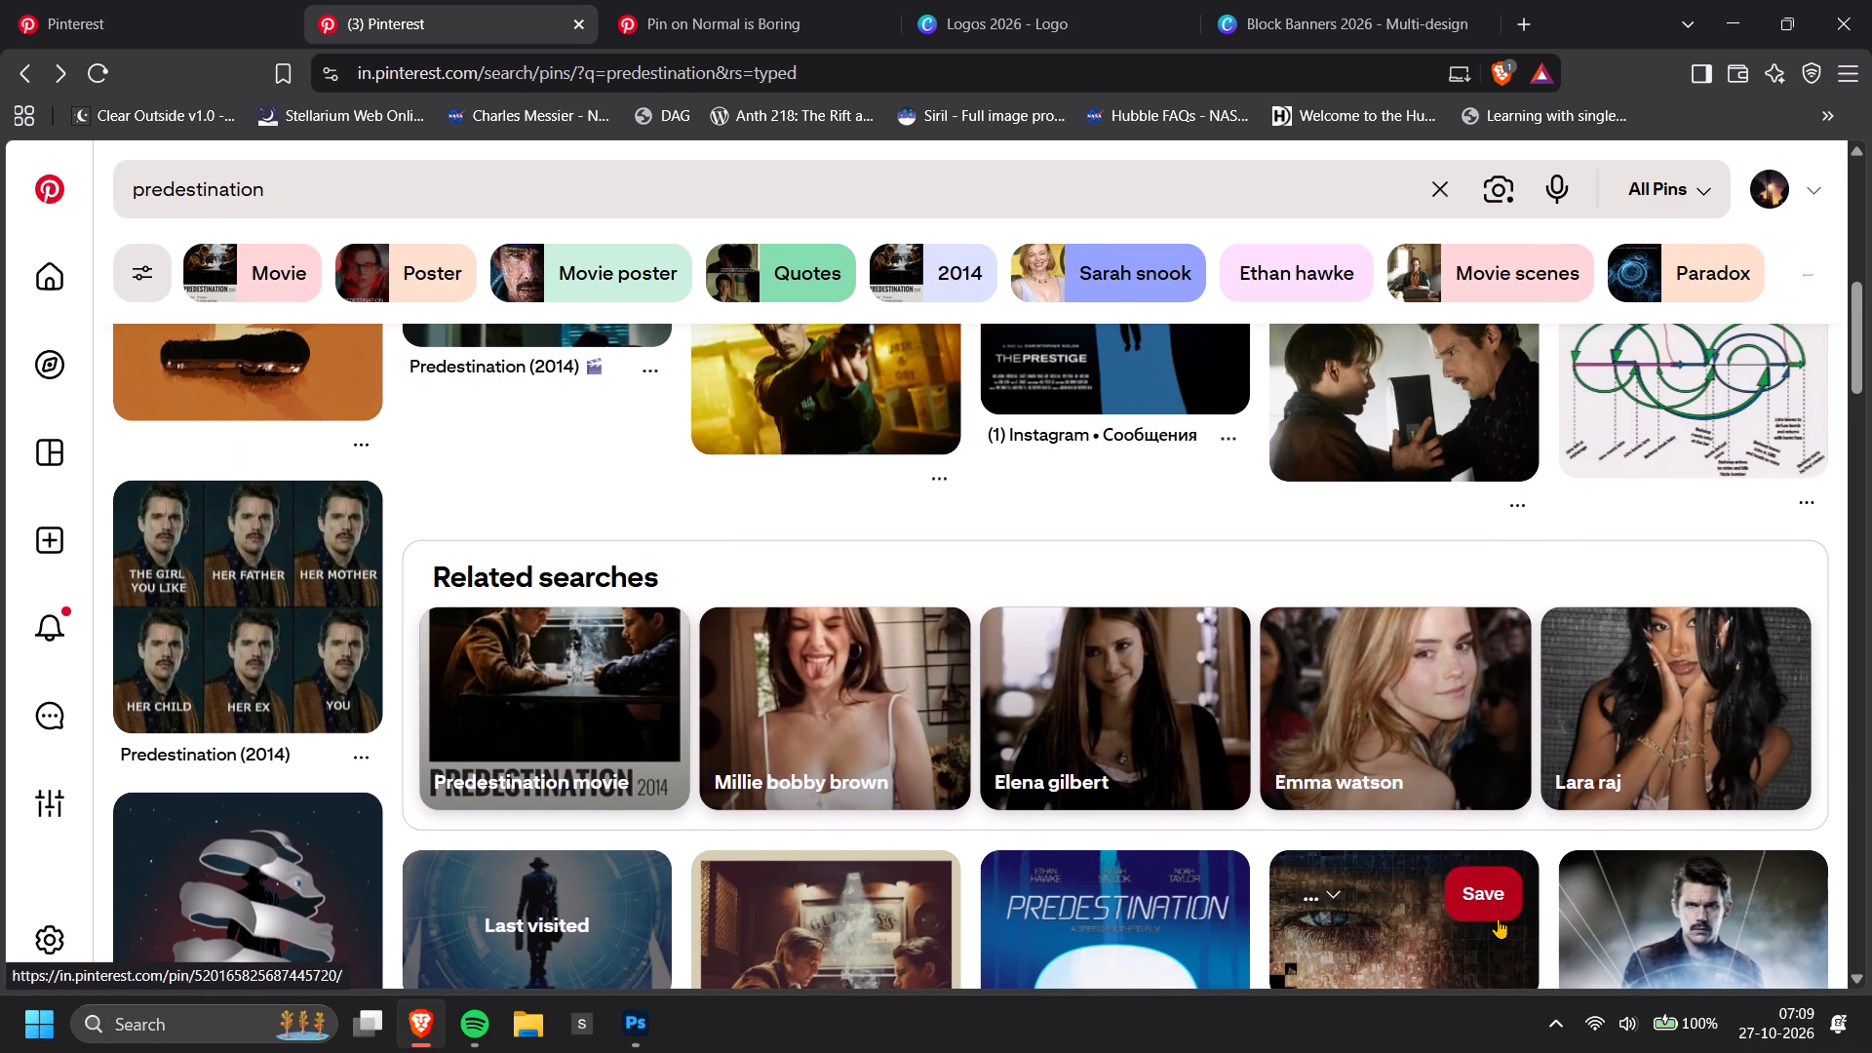
{"action": "left_click", "coordinate": [1438, 936]}
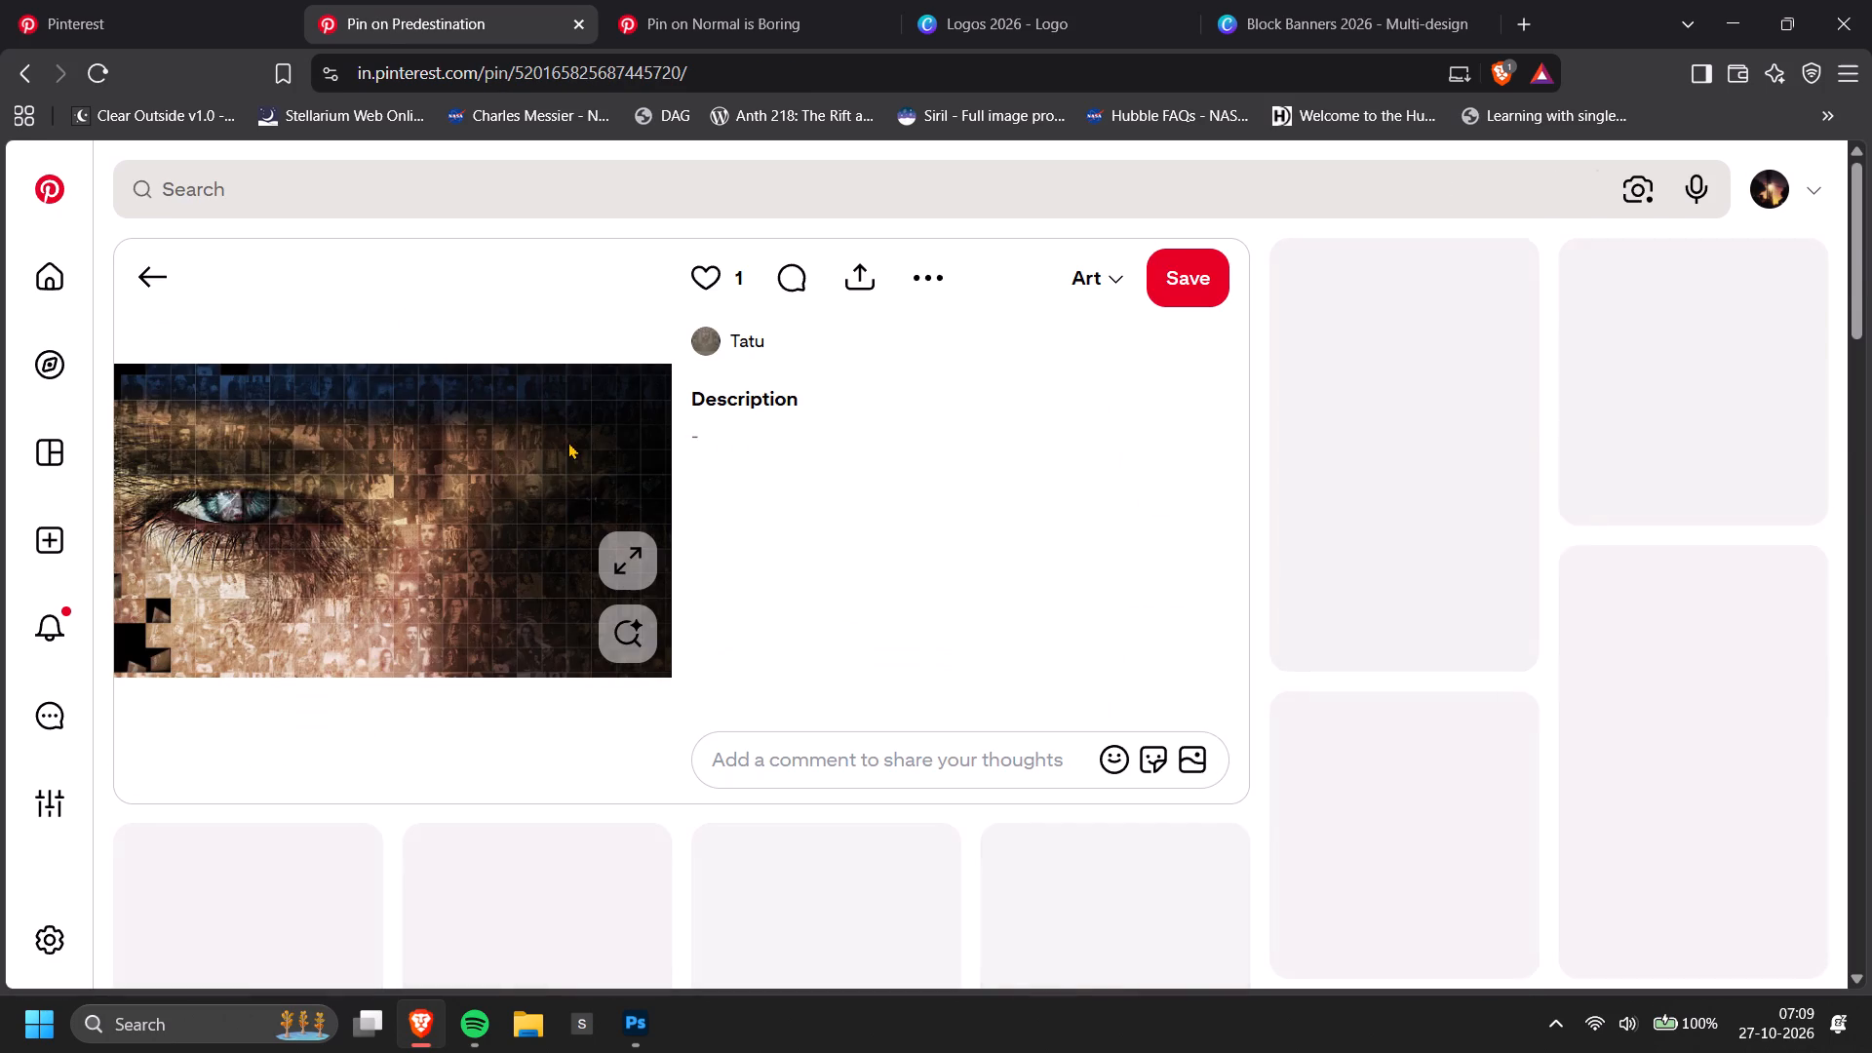
Switch to Photoshop and softly erase the lower end of the clock artwork so it fades into the red banner's dark panel.
{"action": "key", "text": "alt+Tab"}
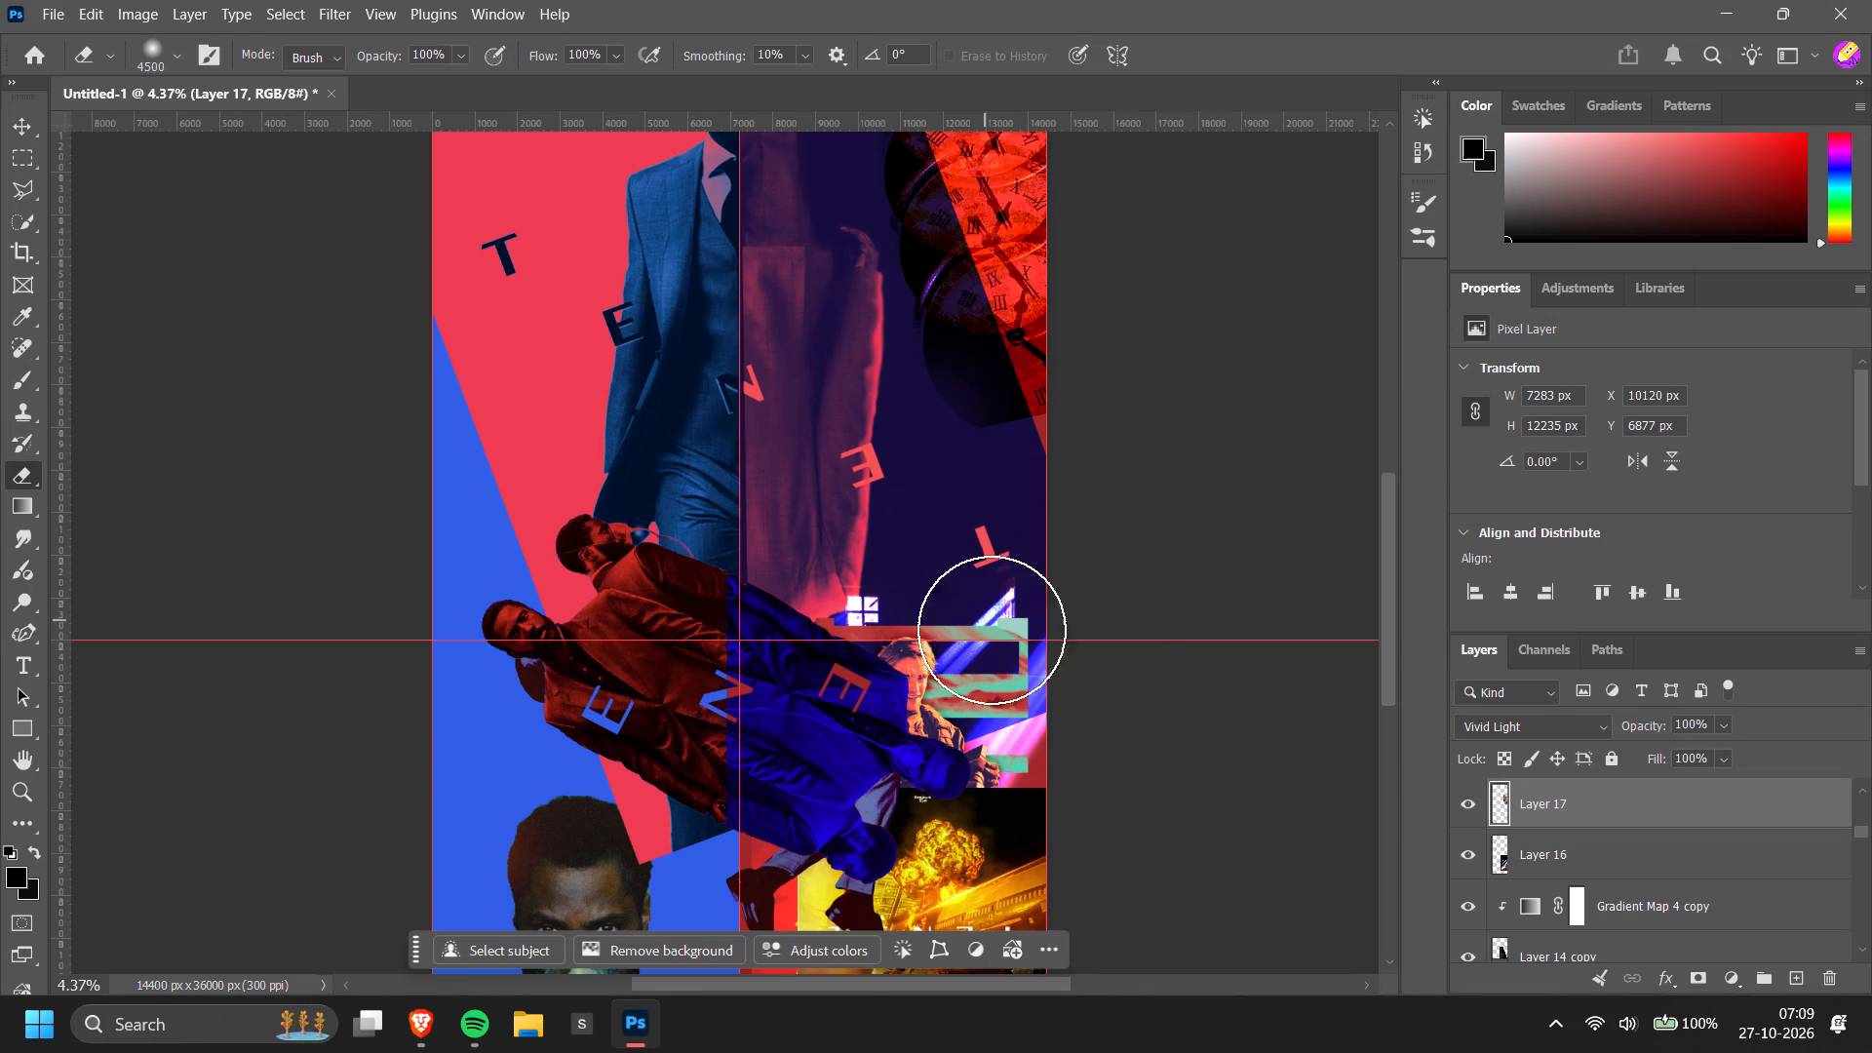
{"action": "scroll", "coordinate": [1066, 507], "scroll_direction": "down", "scroll_amount": 2, "text": "alt"}
{"action": "scroll", "coordinate": [989, 525], "scroll_direction": "up", "scroll_amount": 3}
{"action": "scroll", "coordinate": [939, 543], "scroll_direction": "up", "scroll_amount": 4, "text": "alt"}
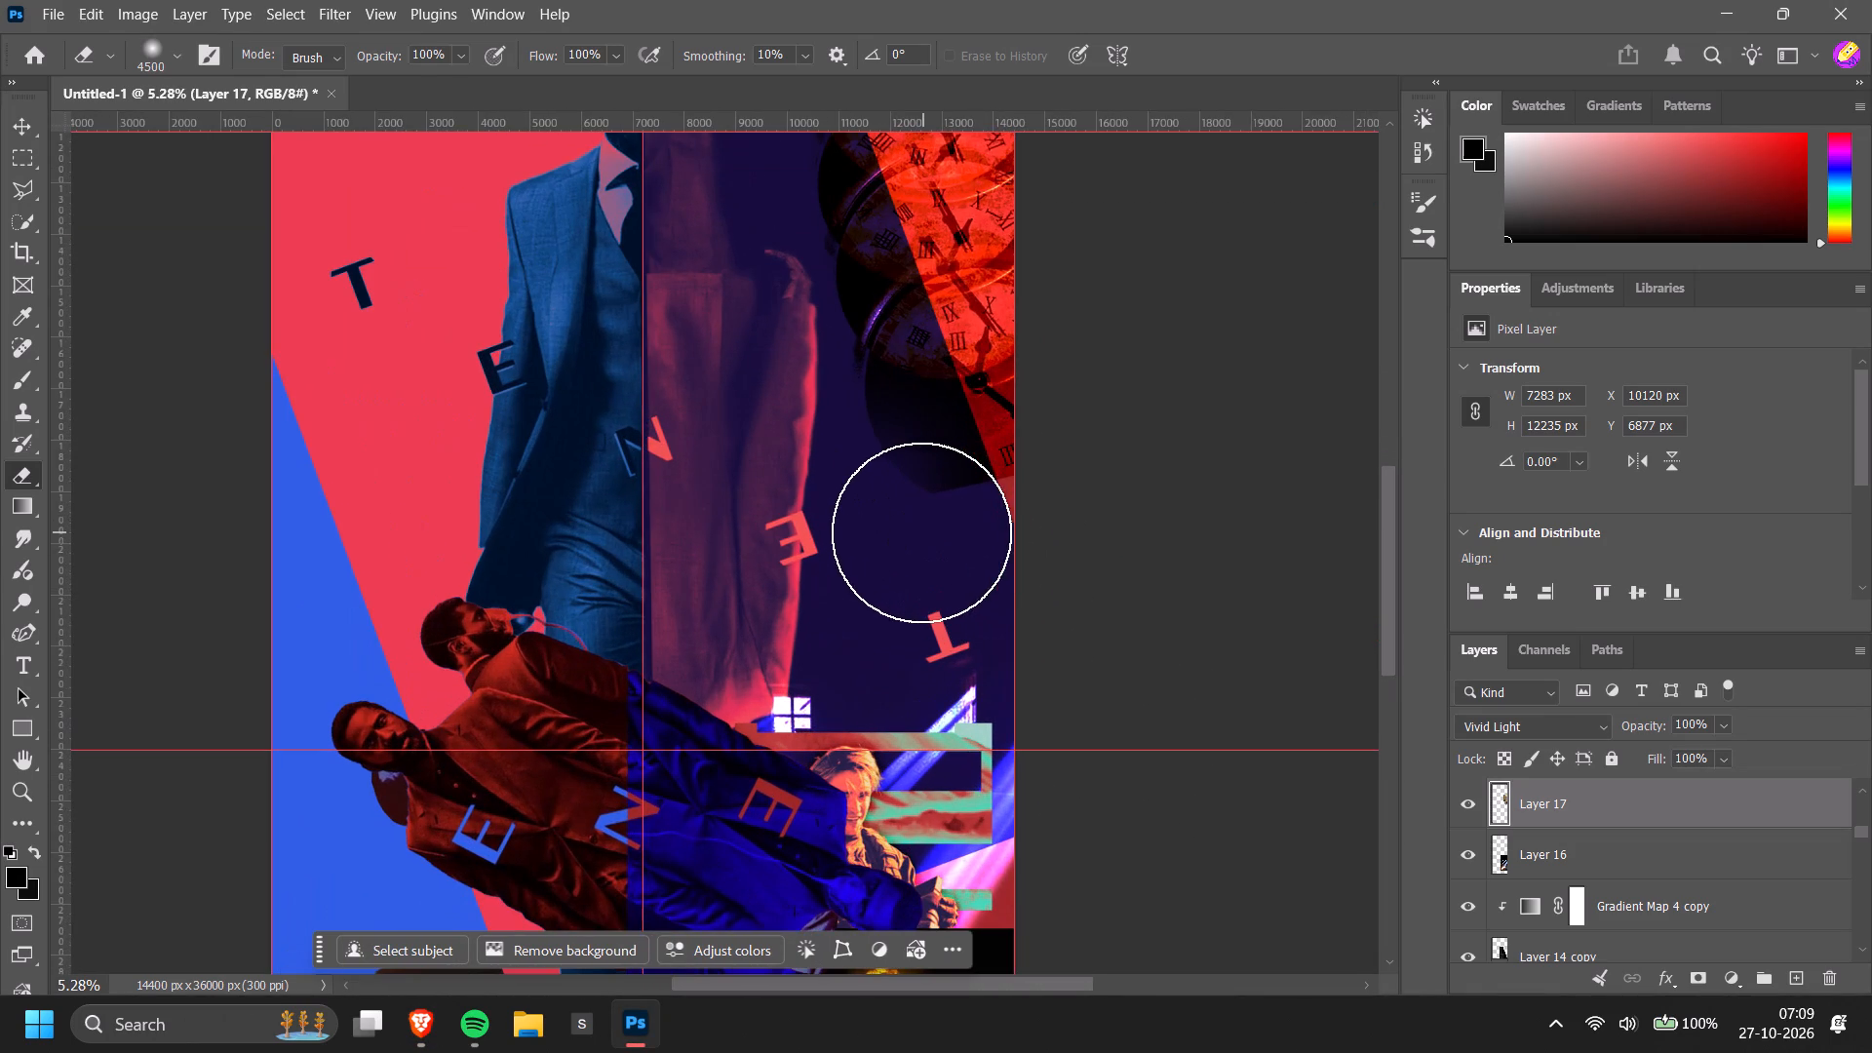
{"action": "left_click", "coordinate": [921, 532]}
{"action": "left_click_drag", "start_coordinate": [940, 525], "coordinate": [968, 550]}
{"action": "left_click_drag", "start_coordinate": [946, 531], "coordinate": [979, 543]}
{"action": "left_click_drag", "start_coordinate": [1009, 522], "coordinate": [976, 561]}
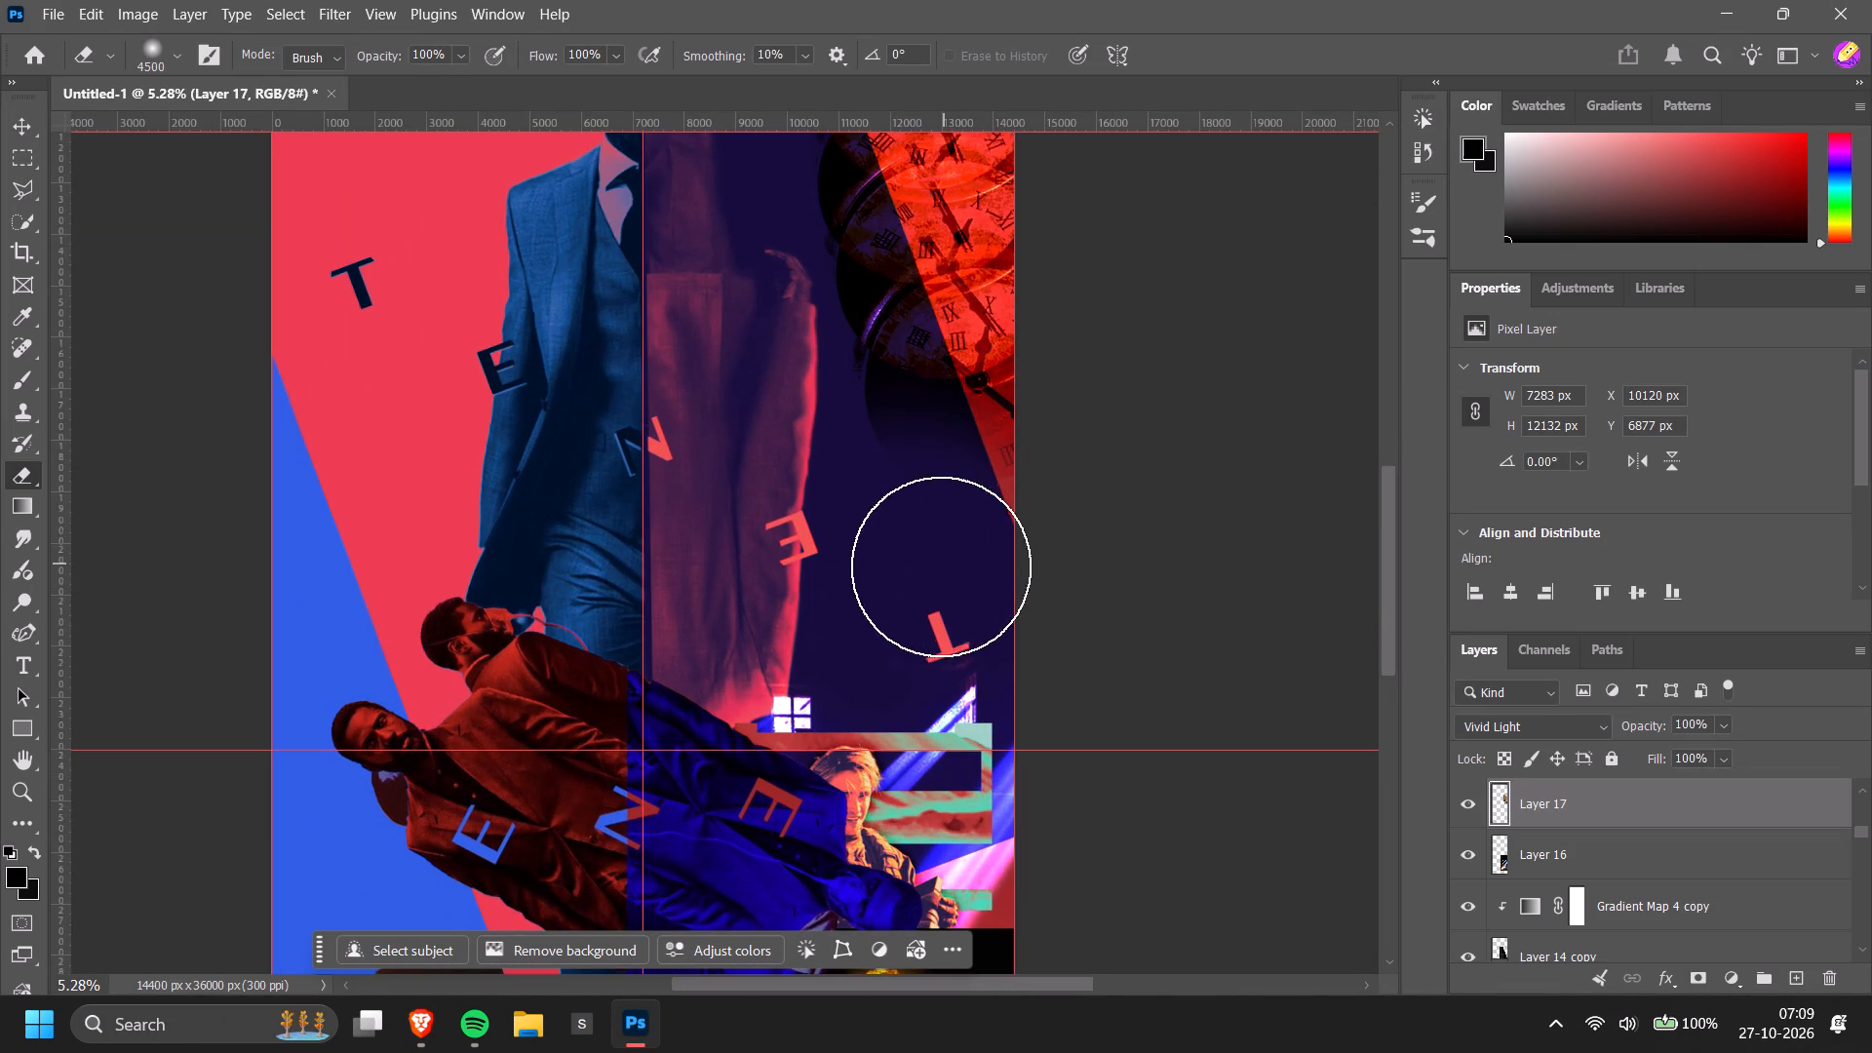
{"action": "scroll", "coordinate": [1079, 642], "scroll_direction": "down", "scroll_amount": 2, "text": "alt"}
{"action": "left_click", "coordinate": [999, 433]}
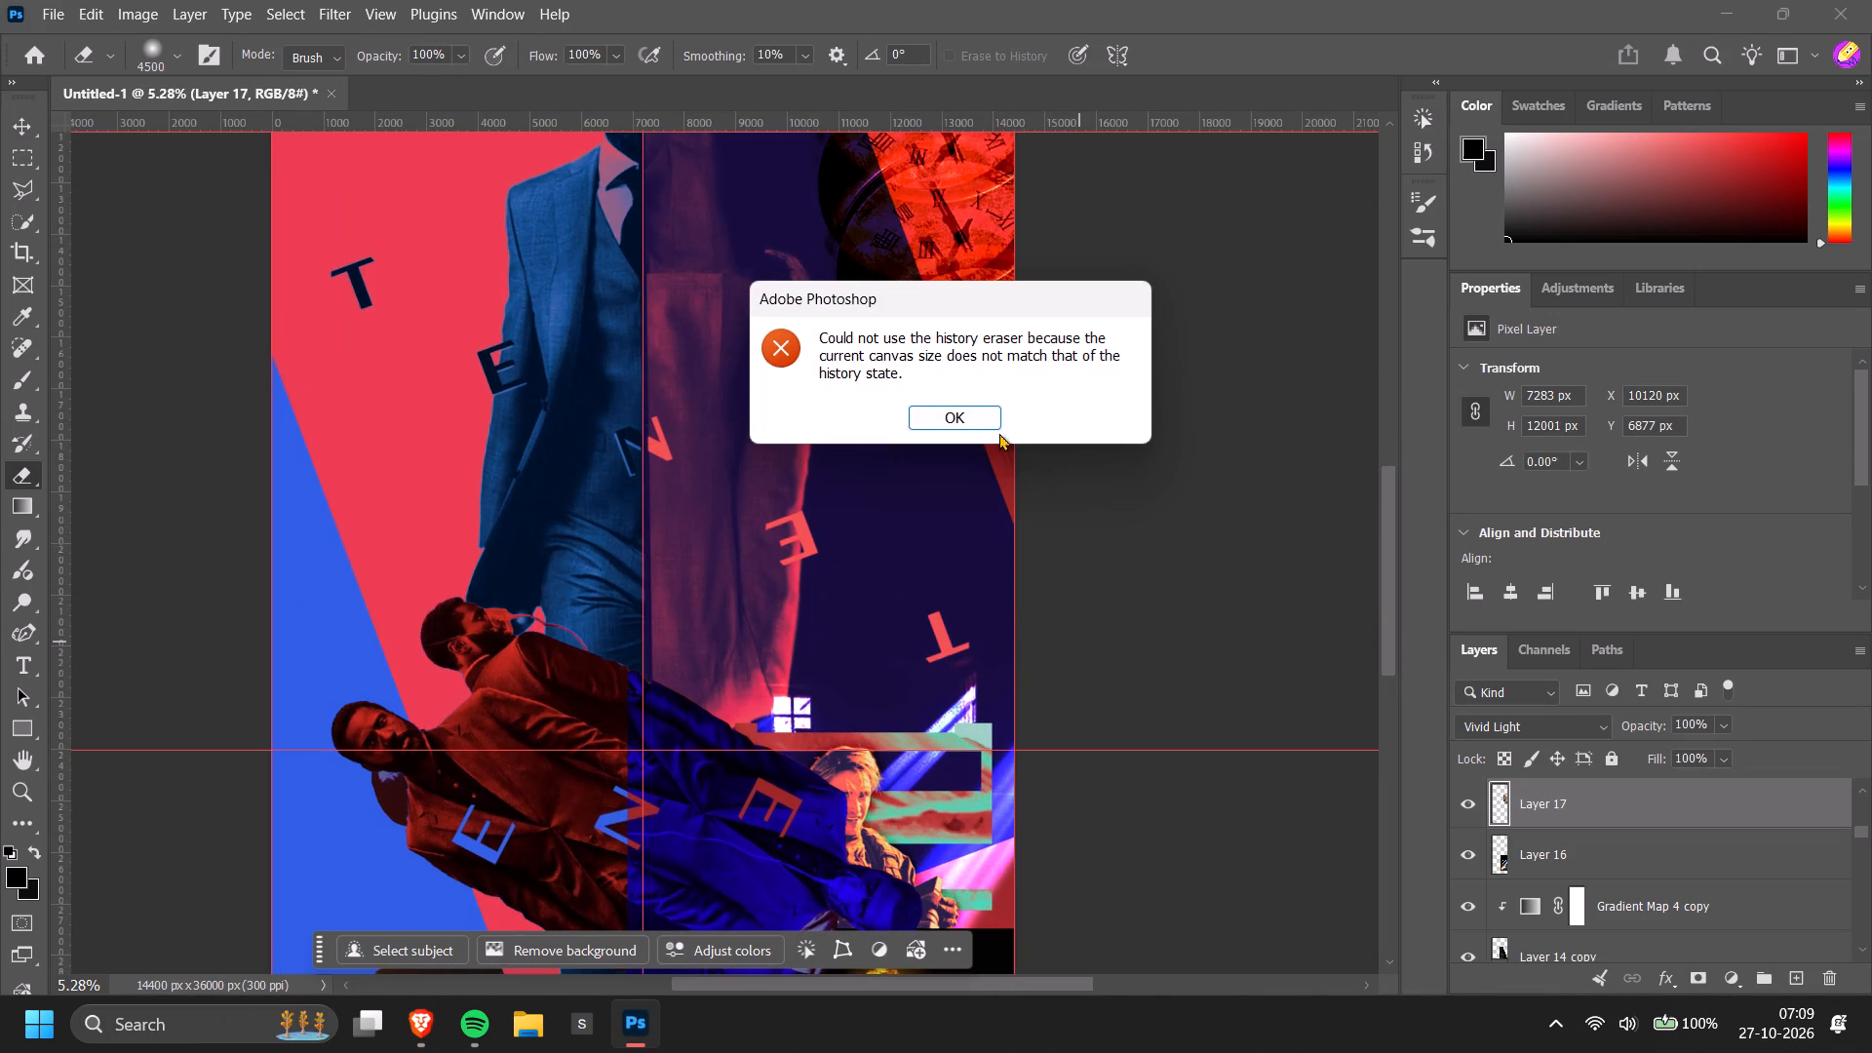
{"action": "left_click", "coordinate": [994, 416]}
{"action": "scroll", "coordinate": [1069, 567], "scroll_direction": "up", "scroll_amount": 16}
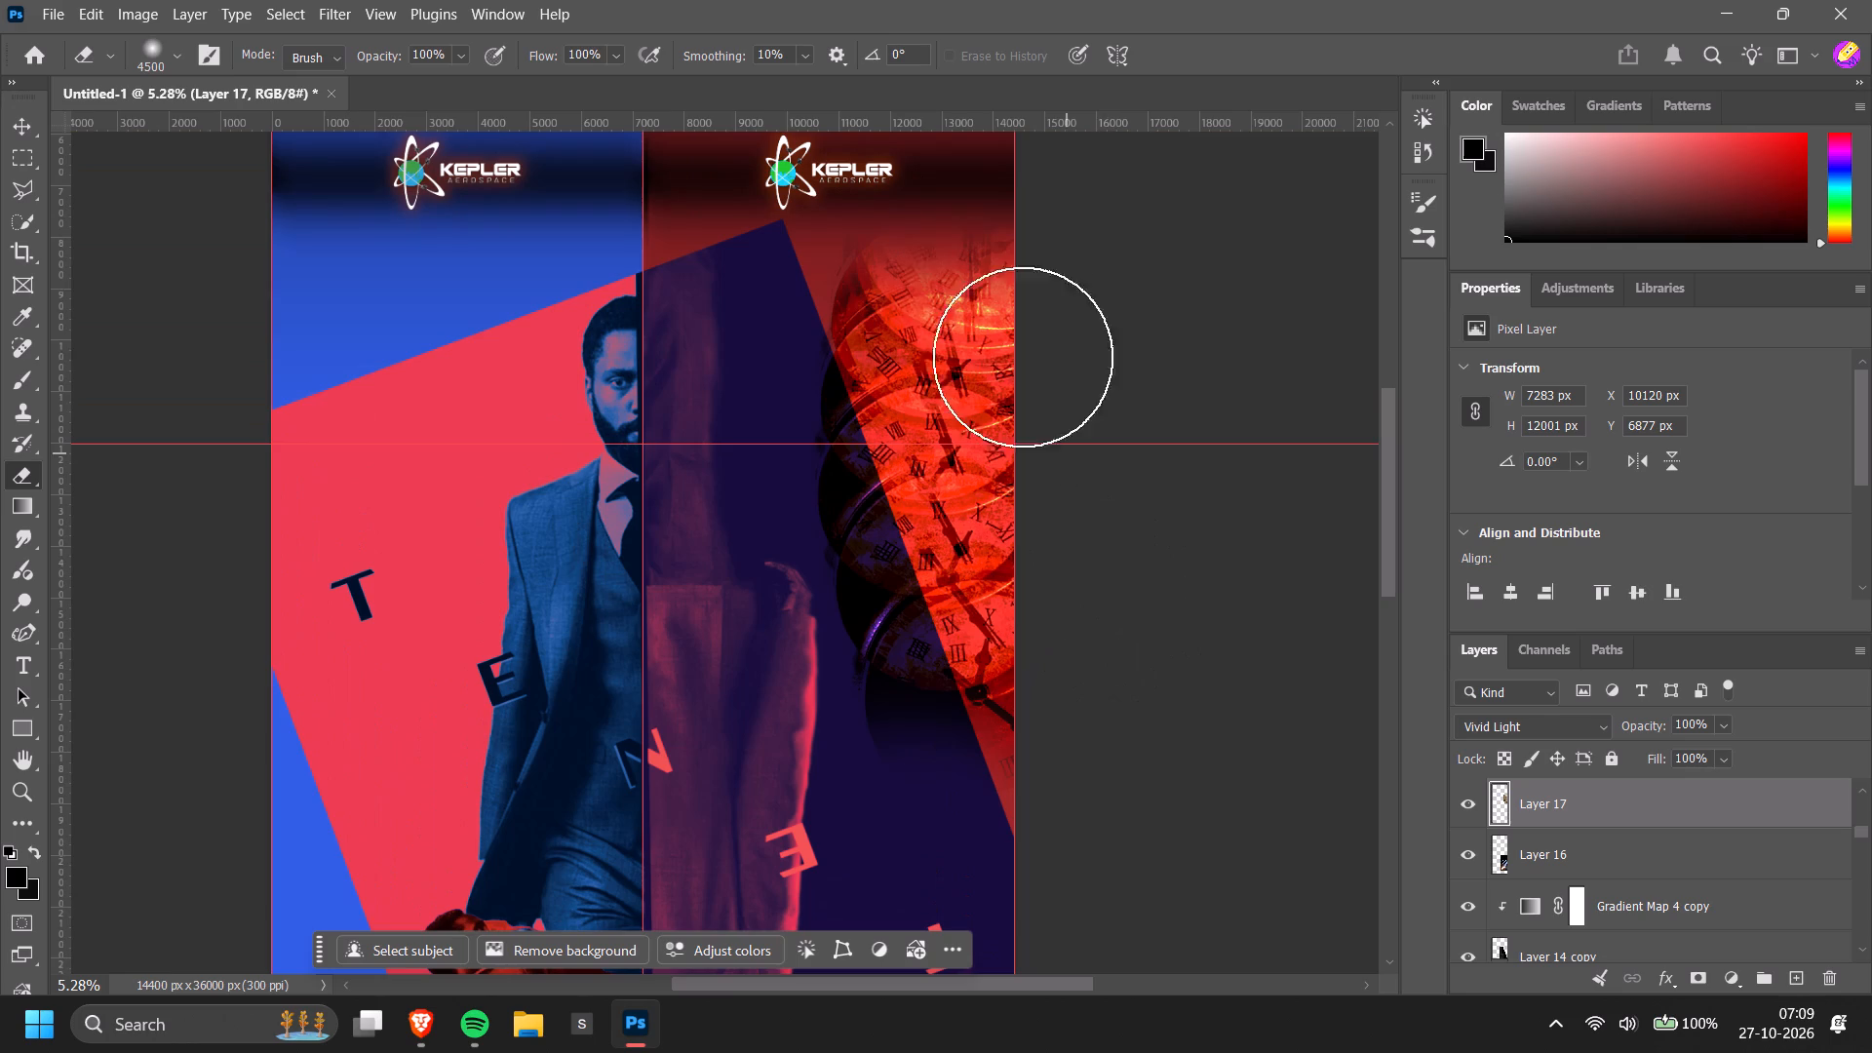
{"action": "left_click", "coordinate": [1041, 262]}
{"action": "scroll", "coordinate": [1172, 526], "scroll_direction": "down", "scroll_amount": 1, "text": "alt"}
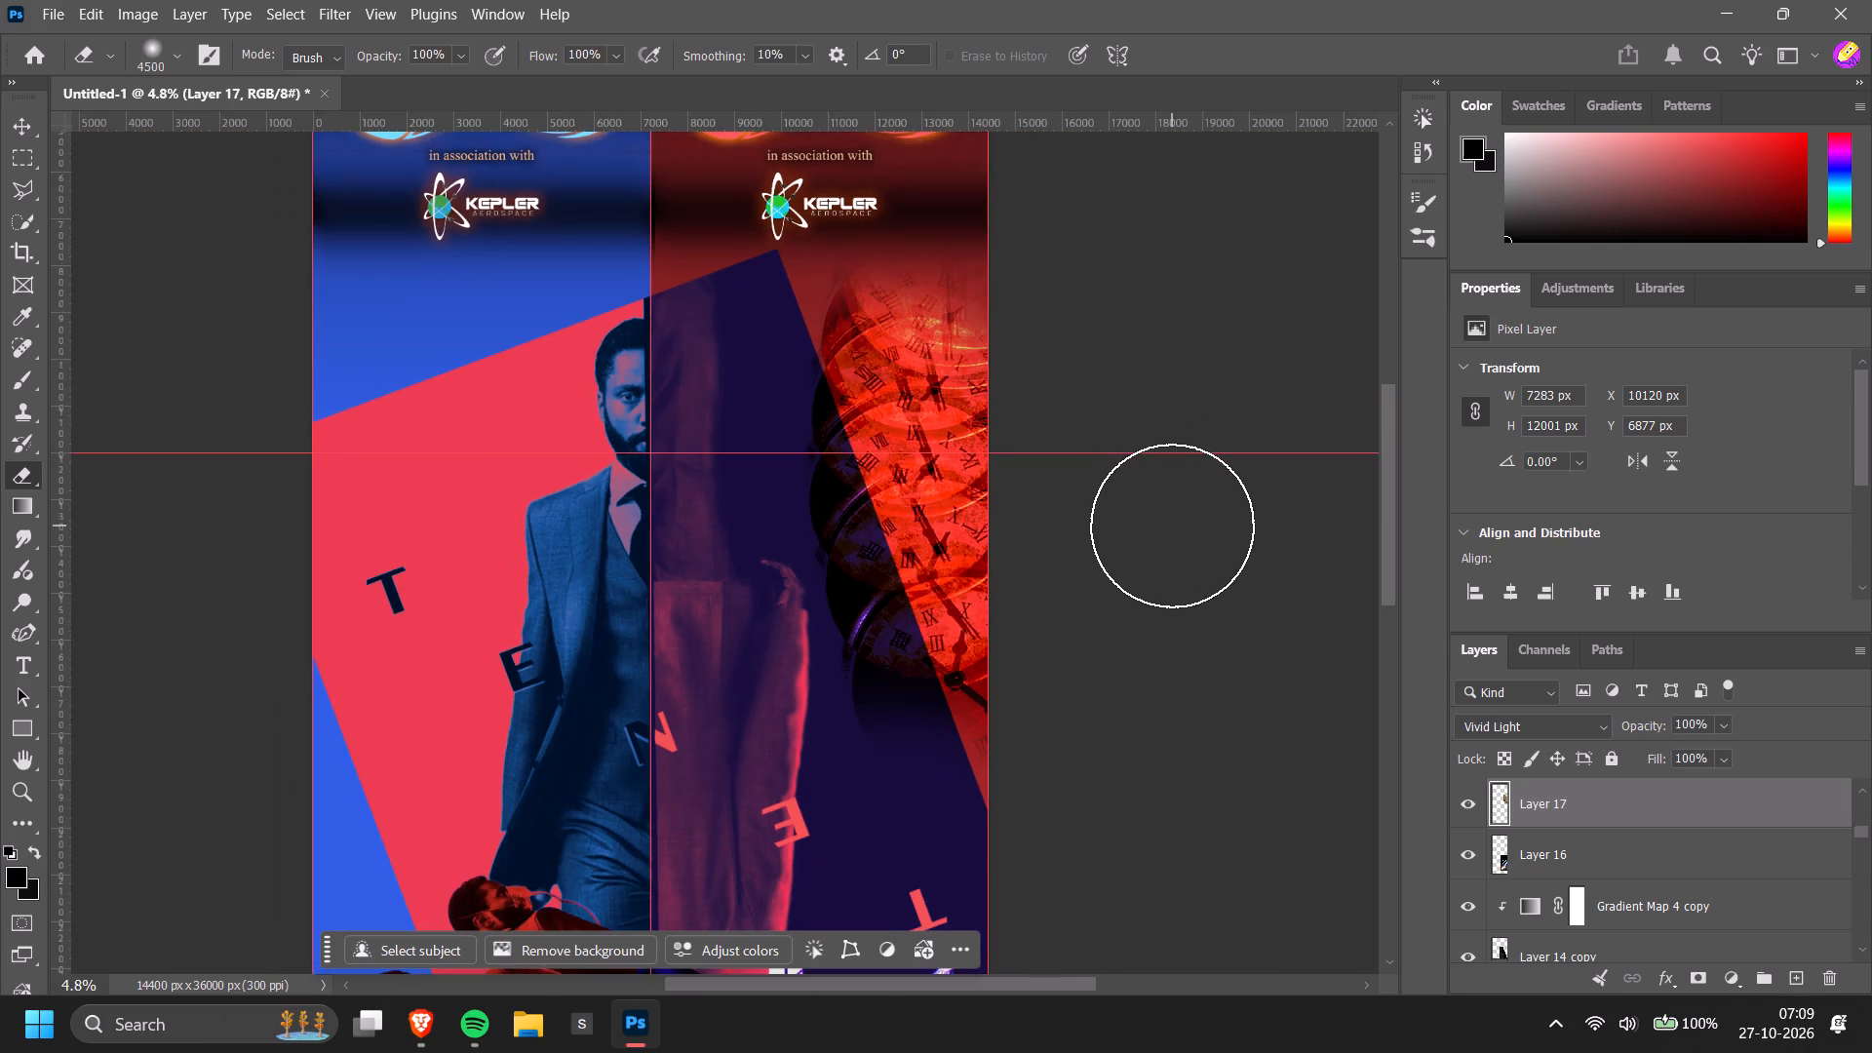
Rotate the clock artwork on the red banner to about -7.86 degrees and apply the transform.
{"action": "key", "text": "v"}
{"action": "left_click", "coordinate": [1128, 597]}
{"action": "scroll", "coordinate": [1182, 604], "scroll_direction": "down", "scroll_amount": 9, "text": "alt"}
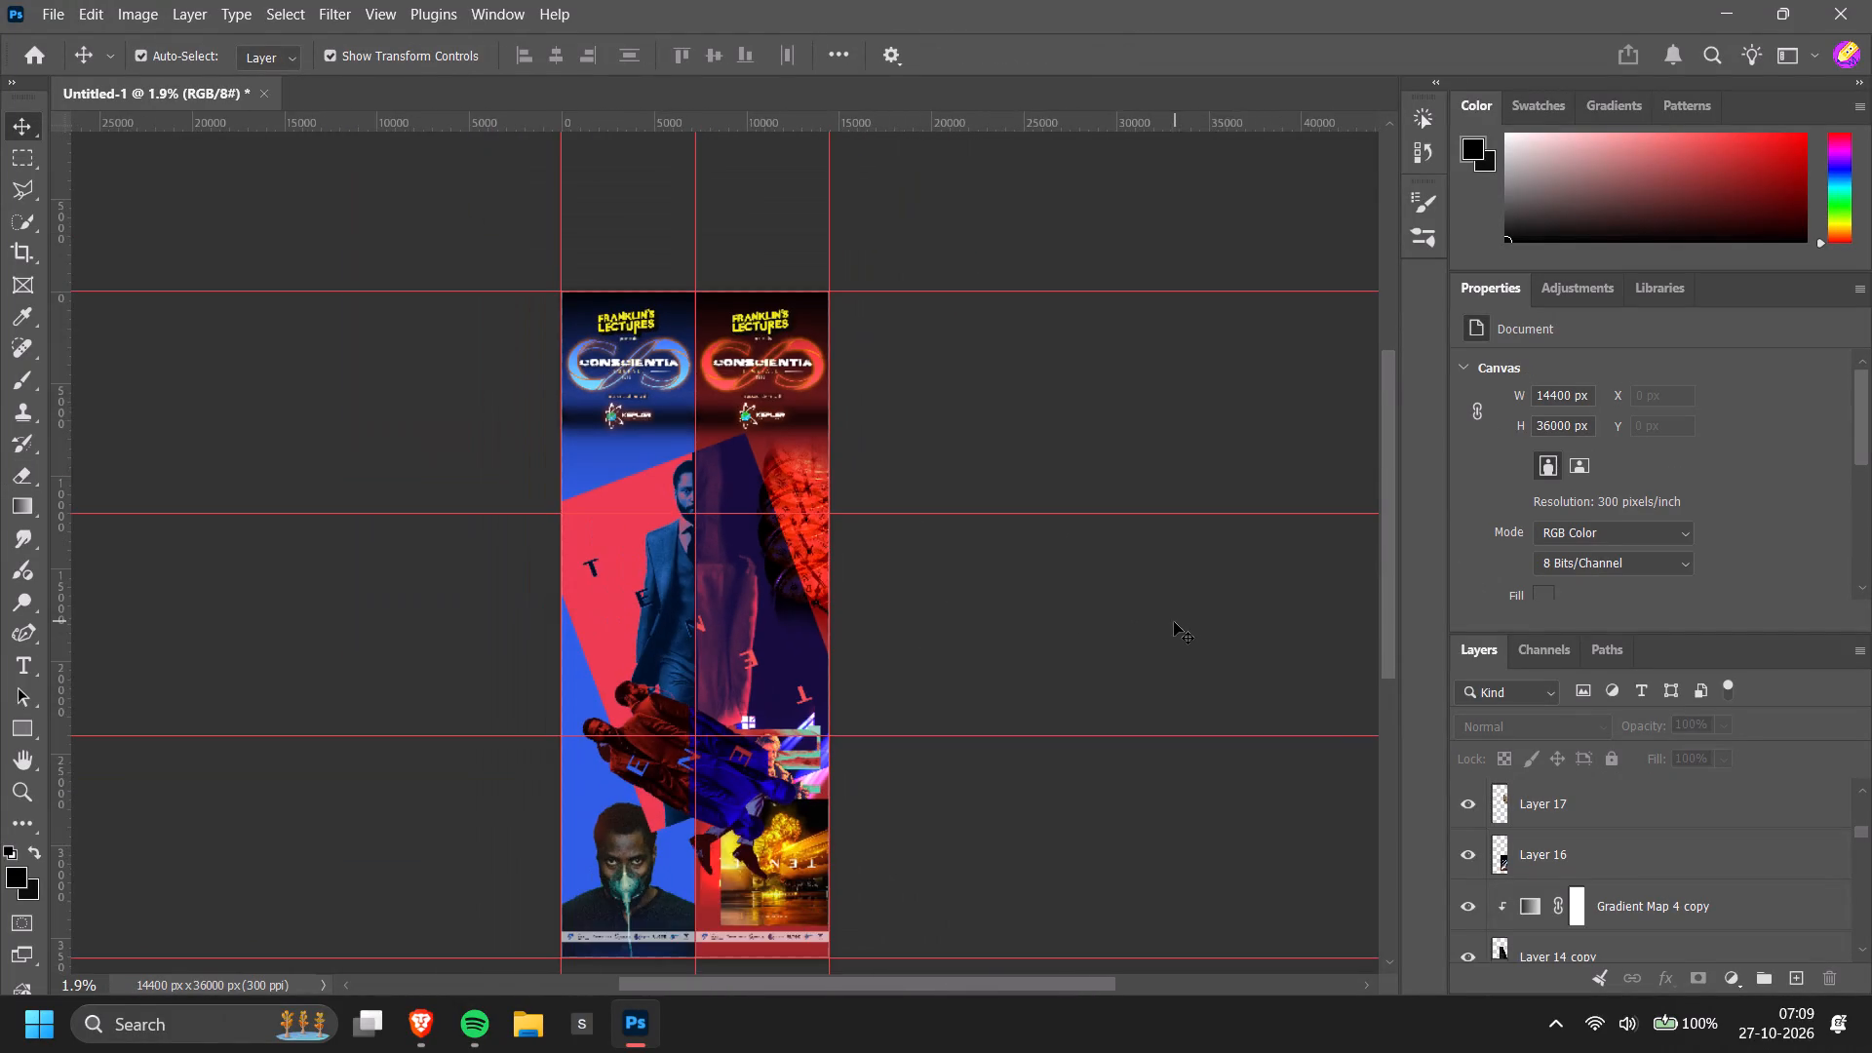
{"action": "scroll", "coordinate": [892, 604], "scroll_direction": "up", "scroll_amount": 9, "text": "alt"}
{"action": "left_click", "coordinate": [776, 517]}
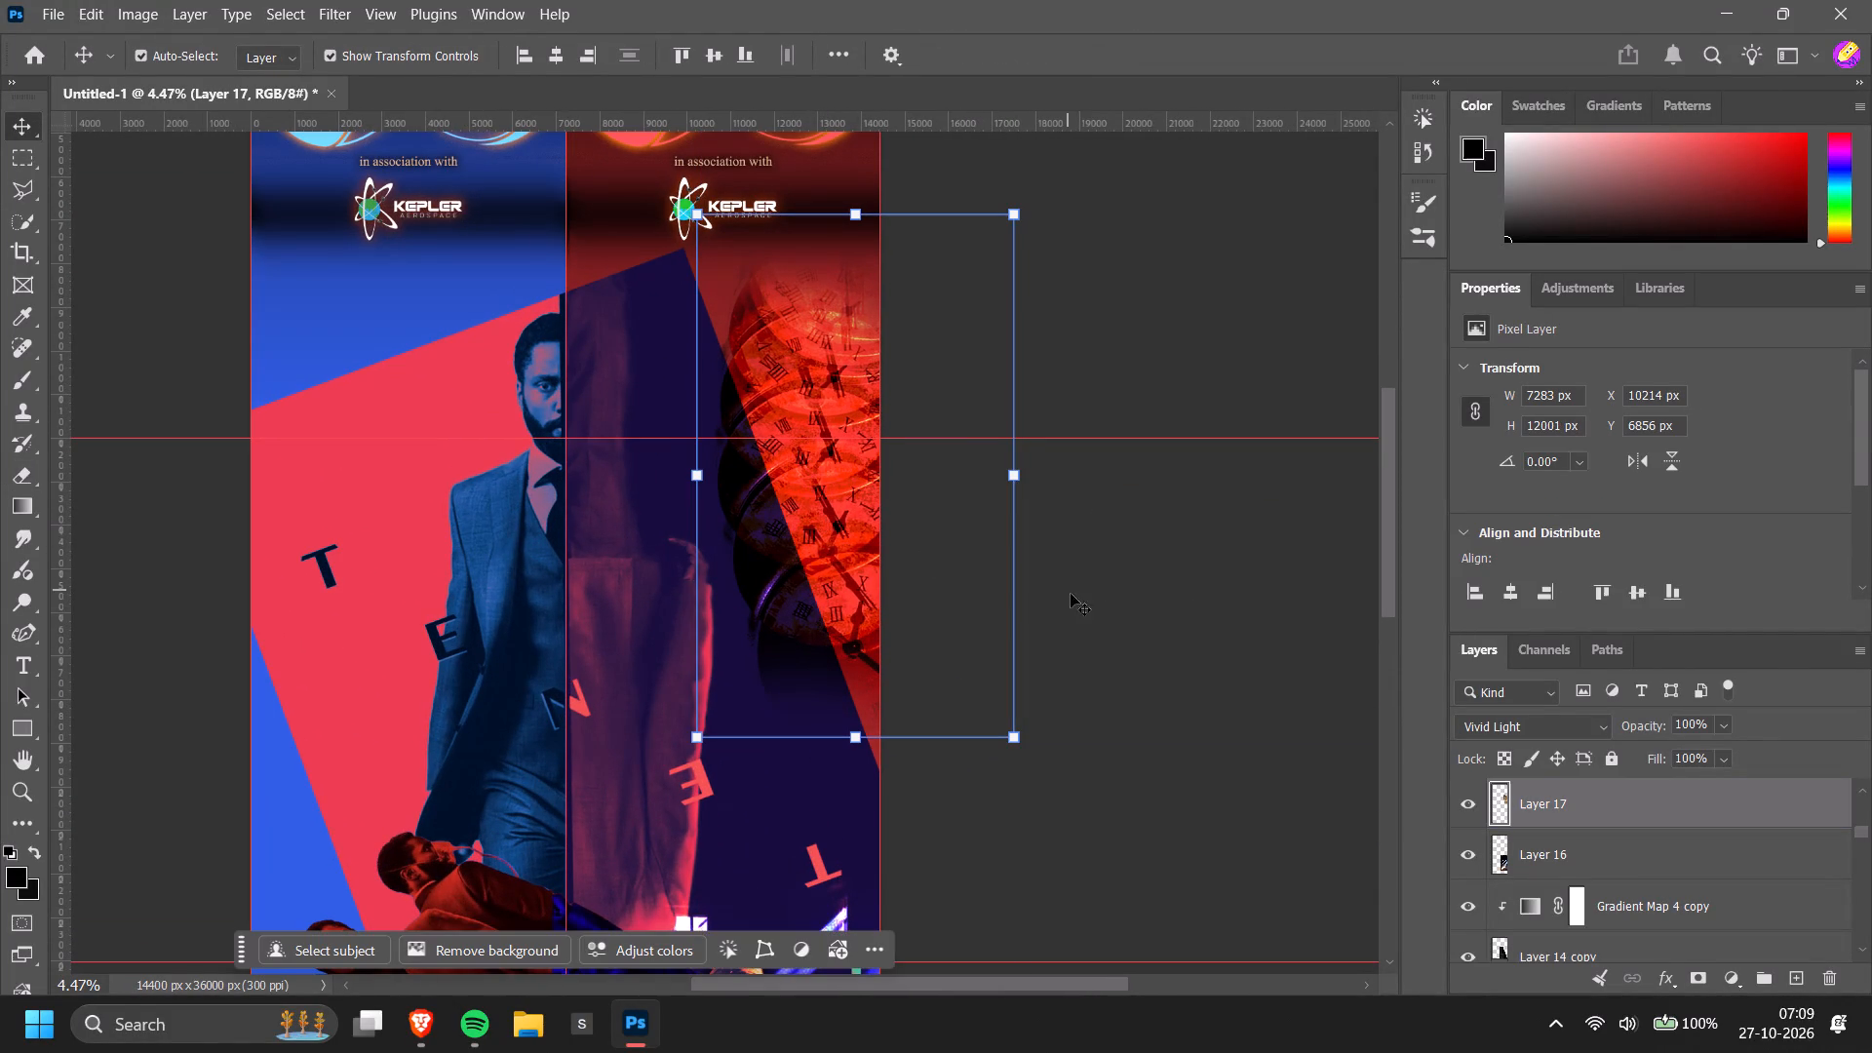
{"action": "left_click", "coordinate": [1037, 740]}
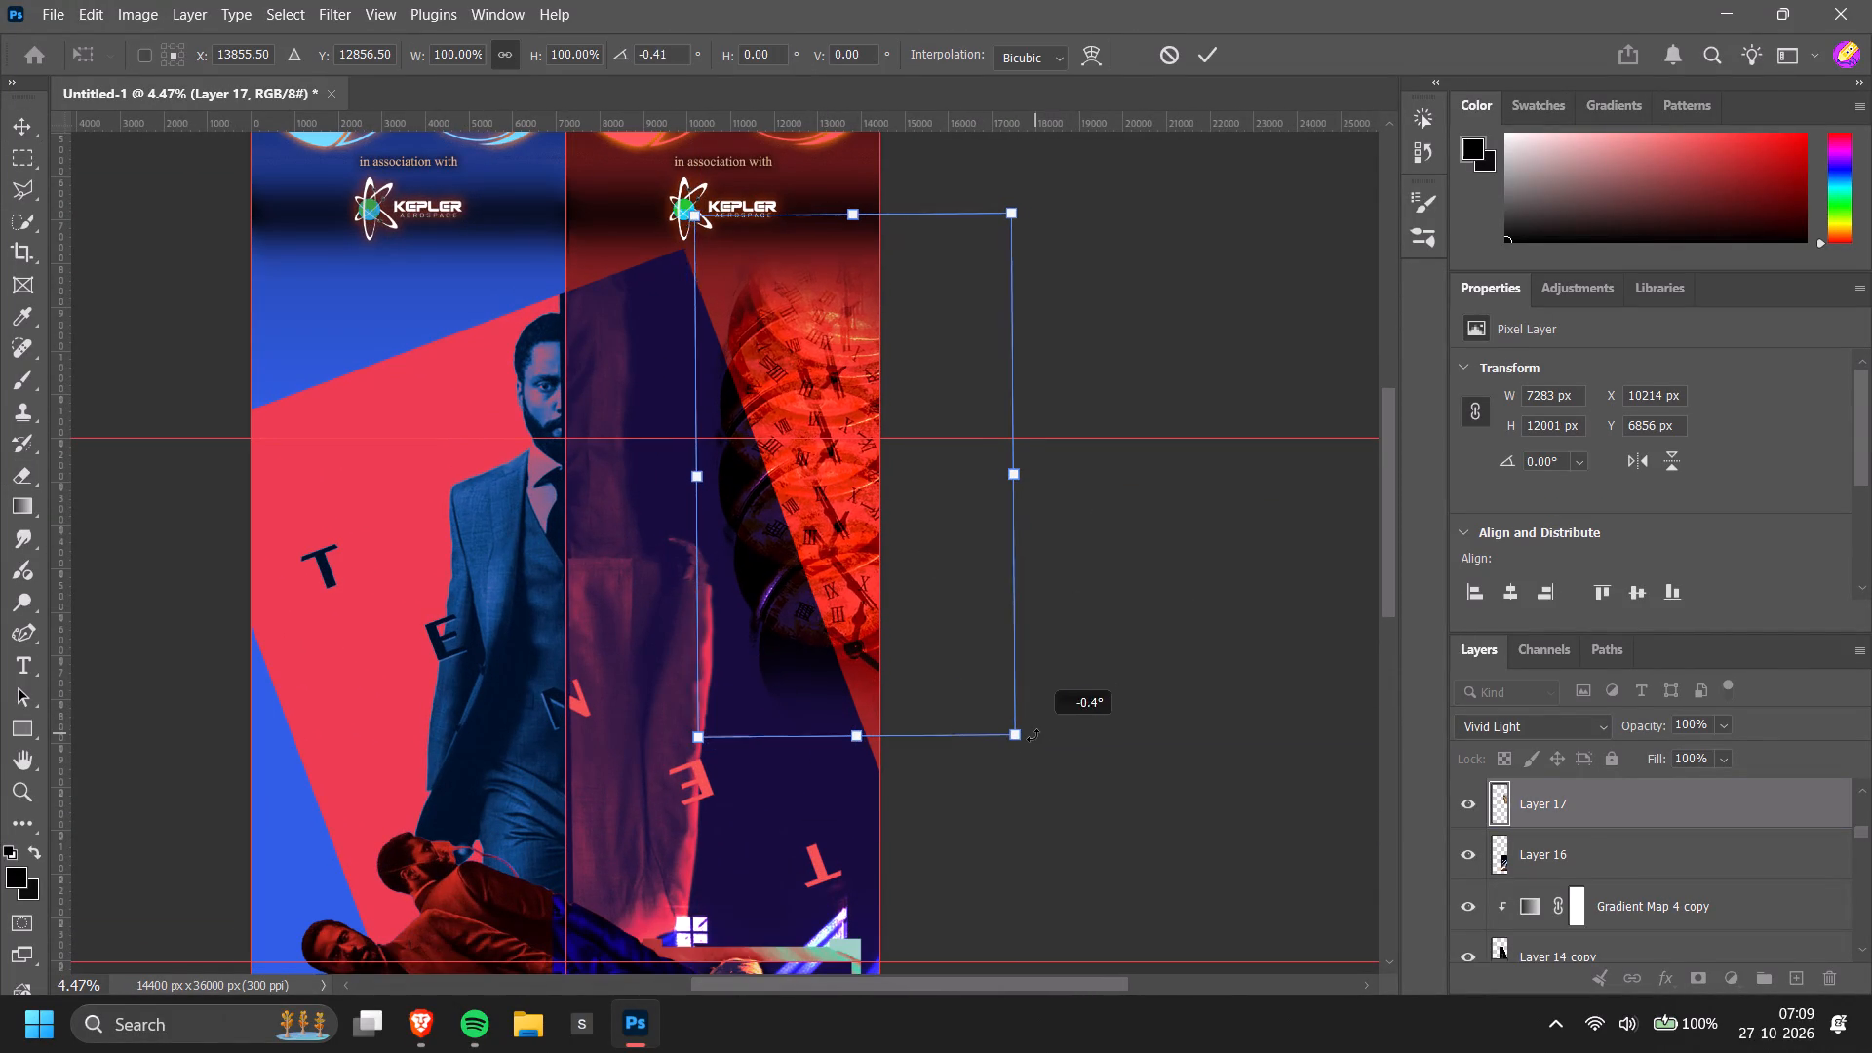
{"action": "left_click_drag", "start_coordinate": [1049, 740], "coordinate": [1076, 702]}
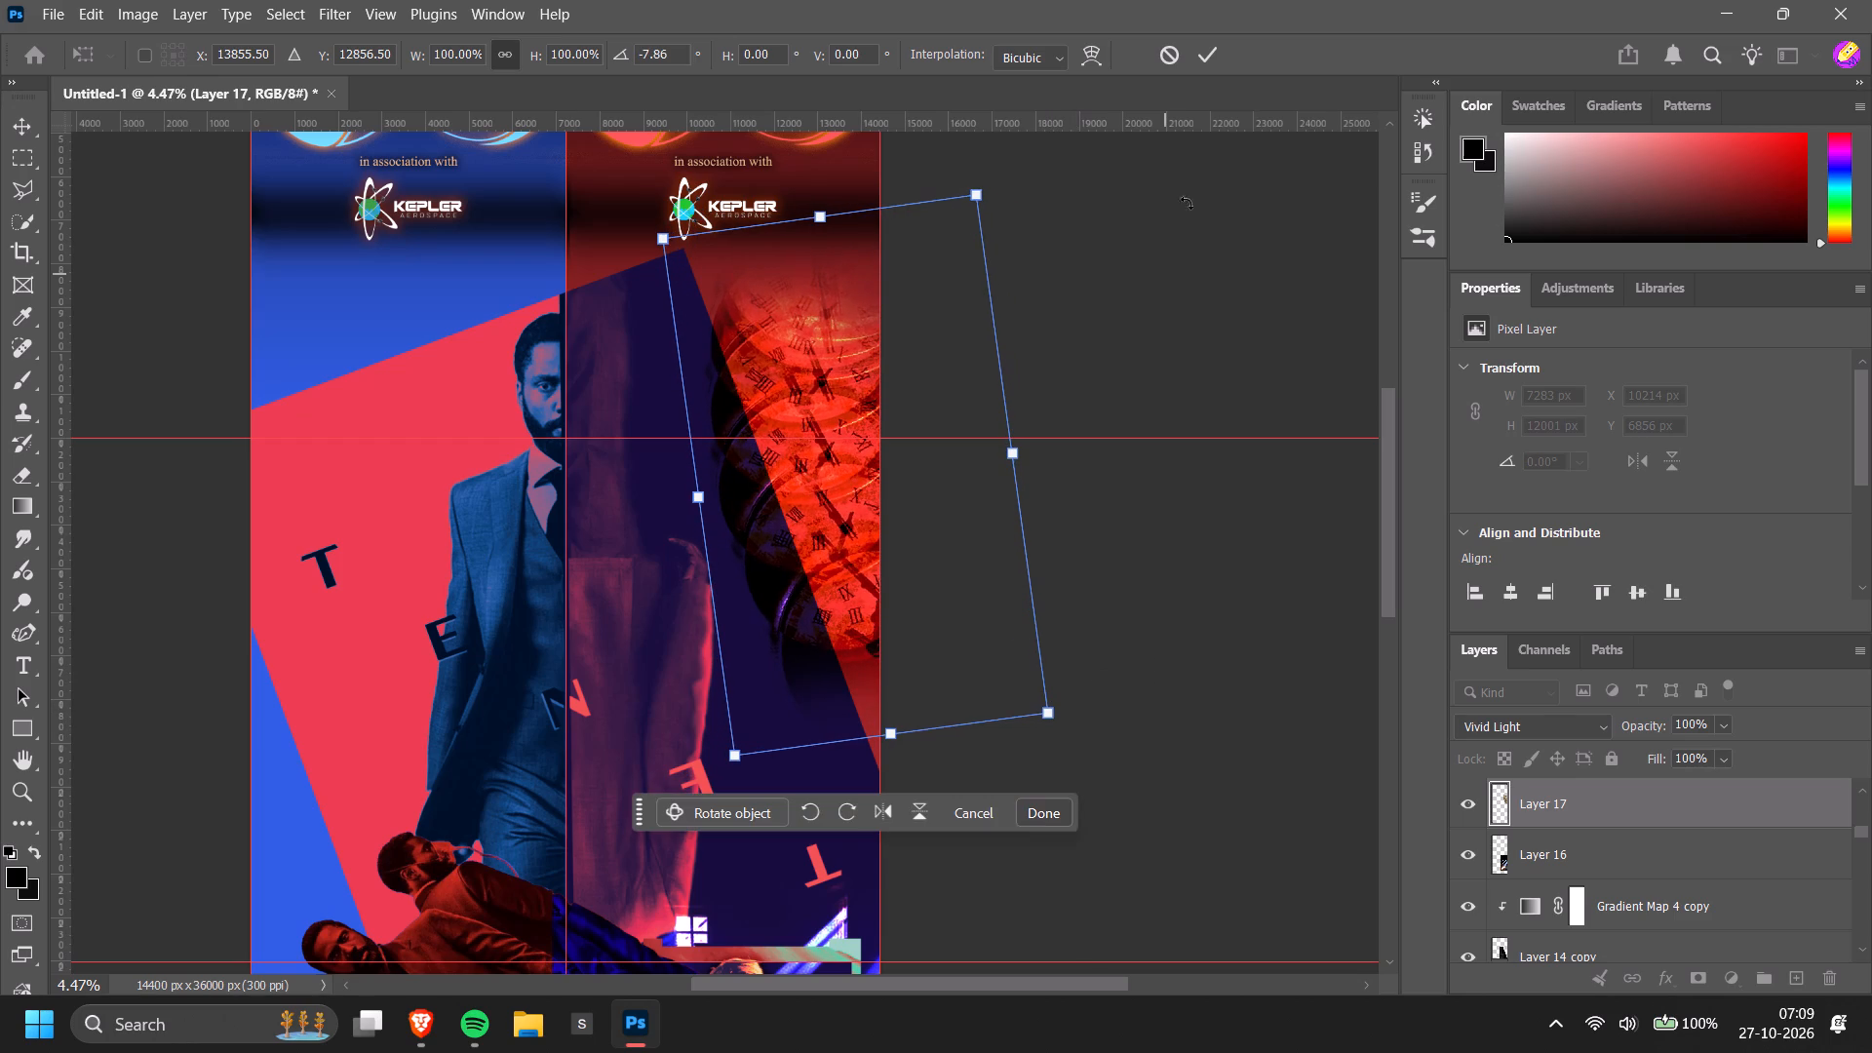
{"action": "left_click", "coordinate": [1215, 54]}
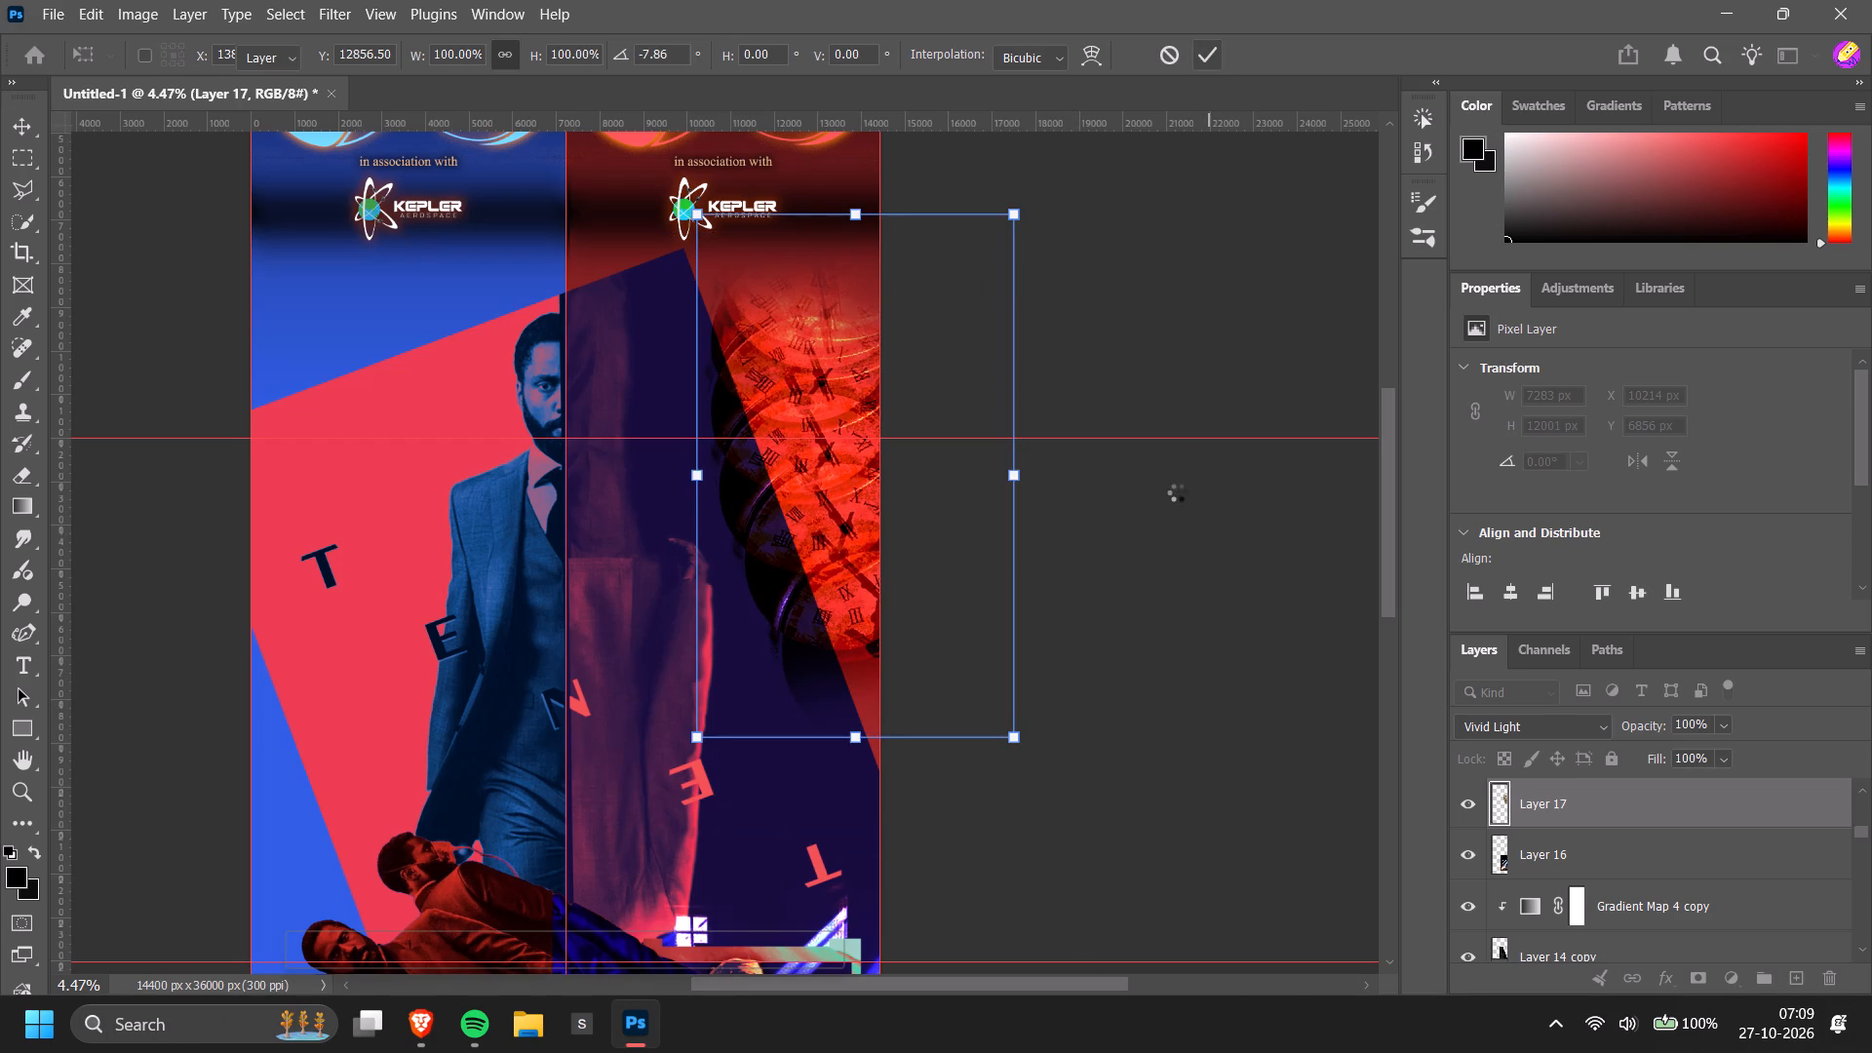
Switch to Brave and replace the tenet search in the first Pinterest tab with a search for predestination.
{"action": "key", "text": "alt+Tab"}
{"action": "left_click", "coordinate": [673, 10]}
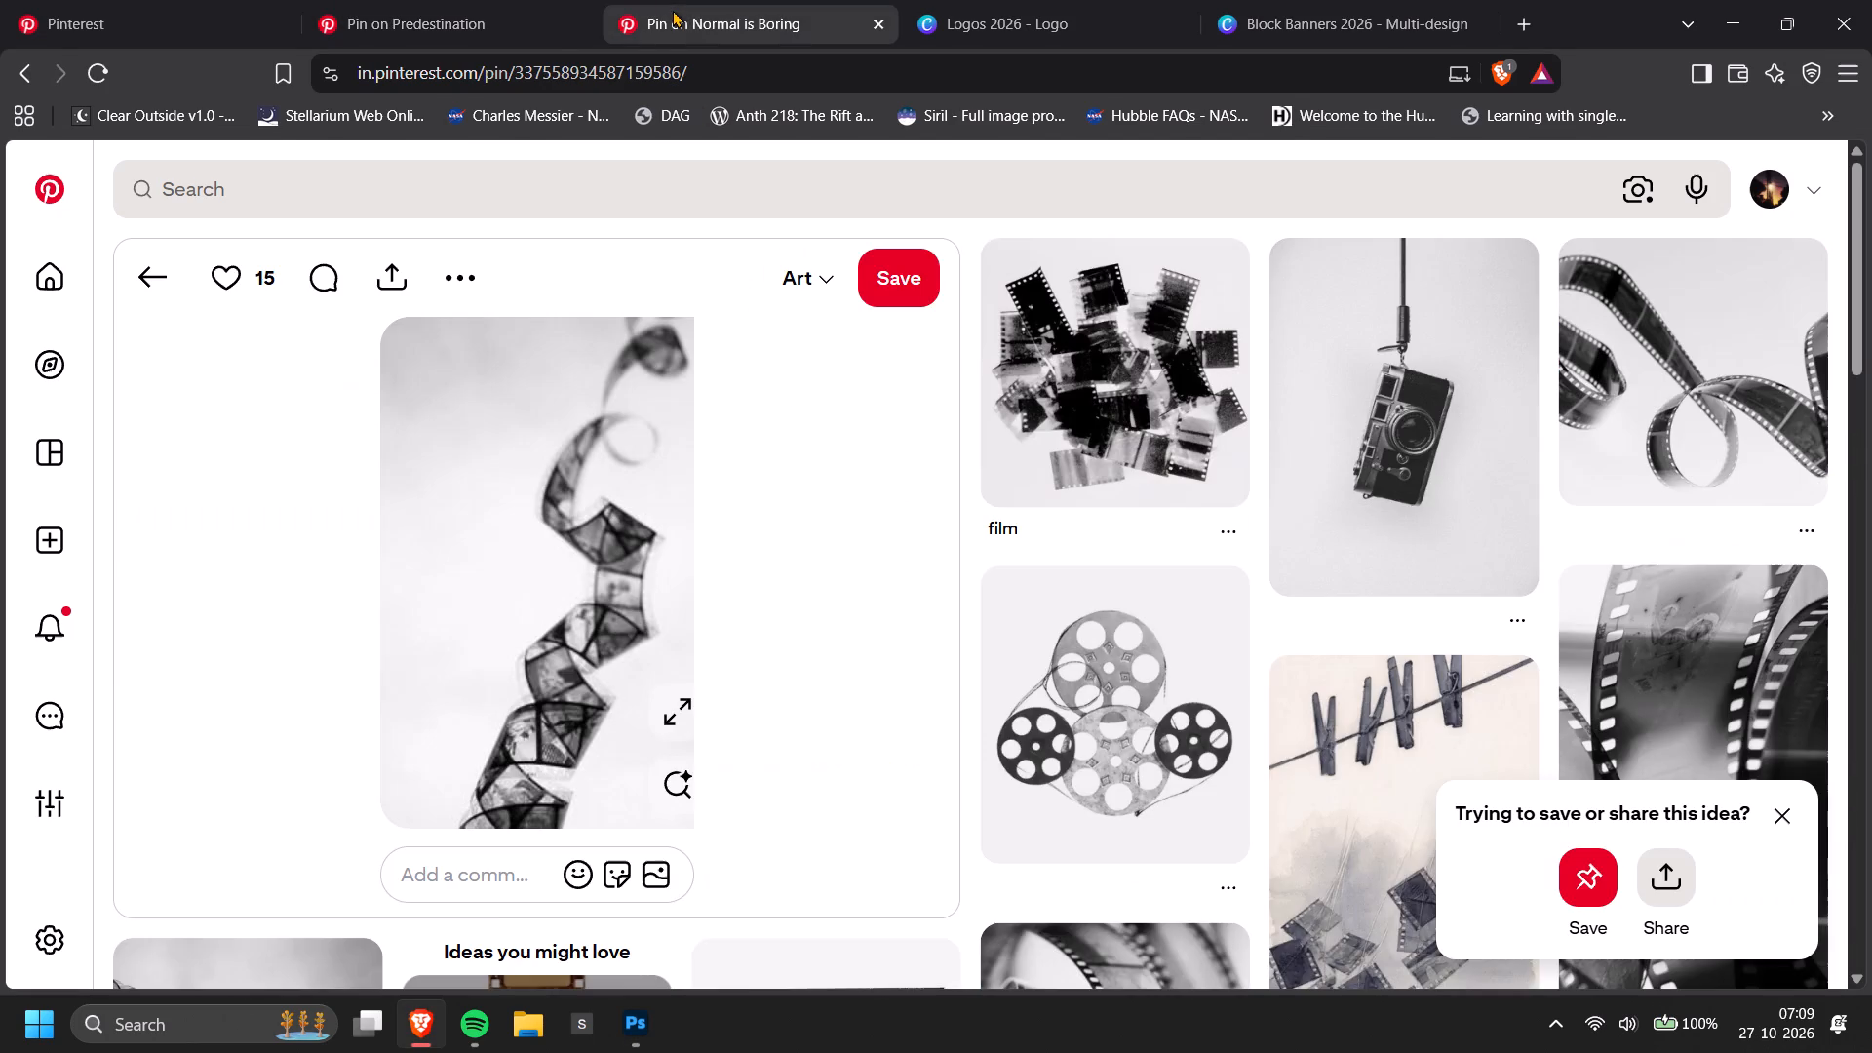
{"action": "left_click", "coordinate": [253, 19]}
{"action": "left_click", "coordinate": [486, 187]}
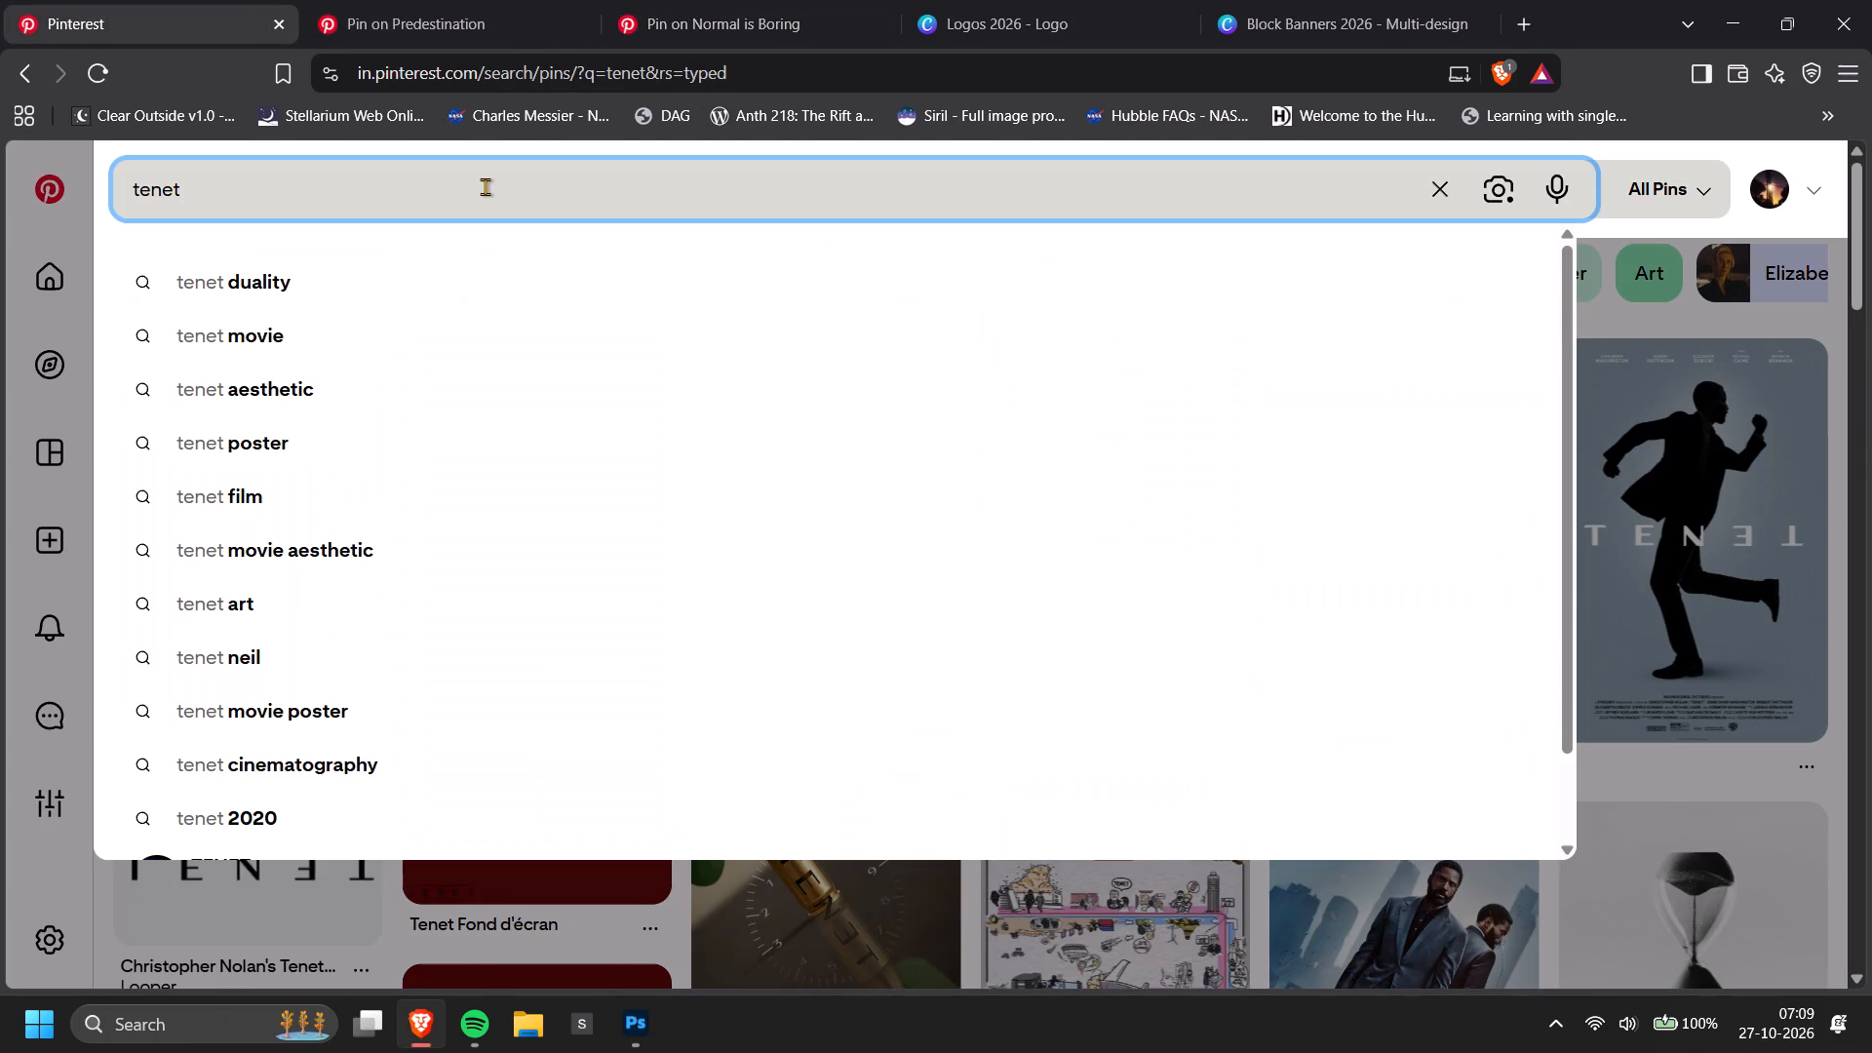
{"action": "key", "text": "ctrl+a"}
{"action": "type", "text": "predestination"}
{"action": "key", "text": "Return"}
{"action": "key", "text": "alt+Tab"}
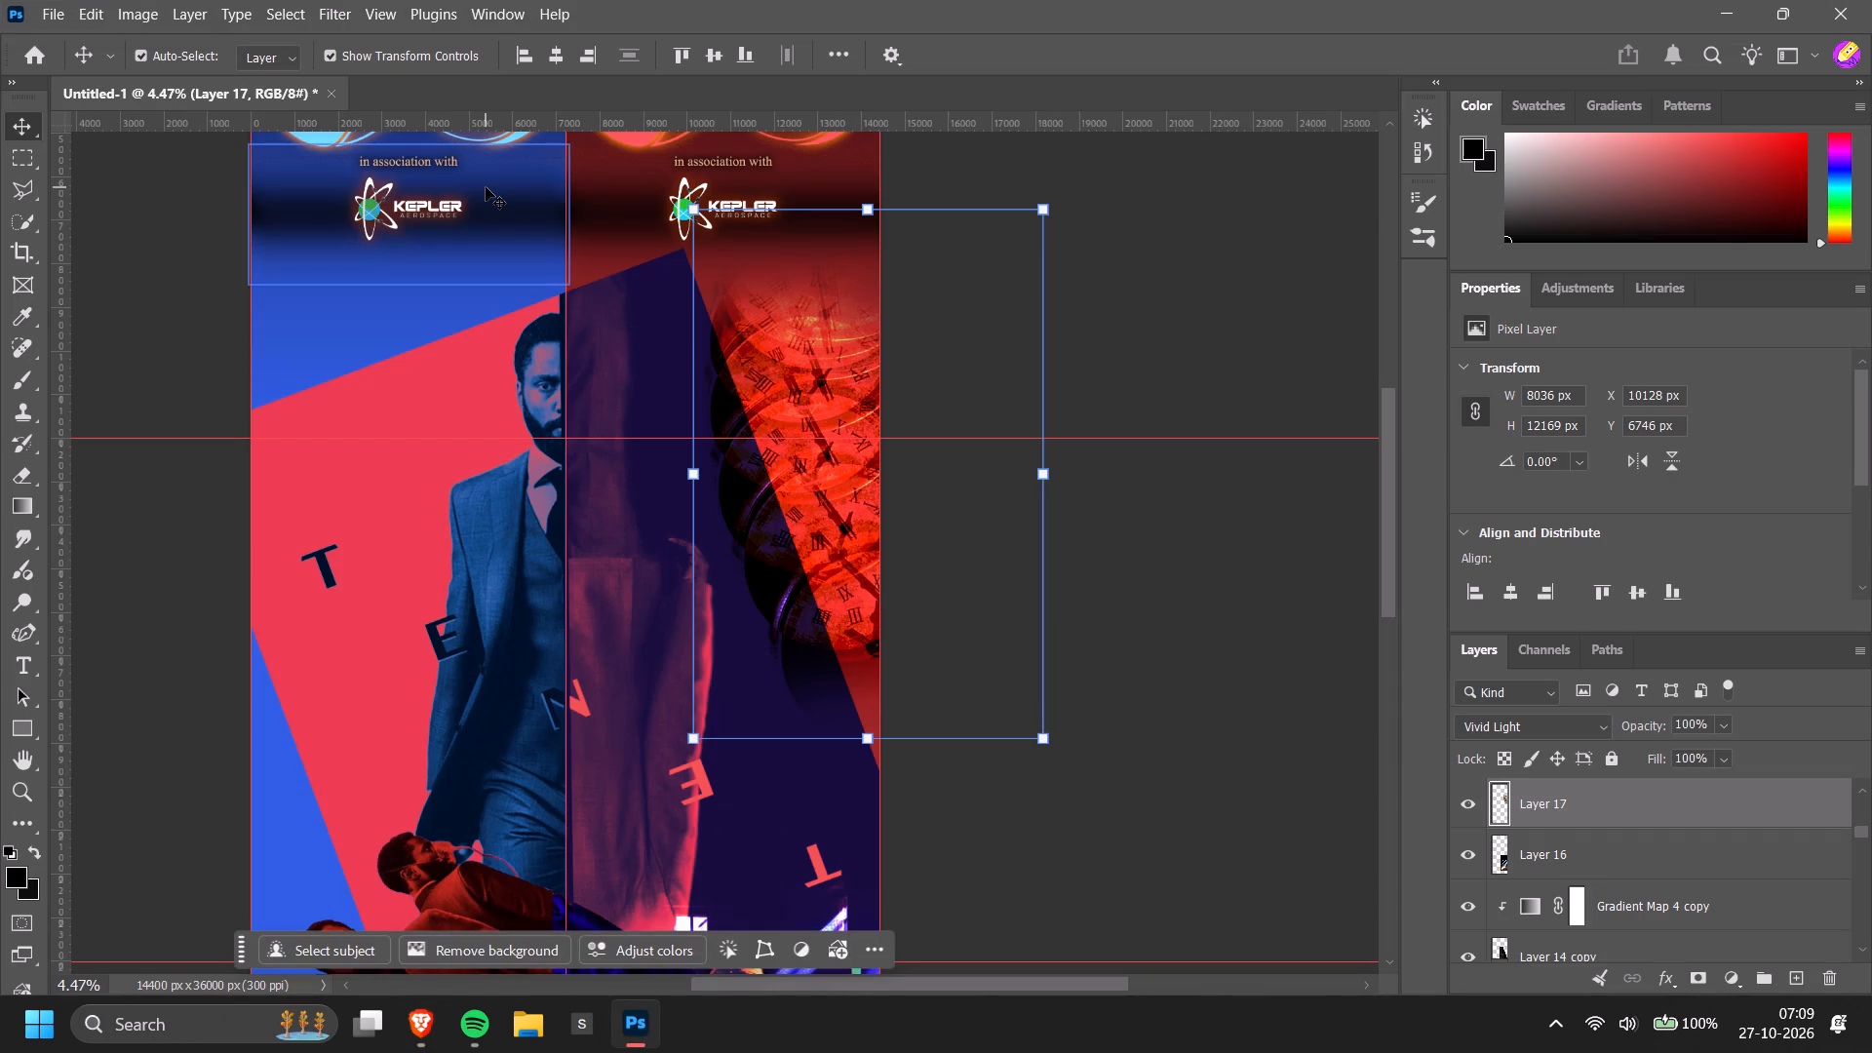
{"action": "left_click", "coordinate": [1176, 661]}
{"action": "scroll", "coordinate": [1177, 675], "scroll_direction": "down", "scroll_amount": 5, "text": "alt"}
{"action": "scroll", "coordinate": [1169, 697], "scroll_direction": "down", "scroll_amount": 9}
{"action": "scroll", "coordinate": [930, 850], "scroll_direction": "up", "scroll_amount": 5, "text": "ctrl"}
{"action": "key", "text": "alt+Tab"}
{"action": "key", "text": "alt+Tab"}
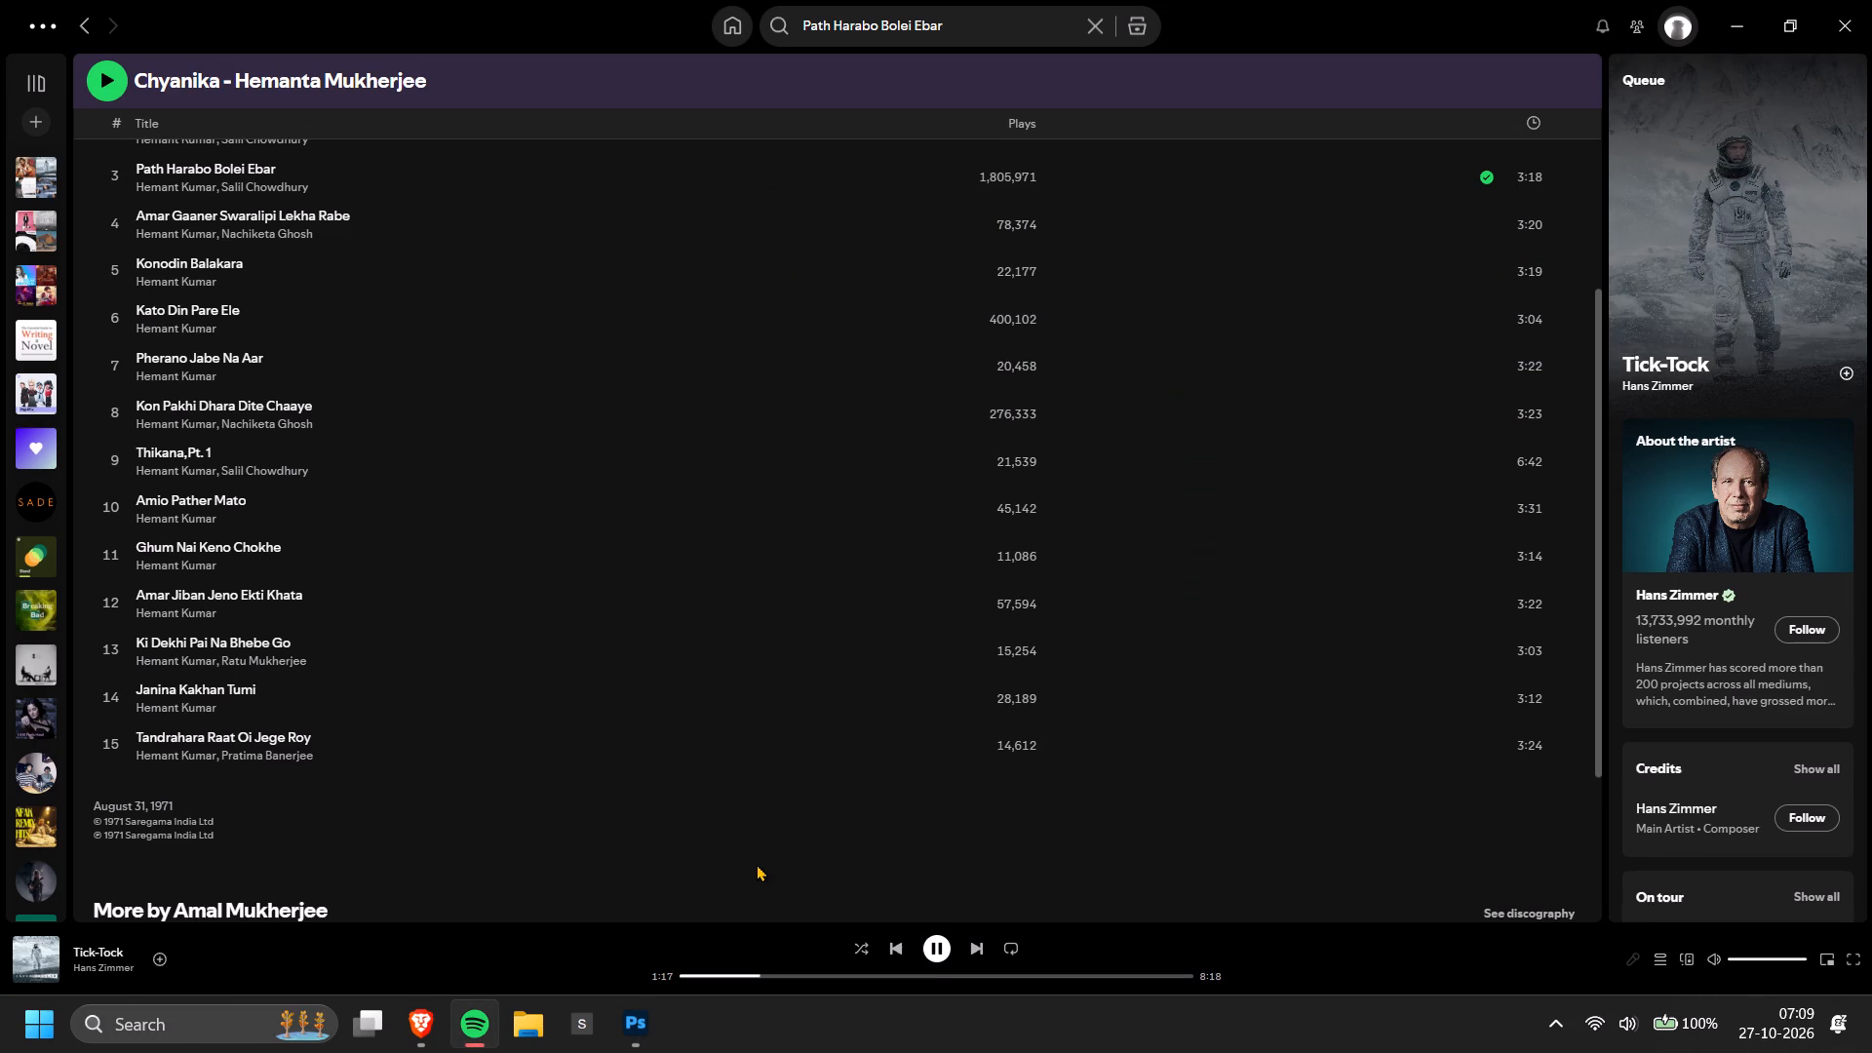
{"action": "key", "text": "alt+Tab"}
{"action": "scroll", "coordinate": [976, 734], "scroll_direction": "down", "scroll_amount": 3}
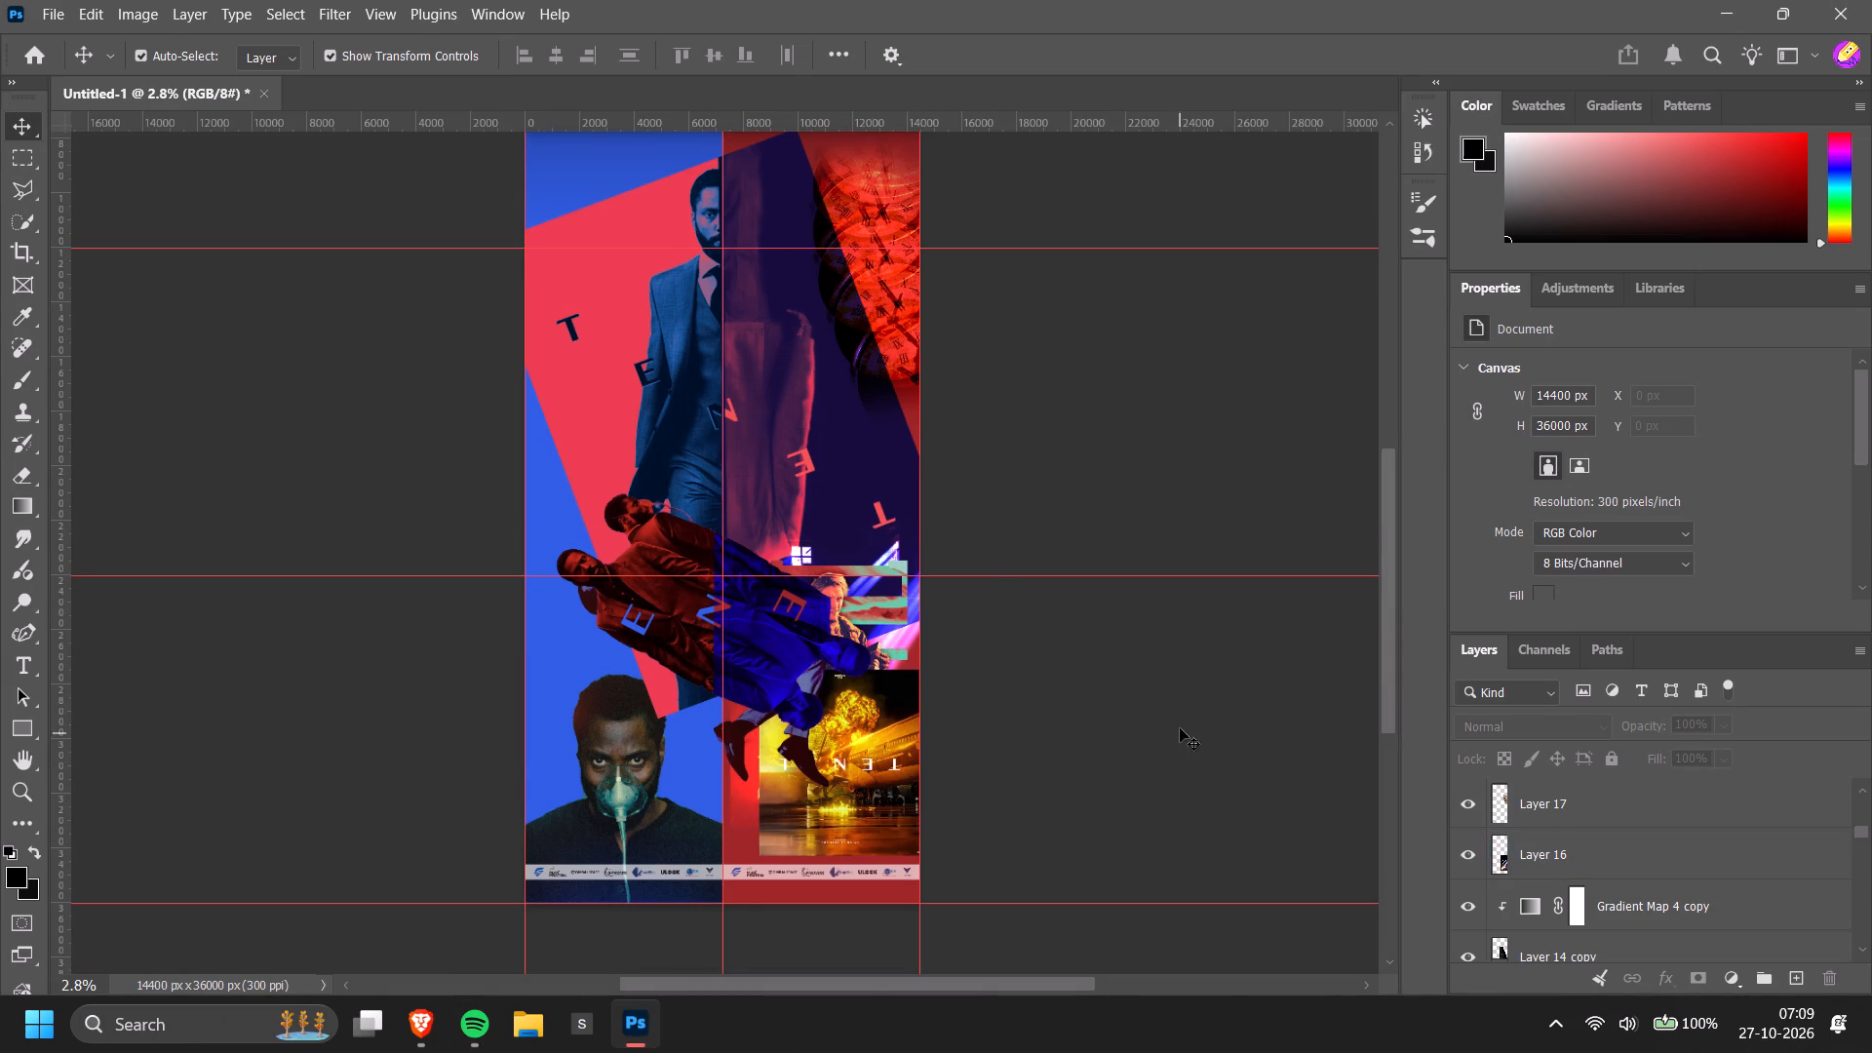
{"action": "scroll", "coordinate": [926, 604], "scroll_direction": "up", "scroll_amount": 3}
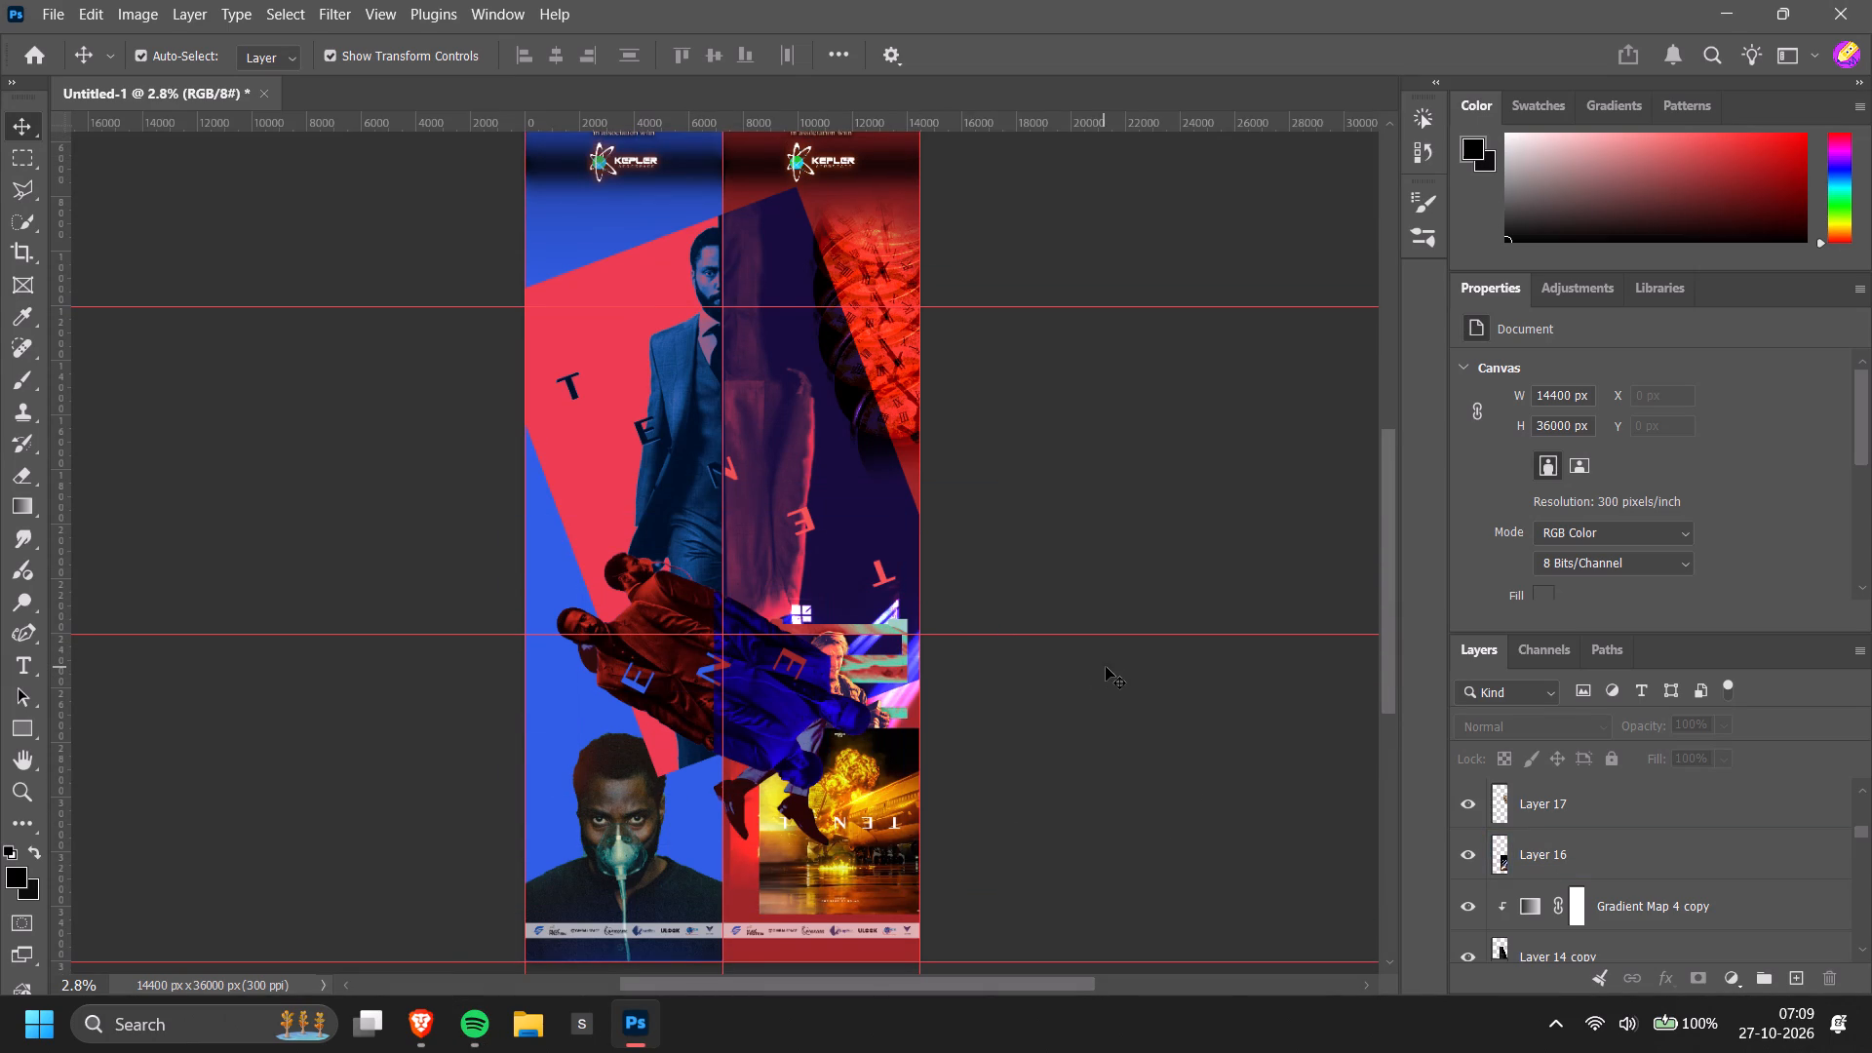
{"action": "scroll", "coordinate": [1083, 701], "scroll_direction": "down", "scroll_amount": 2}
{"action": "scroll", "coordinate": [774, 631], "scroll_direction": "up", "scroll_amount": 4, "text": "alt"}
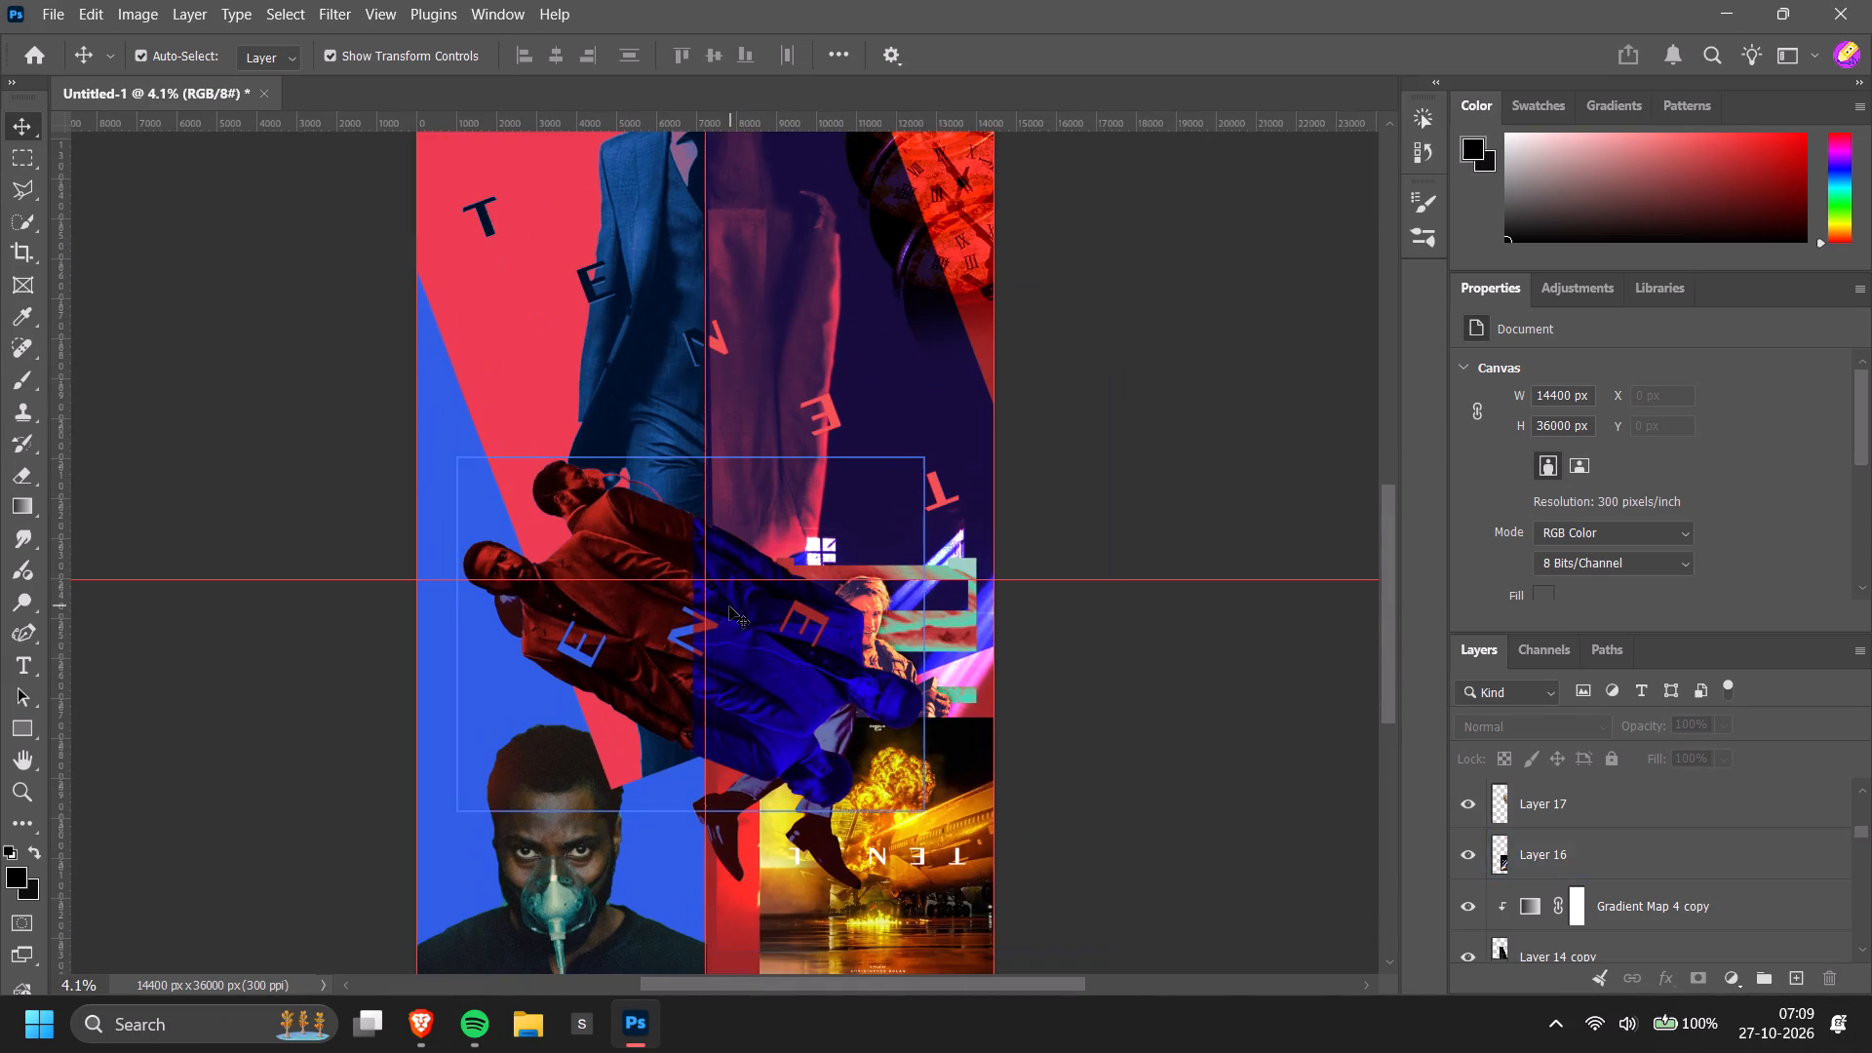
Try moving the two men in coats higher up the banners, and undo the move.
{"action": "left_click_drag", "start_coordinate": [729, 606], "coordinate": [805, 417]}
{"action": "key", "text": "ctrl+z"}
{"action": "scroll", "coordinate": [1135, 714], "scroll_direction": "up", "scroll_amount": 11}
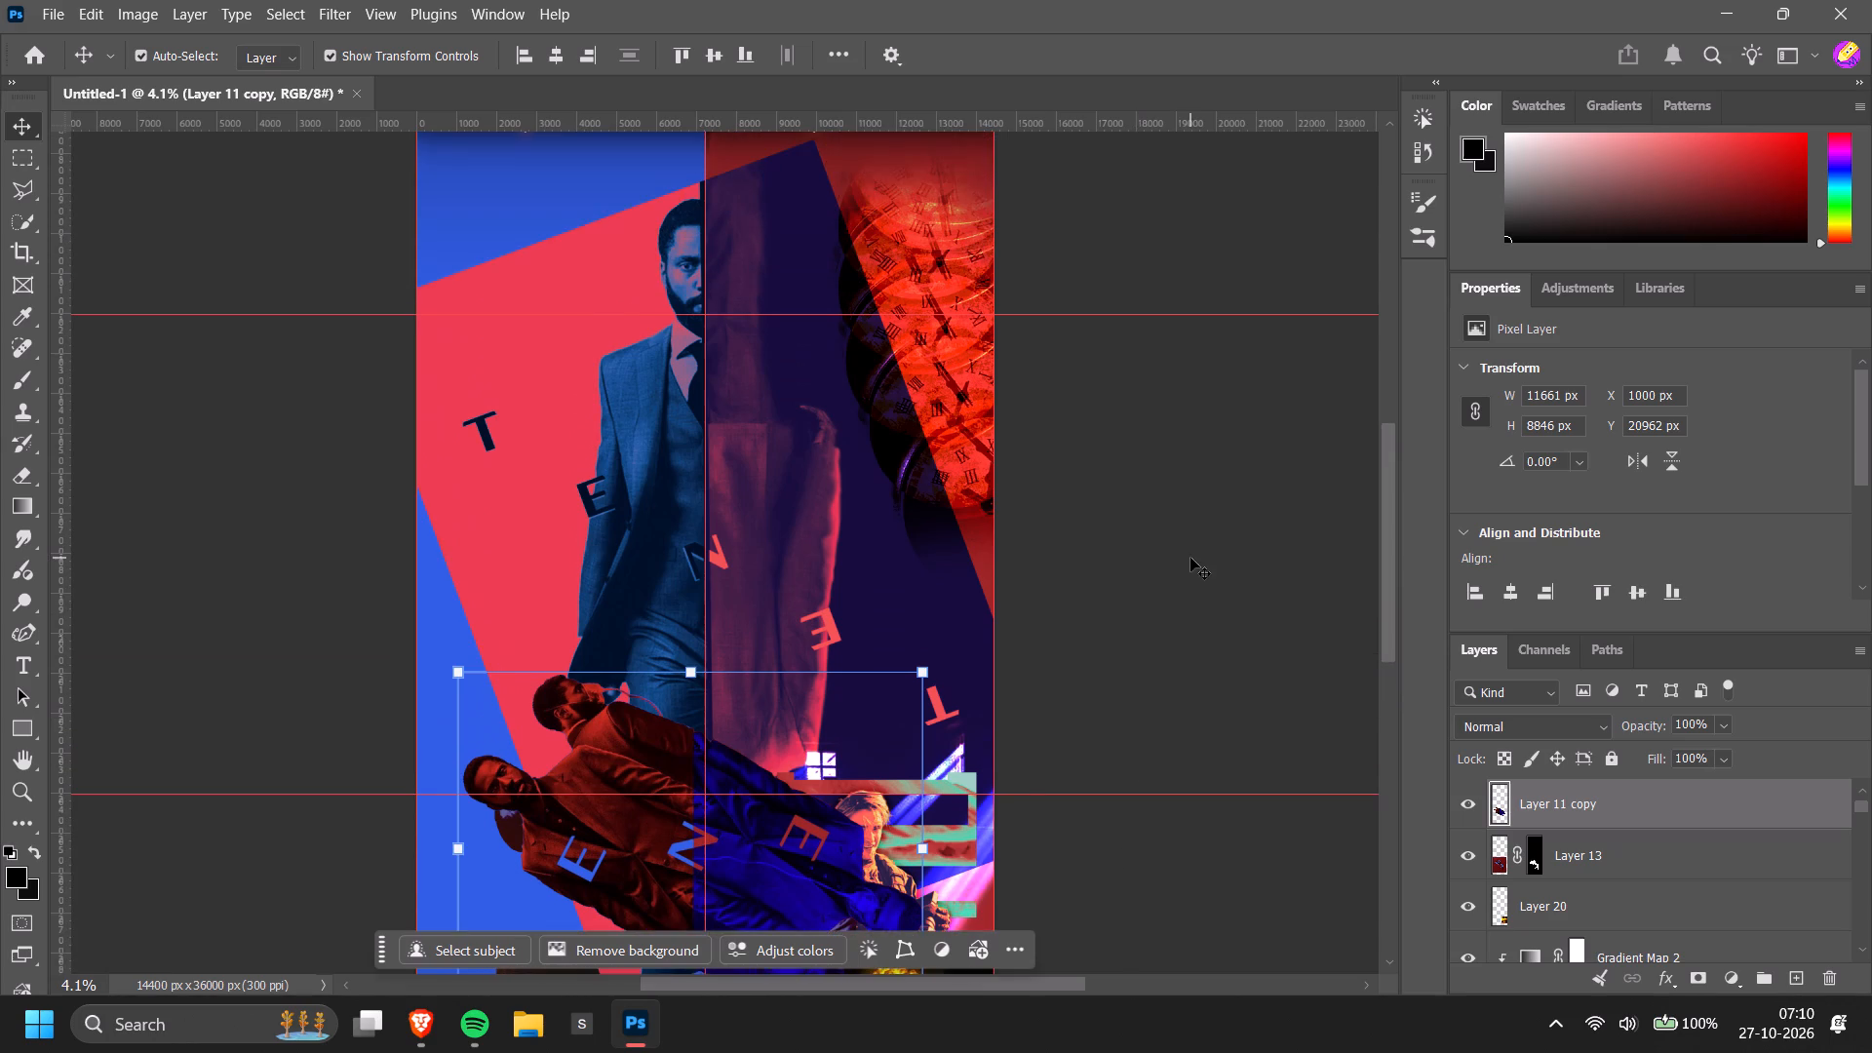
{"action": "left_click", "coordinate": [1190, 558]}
Move the masked suited figure behind the two men up to the middle of the banners, over the standing man.
{"action": "scroll", "coordinate": [1177, 573], "scroll_direction": "down", "scroll_amount": 3, "text": "alt"}
{"action": "scroll", "coordinate": [1119, 732], "scroll_direction": "down", "scroll_amount": 4}
{"action": "scroll", "coordinate": [716, 723], "scroll_direction": "up", "scroll_amount": 3, "text": "alt"}
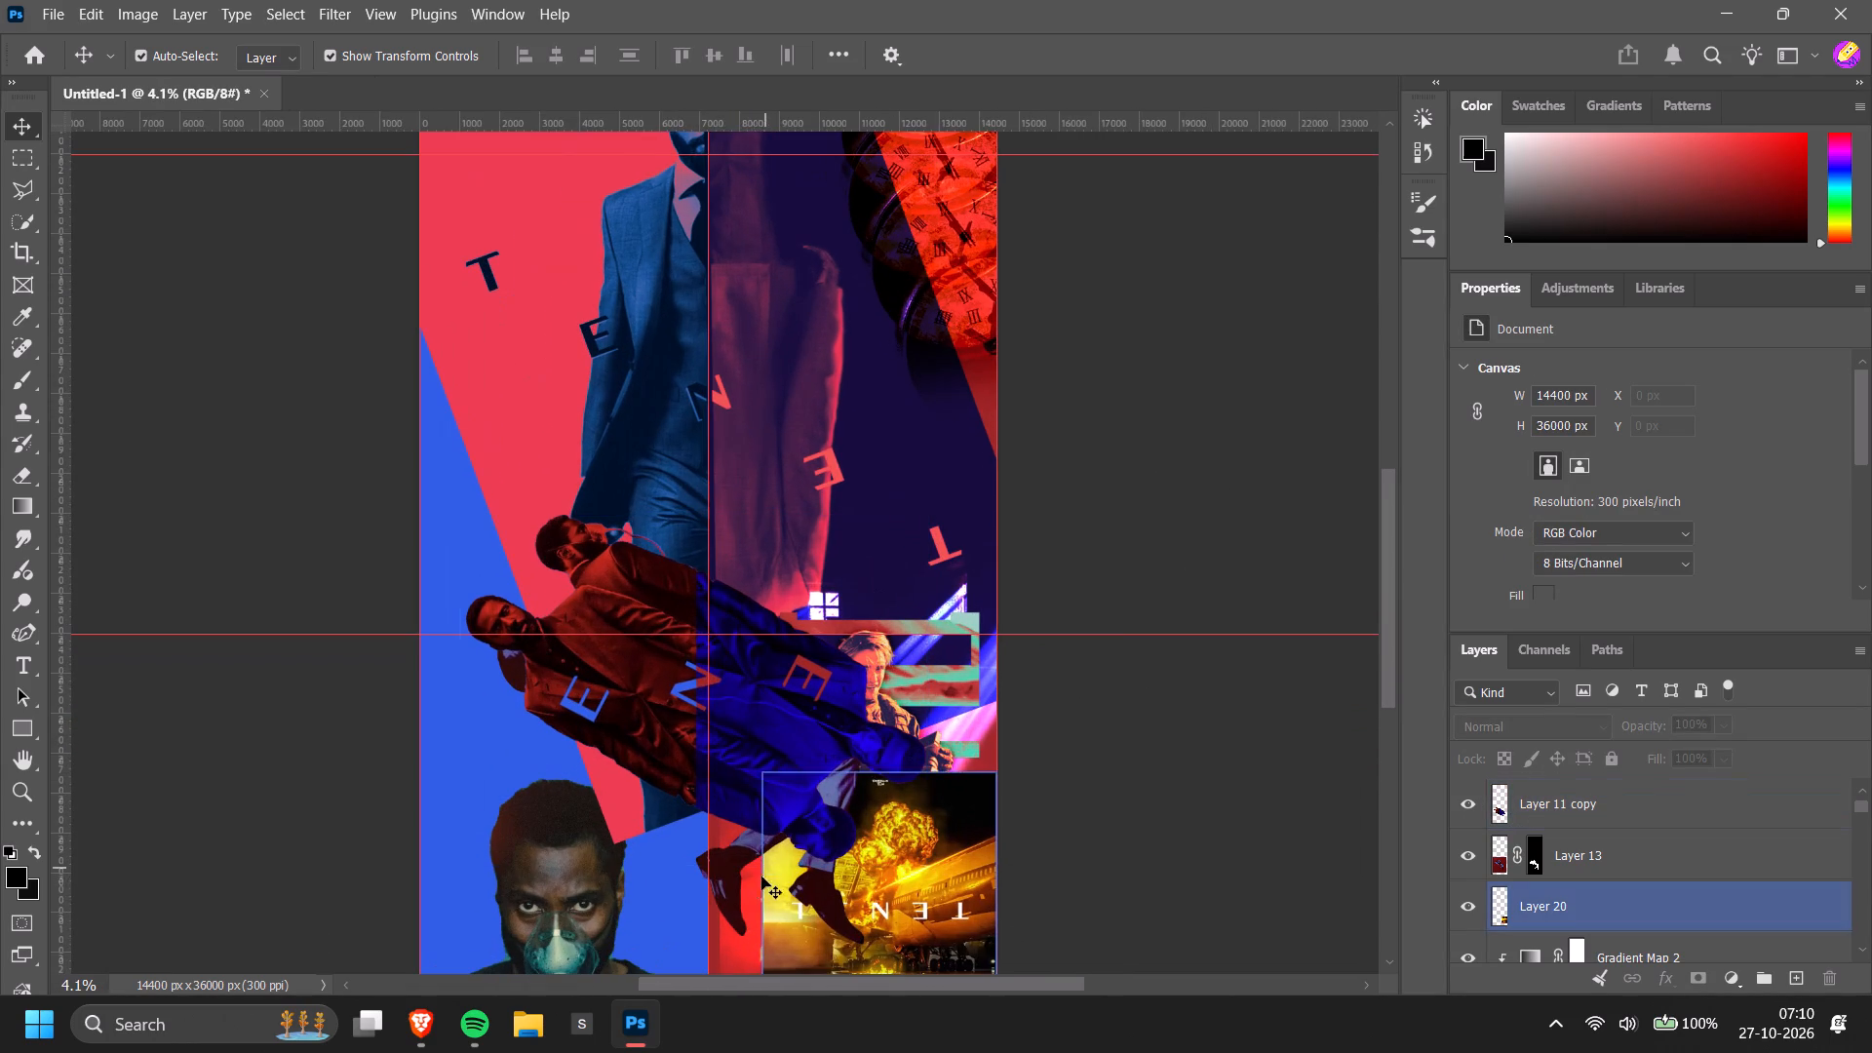
{"action": "left_click_drag", "start_coordinate": [727, 900], "coordinate": [739, 592]}
{"action": "scroll", "coordinate": [743, 627], "scroll_direction": "down", "scroll_amount": 2, "text": "alt"}
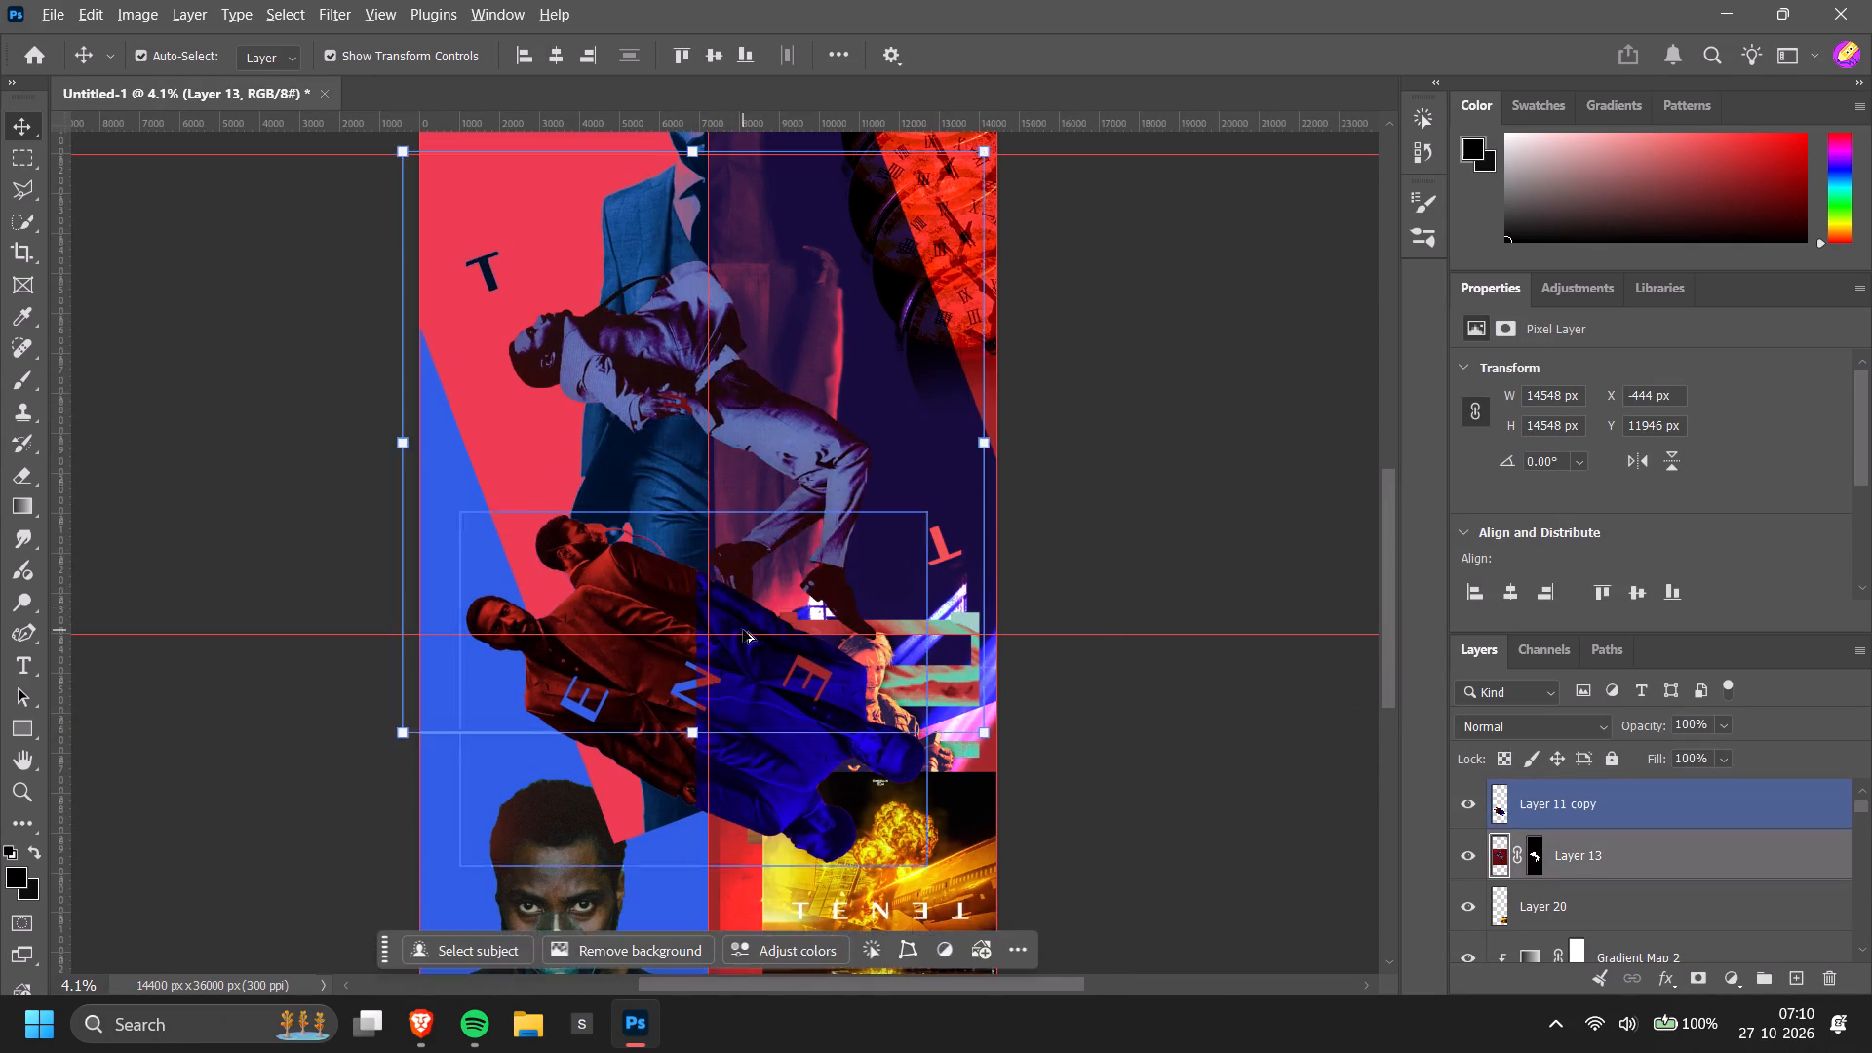
{"action": "scroll", "coordinate": [743, 630], "scroll_direction": "down", "scroll_amount": 7, "text": "alt"}
{"action": "scroll", "coordinate": [1042, 609], "scroll_direction": "up", "scroll_amount": 3}
{"action": "scroll", "coordinate": [731, 590], "scroll_direction": "up", "scroll_amount": 8, "text": "alt"}
Scale the masked suited figure to 71.84%, position it across the seam between the banners and apply the transform.
{"action": "left_click", "coordinate": [728, 588]}
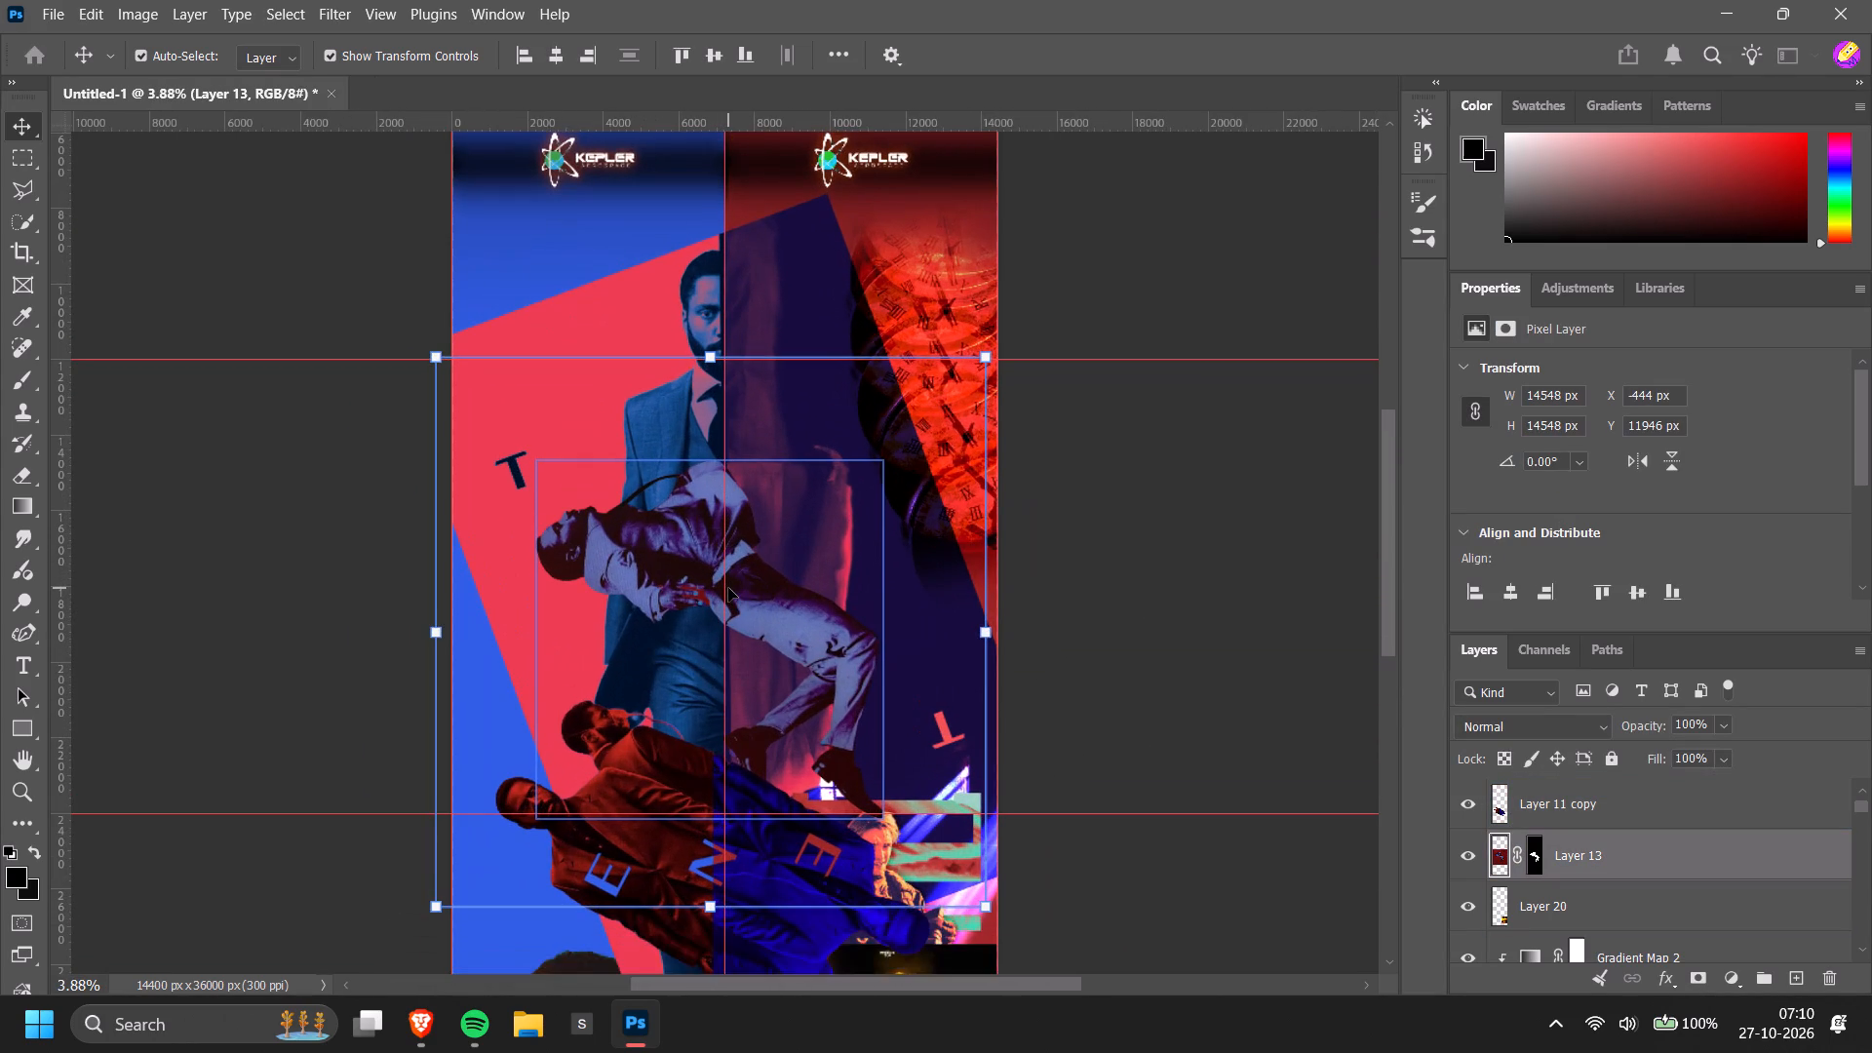
{"action": "left_click_drag", "start_coordinate": [991, 906], "coordinate": [849, 737]}
{"action": "left_click_drag", "start_coordinate": [739, 595], "coordinate": [823, 636]}
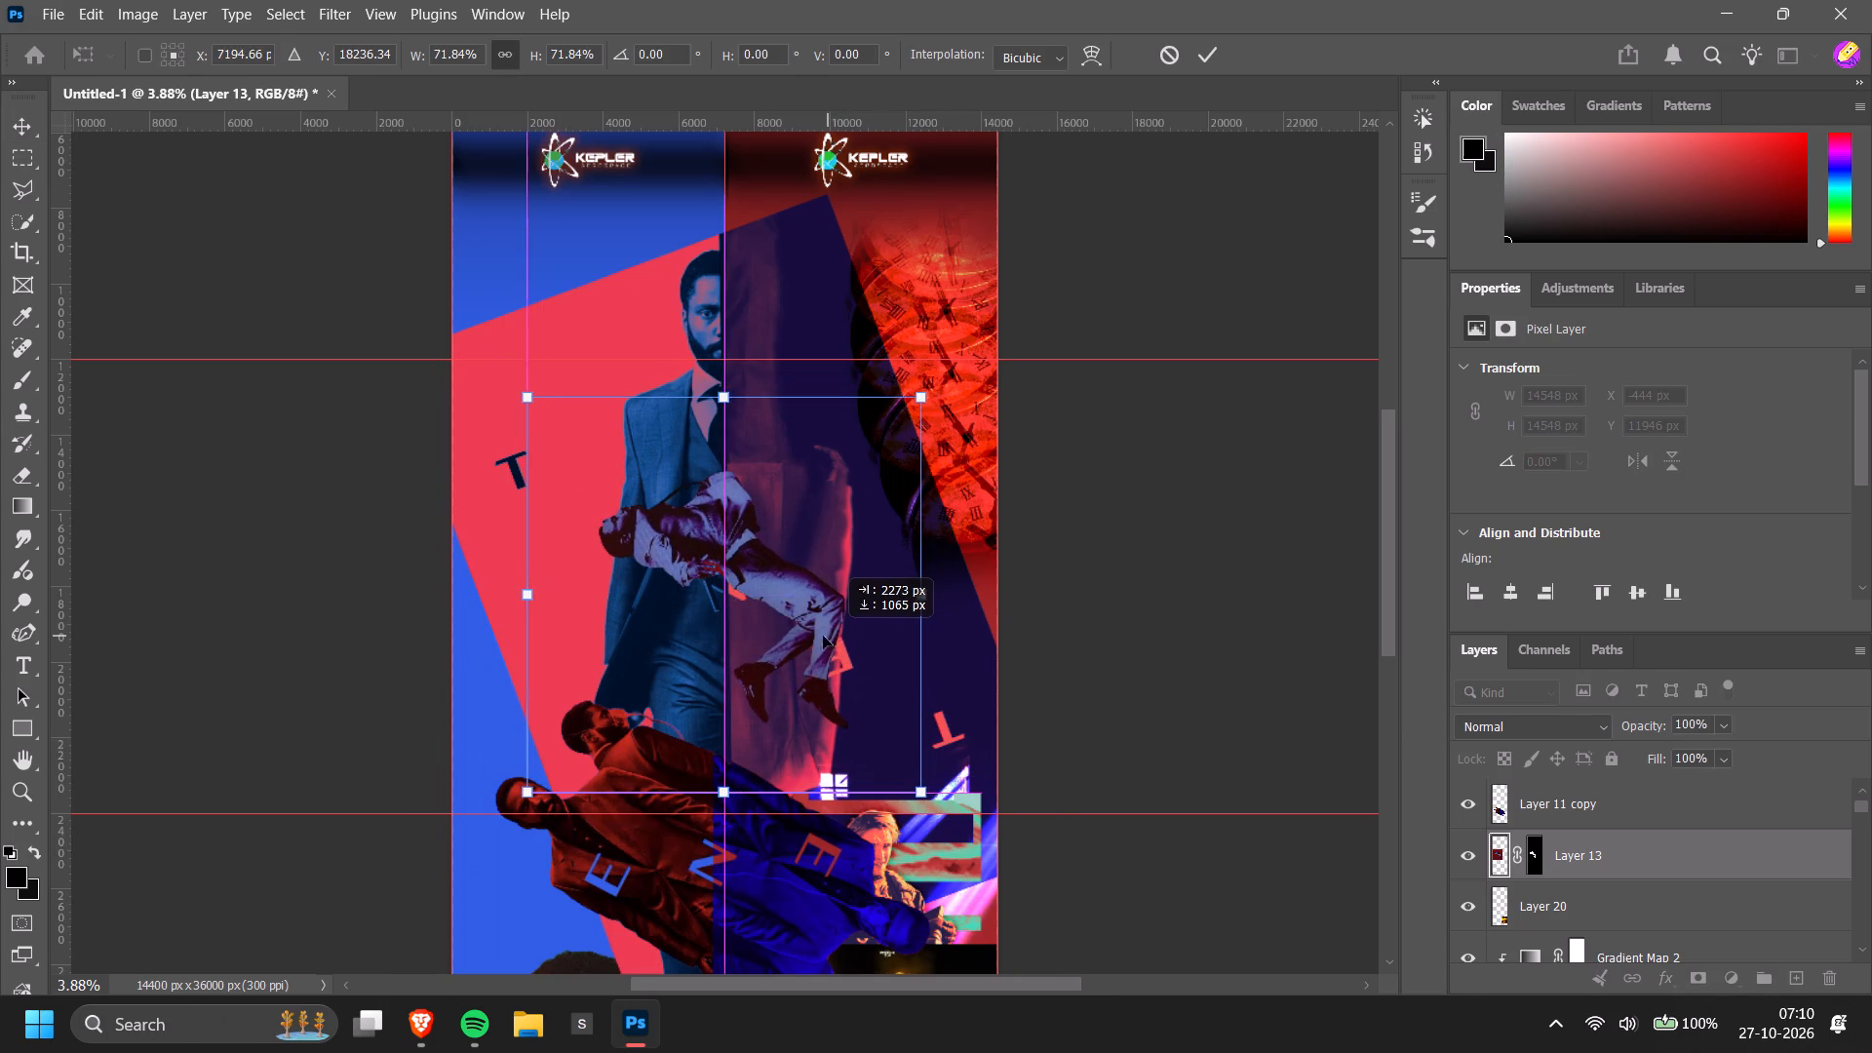
{"action": "left_click_drag", "start_coordinate": [823, 636], "coordinate": [822, 636]}
{"action": "left_click", "coordinate": [1146, 617]}
{"action": "scroll", "coordinate": [1294, 813], "scroll_direction": "up", "scroll_amount": 2, "text": "ctrl"}
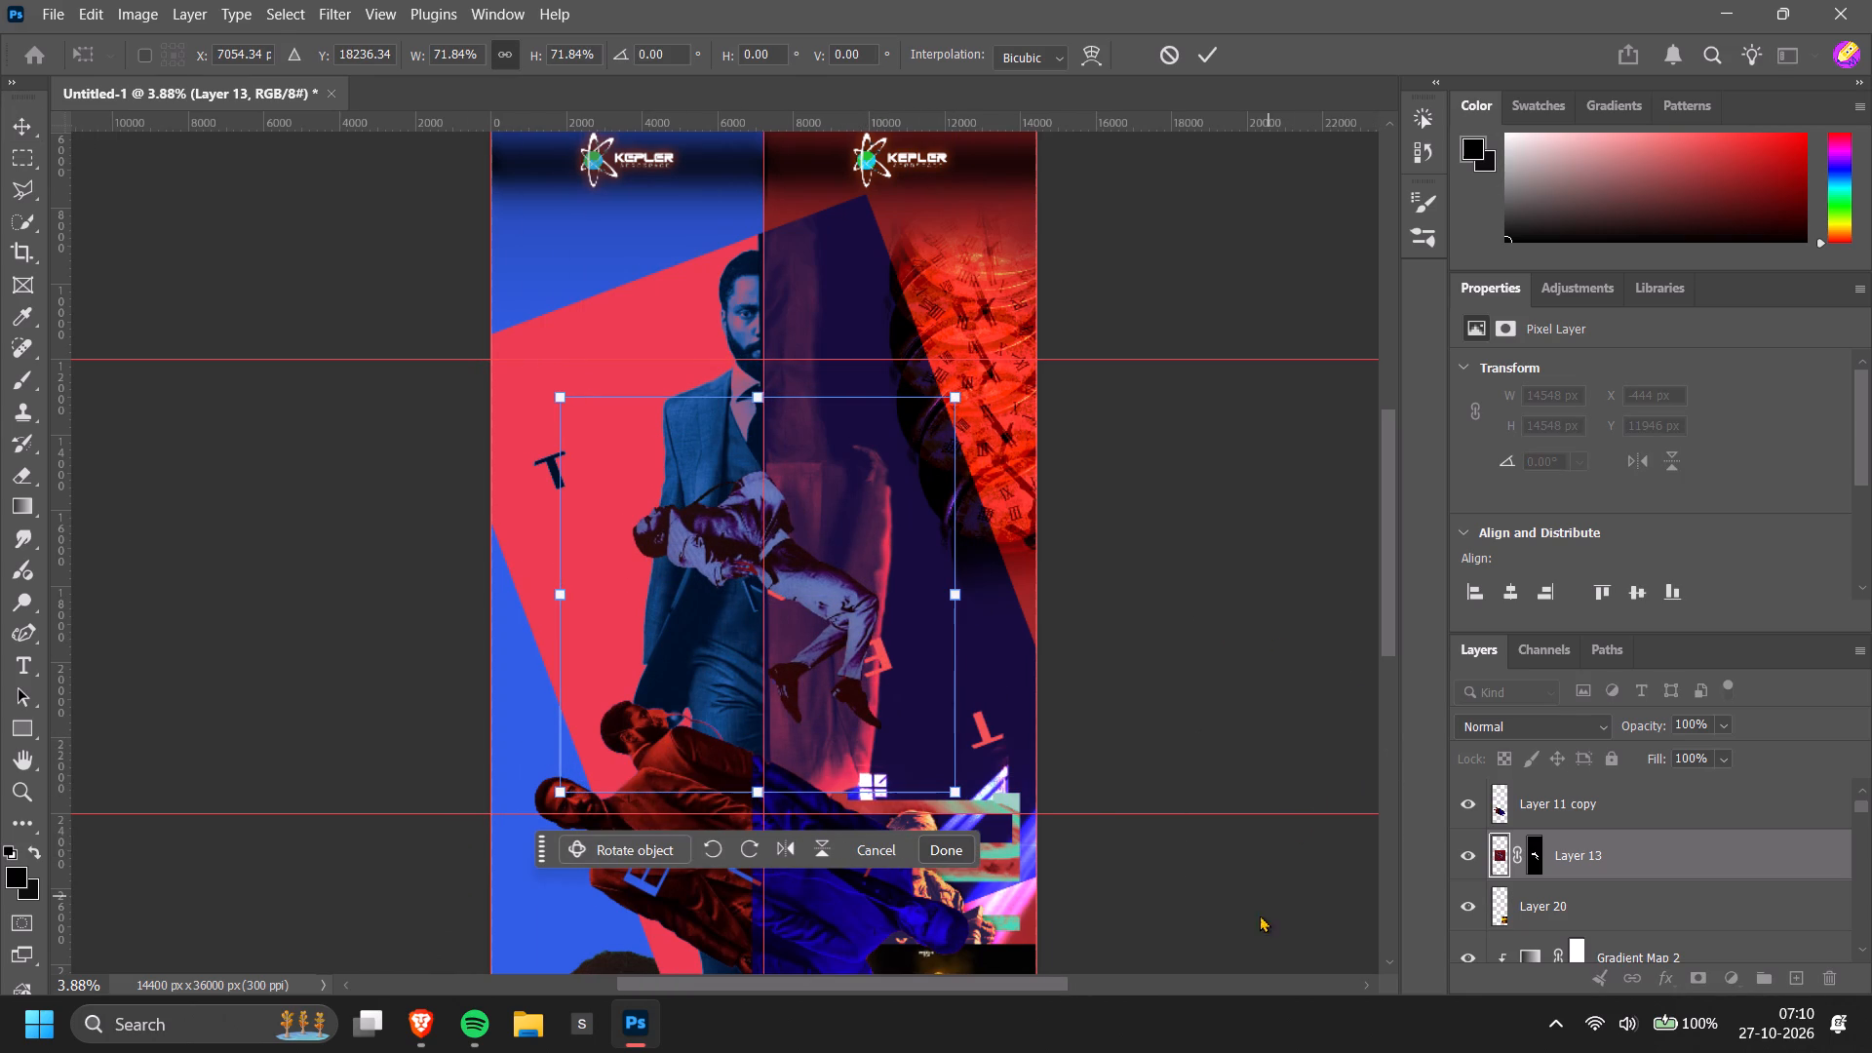
{"action": "left_click", "coordinate": [1284, 927]}
{"action": "left_click", "coordinate": [1250, 896]}
{"action": "scroll", "coordinate": [1250, 896], "scroll_direction": "down", "scroll_amount": 5}
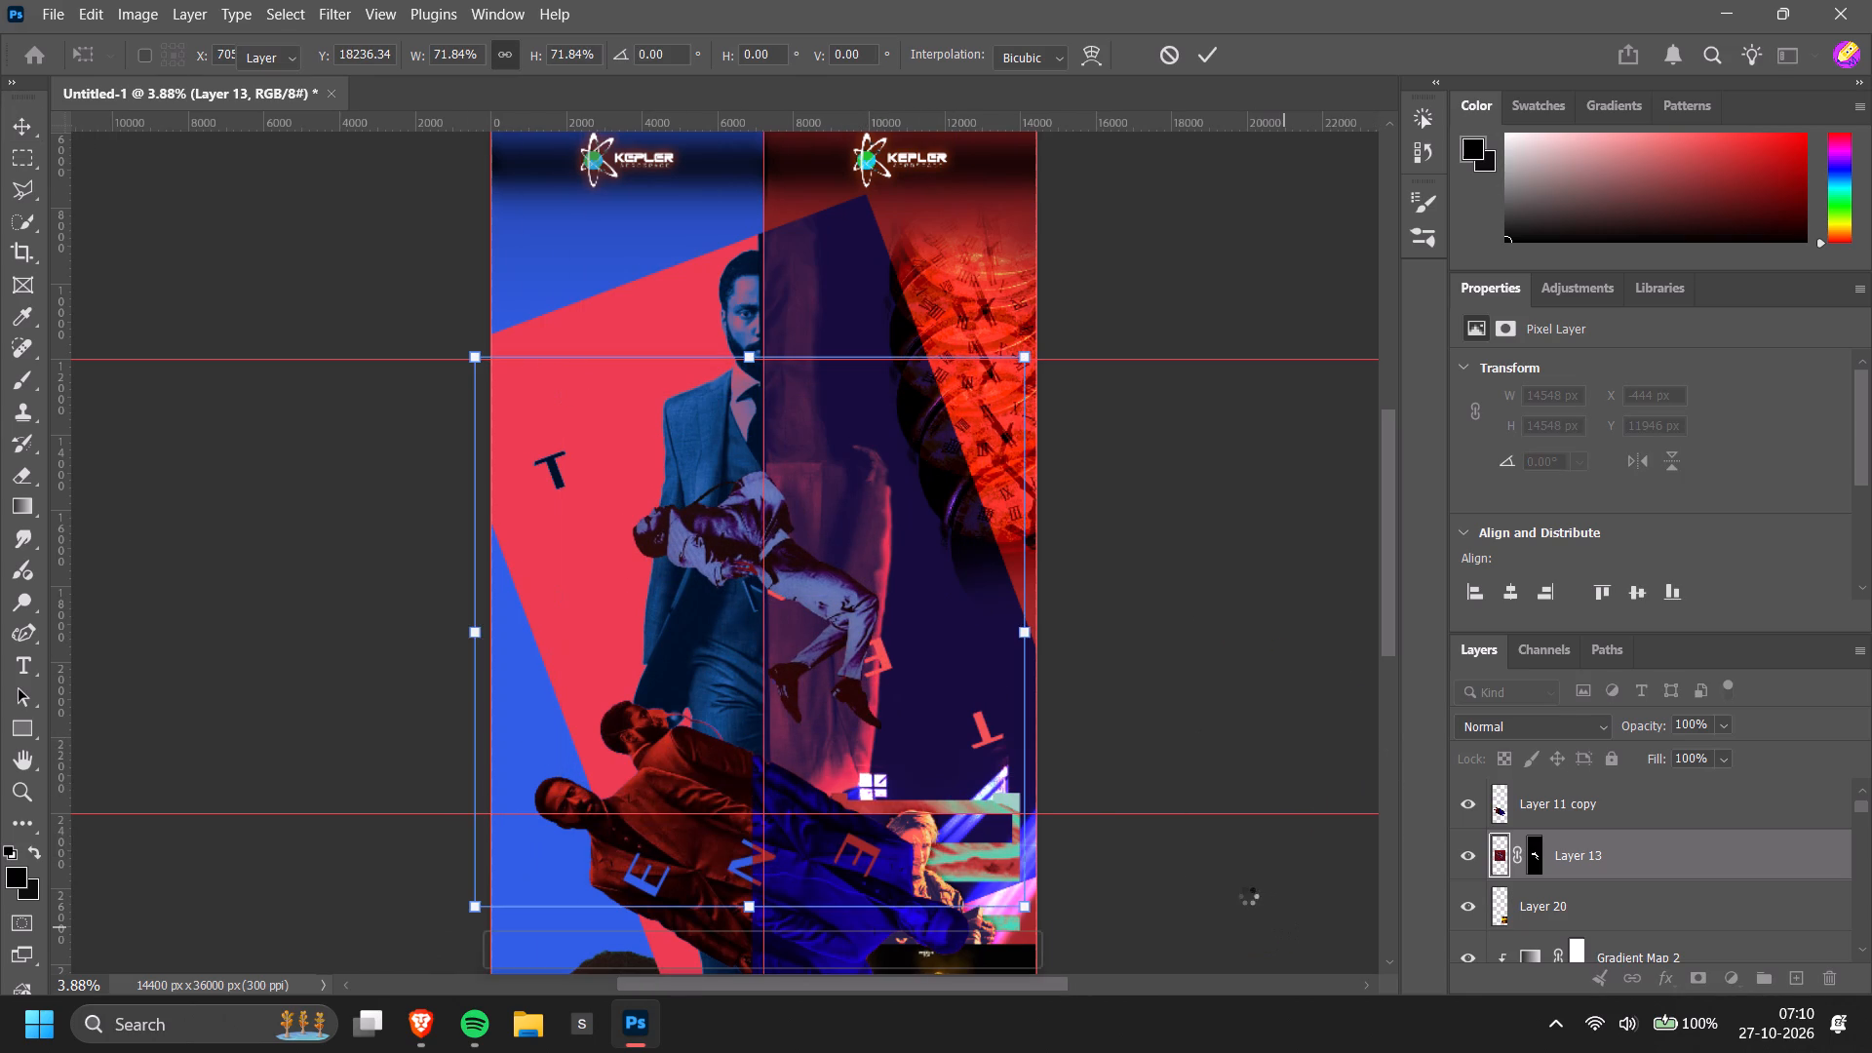
{"action": "scroll", "coordinate": [1248, 896], "scroll_direction": "down", "scroll_amount": 3}
{"action": "scroll", "coordinate": [1177, 863], "scroll_direction": "down", "scroll_amount": 6}
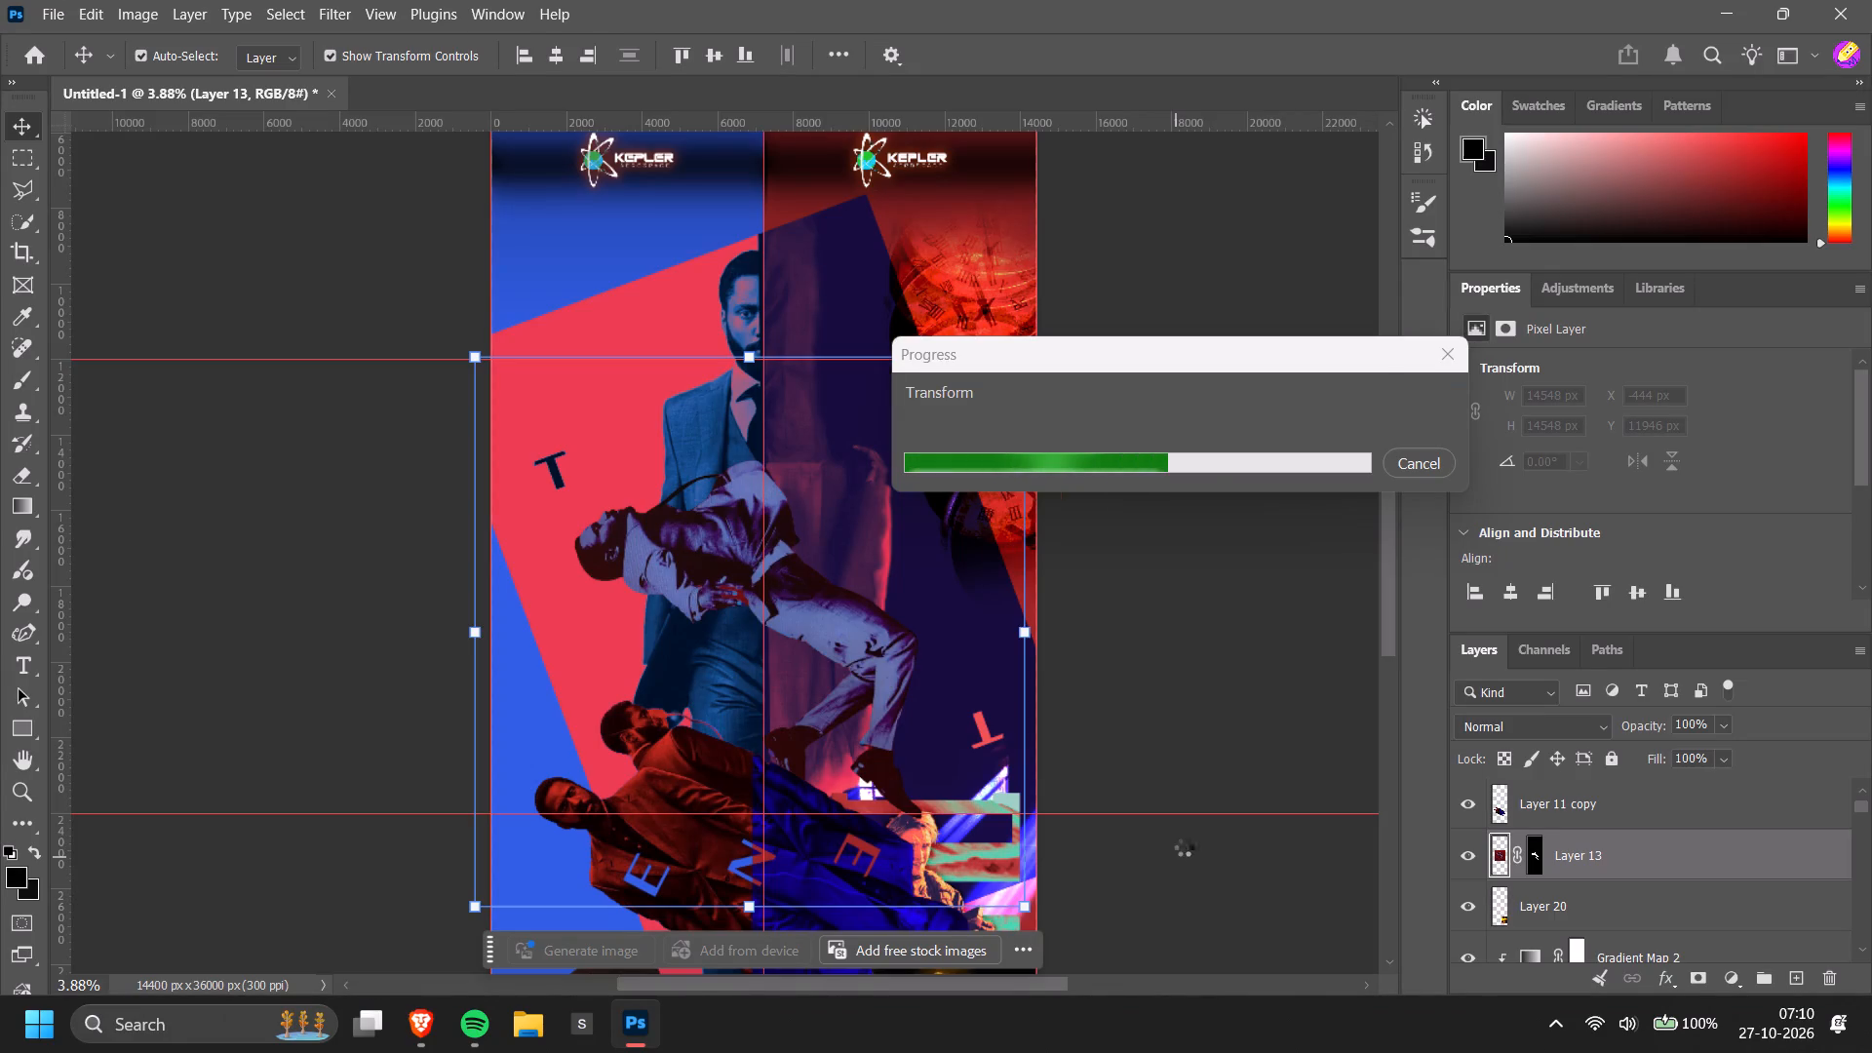
{"action": "left_click", "coordinate": [1193, 821]}
Move the masked suited figure down to the outer edge of the blue banner, just above the two men in coats.
{"action": "scroll", "coordinate": [1128, 802], "scroll_direction": "down", "scroll_amount": 4, "text": "alt"}
{"action": "scroll", "coordinate": [1123, 808], "scroll_direction": "up", "scroll_amount": 4}
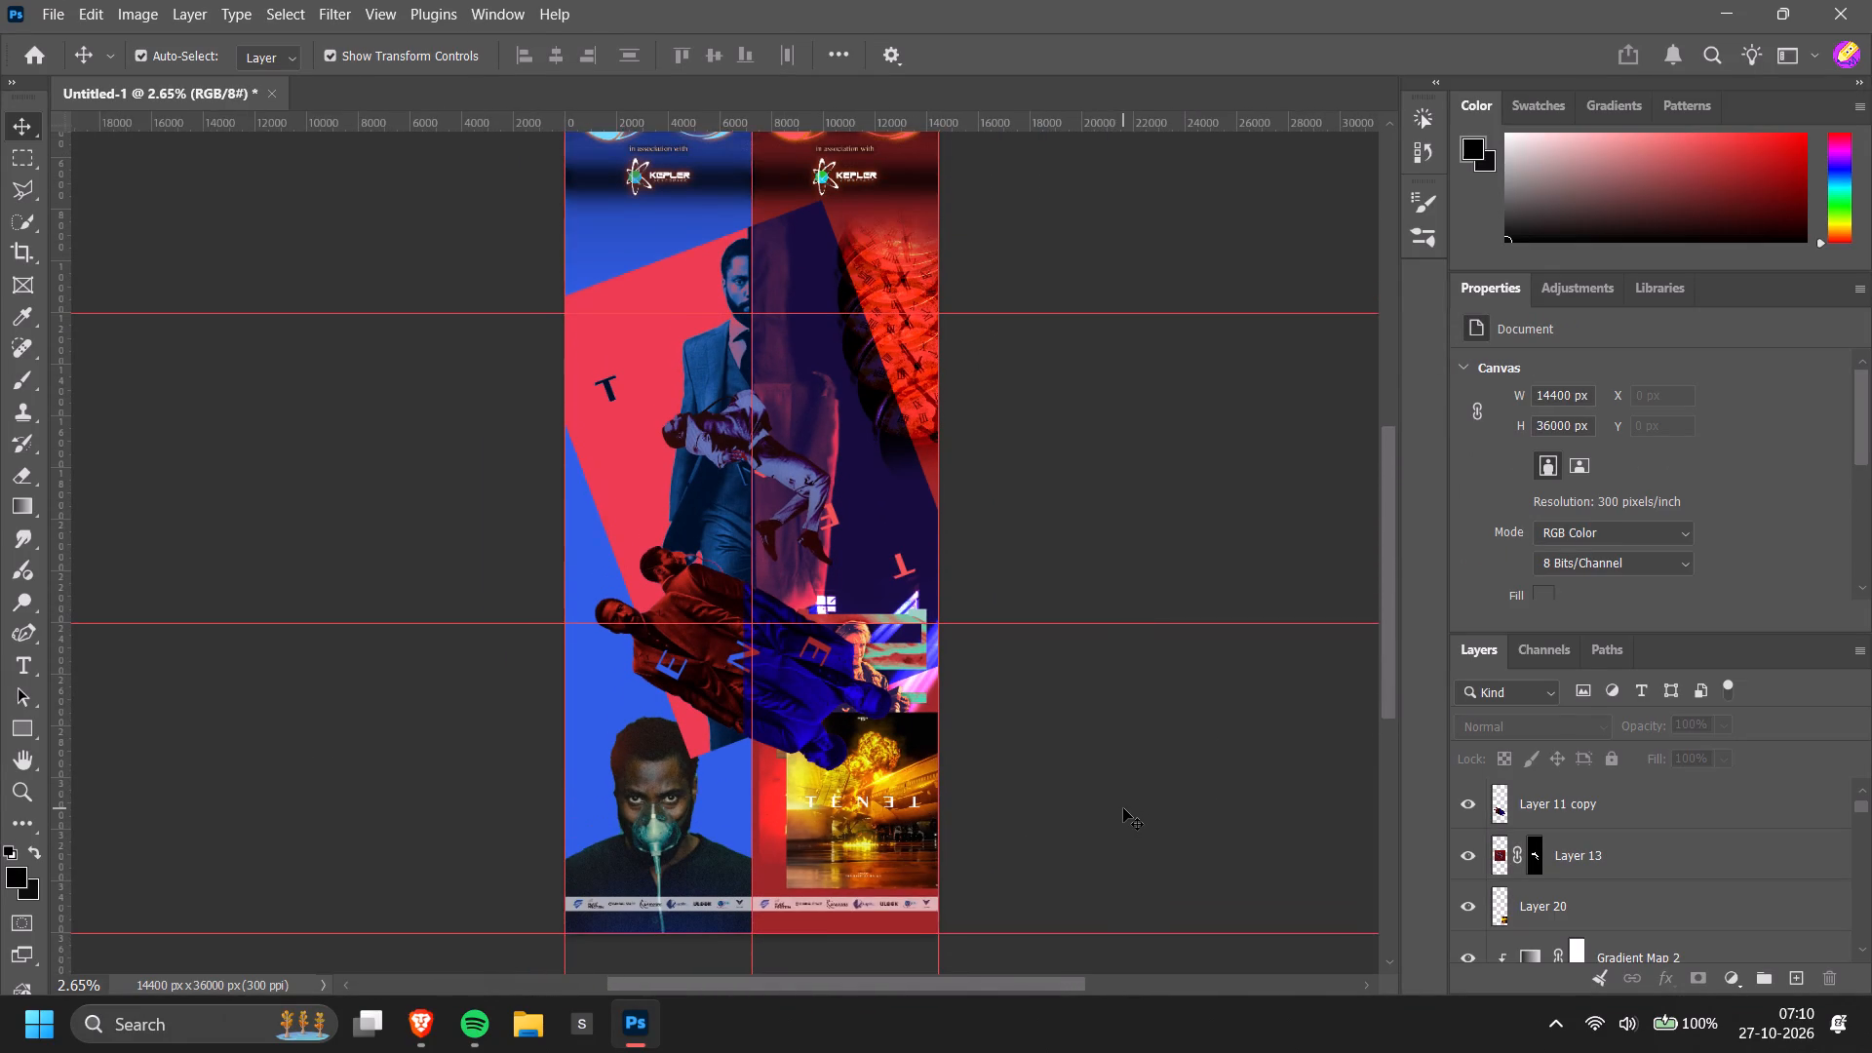
{"action": "scroll", "coordinate": [1150, 810], "scroll_direction": "up", "scroll_amount": 13}
{"action": "scroll", "coordinate": [1150, 810], "scroll_direction": "down", "scroll_amount": 1}
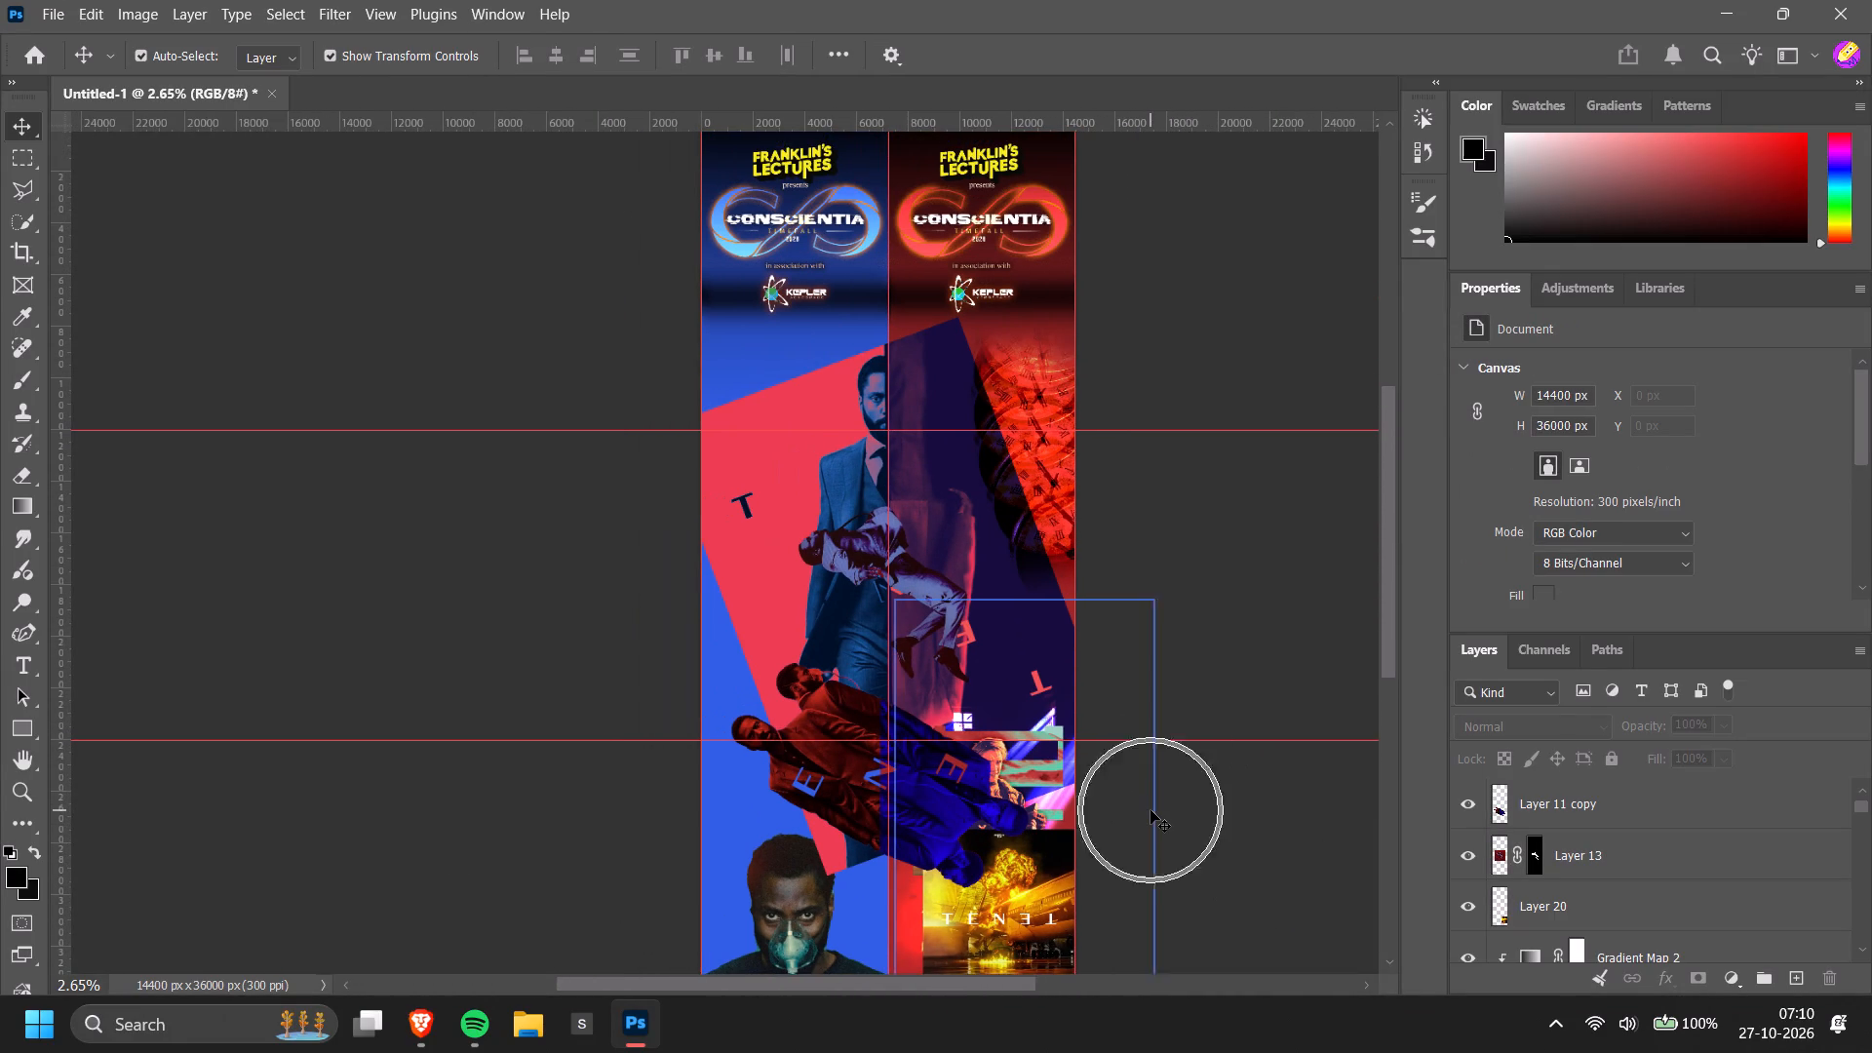
{"action": "scroll", "coordinate": [1150, 810], "scroll_direction": "down", "scroll_amount": 4}
{"action": "scroll", "coordinate": [1198, 759], "scroll_direction": "down", "scroll_amount": 2, "text": "ctrl"}
{"action": "left_click_drag", "start_coordinate": [863, 447], "coordinate": [849, 491]}
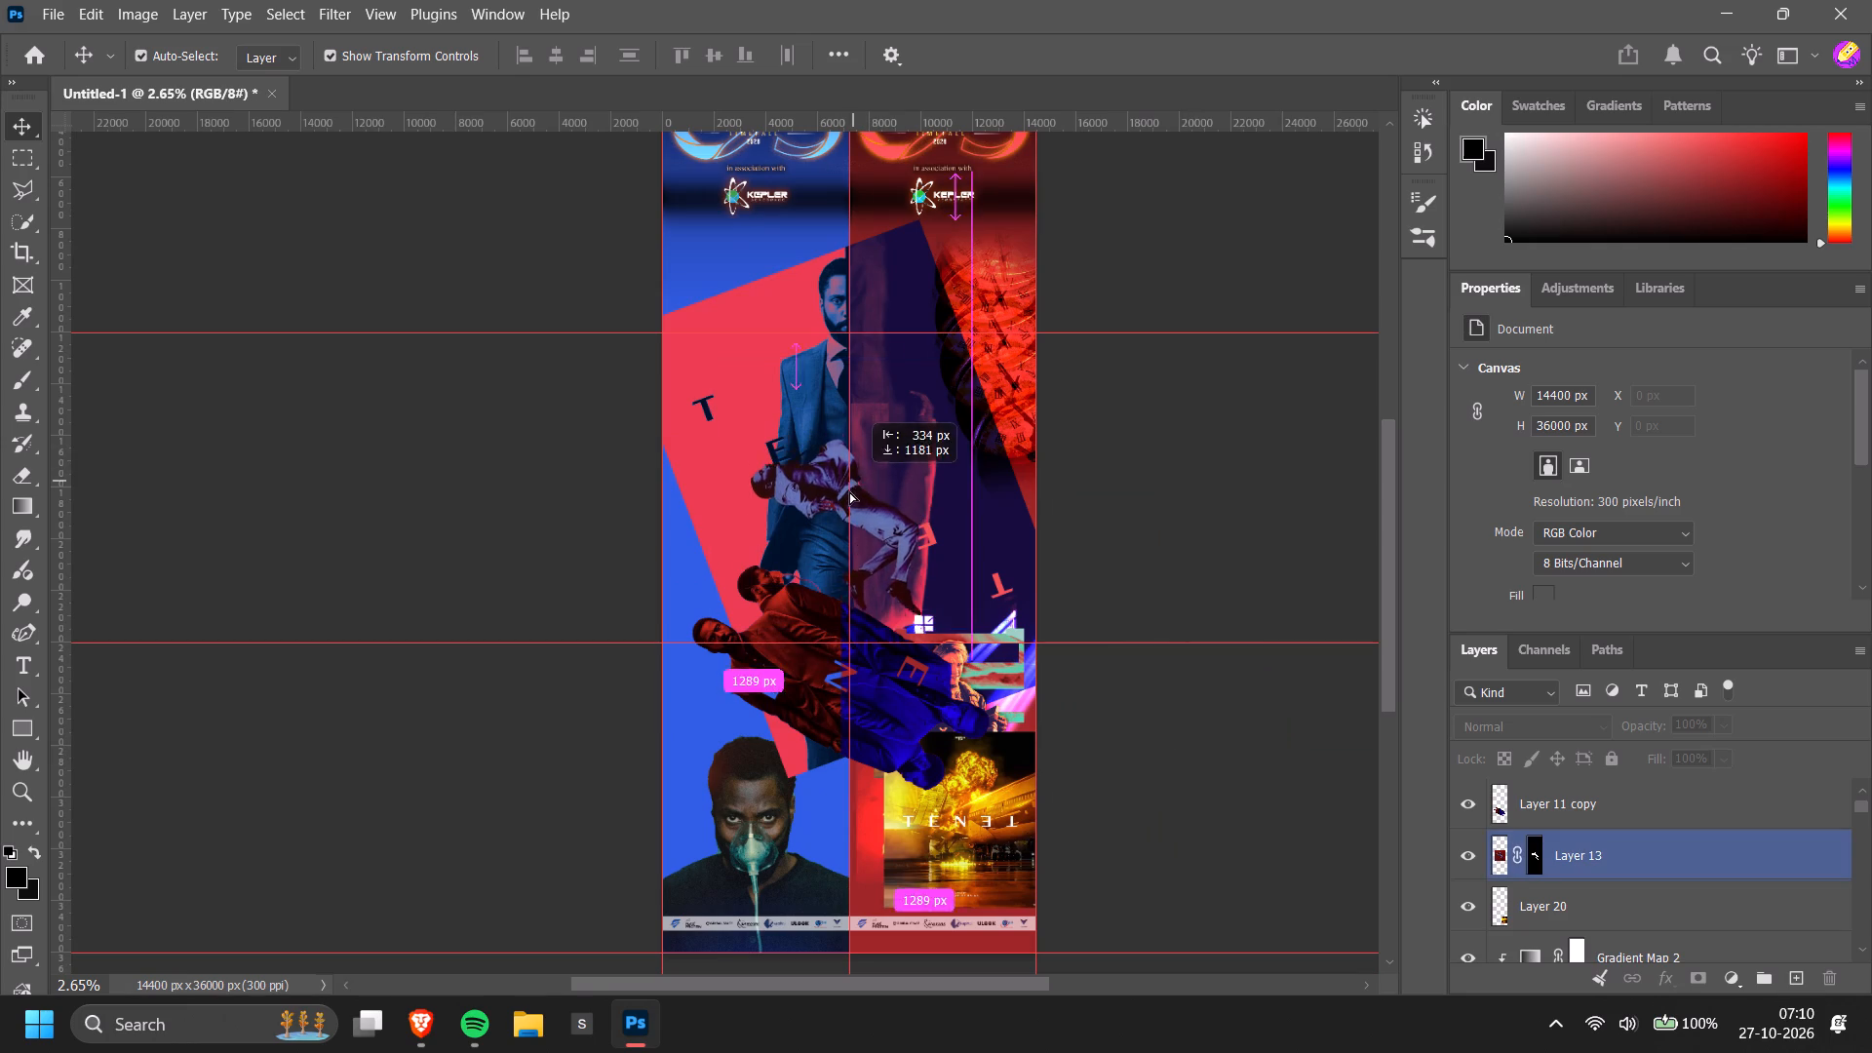
{"action": "left_click_drag", "start_coordinate": [849, 491], "coordinate": [760, 539]}
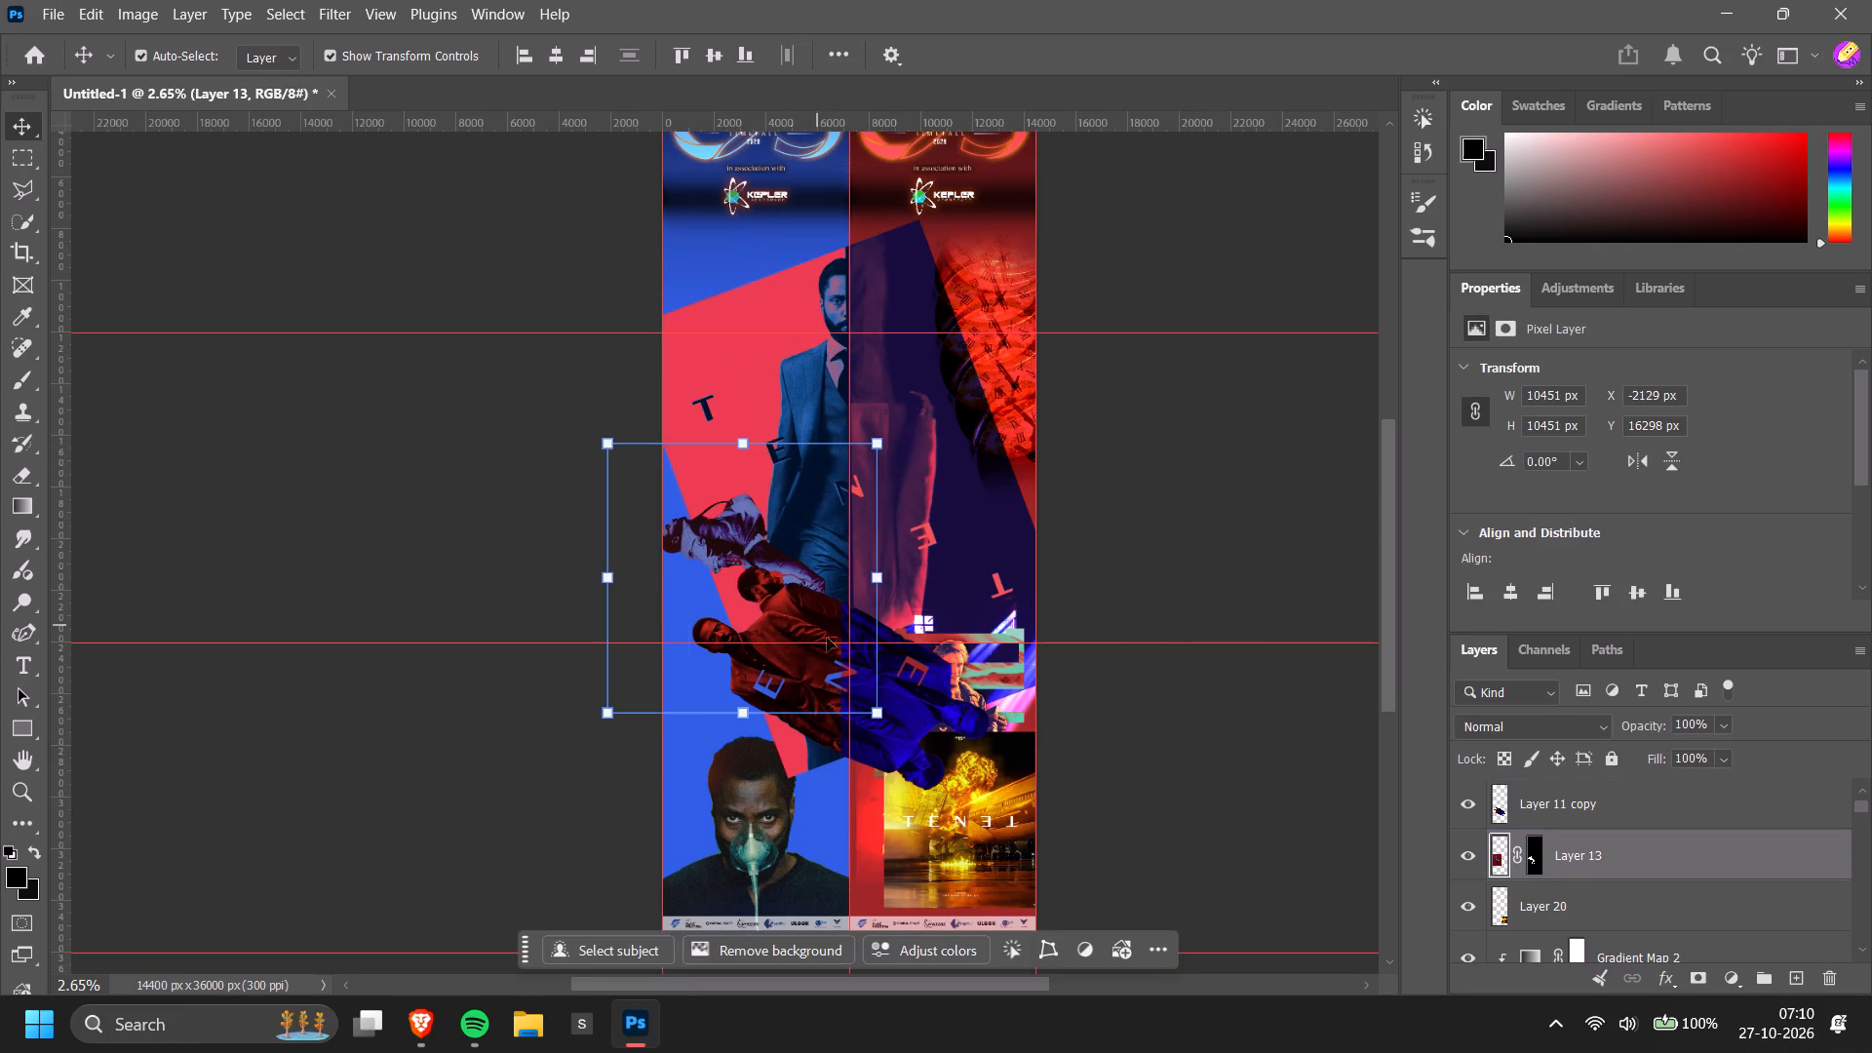
Scale the masked suited figure to 90.80% and shift it inward from the blue banner's outer edge, just above the two men in coats.
{"action": "left_click_drag", "start_coordinate": [877, 719], "coordinate": [855, 690]}
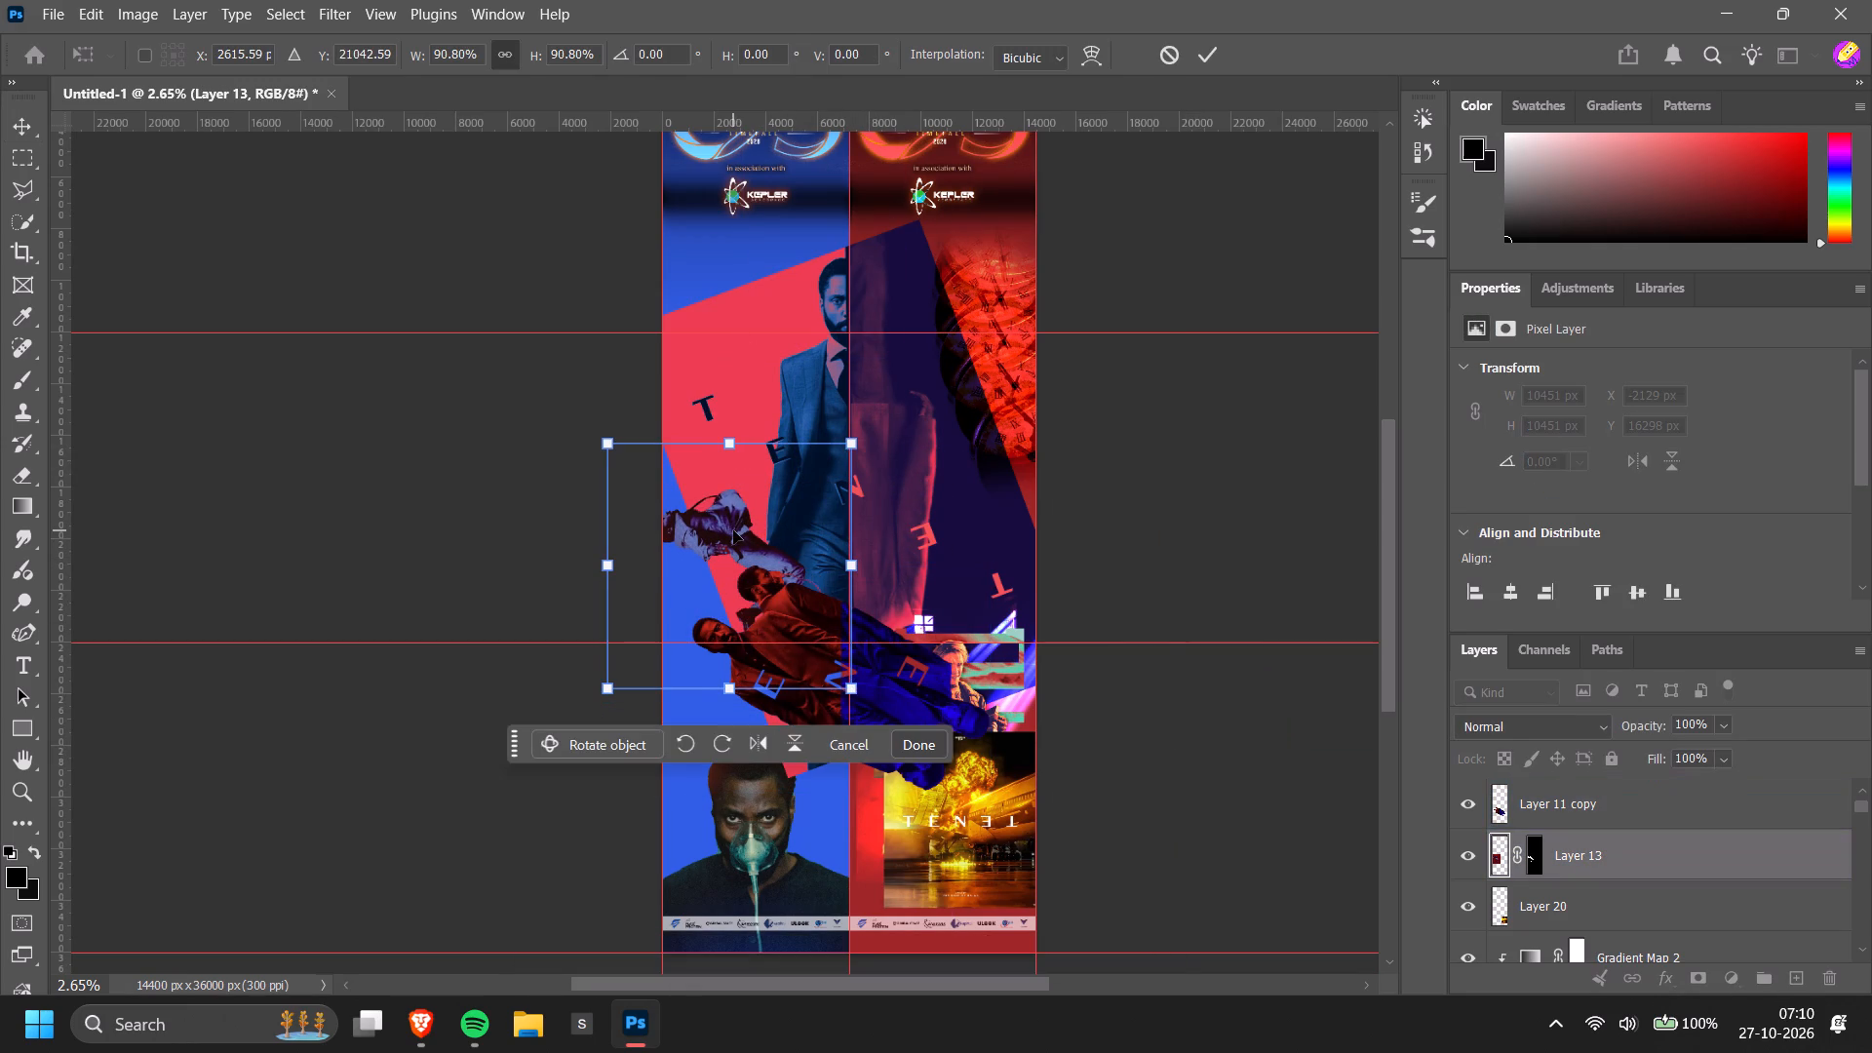
{"action": "left_click_drag", "start_coordinate": [733, 530], "coordinate": [750, 531]}
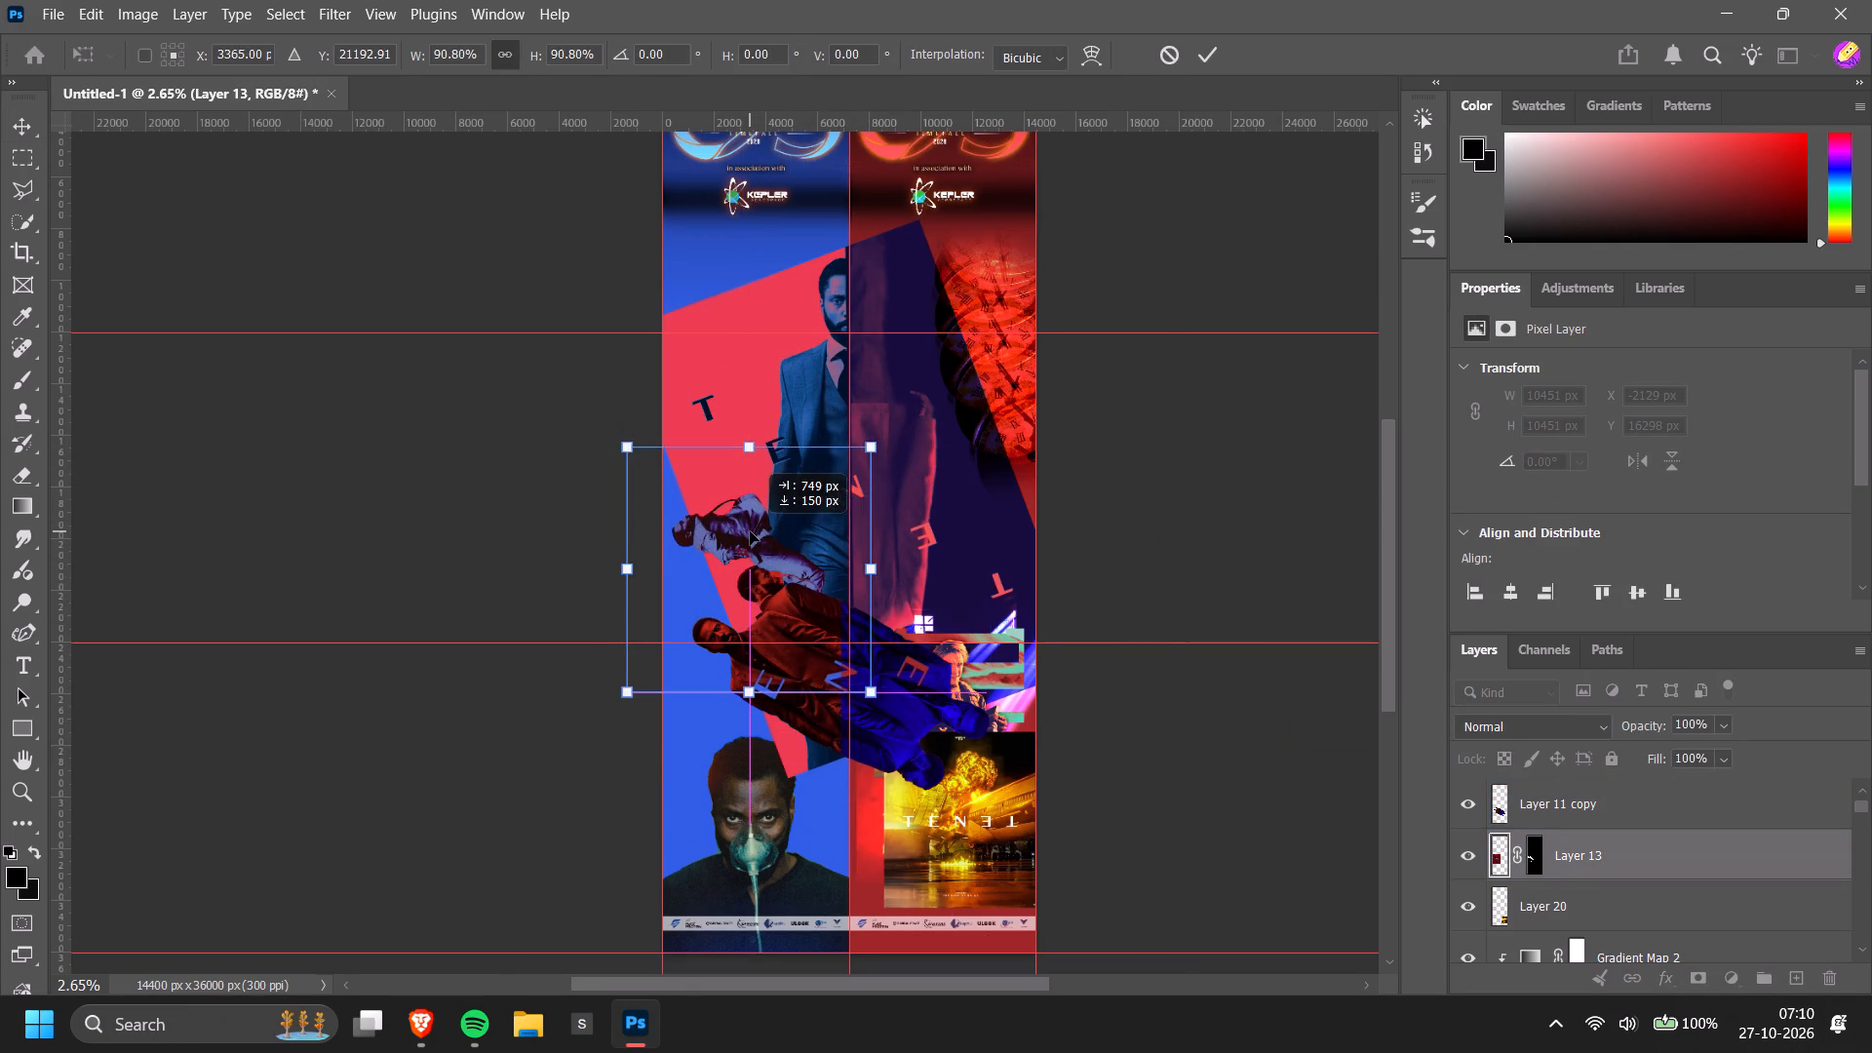
{"action": "left_click_drag", "start_coordinate": [750, 531], "coordinate": [756, 517]}
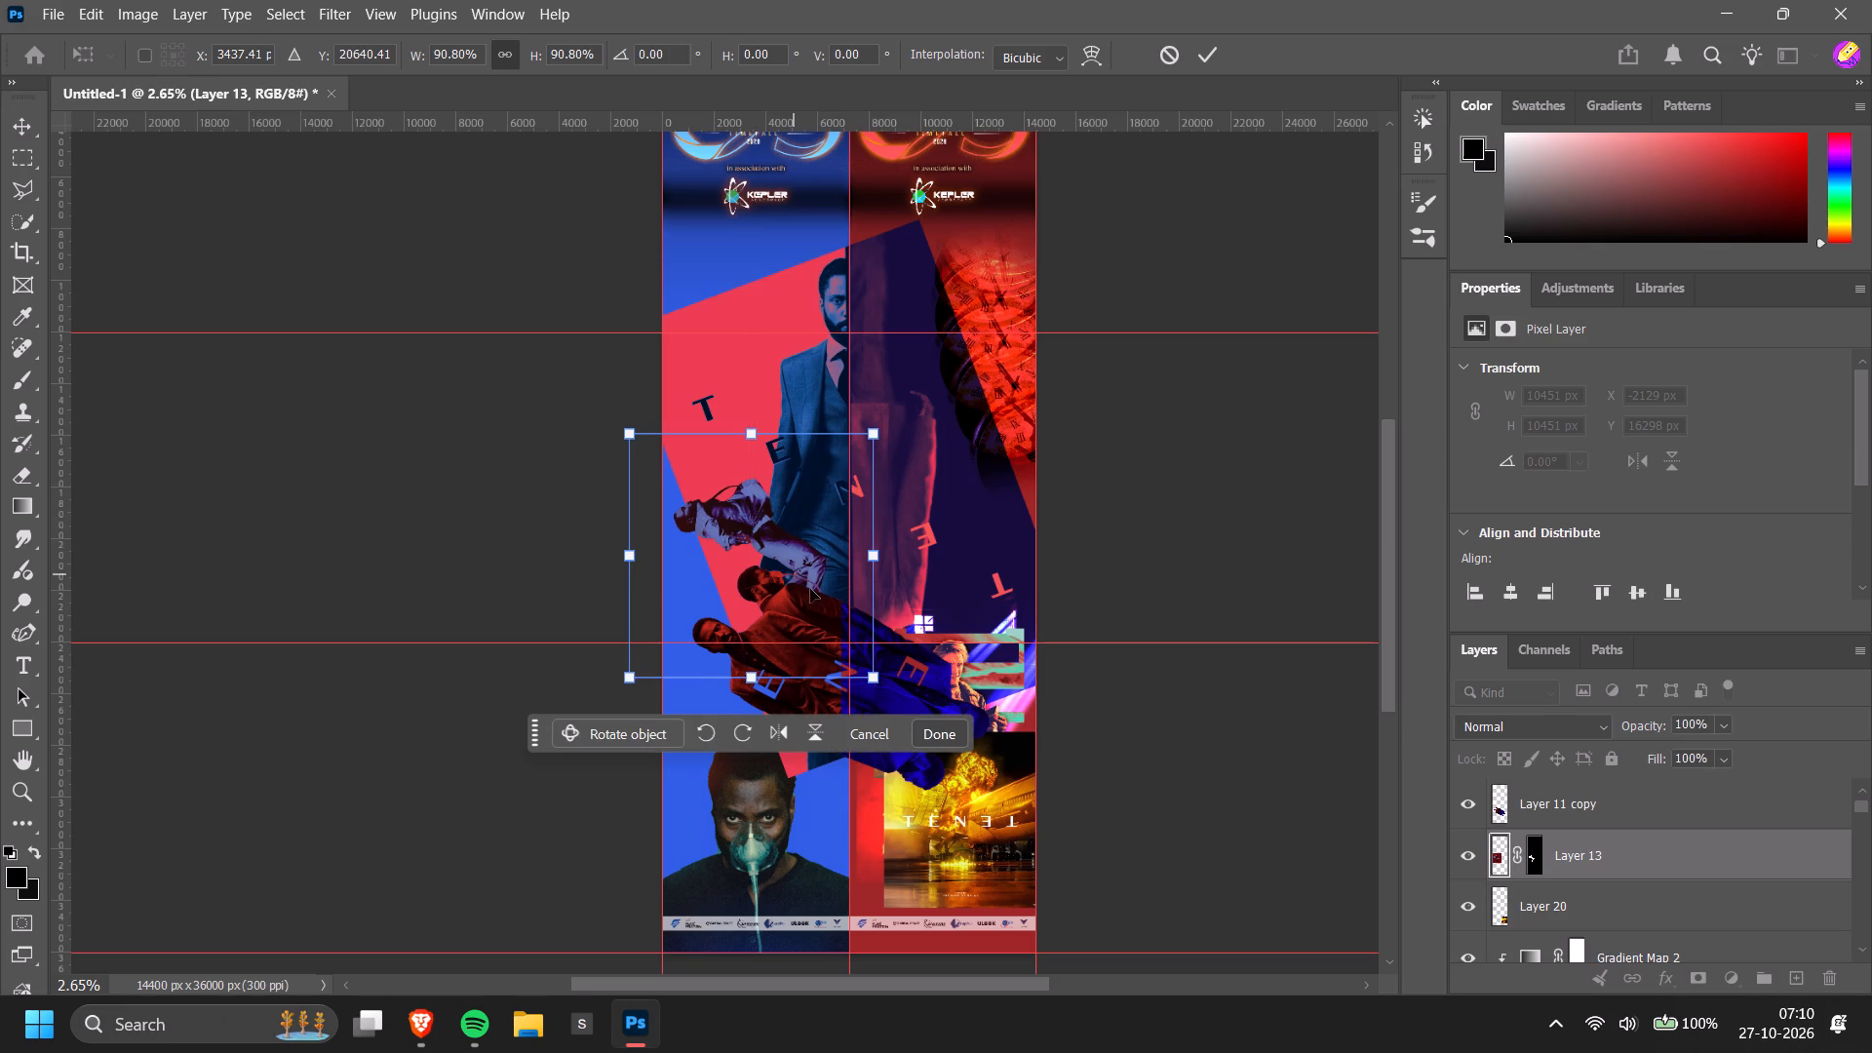
Rotate the masked suited figure to -66.38° and position it over the standing man's coat, above the two men in coats.
{"action": "left_click_drag", "start_coordinate": [892, 706], "coordinate": [889, 507]}
{"action": "left_click_drag", "start_coordinate": [778, 527], "coordinate": [801, 507]}
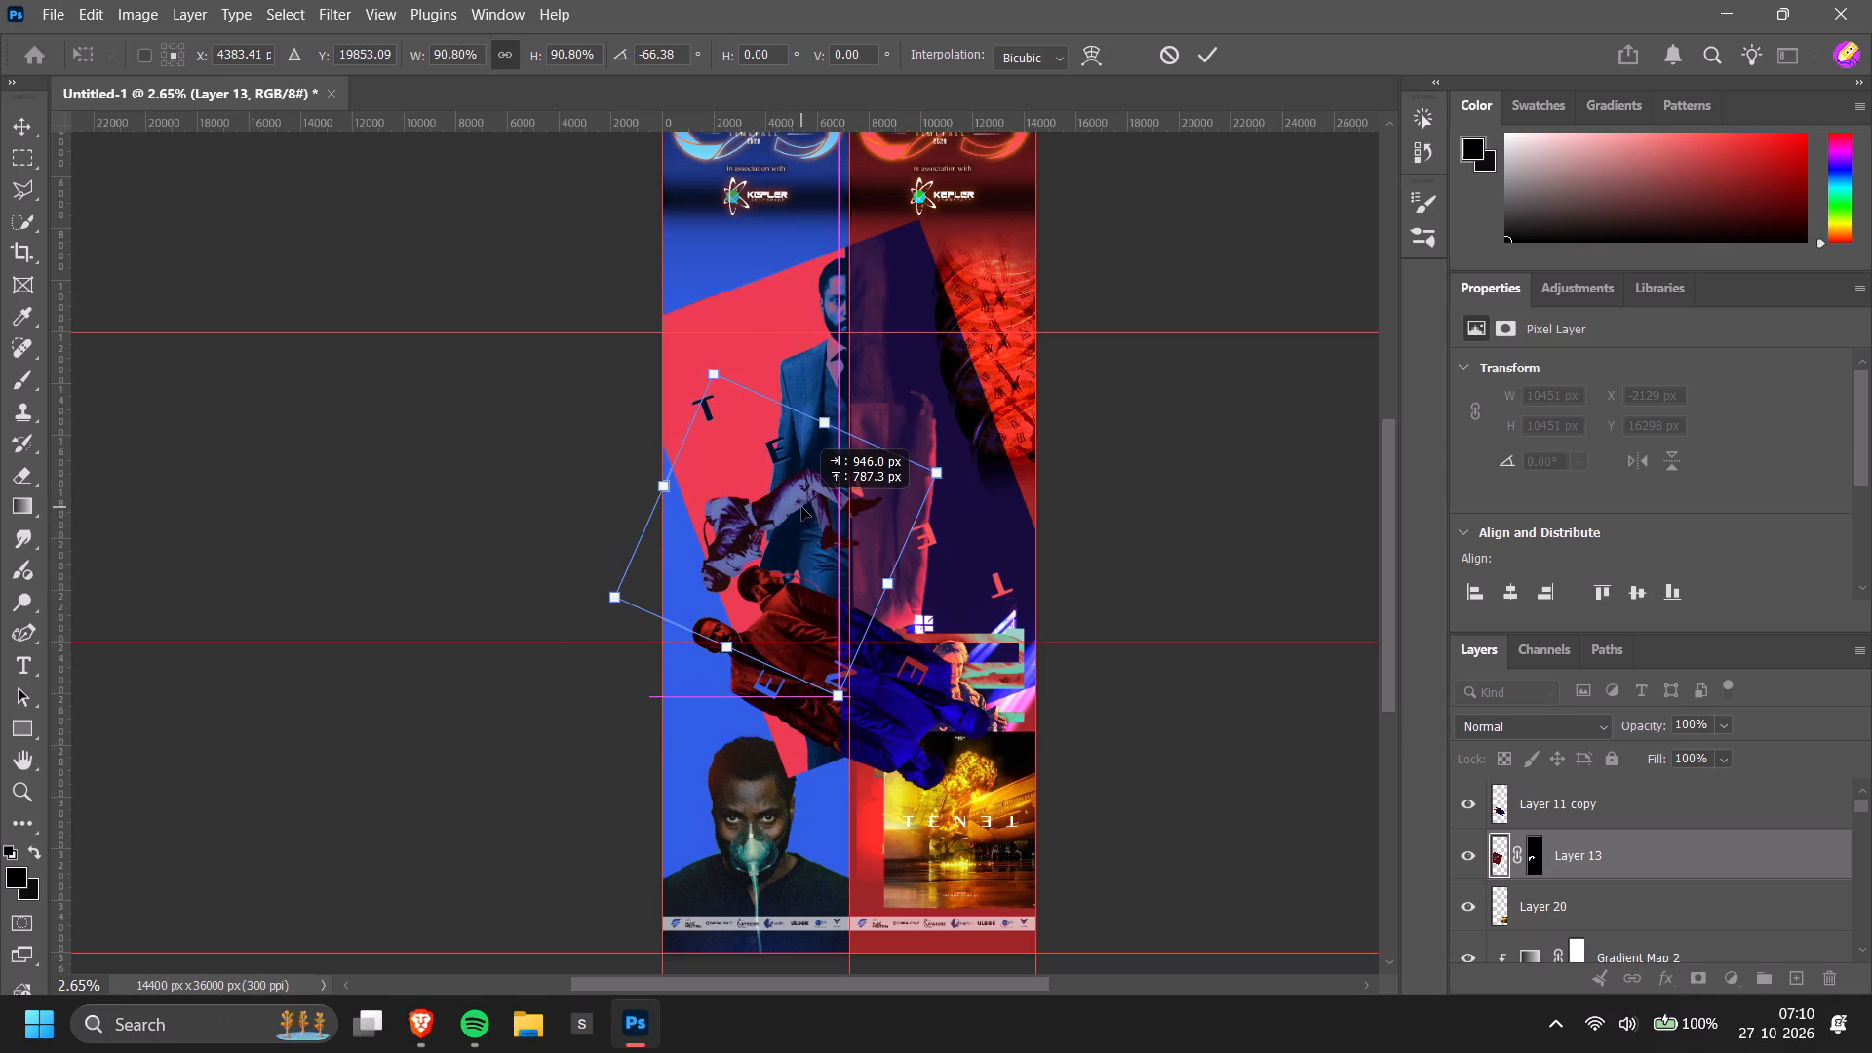
{"action": "left_click_drag", "start_coordinate": [801, 507], "coordinate": [792, 275]}
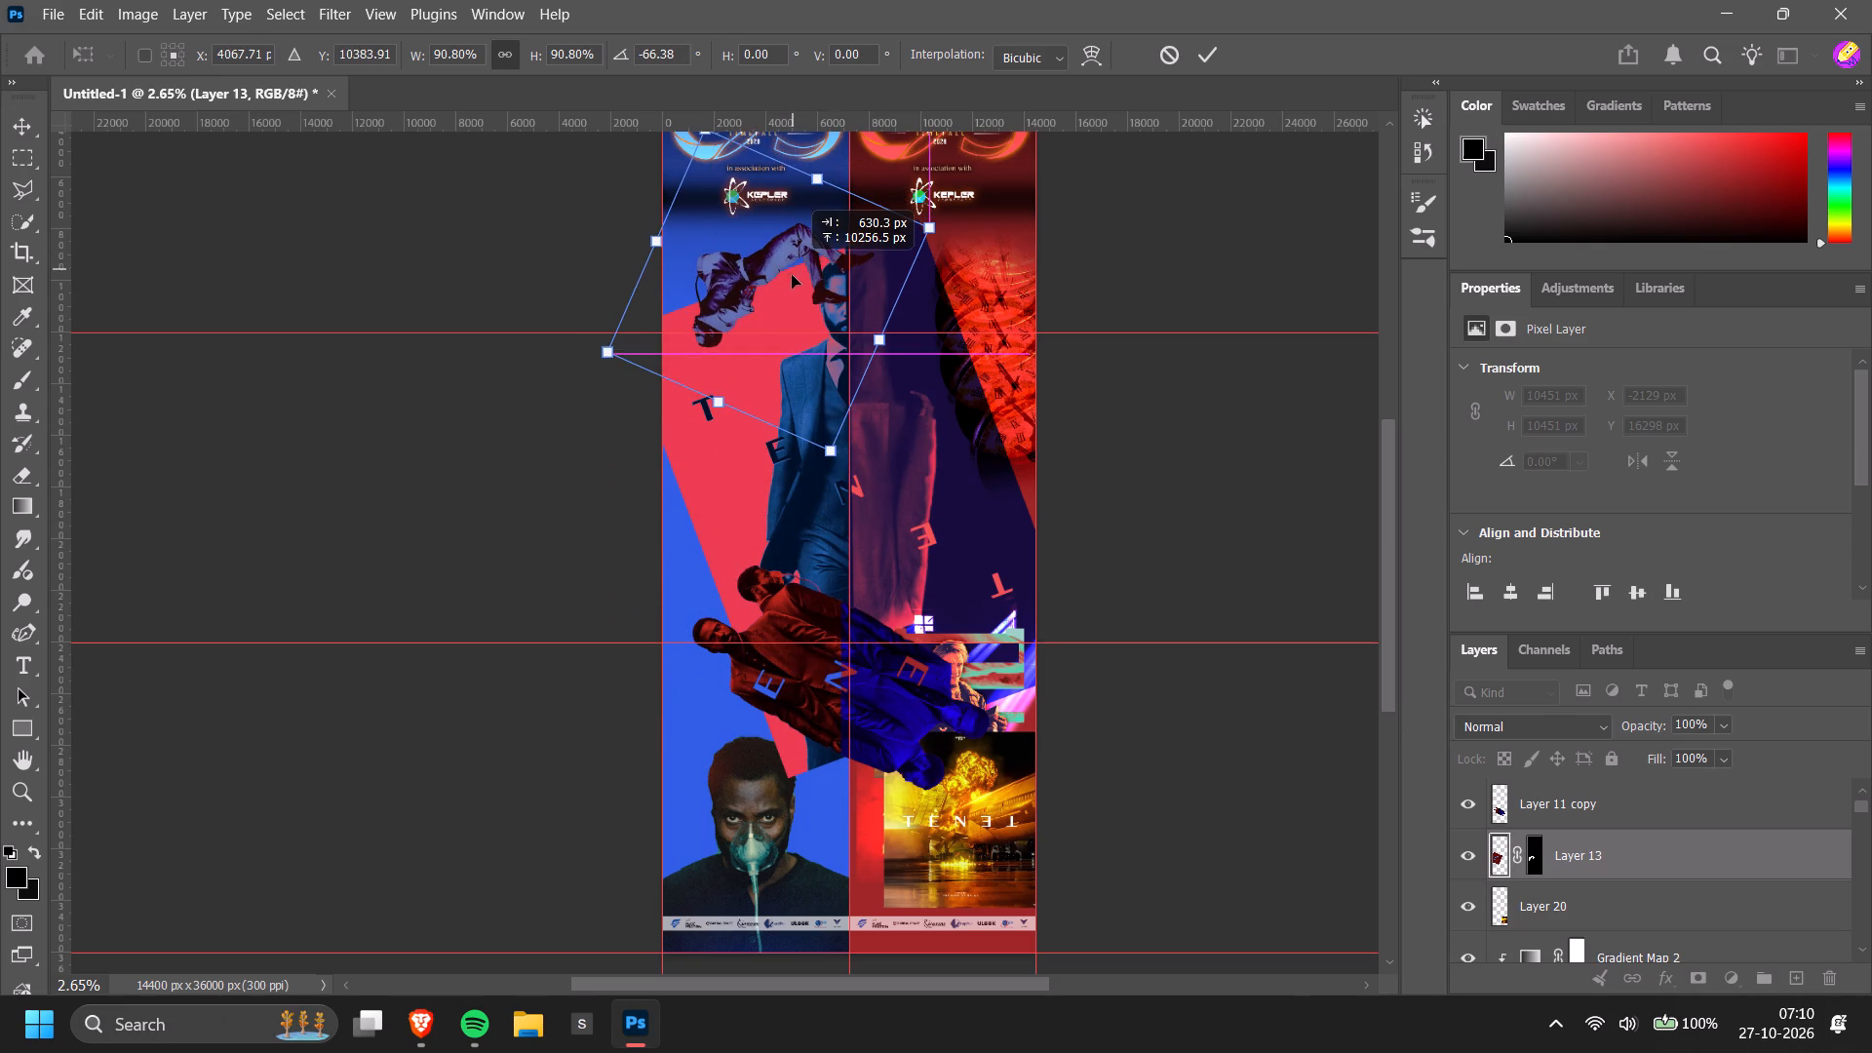
{"action": "left_click_drag", "start_coordinate": [792, 275], "coordinate": [778, 532]}
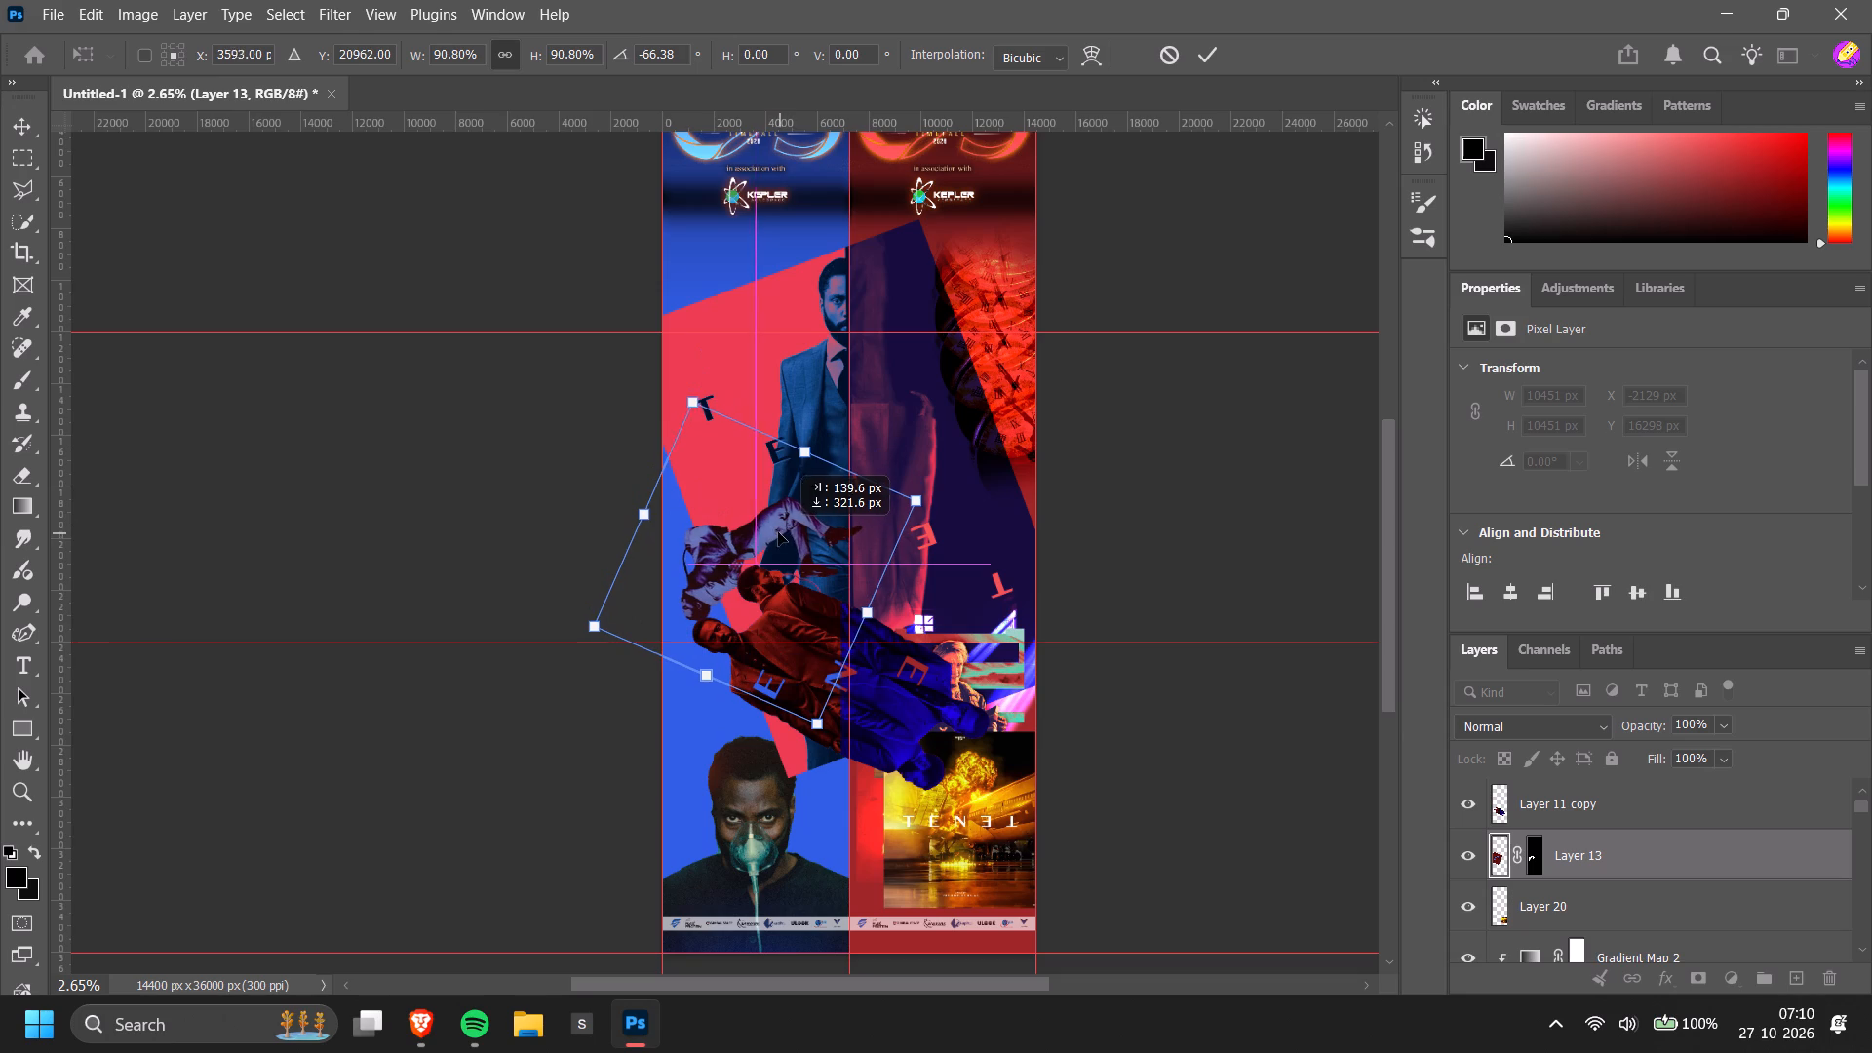
{"action": "left_click_drag", "start_coordinate": [778, 532], "coordinate": [804, 517]}
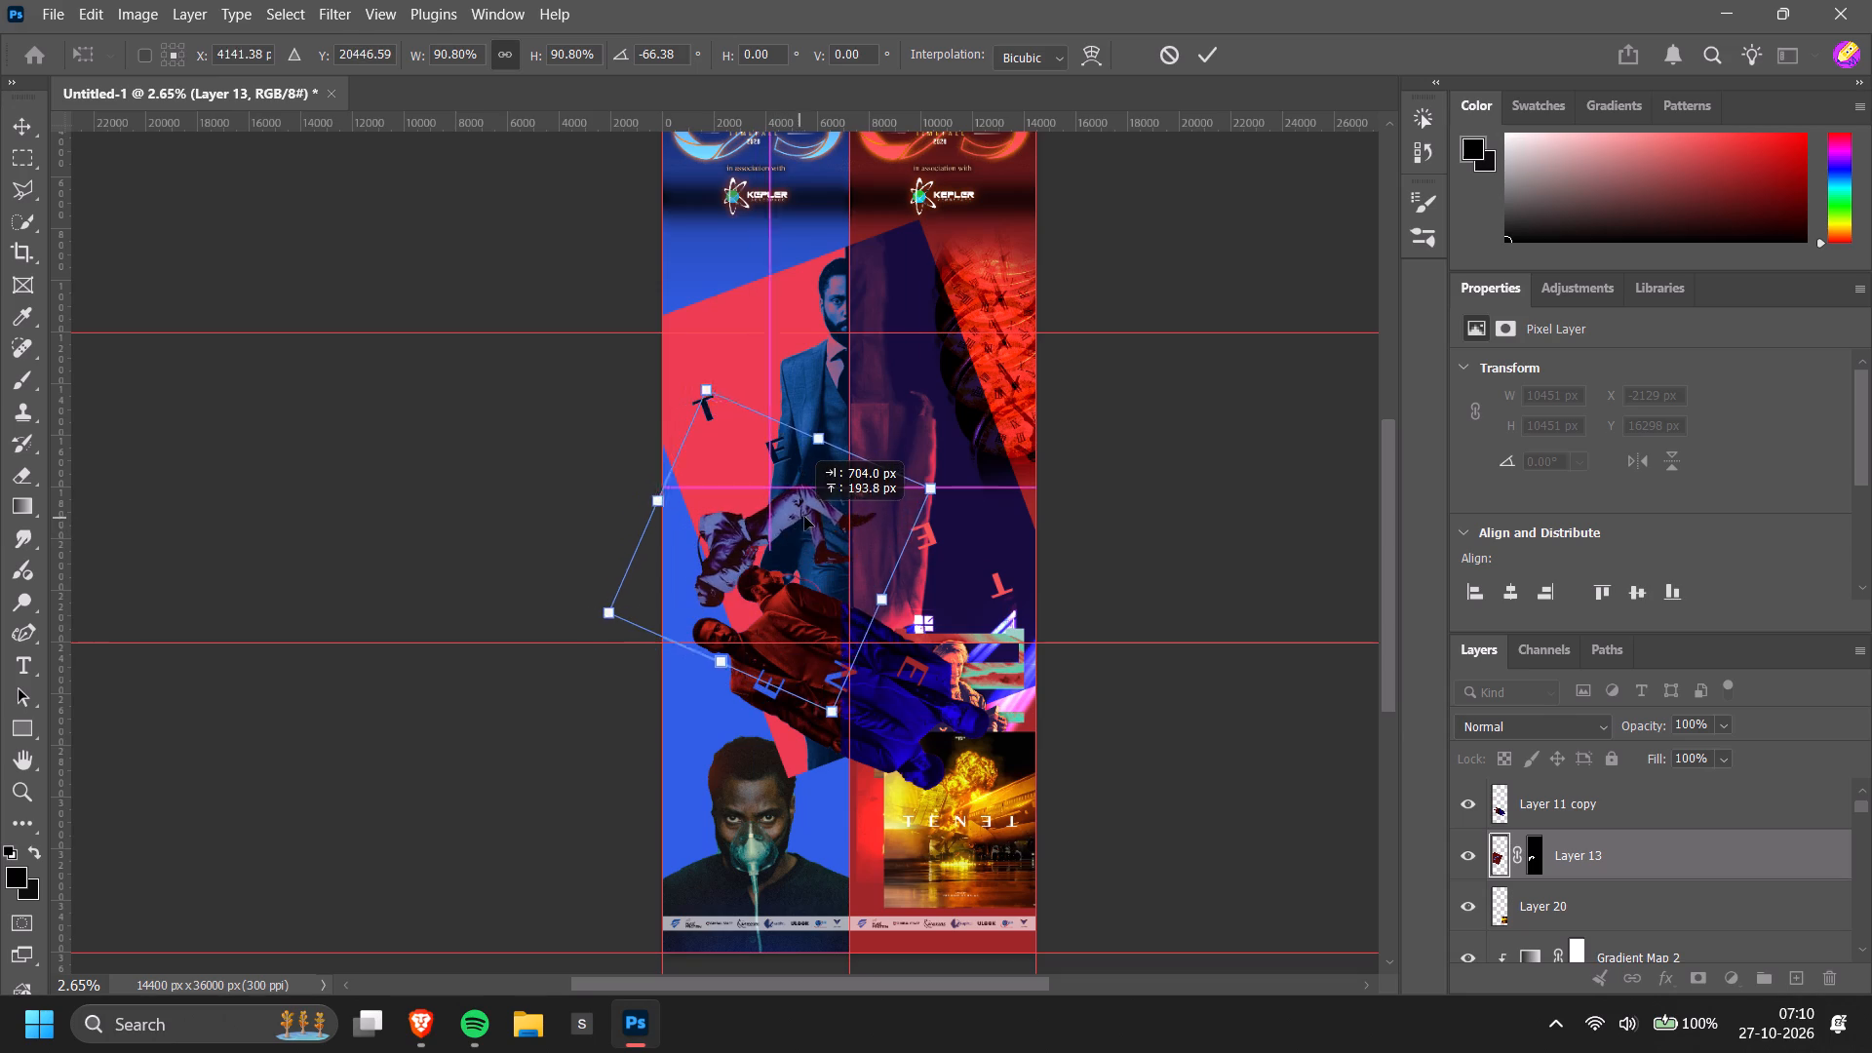
{"action": "left_click_drag", "start_coordinate": [804, 517], "coordinate": [813, 515]}
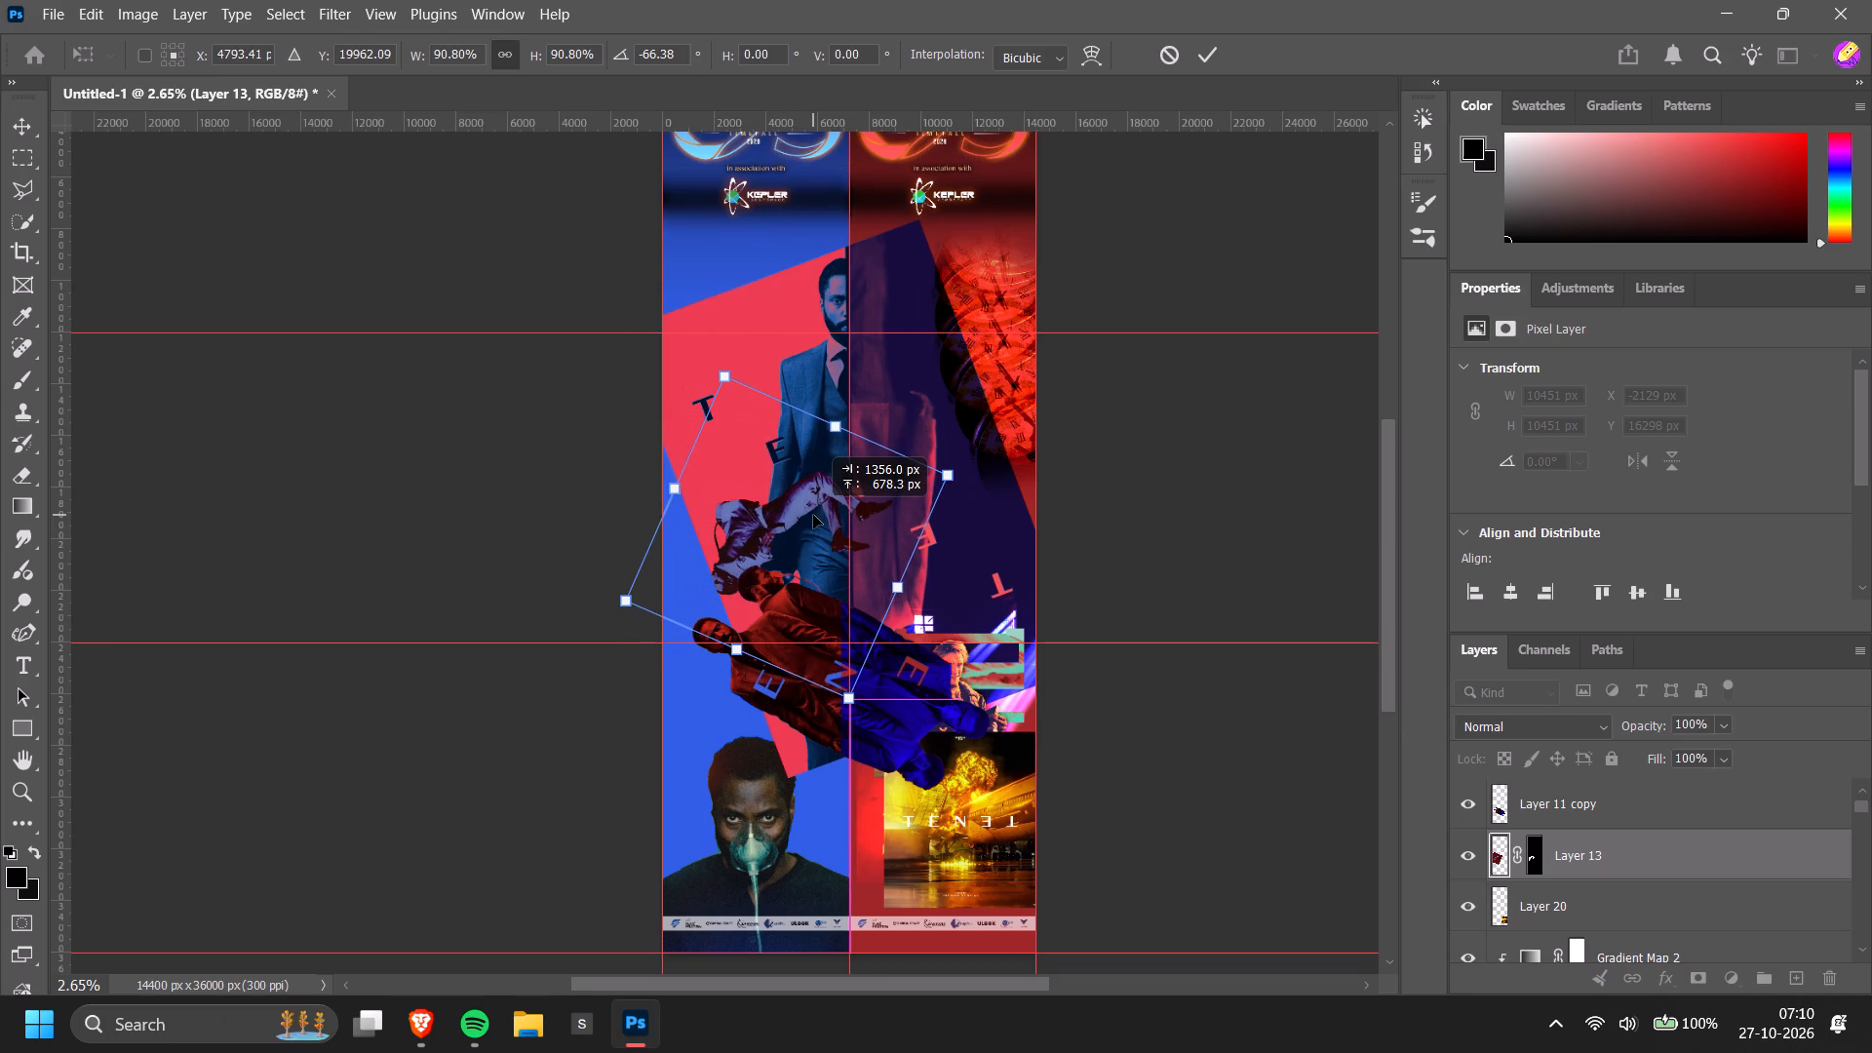
{"action": "left_click_drag", "start_coordinate": [813, 515], "coordinate": [817, 473]}
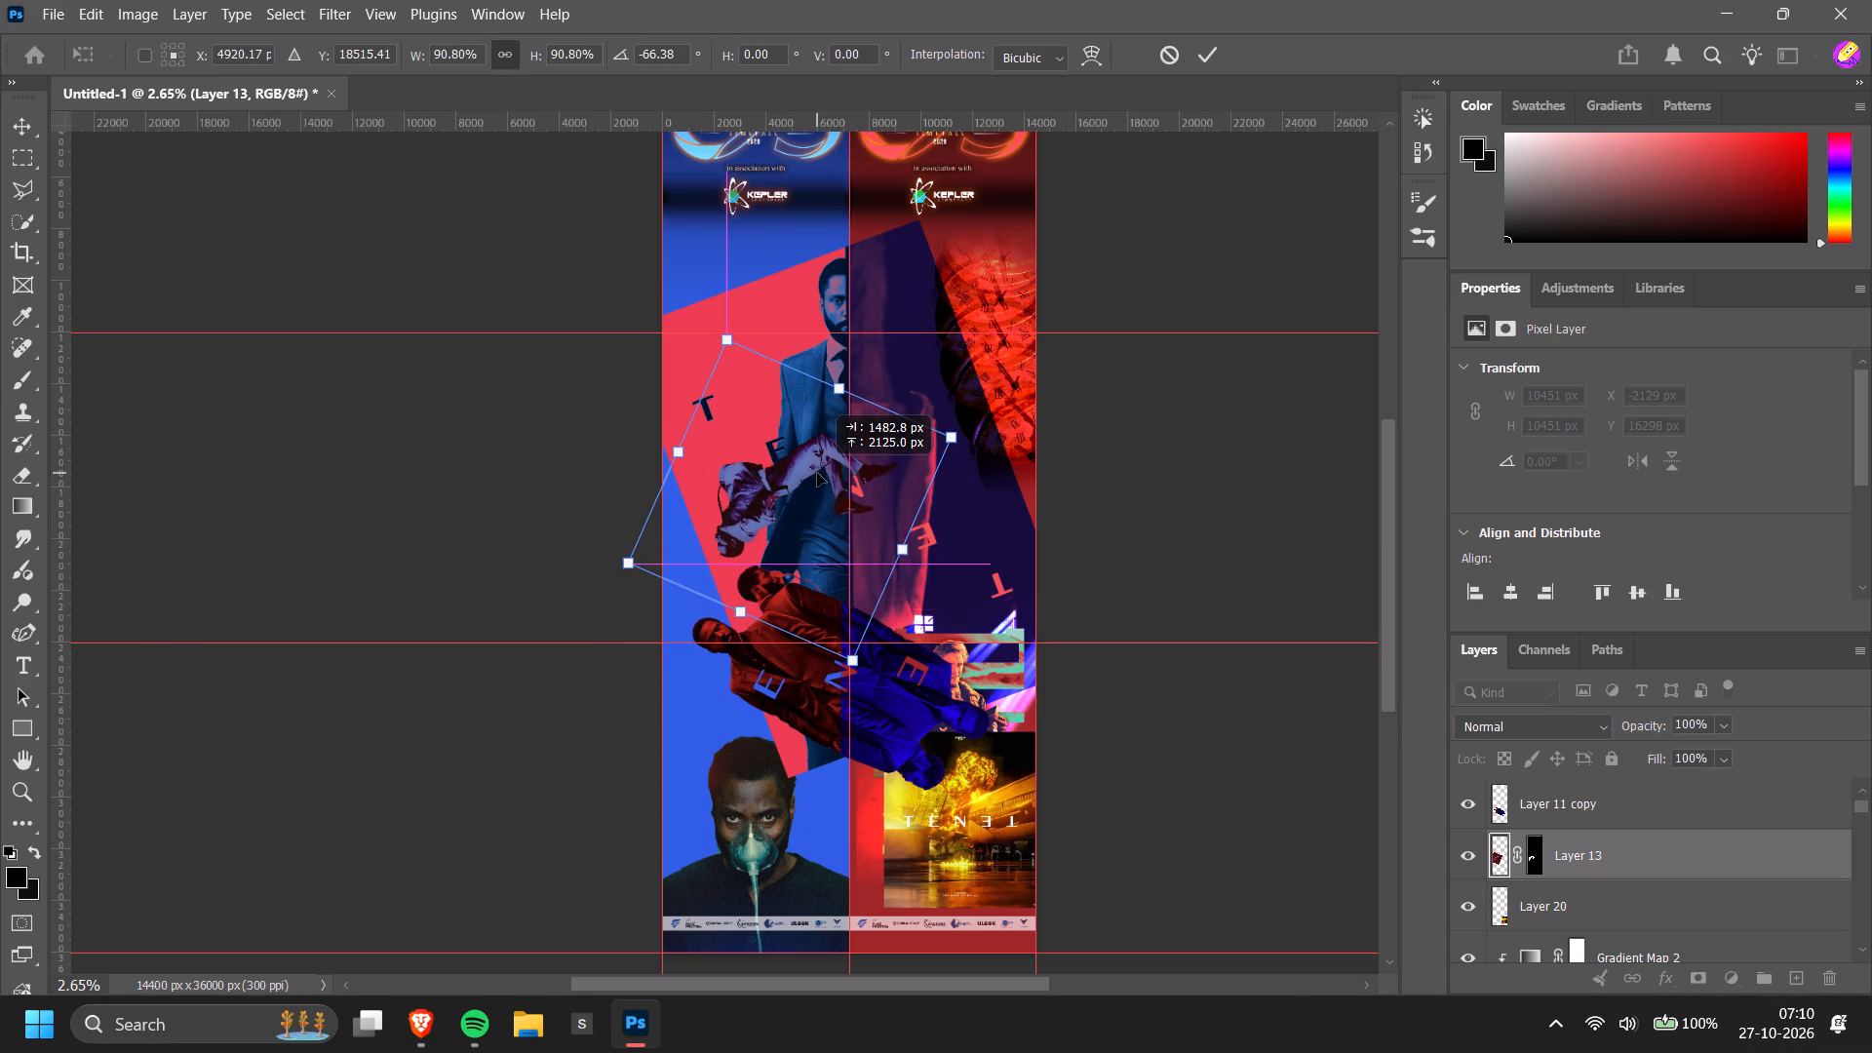
{"action": "left_click_drag", "start_coordinate": [817, 473], "coordinate": [816, 472]}
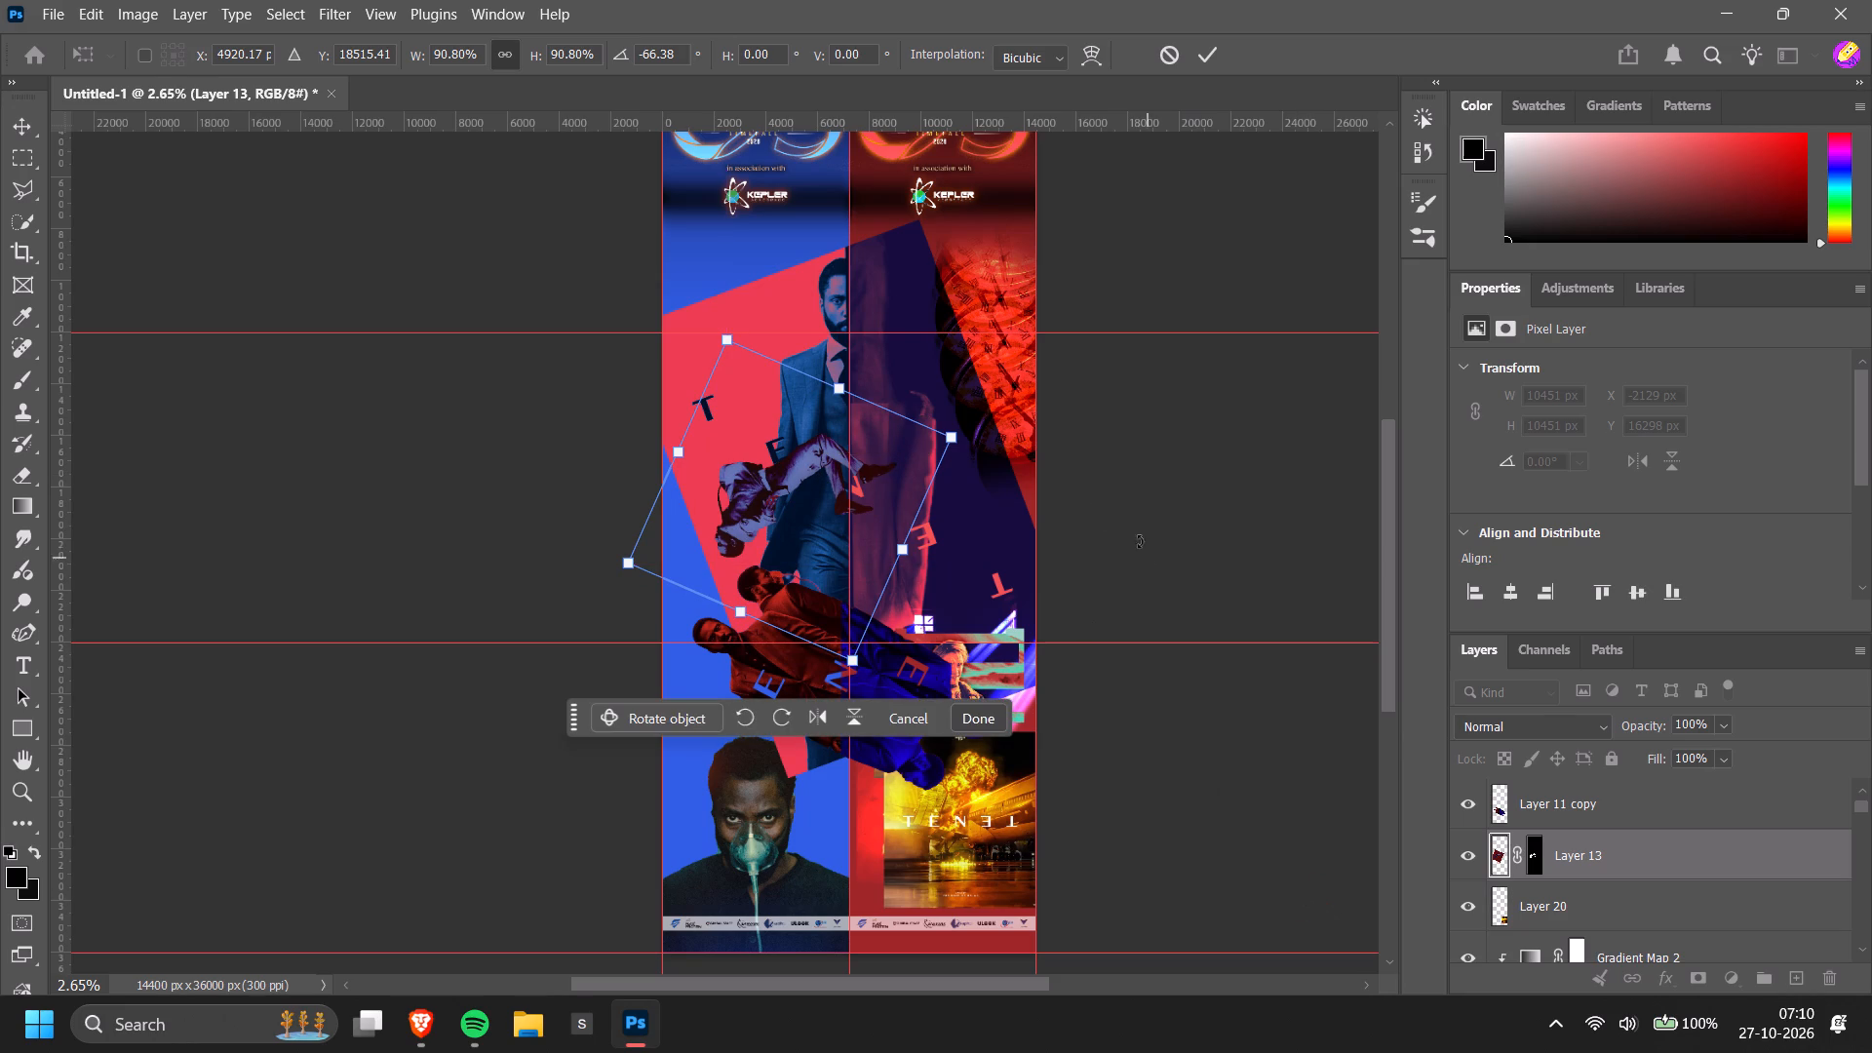
Scale the rotated masked suited figure to 87.63% and apply the transform.
{"action": "left_click_drag", "start_coordinate": [956, 436], "coordinate": [973, 430]}
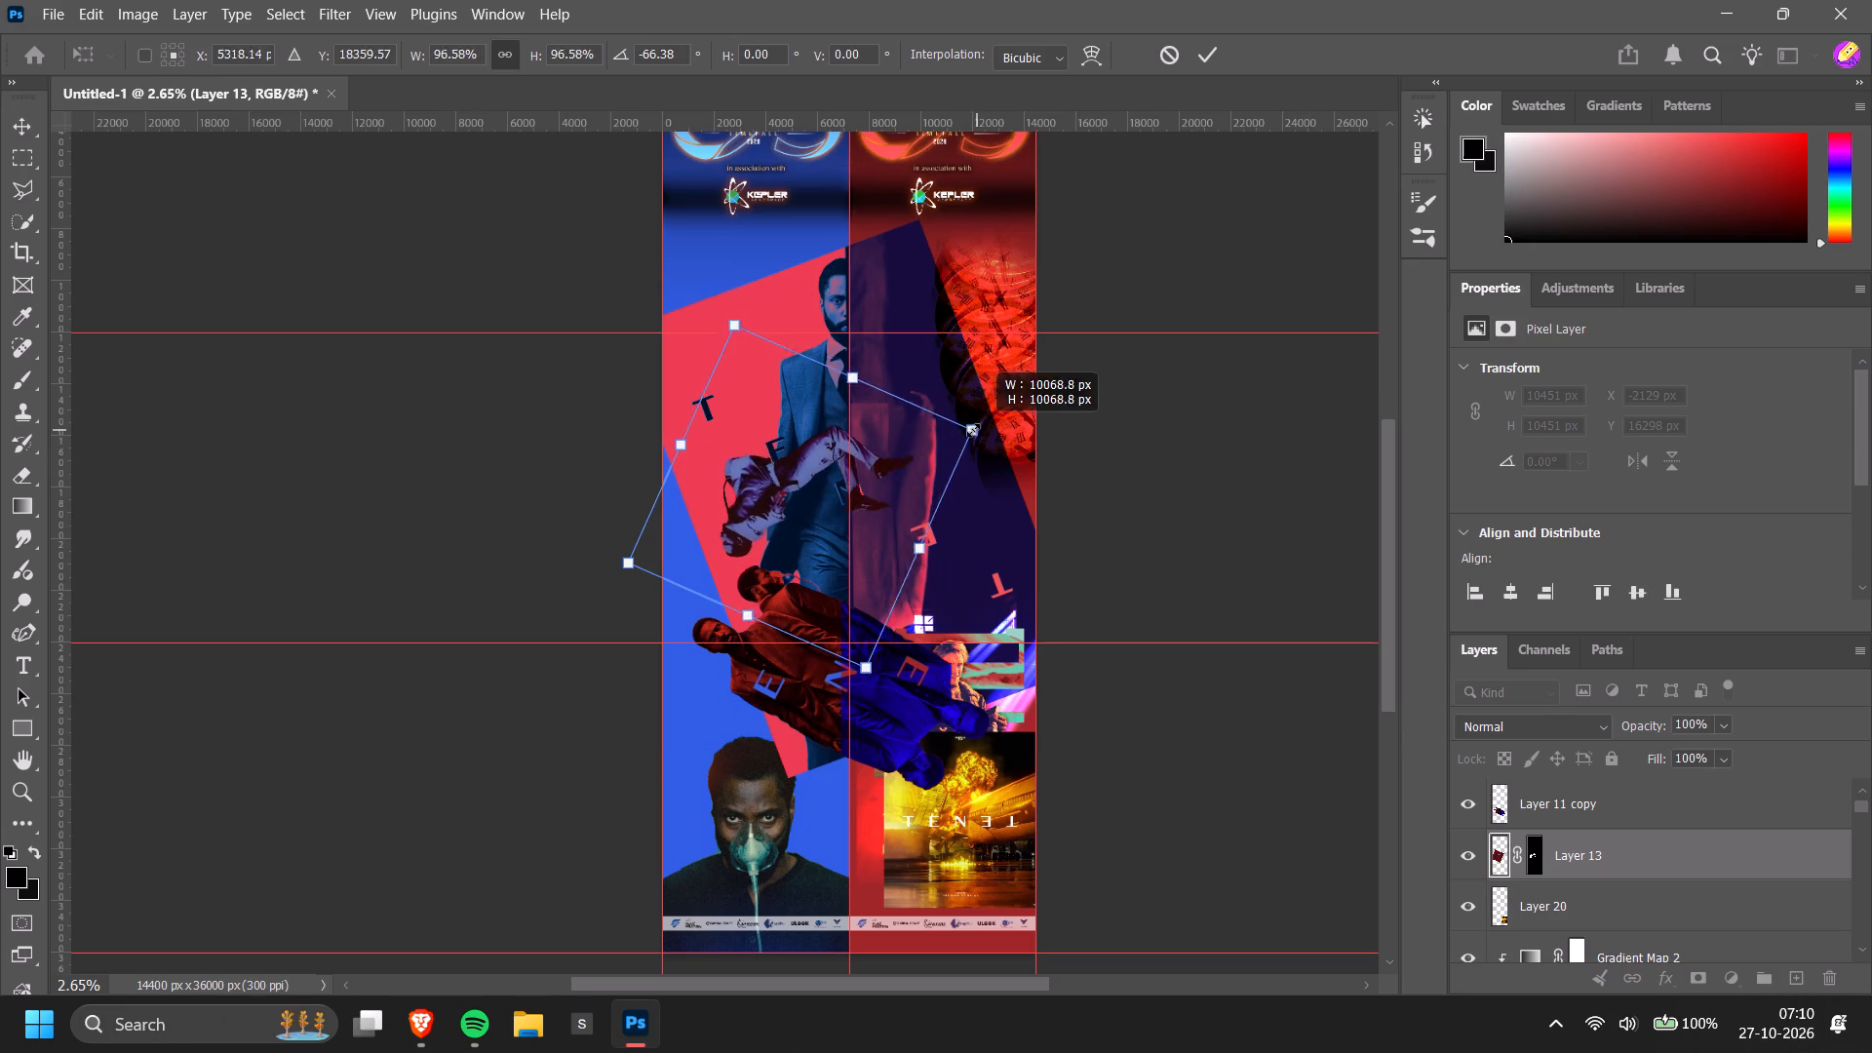
{"action": "left_click_drag", "start_coordinate": [973, 430], "coordinate": [943, 445]}
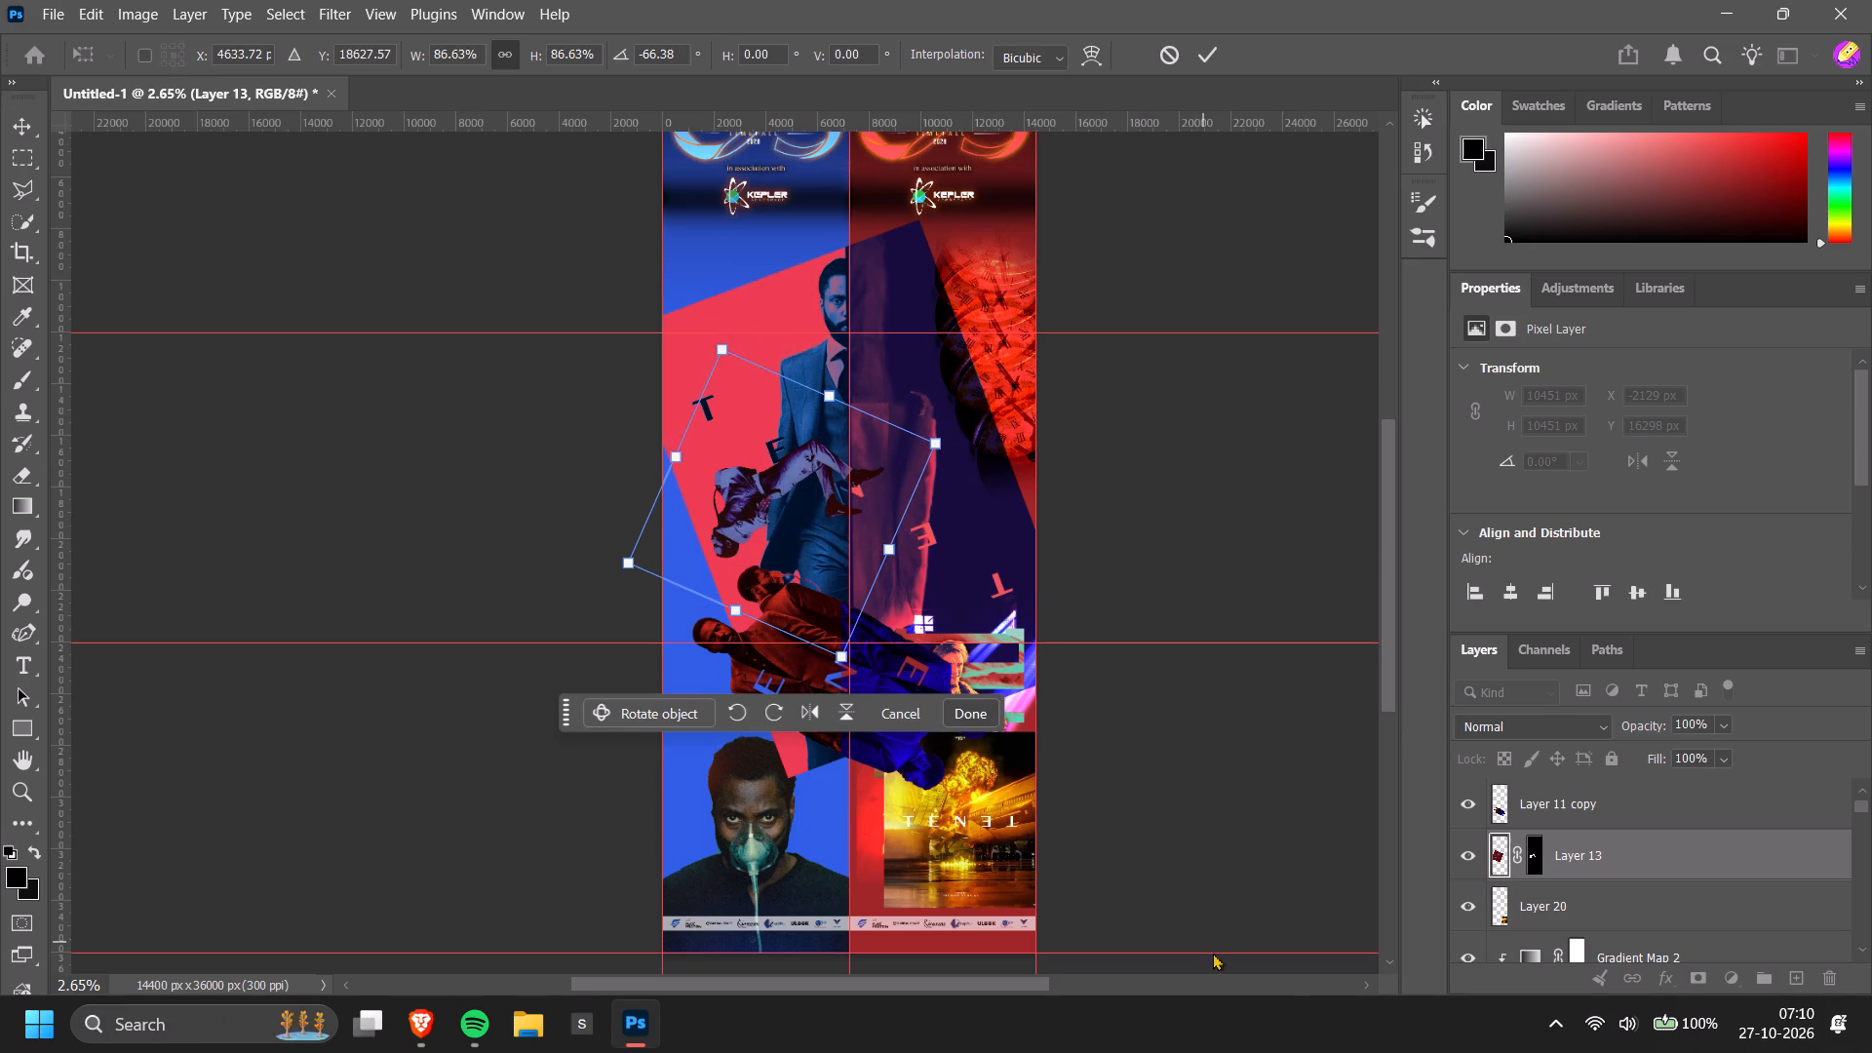
{"action": "left_click", "coordinate": [946, 448]}
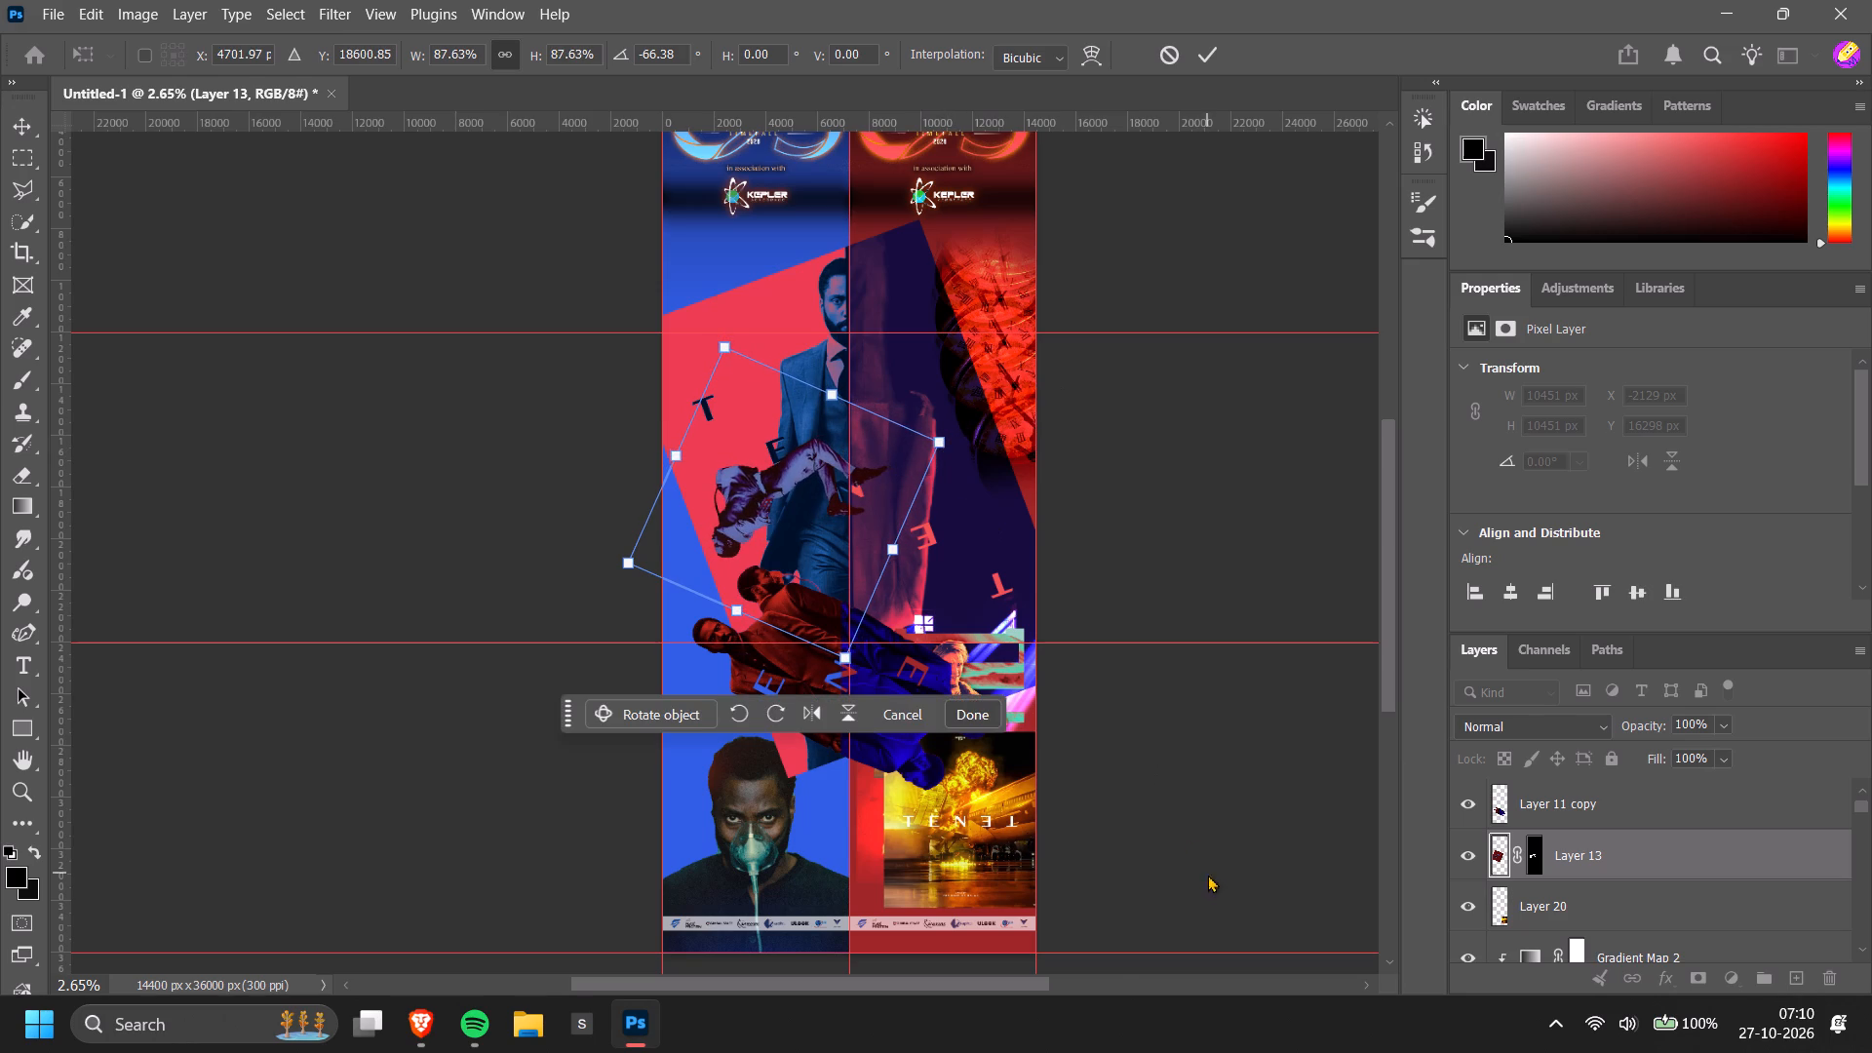
{"action": "left_click", "coordinate": [1291, 934]}
Switch to the Pinterest results for predestination, examine the film posters and artwork, and return to the banner design.
{"action": "key", "text": "alt+Tab"}
{"action": "key", "text": "alt+Tab"}
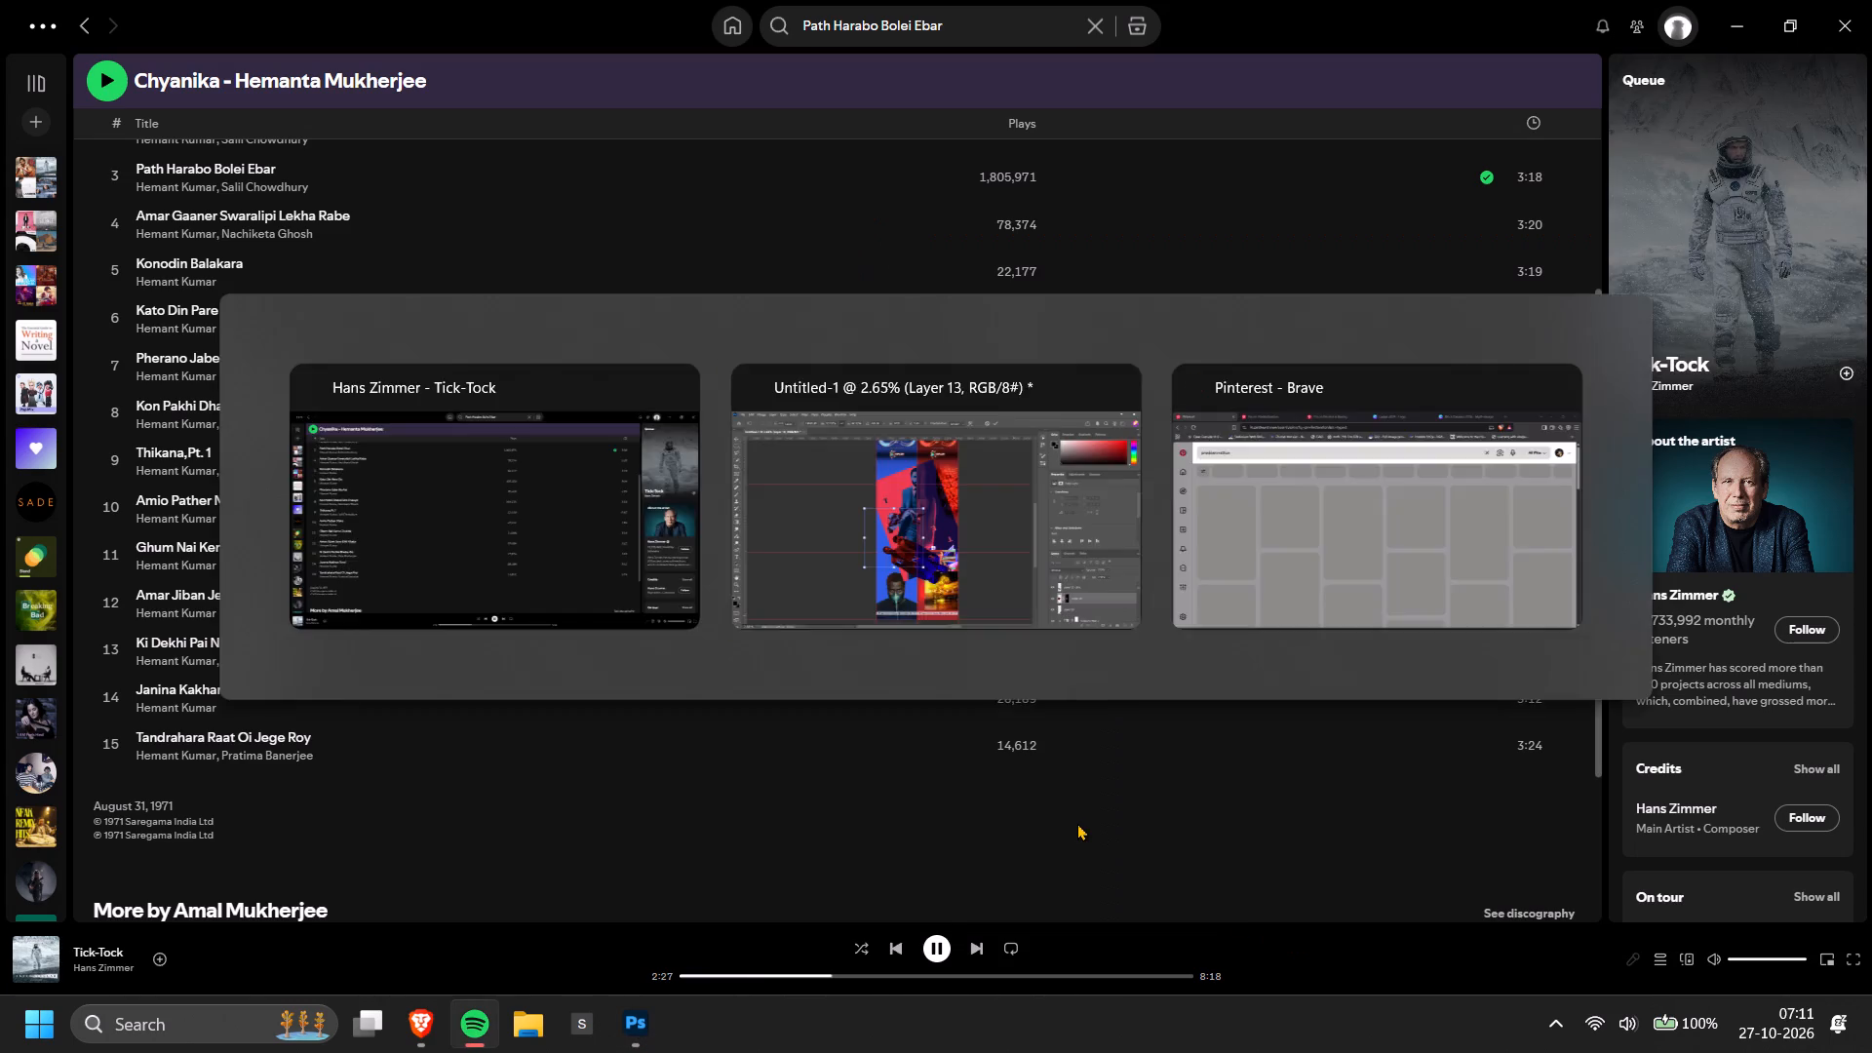
{"action": "key", "text": "alt+Tab"}
{"action": "scroll", "coordinate": [808, 724], "scroll_direction": "up", "scroll_amount": 3}
{"action": "scroll", "coordinate": [844, 617], "scroll_direction": "down", "scroll_amount": 1}
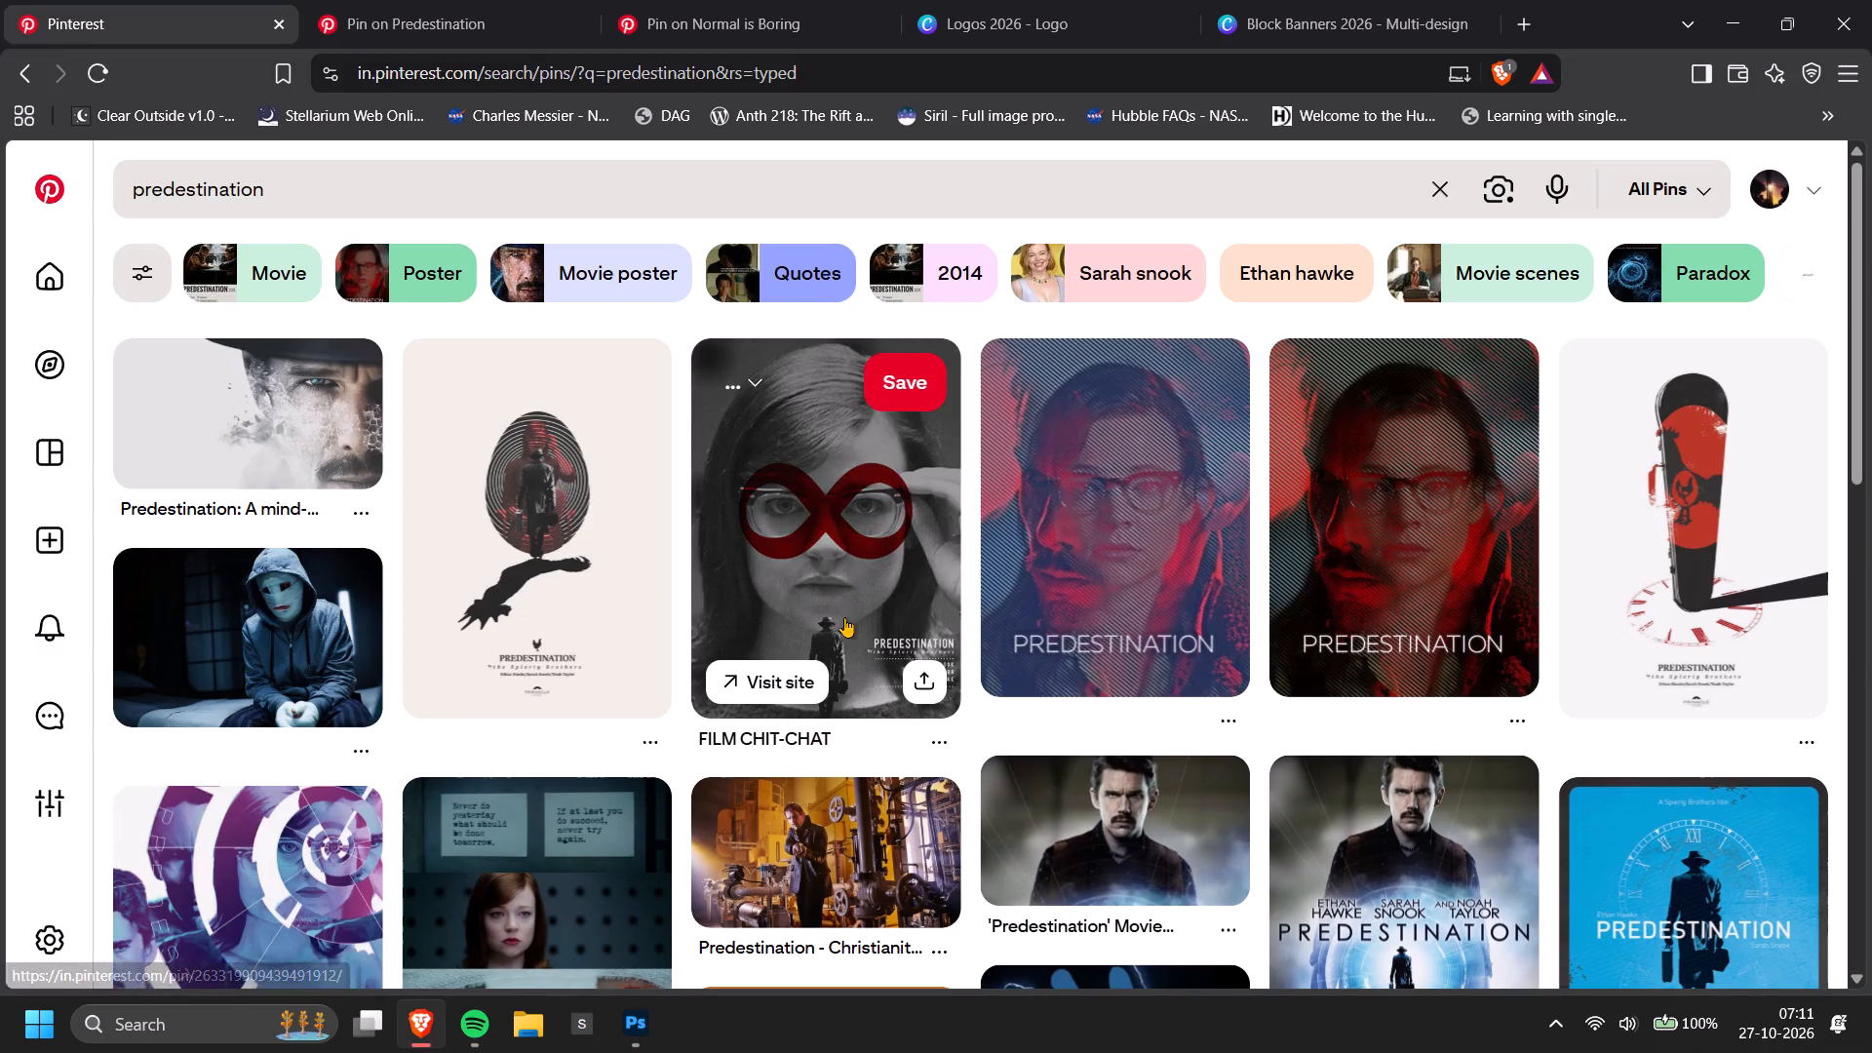
{"action": "scroll", "coordinate": [844, 617], "scroll_direction": "down", "scroll_amount": 1}
{"action": "scroll", "coordinate": [1516, 577], "scroll_direction": "up", "scroll_amount": 2}
{"action": "scroll", "coordinate": [1515, 591], "scroll_direction": "down", "scroll_amount": 1}
{"action": "left_click", "coordinate": [1110, 681]}
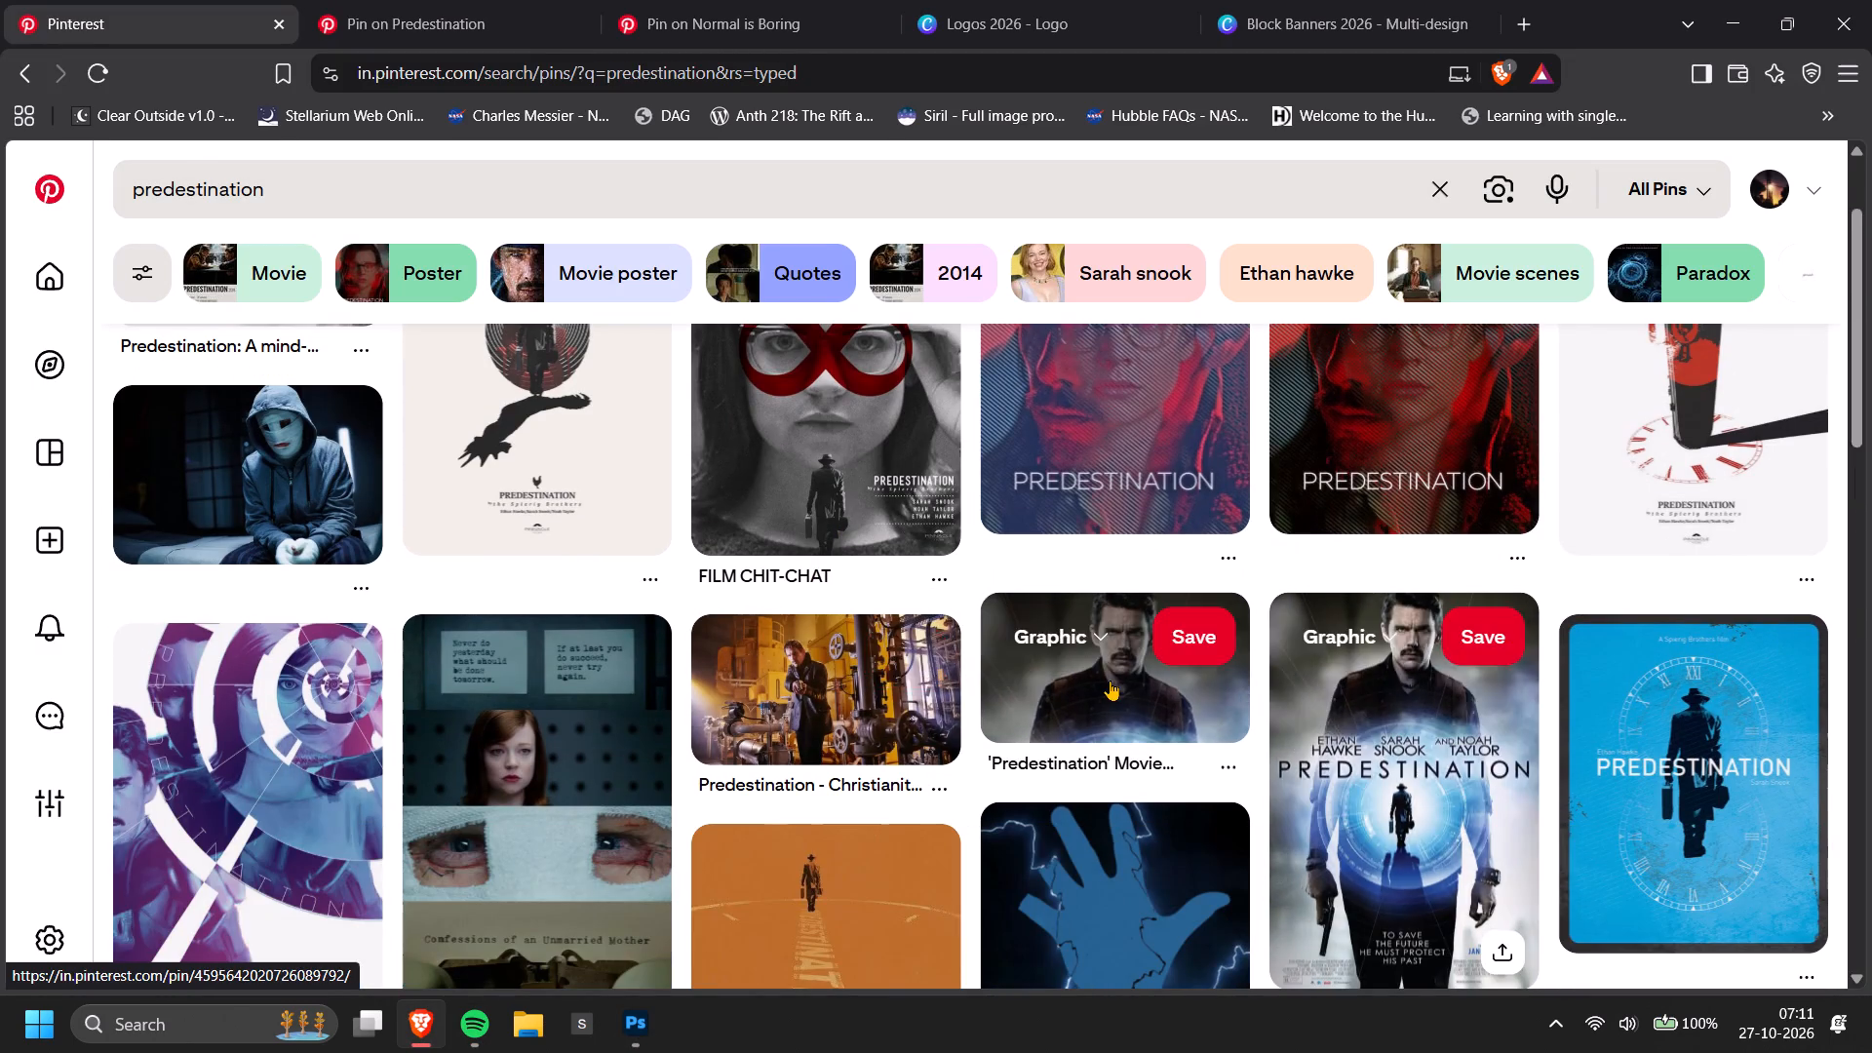
{"action": "key", "text": "alt+Tab"}
{"action": "key", "text": "alt+Tab"}
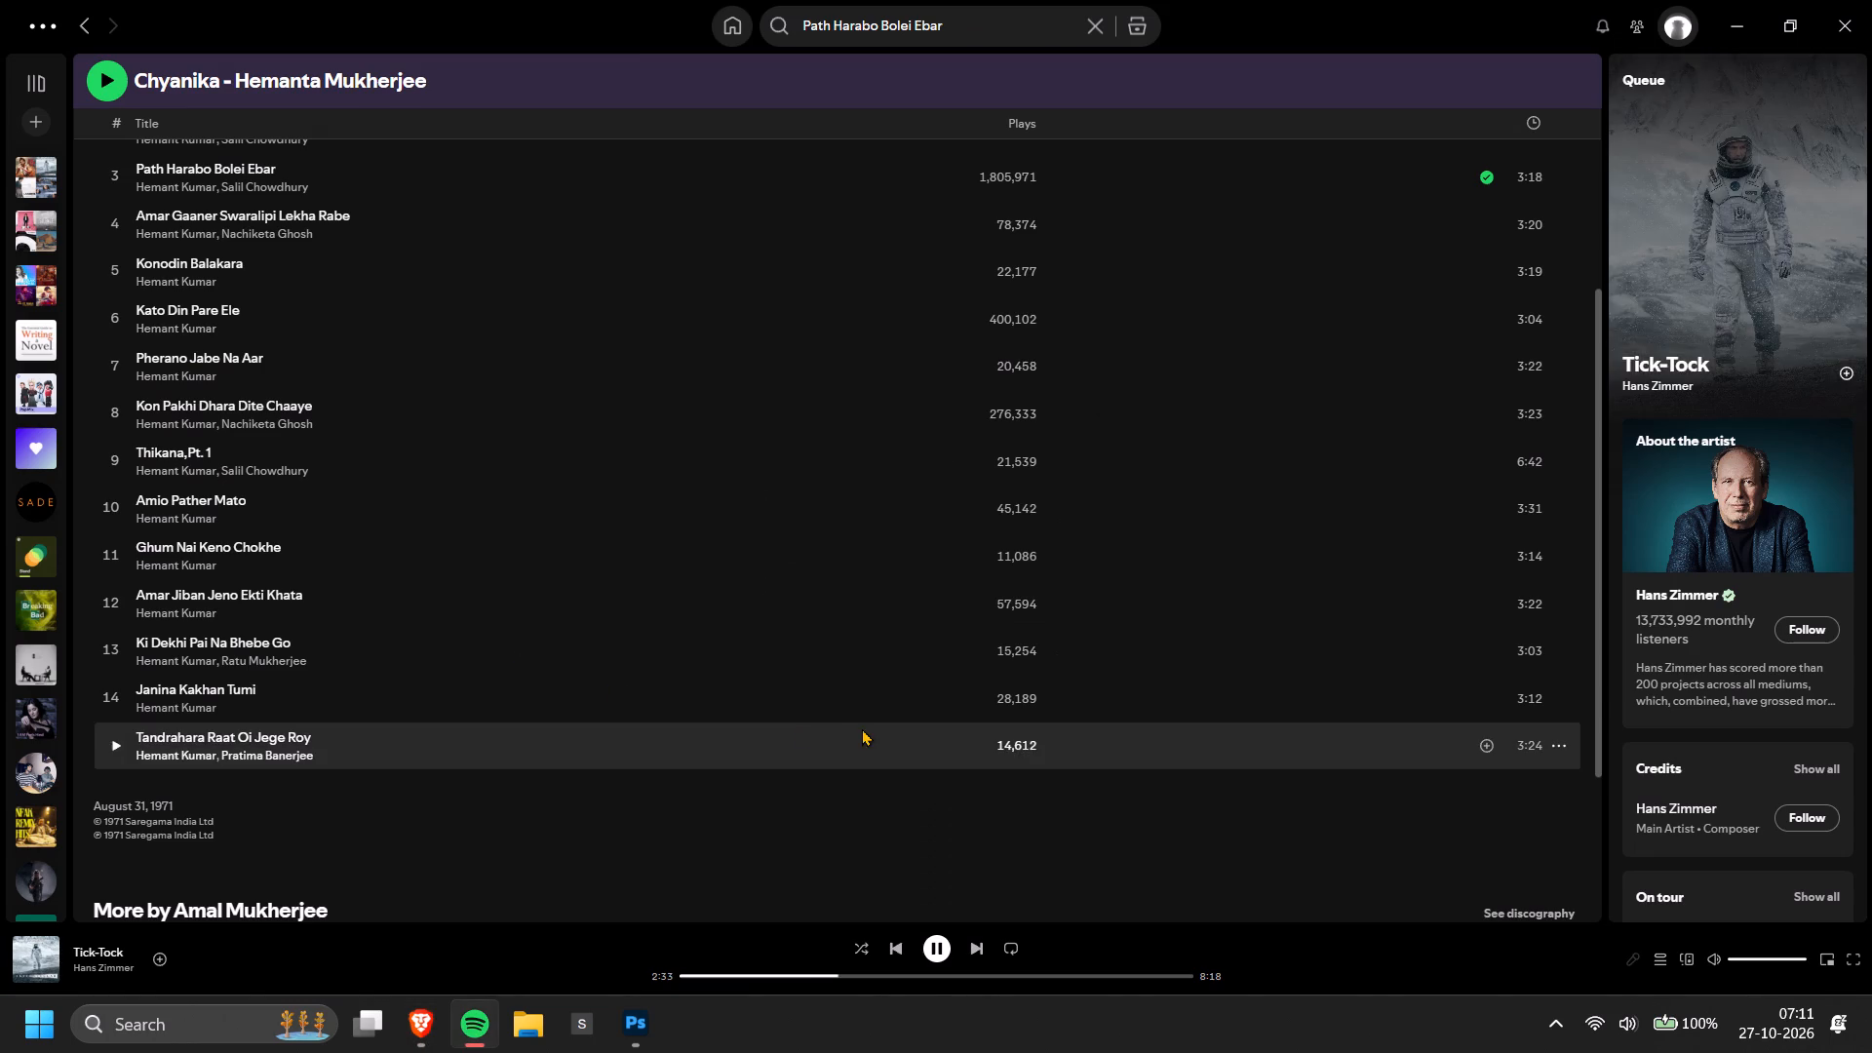
{"action": "key", "text": "alt+Tab"}
Move the linked striped picture of the smiling man from the red banner to the blue banner, over the oxygen-mask portrait, at X 462 px, Y 26709 px.
{"action": "left_click", "coordinate": [1169, 698]}
{"action": "scroll", "coordinate": [1169, 698], "scroll_direction": "down", "scroll_amount": 3}
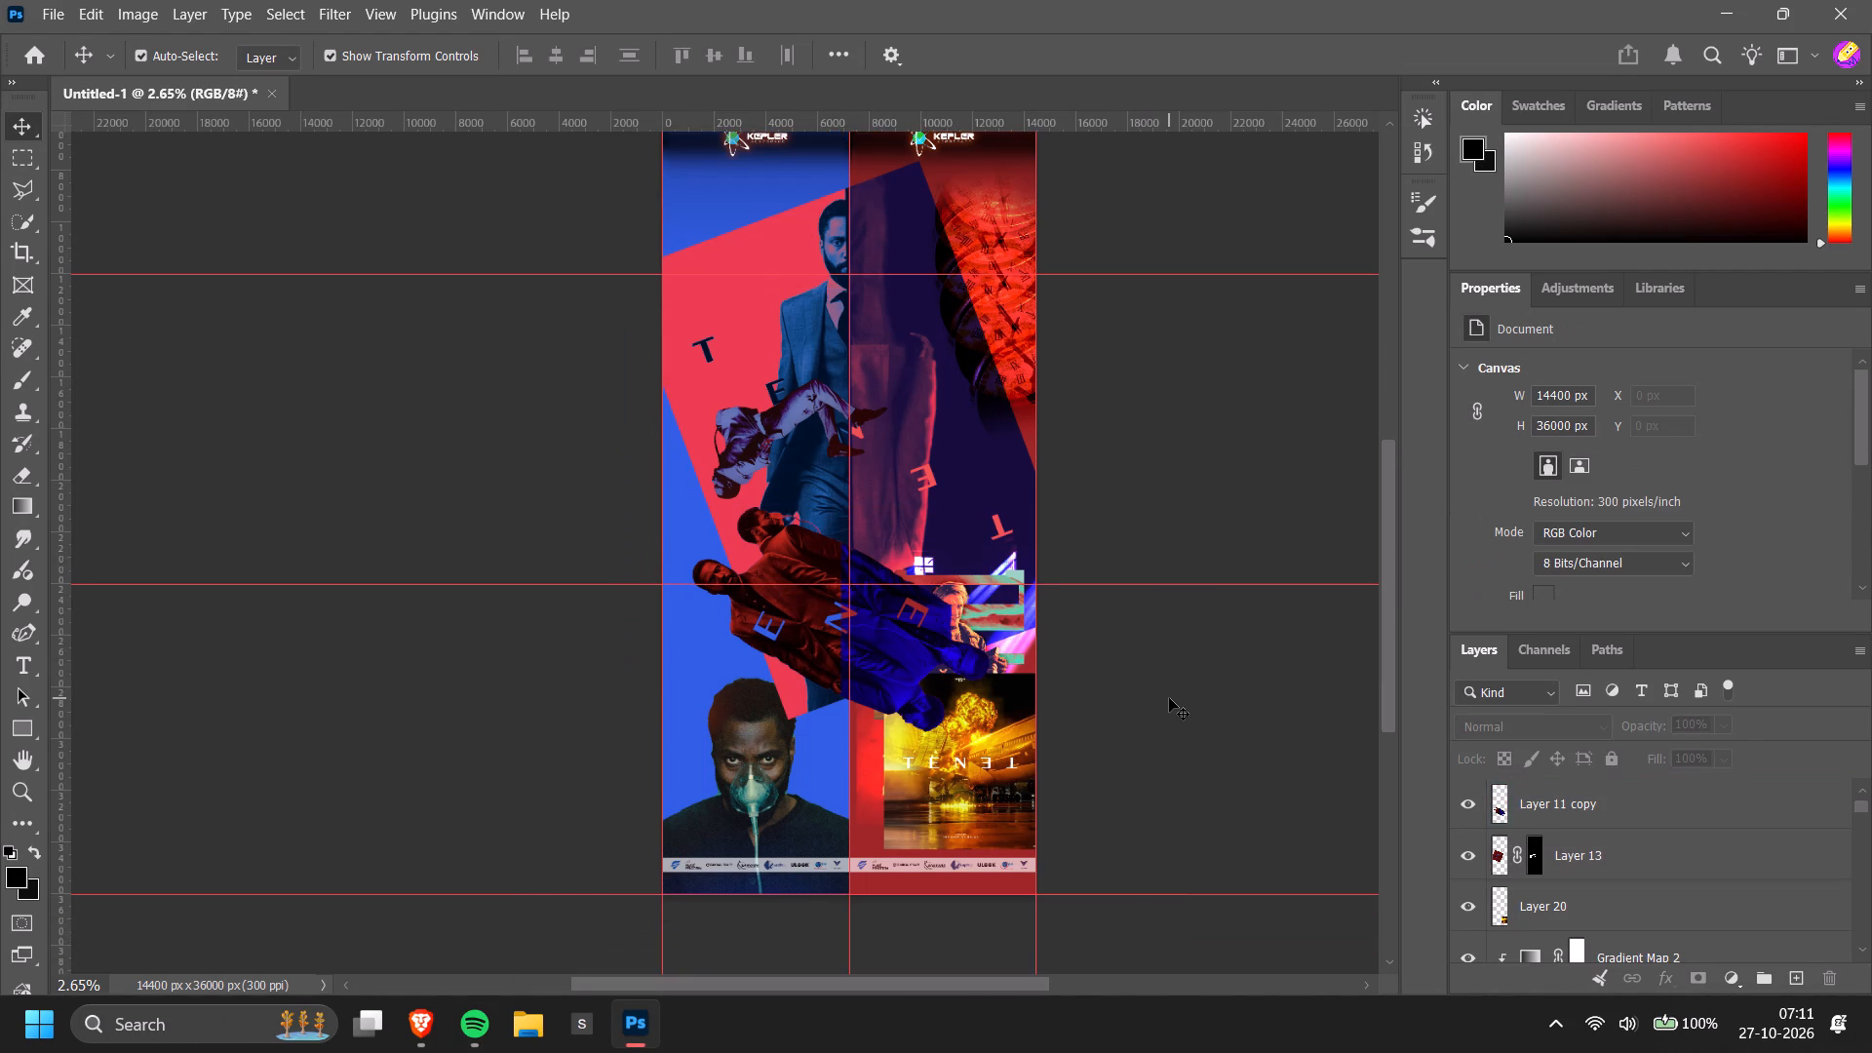
{"action": "scroll", "coordinate": [1169, 698], "scroll_direction": "down", "scroll_amount": 3}
{"action": "scroll", "coordinate": [1169, 698], "scroll_direction": "up", "scroll_amount": 4, "text": "alt"}
{"action": "left_click_drag", "start_coordinate": [1122, 561], "coordinate": [1138, 540]}
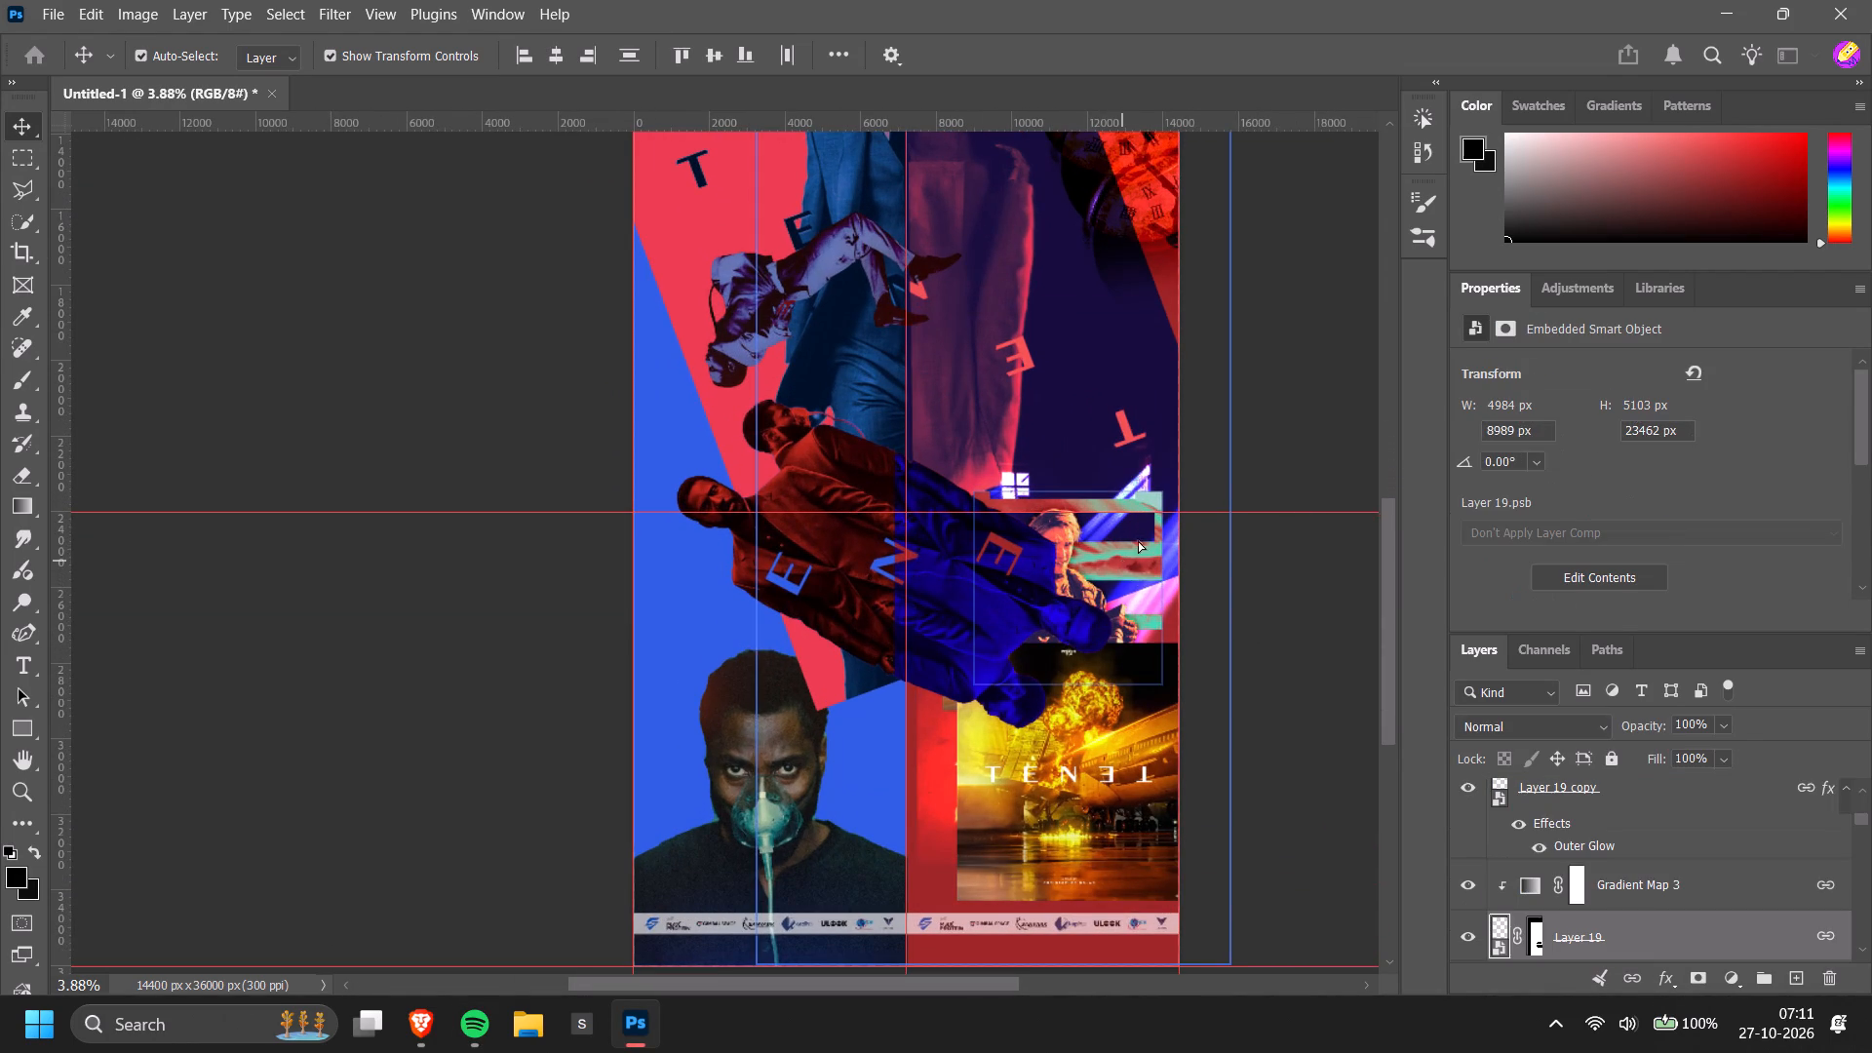
{"action": "left_click_drag", "start_coordinate": [1138, 540], "coordinate": [972, 817]}
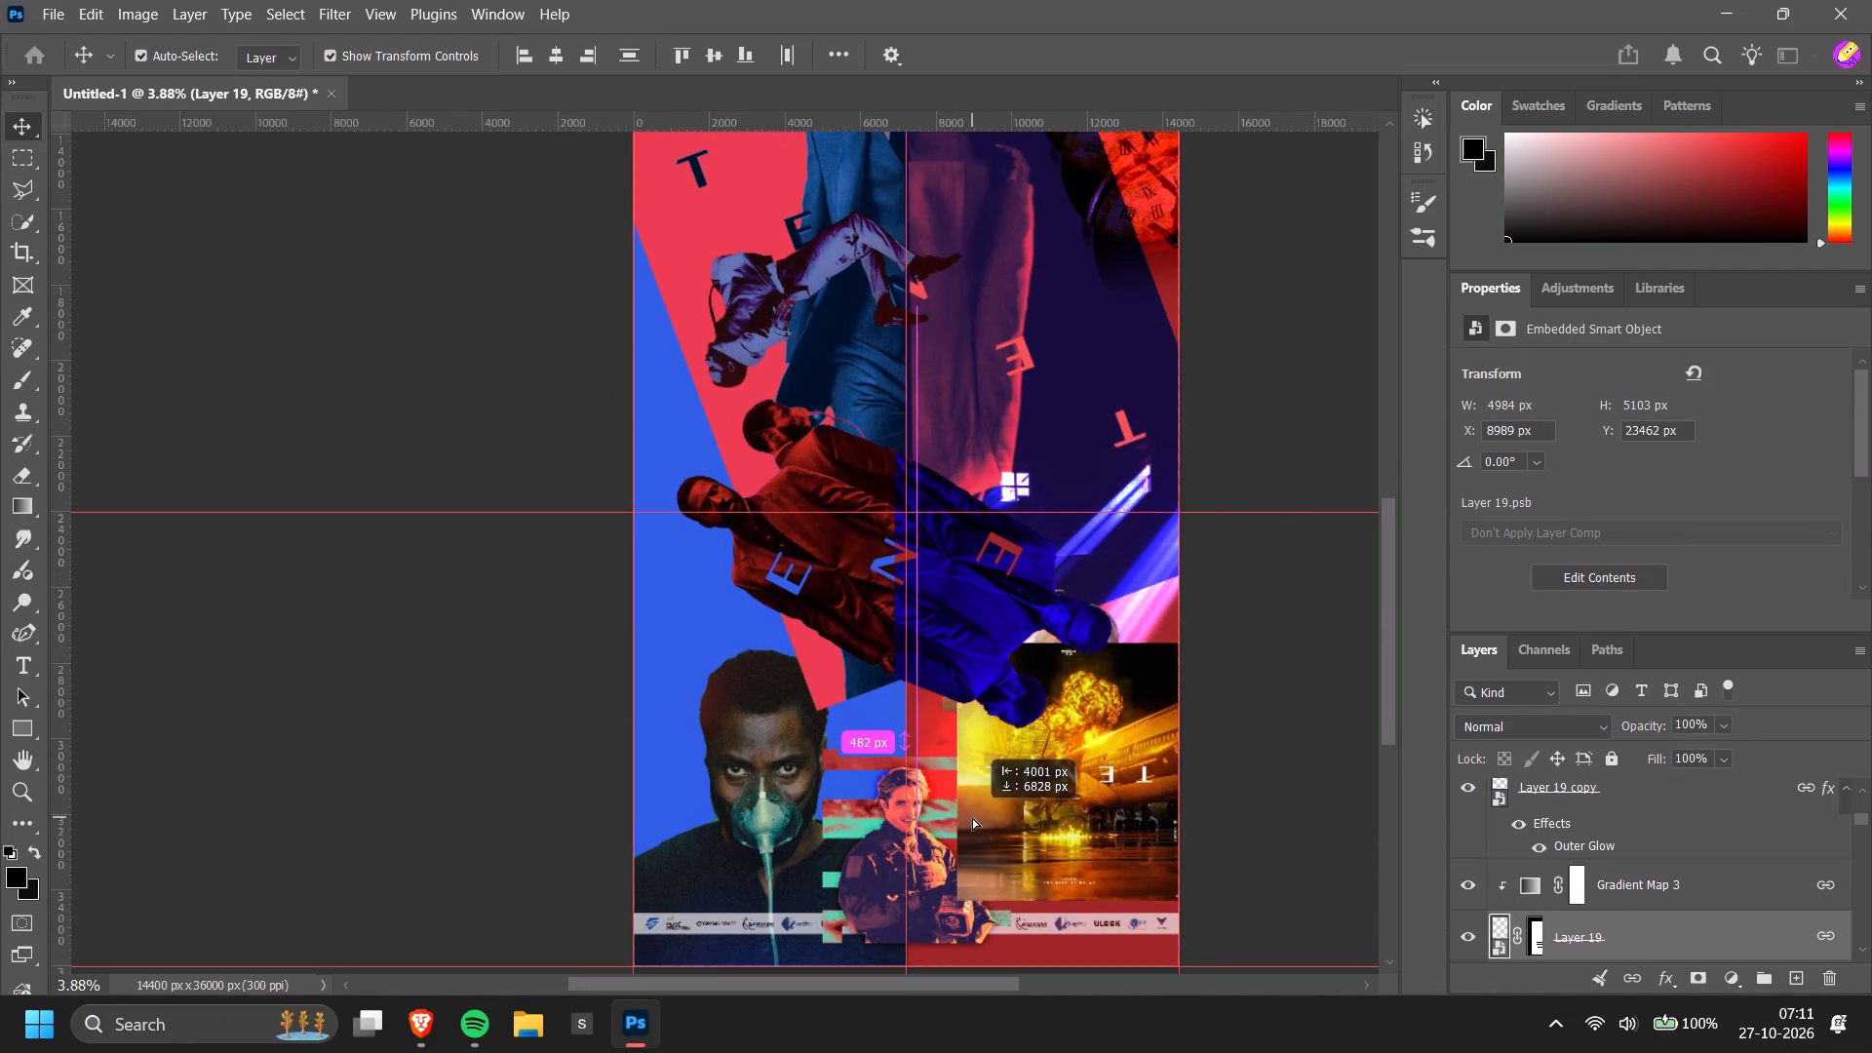
{"action": "left_click_drag", "start_coordinate": [972, 817], "coordinate": [780, 694]}
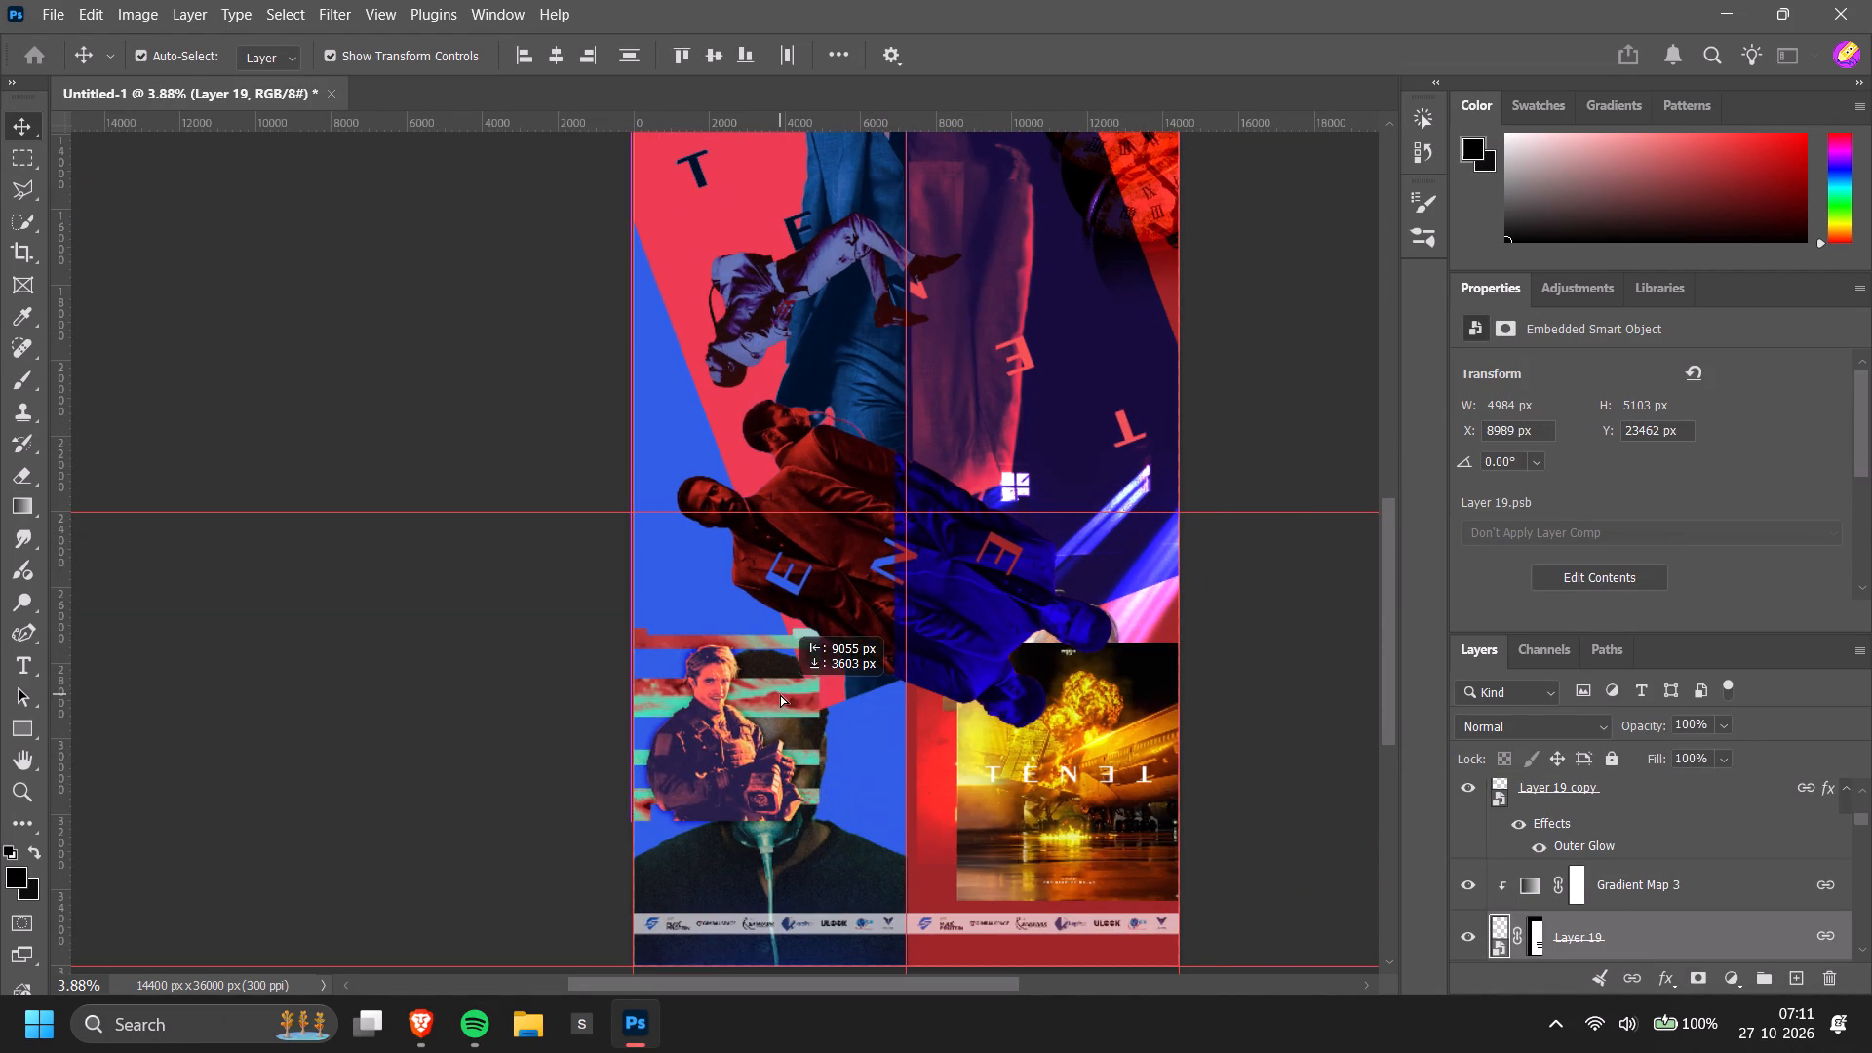
{"action": "left_click_drag", "start_coordinate": [780, 694], "coordinate": [799, 675]}
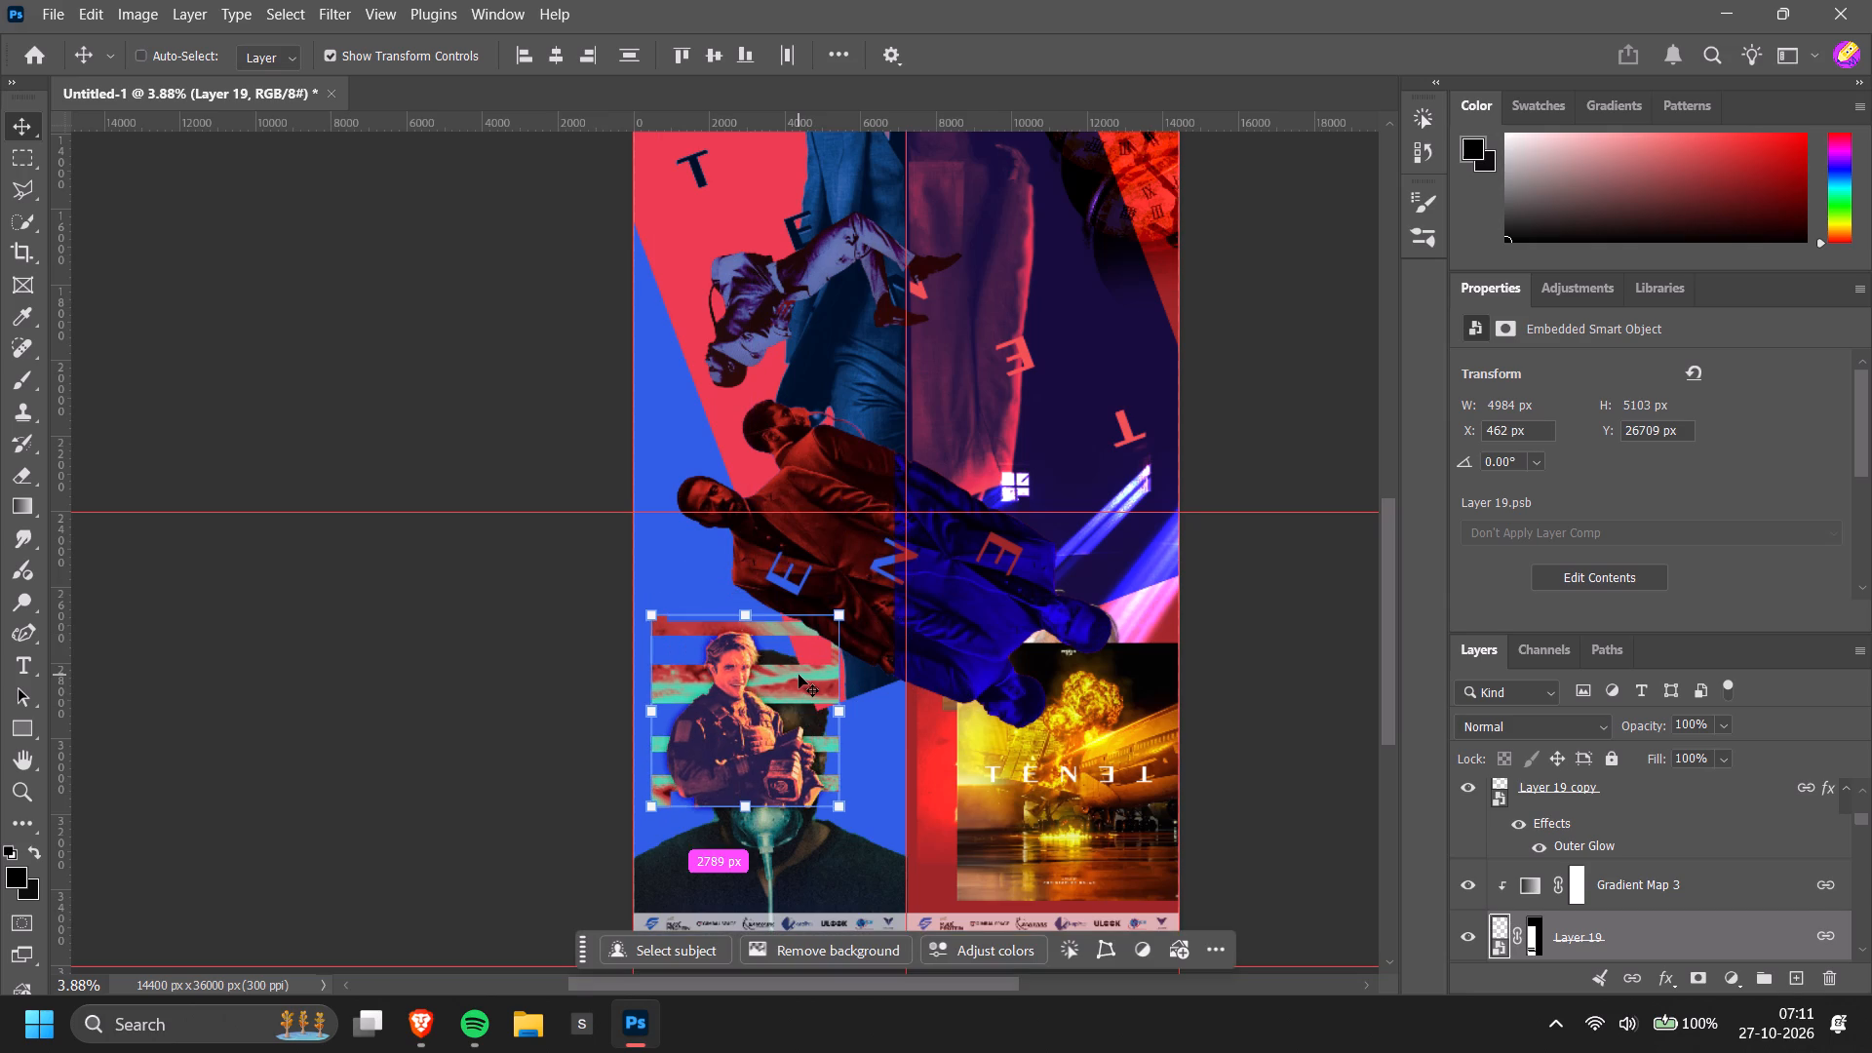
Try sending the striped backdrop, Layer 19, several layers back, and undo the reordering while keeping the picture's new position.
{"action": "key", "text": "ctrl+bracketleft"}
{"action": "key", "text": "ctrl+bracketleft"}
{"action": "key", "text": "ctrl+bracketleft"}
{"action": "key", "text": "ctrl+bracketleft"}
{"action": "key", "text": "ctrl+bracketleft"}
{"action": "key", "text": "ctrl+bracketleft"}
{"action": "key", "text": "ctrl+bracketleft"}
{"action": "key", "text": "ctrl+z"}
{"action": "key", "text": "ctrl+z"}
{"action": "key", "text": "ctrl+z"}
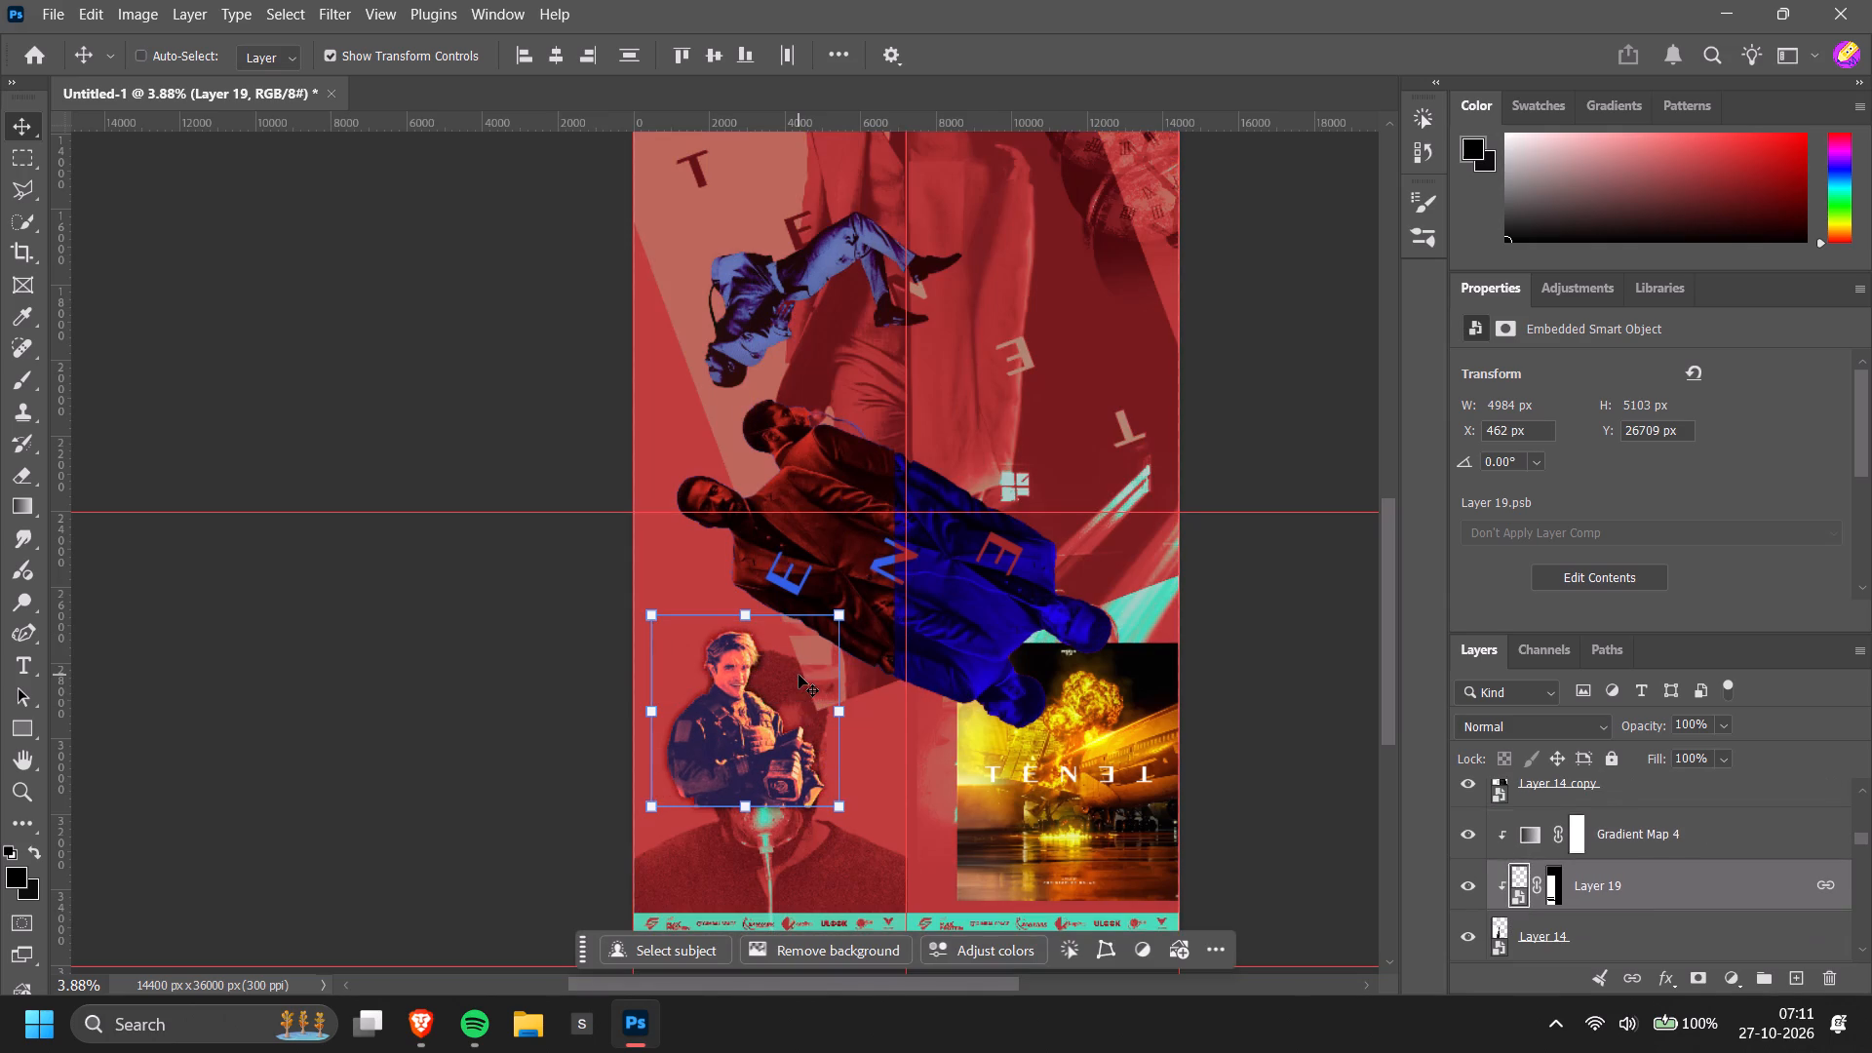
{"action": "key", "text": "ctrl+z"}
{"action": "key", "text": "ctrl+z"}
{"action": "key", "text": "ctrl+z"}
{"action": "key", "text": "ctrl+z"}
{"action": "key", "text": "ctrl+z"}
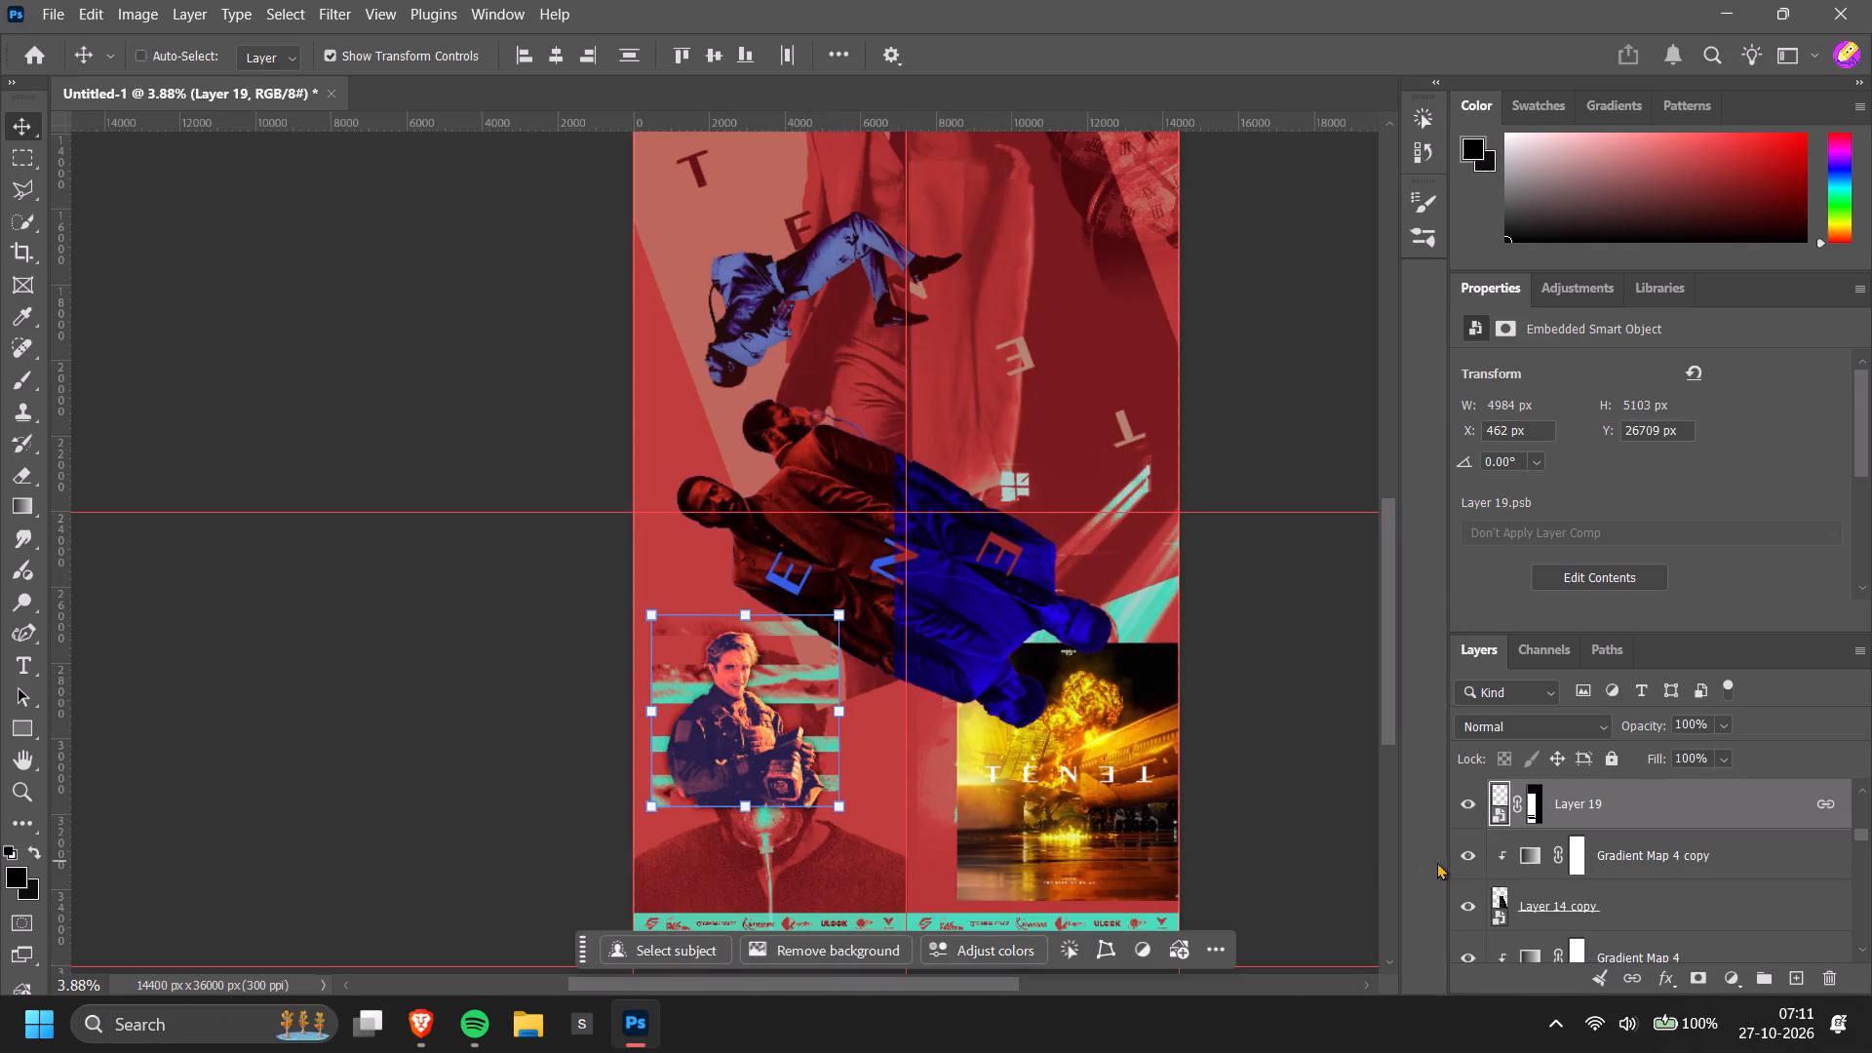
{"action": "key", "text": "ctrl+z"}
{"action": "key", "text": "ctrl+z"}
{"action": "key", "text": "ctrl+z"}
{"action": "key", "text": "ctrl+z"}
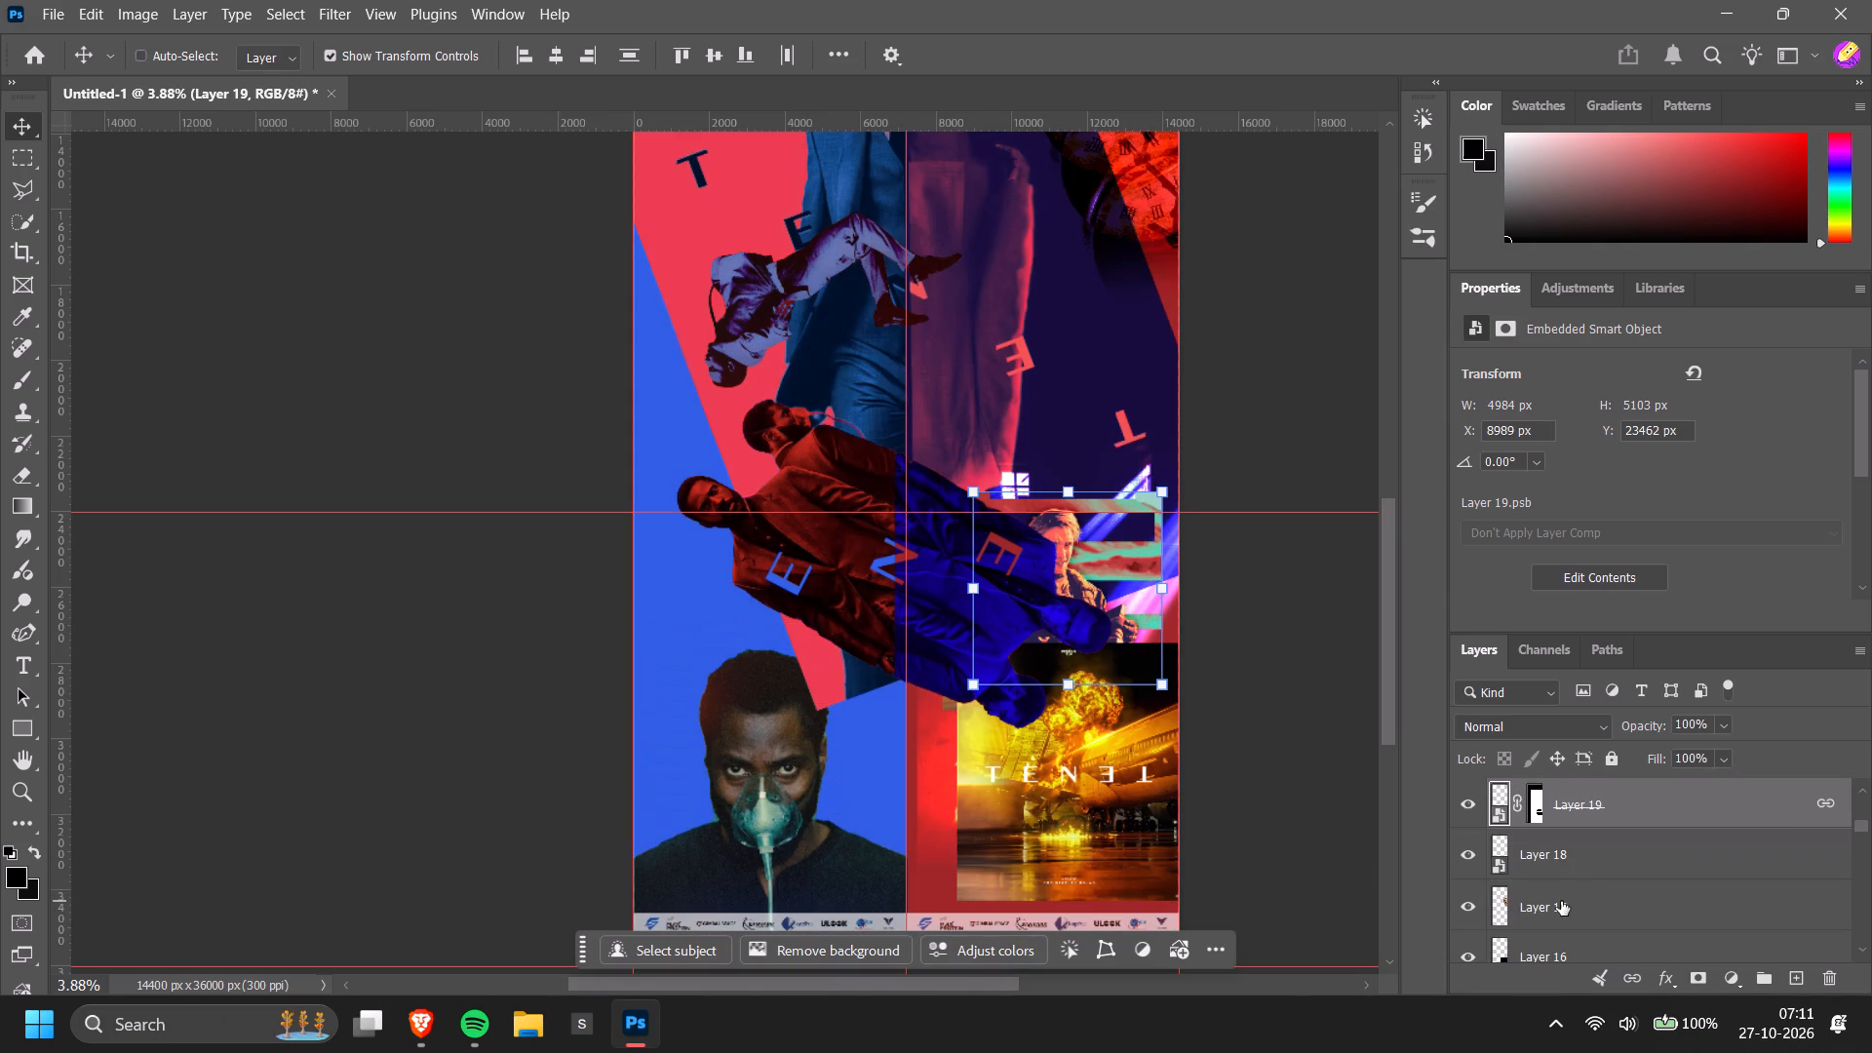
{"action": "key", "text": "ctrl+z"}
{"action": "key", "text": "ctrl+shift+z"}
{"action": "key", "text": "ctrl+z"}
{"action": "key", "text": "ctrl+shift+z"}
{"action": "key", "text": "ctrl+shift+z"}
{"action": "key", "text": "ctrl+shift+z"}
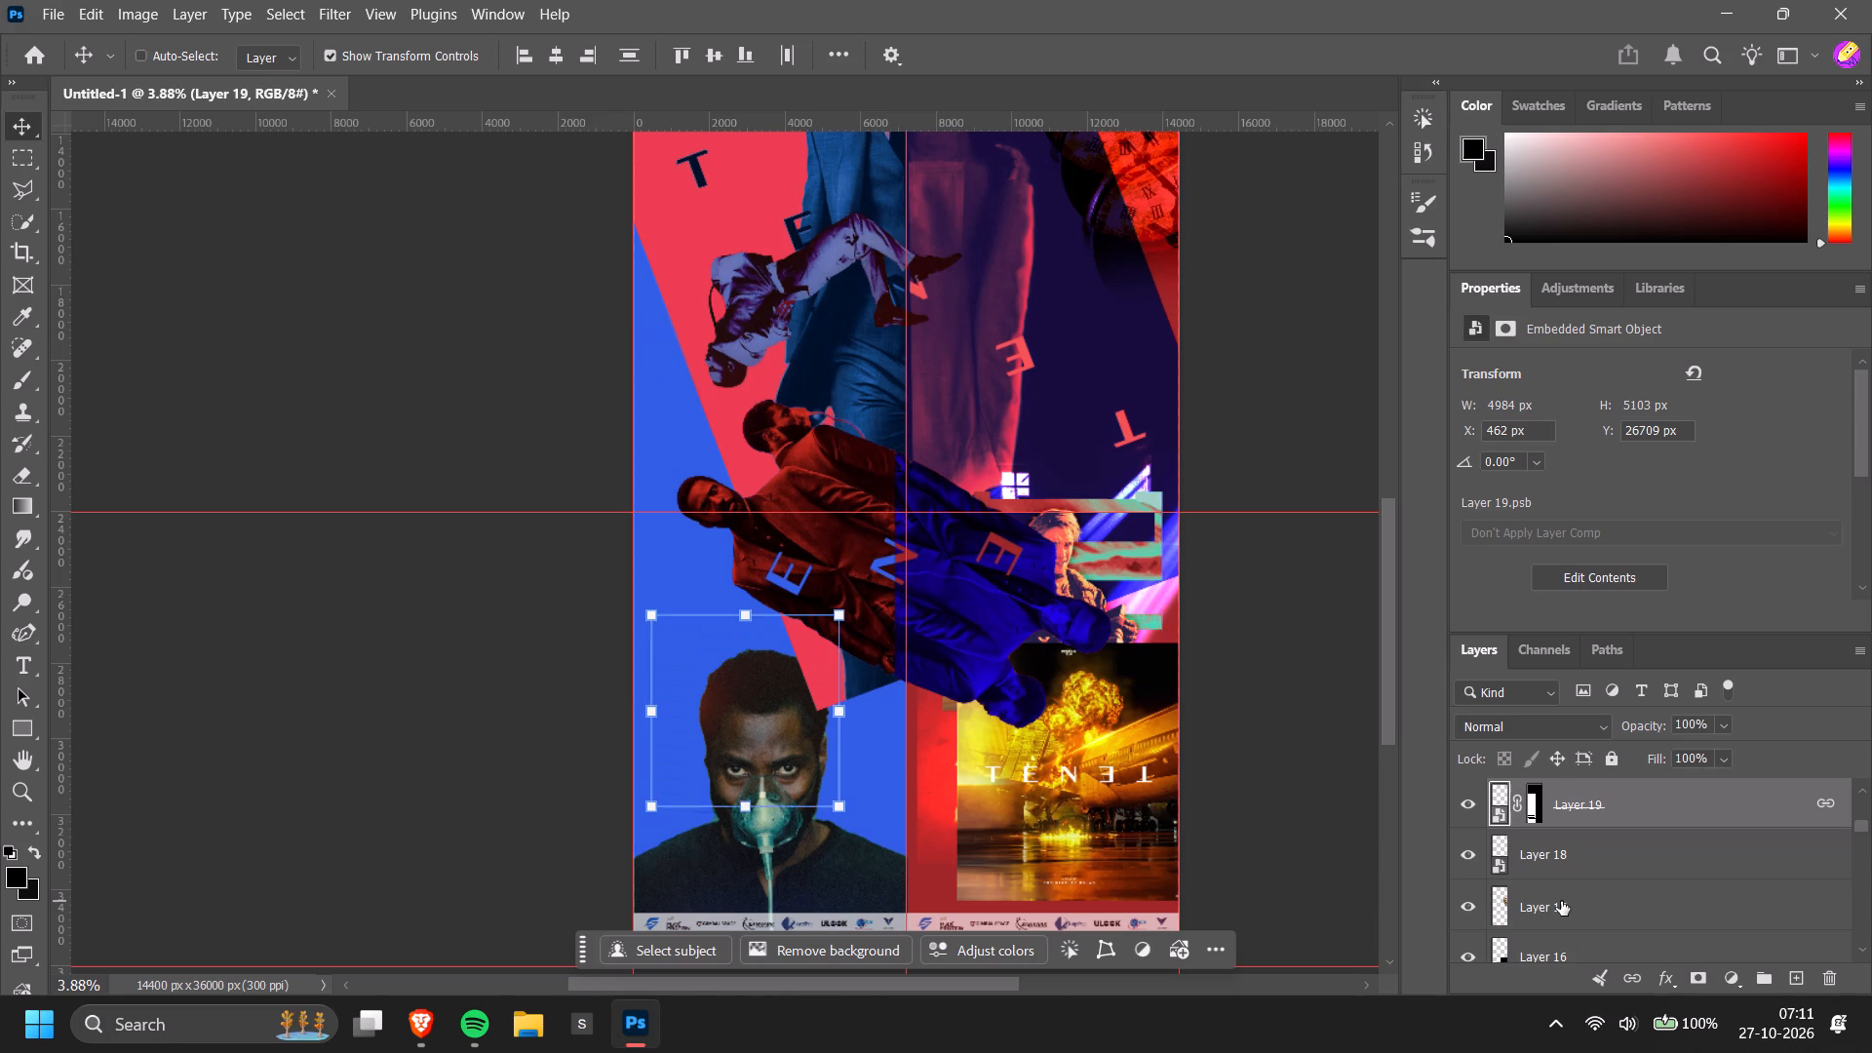
Merge the Gradient Map 3 adjustment with the striped backdrop on Layer 19.
{"action": "scroll", "coordinate": [1638, 836], "scroll_direction": "up", "scroll_amount": 2}
{"action": "left_click", "coordinate": [1630, 854], "text": "shift"}
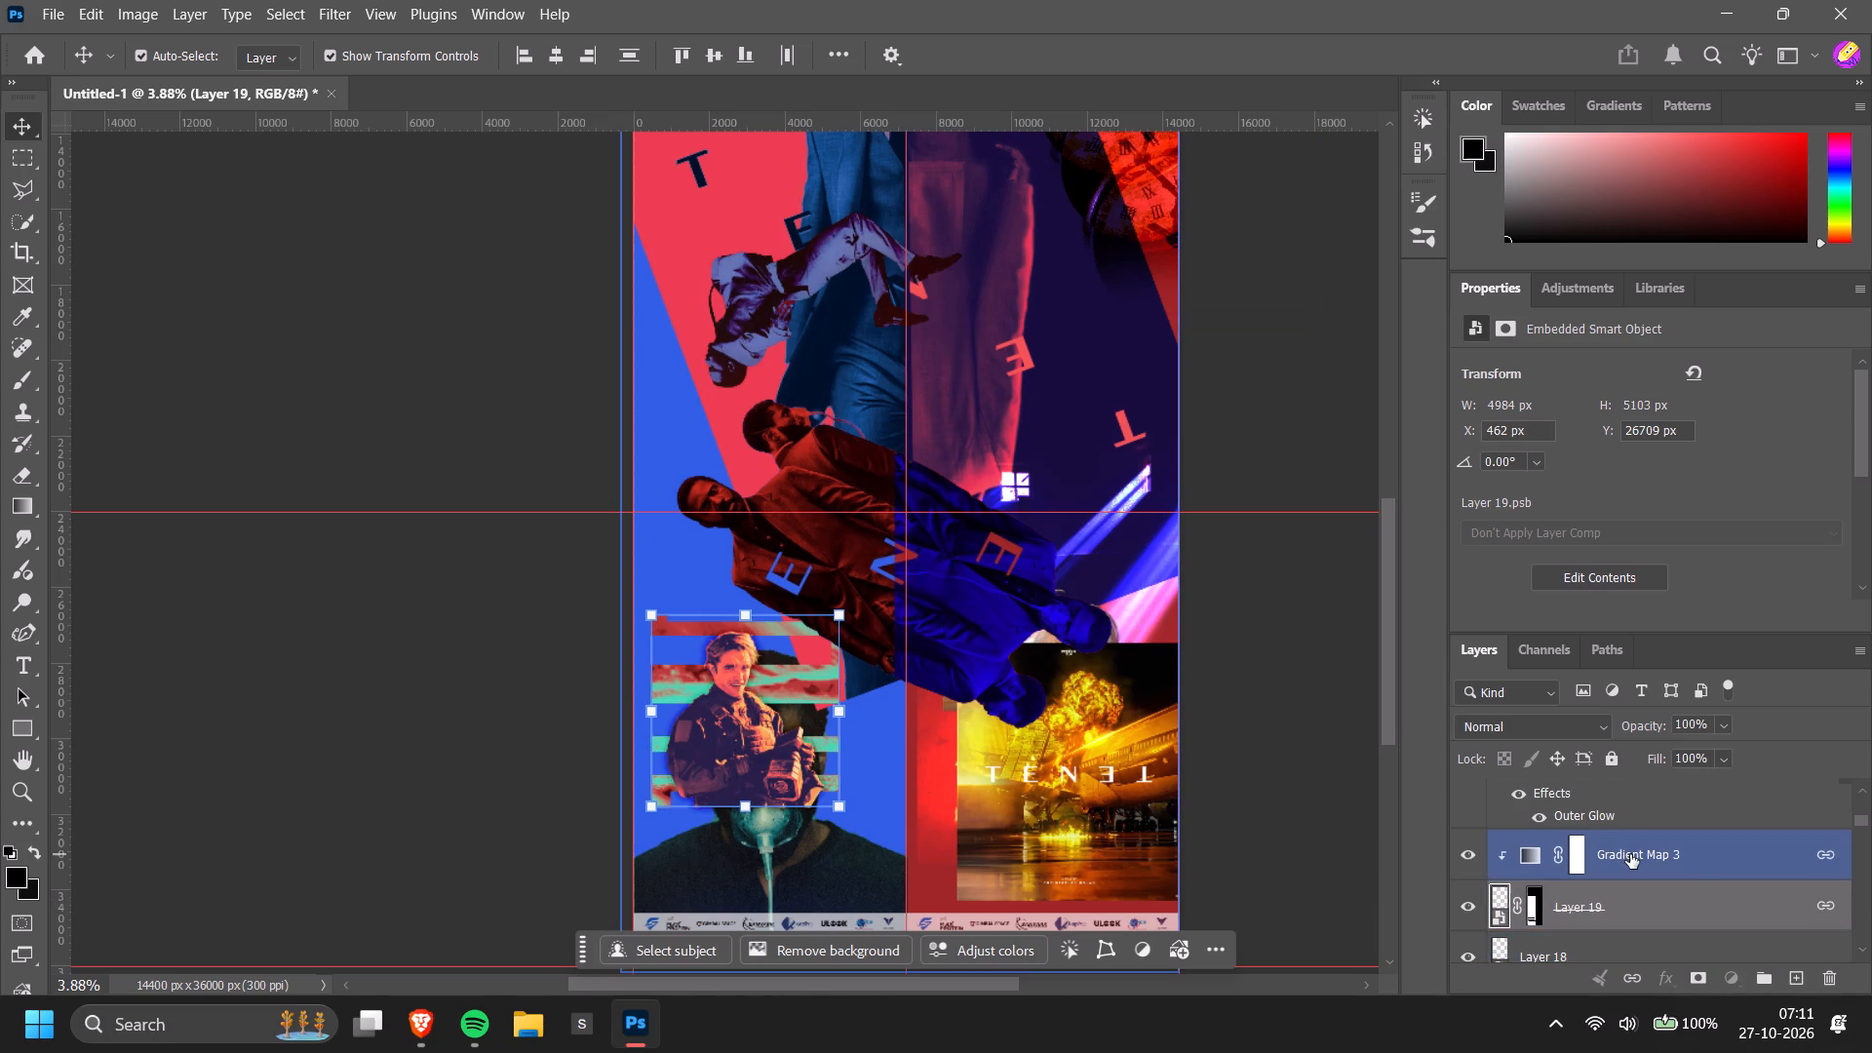
{"action": "right_click", "coordinate": [1724, 871]}
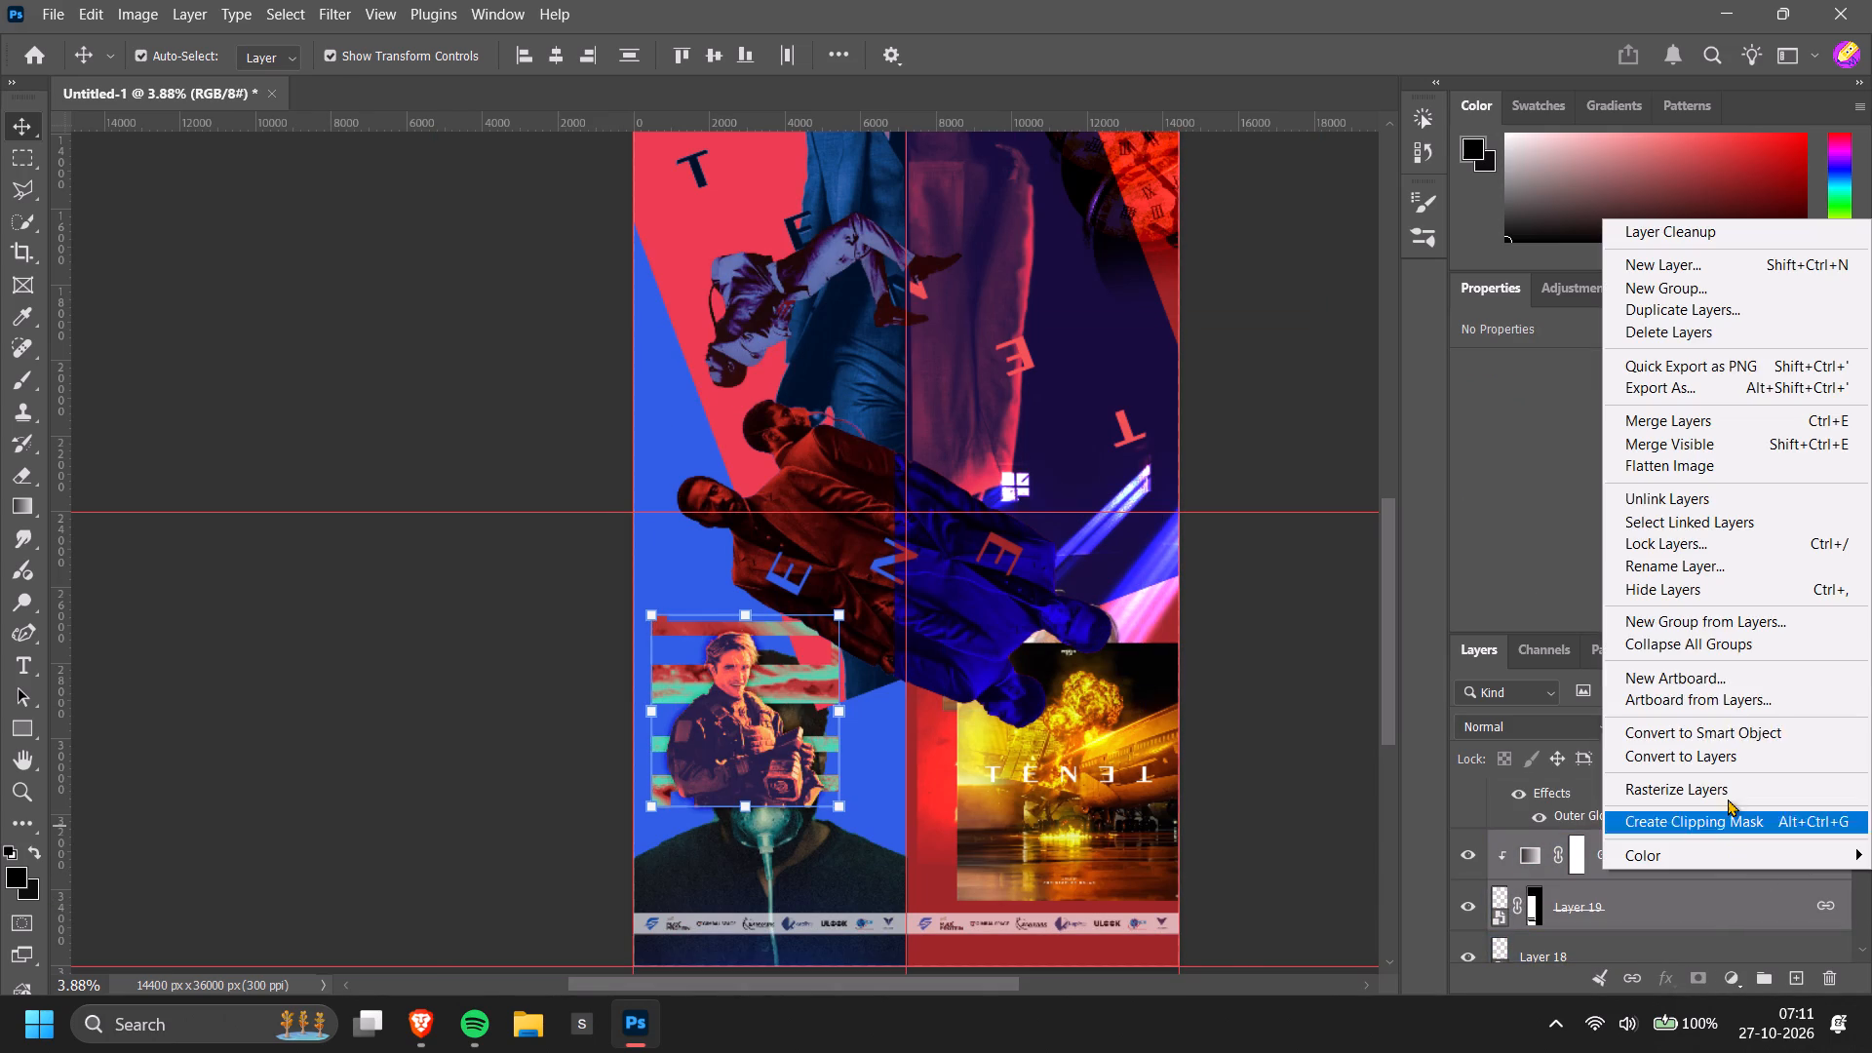
{"action": "left_click", "coordinate": [1815, 424]}
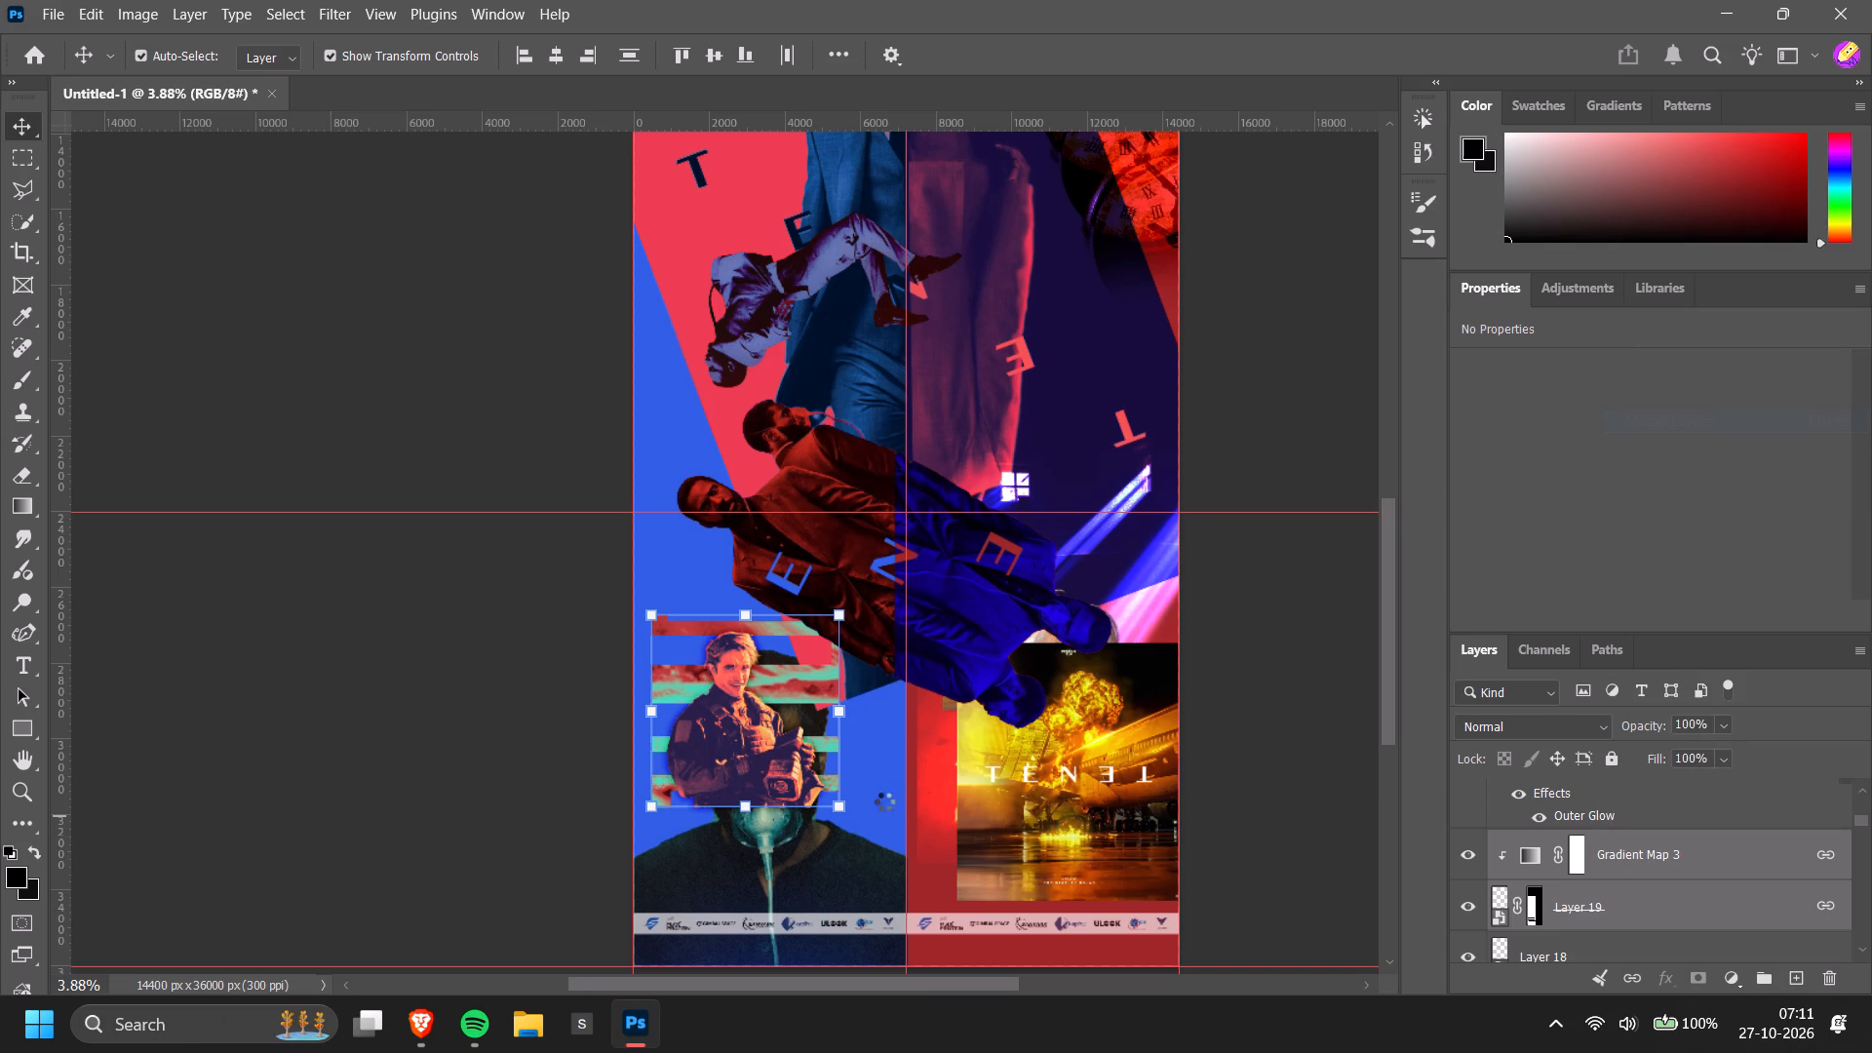
Move the smiling man and his linked striped backdrop across the blue banner to meet the seam between the banners.
{"action": "left_click_drag", "start_coordinate": [744, 738], "coordinate": [771, 736]}
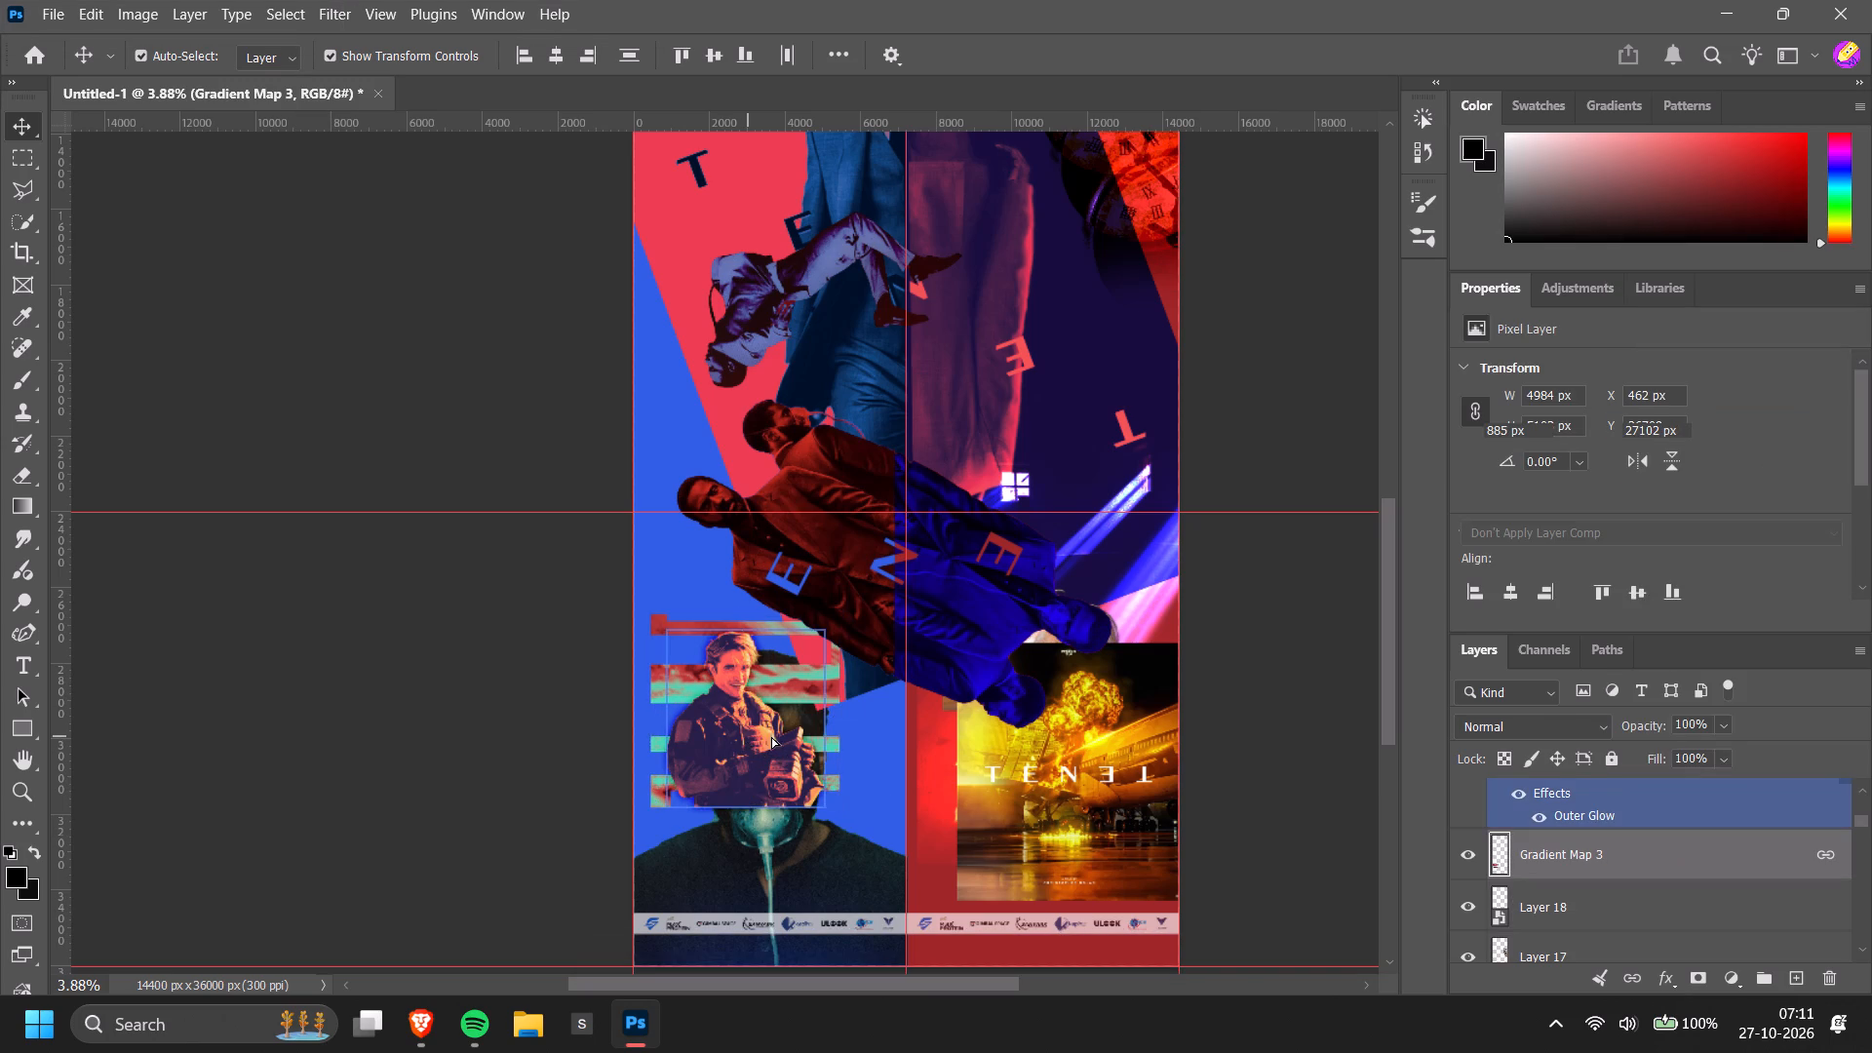
{"action": "left_click_drag", "start_coordinate": [771, 736], "coordinate": [808, 736]}
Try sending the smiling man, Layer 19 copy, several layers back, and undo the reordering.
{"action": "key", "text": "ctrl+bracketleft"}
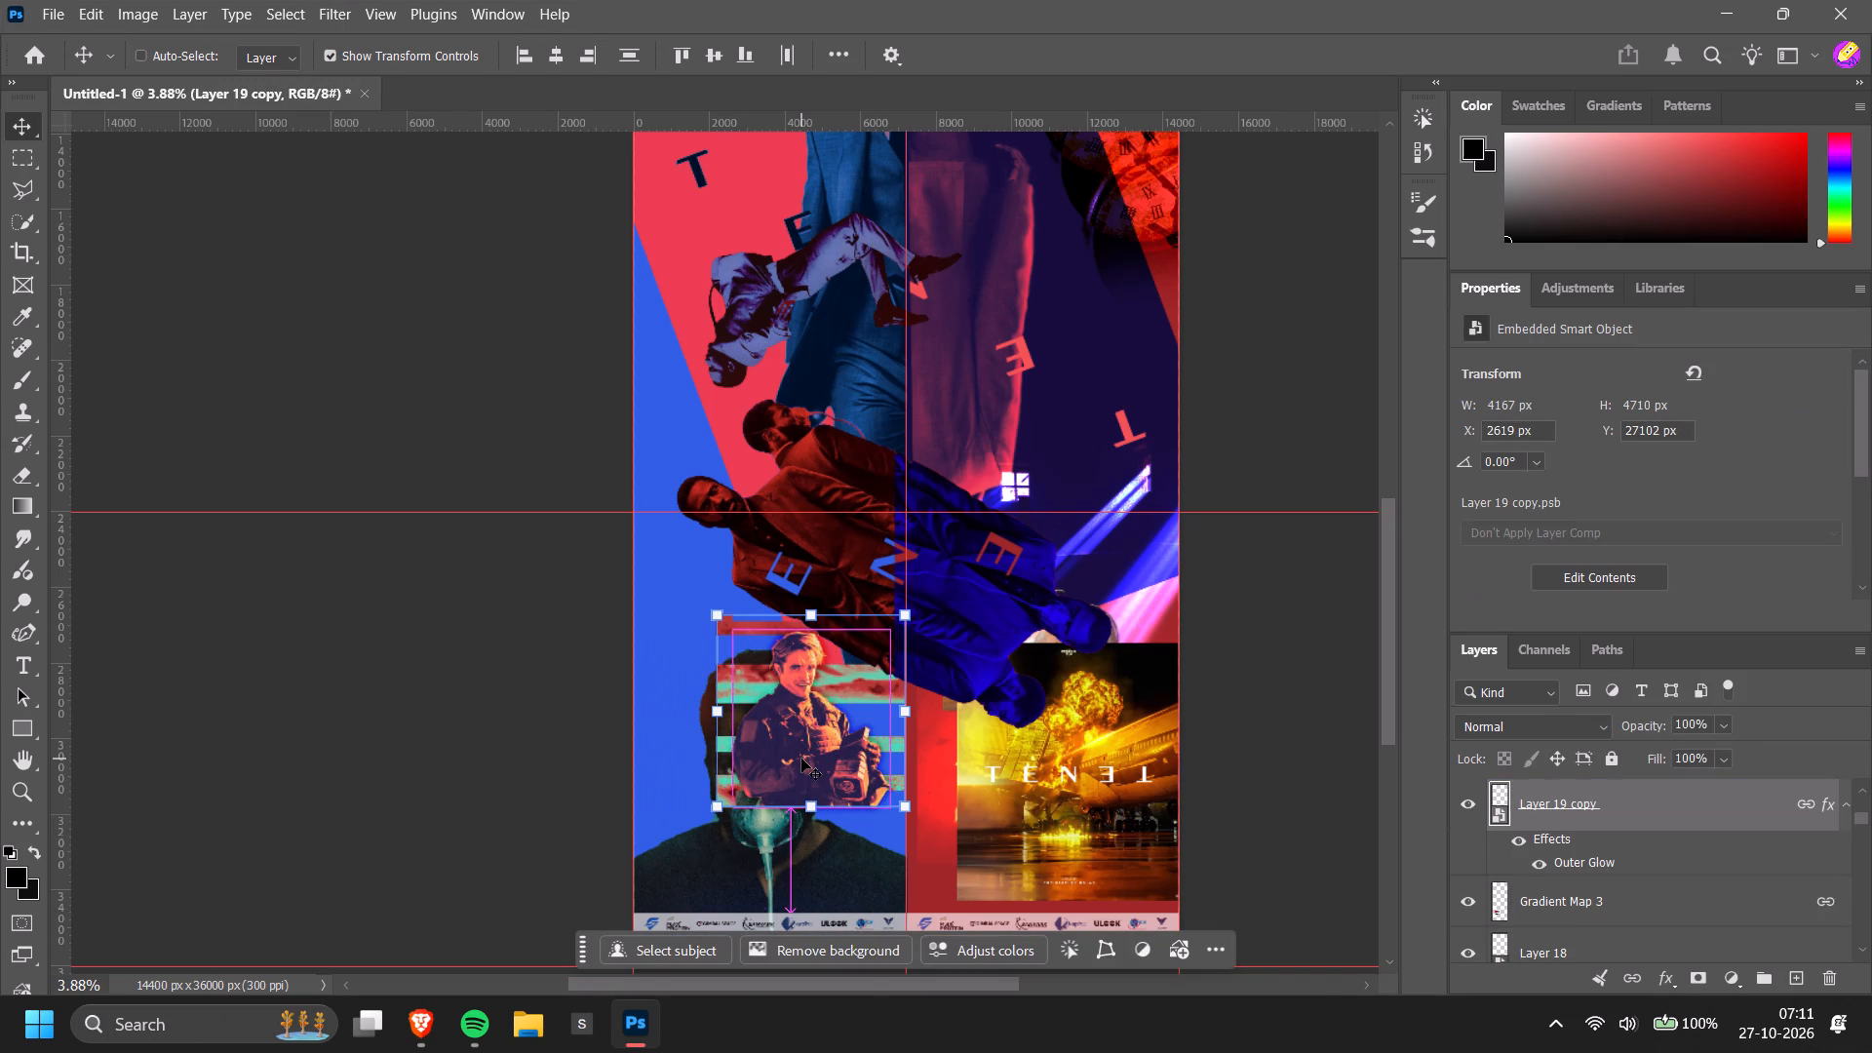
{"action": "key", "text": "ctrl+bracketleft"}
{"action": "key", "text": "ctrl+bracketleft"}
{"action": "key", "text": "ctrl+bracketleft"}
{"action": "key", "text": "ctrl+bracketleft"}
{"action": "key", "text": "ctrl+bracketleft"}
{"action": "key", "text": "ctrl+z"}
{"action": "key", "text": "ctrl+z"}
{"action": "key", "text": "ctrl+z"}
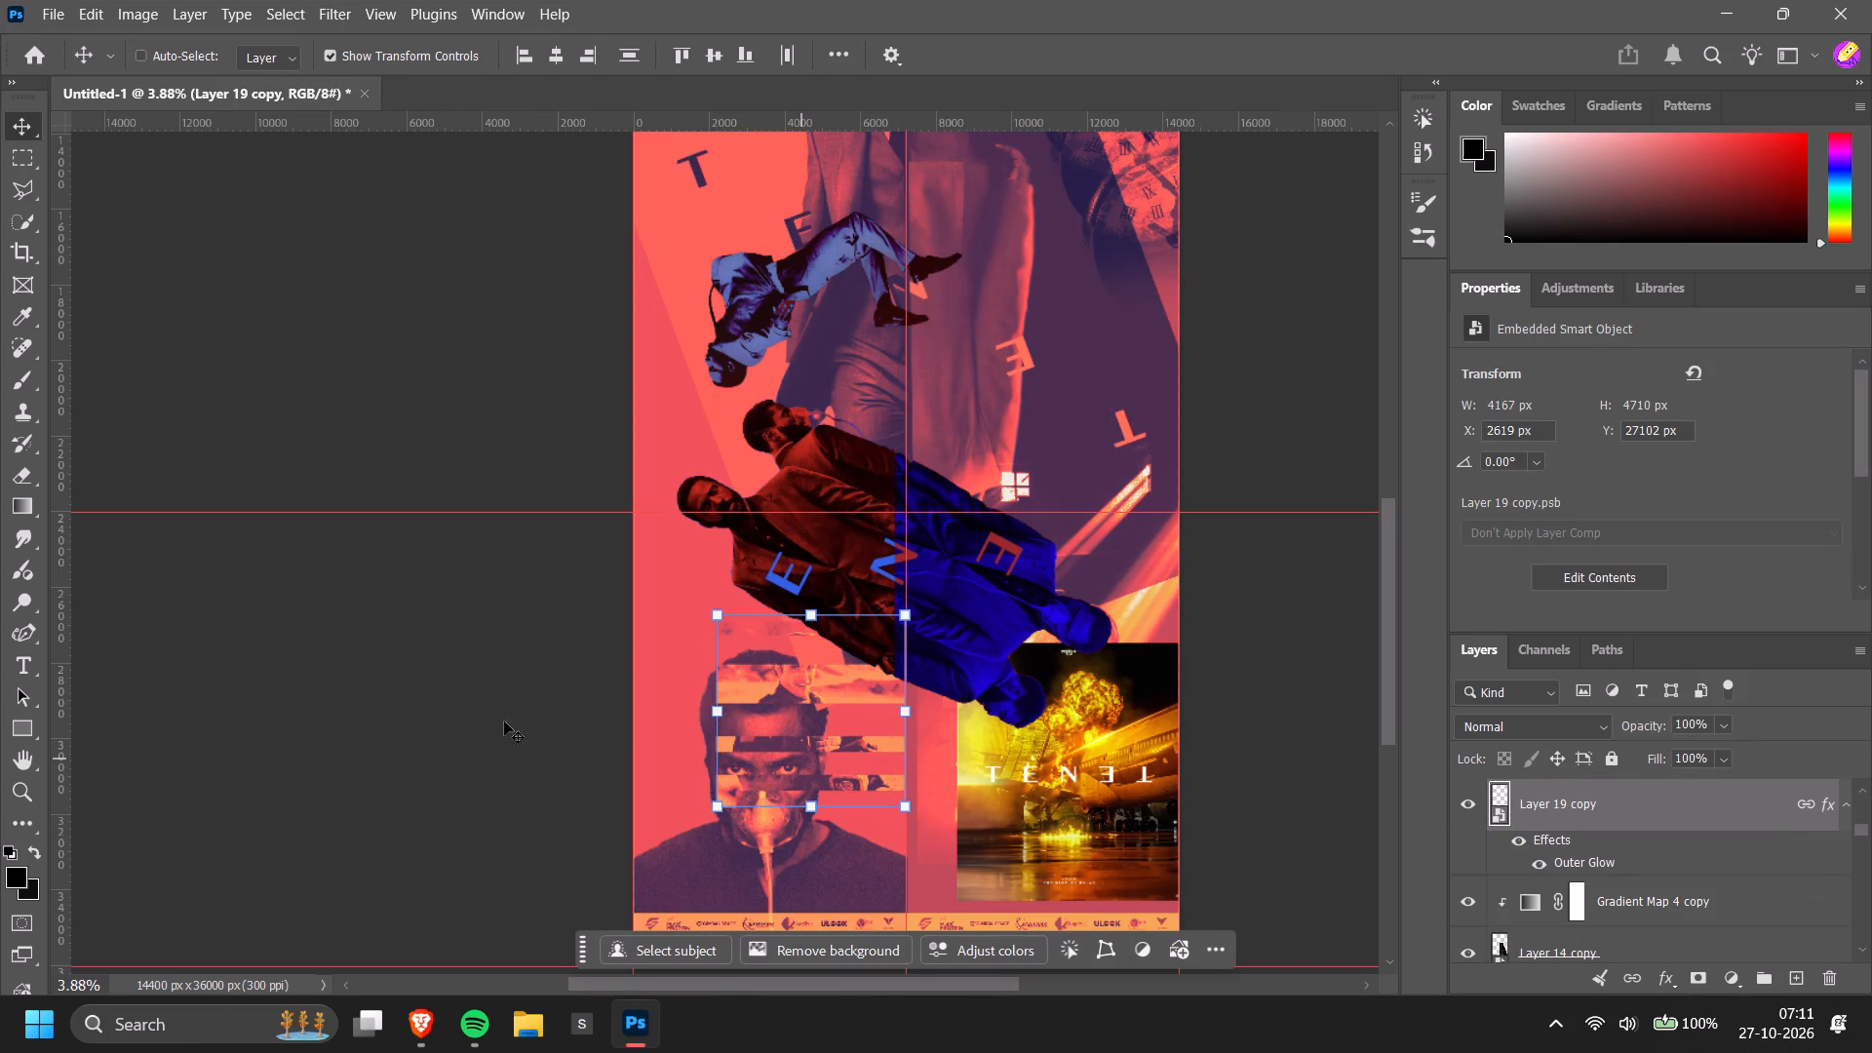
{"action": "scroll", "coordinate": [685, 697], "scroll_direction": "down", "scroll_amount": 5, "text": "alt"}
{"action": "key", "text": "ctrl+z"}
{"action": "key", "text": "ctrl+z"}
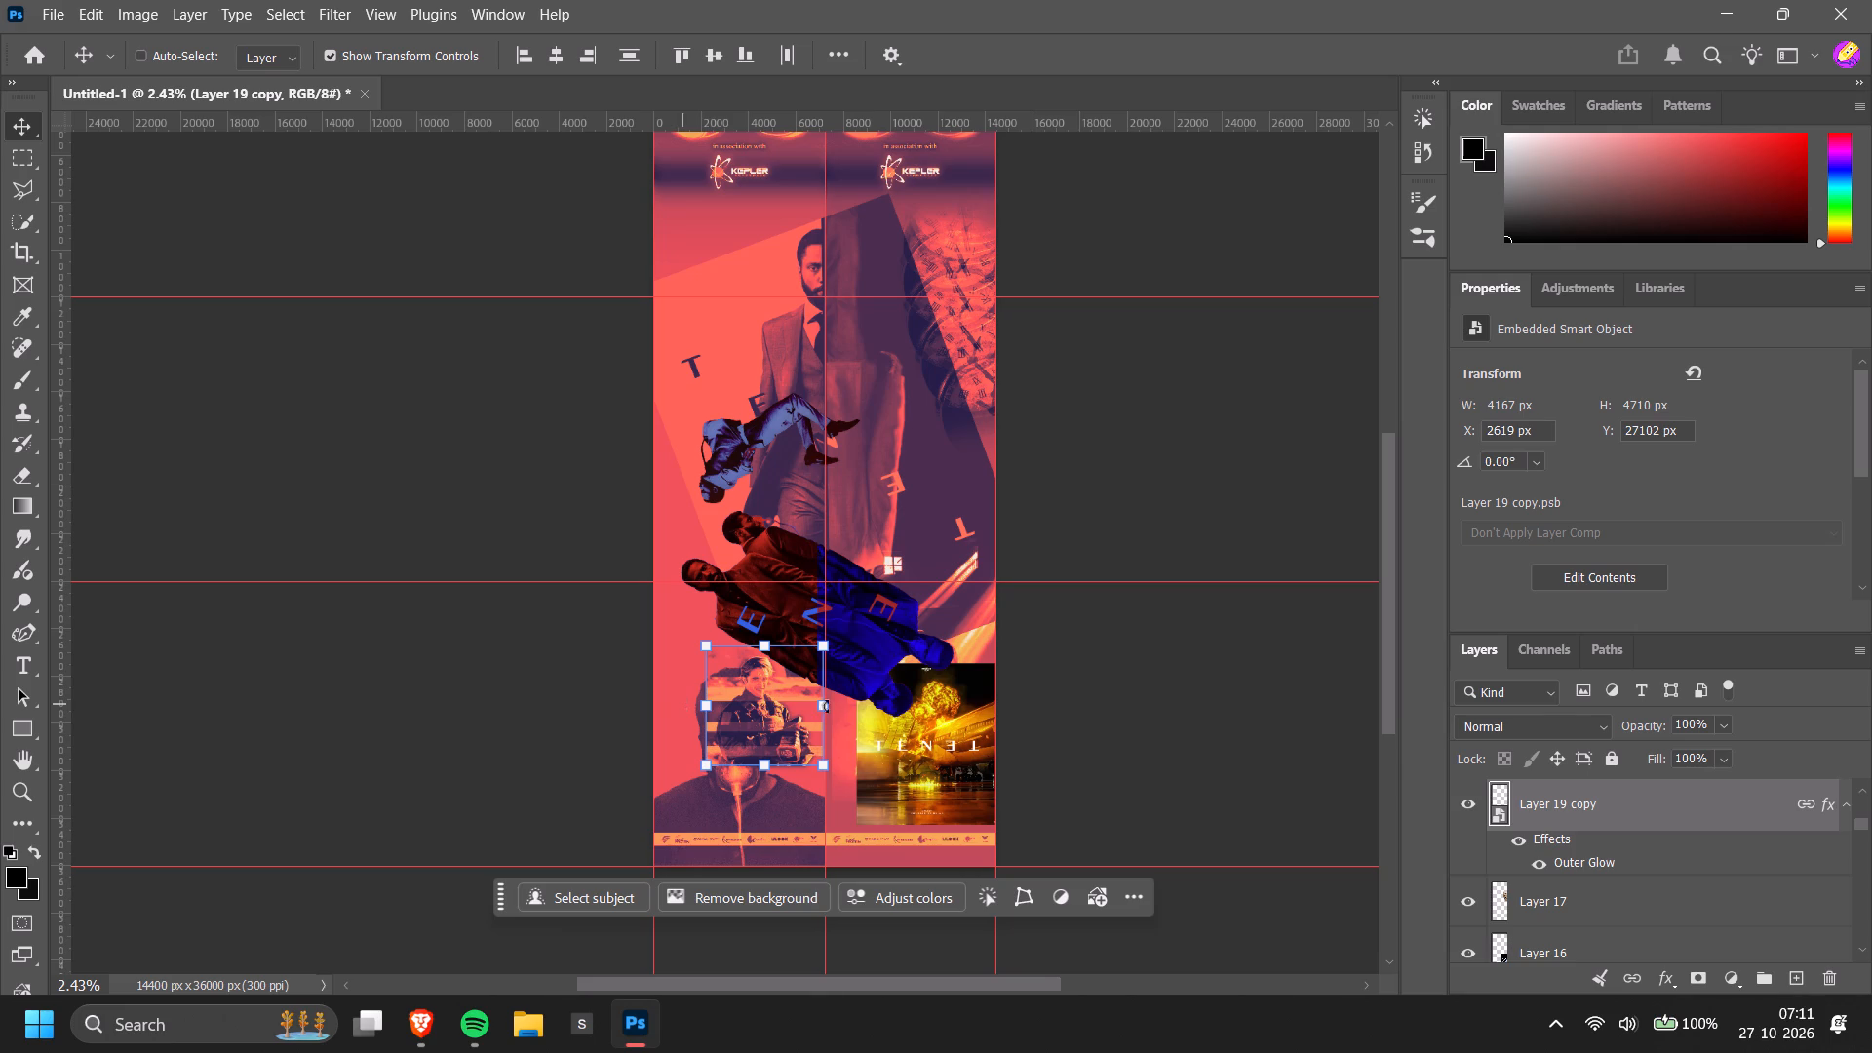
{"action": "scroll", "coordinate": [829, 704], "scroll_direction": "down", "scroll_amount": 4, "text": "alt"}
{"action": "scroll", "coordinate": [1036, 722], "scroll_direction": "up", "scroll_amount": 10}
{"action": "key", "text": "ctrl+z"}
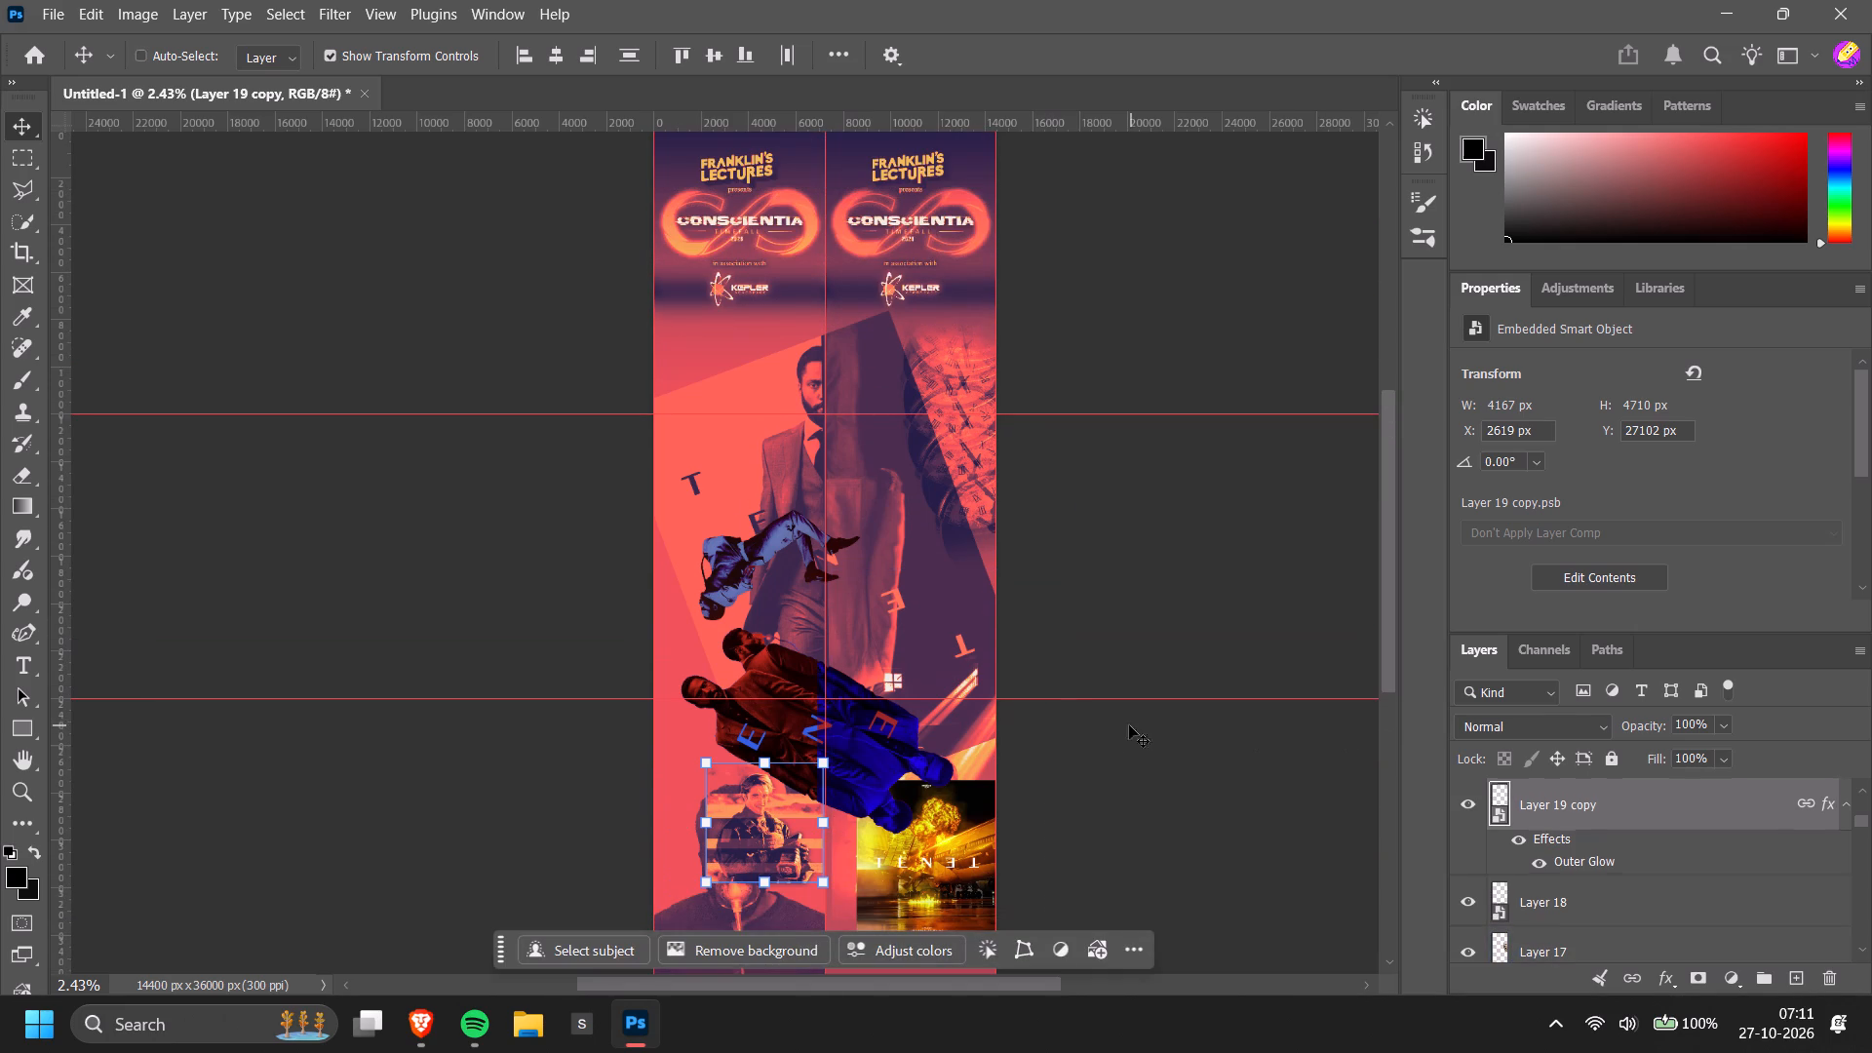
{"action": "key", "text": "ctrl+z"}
Merge the Gradient Map 2 adjustment with the smiling man on Layer 19 copy.
{"action": "scroll", "coordinate": [721, 799], "scroll_direction": "up", "scroll_amount": 8, "text": "alt"}
{"action": "scroll", "coordinate": [726, 794], "scroll_direction": "down", "scroll_amount": 6}
{"action": "scroll", "coordinate": [1606, 875], "scroll_direction": "up", "scroll_amount": 2}
{"action": "left_click", "coordinate": [1647, 863], "text": "shift"}
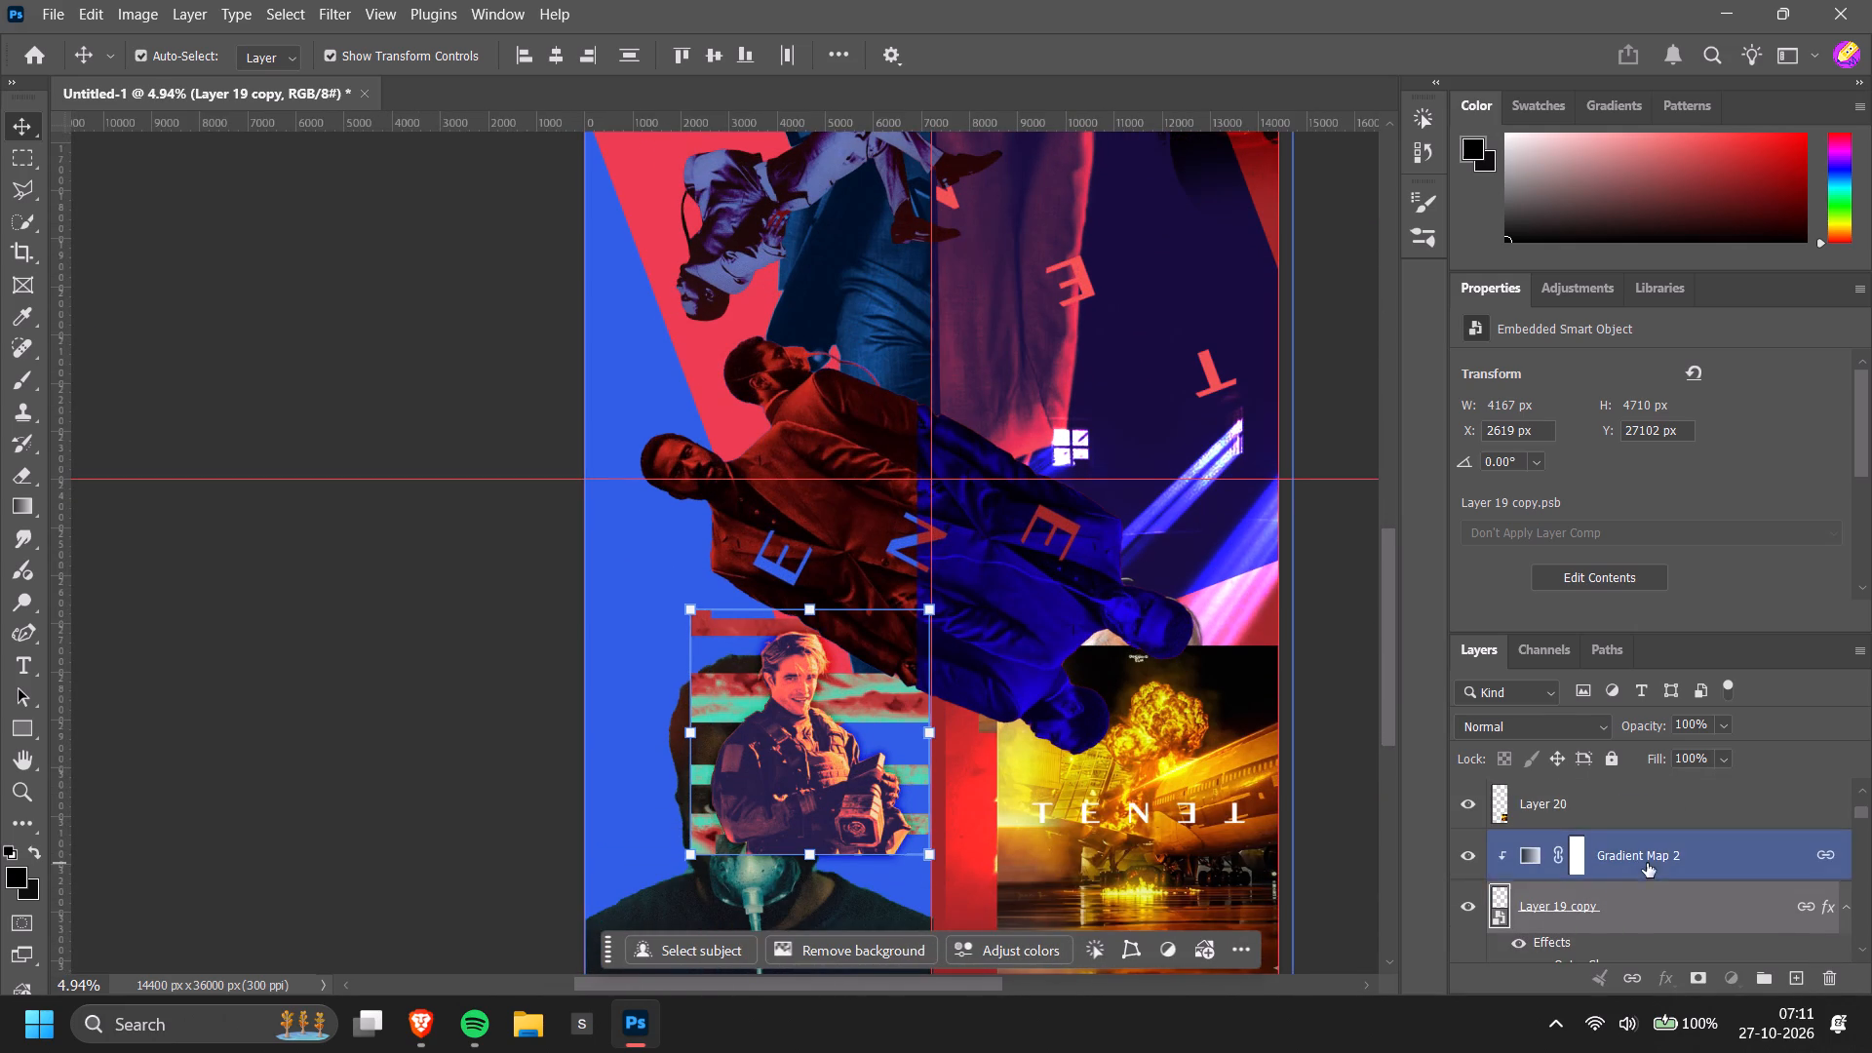
{"action": "right_click", "coordinate": [1668, 857]}
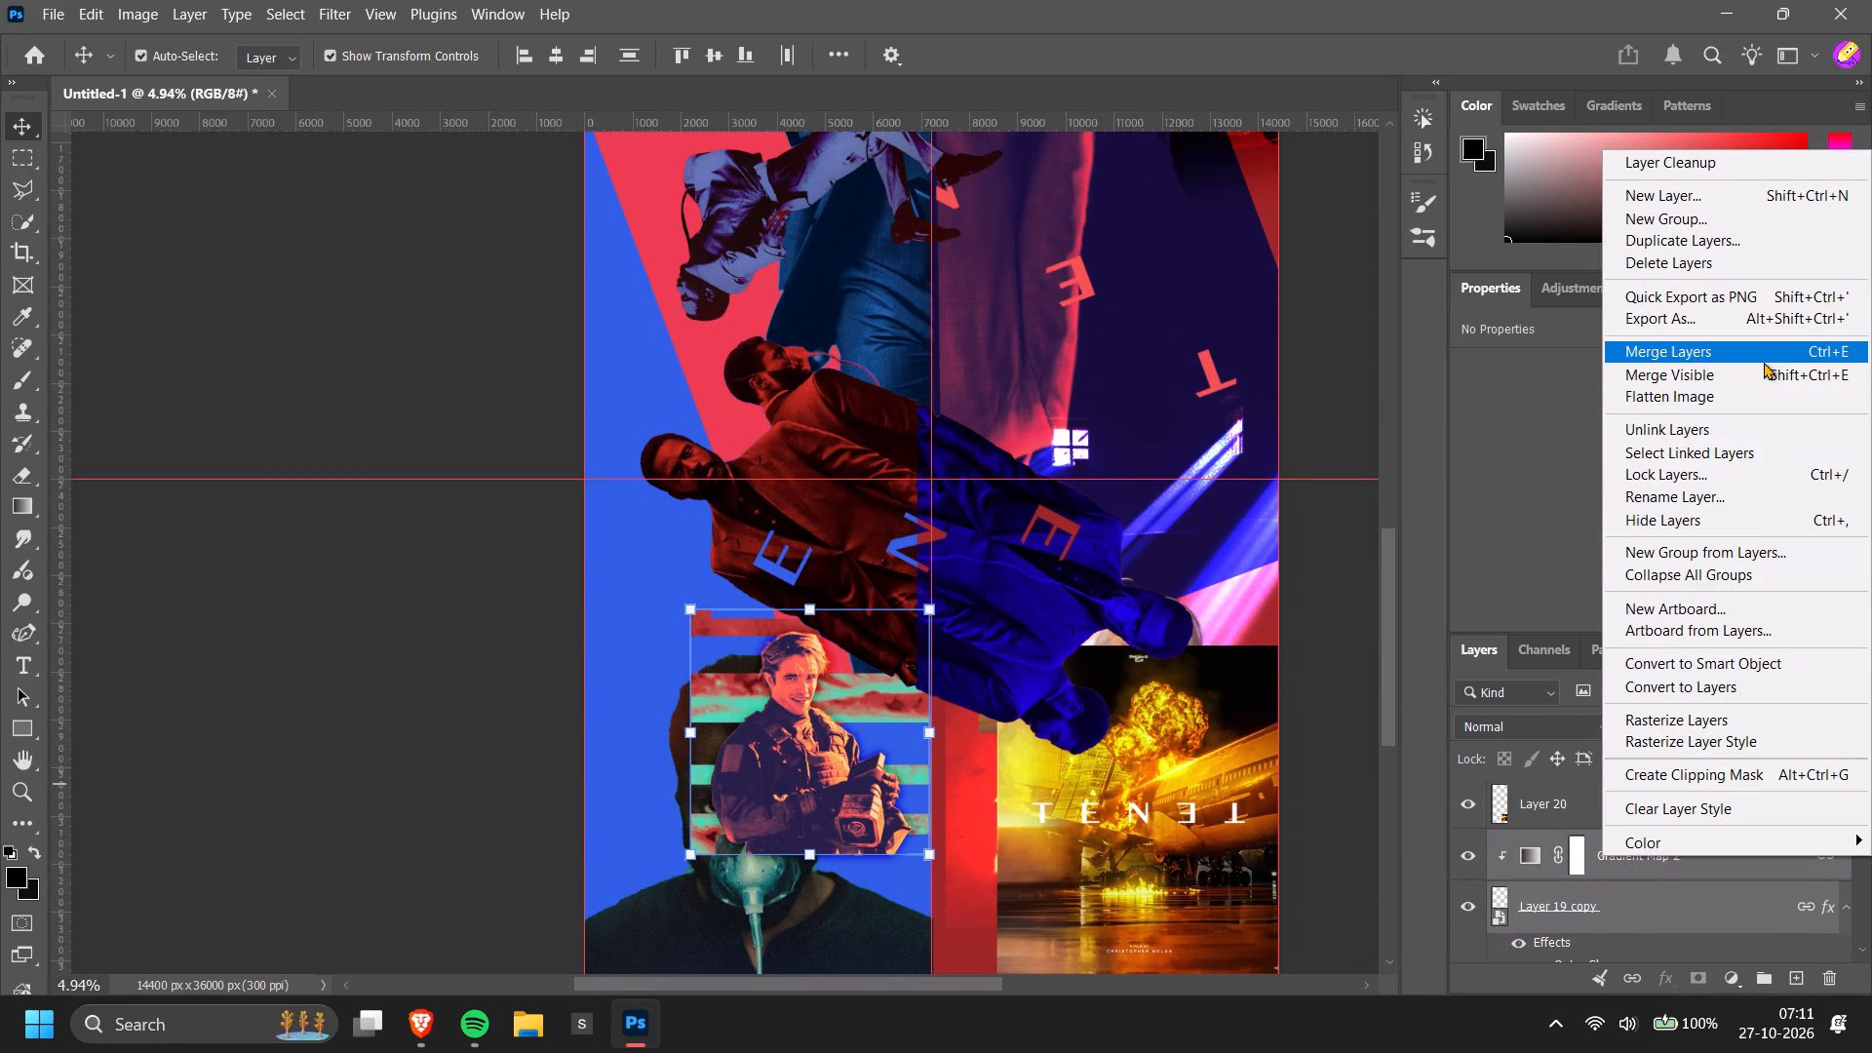
{"action": "left_click", "coordinate": [1765, 361]}
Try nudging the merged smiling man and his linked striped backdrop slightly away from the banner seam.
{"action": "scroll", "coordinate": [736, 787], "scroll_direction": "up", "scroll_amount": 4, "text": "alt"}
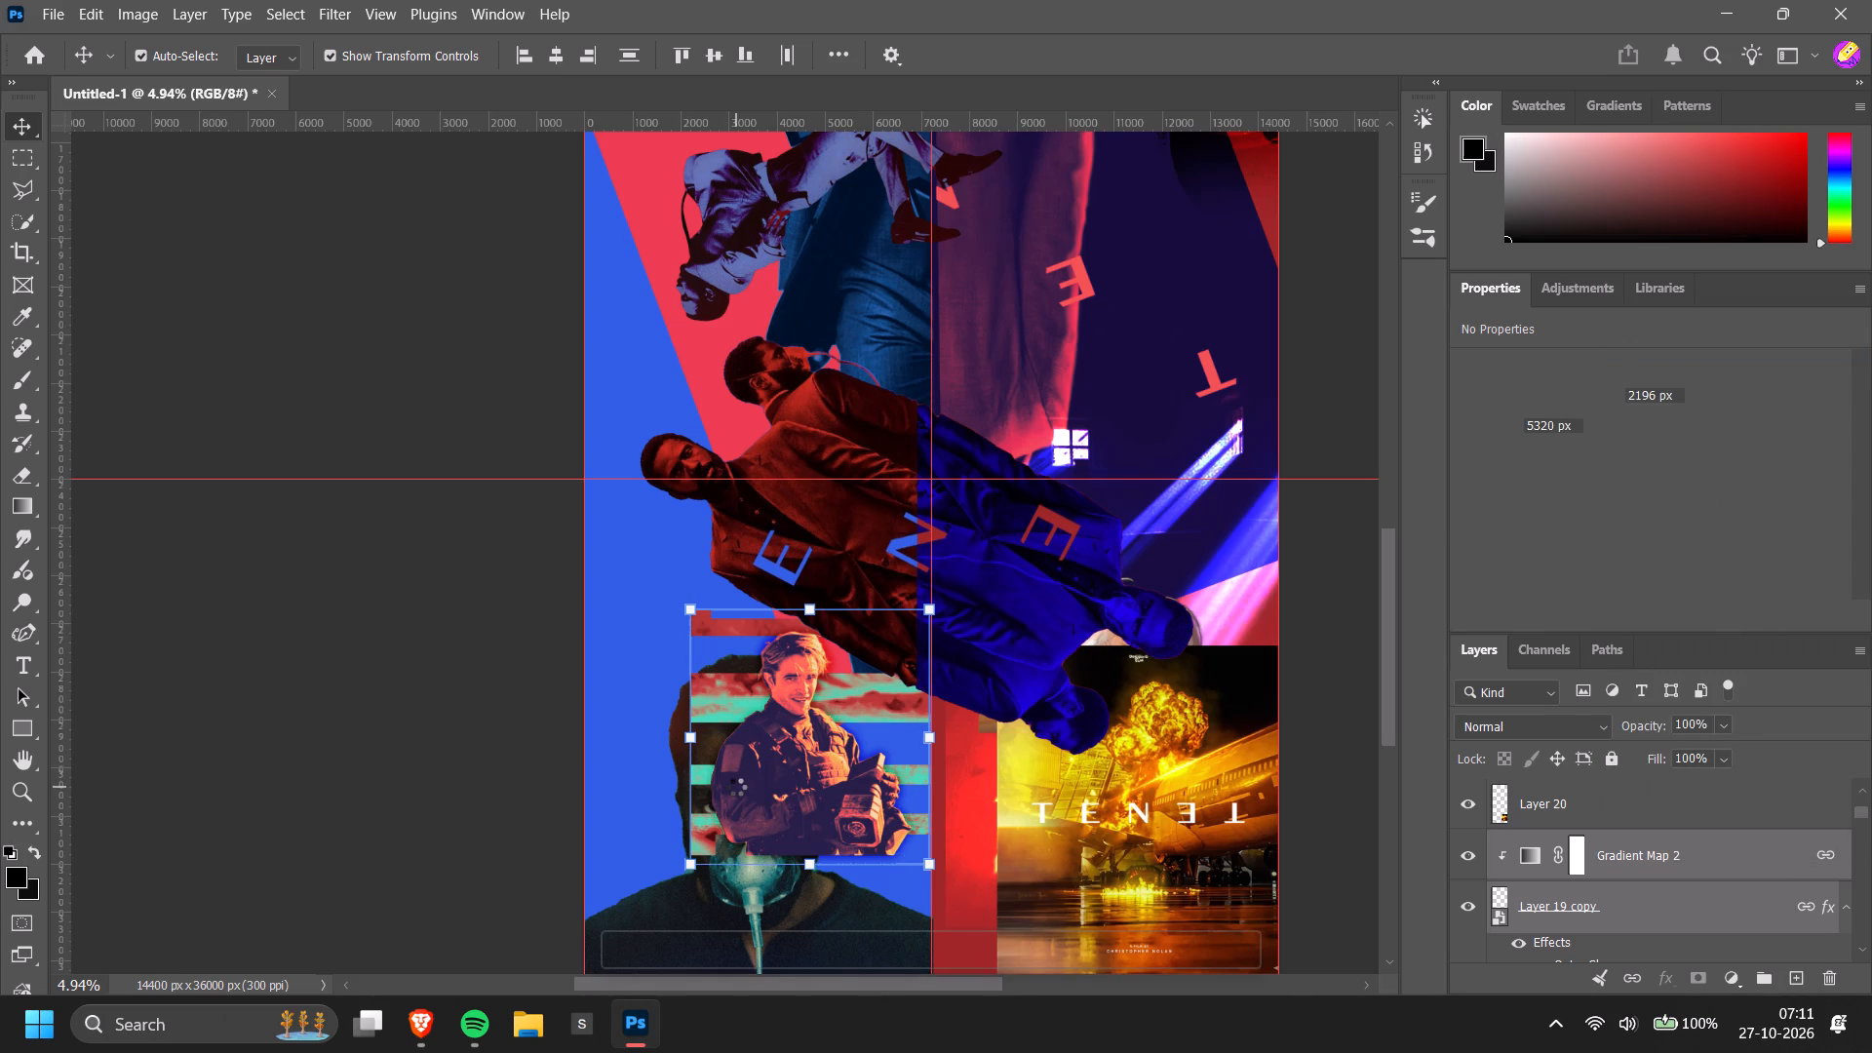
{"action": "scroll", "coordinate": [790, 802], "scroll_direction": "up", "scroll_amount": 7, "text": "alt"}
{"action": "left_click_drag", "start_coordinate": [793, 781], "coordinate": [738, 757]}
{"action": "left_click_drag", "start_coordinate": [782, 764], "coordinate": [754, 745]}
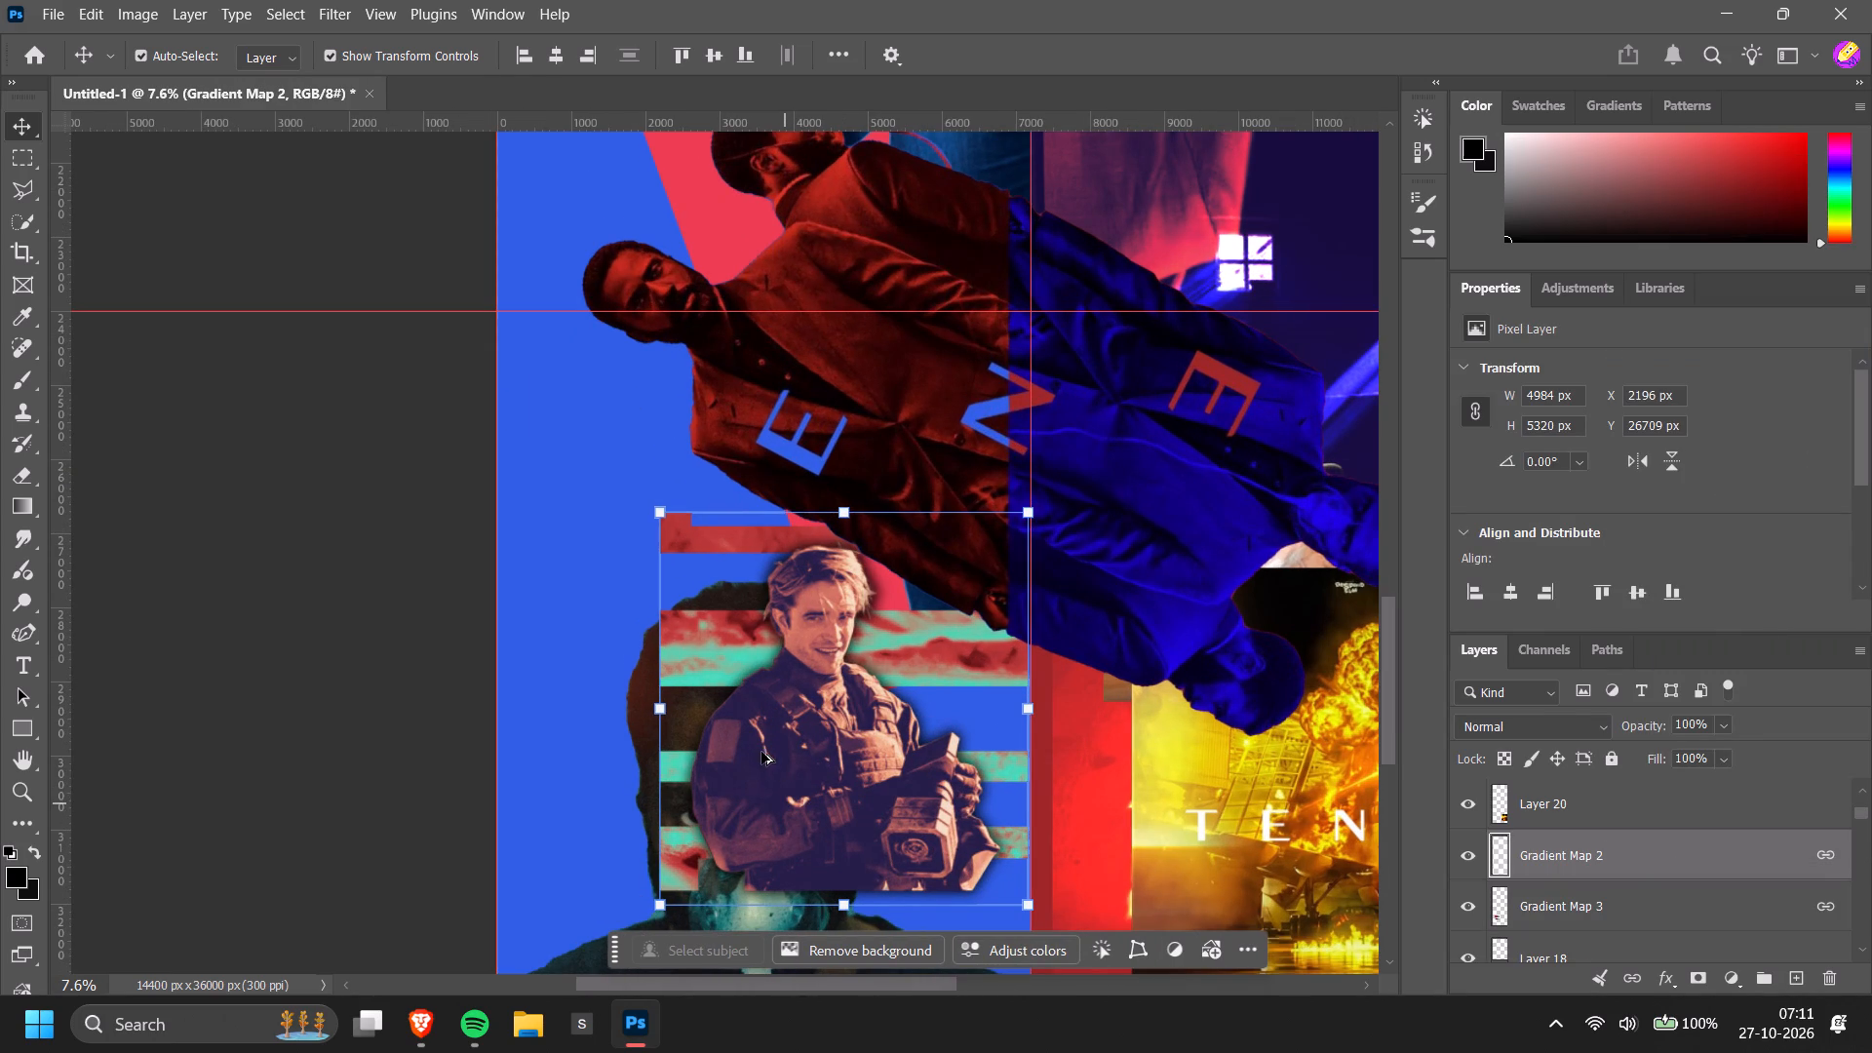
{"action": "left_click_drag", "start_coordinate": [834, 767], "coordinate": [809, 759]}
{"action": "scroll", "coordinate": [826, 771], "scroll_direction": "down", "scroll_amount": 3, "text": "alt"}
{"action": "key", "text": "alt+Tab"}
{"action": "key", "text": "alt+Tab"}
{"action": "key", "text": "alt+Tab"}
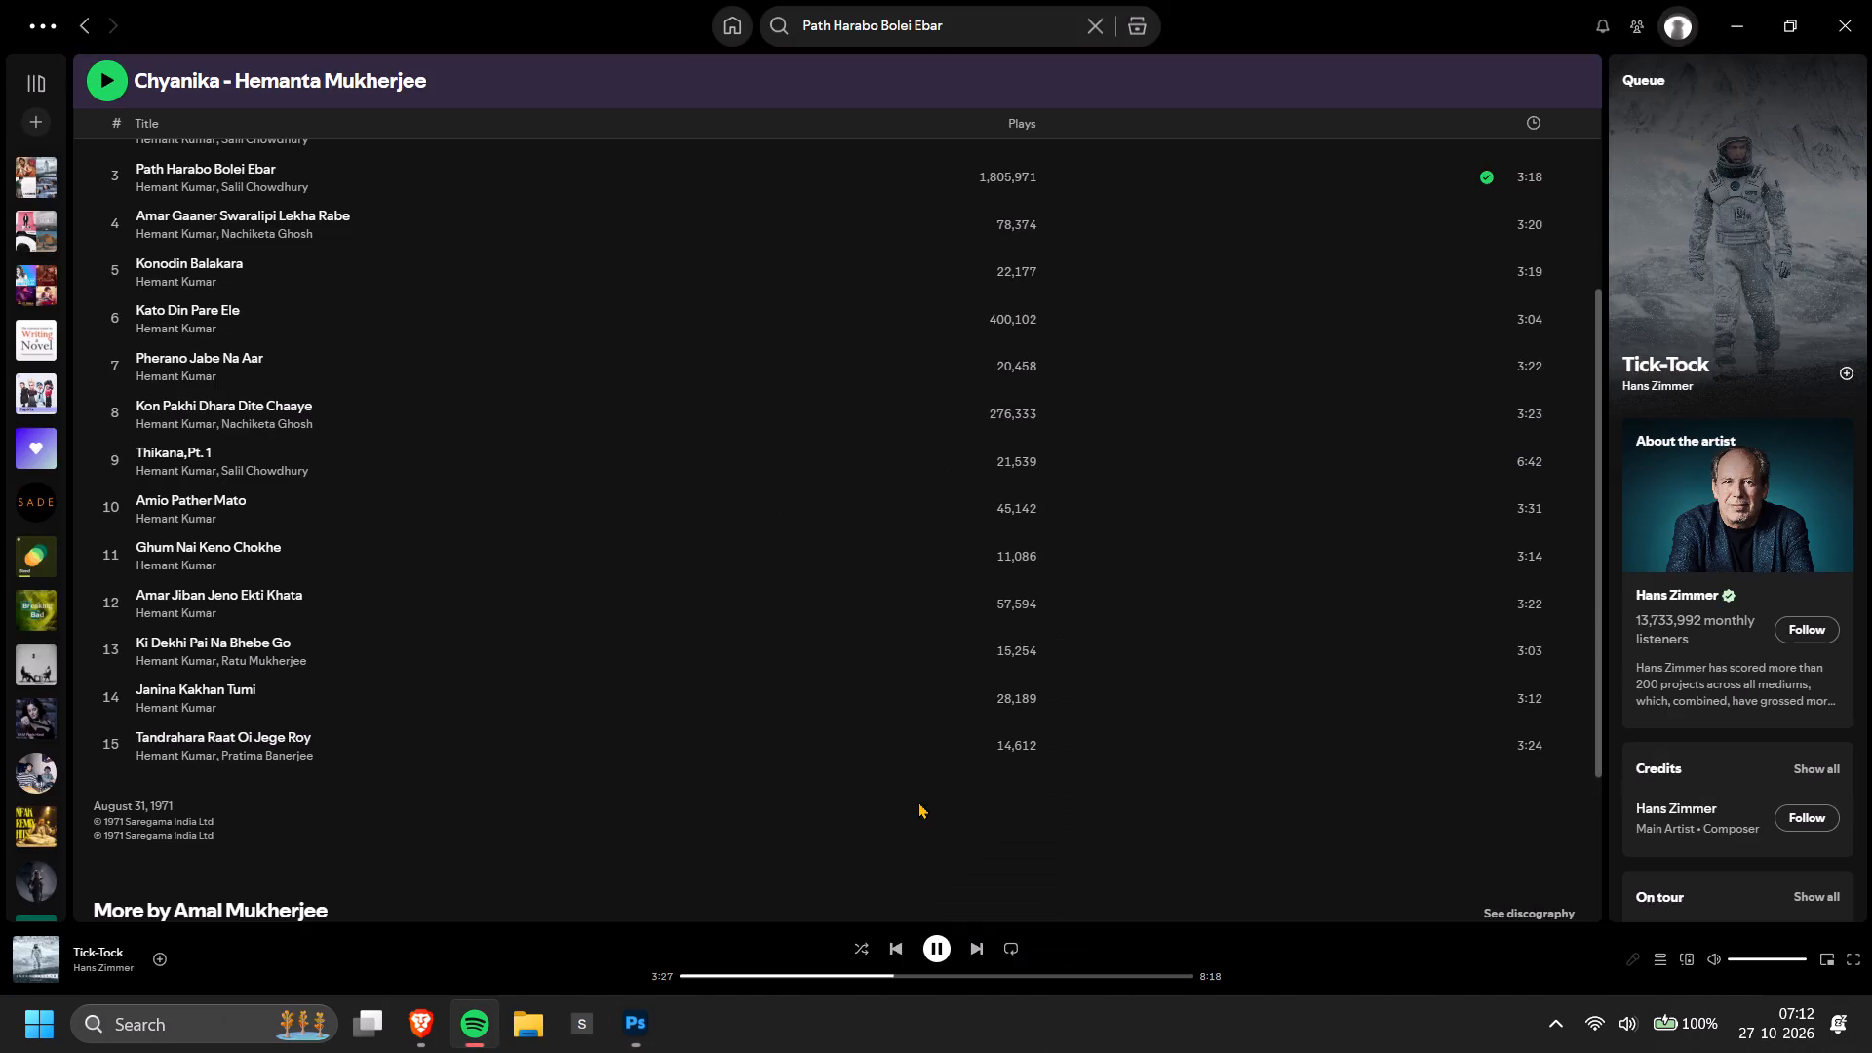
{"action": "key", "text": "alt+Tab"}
Move the smiling man and his linked striped backdrop toward the blue banner's outer edge, to X 469 px, Y 25918 px.
{"action": "scroll", "coordinate": [925, 801], "scroll_direction": "down", "scroll_amount": 14}
{"action": "left_click_drag", "start_coordinate": [953, 625], "coordinate": [923, 618]}
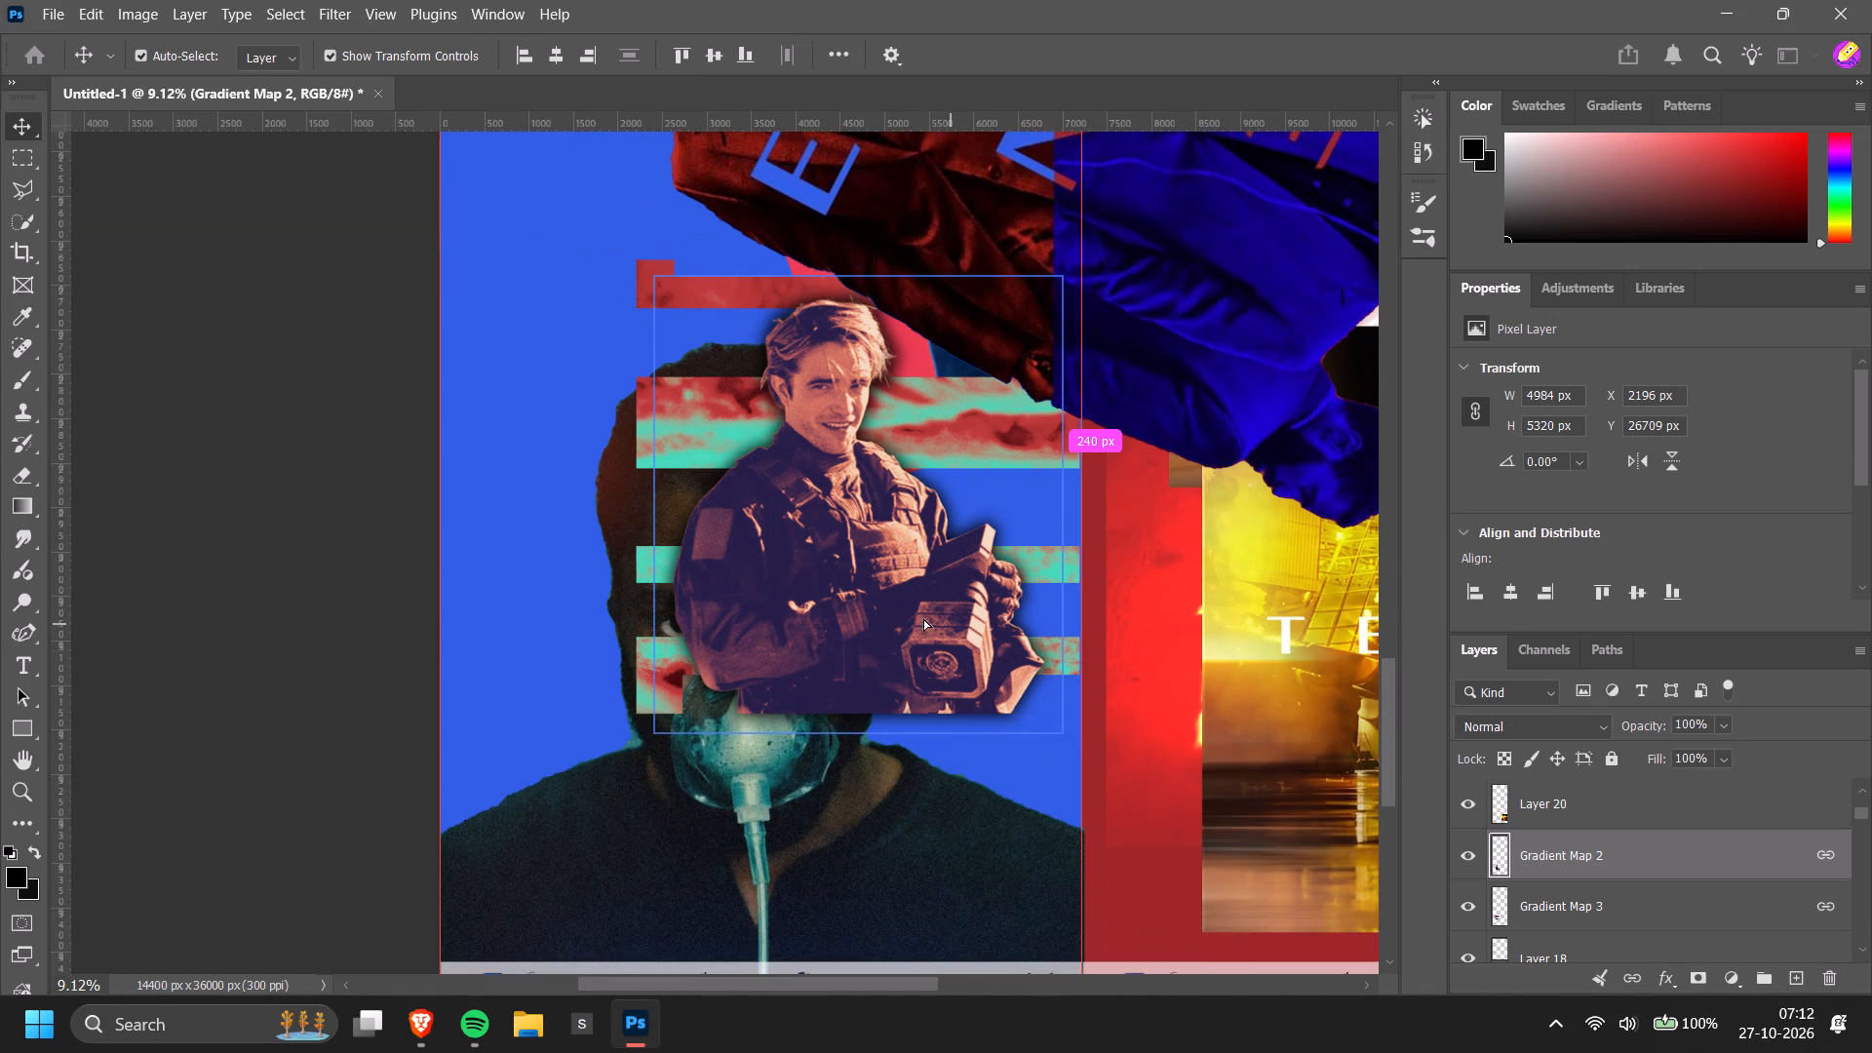
{"action": "left_click_drag", "start_coordinate": [923, 618], "coordinate": [799, 564]}
Add a Curves adjustment layer above the merged smiling man and raise the upper midtones of its RGB curve slightly.
{"action": "scroll", "coordinate": [820, 590], "scroll_direction": "down", "scroll_amount": 8, "text": "alt"}
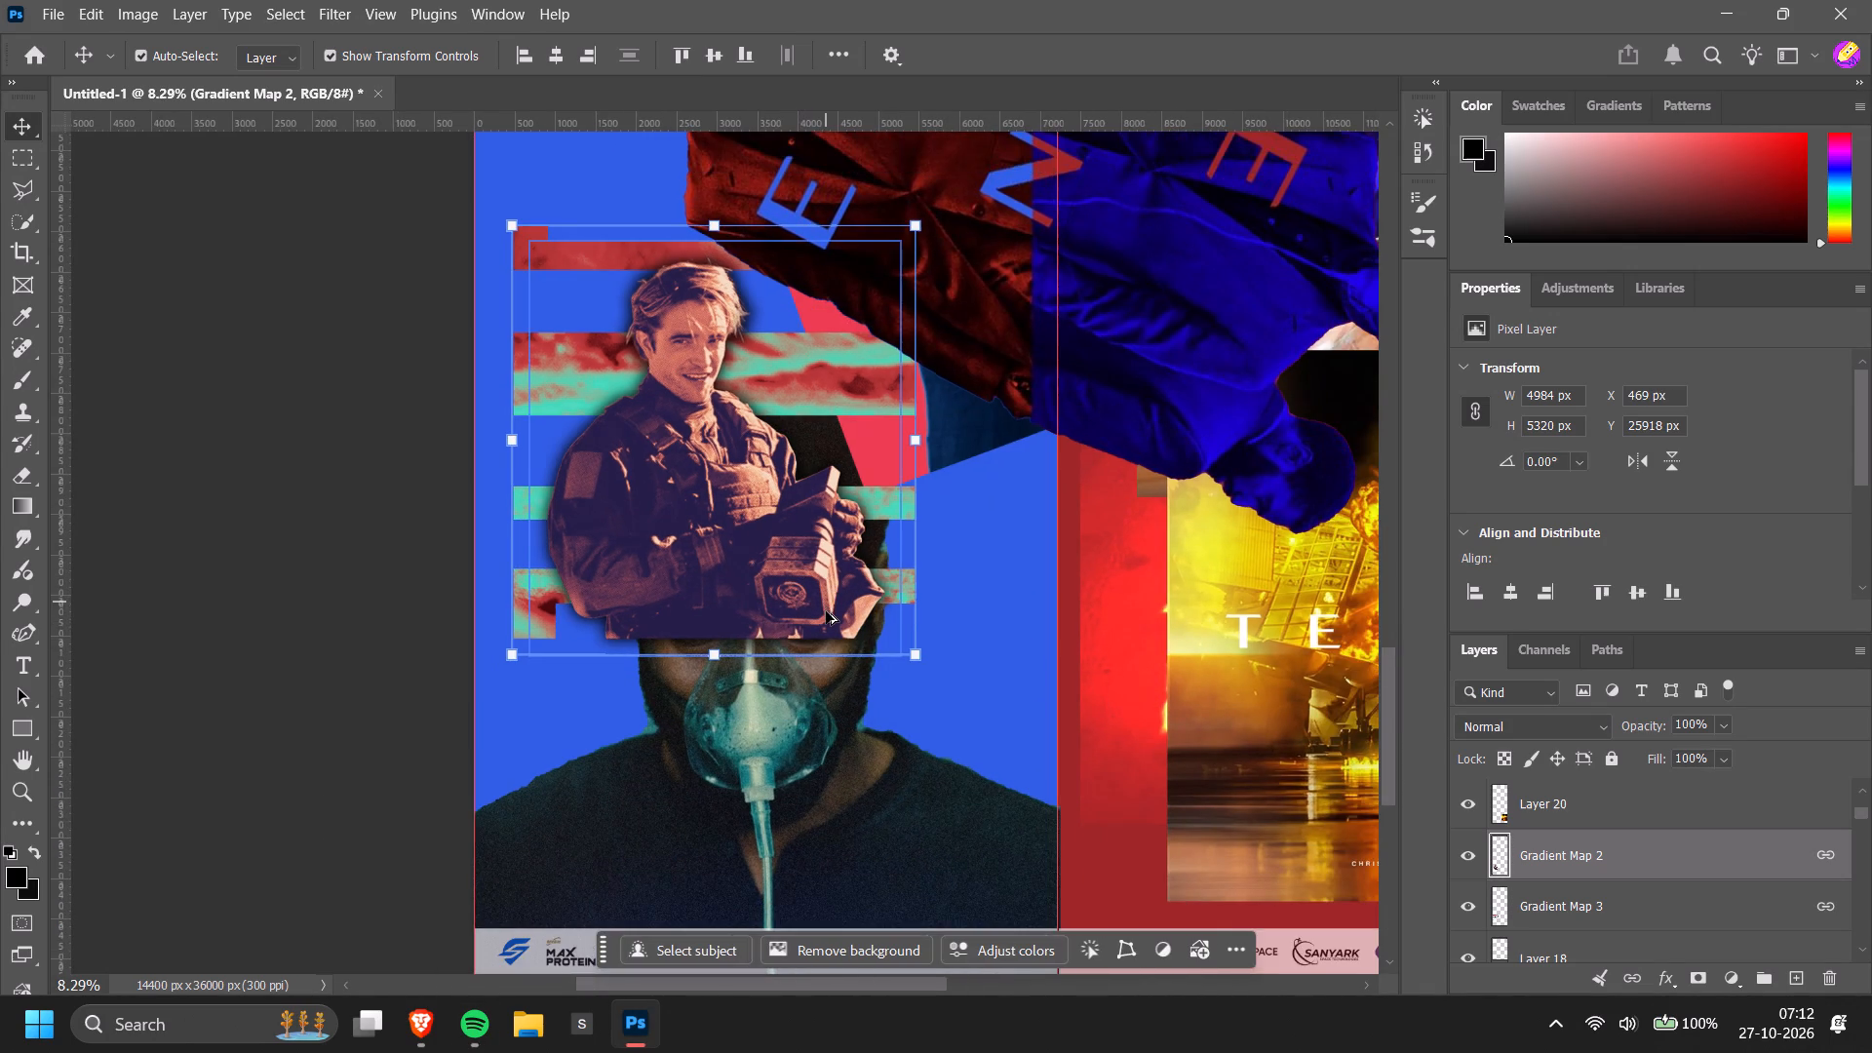
{"action": "left_click", "coordinate": [1736, 986]}
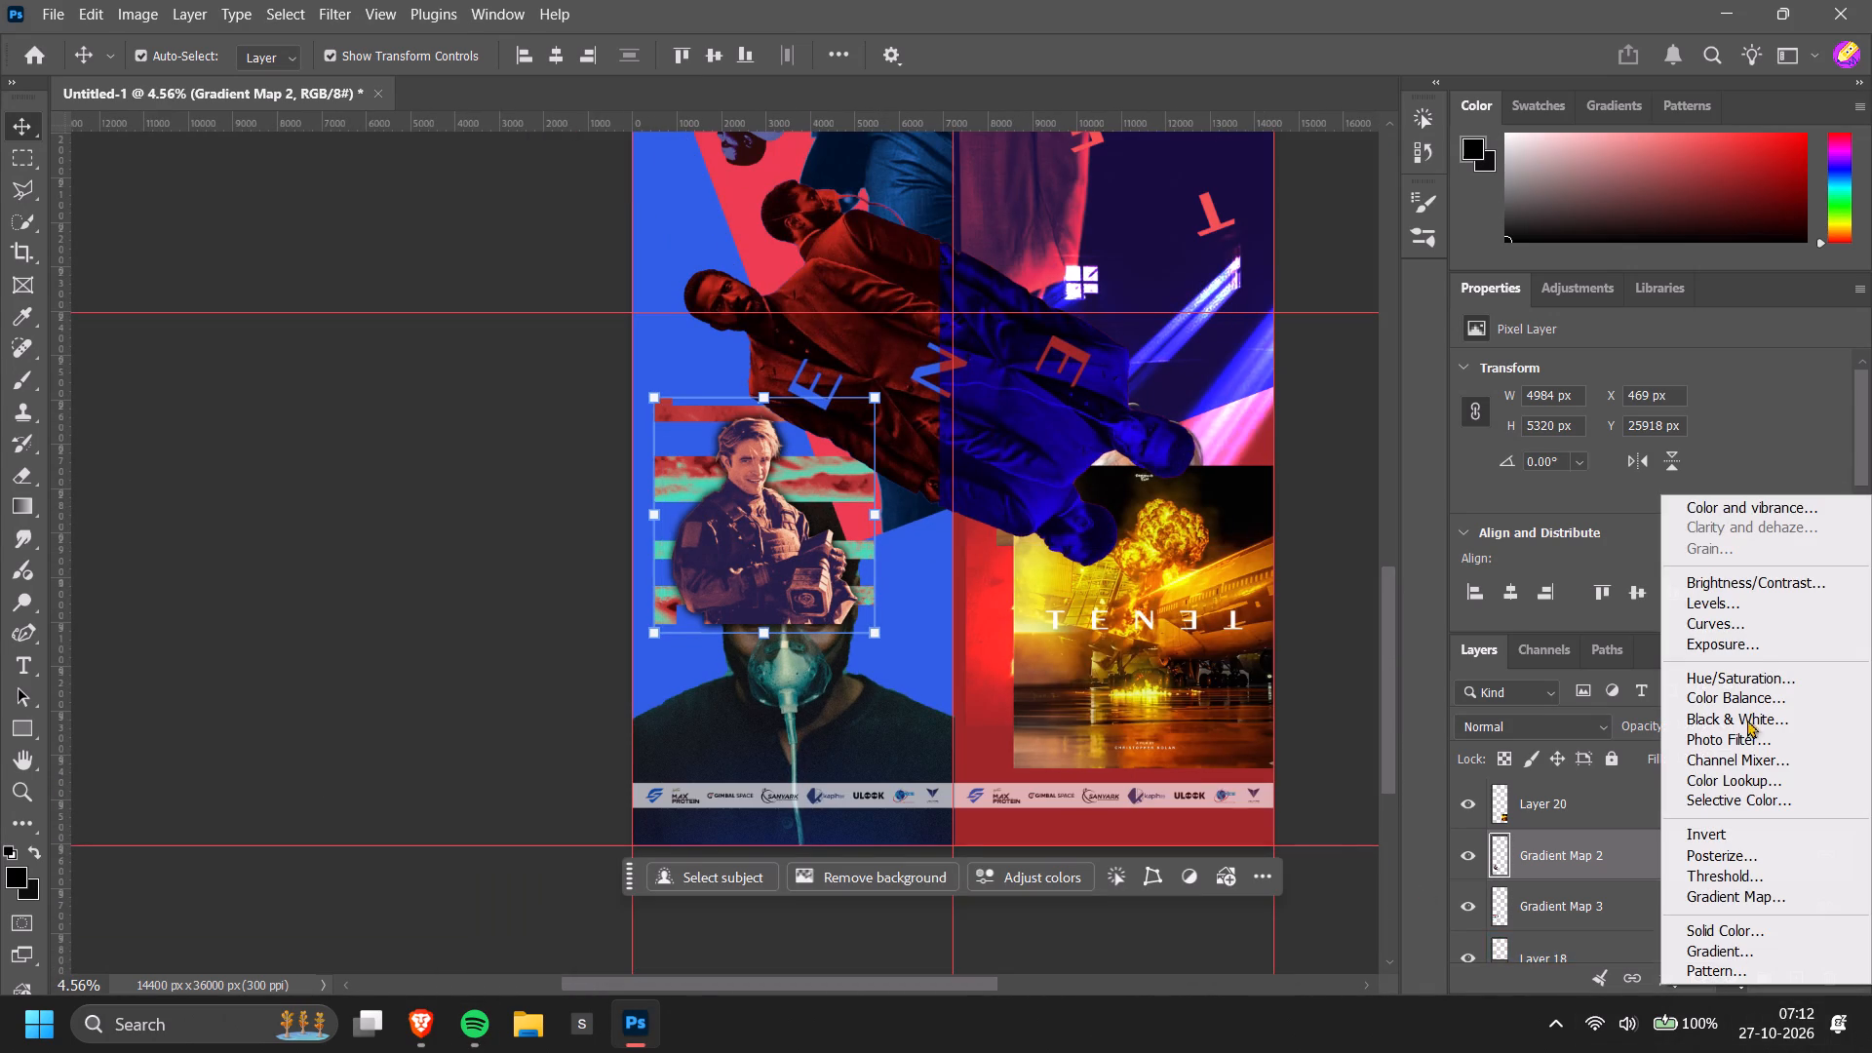
{"action": "left_click", "coordinate": [1780, 630]}
{"action": "left_click_drag", "start_coordinate": [1705, 496], "coordinate": [1700, 482]}
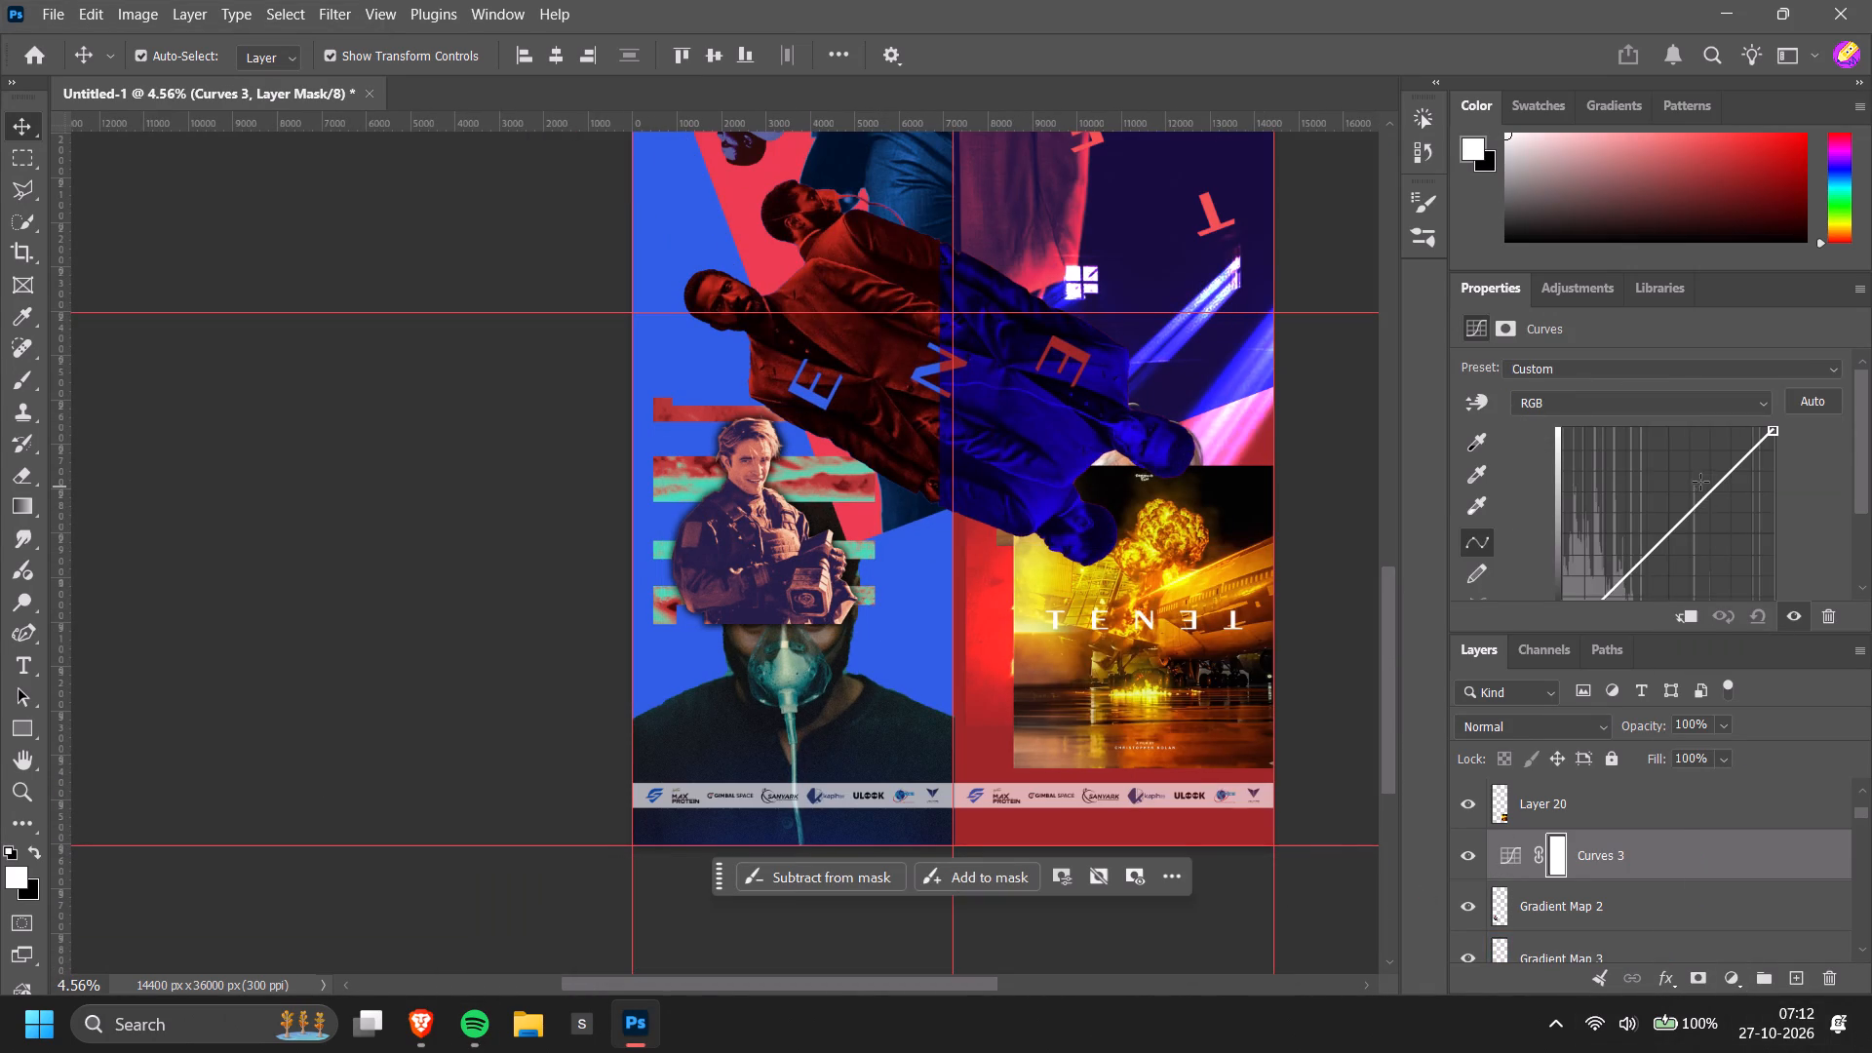
Shape the Curves 3 RGB curve into an S by raising the upper midtones and pulling the shadows down slightly.
{"action": "left_click_drag", "start_coordinate": [1700, 482], "coordinate": [1696, 480]}
{"action": "scroll", "coordinate": [1681, 491], "scroll_direction": "down", "scroll_amount": 4}
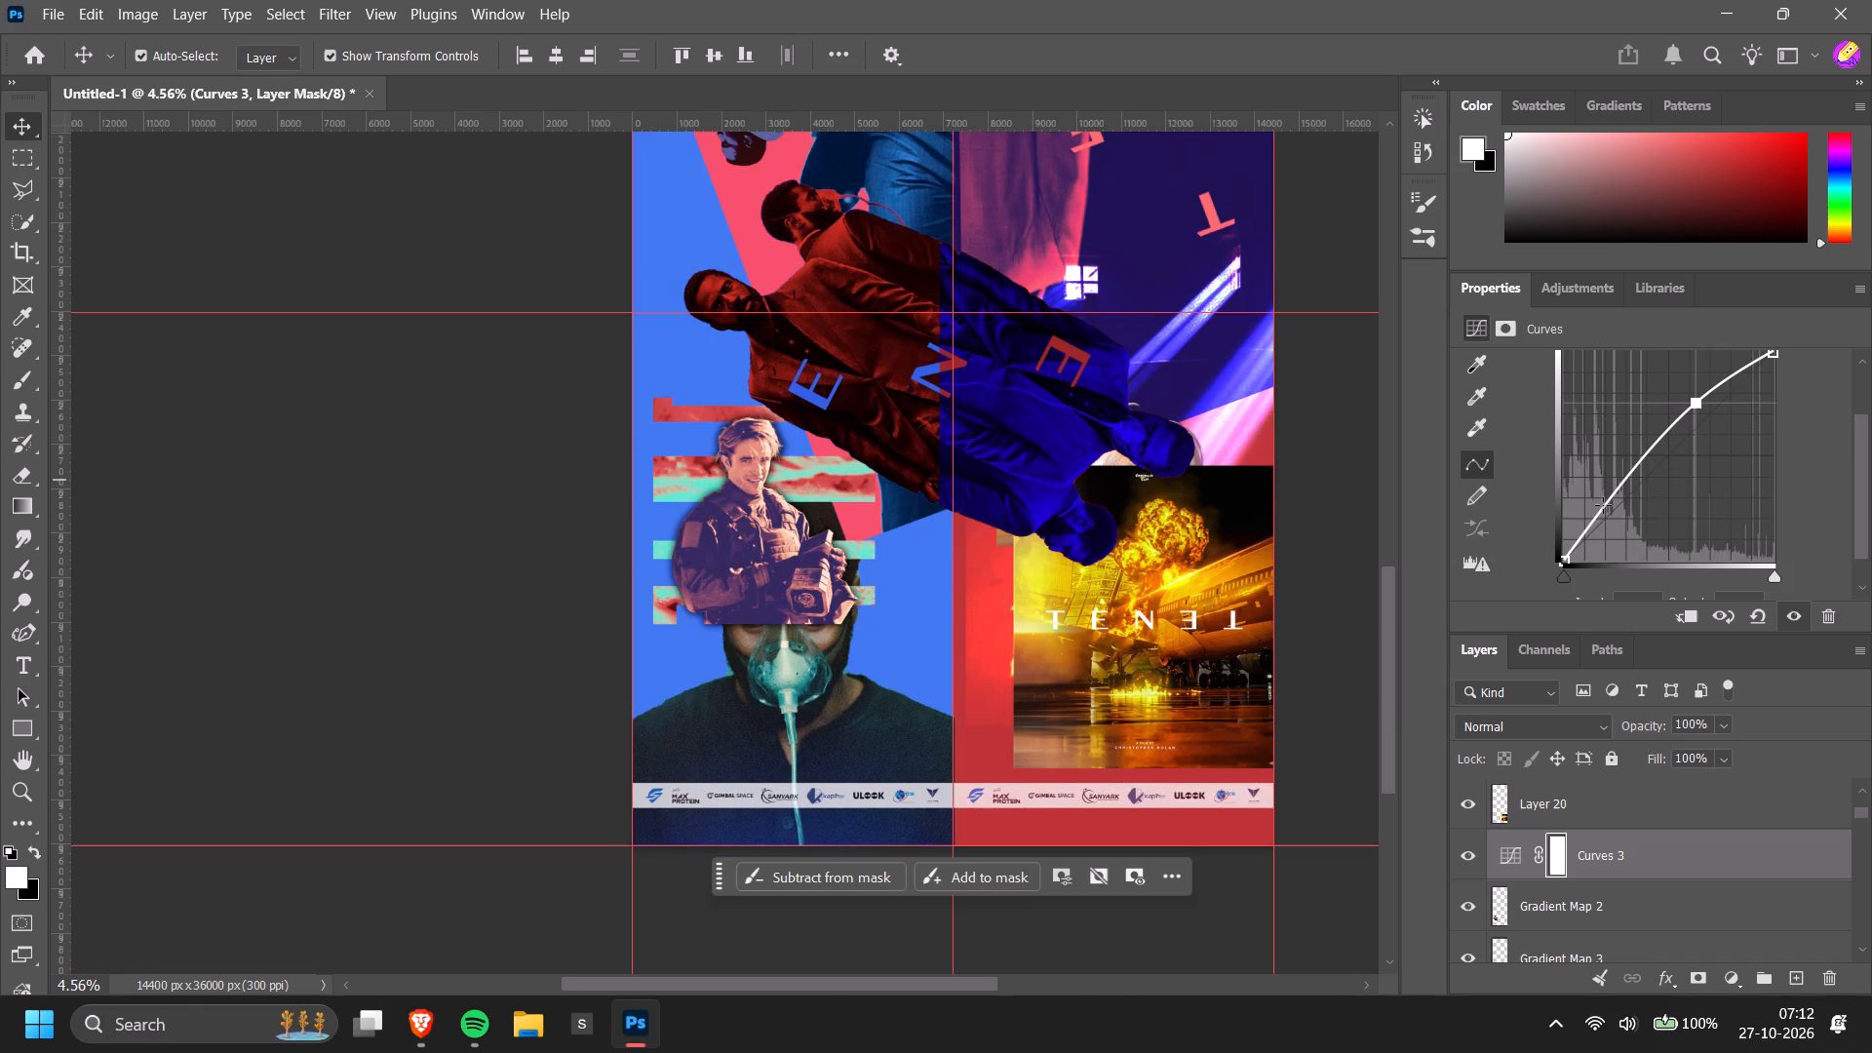
{"action": "left_click_drag", "start_coordinate": [1603, 505], "coordinate": [1611, 518]}
Clip the Curves 3 adjustment to the smiling man's Gradient Map 2 layer so it affects only him.
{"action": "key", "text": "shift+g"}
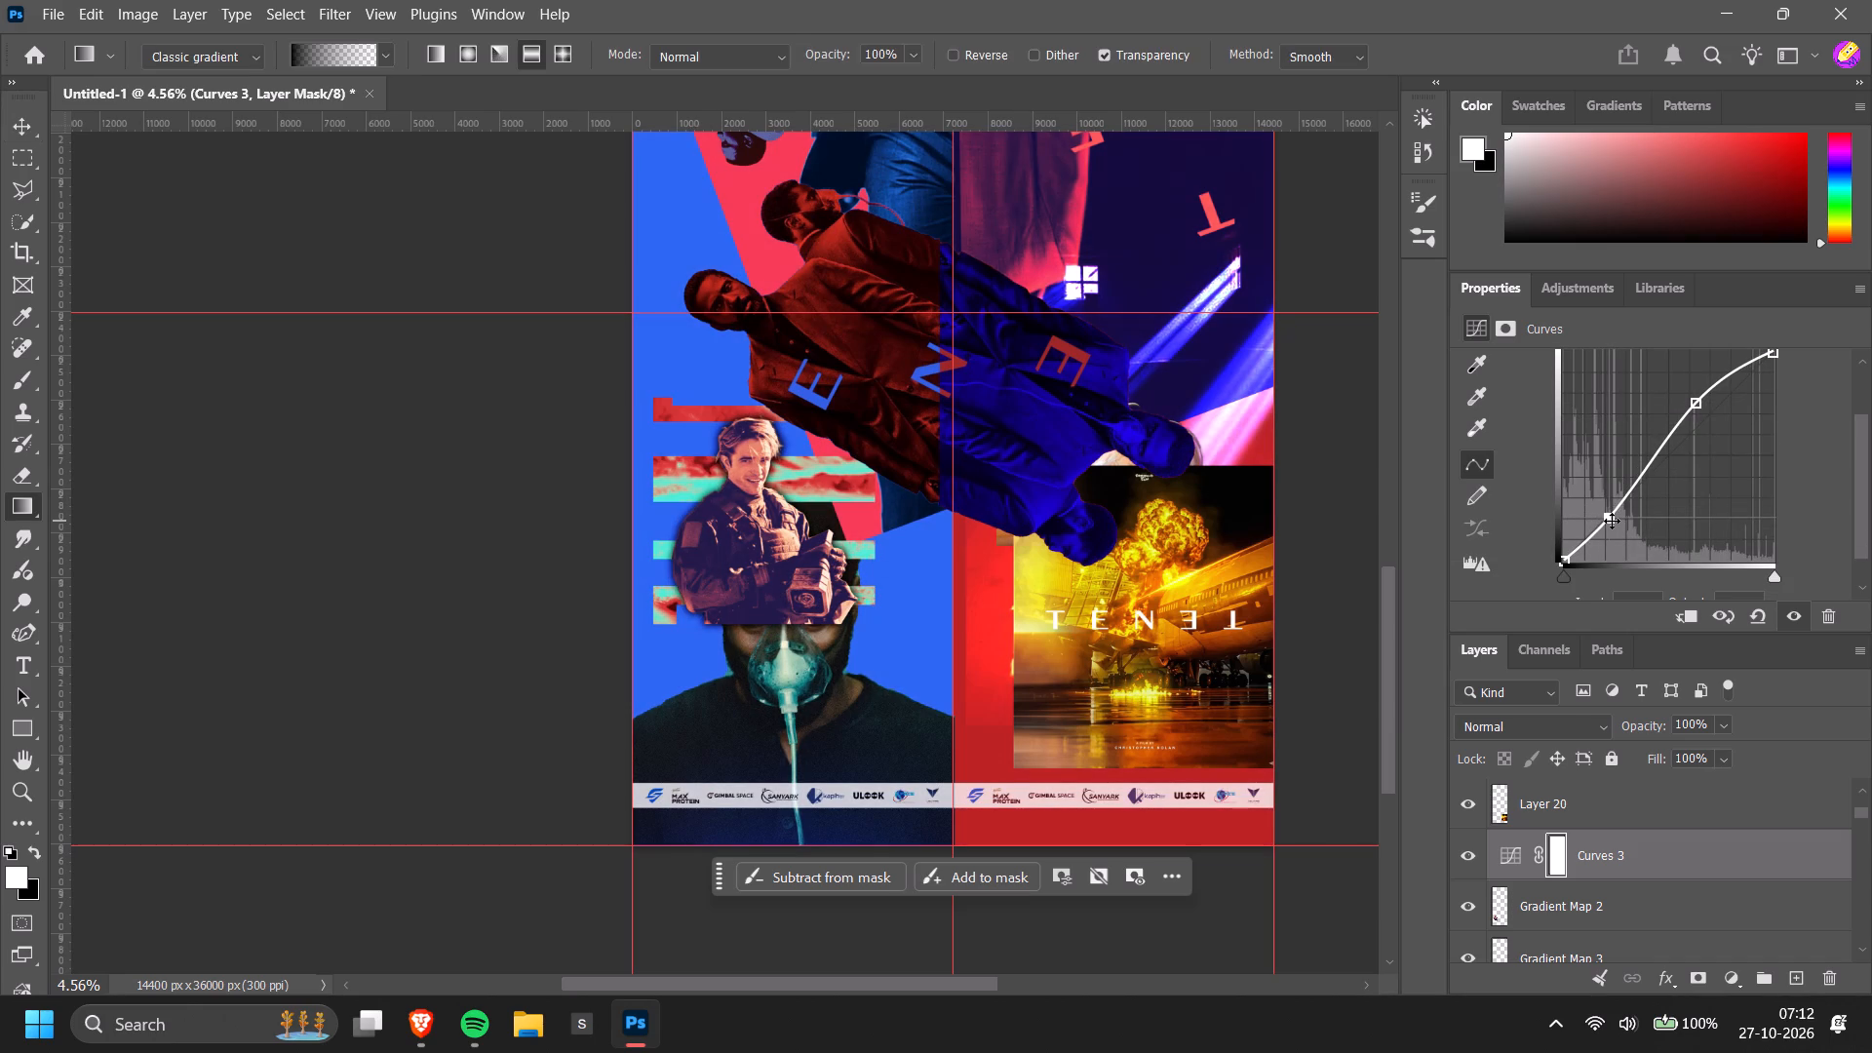
{"action": "left_click", "coordinate": [1656, 908]}
{"action": "left_click", "coordinate": [1662, 880]}
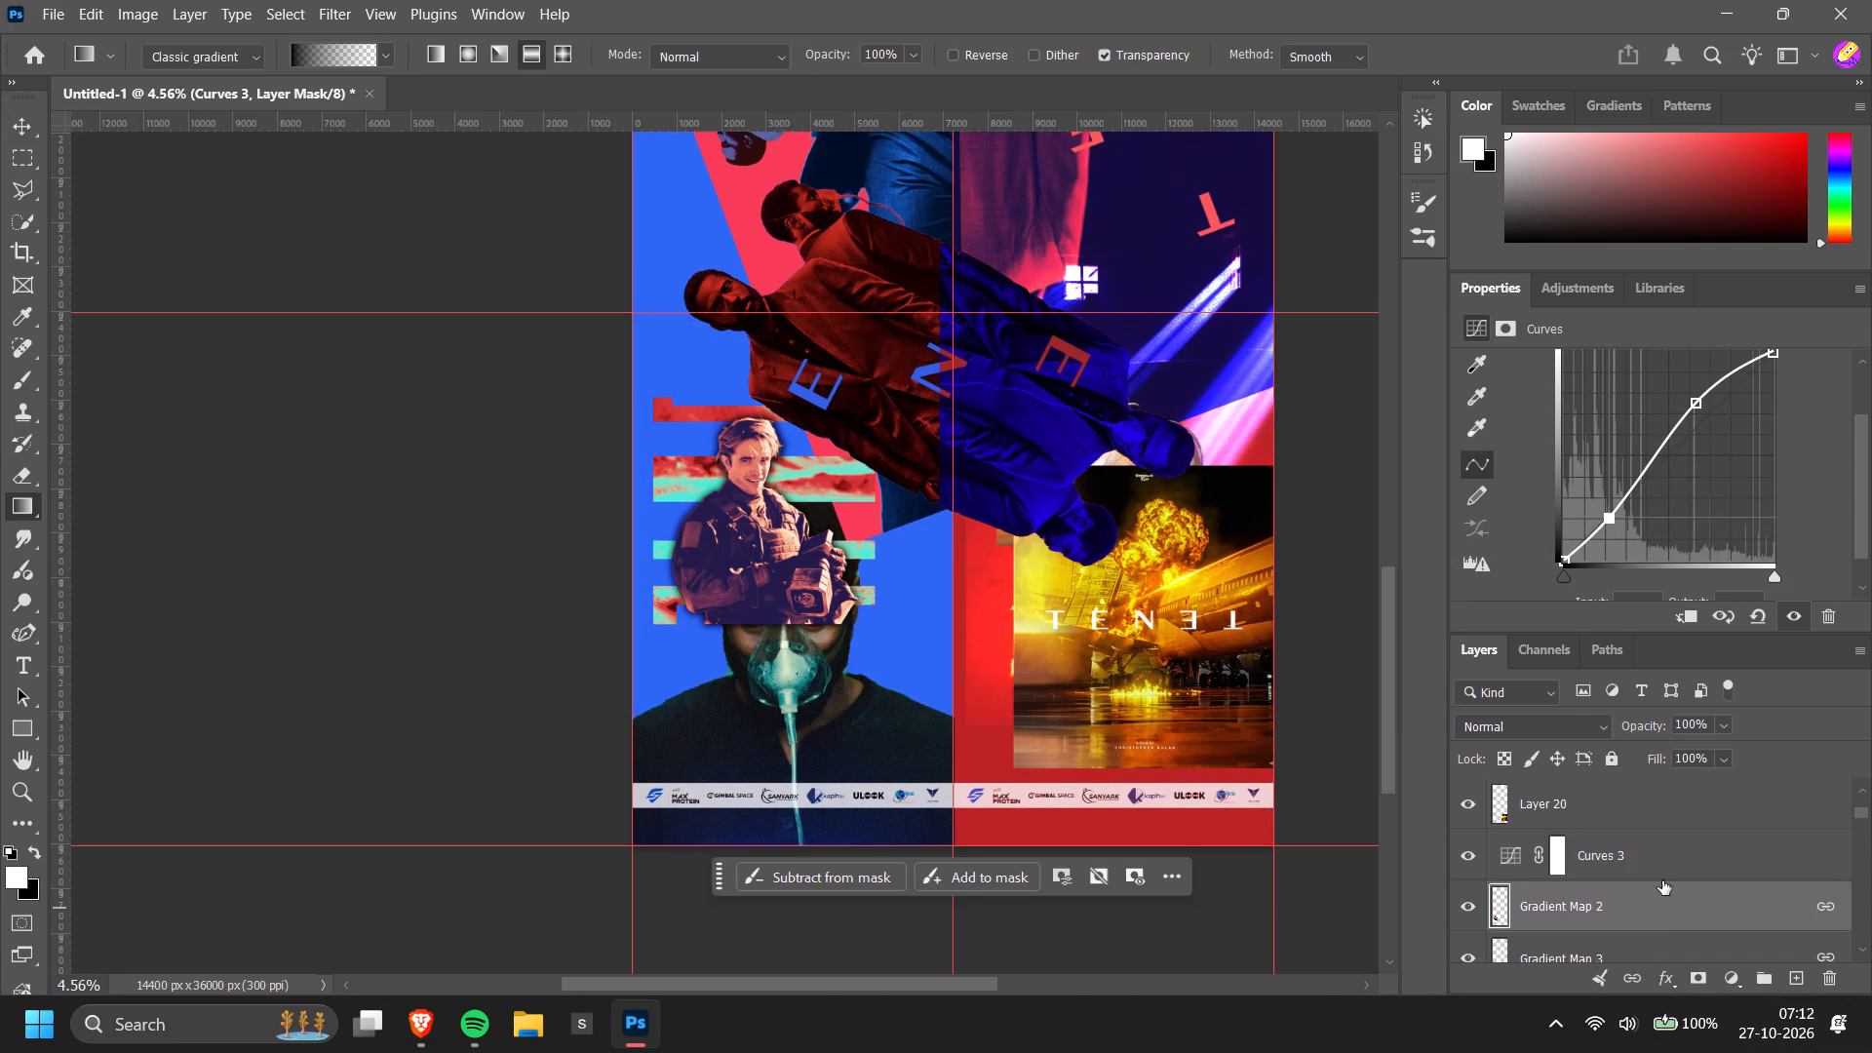
{"action": "key", "text": "ctrl+alt+g"}
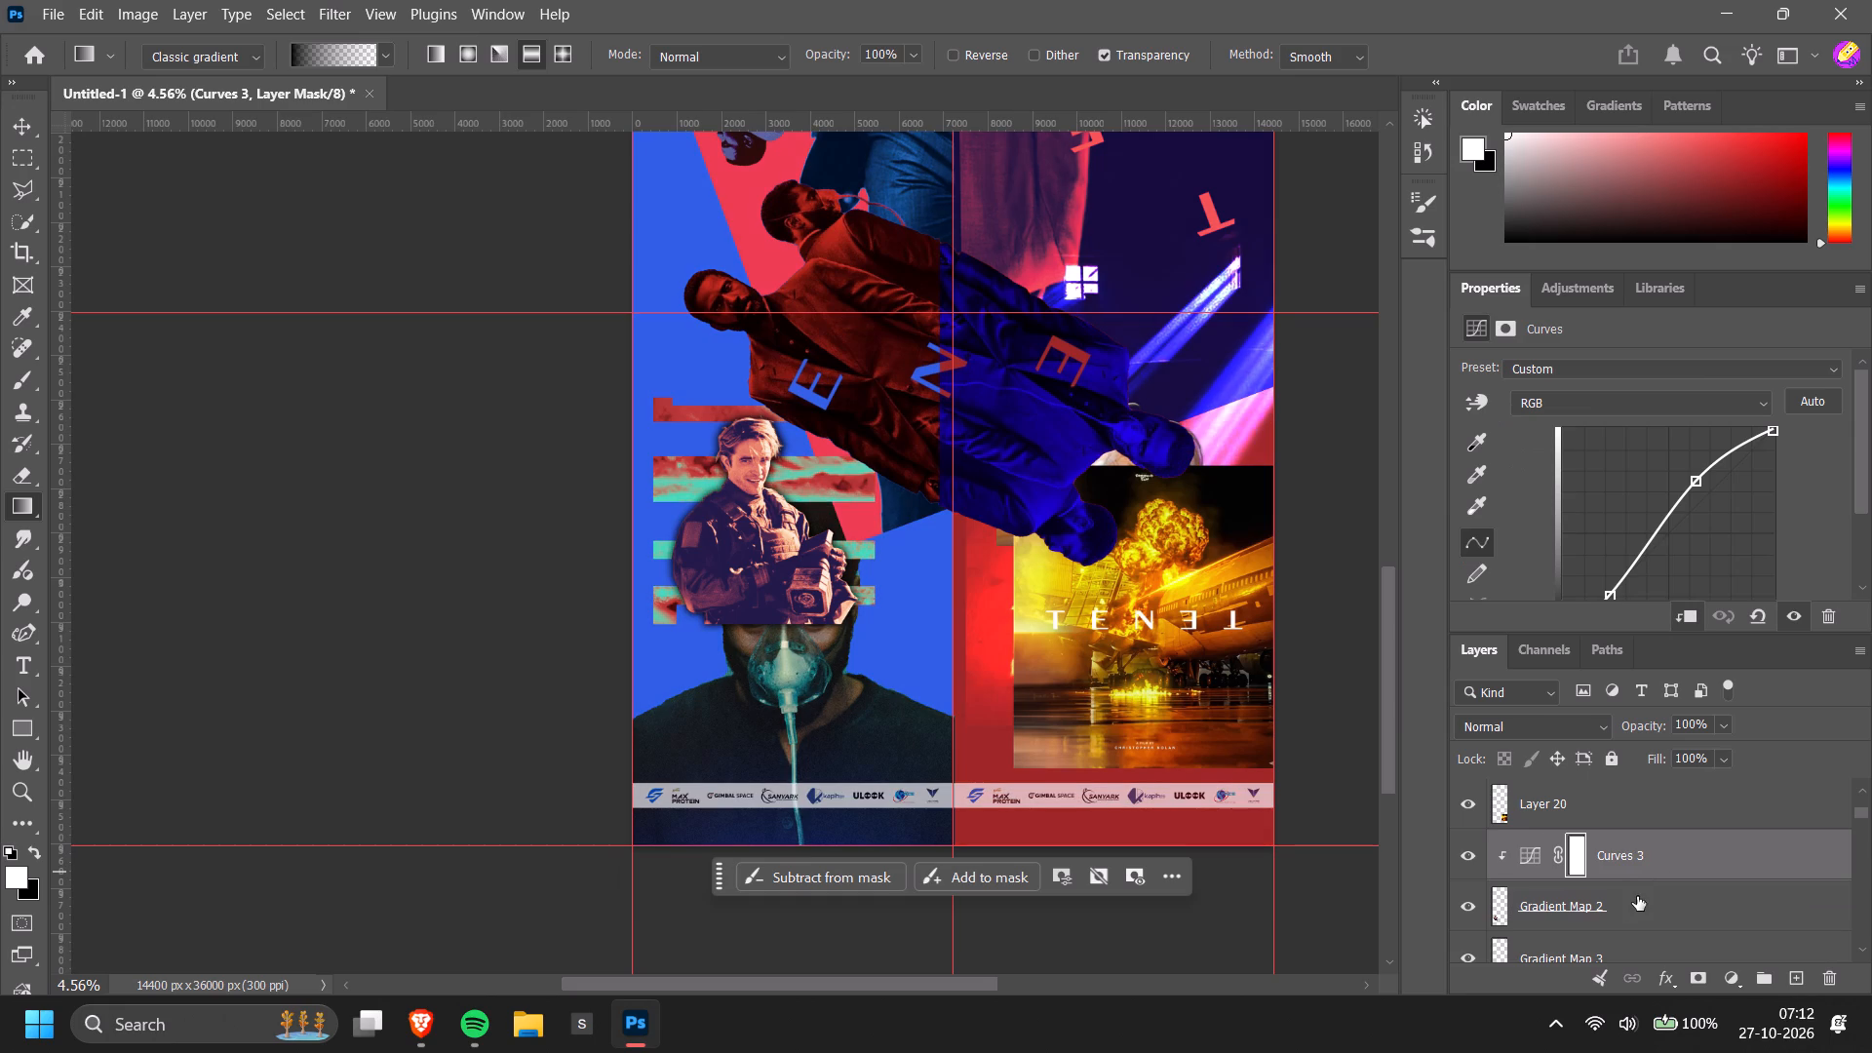
Merge the clipped Curves 3 adjustment with the smiling man's Gradient Map 2 layer.
{"action": "left_click", "coordinate": [1675, 897]}
{"action": "left_click", "coordinate": [1675, 845], "text": "shift"}
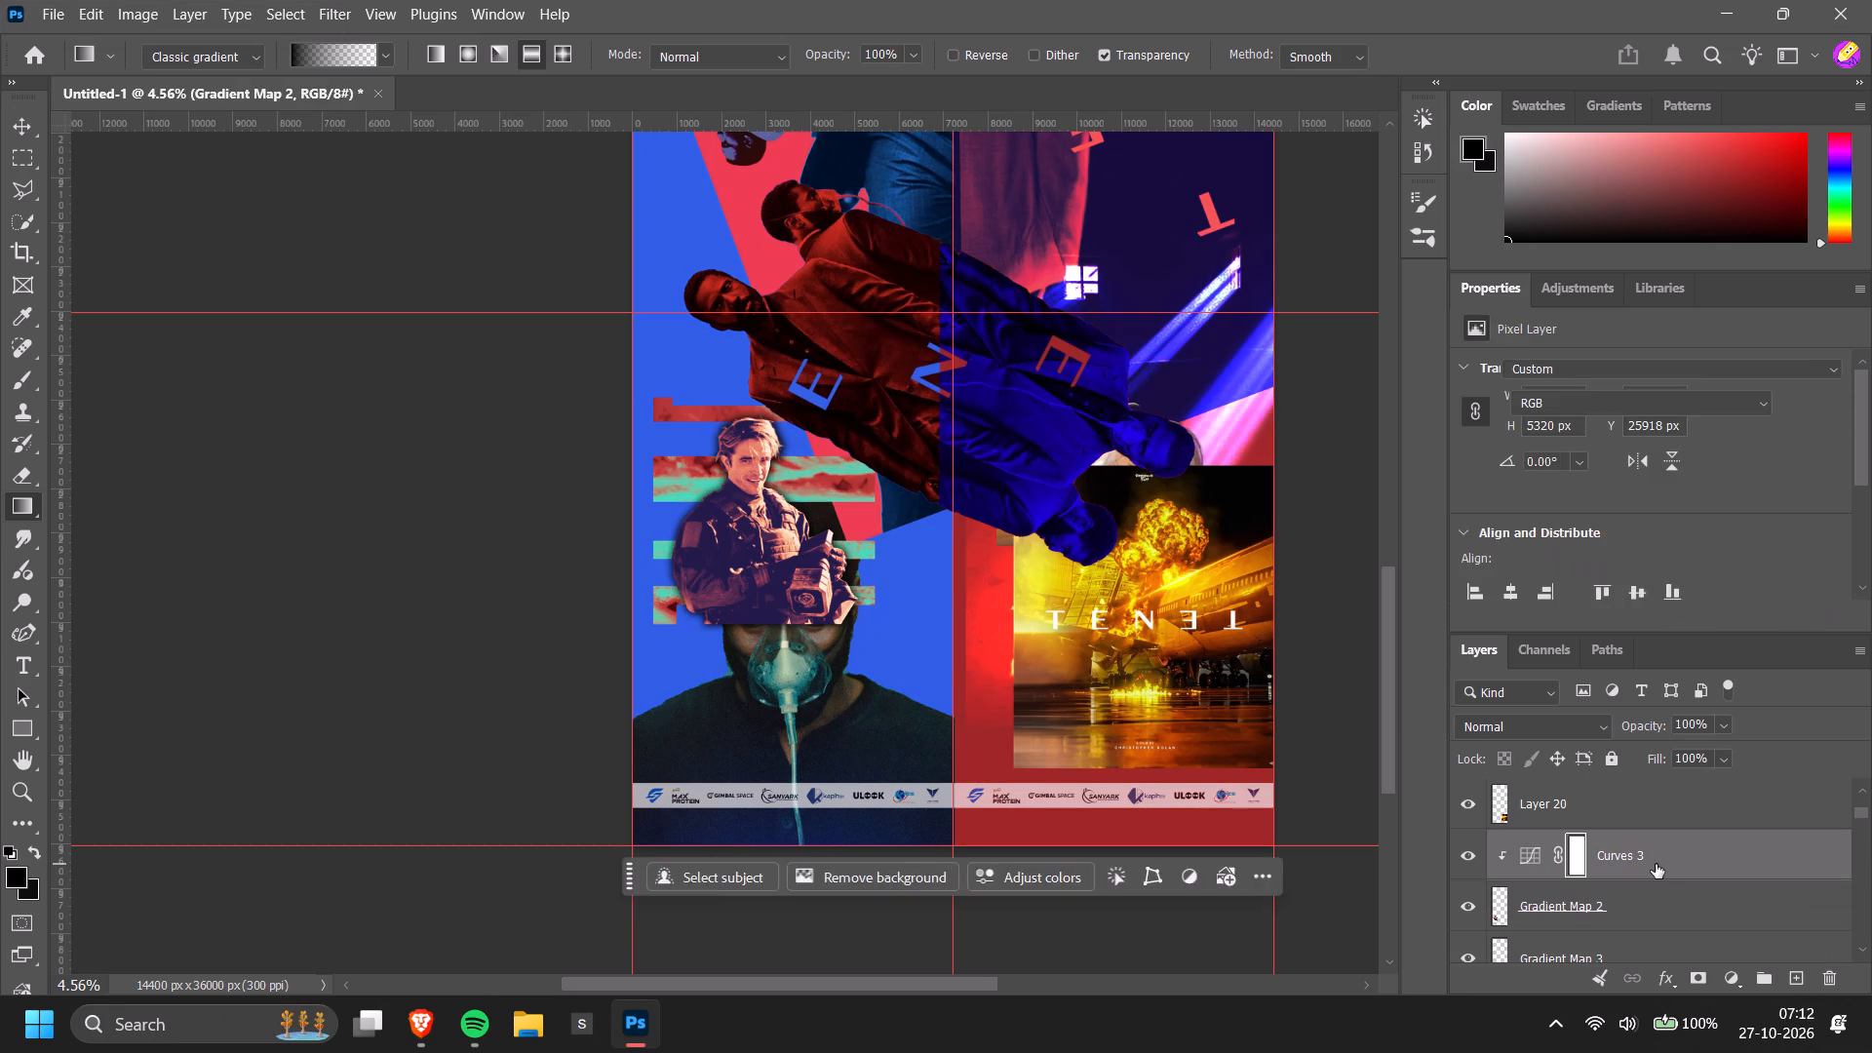
{"action": "left_click", "coordinate": [1657, 893]}
{"action": "left_click", "coordinate": [1670, 861], "text": "shift"}
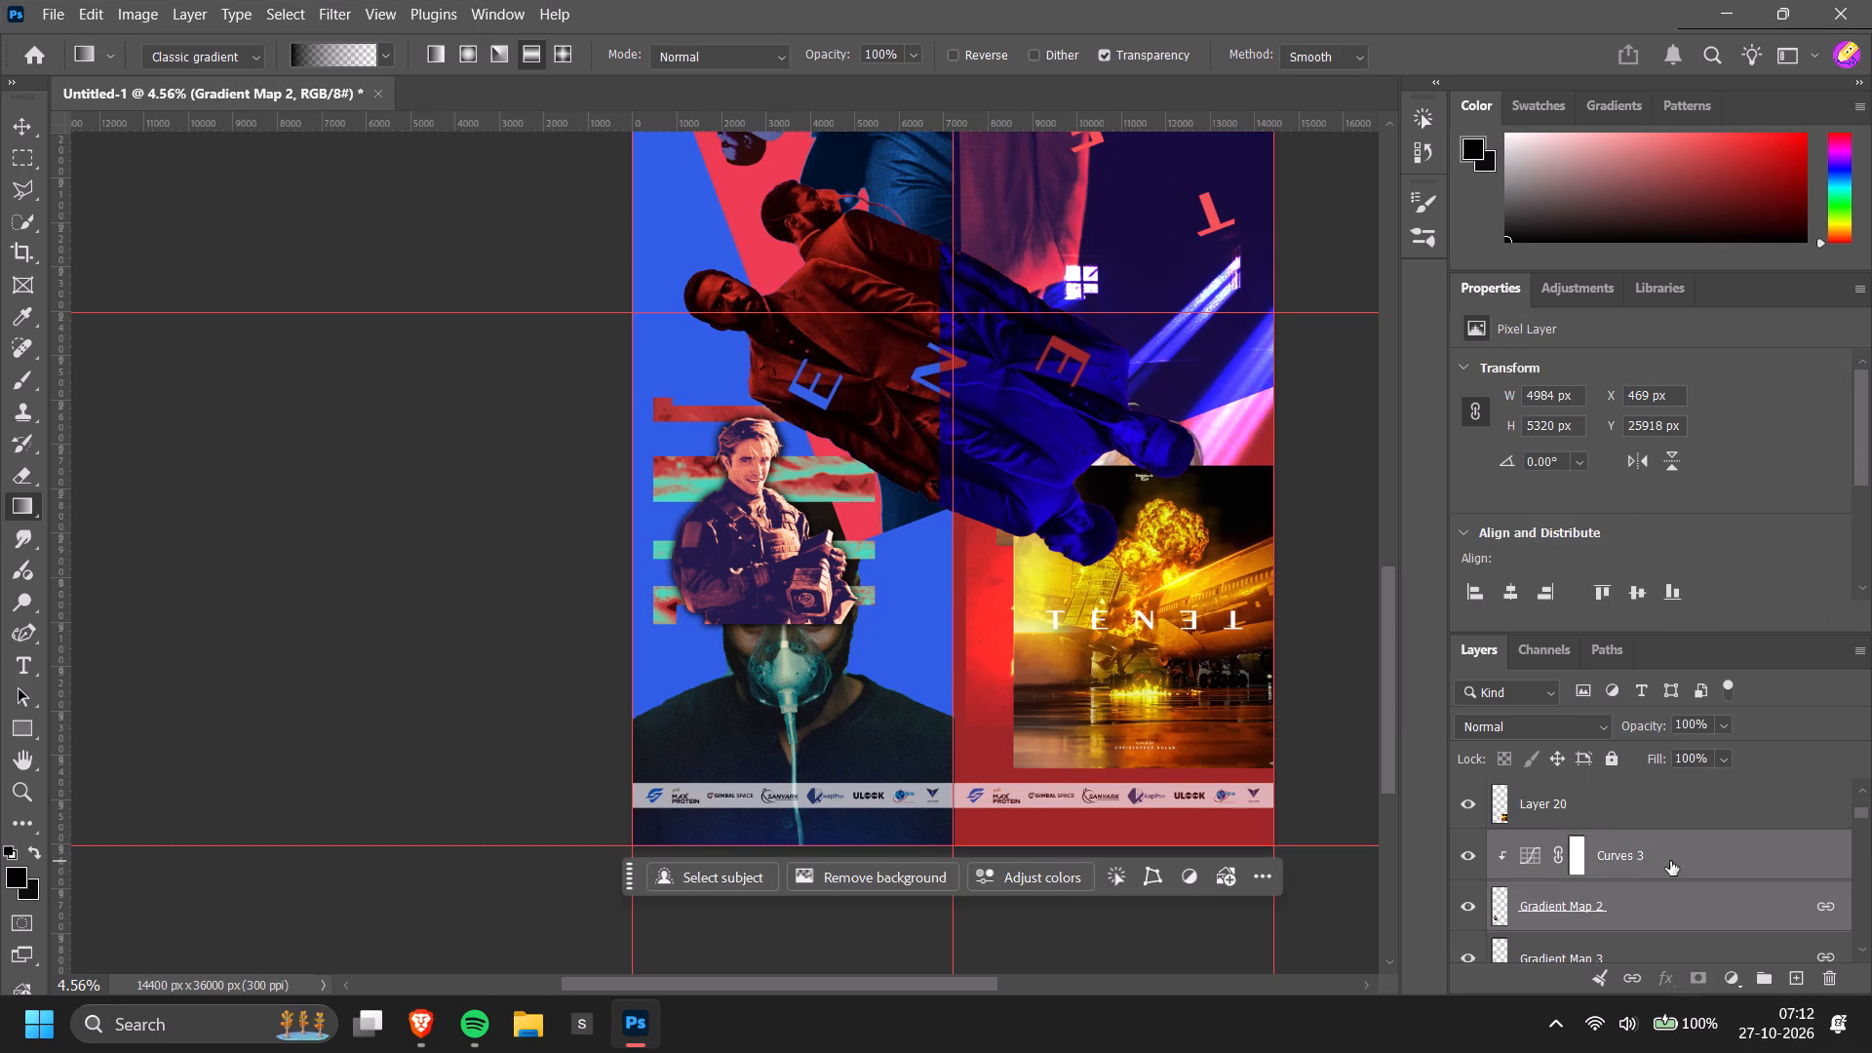
{"action": "right_click", "coordinate": [1668, 863]}
{"action": "left_click", "coordinate": [1759, 474]}
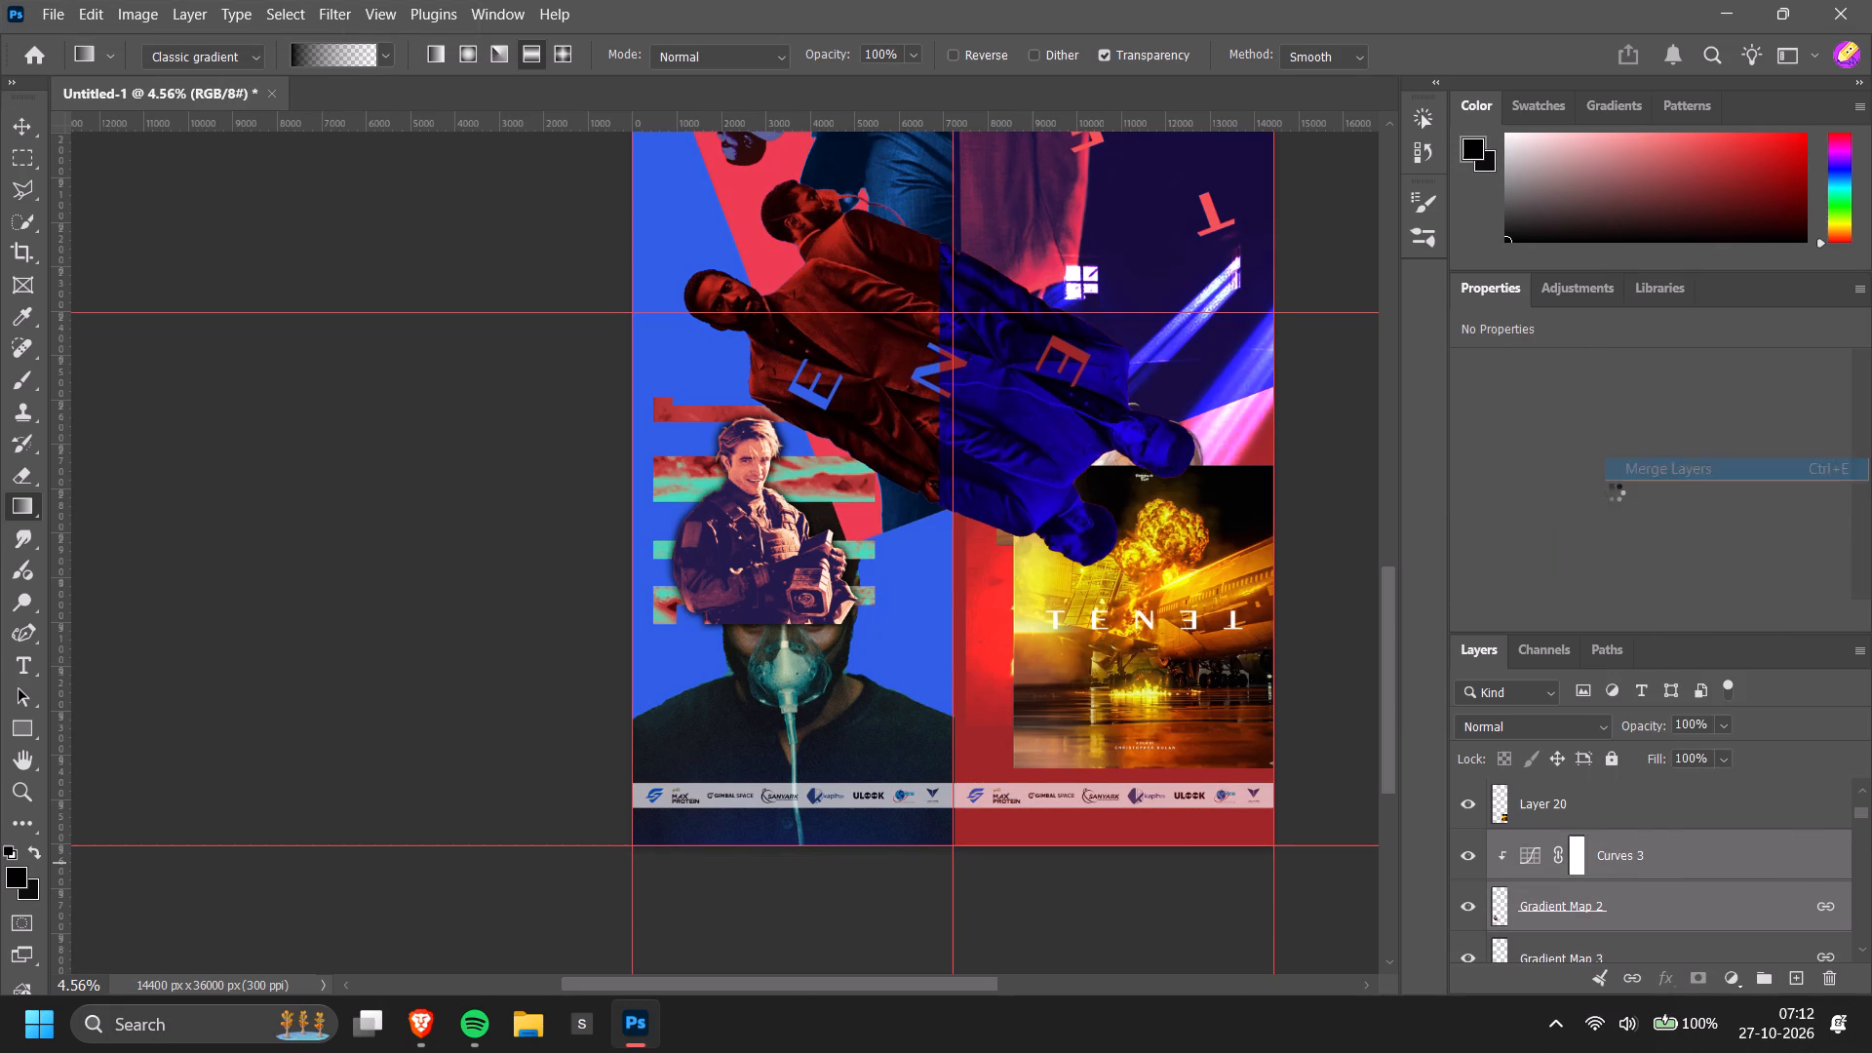
Switch to the Spotify window.
{"action": "key", "text": "alt+Tab"}
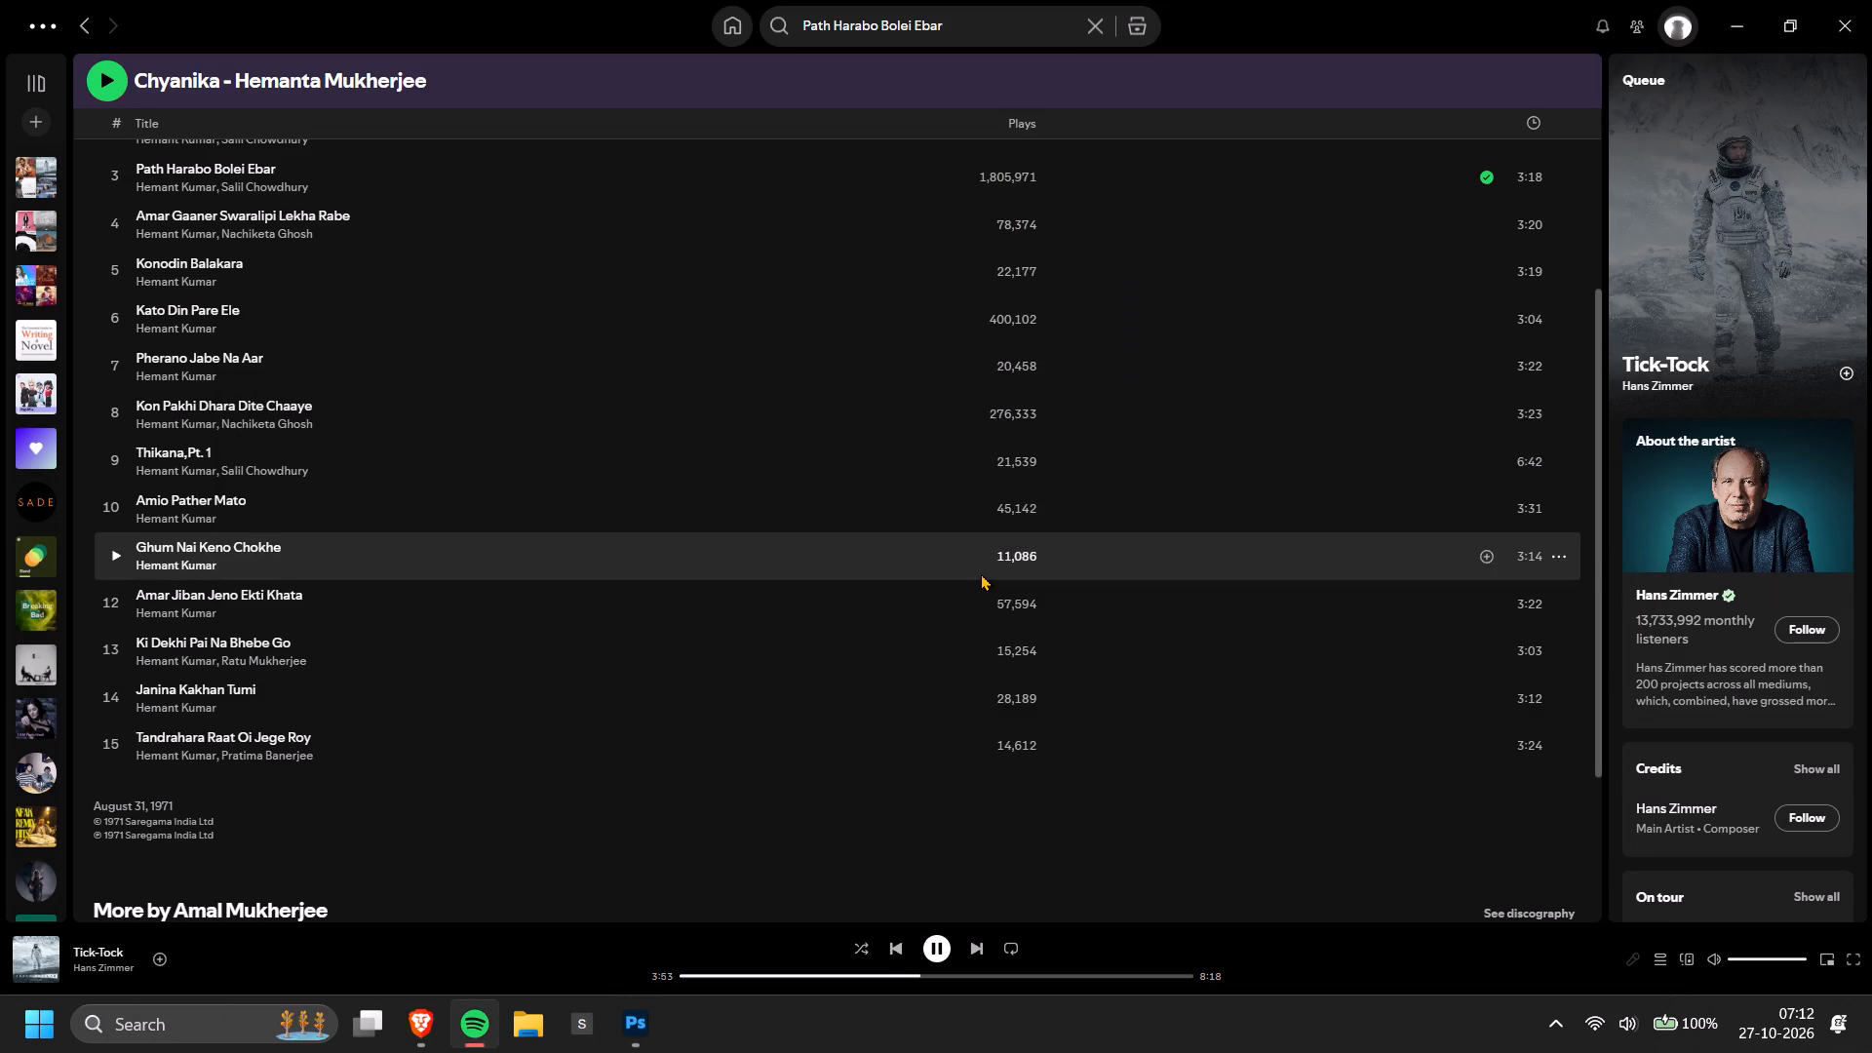
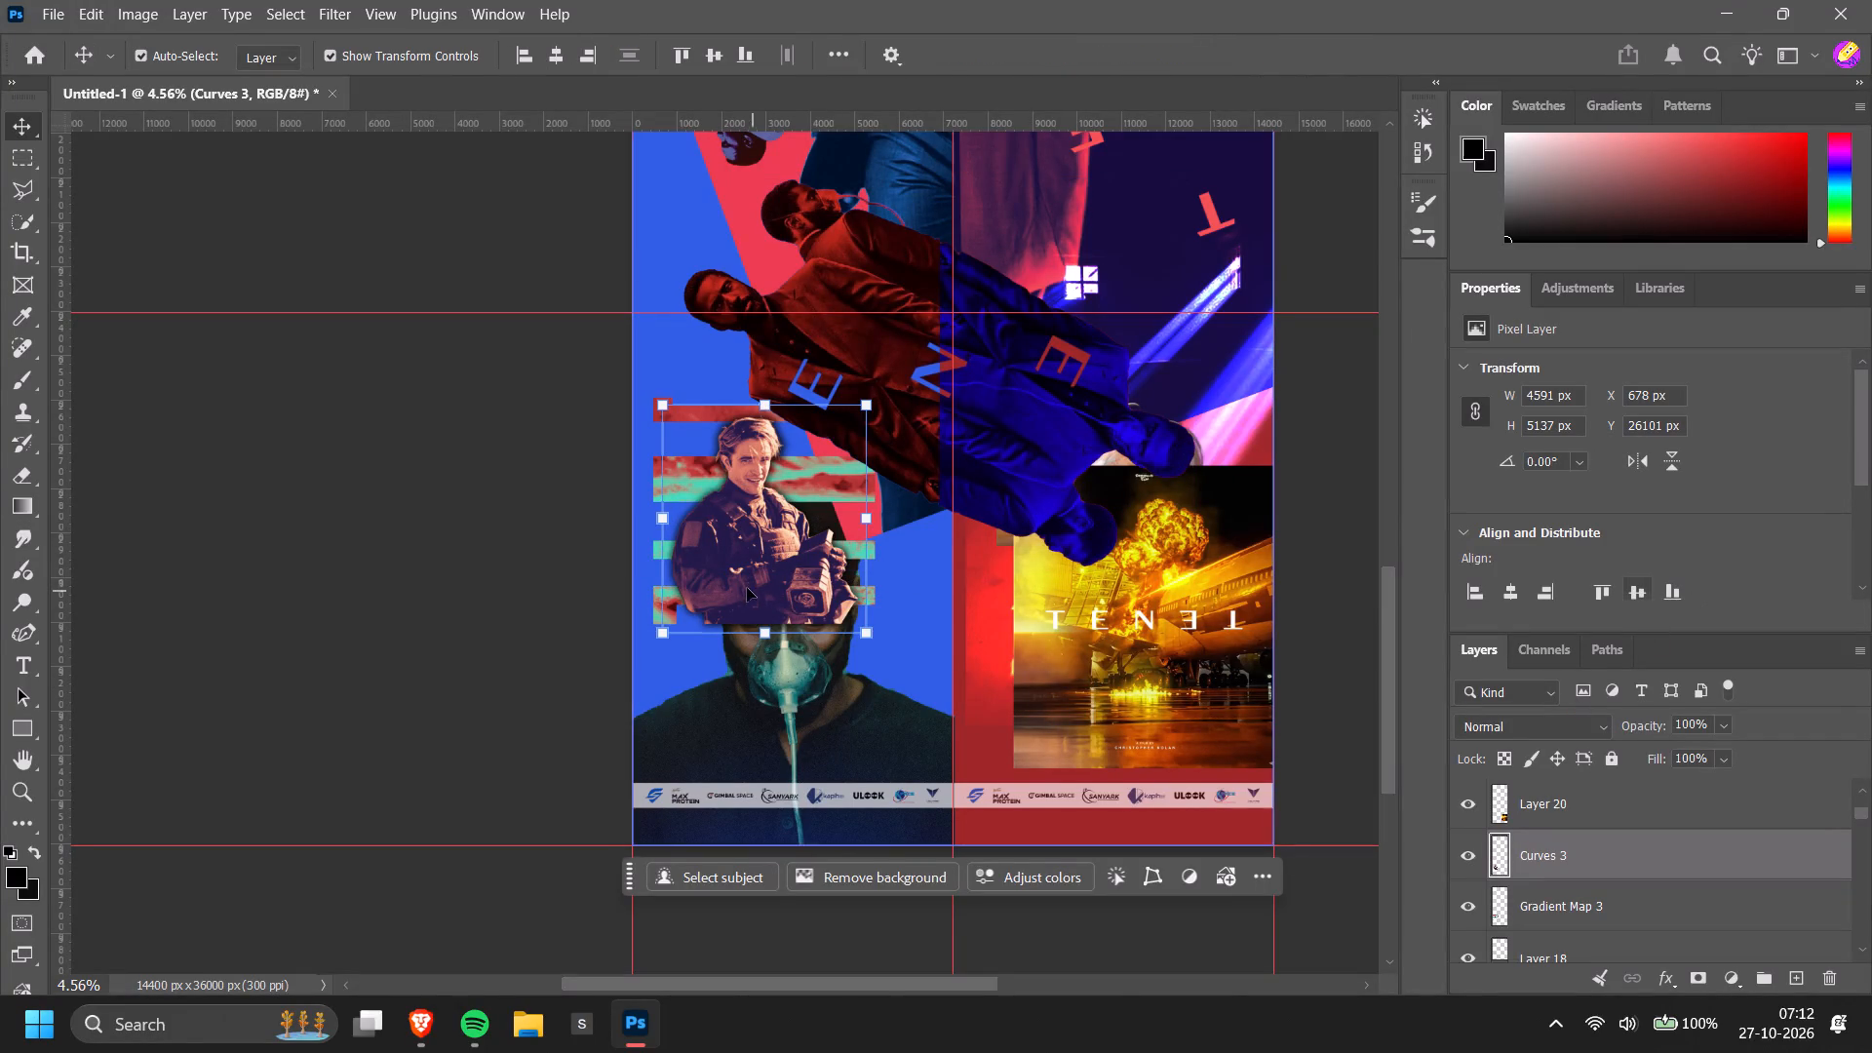
Move the smiling man's Curves 3 layer down the stacking order, placing it directly between Layer 18 and Layer 17.
{"action": "left_click", "coordinate": [758, 562], "text": "alt"}
{"action": "key", "text": "ctrl+bracketleft"}
{"action": "key", "text": "ctrl+bracketleft"}
{"action": "key", "text": "ctrl+bracketleft"}
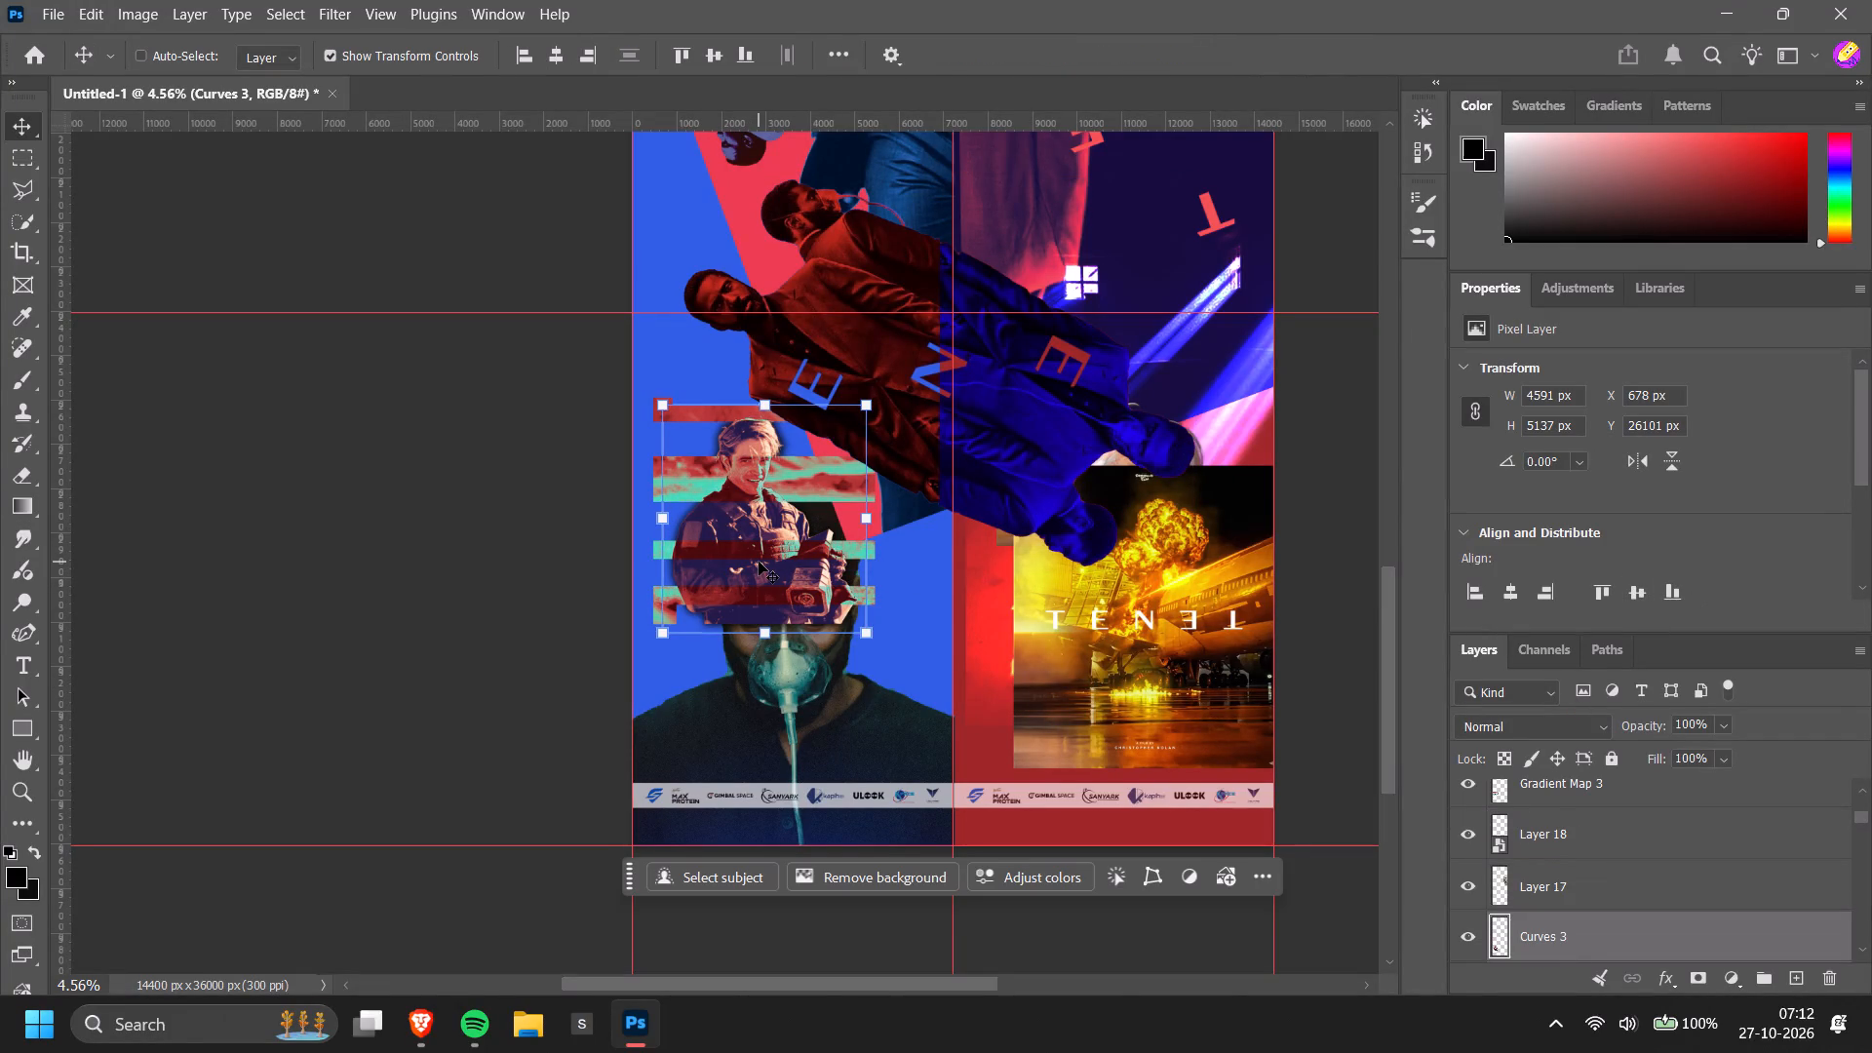
{"action": "key", "text": "ctrl+bracketright"}
{"action": "scroll", "coordinate": [759, 562], "scroll_direction": "up", "scroll_amount": 1, "text": "alt"}
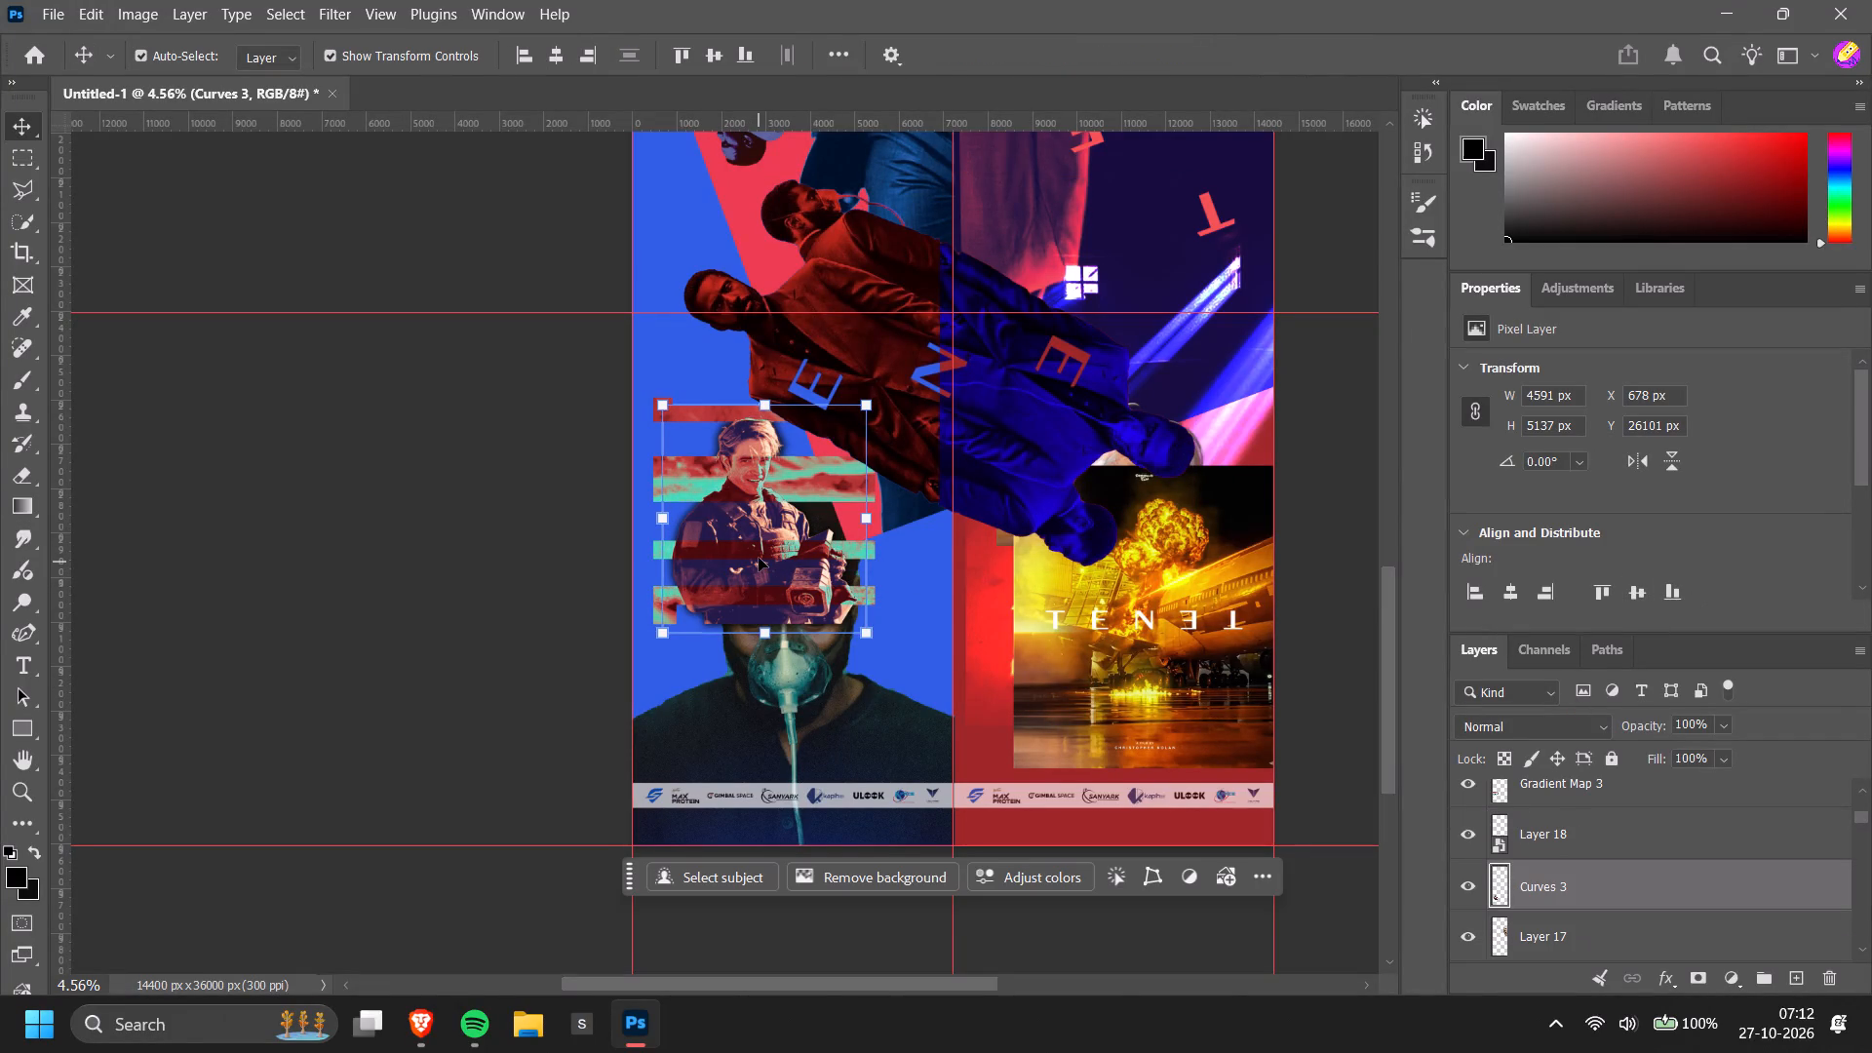
{"action": "scroll", "coordinate": [759, 562], "scroll_direction": "up", "scroll_amount": 1}
{"action": "scroll", "coordinate": [757, 670], "scroll_direction": "up", "scroll_amount": 6, "text": "alt"}
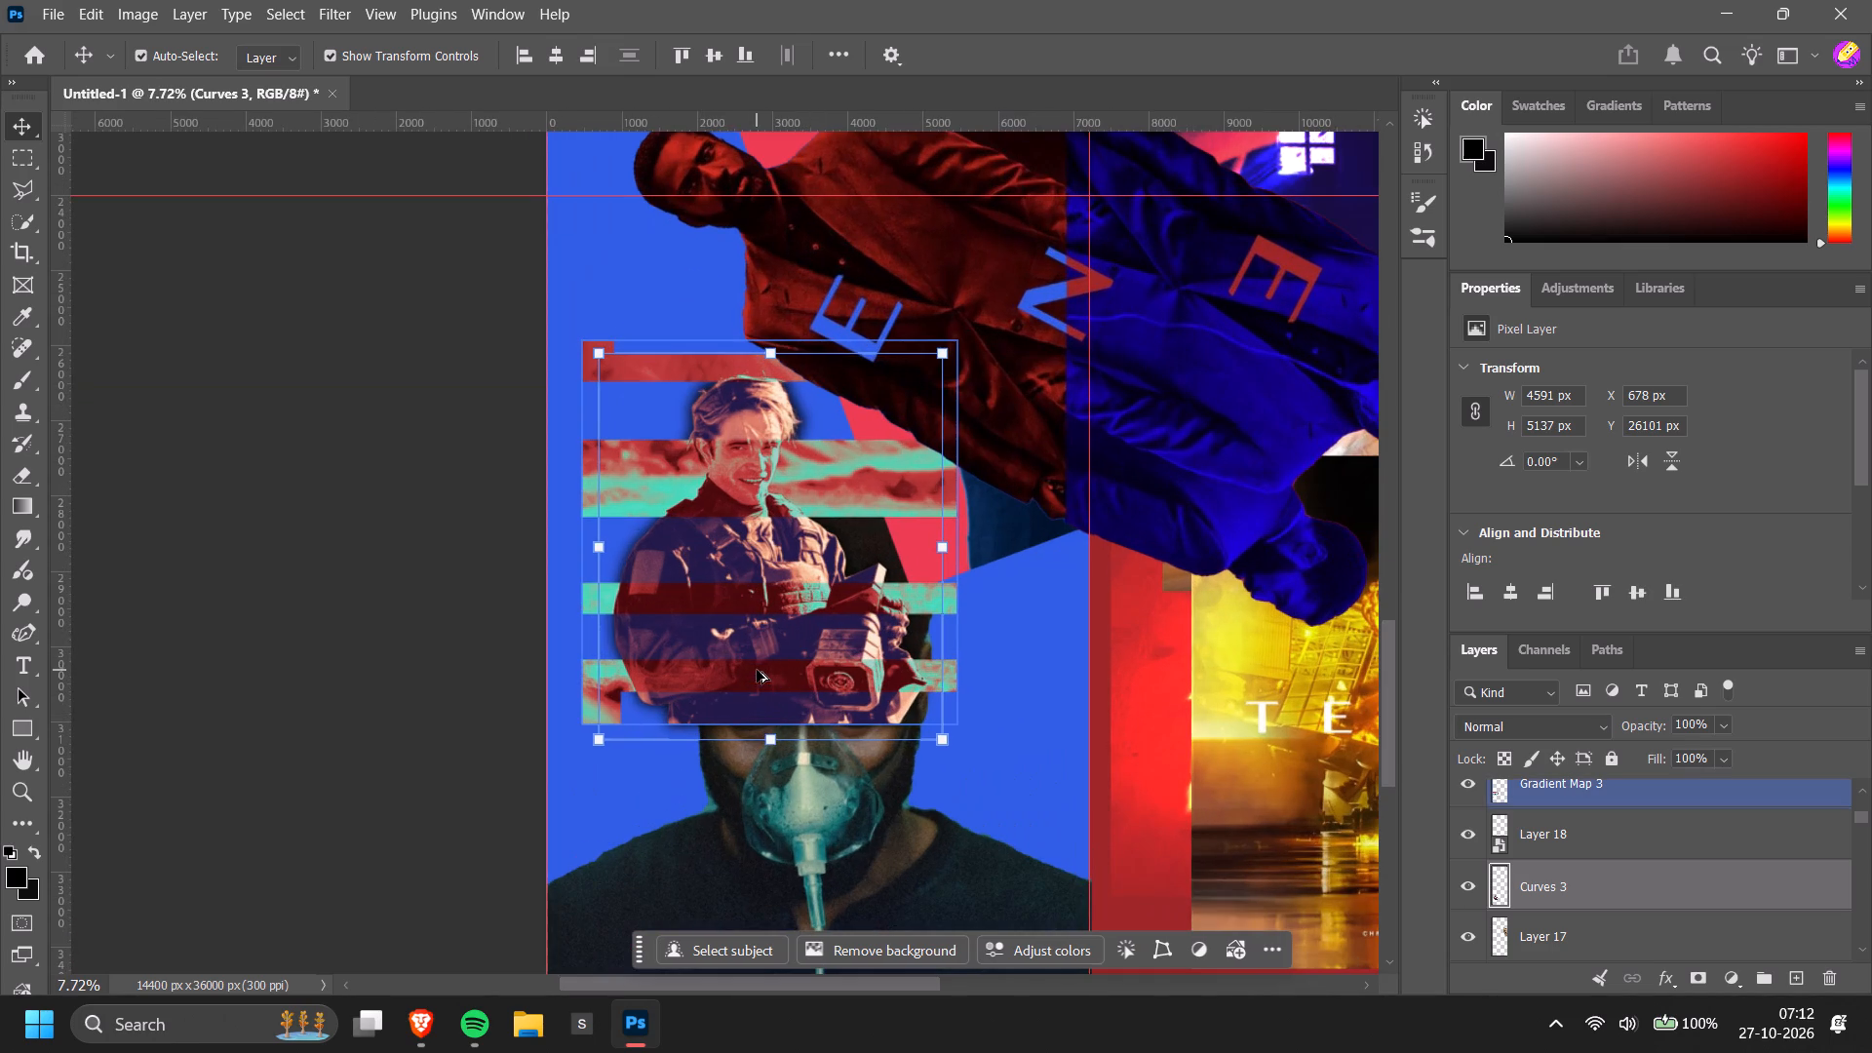
{"action": "scroll", "coordinate": [723, 511], "scroll_direction": "up", "scroll_amount": 5, "text": "alt"}
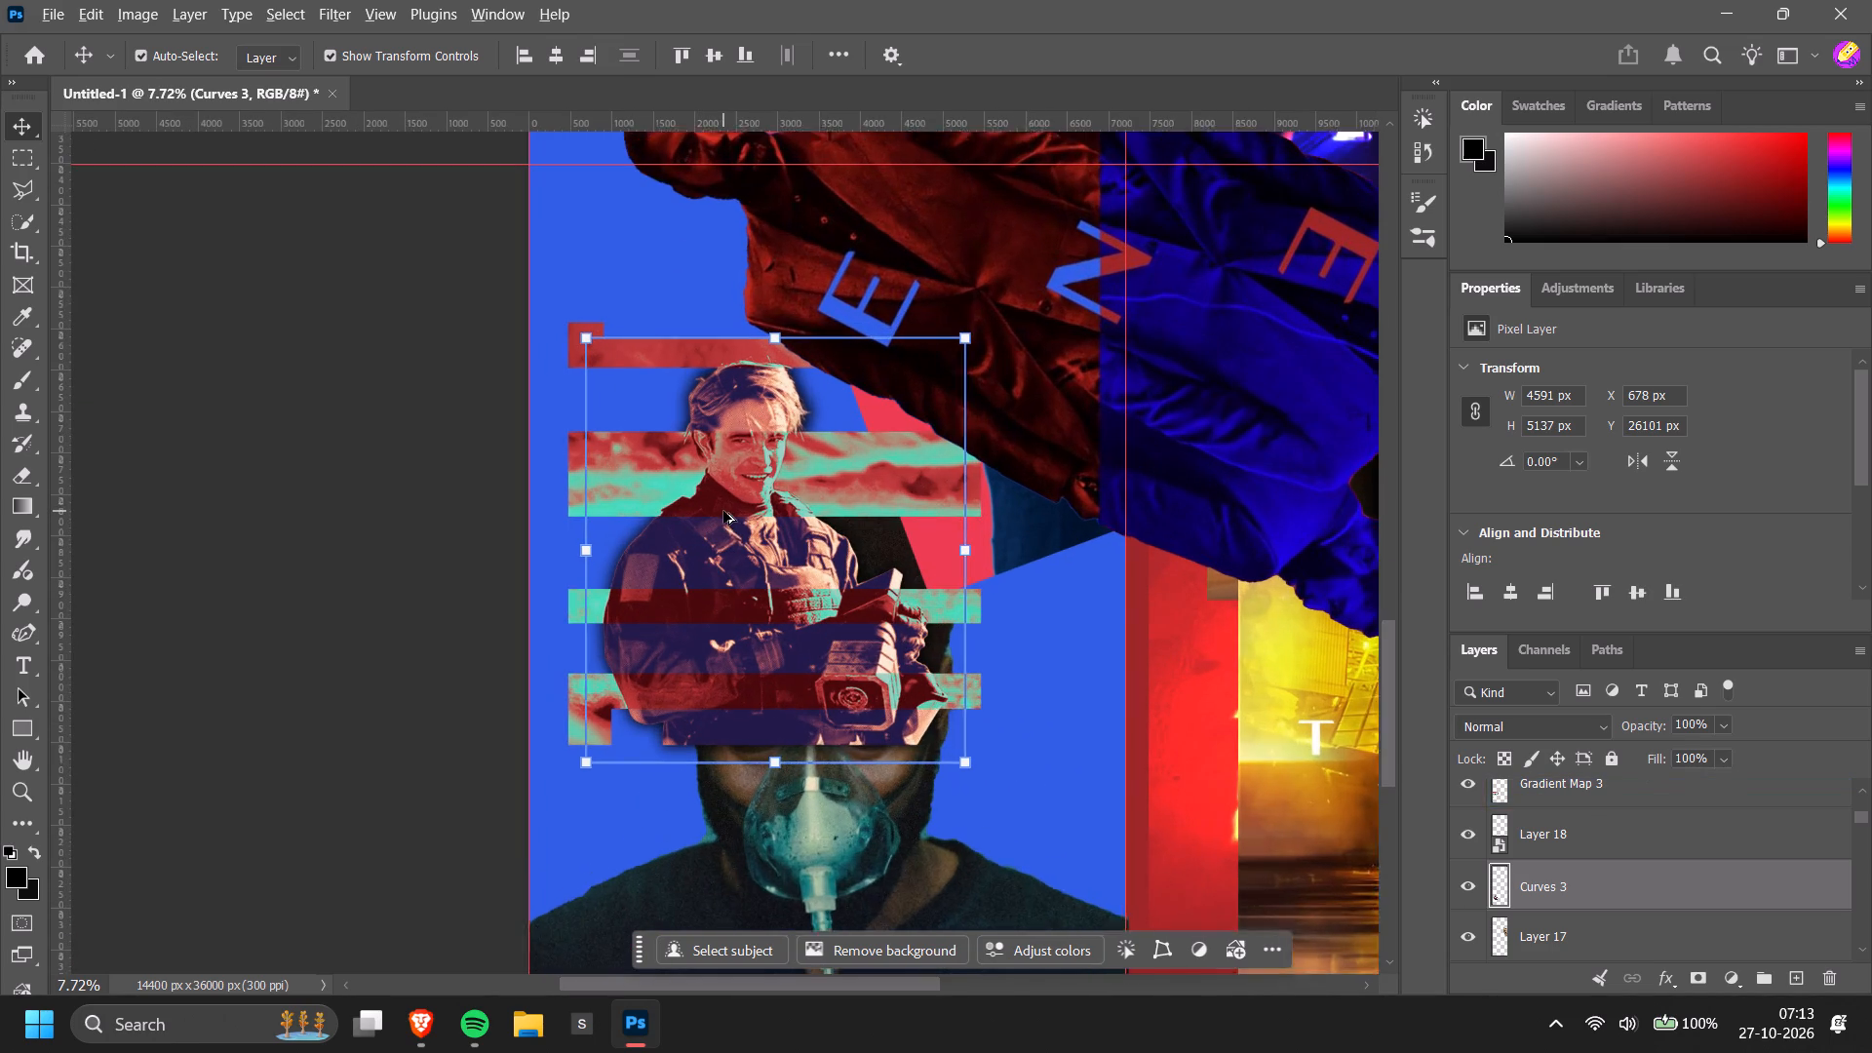
Bring the smiling man's layer, Curves 3, forward so it sits directly above his striped backdrop, Gradient Map 3.
{"action": "left_click", "coordinate": [358, 543]}
{"action": "scroll", "coordinate": [358, 543], "scroll_direction": "down", "scroll_amount": 5}
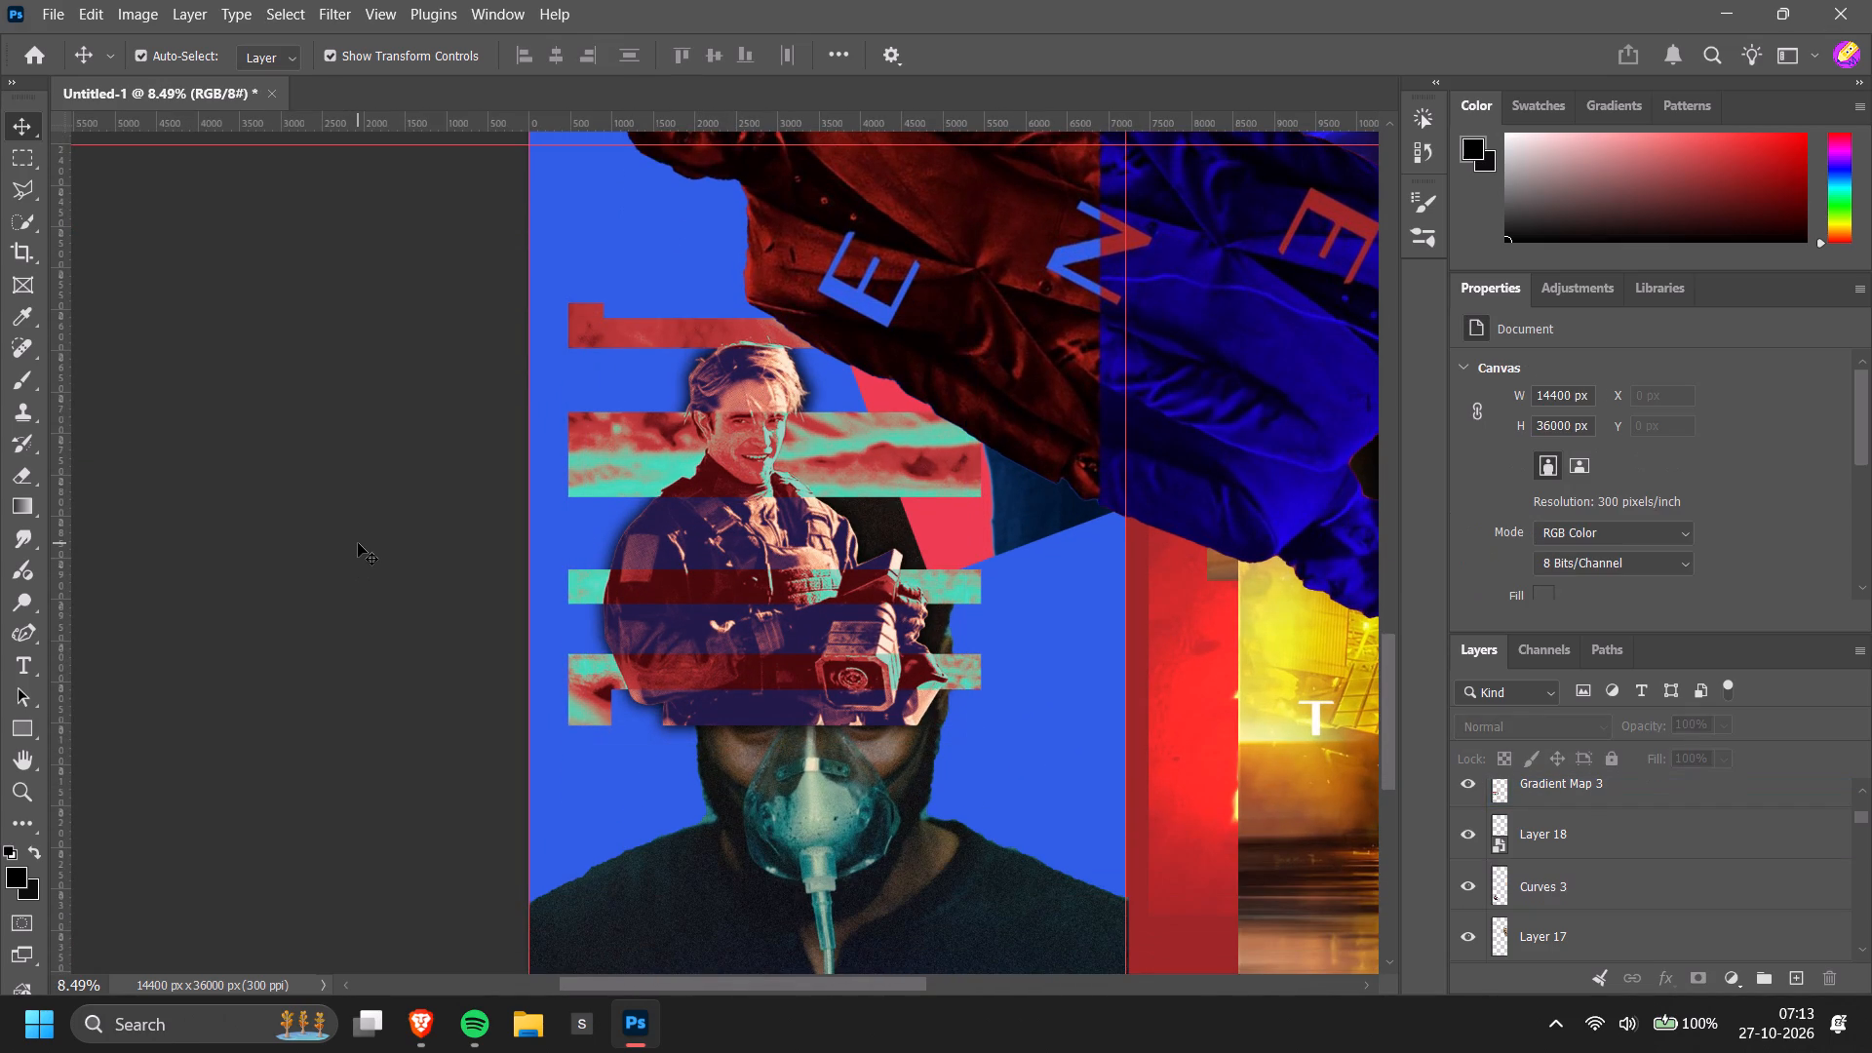
{"action": "scroll", "coordinate": [358, 543], "scroll_direction": "down", "scroll_amount": 2, "text": "alt"}
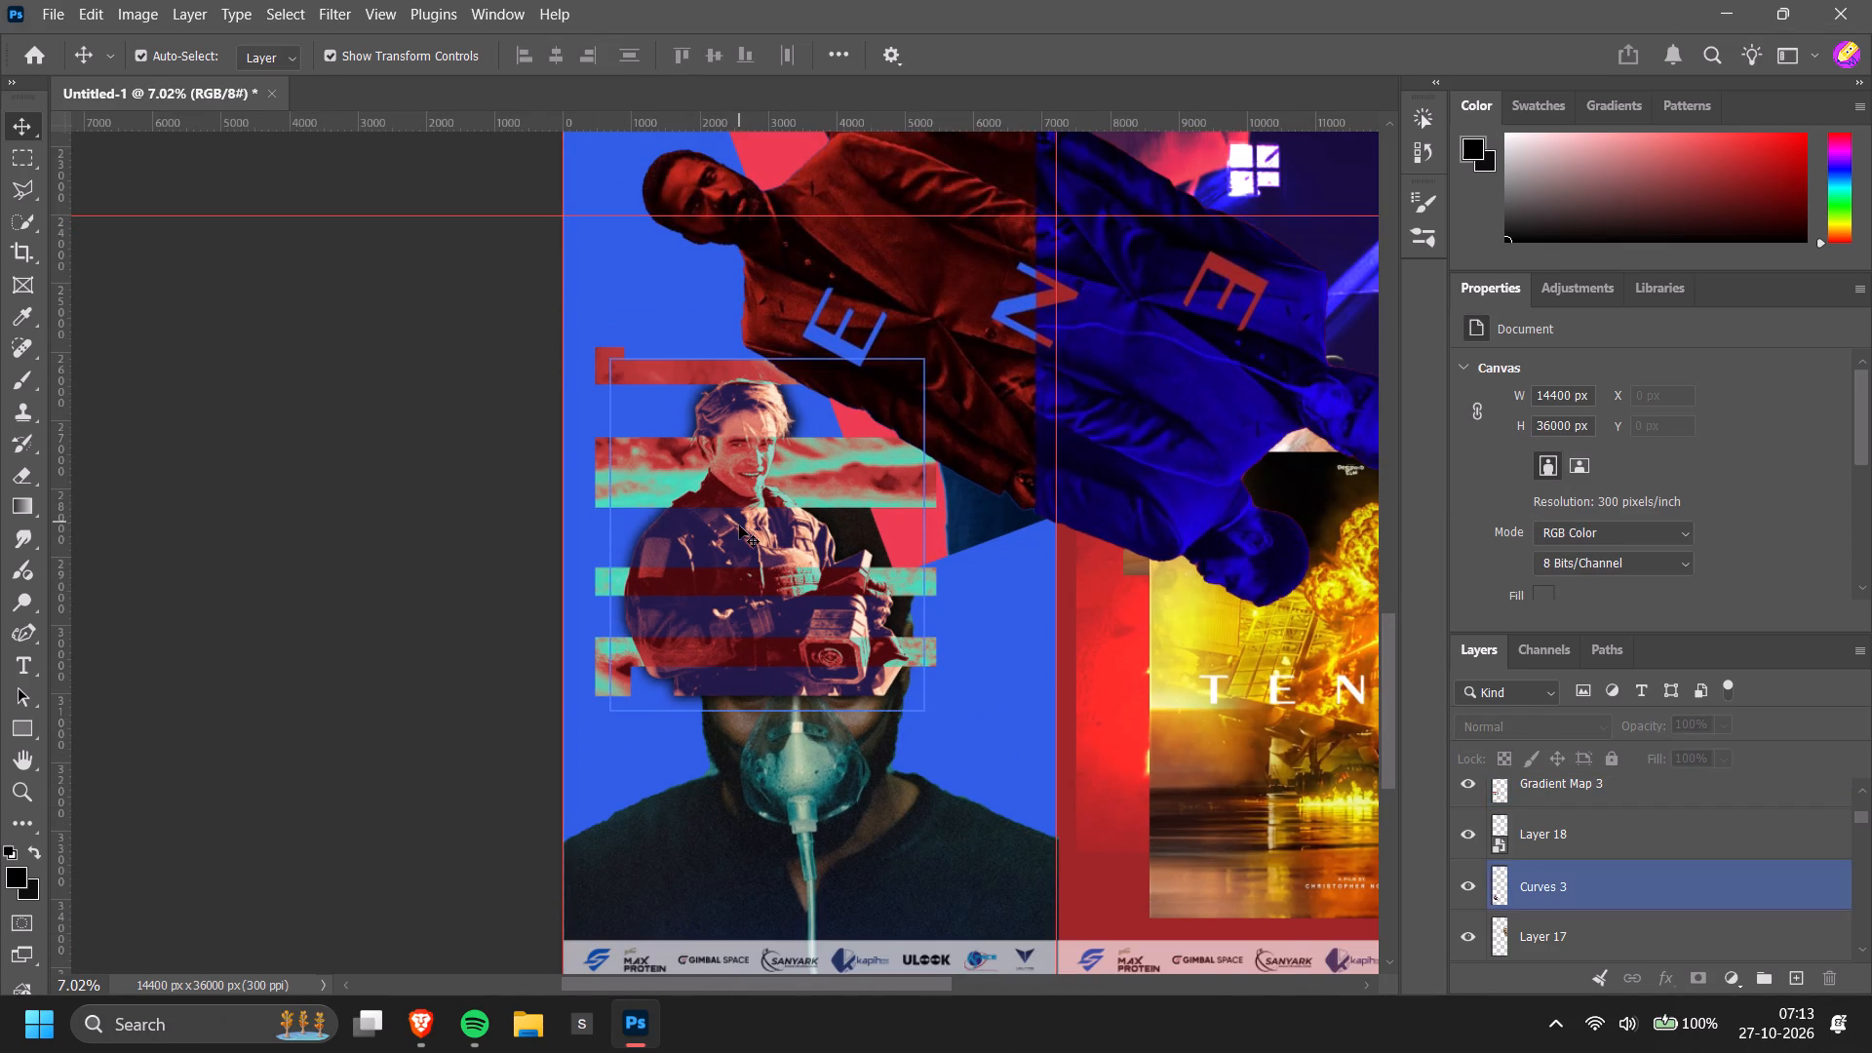
{"action": "left_click", "coordinate": [739, 526]}
{"action": "key", "text": "ctrl+bracketright"}
{"action": "key", "text": "ctrl+bracketright"}
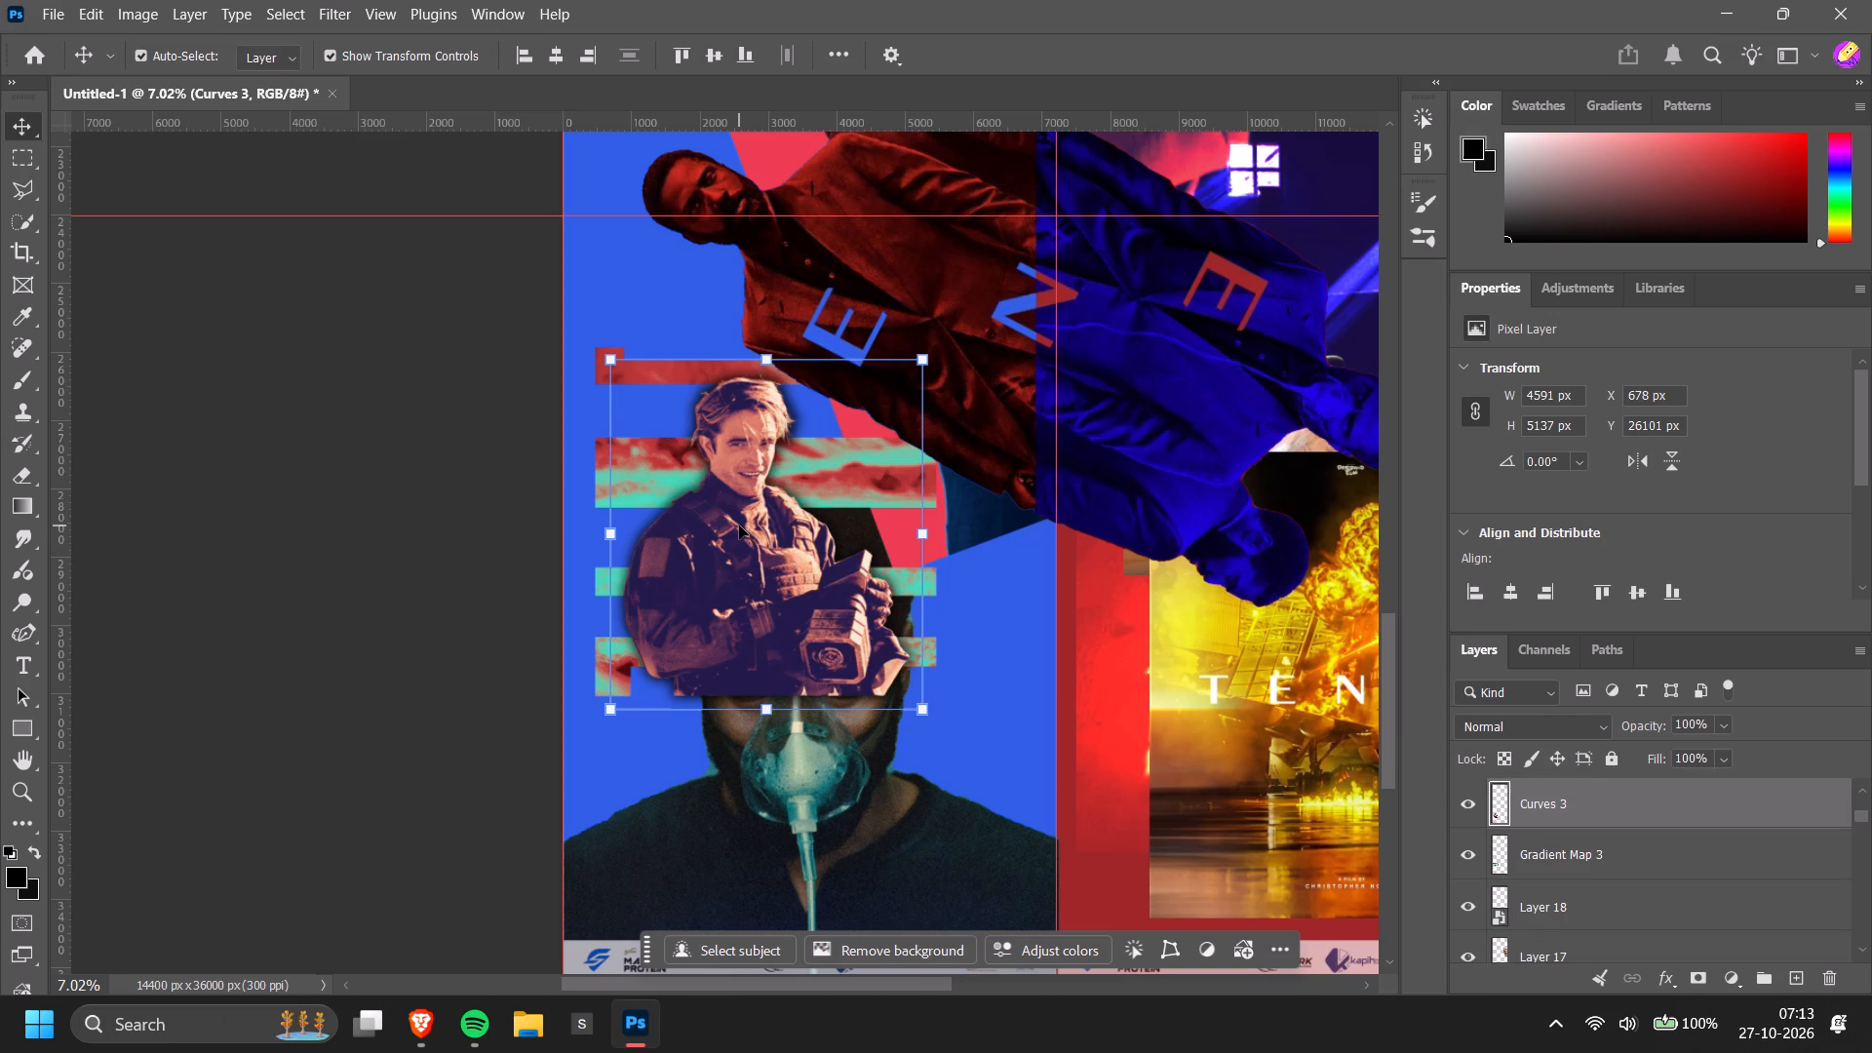
Merge the smiling man's Curves 3 layer with the Gradient Map 3 striped backdrop into one layer.
{"action": "left_click", "coordinate": [1642, 863], "text": "shift"}
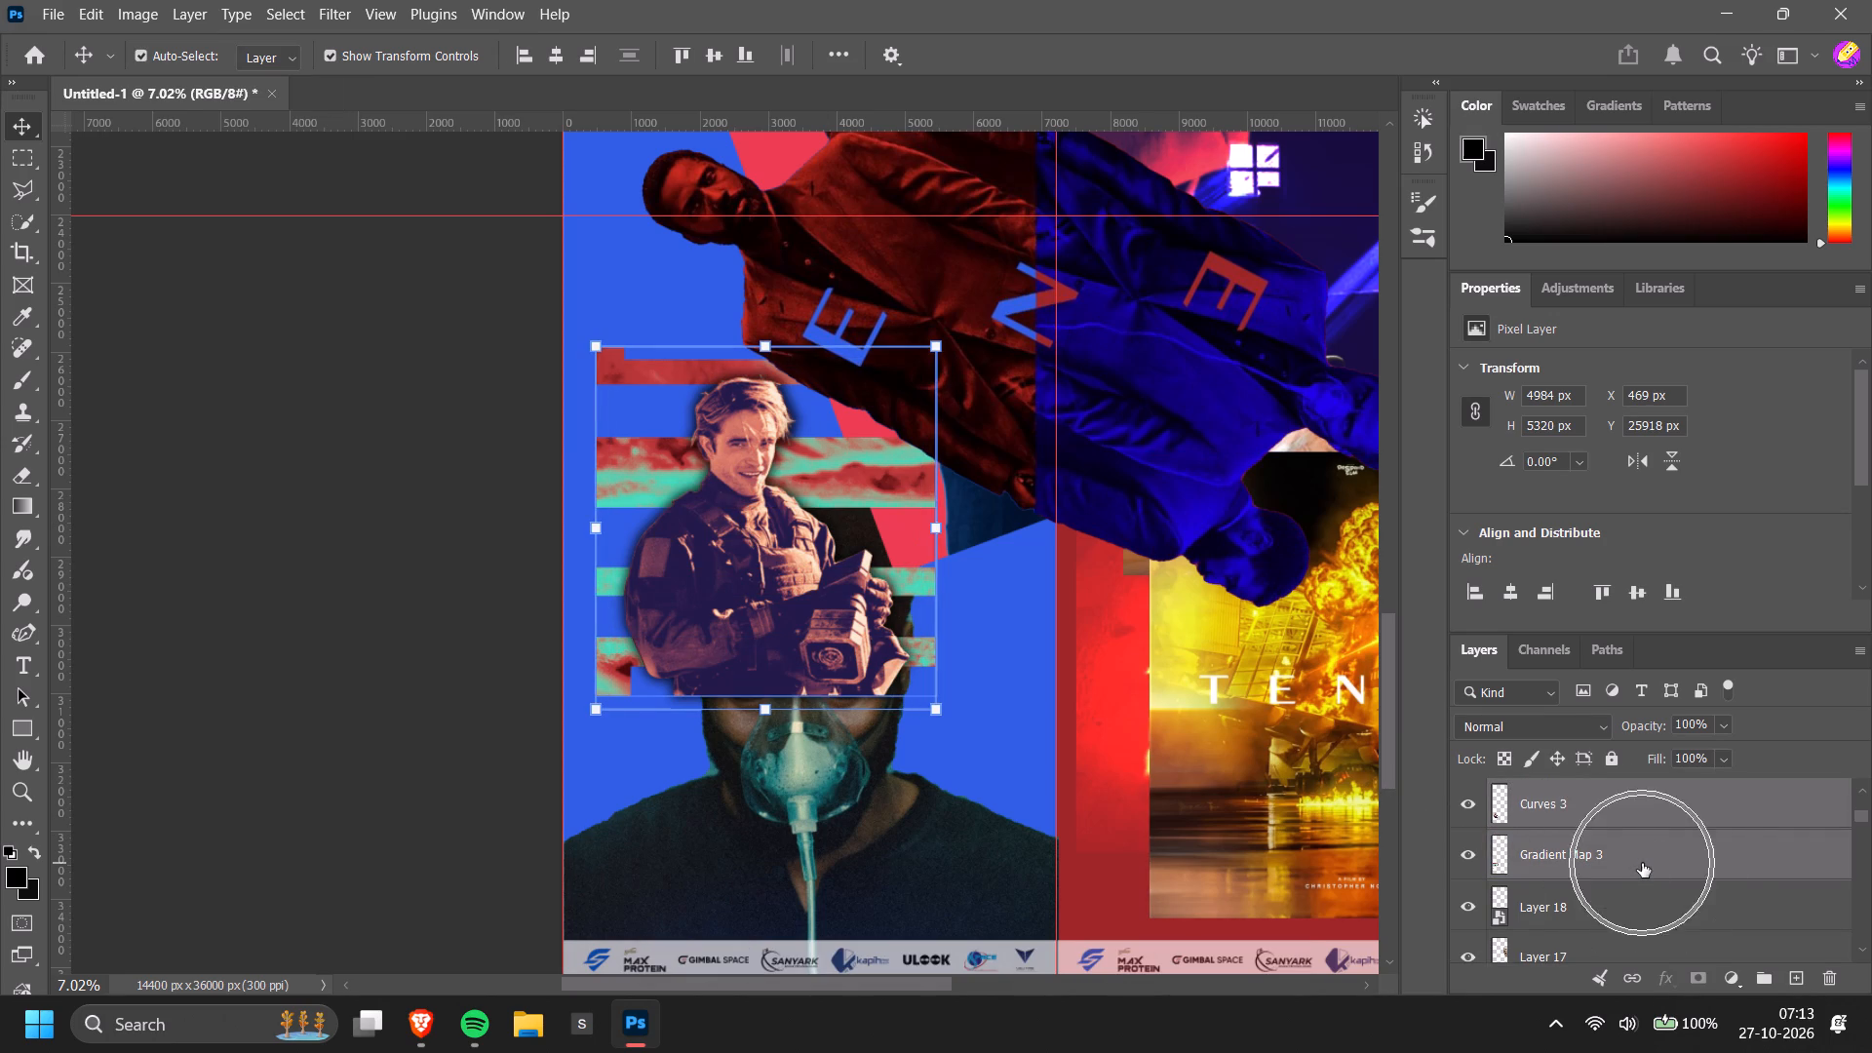
{"action": "right_click", "coordinate": [1677, 835]}
{"action": "left_click", "coordinate": [1867, 449]}
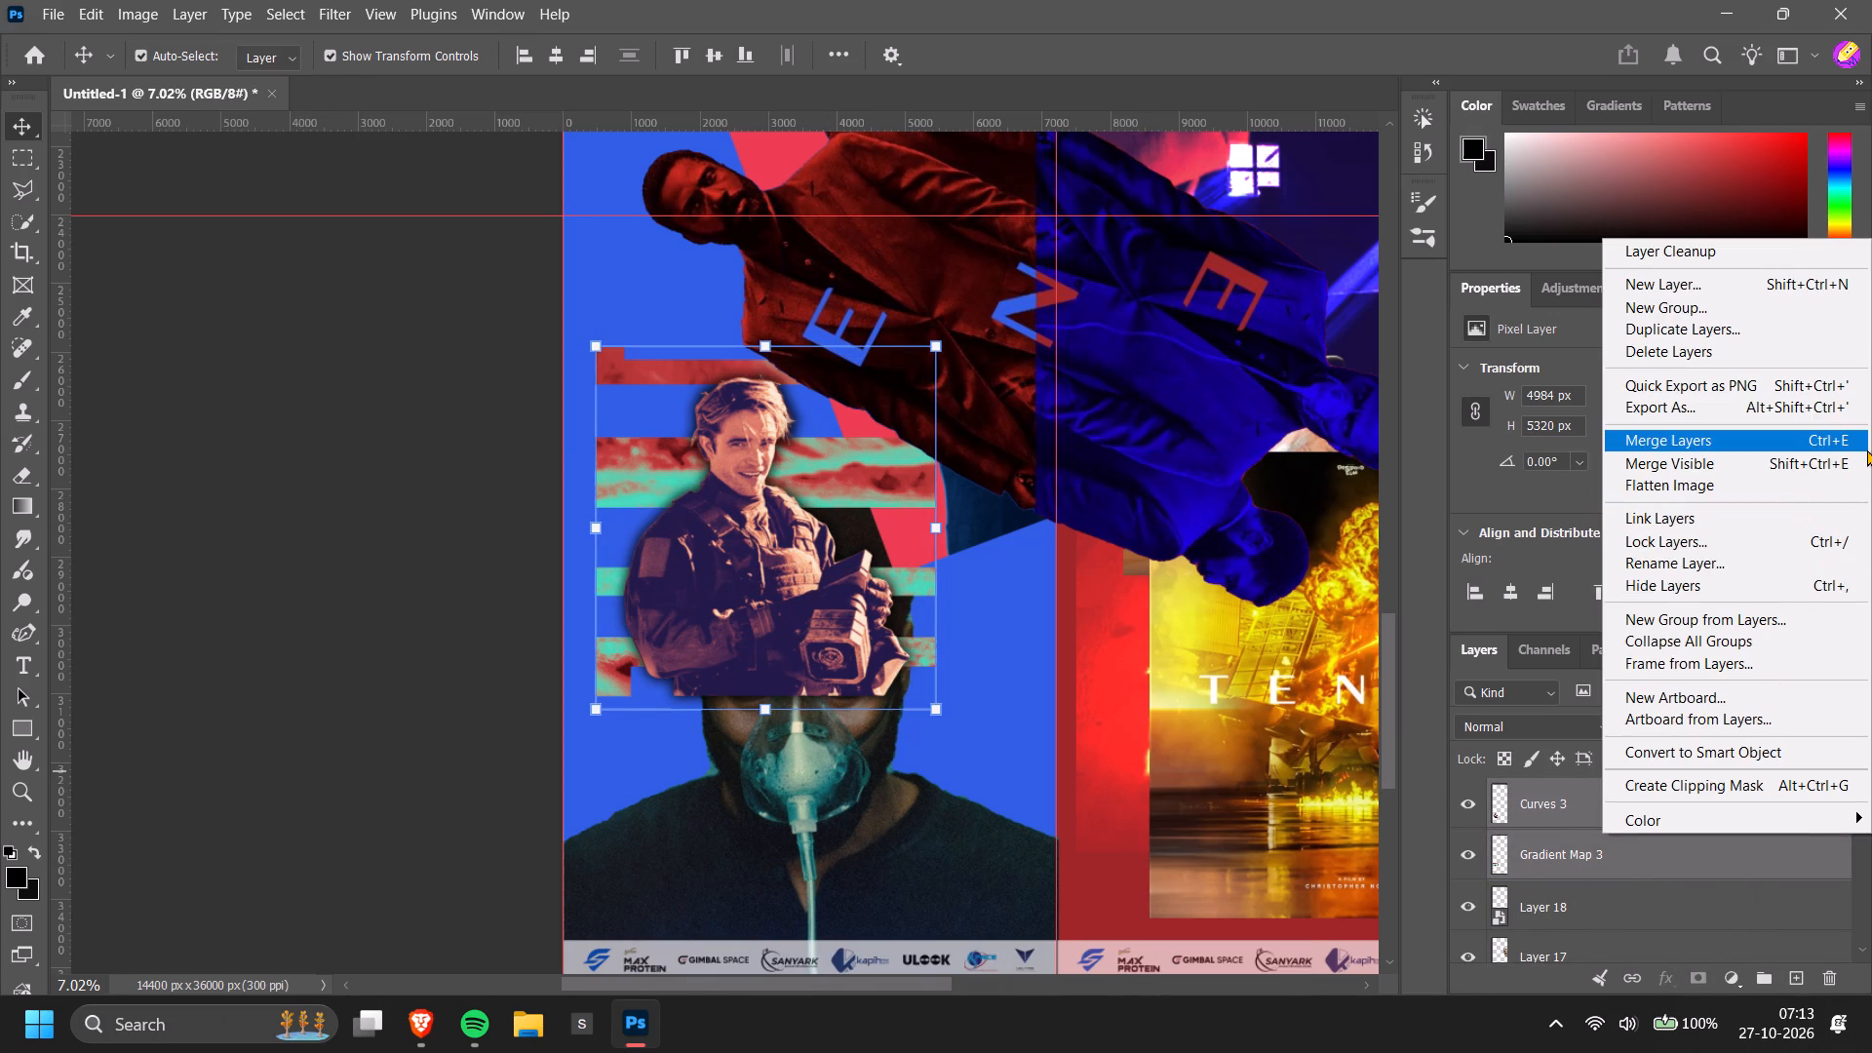
Send the merged smiling man and stripes backward behind the man in the oxygen mask, directly beneath Rectangle 1 in the layer stack.
{"action": "left_click", "coordinate": [1618, 798]}
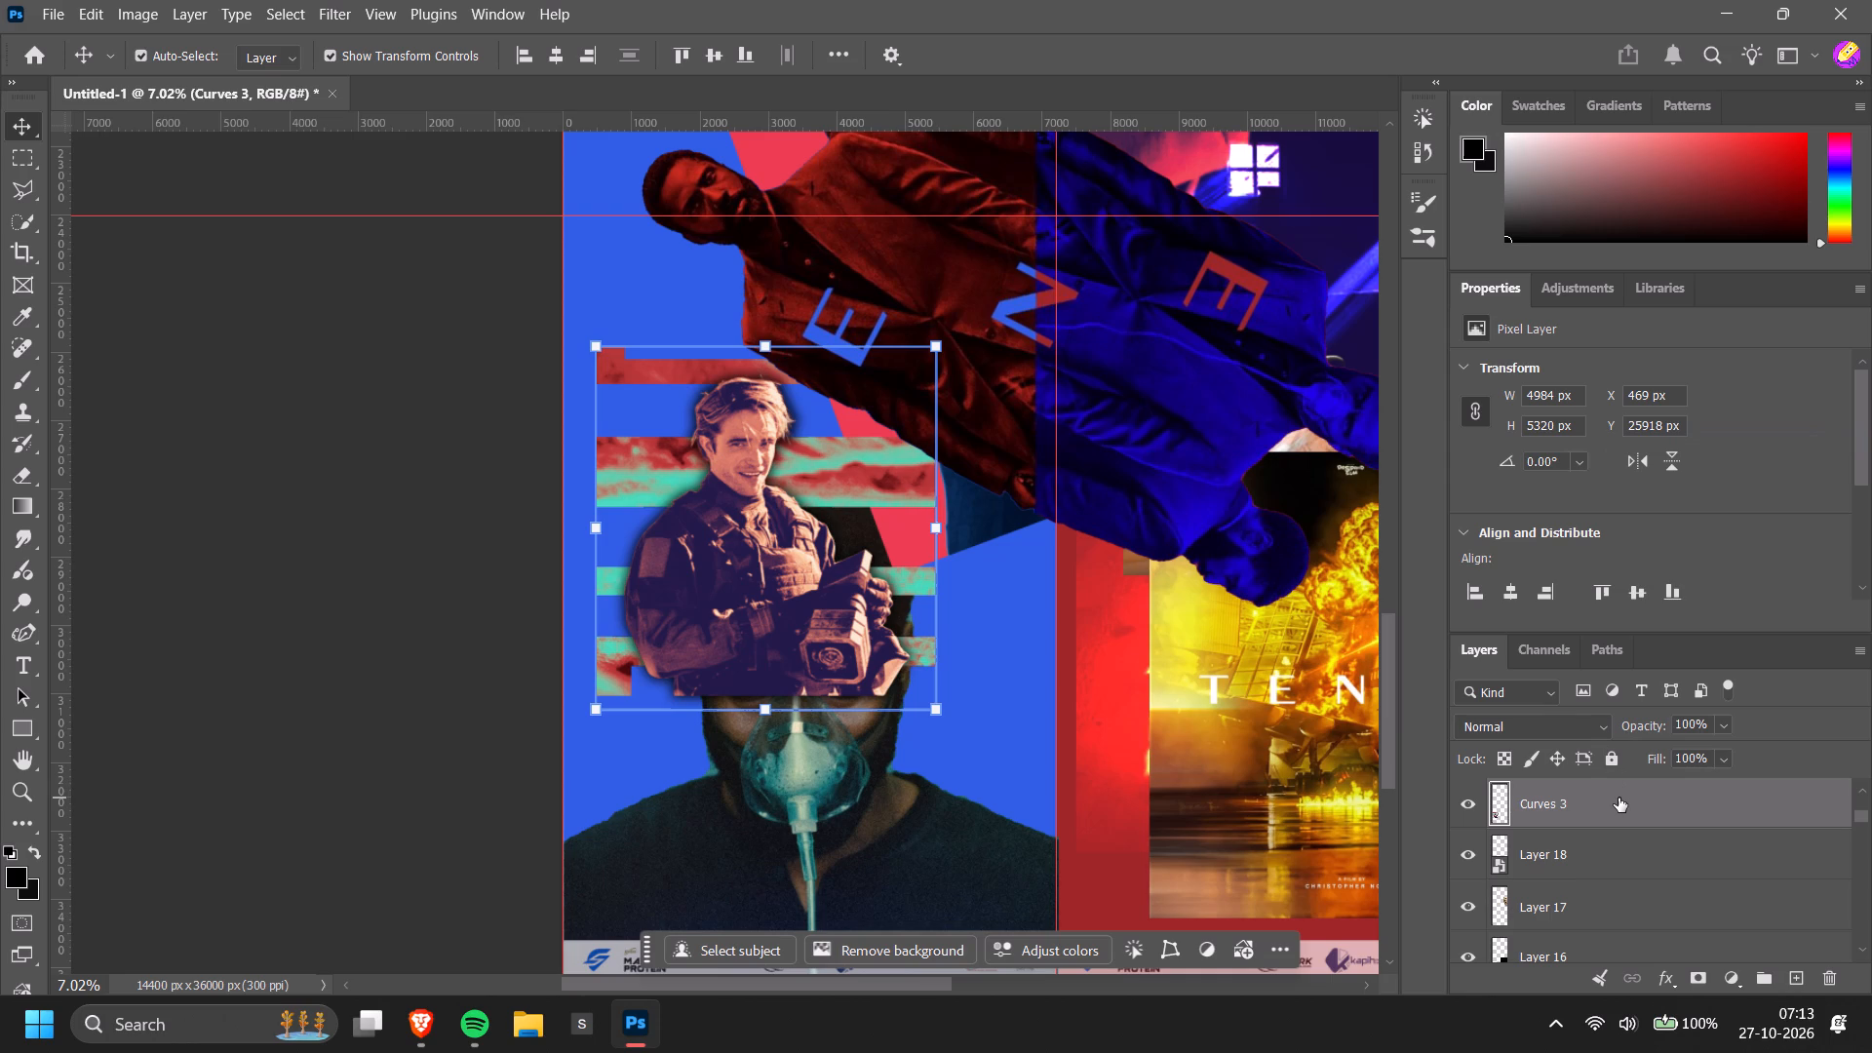
{"action": "key", "text": "ctrl+bracketleft"}
{"action": "key", "text": "ctrl+bracketleft"}
{"action": "key", "text": "ctrl+bracketleft"}
{"action": "key", "text": "ctrl+bracketleft"}
{"action": "key", "text": "ctrl+bracketleft"}
{"action": "key", "text": "ctrl+bracketleft"}
{"action": "key", "text": "ctrl+bracketleft"}
{"action": "key", "text": "ctrl+bracketleft"}
{"action": "key", "text": "ctrl+bracketleft"}
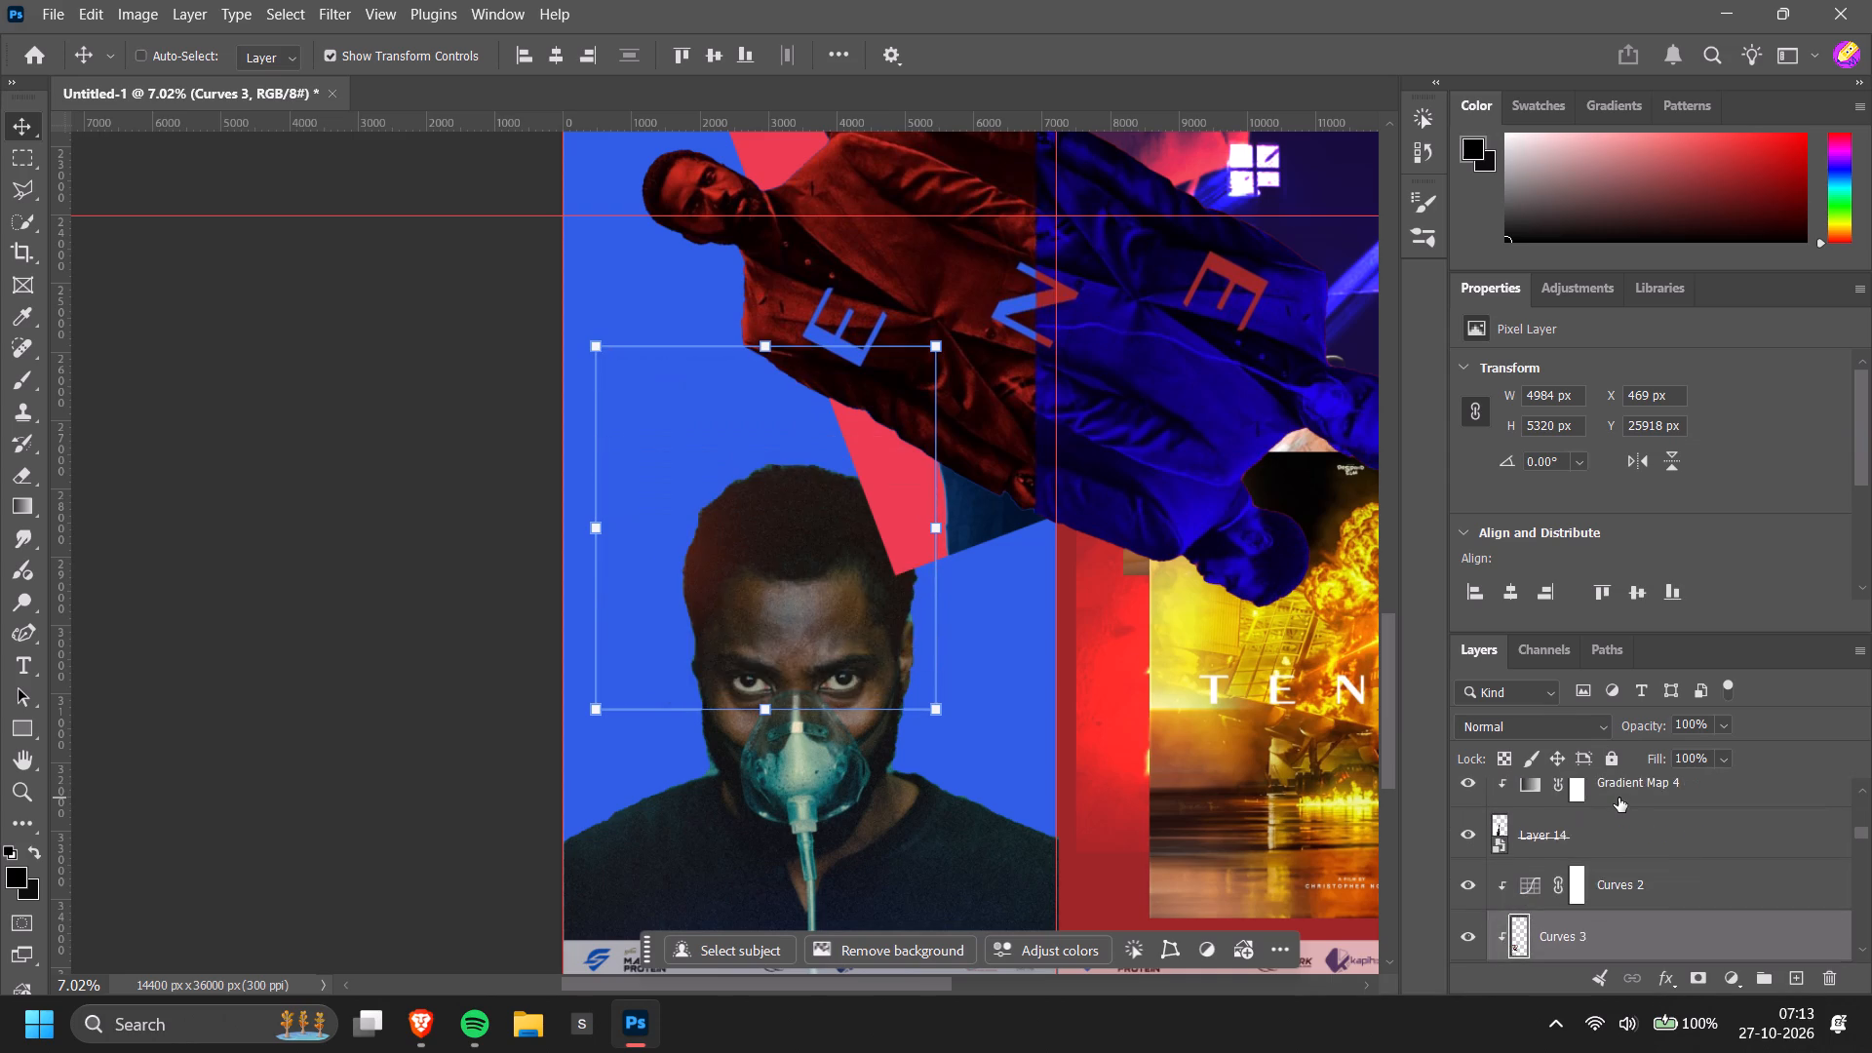
{"action": "key", "text": "ctrl+bracketleft"}
{"action": "key", "text": "ctrl+bracketleft"}
{"action": "key", "text": "ctrl+bracketleft"}
{"action": "key", "text": "ctrl+bracketleft"}
{"action": "key", "text": "ctrl+bracketleft"}
{"action": "key", "text": "ctrl+bracketleft"}
{"action": "key", "text": "ctrl+bracketleft"}
{"action": "key", "text": "ctrl+bracketleft"}
{"action": "key", "text": "ctrl+bracketleft"}
{"action": "key", "text": "ctrl+bracketleft"}
{"action": "key", "text": "ctrl+bracketleft"}
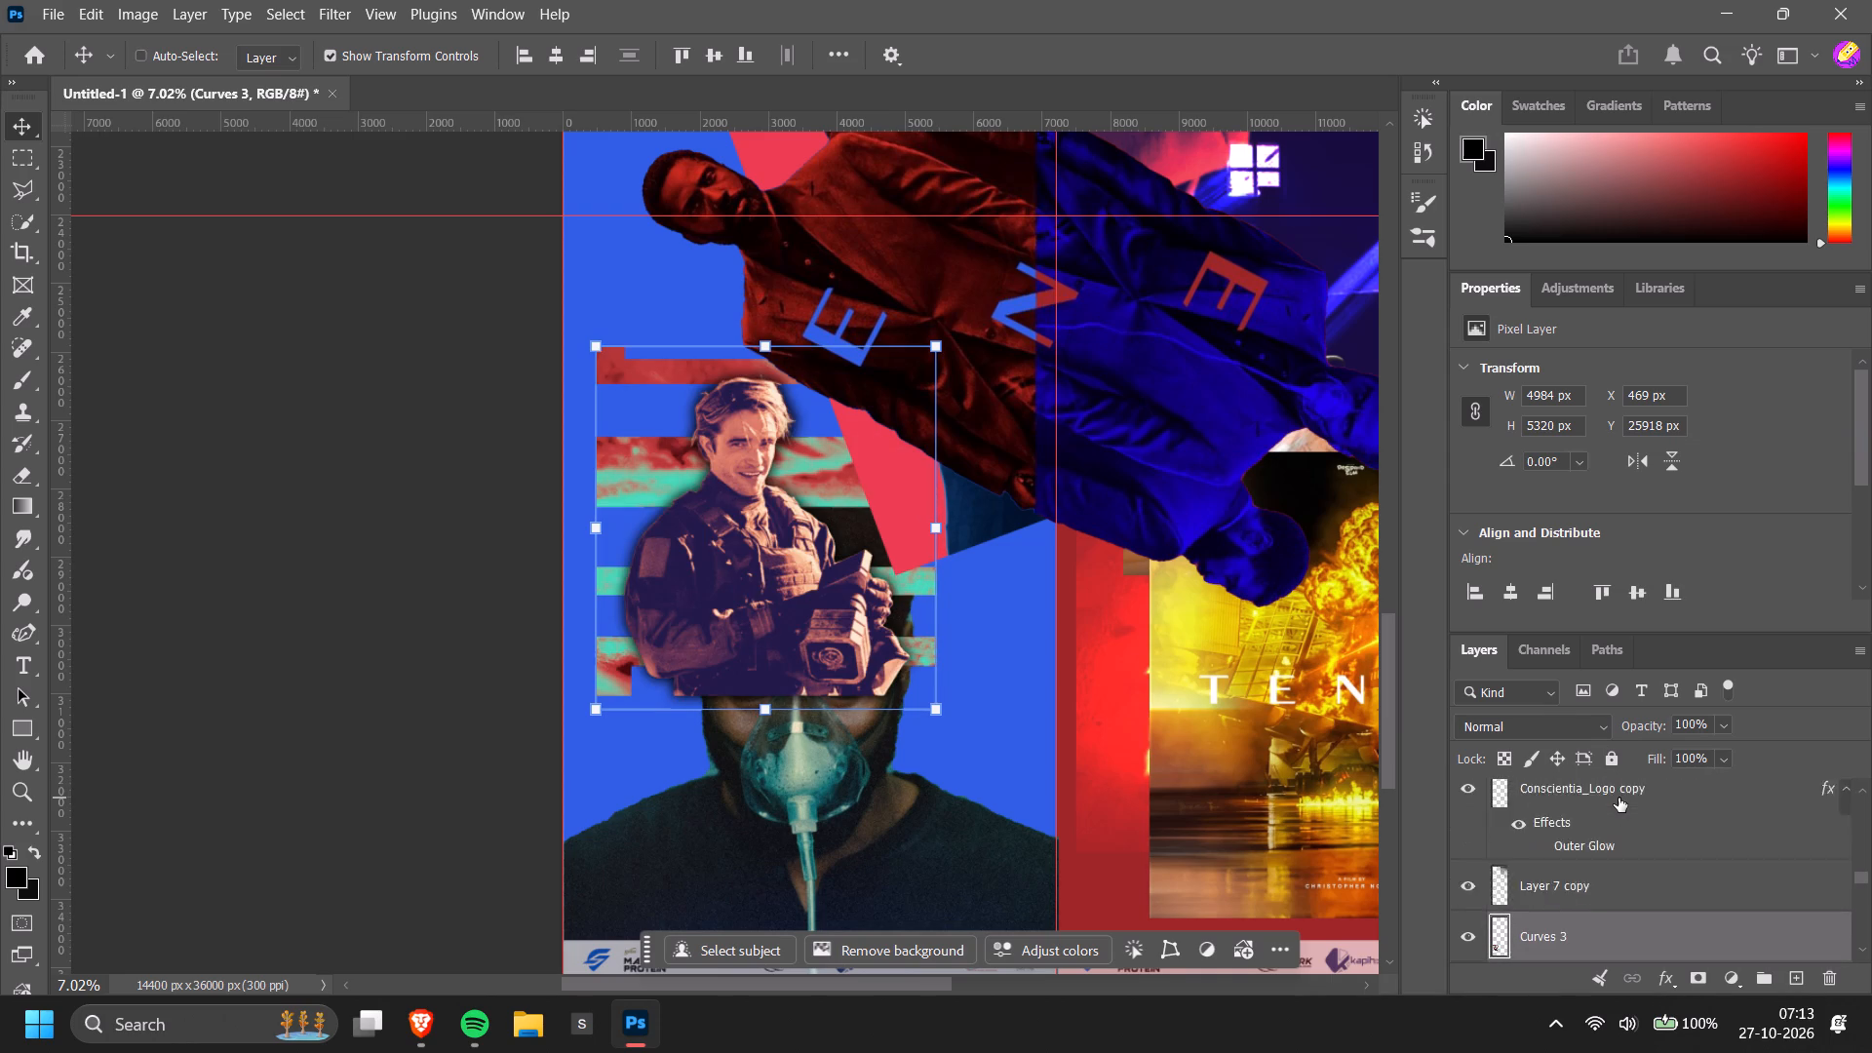
{"action": "key", "text": "ctrl+bracketleft"}
{"action": "key", "text": "ctrl+bracketleft"}
{"action": "key", "text": "ctrl+bracketleft"}
{"action": "key", "text": "ctrl+bracketleft"}
{"action": "key", "text": "ctrl+bracketleft"}
{"action": "key", "text": "ctrl+bracketleft"}
{"action": "key", "text": "ctrl+bracketleft"}
{"action": "key", "text": "ctrl+bracketleft"}
{"action": "key", "text": "ctrl+bracketleft"}
{"action": "key", "text": "ctrl+bracketleft"}
{"action": "key", "text": "ctrl+bracketleft"}
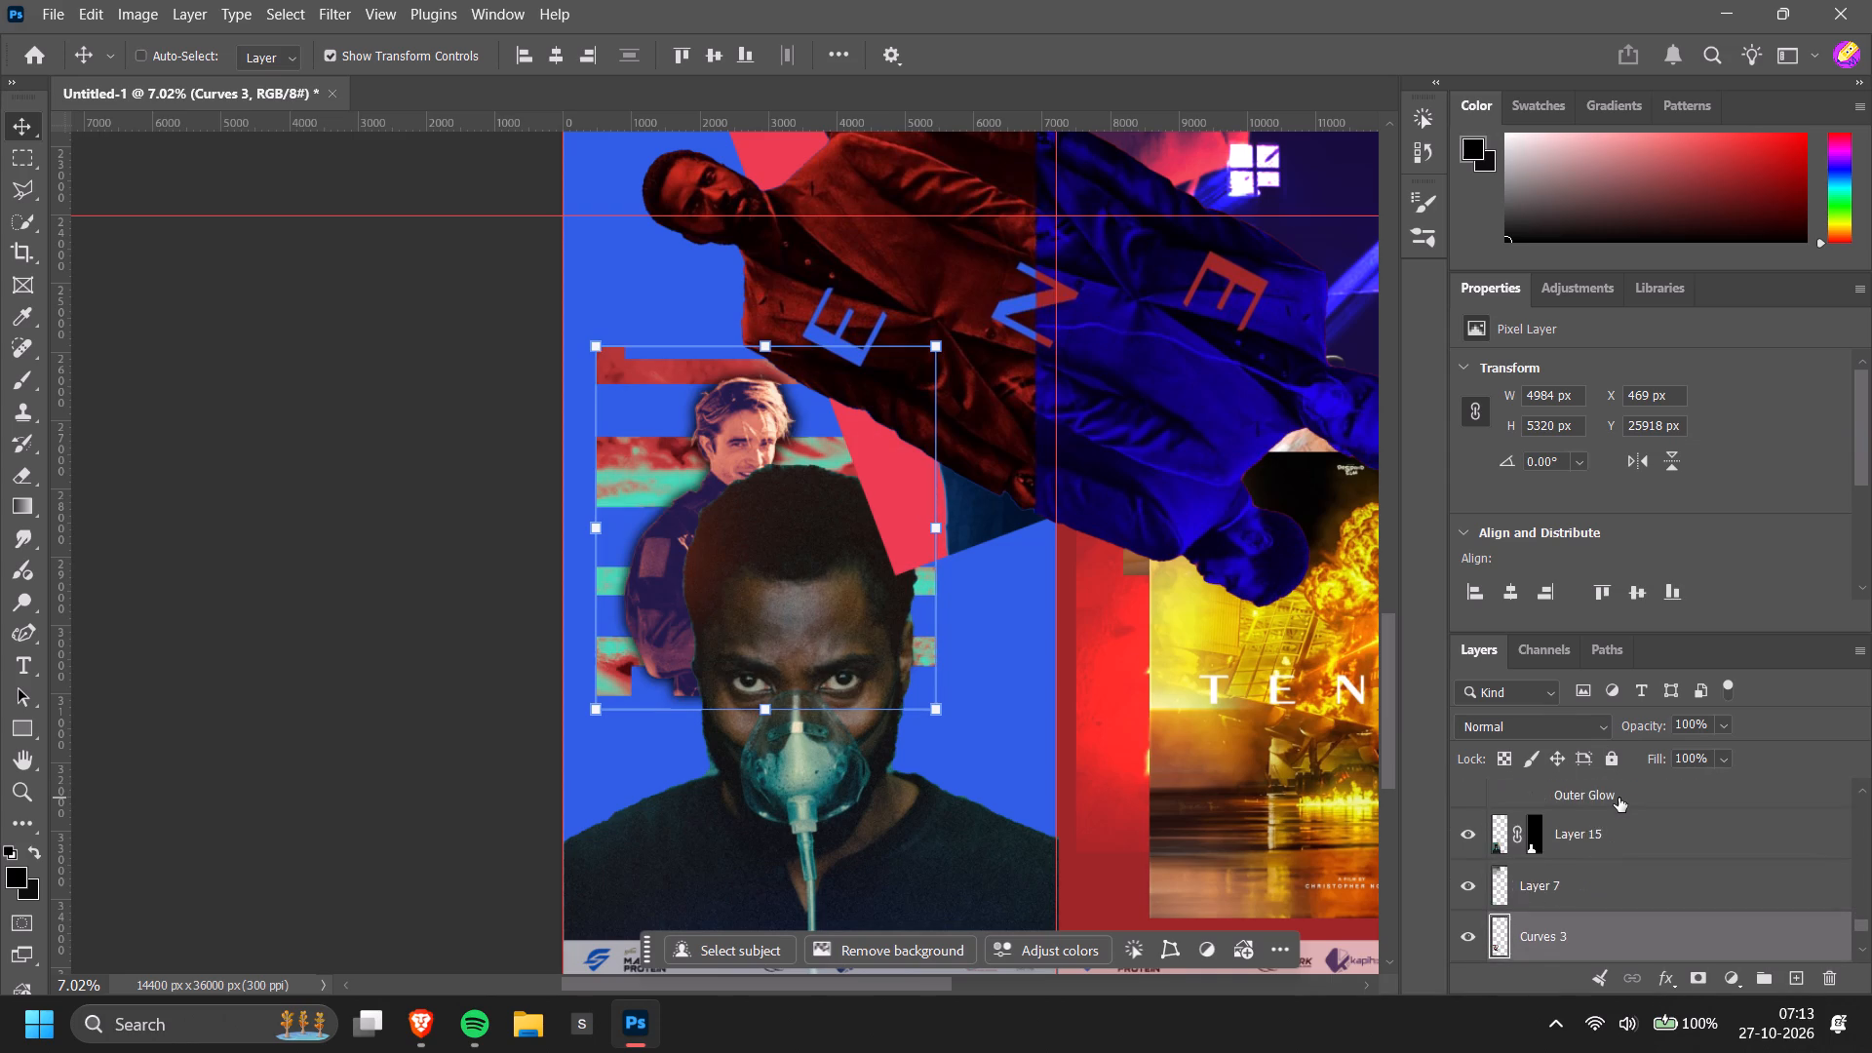
{"action": "key", "text": "ctrl+bracketleft"}
{"action": "key", "text": "ctrl+bracketleft"}
{"action": "scroll", "coordinate": [1137, 674], "scroll_direction": "down", "scroll_amount": 10, "text": "alt"}
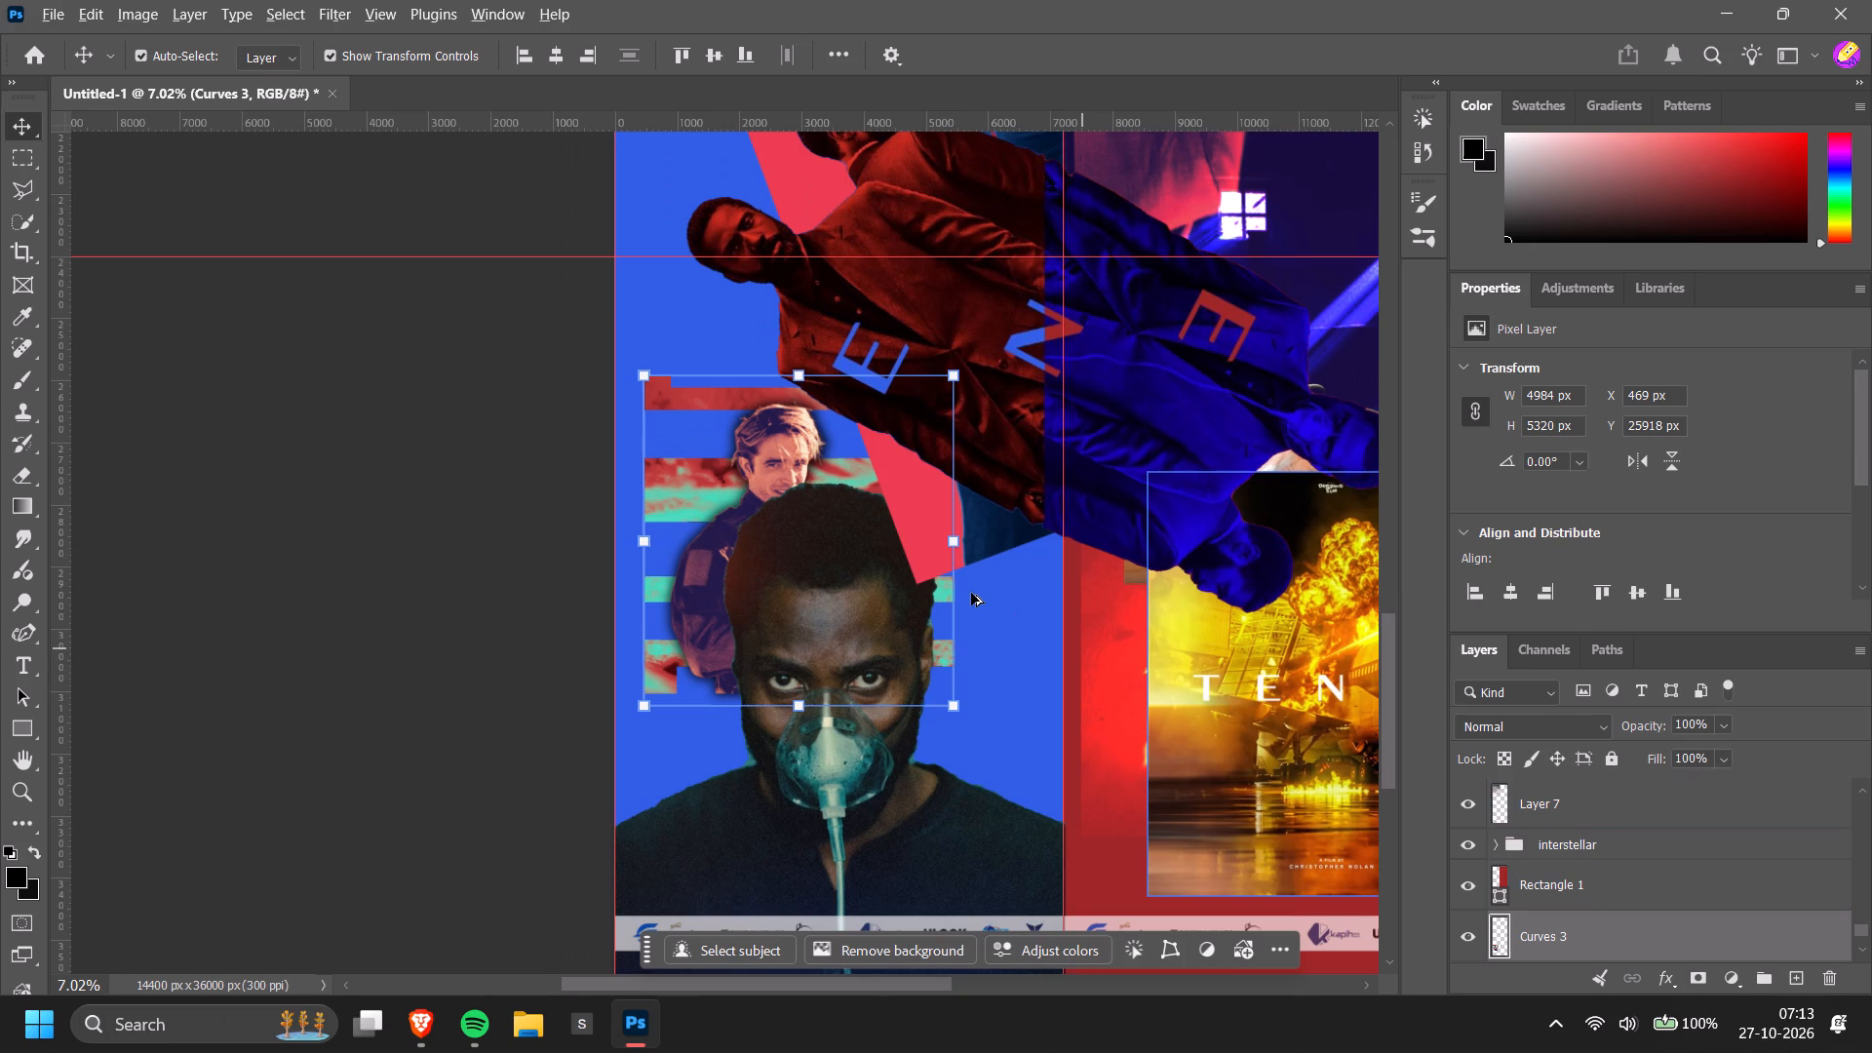
{"action": "scroll", "coordinate": [971, 593], "scroll_direction": "down", "scroll_amount": 3, "text": "alt"}
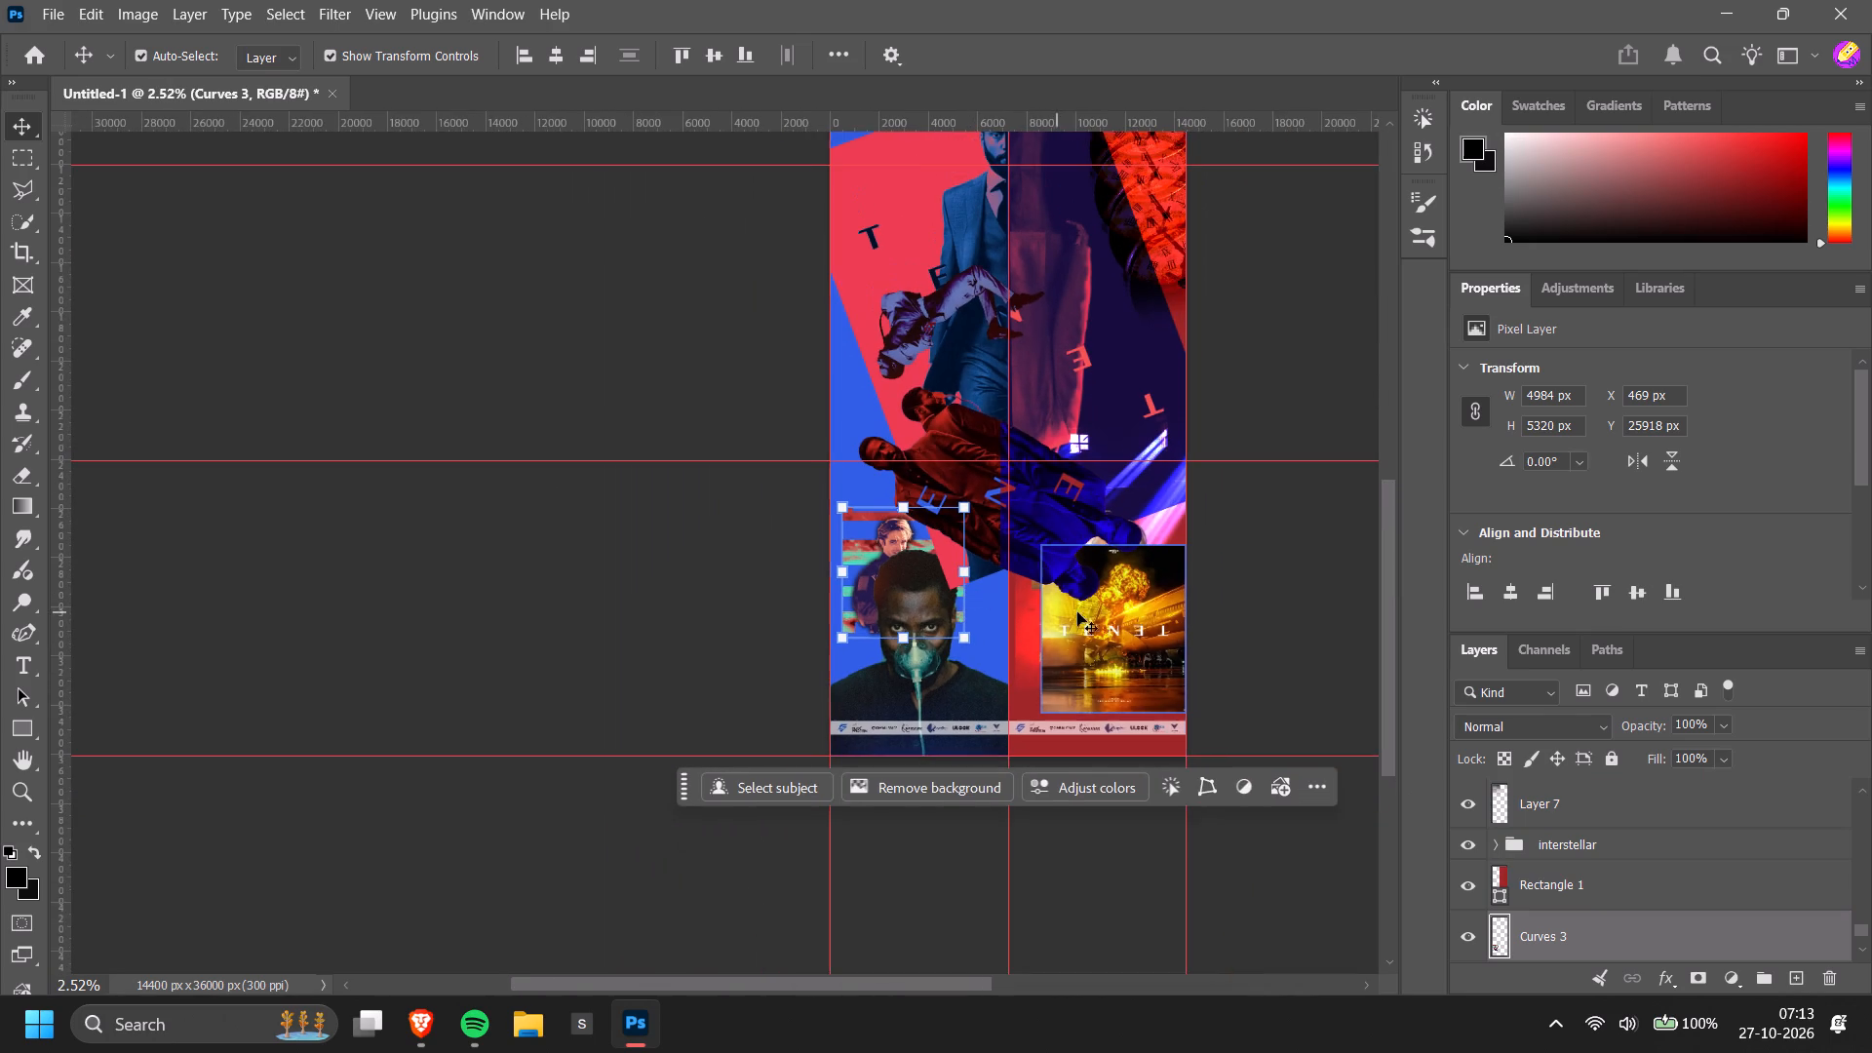
{"action": "scroll", "coordinate": [1148, 640], "scroll_direction": "down", "scroll_amount": 8, "text": "ctrl"}
{"action": "scroll", "coordinate": [1209, 921], "scroll_direction": "up", "scroll_amount": 4}
{"action": "left_click", "coordinate": [1282, 741]}
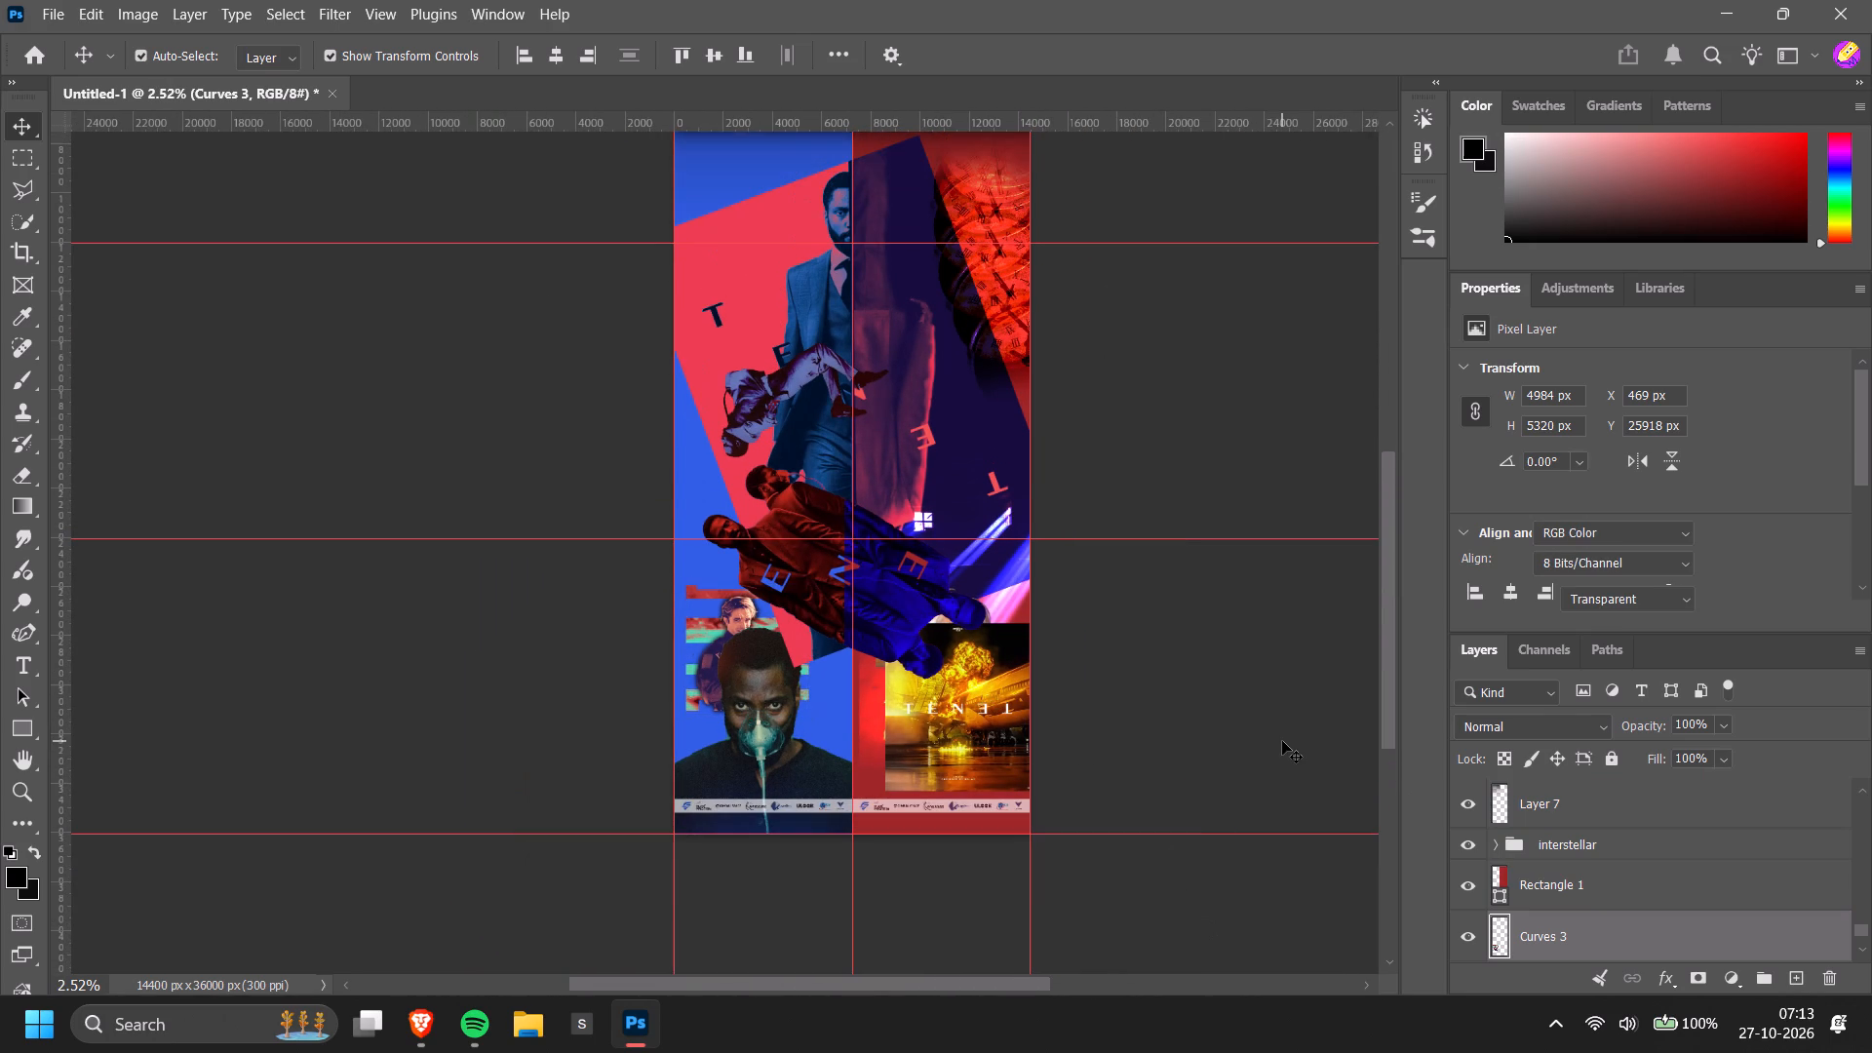
{"action": "scroll", "coordinate": [1282, 741], "scroll_direction": "down", "scroll_amount": 5, "text": "ctrl"}
Switch to Spotify and close its window.
{"action": "left_click", "coordinate": [902, 702]}
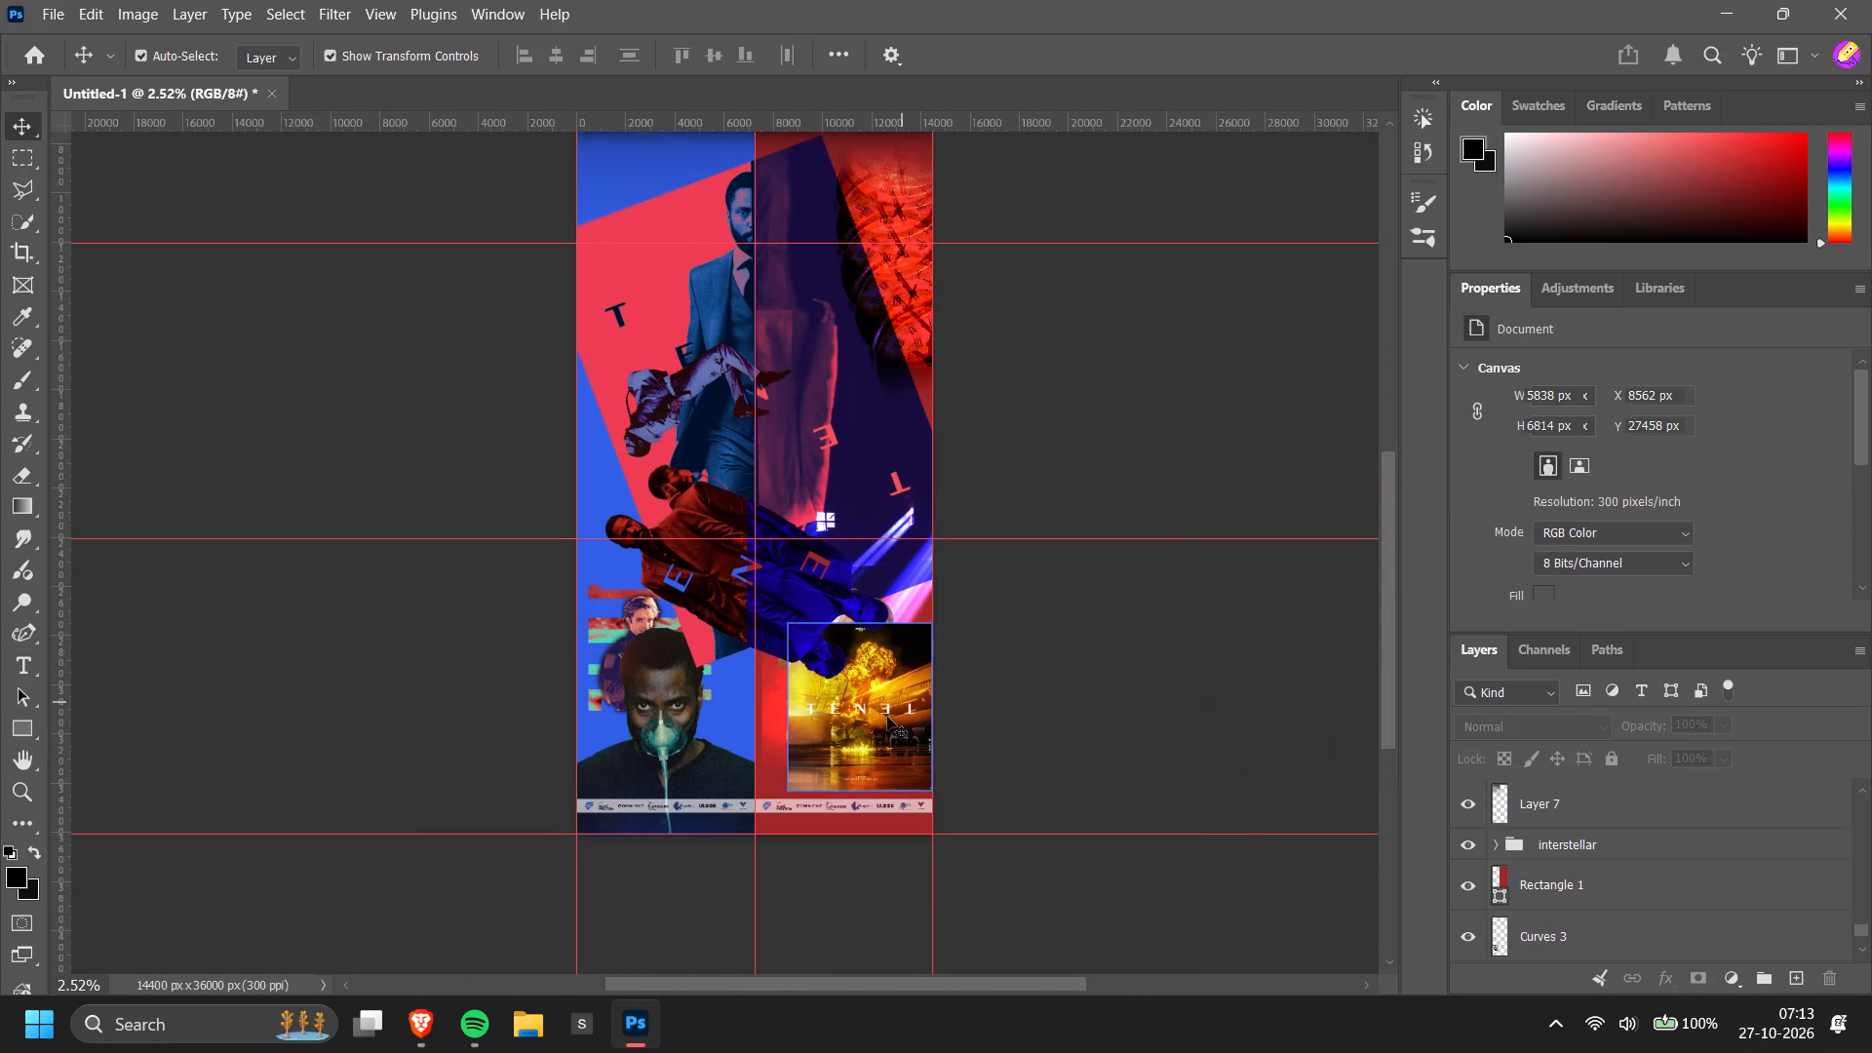
{"action": "key", "text": "alt+Tab"}
{"action": "left_click", "coordinate": [1871, 15]}
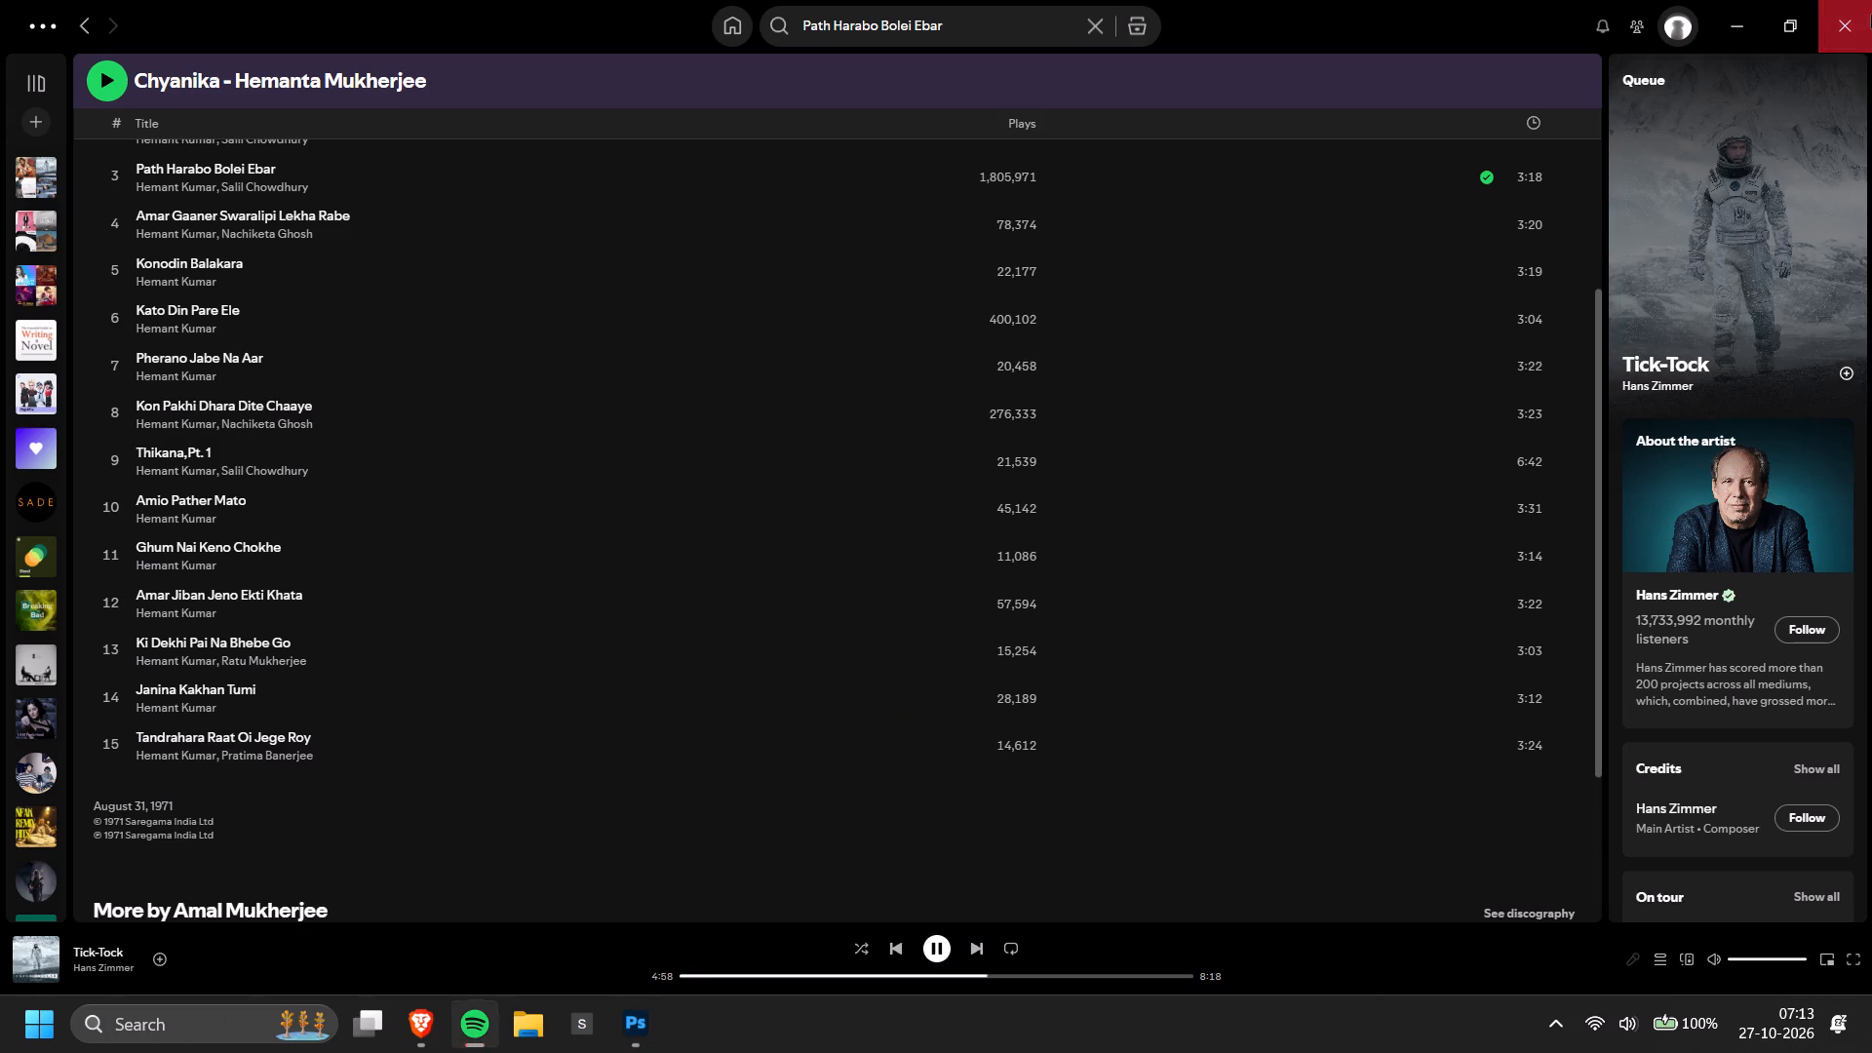
Move the TENET explosion poster on Layer 20 inward on the red banner, to X 8094 px, Y 27602 px.
{"action": "left_click_drag", "start_coordinate": [879, 732], "coordinate": [878, 732]}
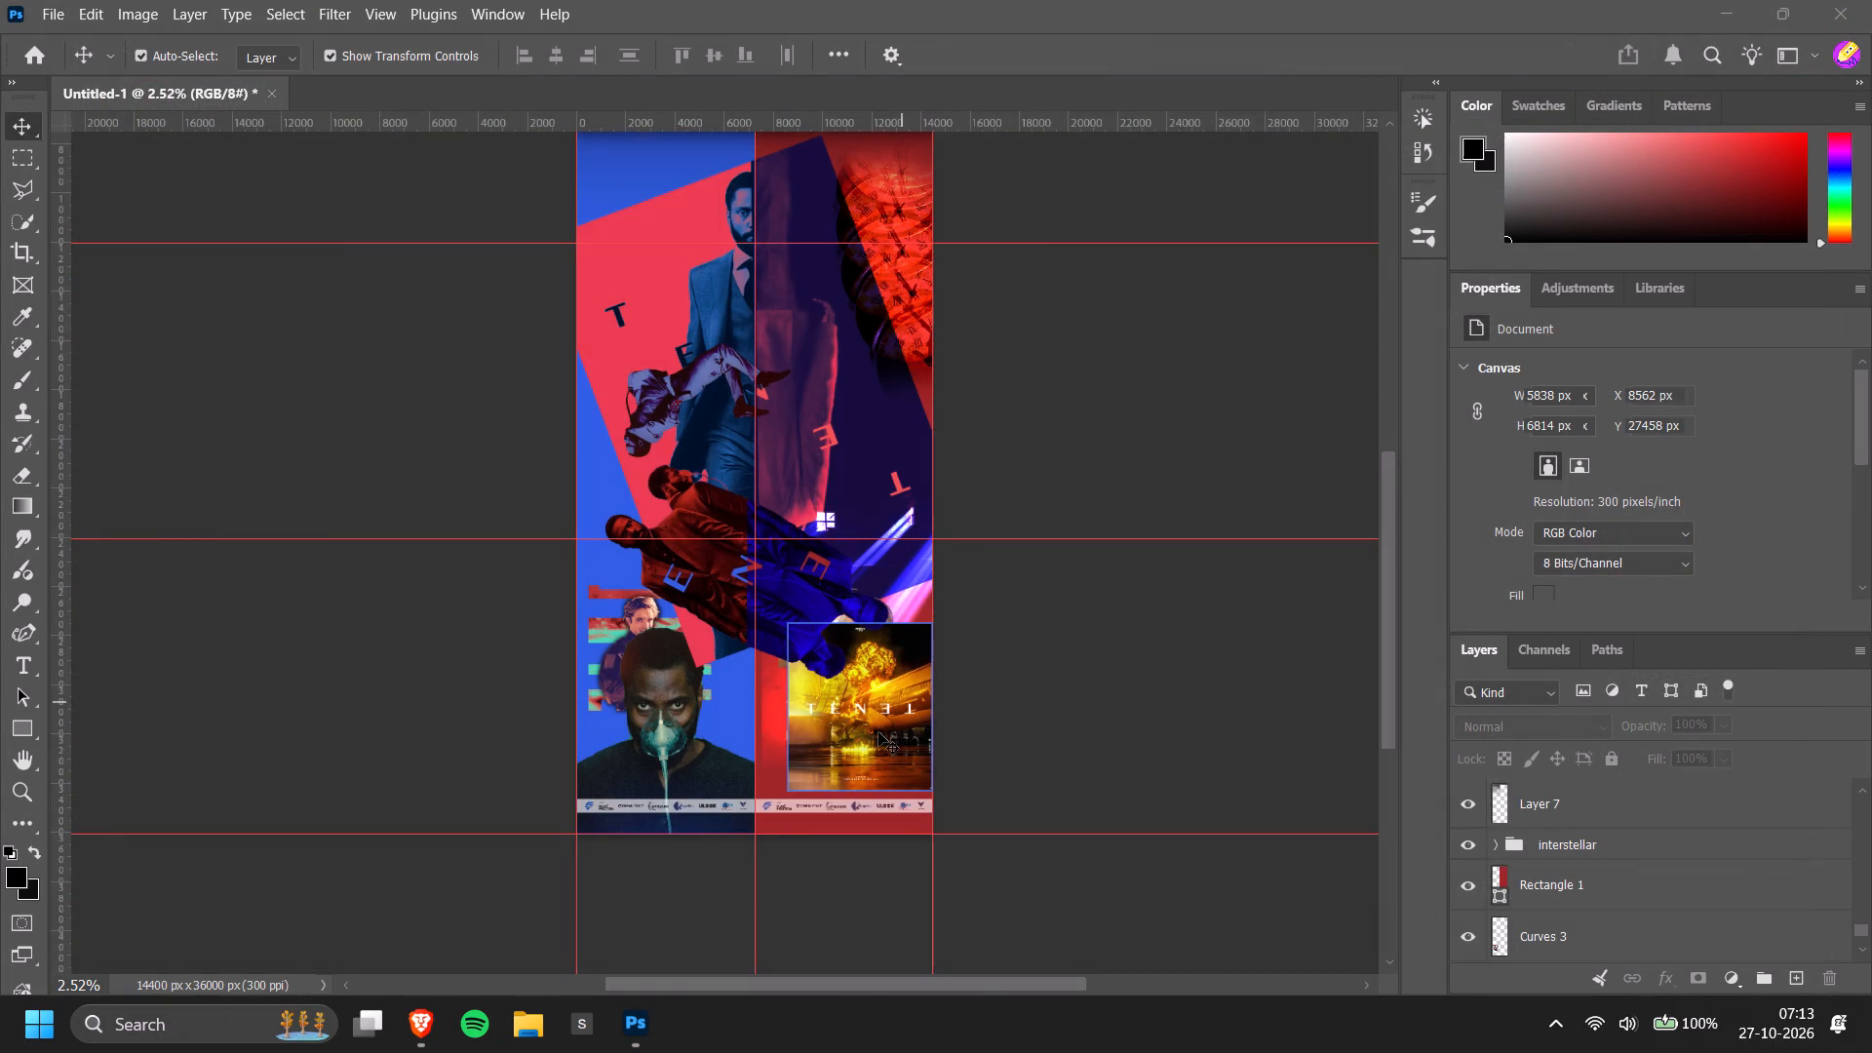
{"action": "left_click_drag", "start_coordinate": [878, 732], "coordinate": [866, 734]}
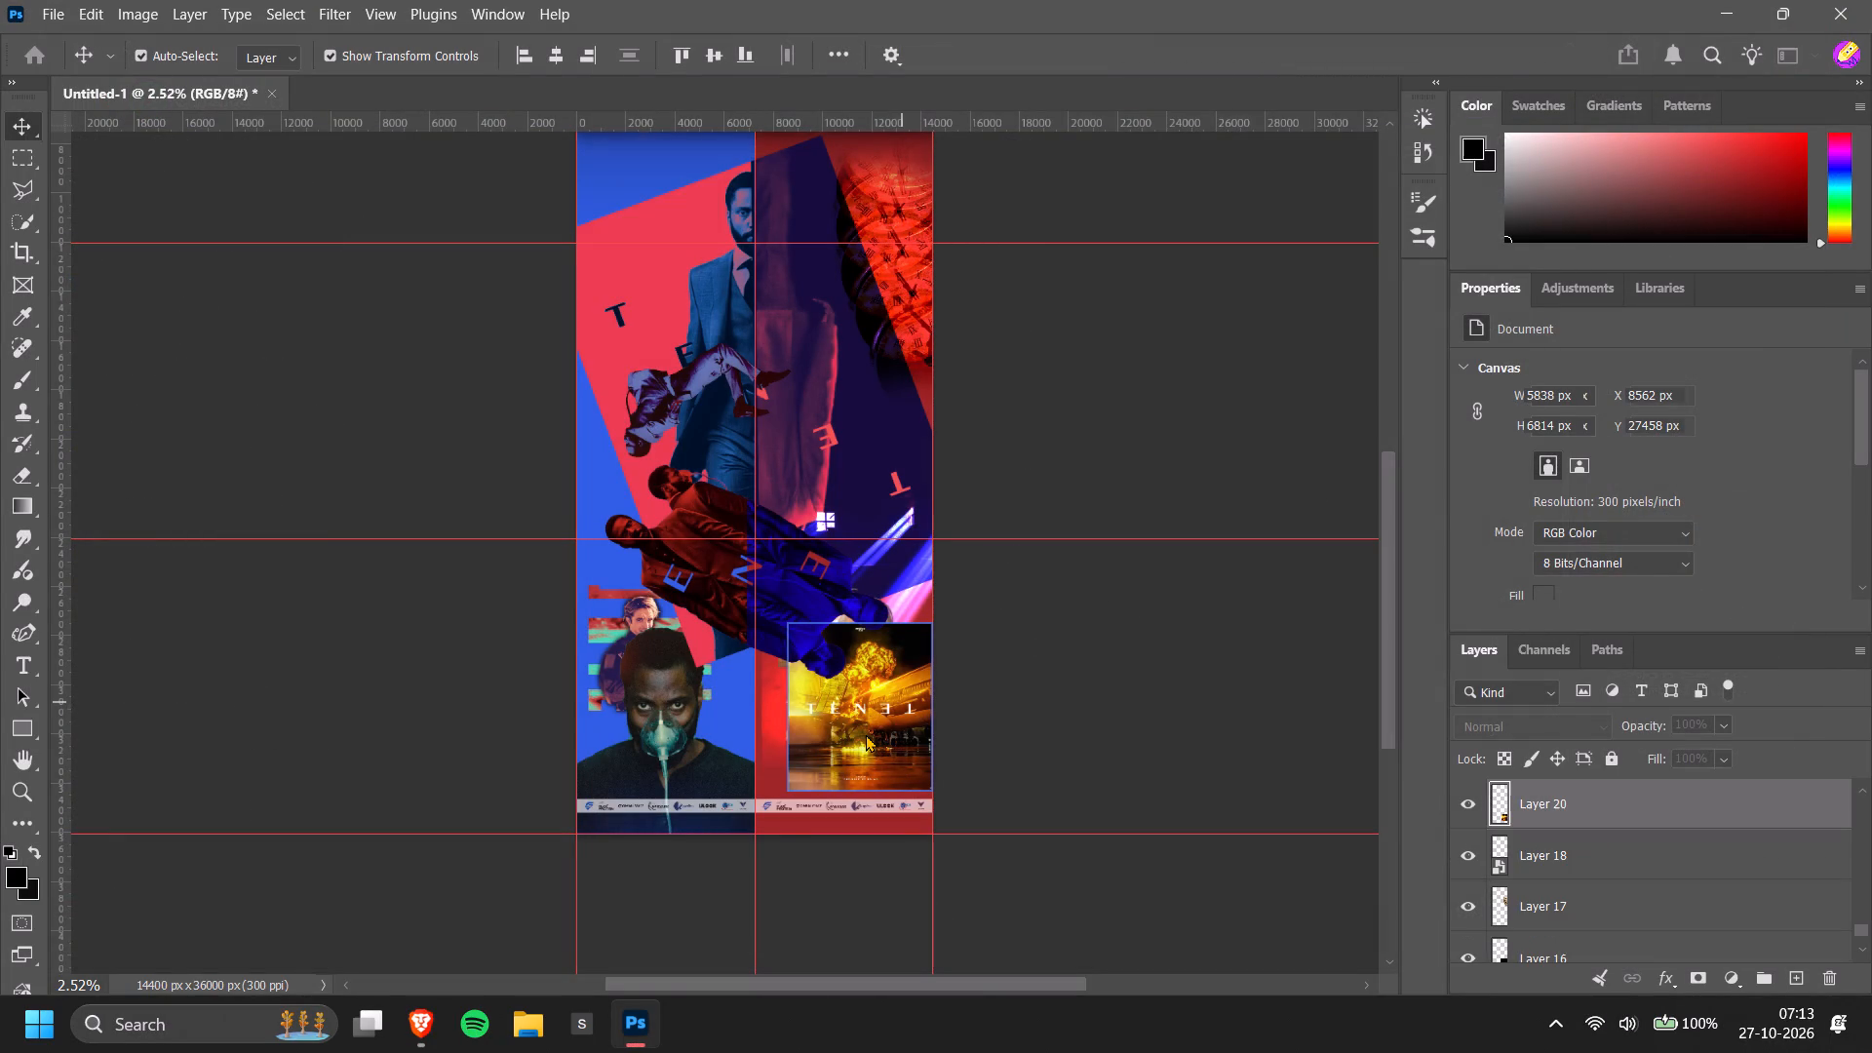
{"action": "left_click_drag", "start_coordinate": [865, 737], "coordinate": [859, 737]}
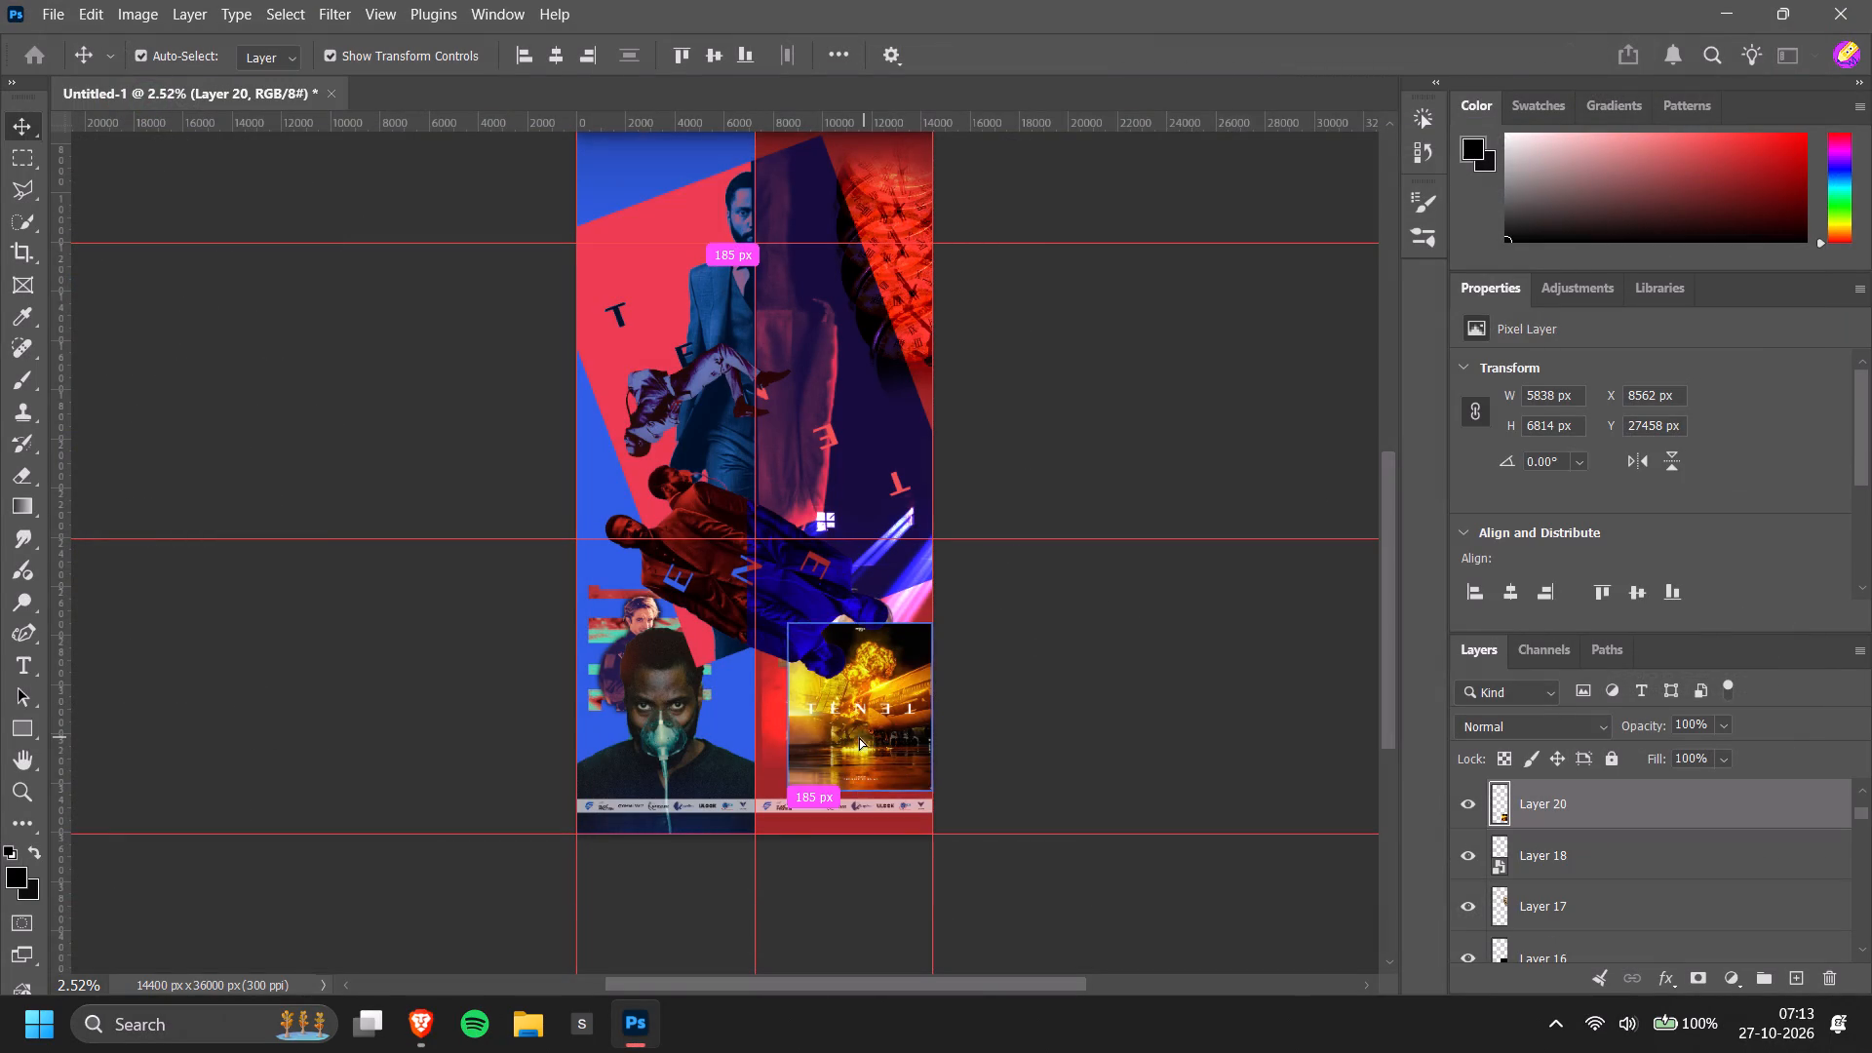
{"action": "left_click_drag", "start_coordinate": [859, 737], "coordinate": [852, 737]}
{"action": "left_click", "coordinate": [1045, 731]}
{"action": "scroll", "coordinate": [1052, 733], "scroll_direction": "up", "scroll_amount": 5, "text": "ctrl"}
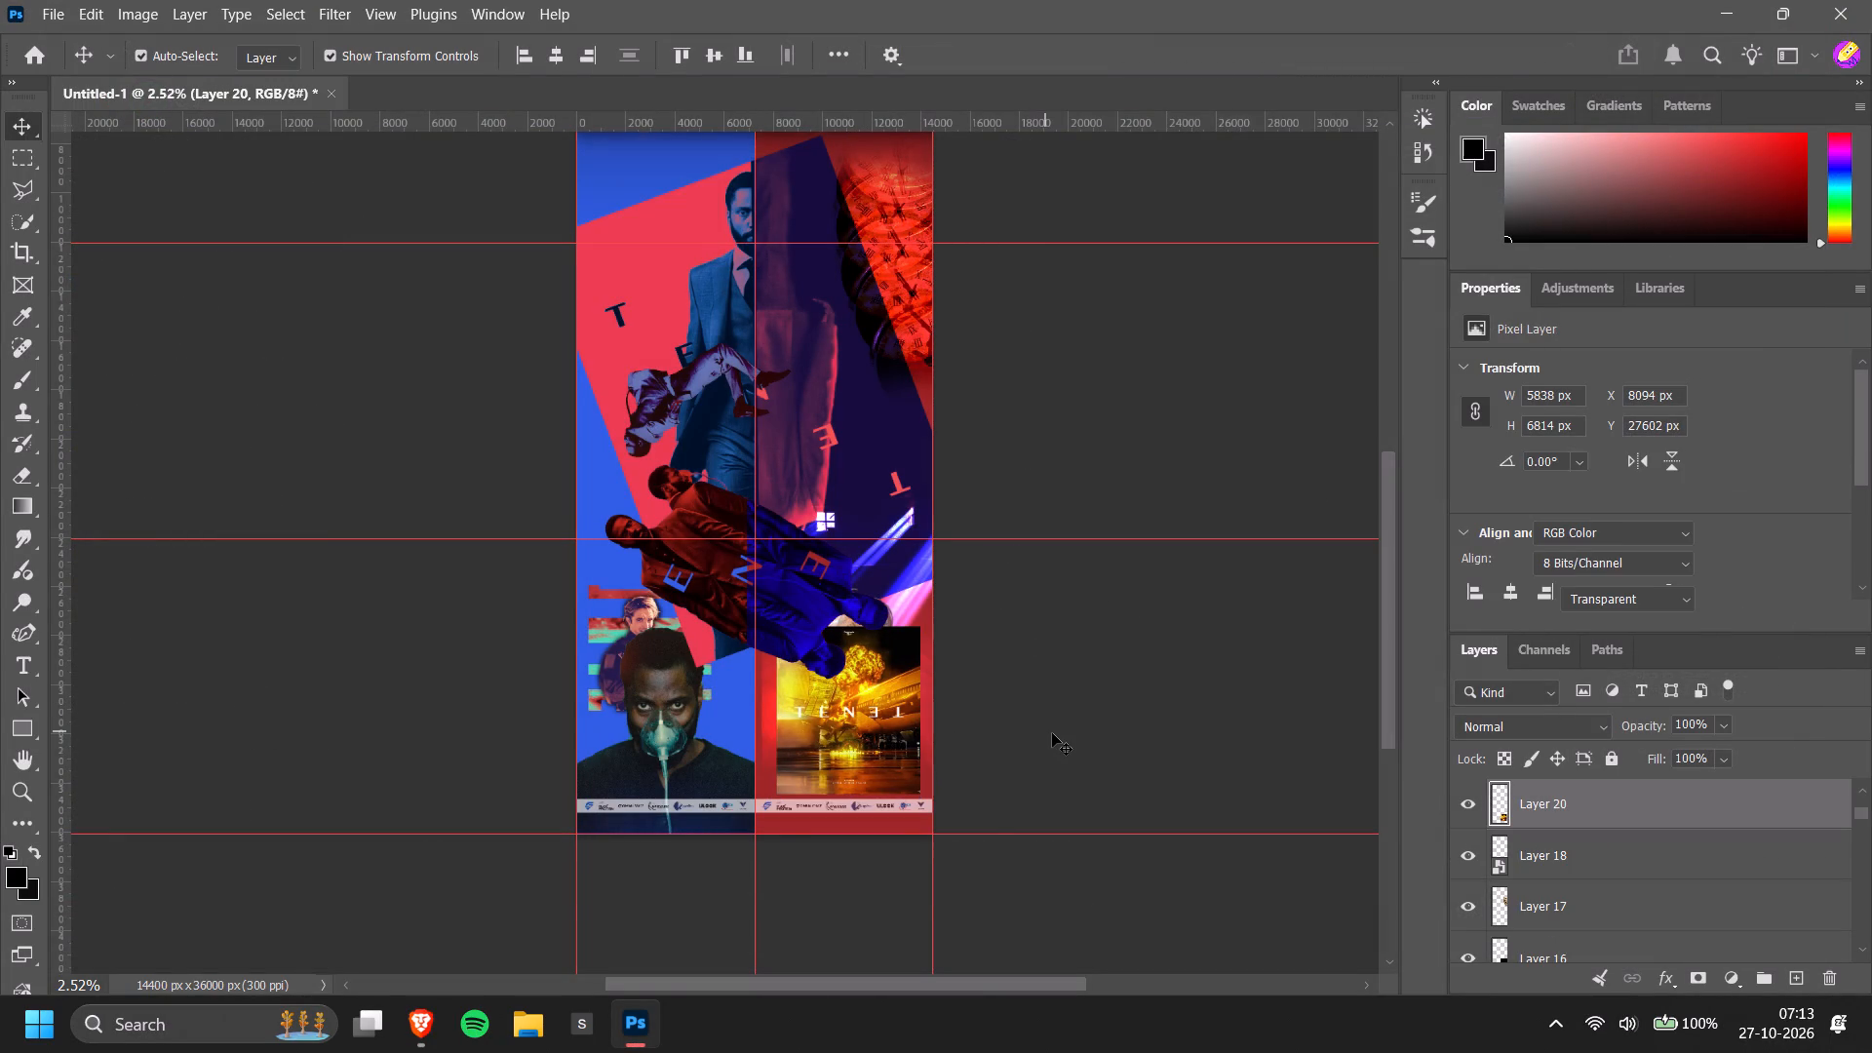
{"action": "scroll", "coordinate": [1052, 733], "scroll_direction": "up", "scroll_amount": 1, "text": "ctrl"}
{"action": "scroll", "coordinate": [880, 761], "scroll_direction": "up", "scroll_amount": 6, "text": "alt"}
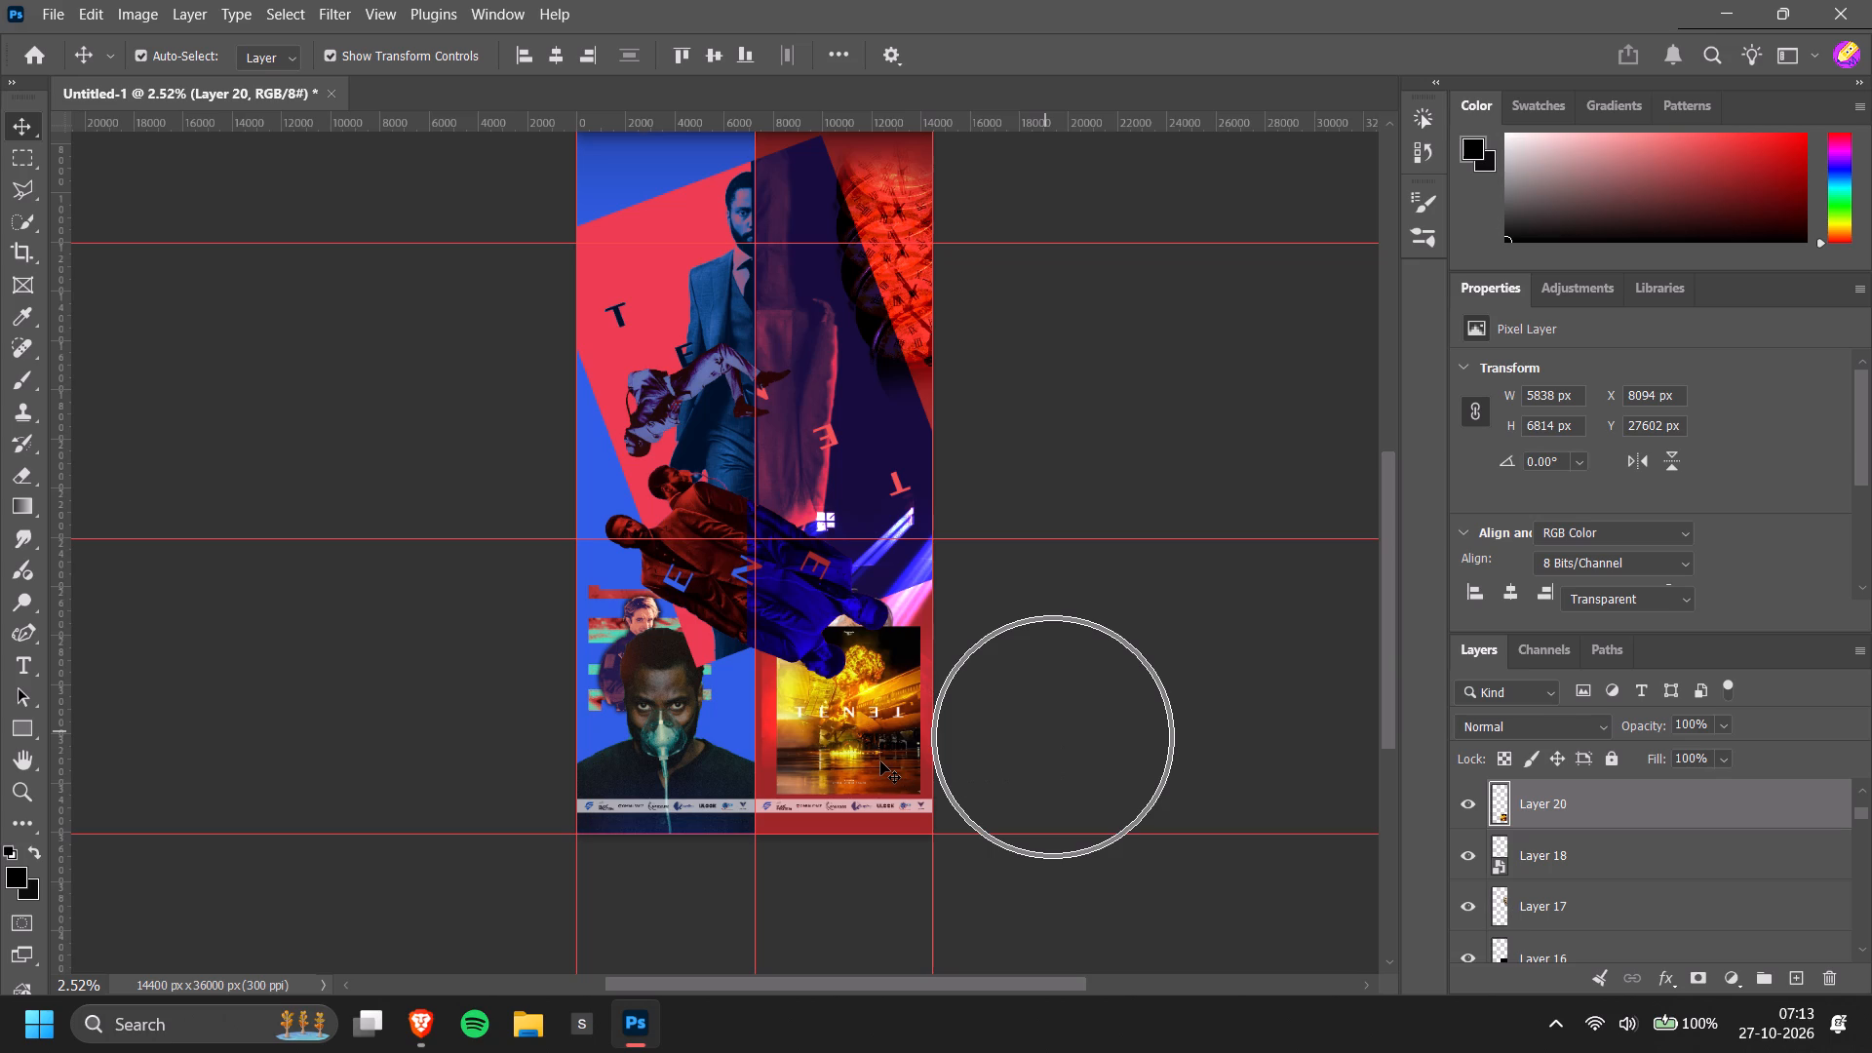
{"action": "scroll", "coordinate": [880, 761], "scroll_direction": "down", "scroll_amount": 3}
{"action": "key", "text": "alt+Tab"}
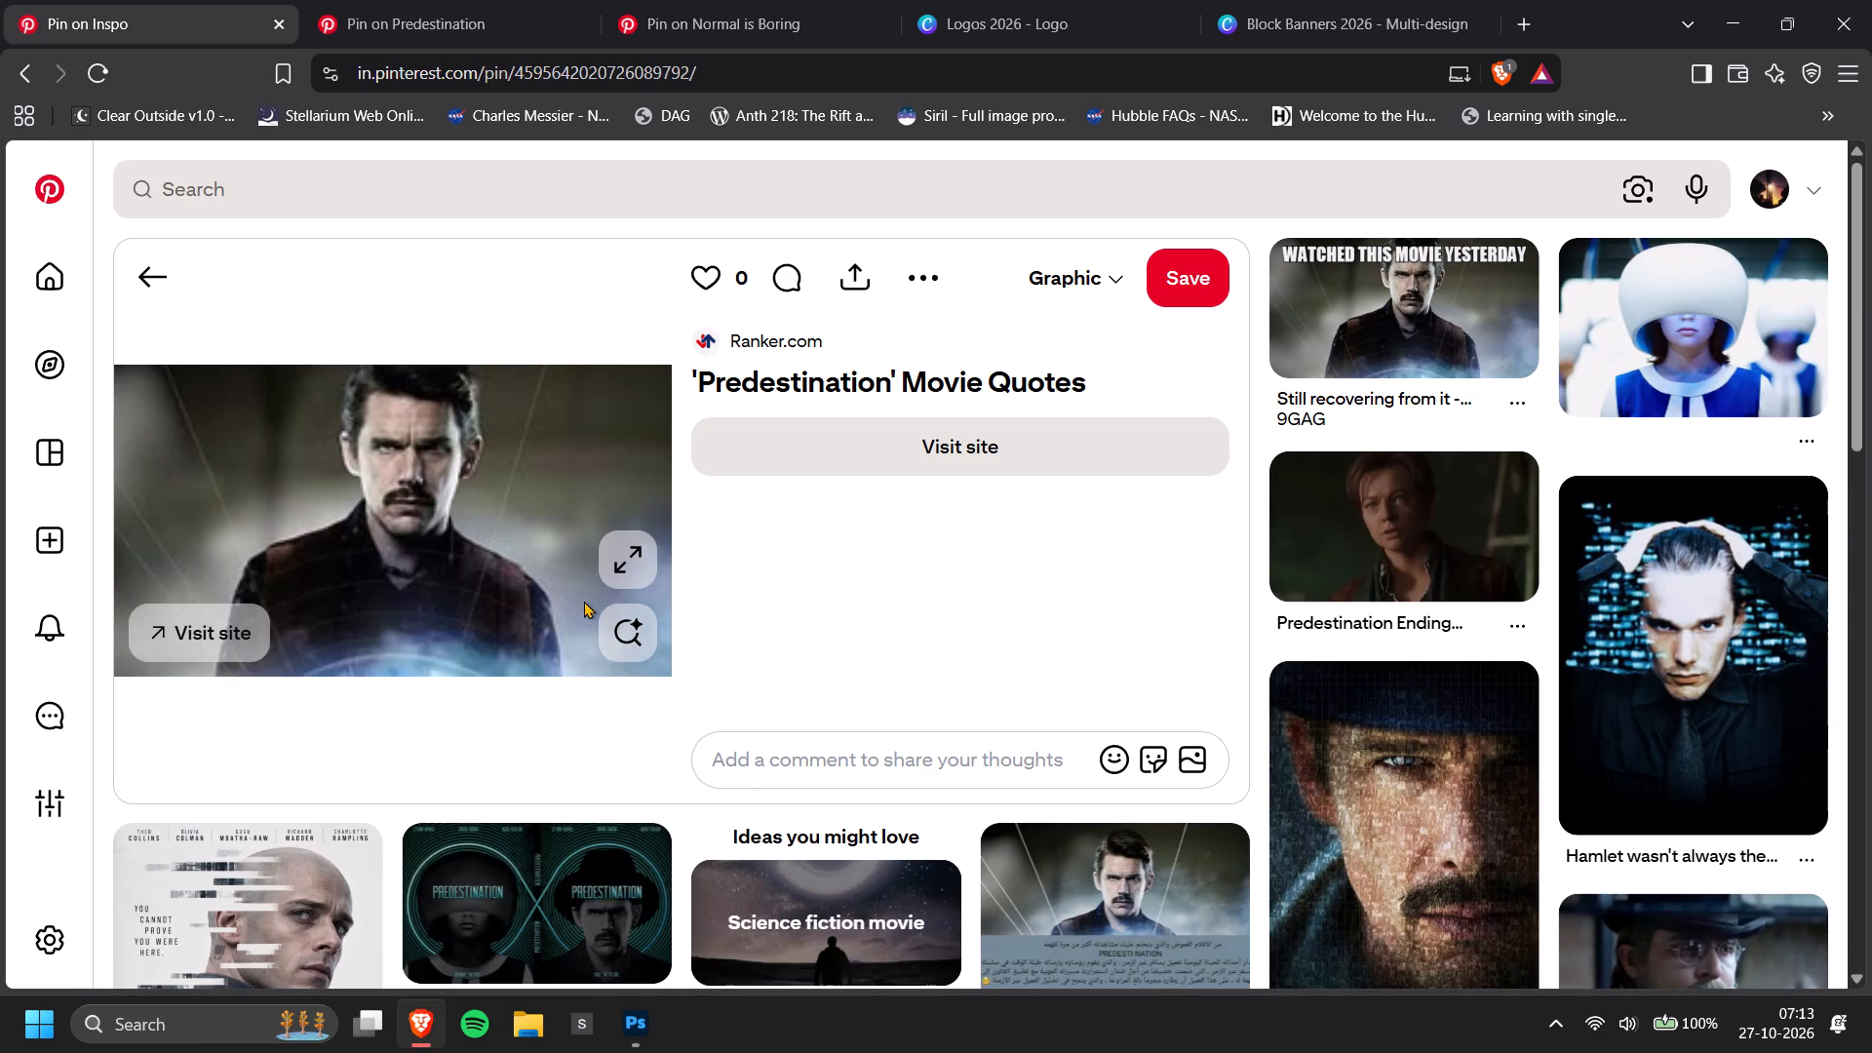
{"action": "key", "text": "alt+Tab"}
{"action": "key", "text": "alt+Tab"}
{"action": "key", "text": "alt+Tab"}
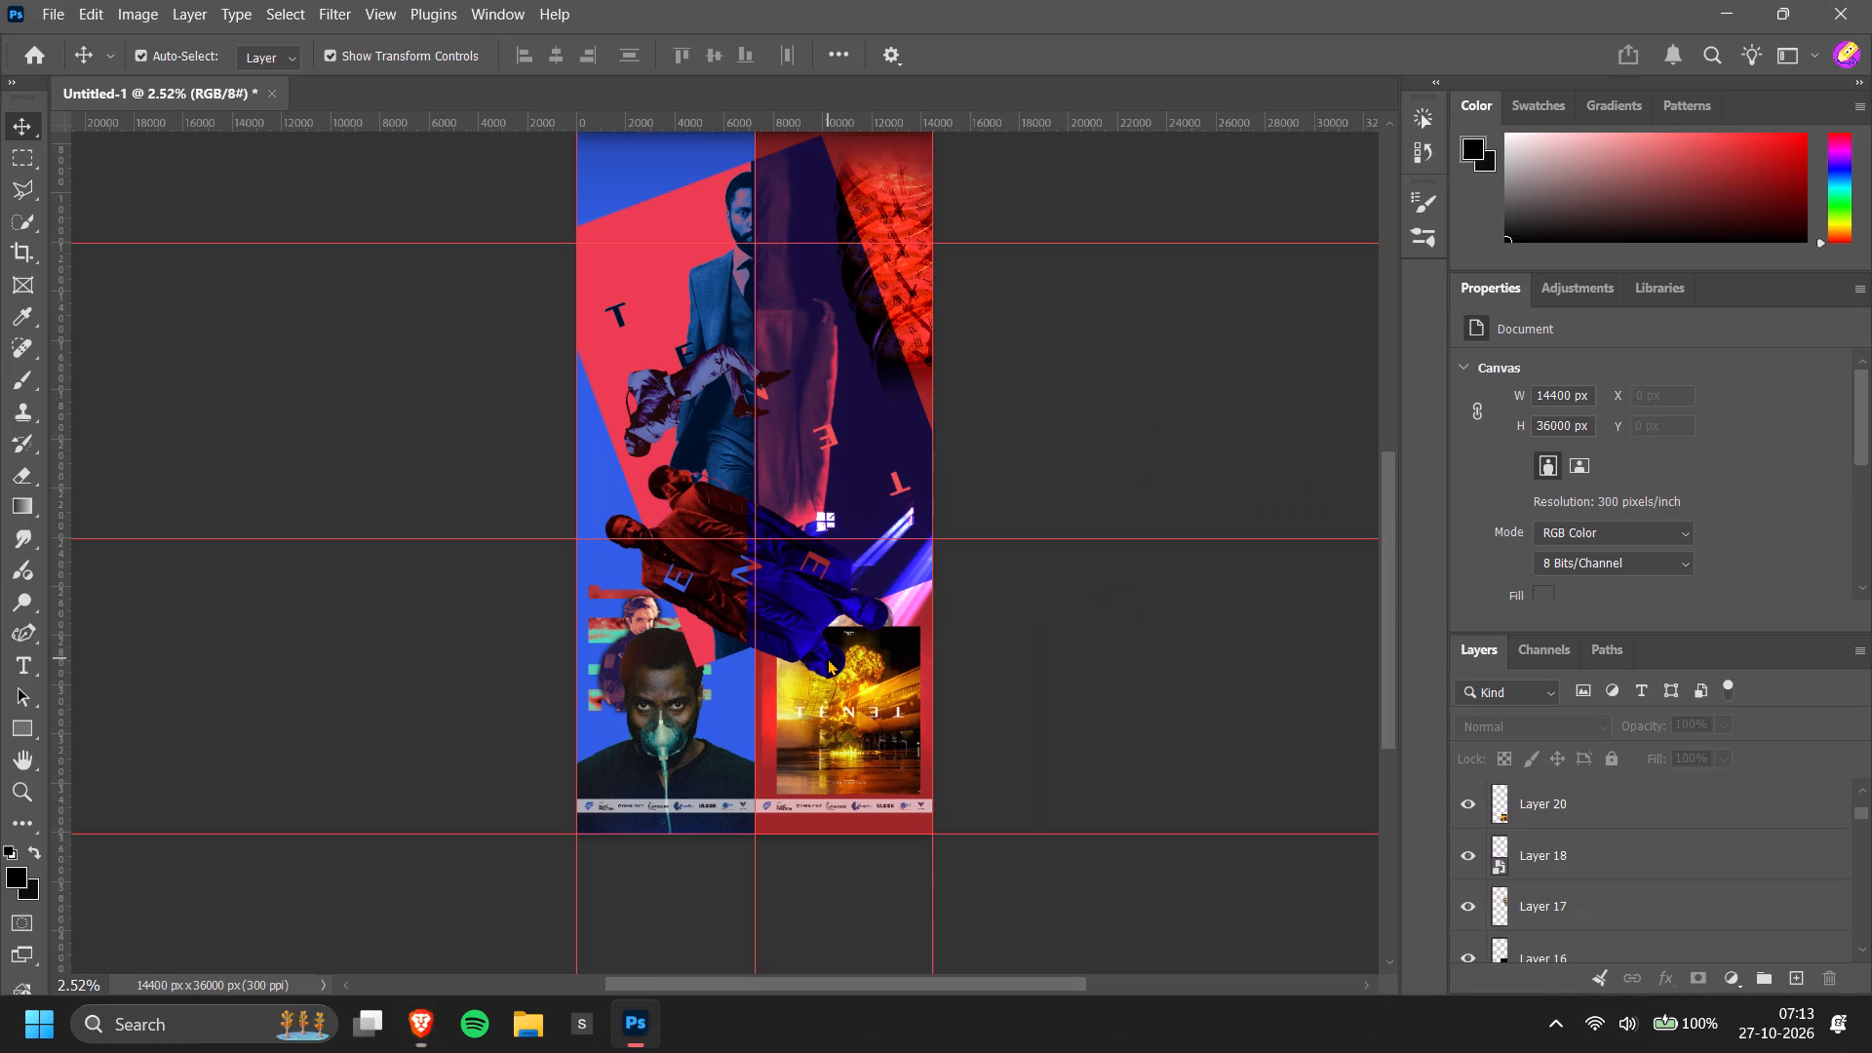
Add a white outside Stroke layer style of 81 px to the TENET poster on Layer 20.
{"action": "left_click", "coordinate": [828, 707]}
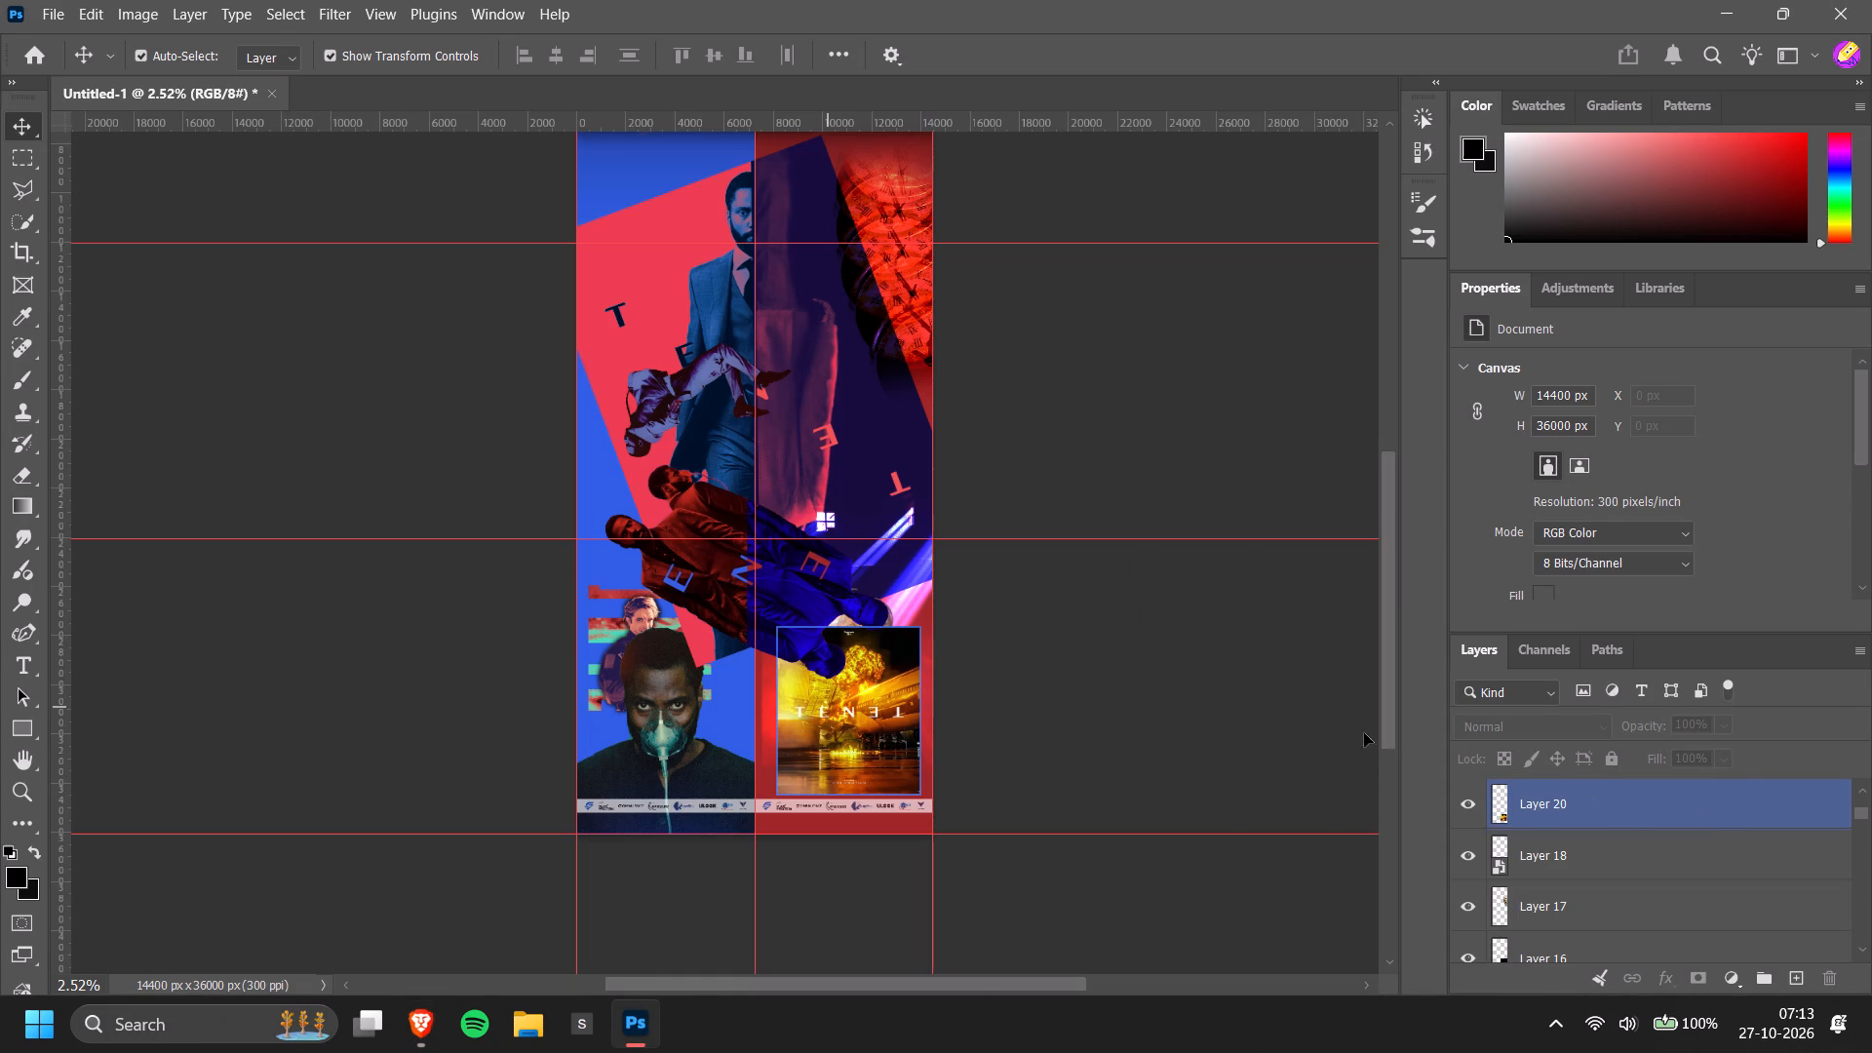
{"action": "left_click", "coordinate": [1698, 806]}
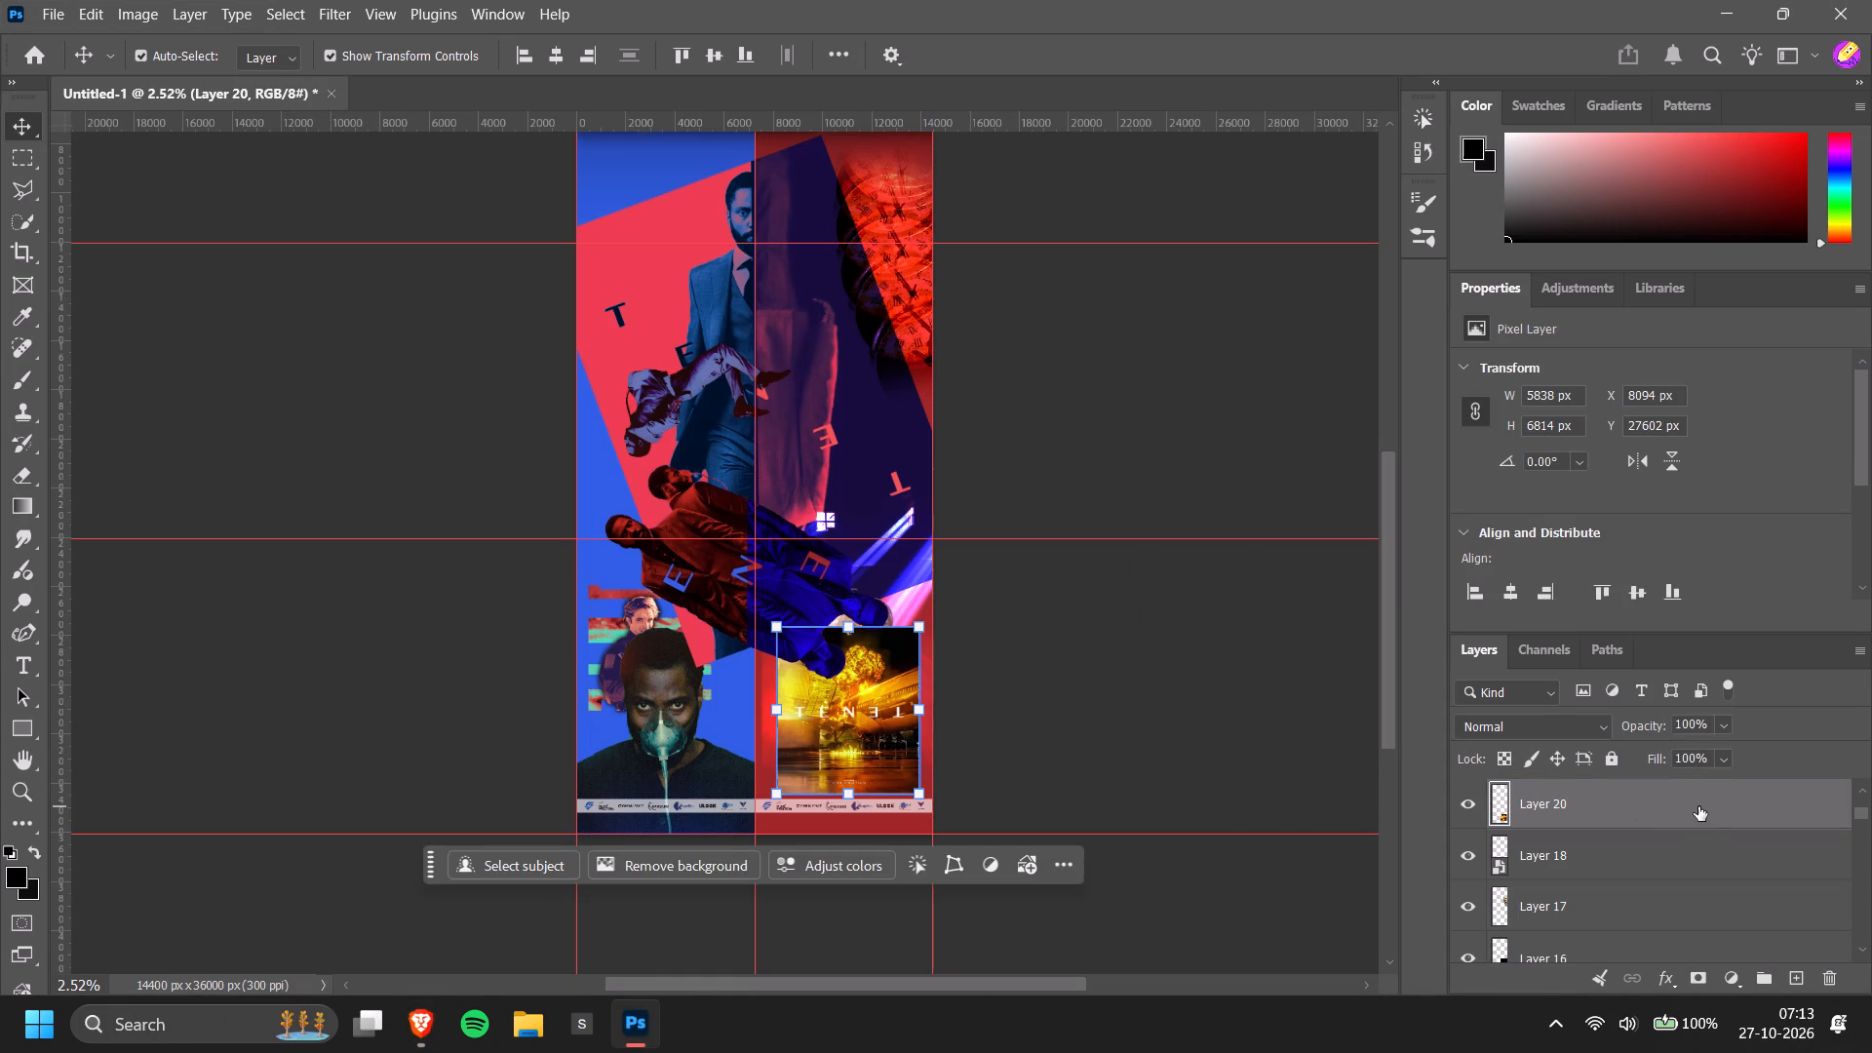
{"action": "double_click", "coordinate": [1698, 806]}
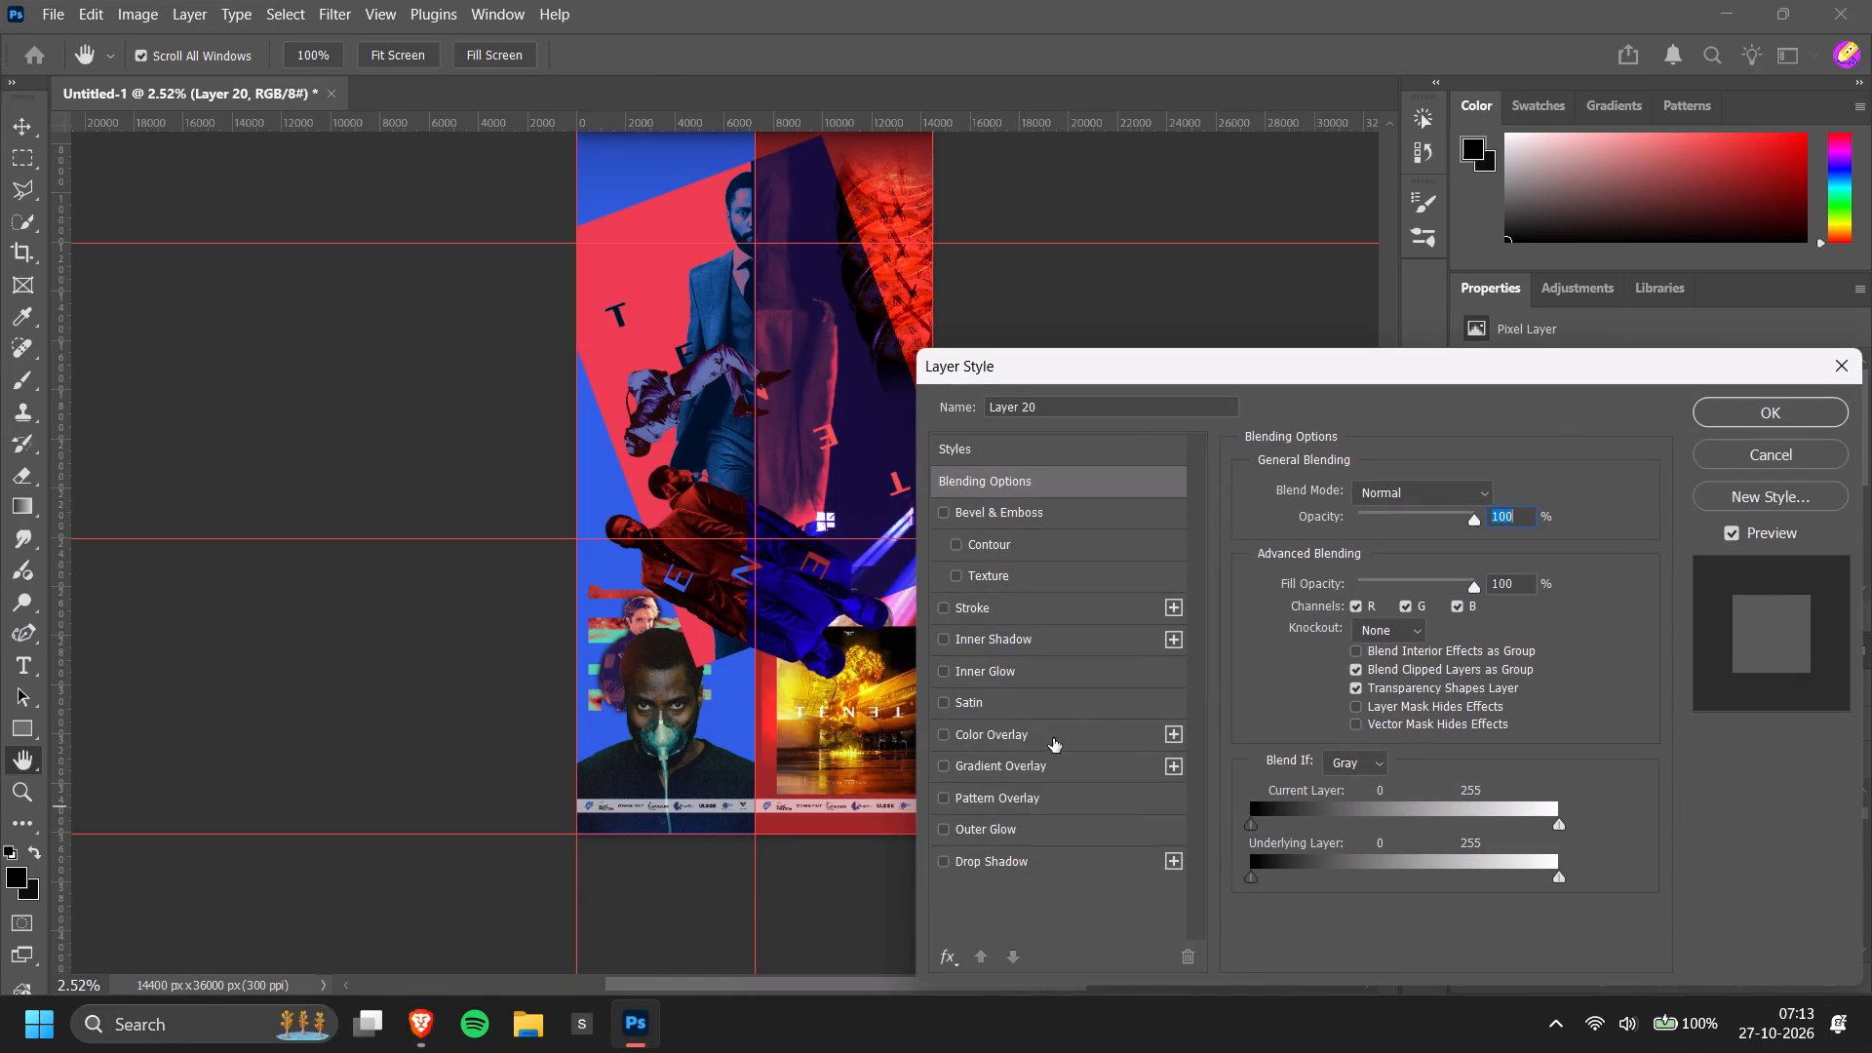
{"action": "left_click", "coordinate": [990, 623]}
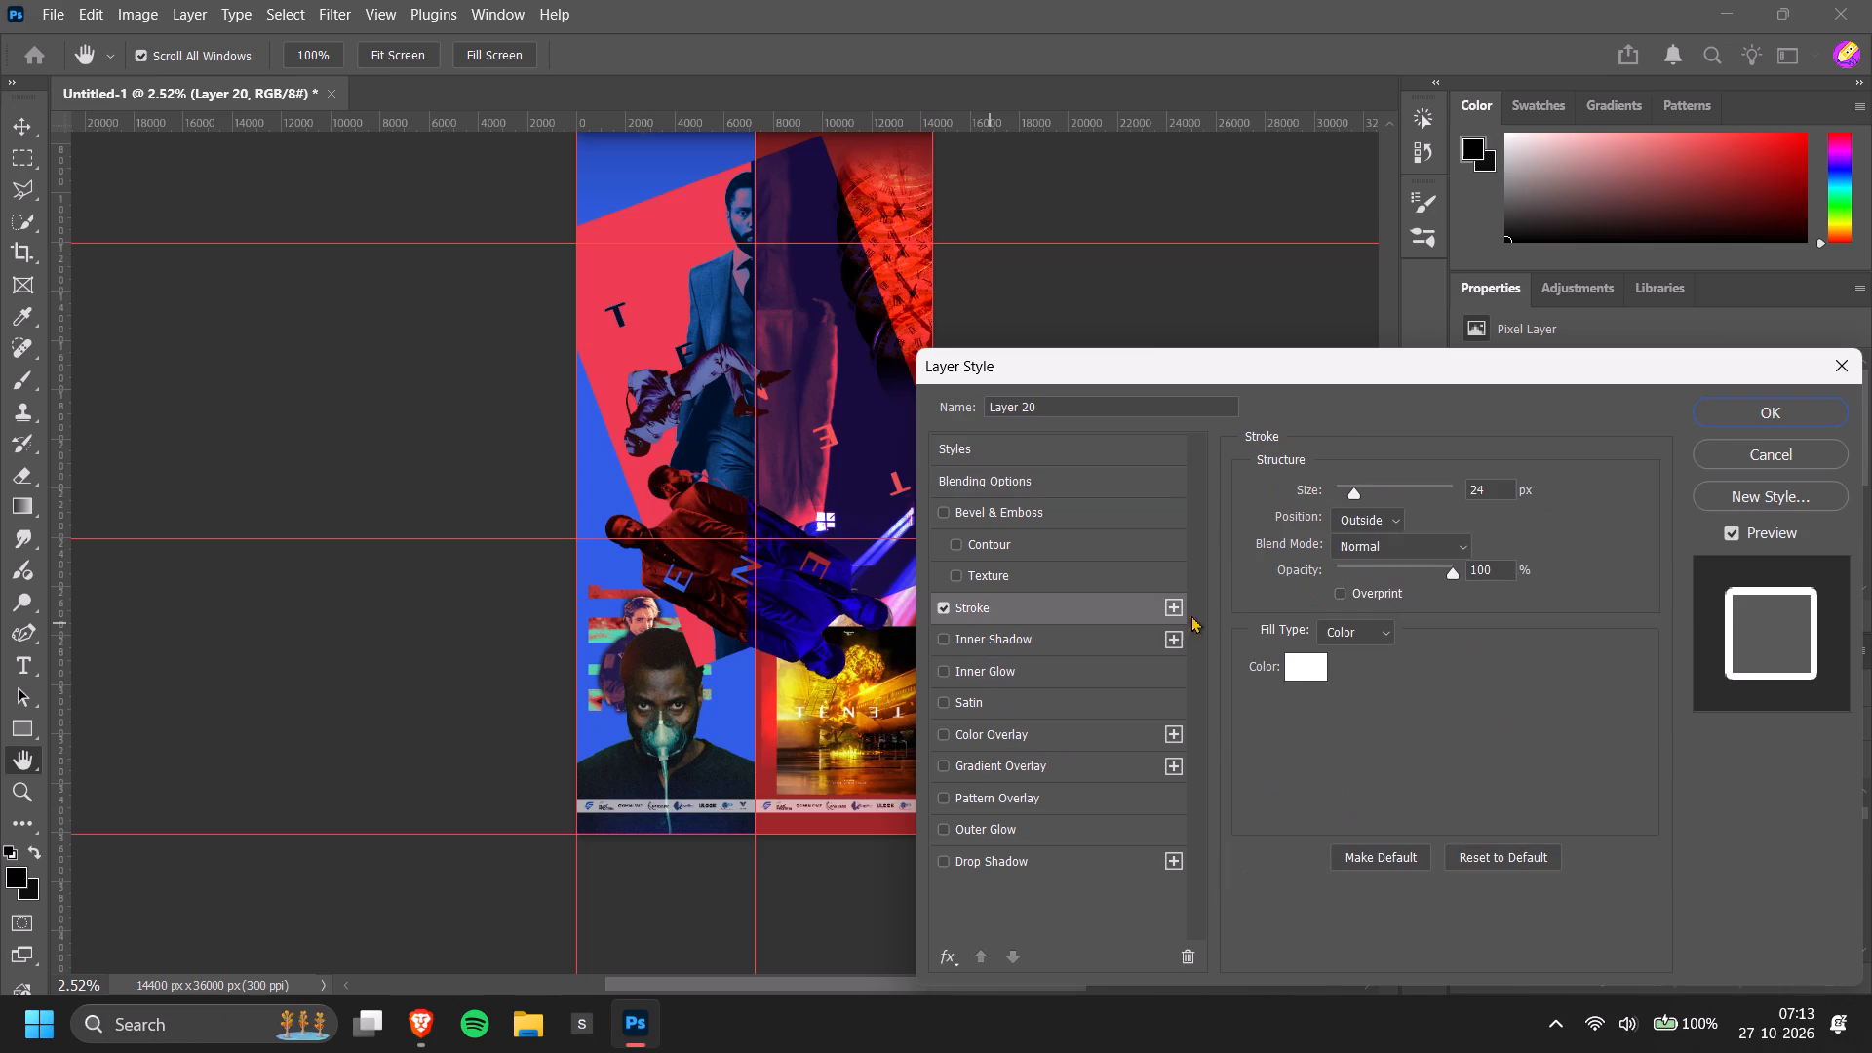
{"action": "left_click_drag", "start_coordinate": [1360, 488], "coordinate": [1367, 488]}
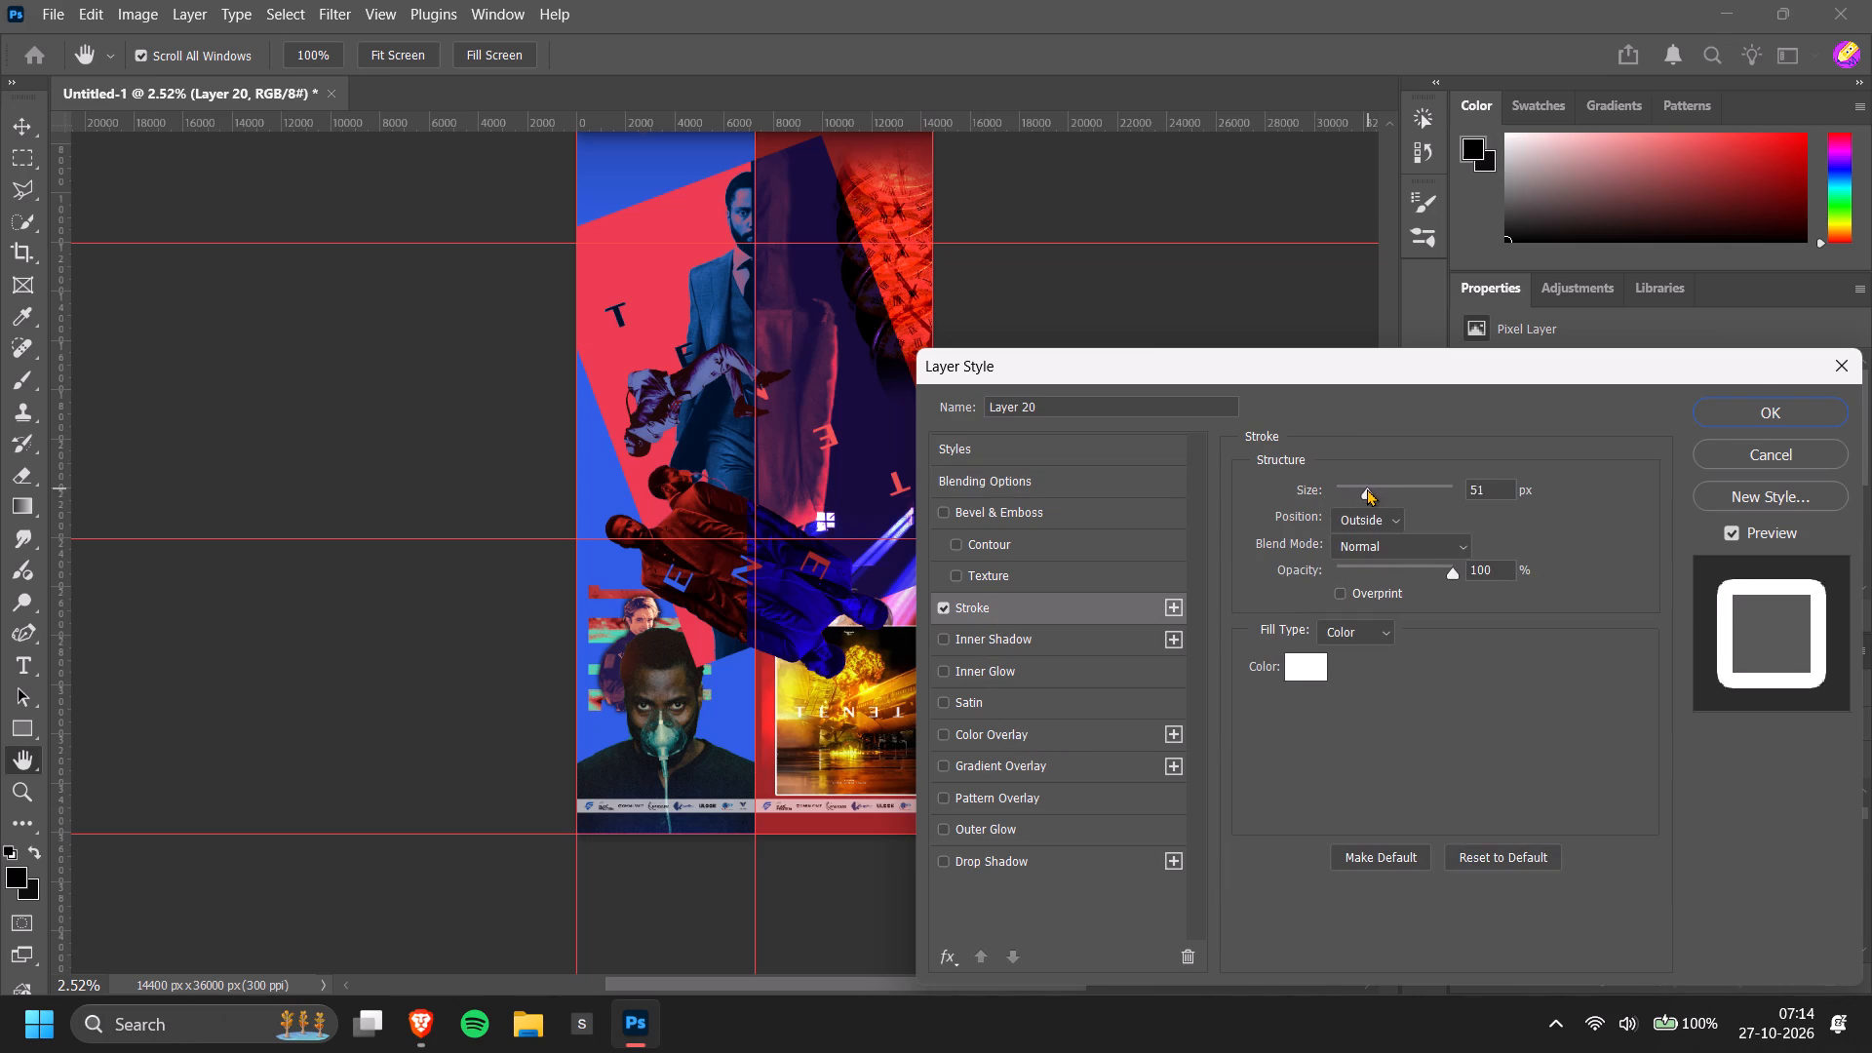
{"action": "left_click_drag", "start_coordinate": [1367, 488], "coordinate": [1371, 488]}
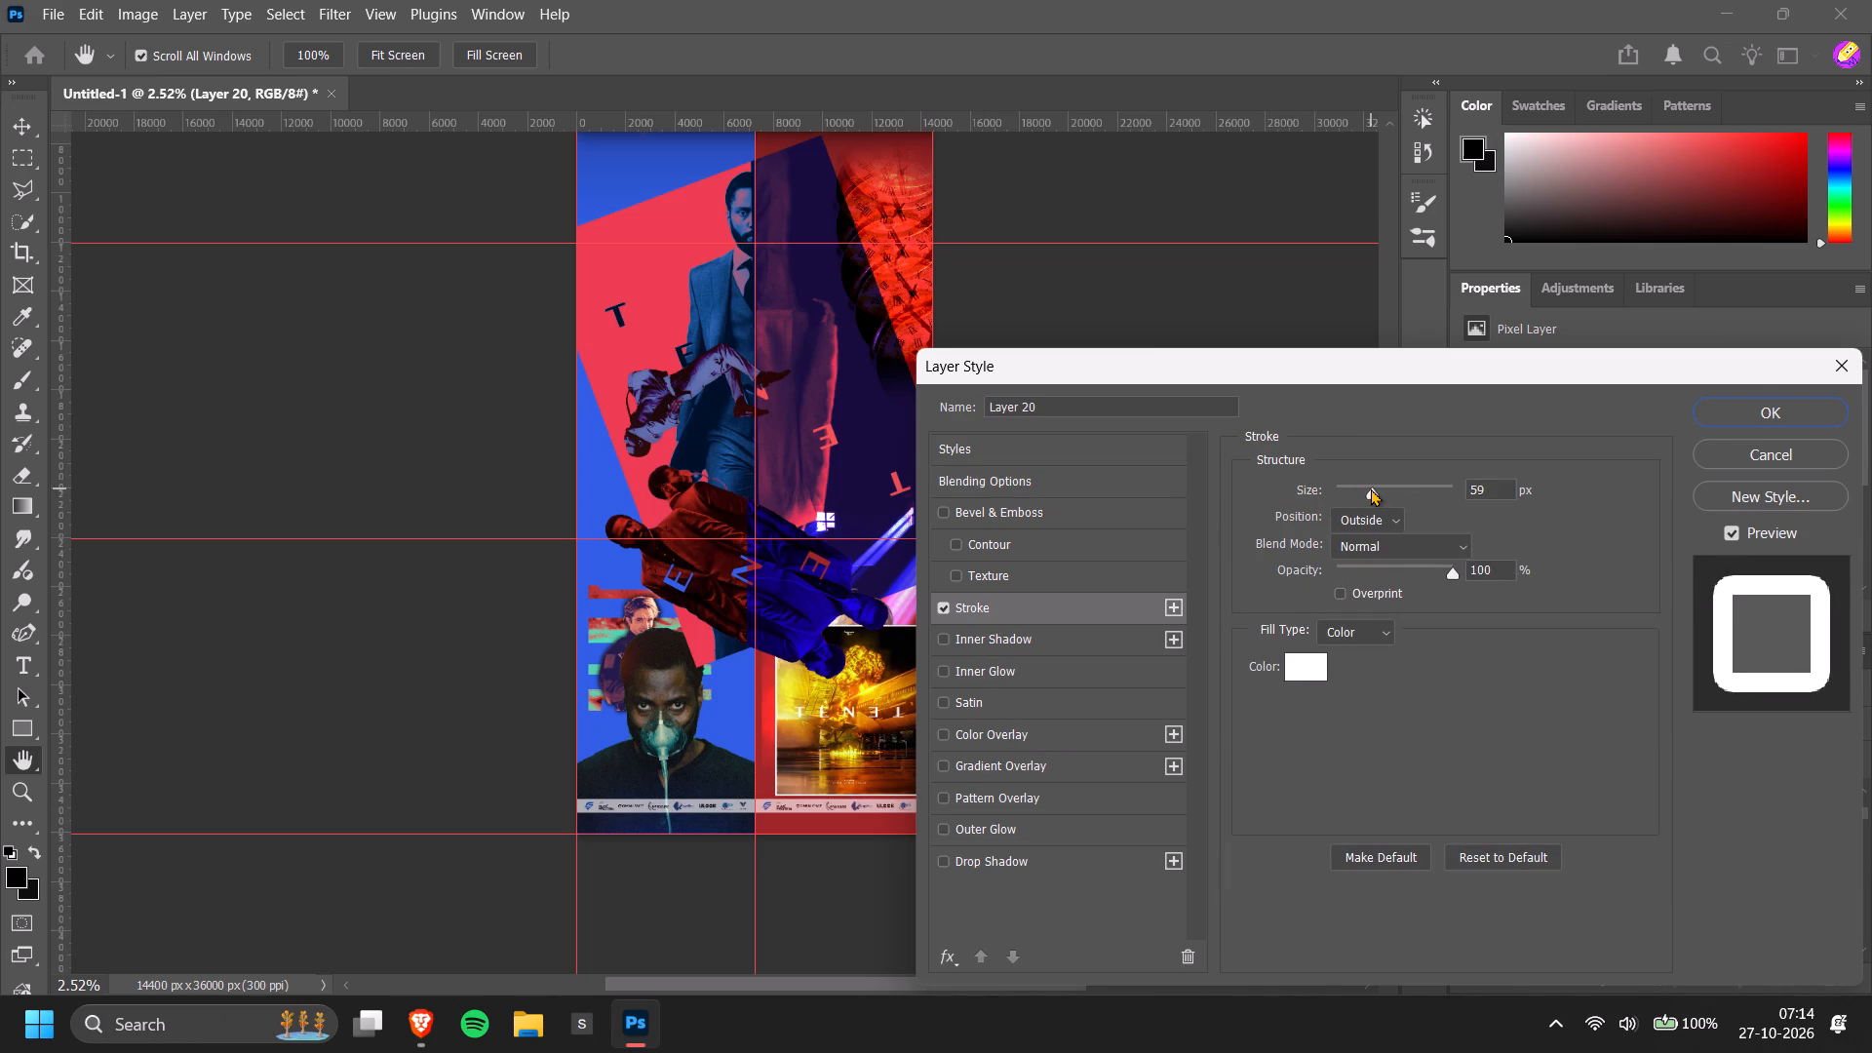
{"action": "left_click_drag", "start_coordinate": [1371, 488], "coordinate": [1381, 488]}
{"action": "left_click_drag", "start_coordinate": [1774, 382], "coordinate": [1776, 392]}
{"action": "left_click", "coordinate": [1774, 407]}
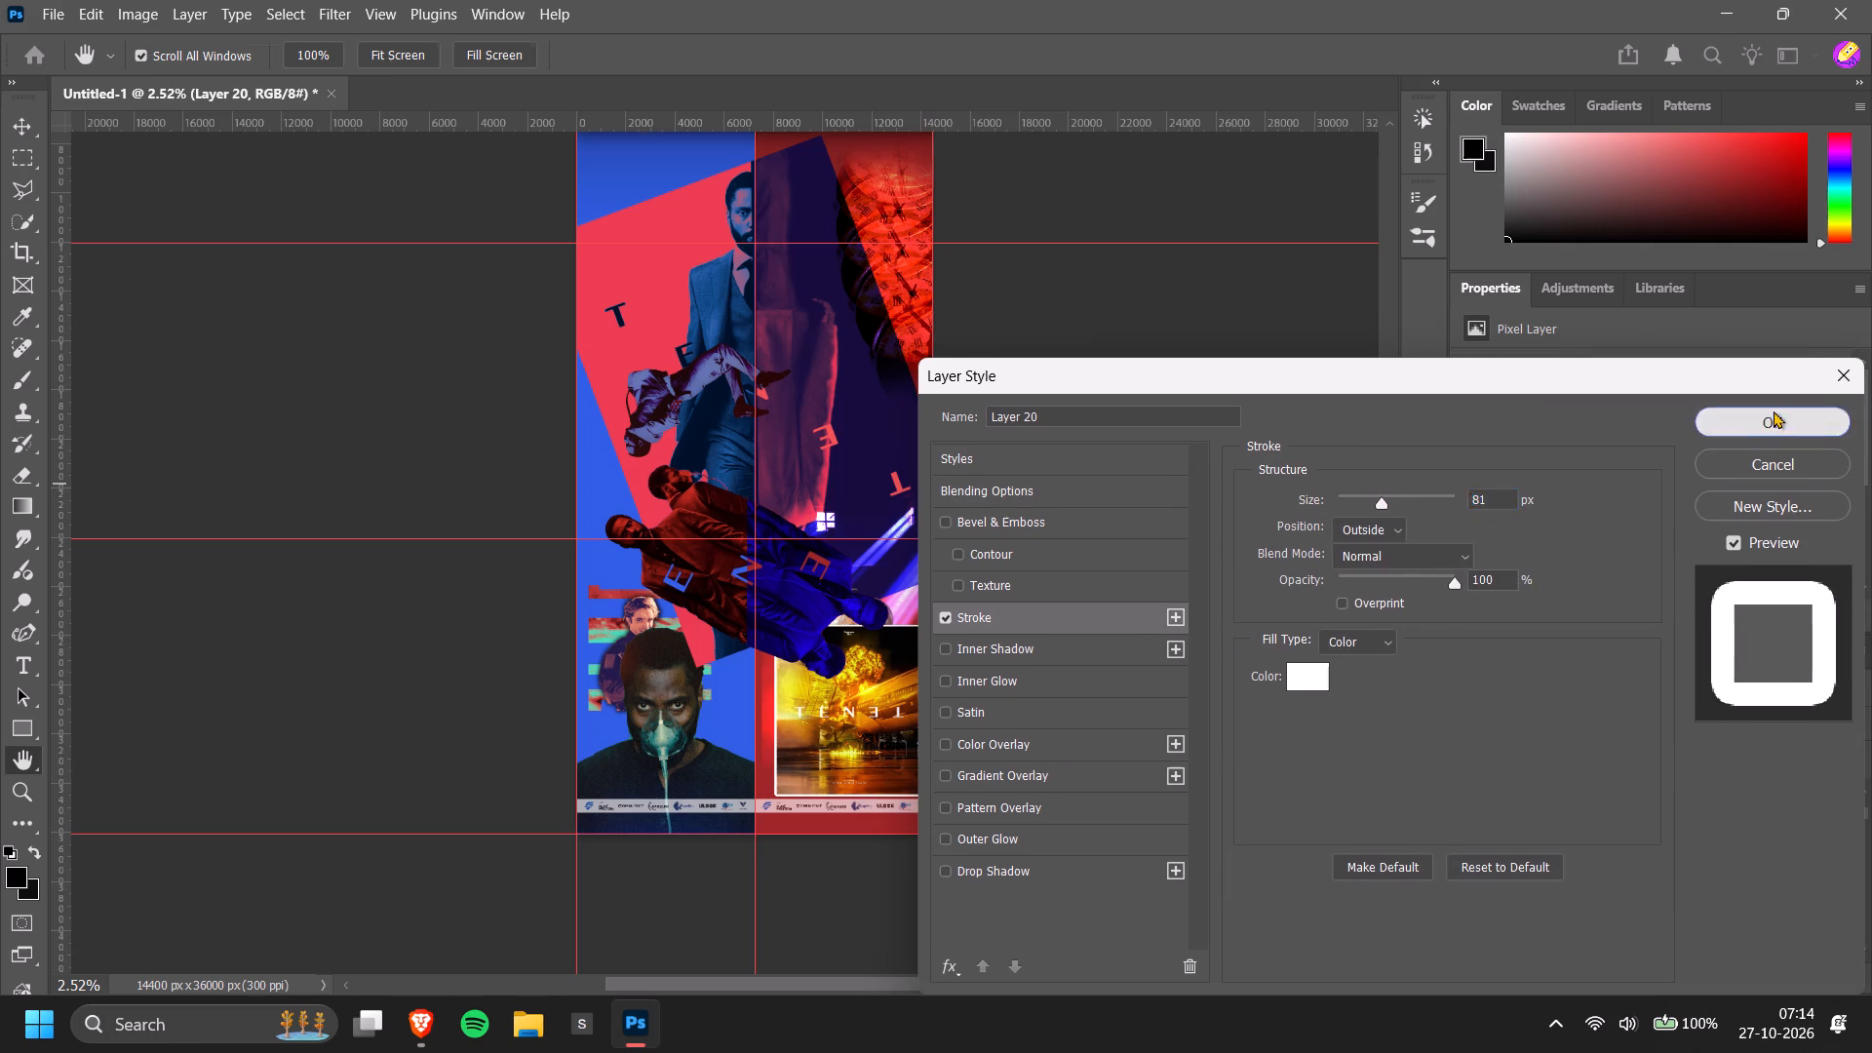
{"action": "left_click", "coordinate": [1251, 499]}
Move the outlined TENET poster slightly up the red banner, to Y 27305 px.
{"action": "scroll", "coordinate": [1250, 518], "scroll_direction": "down", "scroll_amount": 5}
{"action": "scroll", "coordinate": [833, 691], "scroll_direction": "up", "scroll_amount": 9, "text": "alt"}
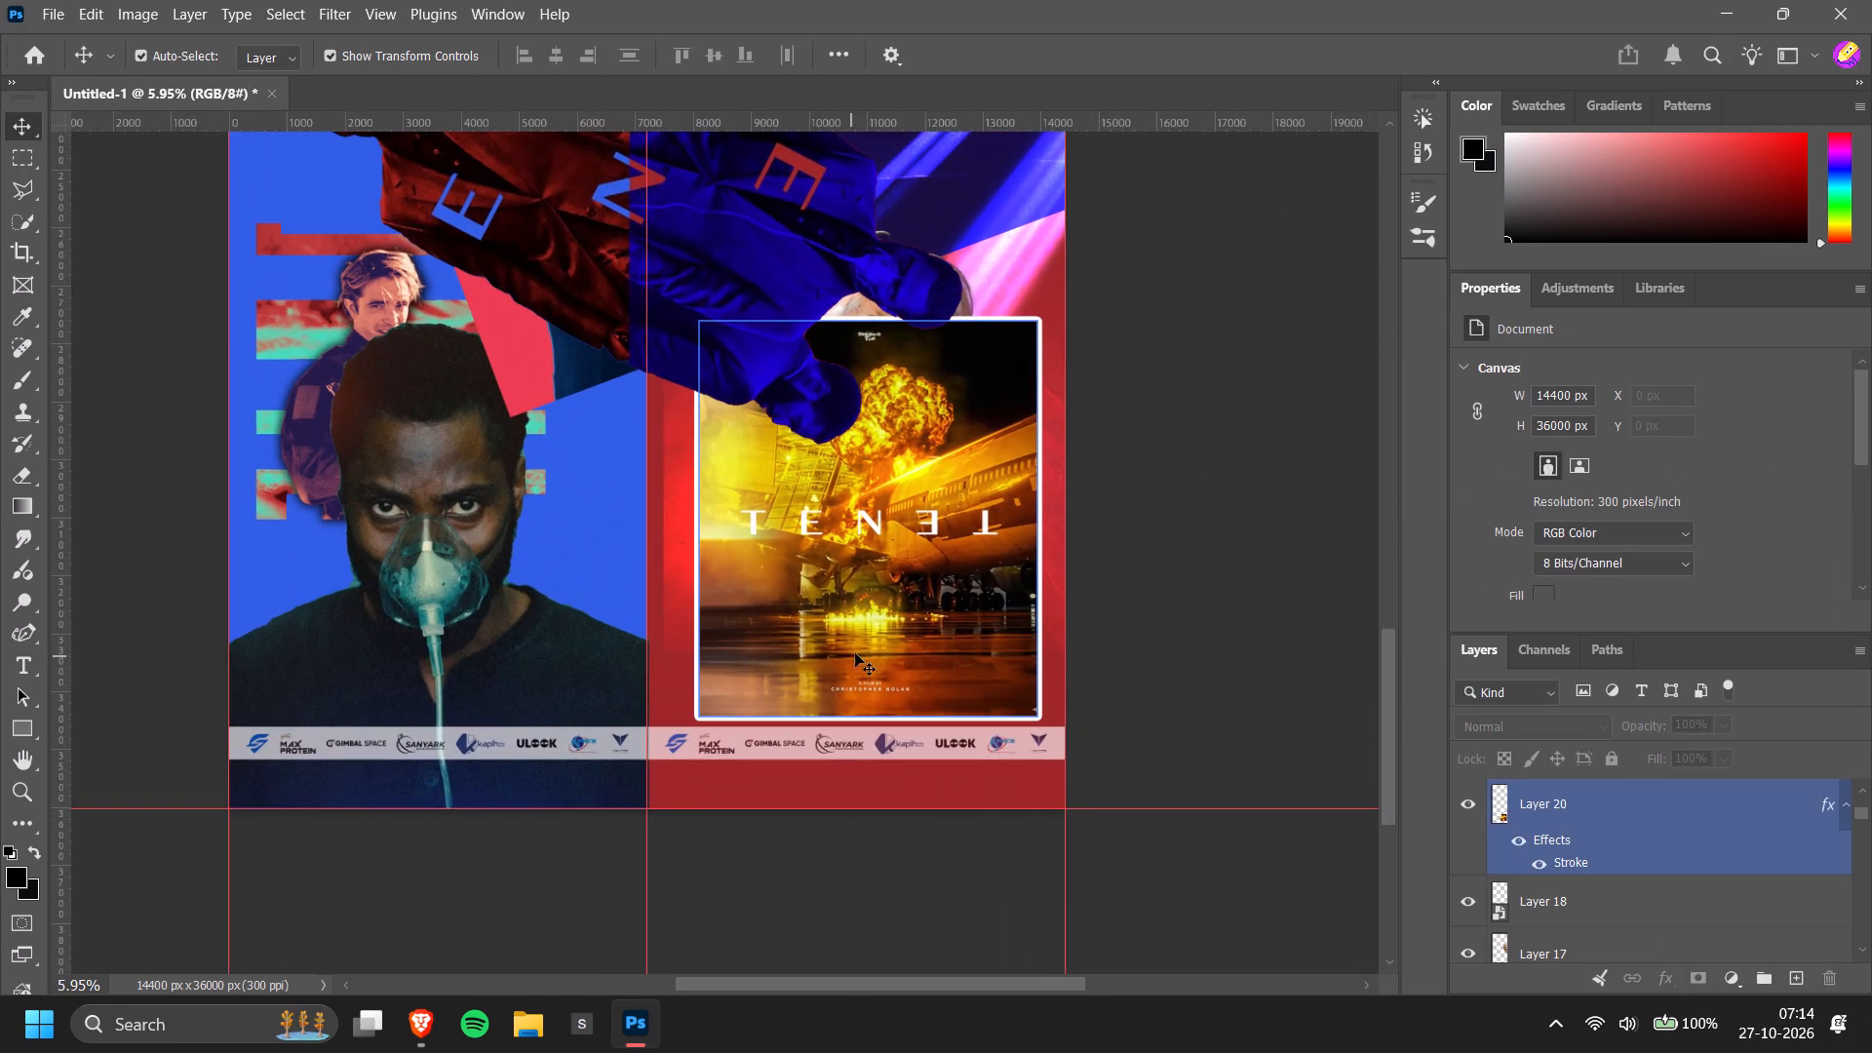
{"action": "left_click_drag", "start_coordinate": [877, 622], "coordinate": [877, 608]}
{"action": "scroll", "coordinate": [891, 618], "scroll_direction": "up", "scroll_amount": 4}
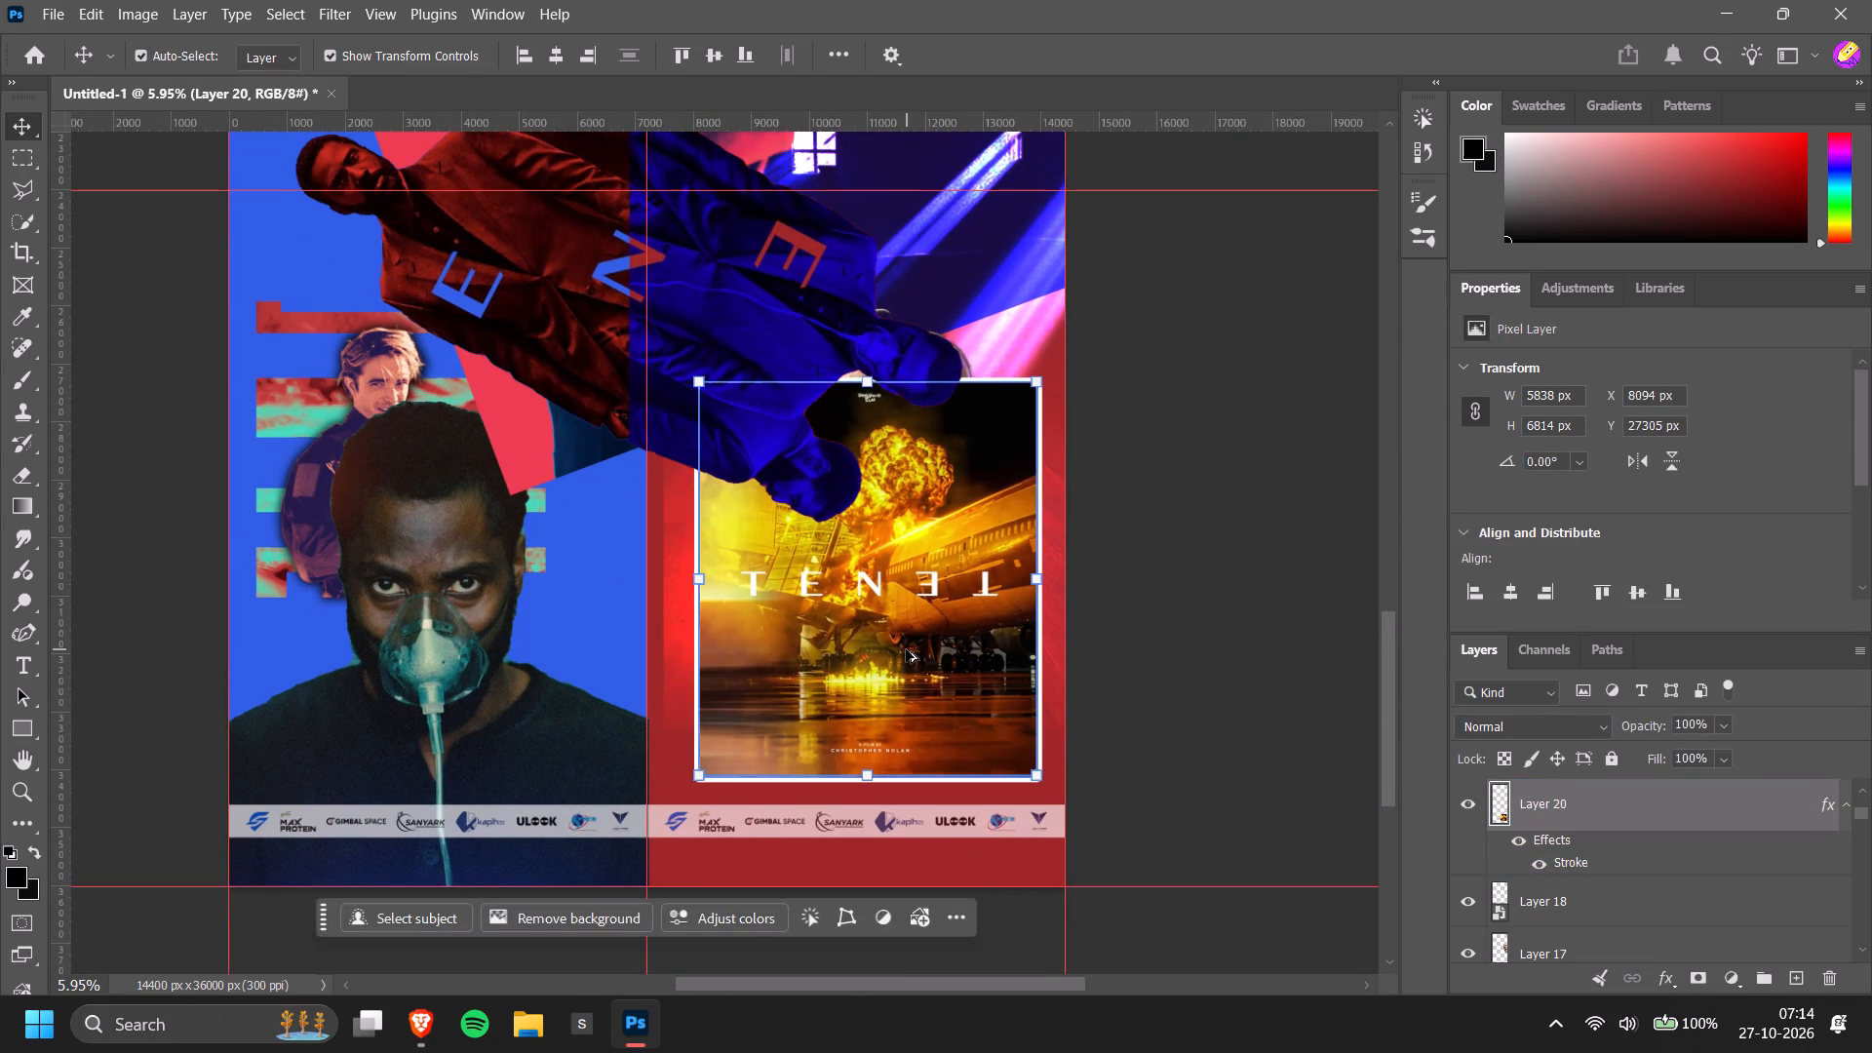
Duplicate the outlined TENET poster and place the copy across the banner seam, at X 5522 px, Y 28351 px.
{"action": "left_click_drag", "start_coordinate": [904, 649], "coordinate": [768, 682], "text": "alt"}
{"action": "left_click_drag", "start_coordinate": [799, 682], "coordinate": [791, 694]}
{"action": "left_click_drag", "start_coordinate": [794, 718], "coordinate": [796, 733]}
Send the TENET poster copy backward behind the original poster and the sponsor logo strip, to just below Layer 9.
{"action": "key", "text": "ctrl+bracketleft"}
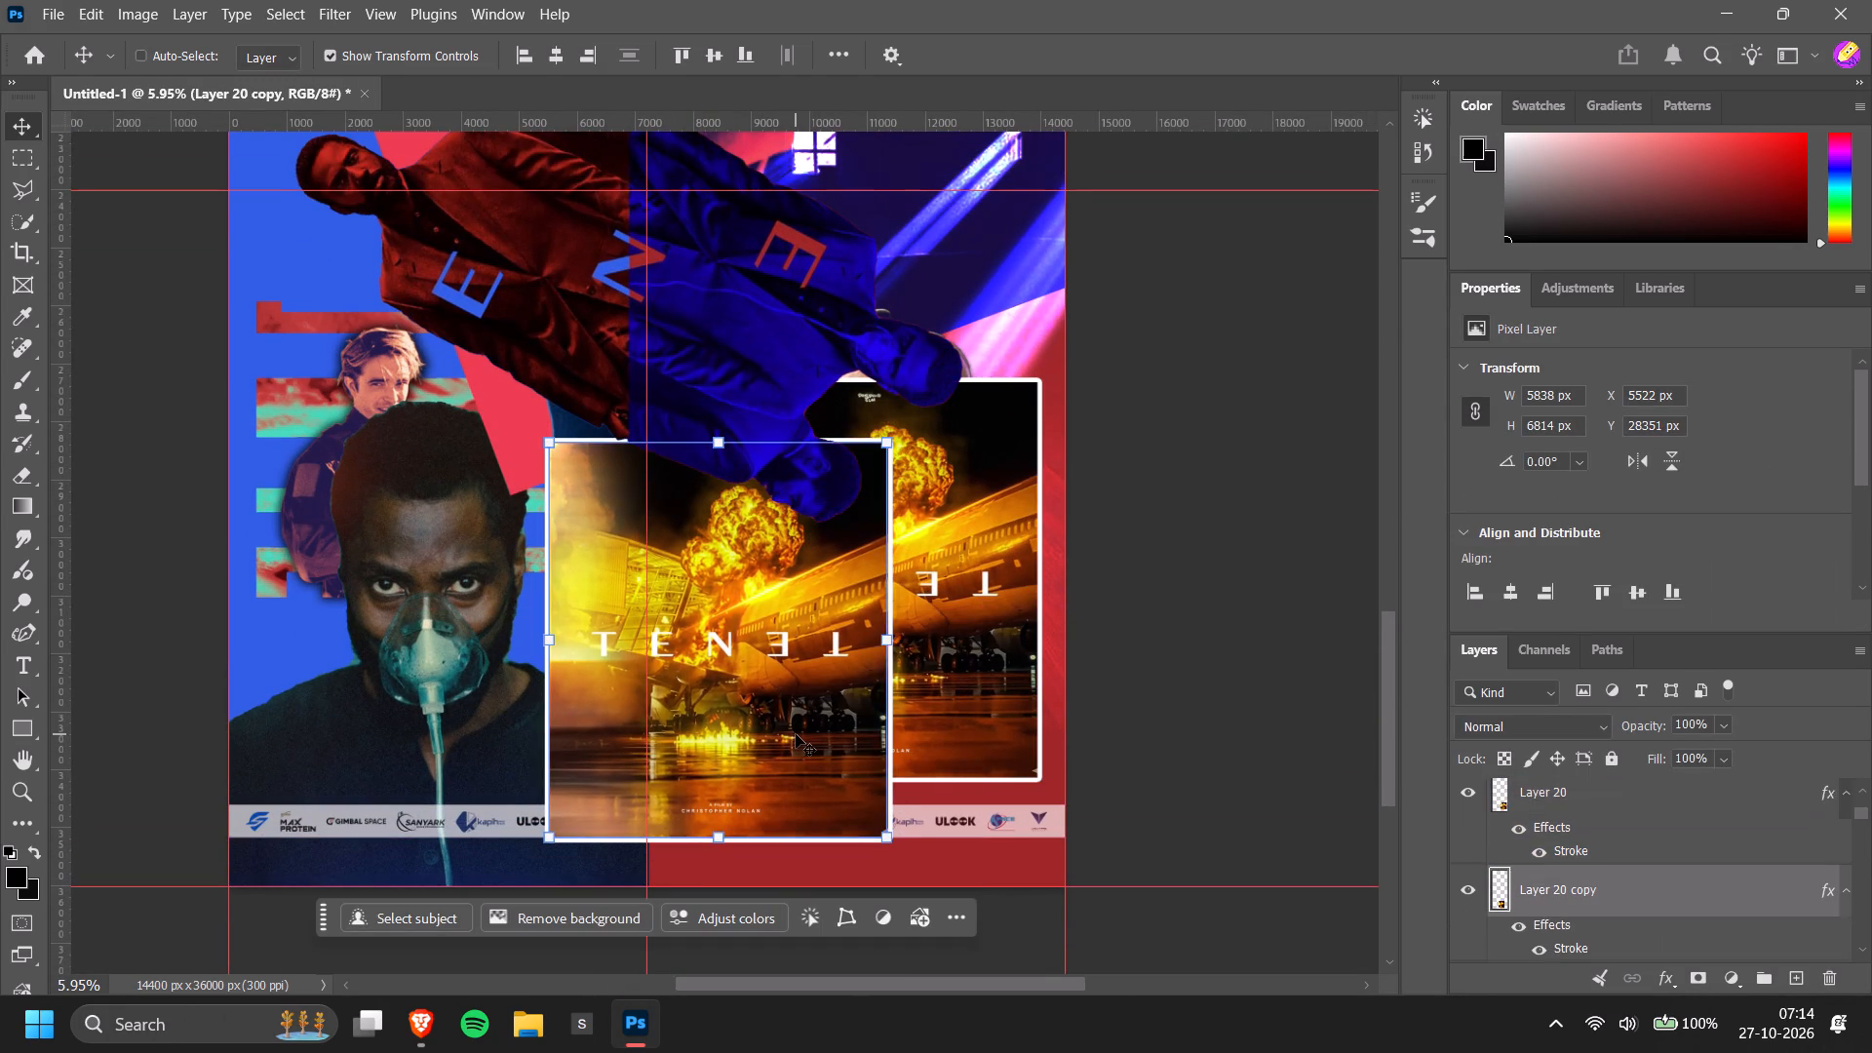
{"action": "key", "text": "ctrl+bracketleft"}
{"action": "key", "text": "ctrl+bracketleft"}
{"action": "key", "text": "ctrl+bracketleft"}
{"action": "key", "text": "ctrl+bracketleft"}
{"action": "key", "text": "ctrl+bracketleft"}
{"action": "key", "text": "ctrl+bracketleft"}
{"action": "key", "text": "ctrl+bracketleft"}
{"action": "key", "text": "ctrl+bracketleft"}
{"action": "key", "text": "ctrl+bracketleft"}
{"action": "key", "text": "ctrl+bracketleft"}
{"action": "key", "text": "ctrl+bracketleft"}
{"action": "key", "text": "ctrl+bracketleft"}
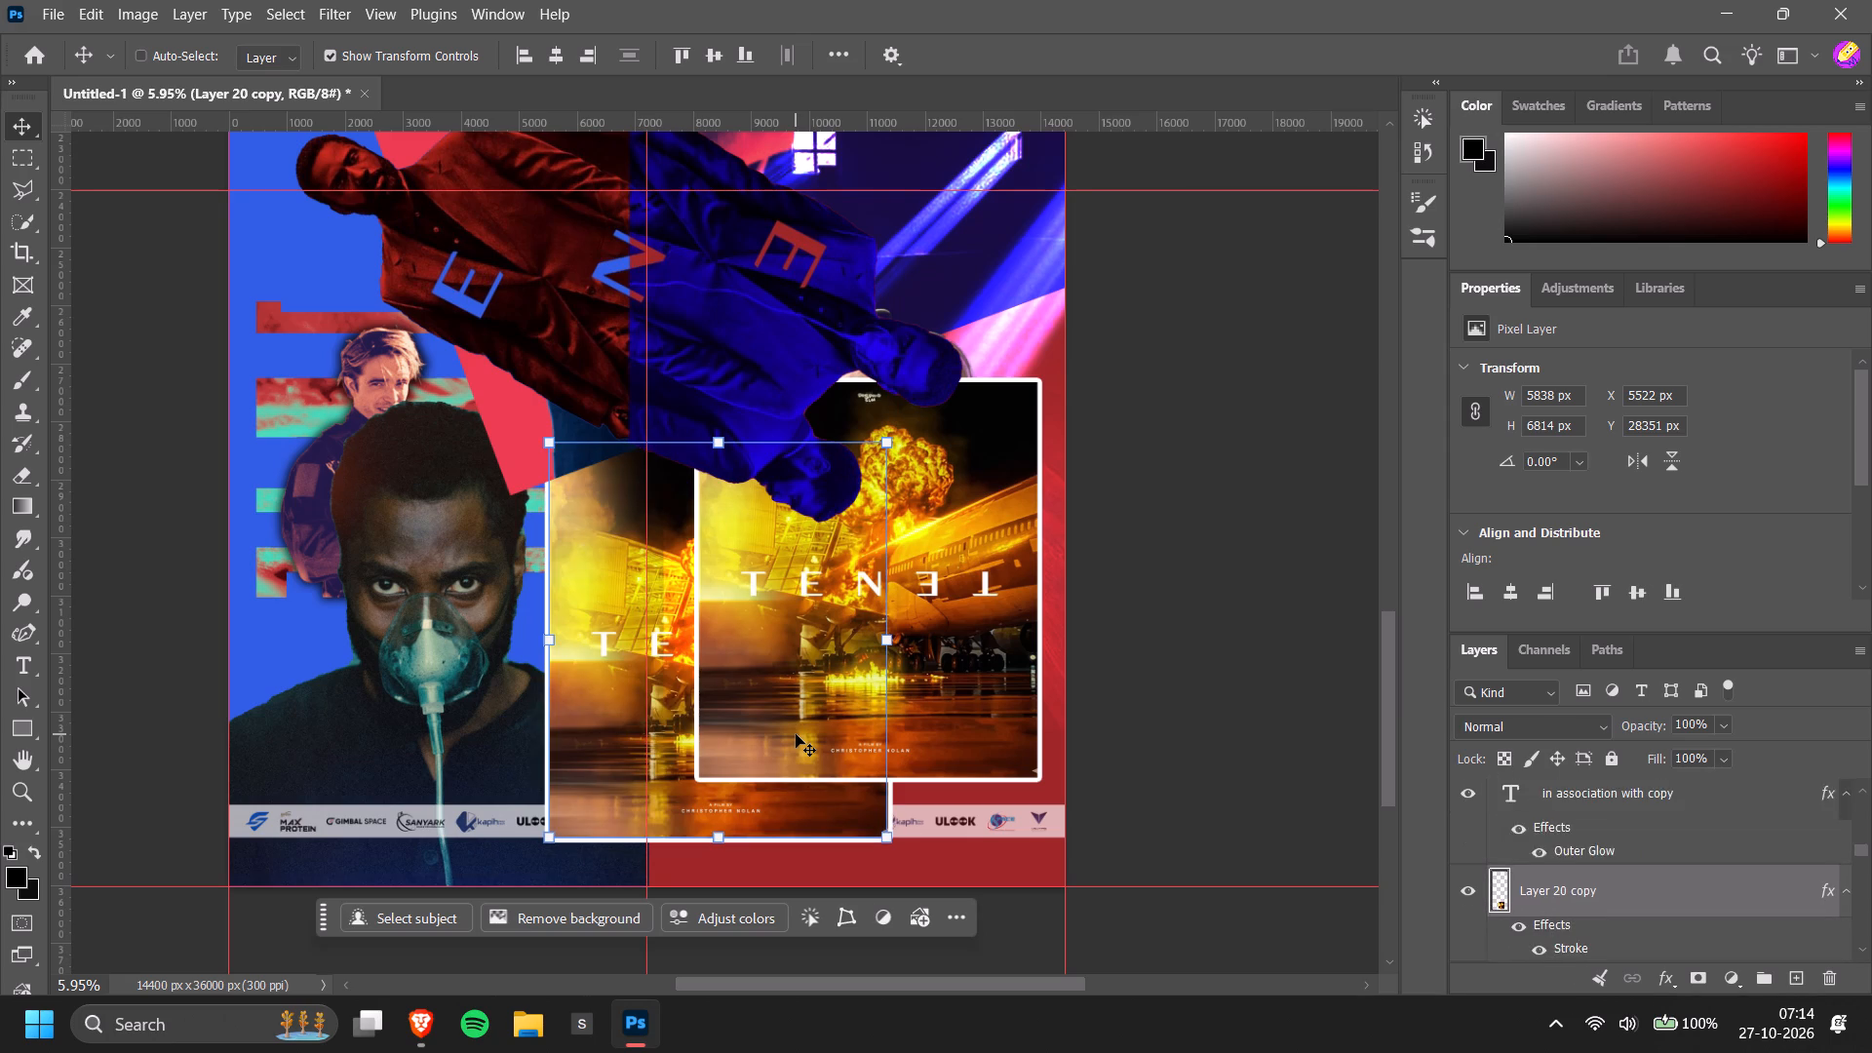
{"action": "key", "text": "ctrl+bracketleft"}
{"action": "key", "text": "ctrl+bracketleft"}
{"action": "key", "text": "ctrl+bracketleft"}
{"action": "key", "text": "ctrl+bracketleft"}
{"action": "key", "text": "ctrl+bracketleft"}
{"action": "key", "text": "ctrl+bracketleft"}
{"action": "key", "text": "ctrl+bracketleft"}
{"action": "key", "text": "ctrl+bracketleft"}
{"action": "key", "text": "ctrl+bracketleft"}
{"action": "key", "text": "ctrl+bracketleft"}
{"action": "key", "text": "ctrl+bracketleft"}
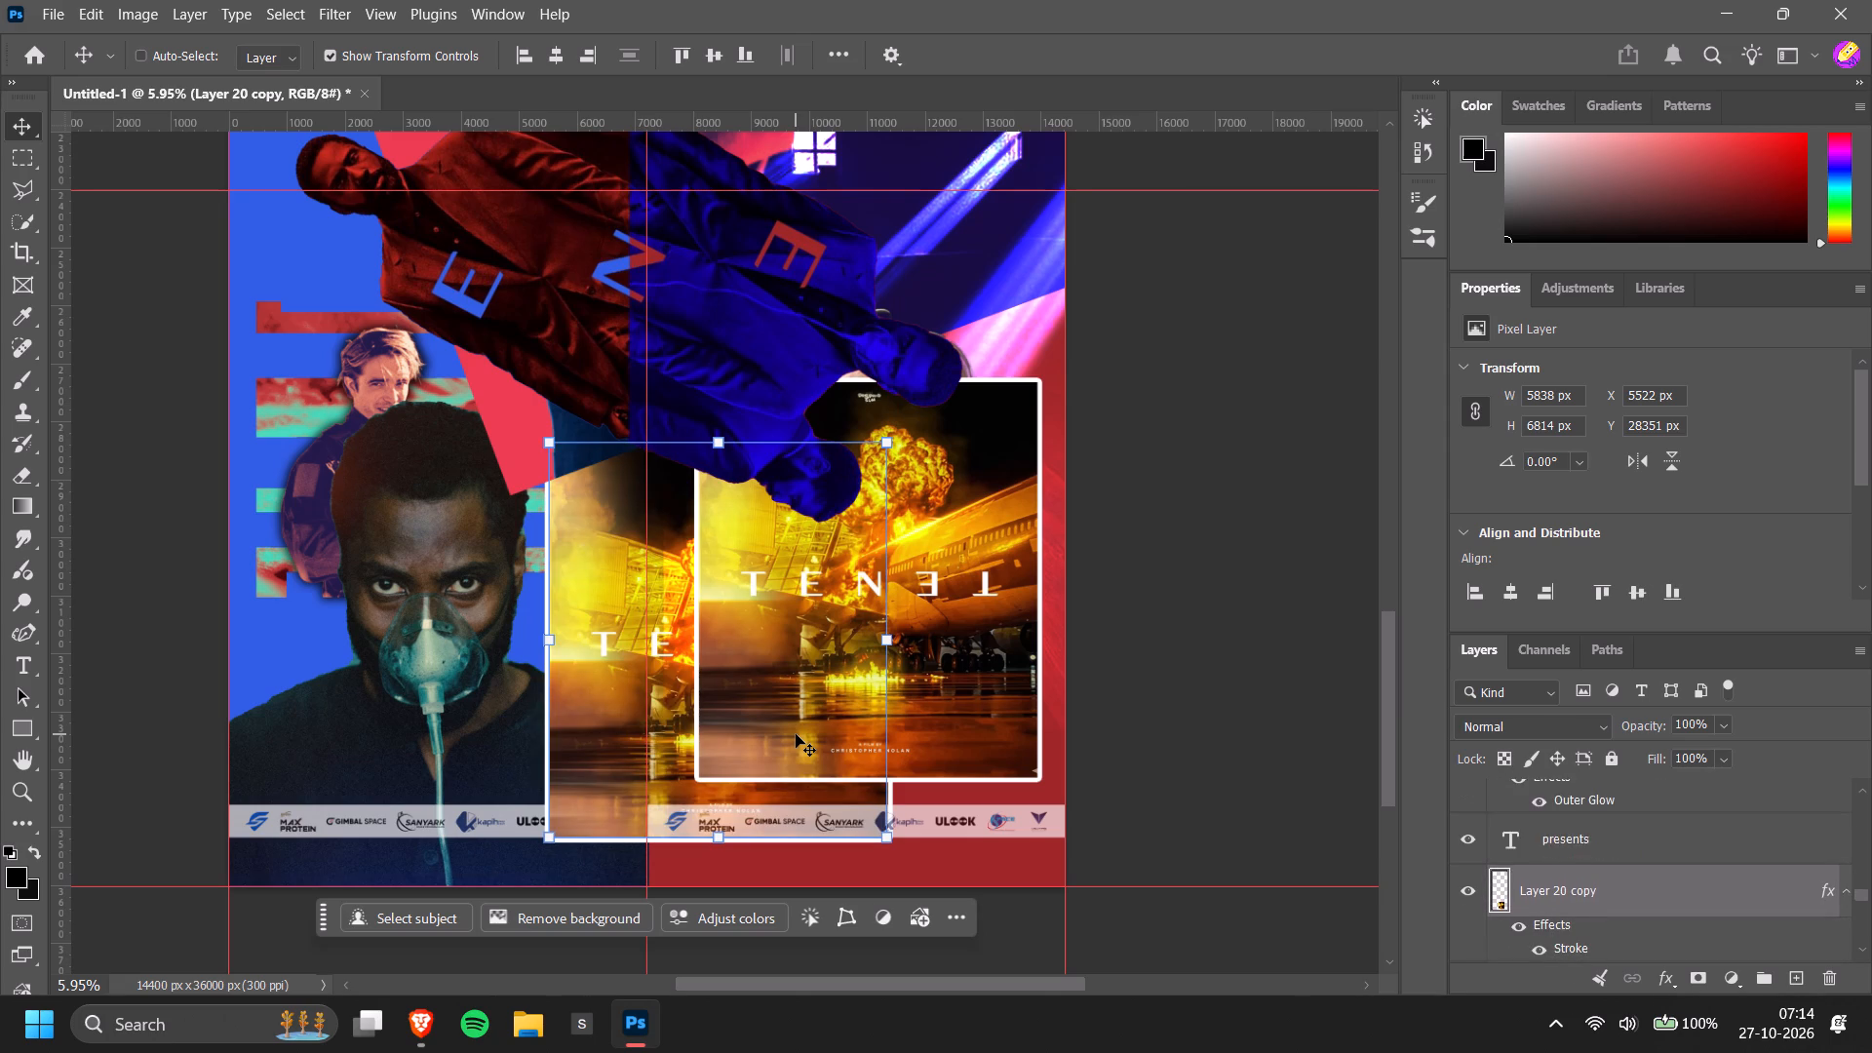
{"action": "key", "text": "ctrl+bracketleft"}
{"action": "key", "text": "ctrl+bracketleft"}
{"action": "key", "text": "ctrl+bracketleft"}
{"action": "key", "text": "ctrl+bracketleft"}
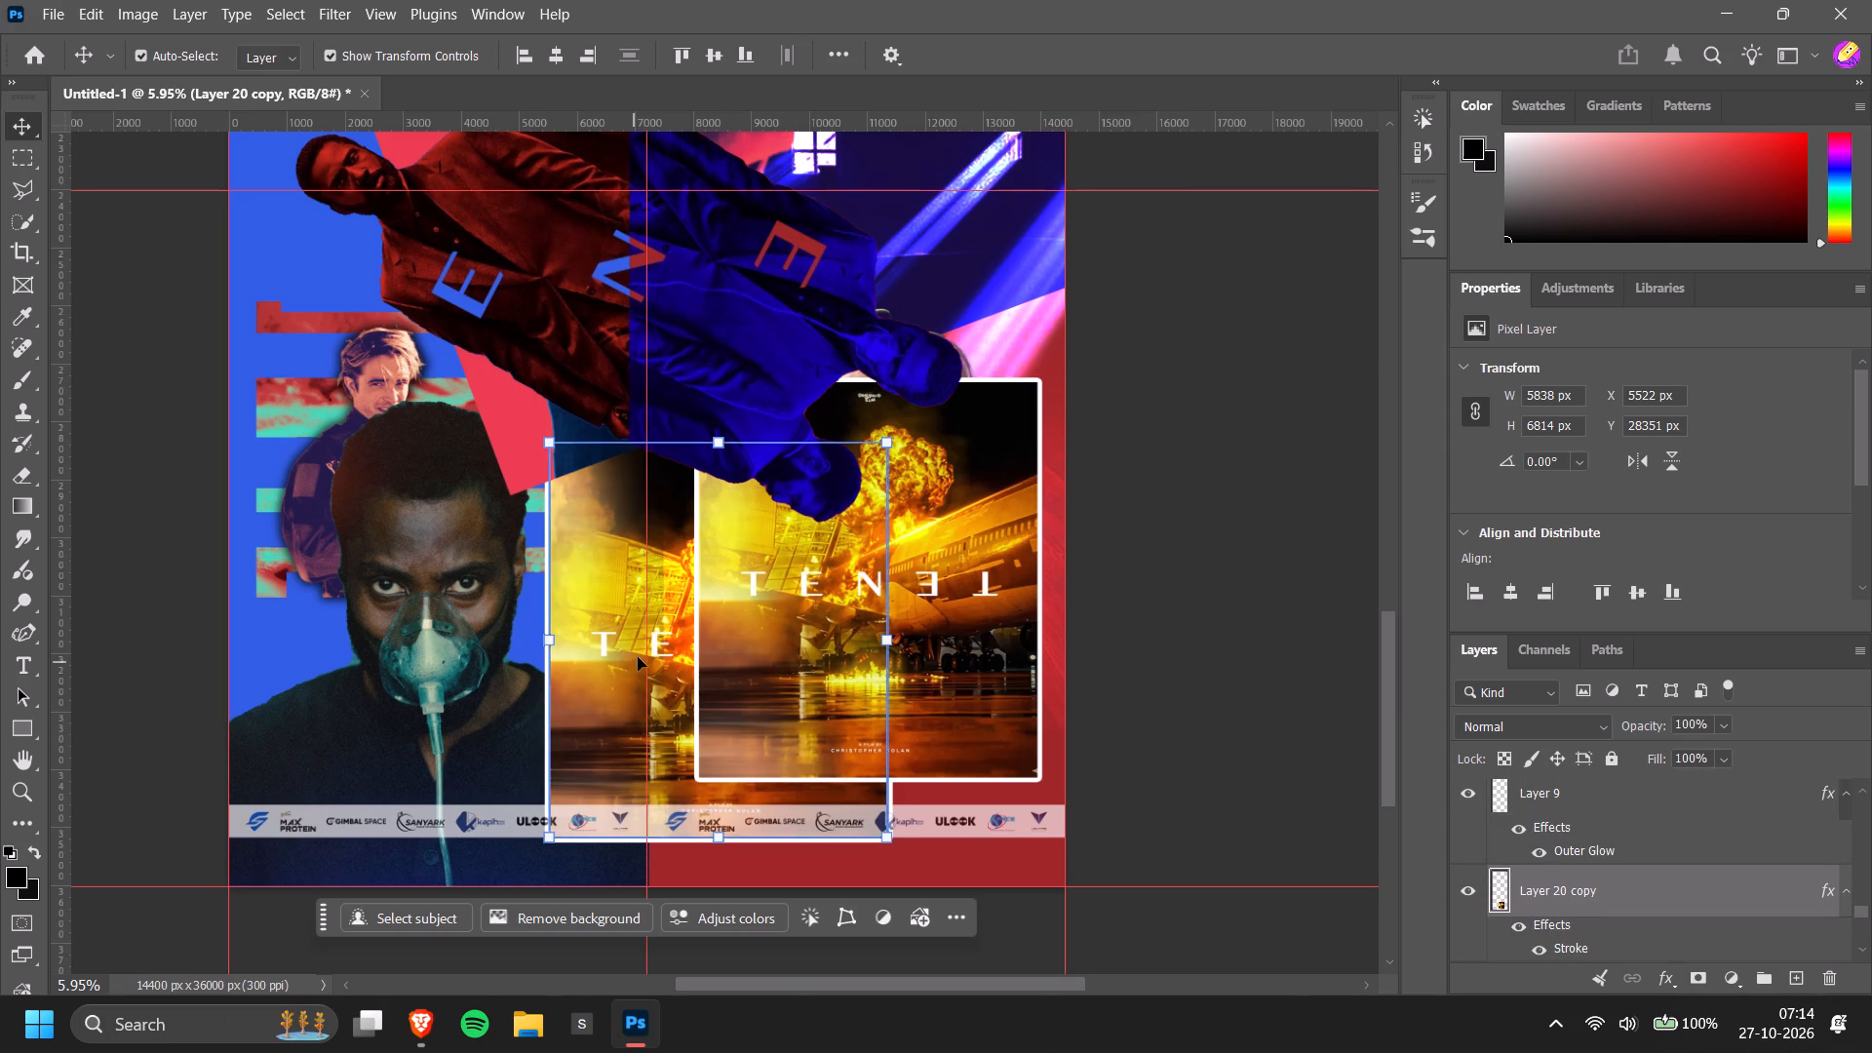
Move the TENET poster copy straight down the banner seam by 227 px, to Y 28578 px.
{"action": "left_click_drag", "start_coordinate": [638, 657], "coordinate": [641, 673]}
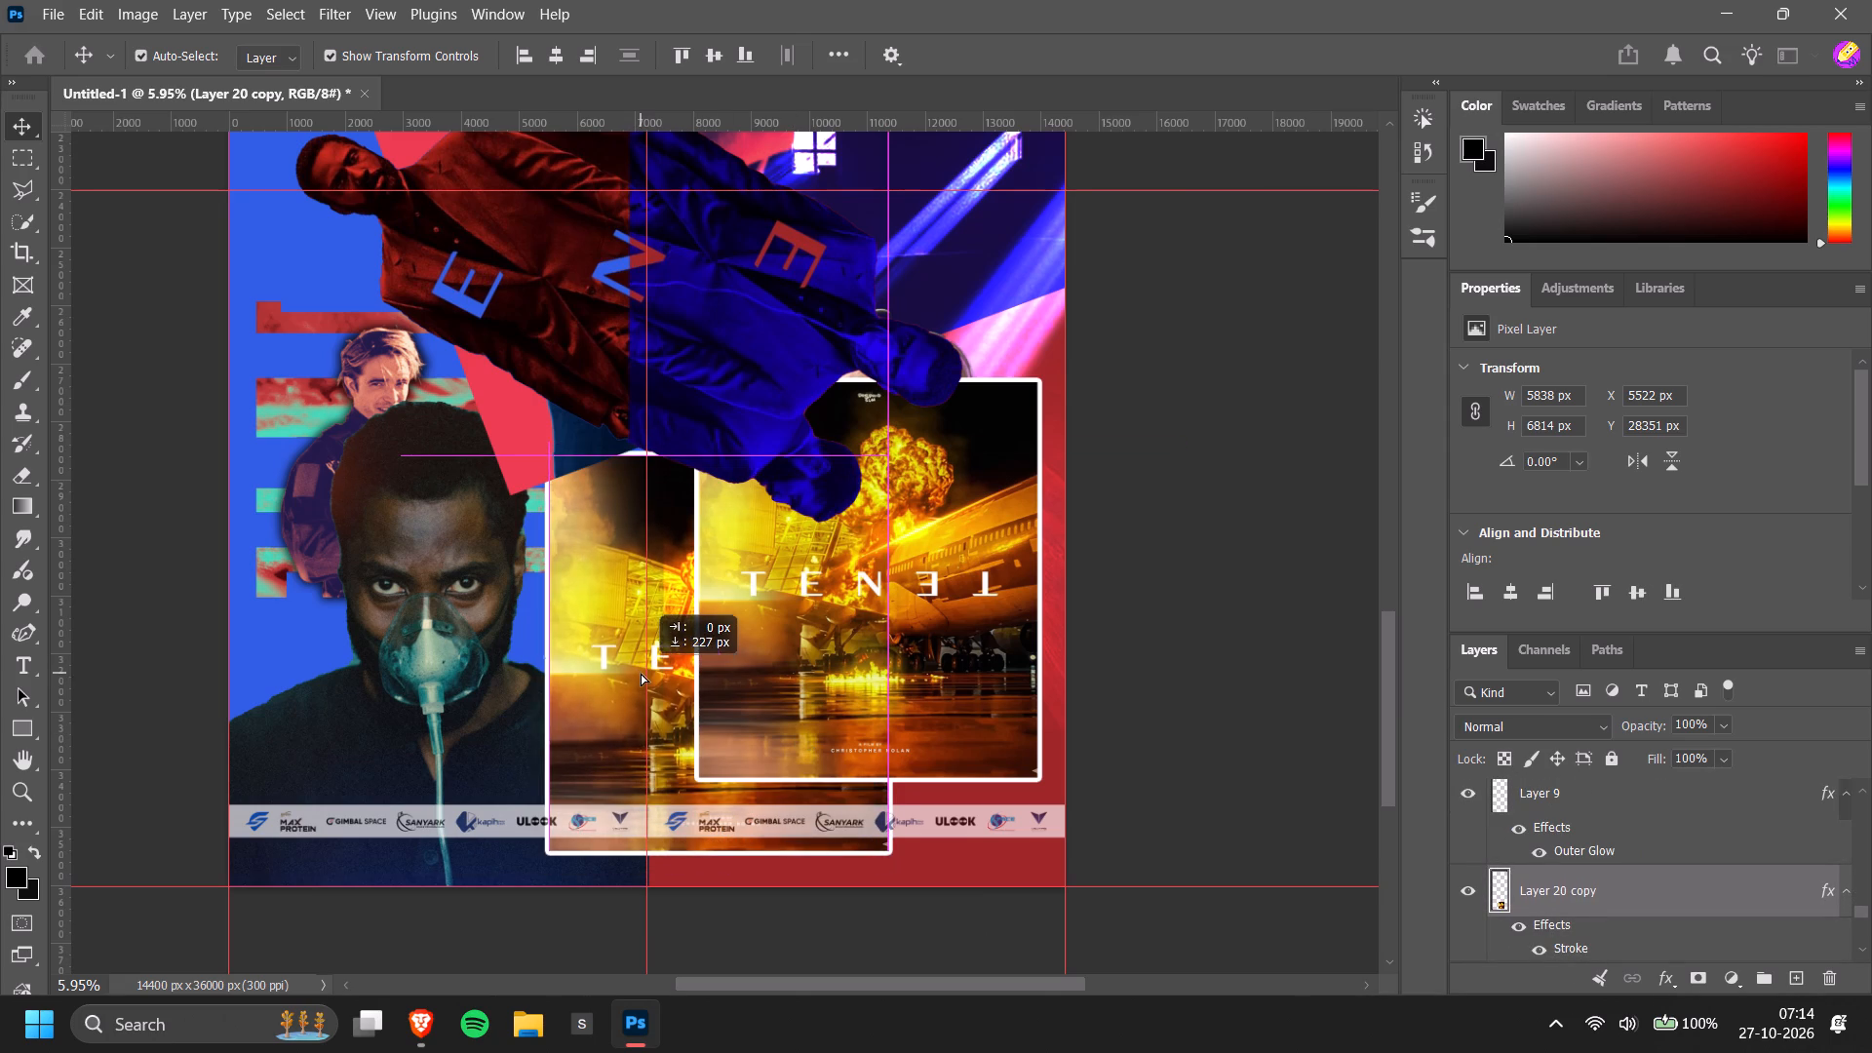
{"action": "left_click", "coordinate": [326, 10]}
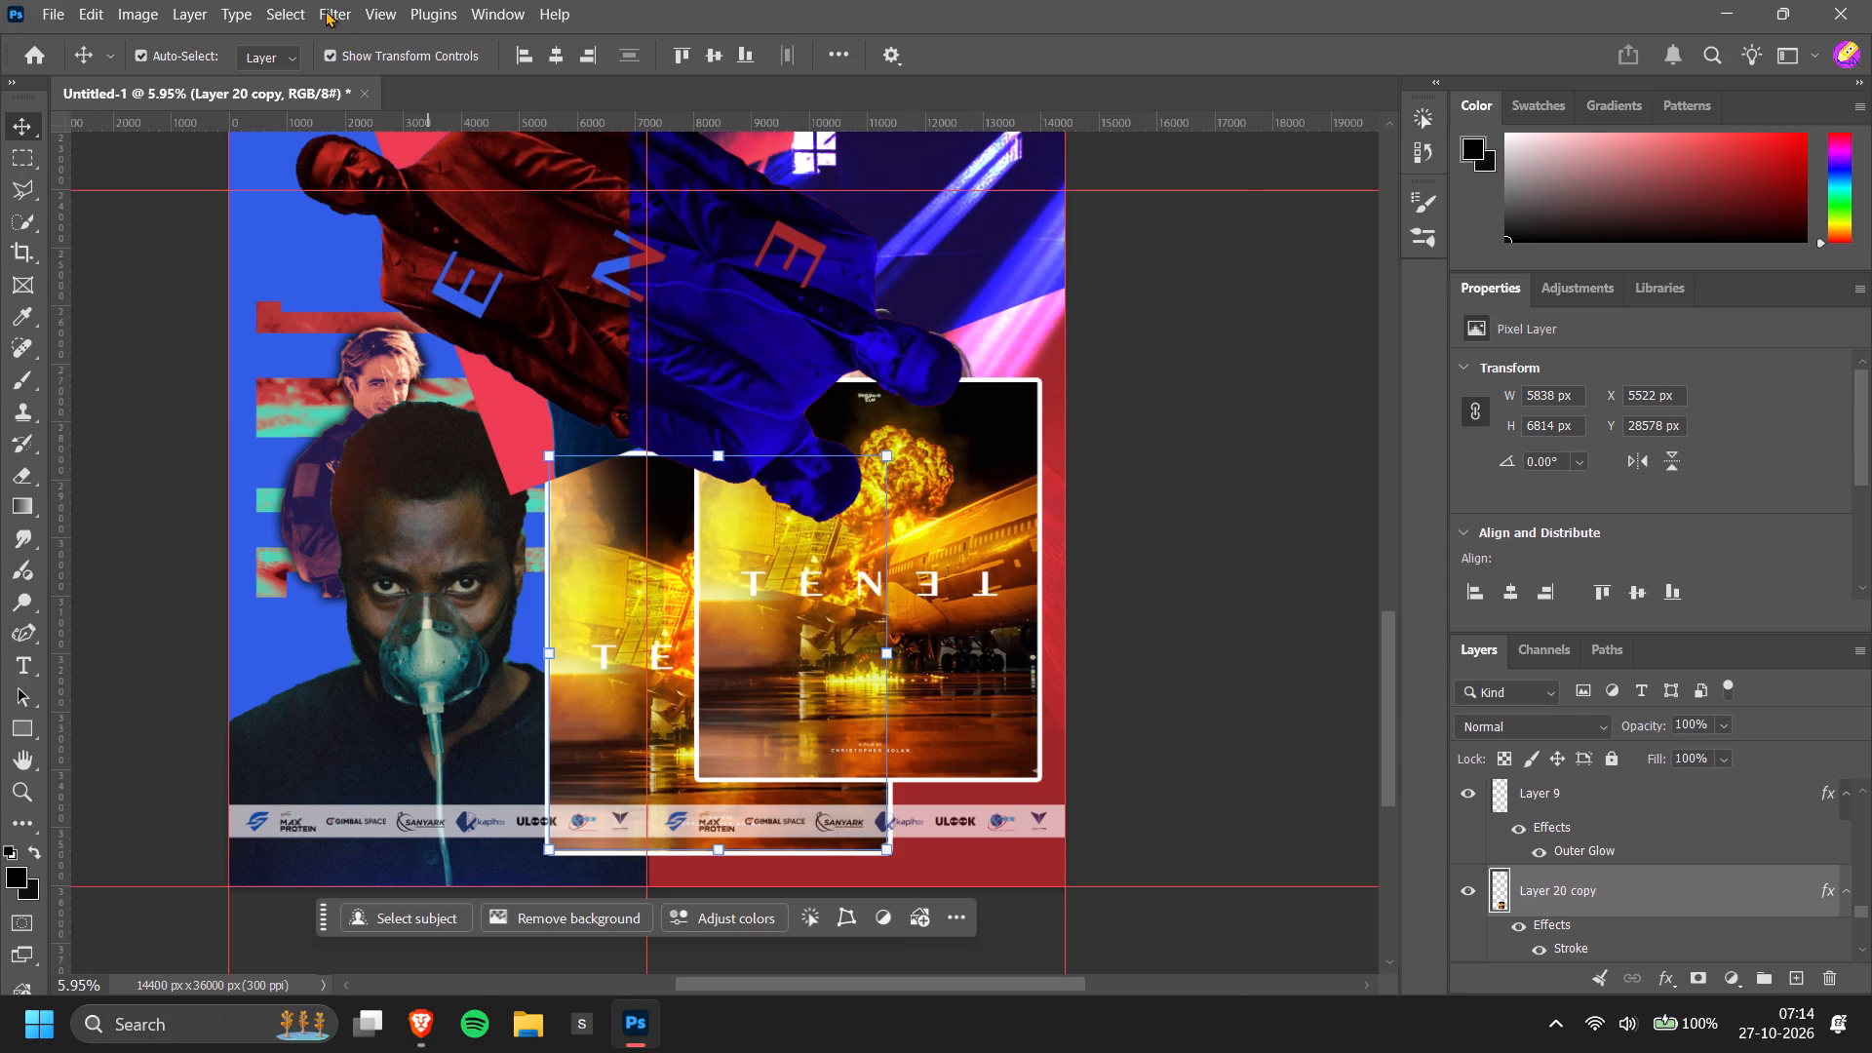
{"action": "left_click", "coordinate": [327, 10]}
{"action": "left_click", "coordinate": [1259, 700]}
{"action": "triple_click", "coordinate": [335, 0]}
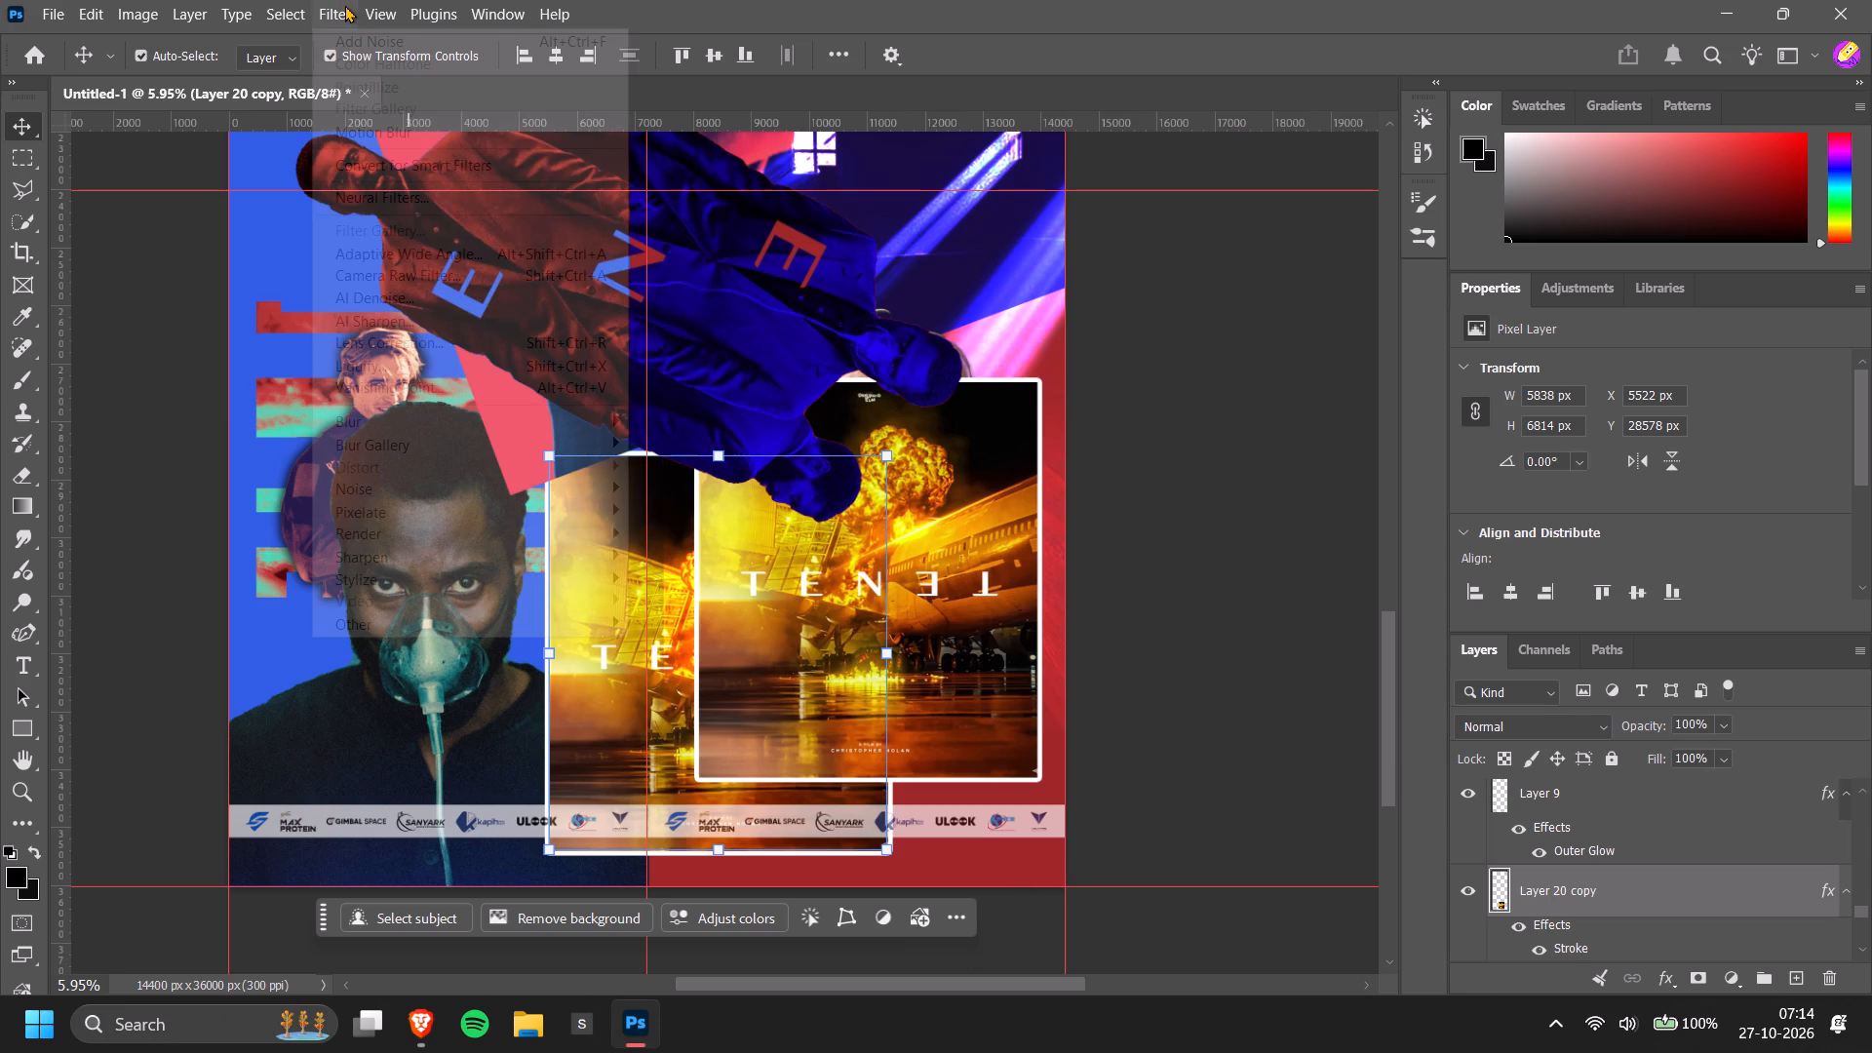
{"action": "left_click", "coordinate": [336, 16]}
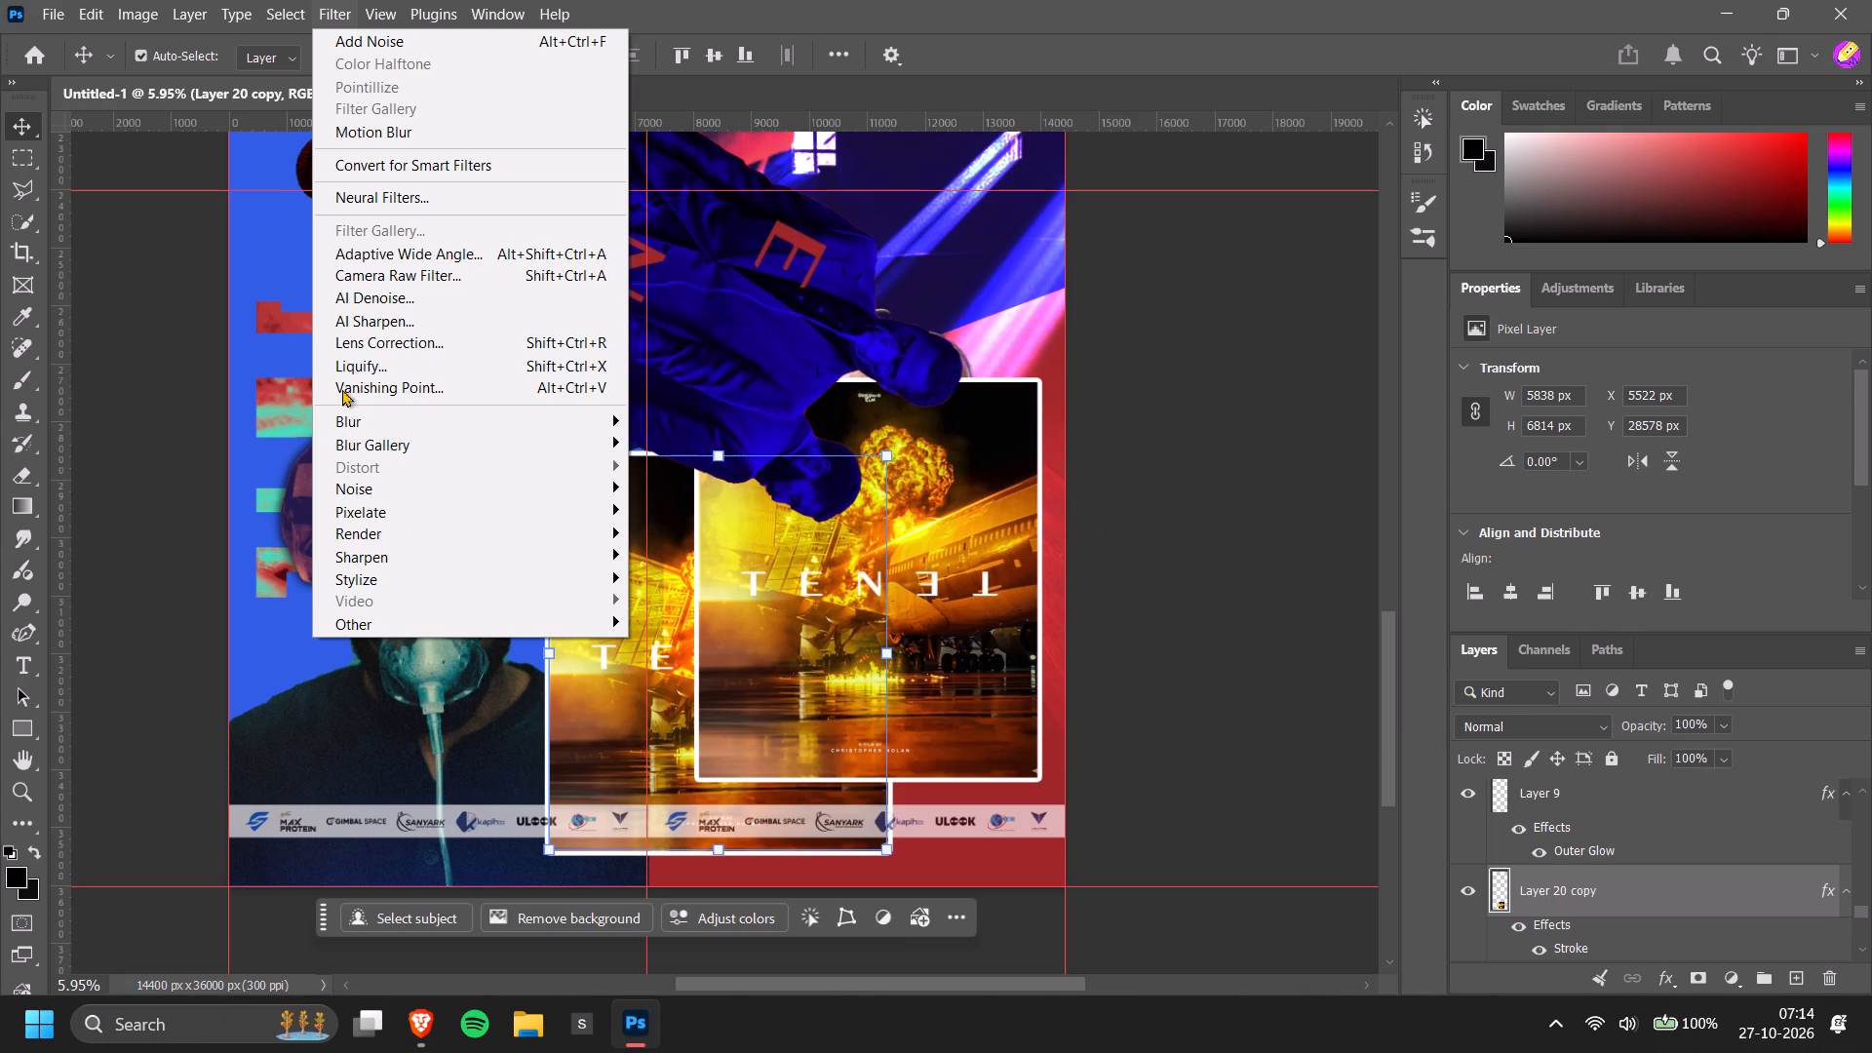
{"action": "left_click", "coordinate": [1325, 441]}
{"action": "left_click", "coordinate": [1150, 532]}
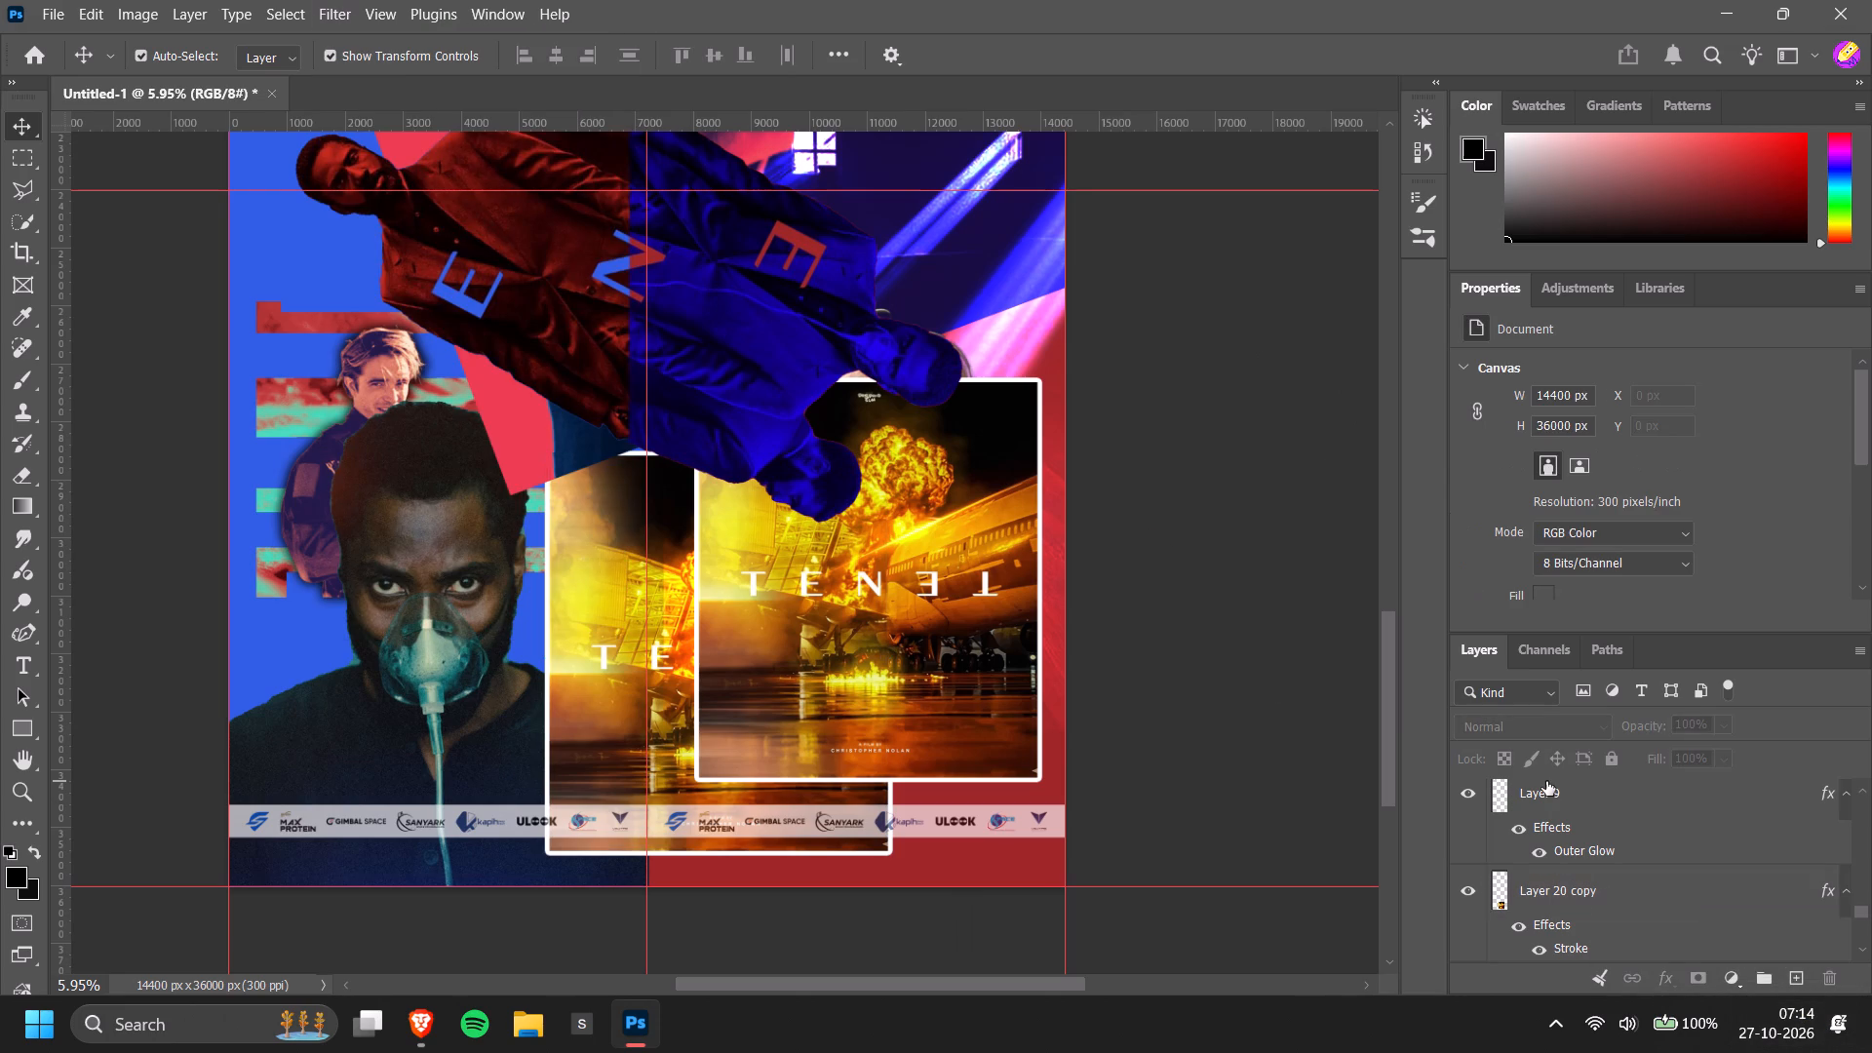
Show the hidden background apps in the system tray.
{"action": "left_click", "coordinate": [1549, 1016]}
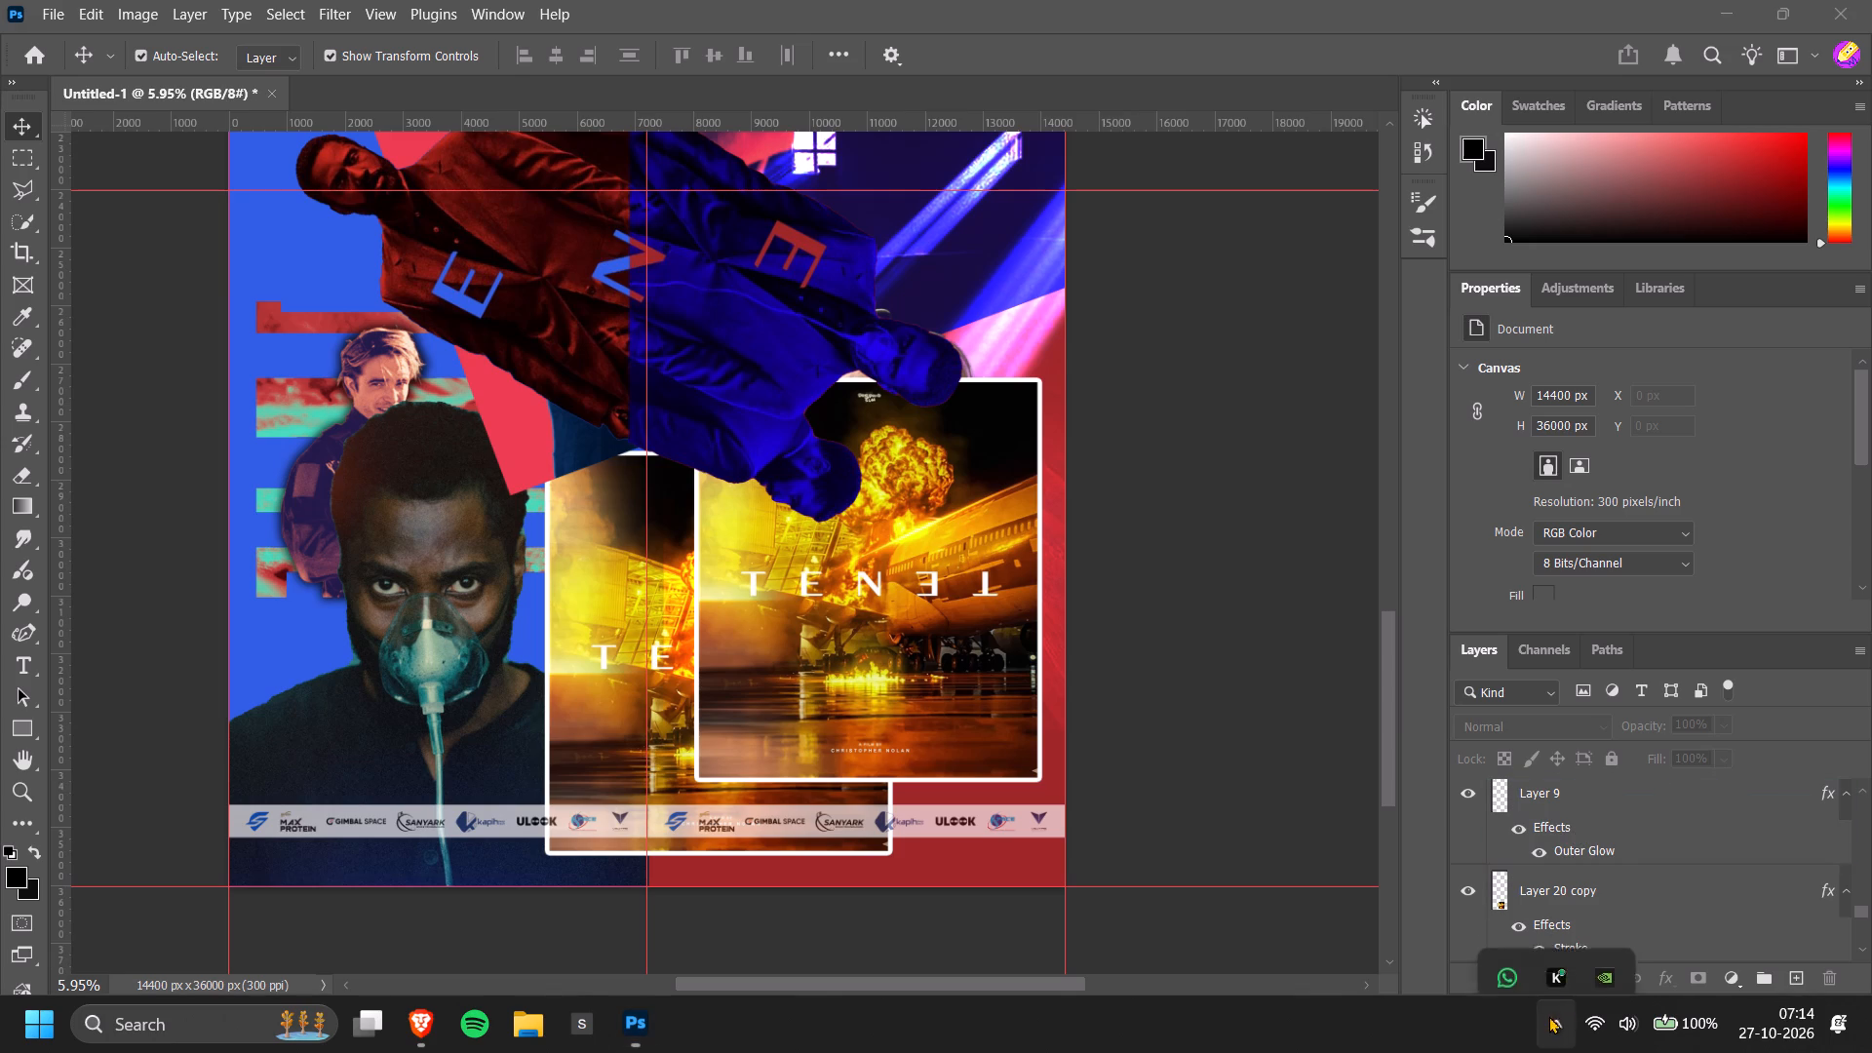